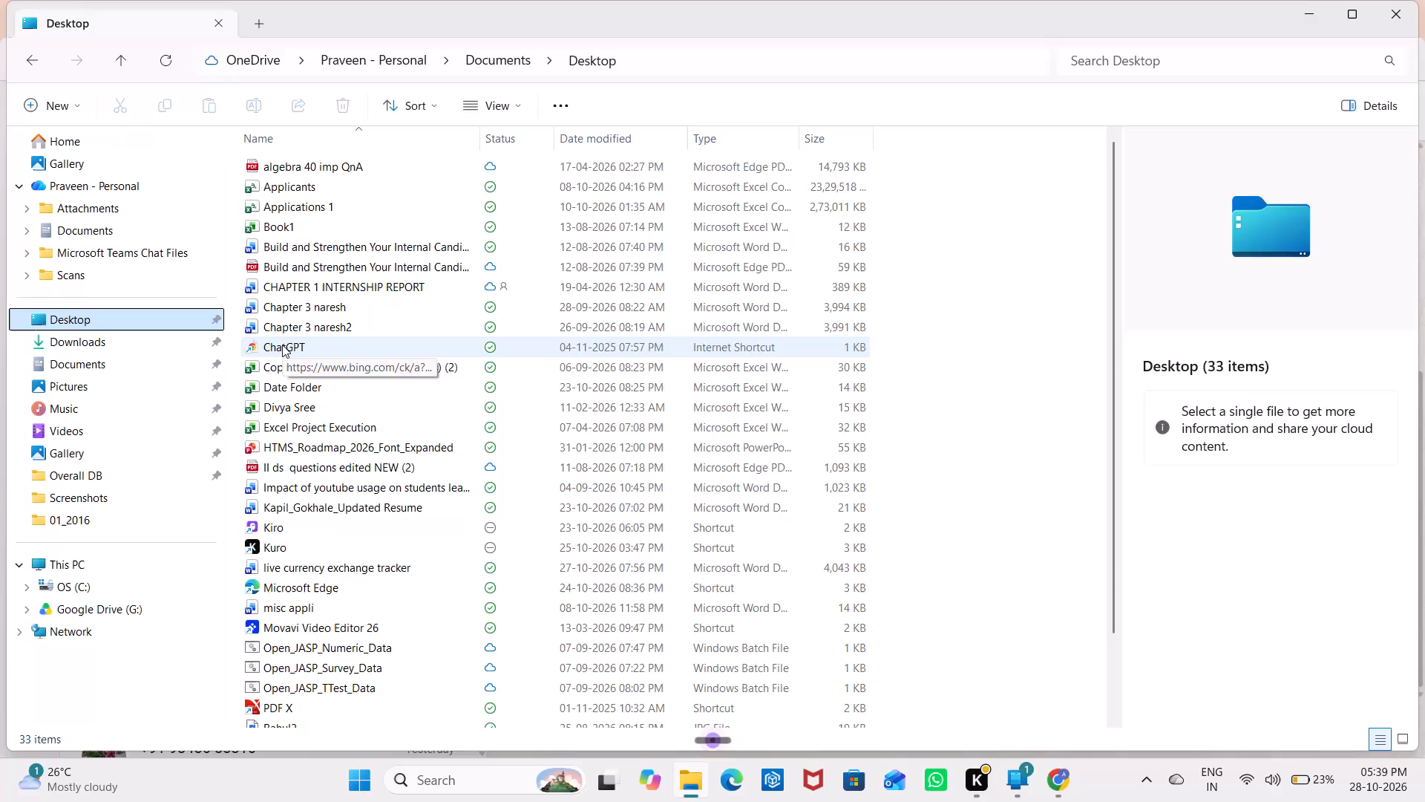
Open the Applications 1 CSV file from the Desktop folder in Excel, using that app for this one time only.
double_click(320, 203)
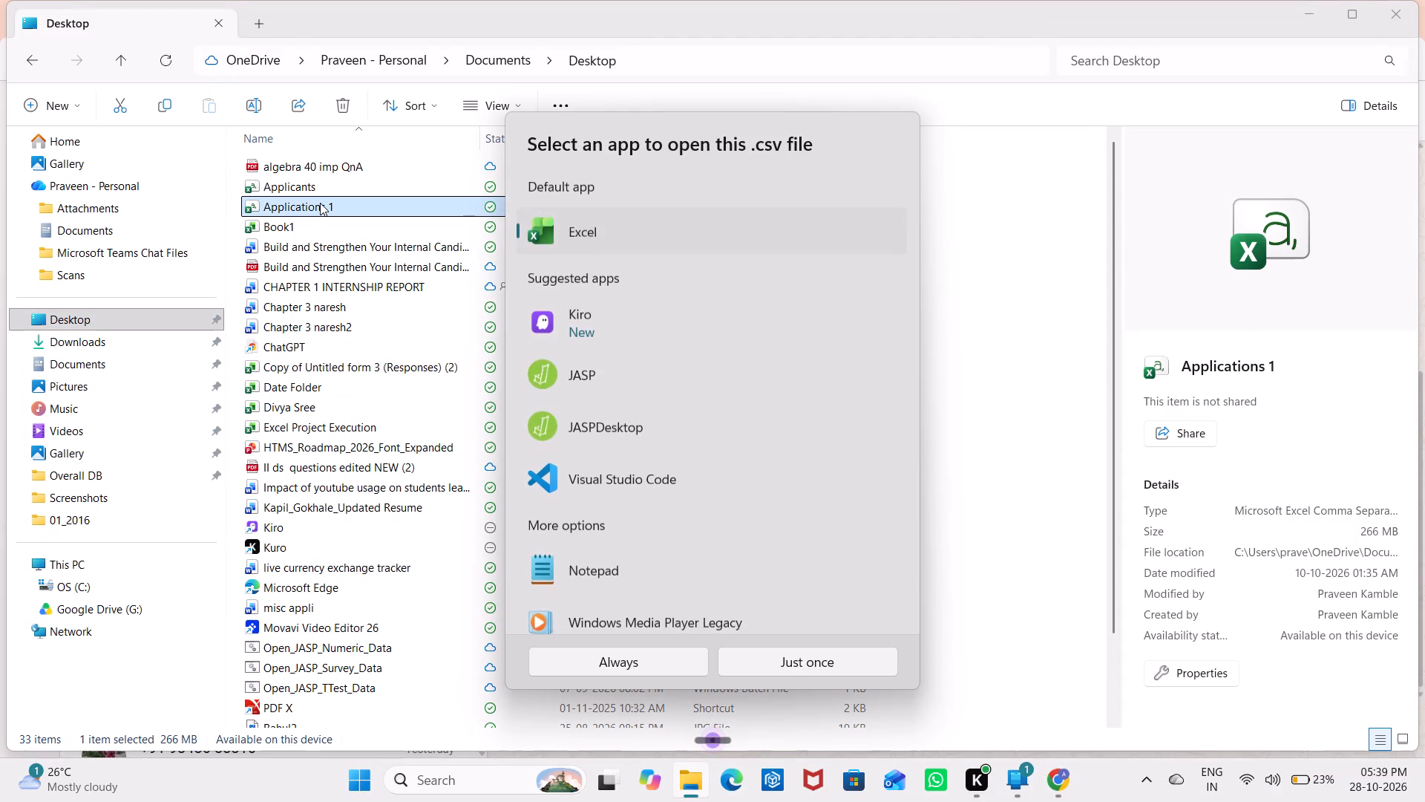
left_click(756, 665)
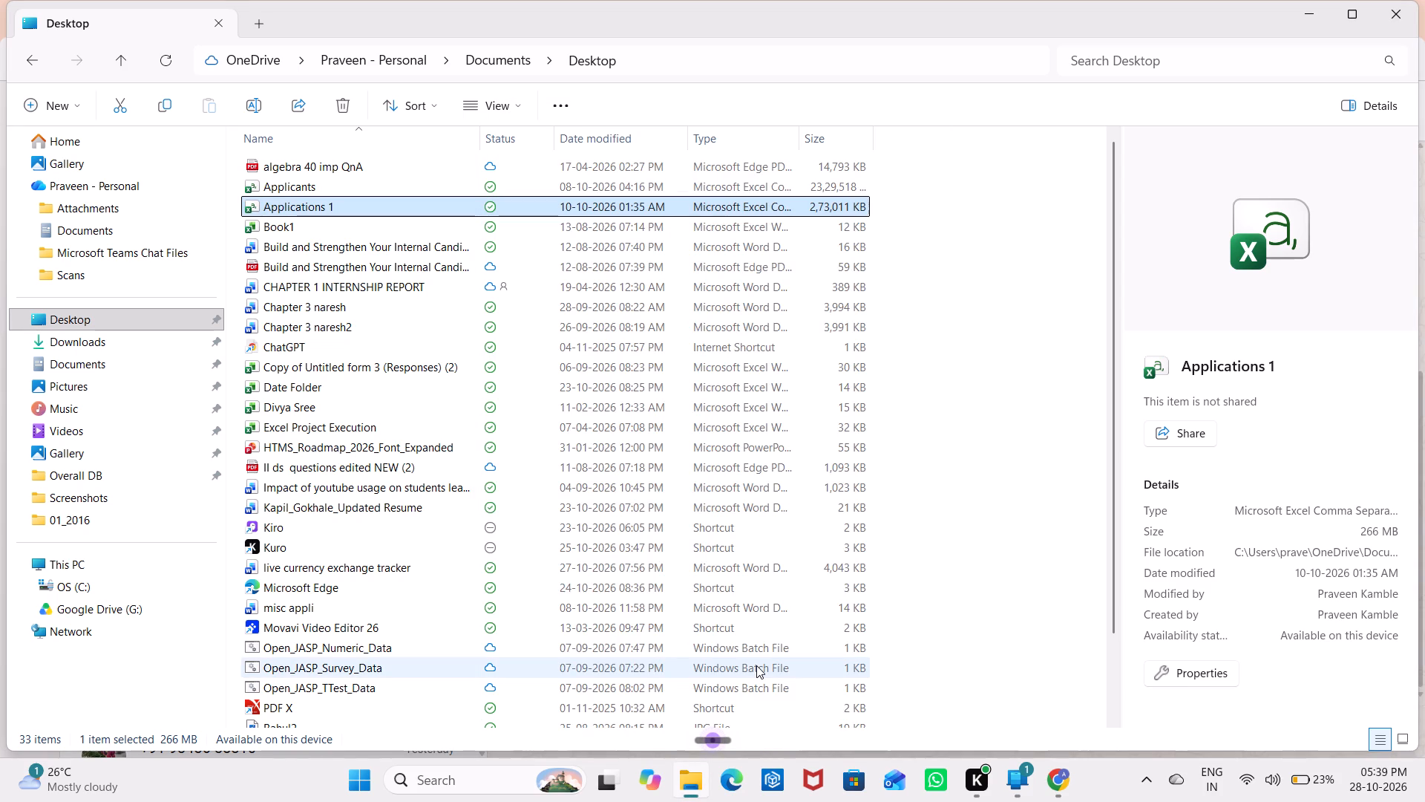
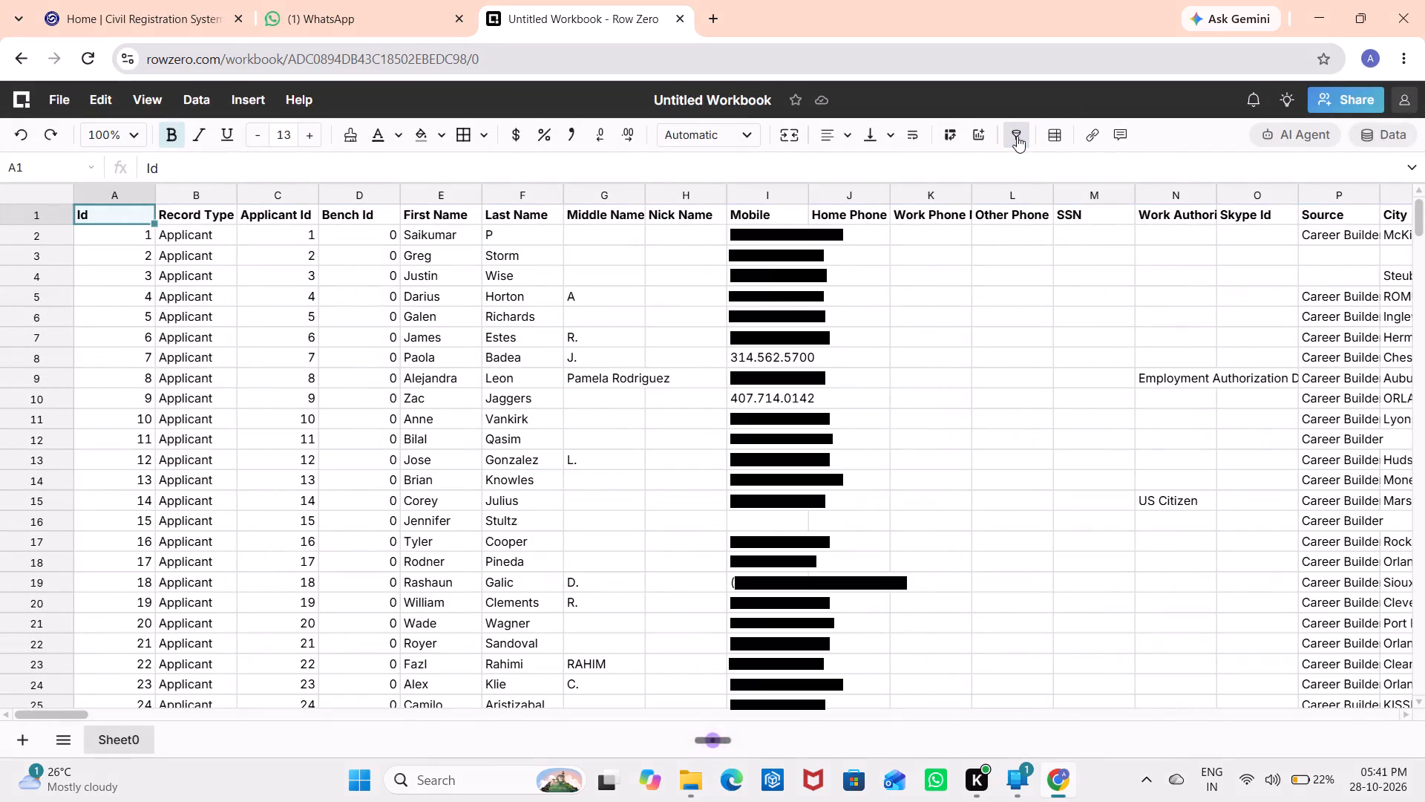
Select cell D9 in the Bench Id column of the applicant sheet.
left_click(335, 372)
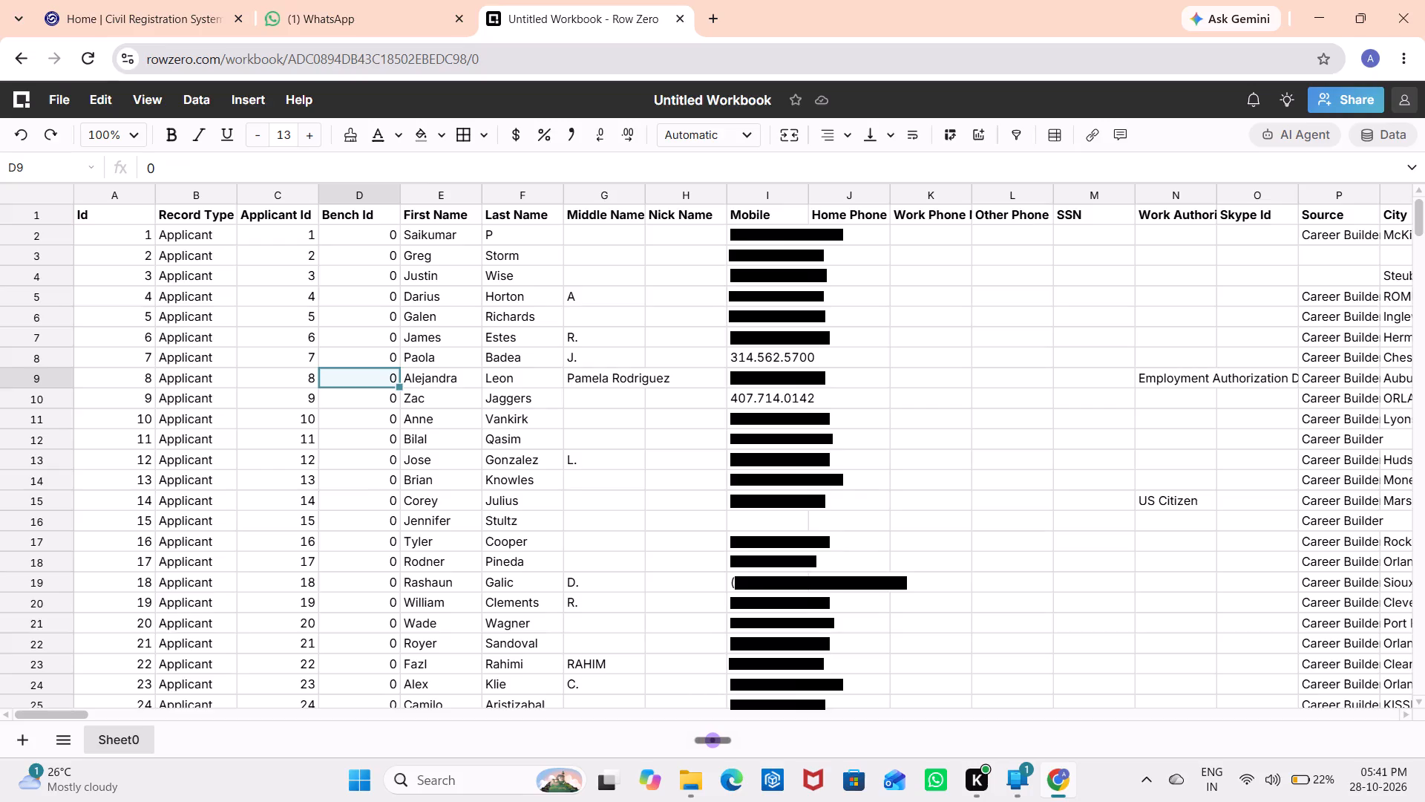
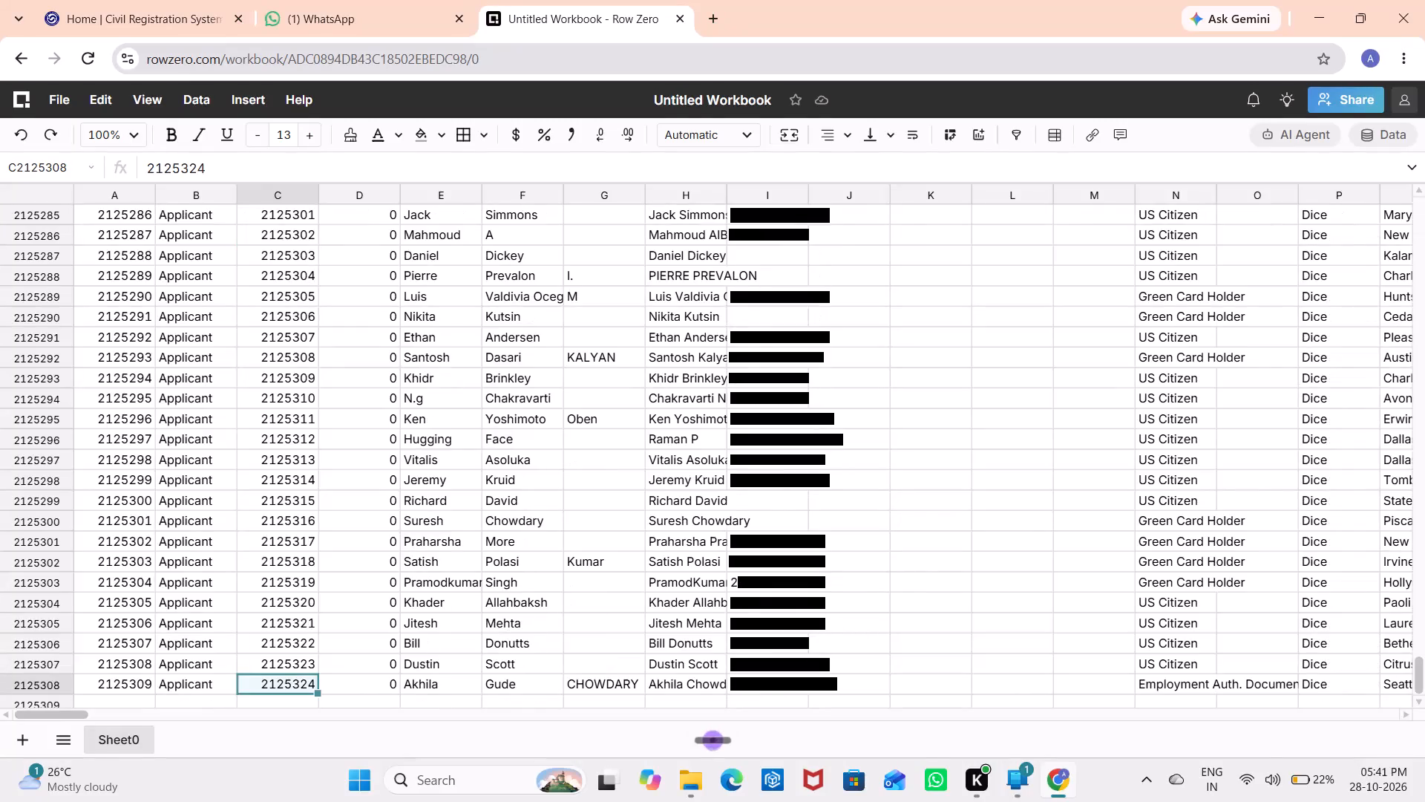
Examine the column headers in row 1 from Applicant Id across to Expected Salary.
key("ctrl+Up")
key("Right")
key("Right")
key("Right")
key("Right")
key("Right")
key("Right")
key("Right")
key("Right")
key("Right")
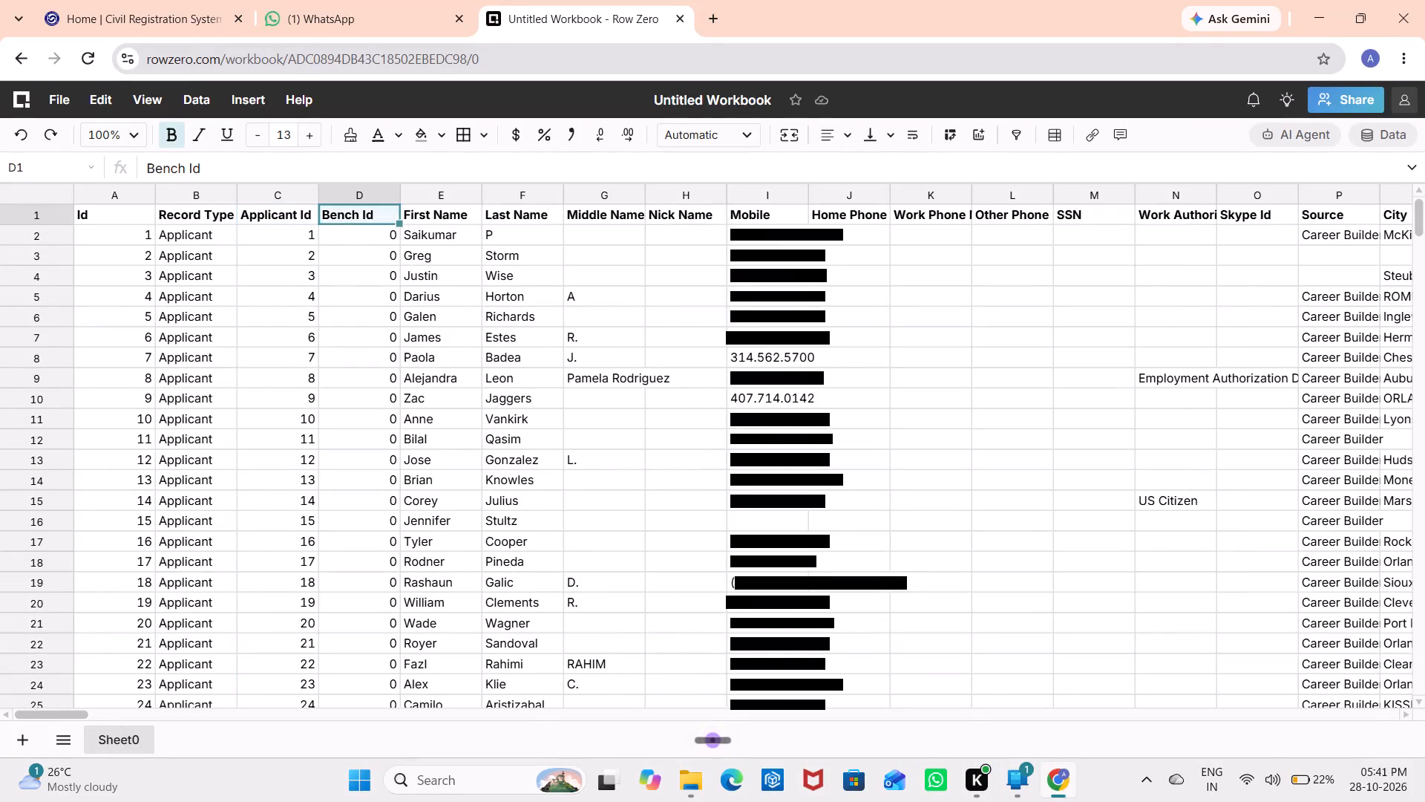
key("Right")
key("Right")
key("Right")
key("Right")
key("Right")
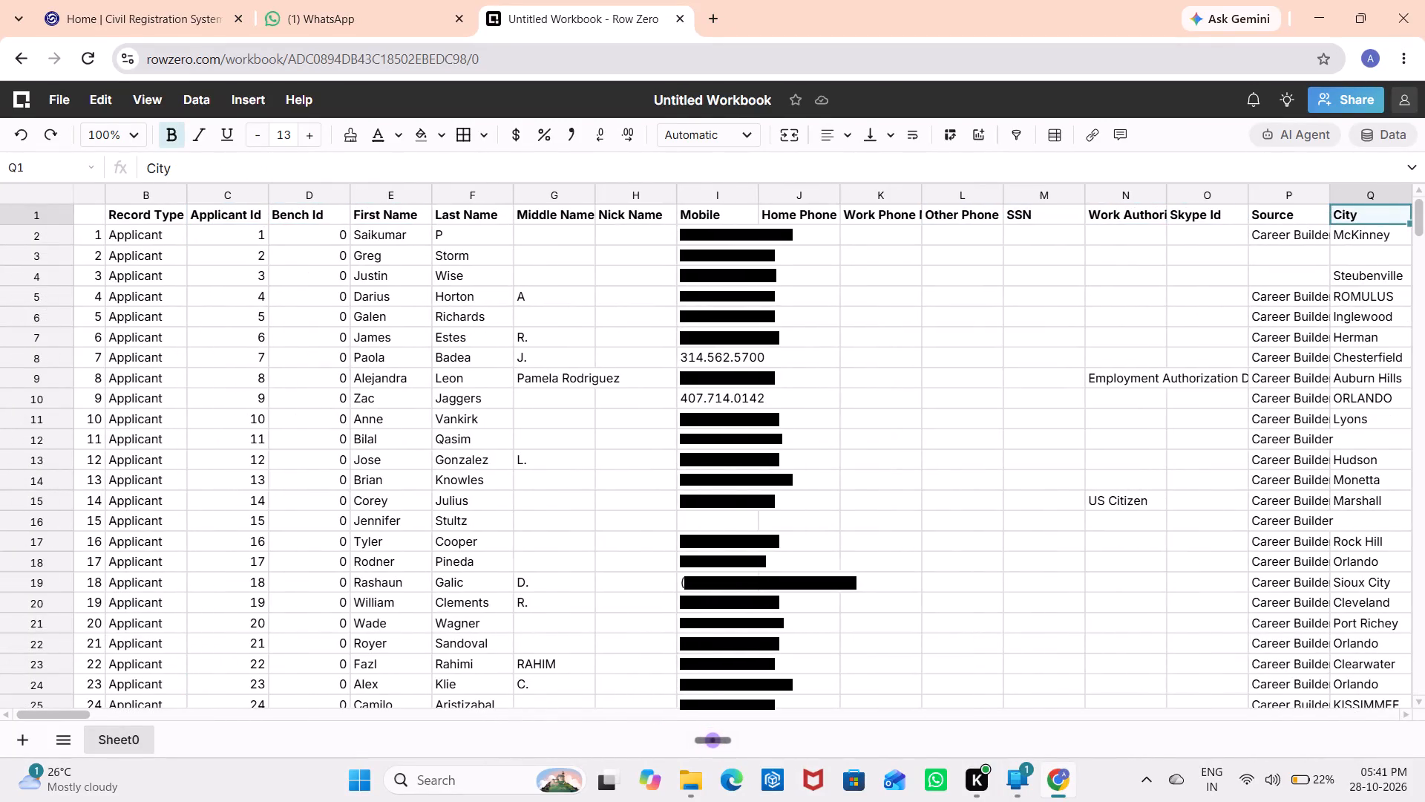
key("Left")
key("Right")
key("Right")
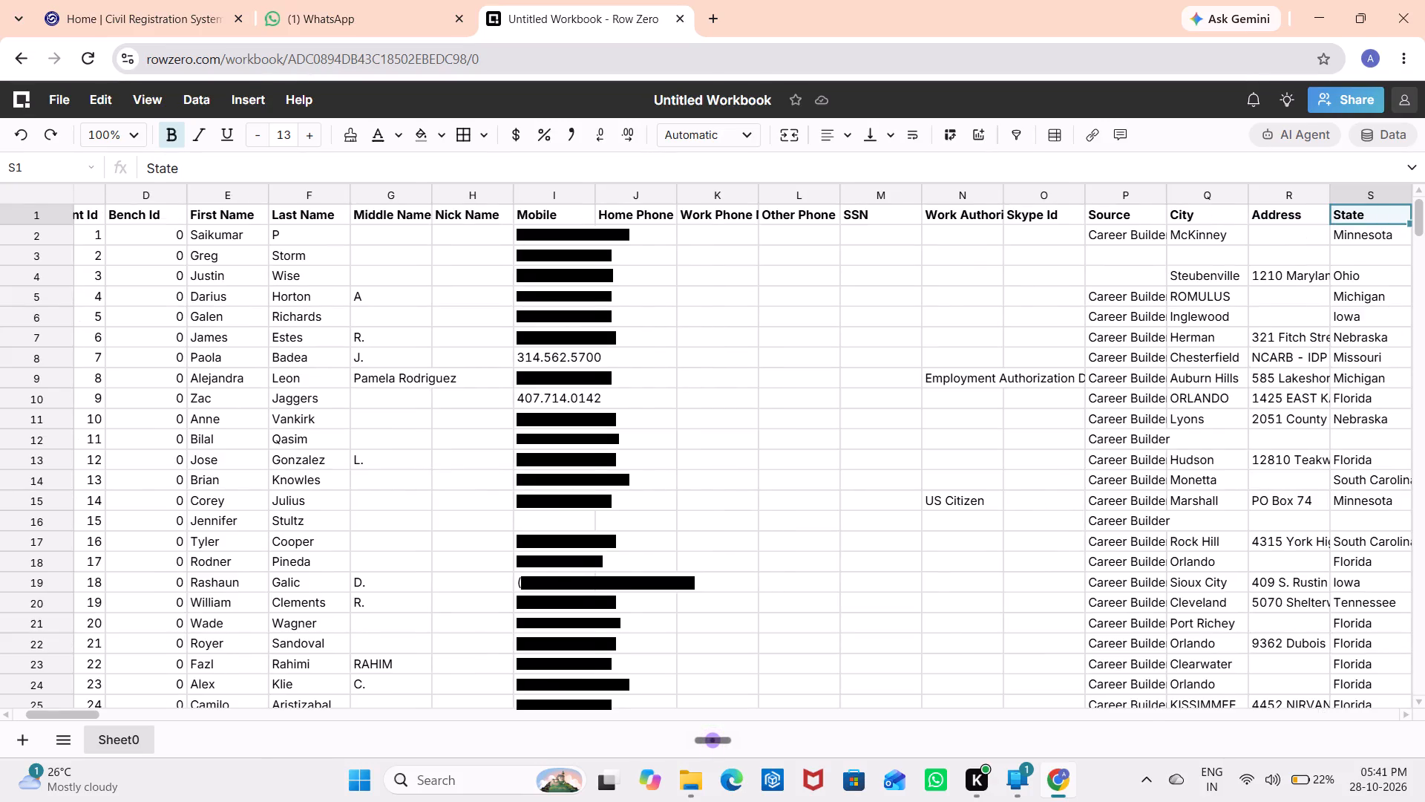
key("Right")
key("Right")
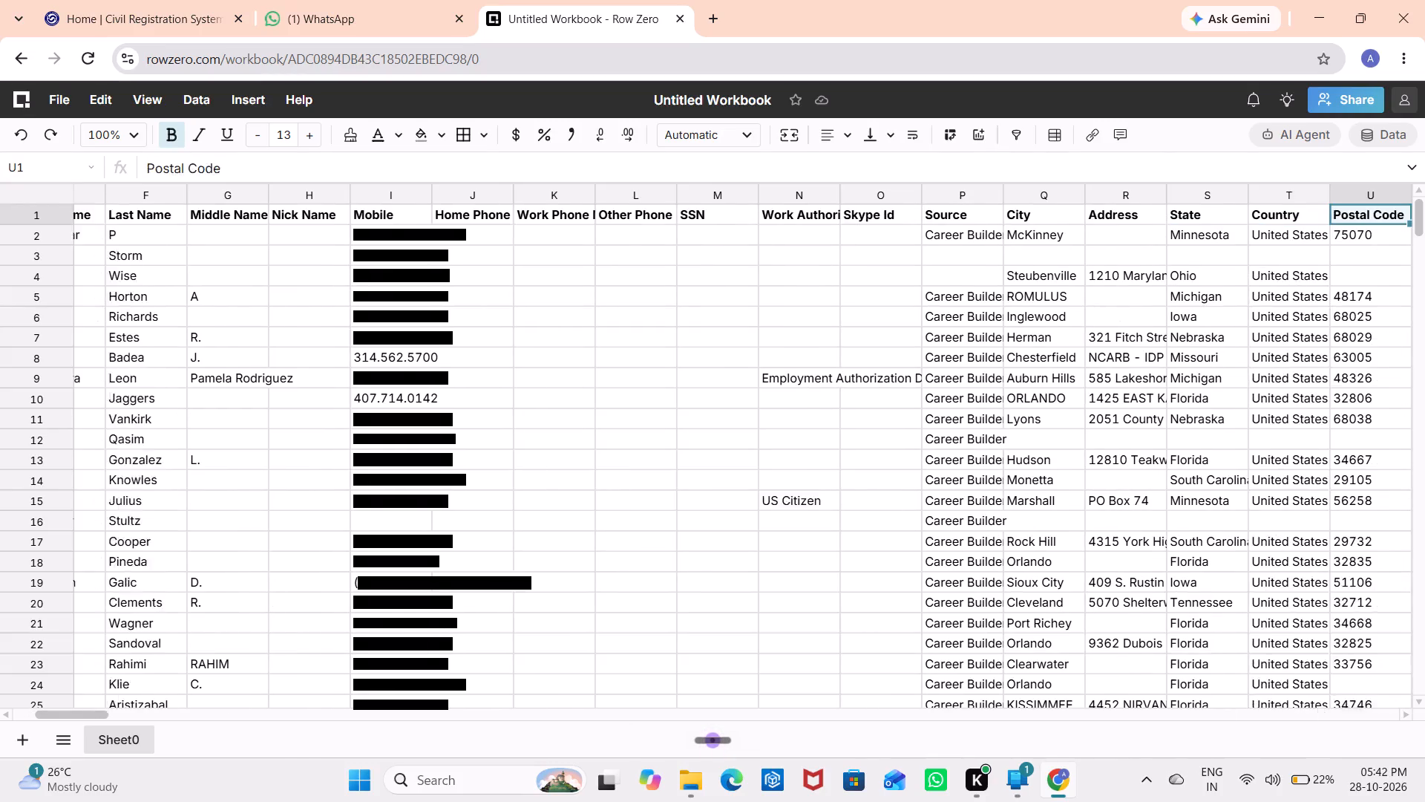
key("Right")
key("Right")
key("Right")
key("Right")
key("Right")
key("Right")
key("Right")
key("Right")
key("Right")
key("Right")
key("Right")
key("Right")
key("Right")
key("Right")
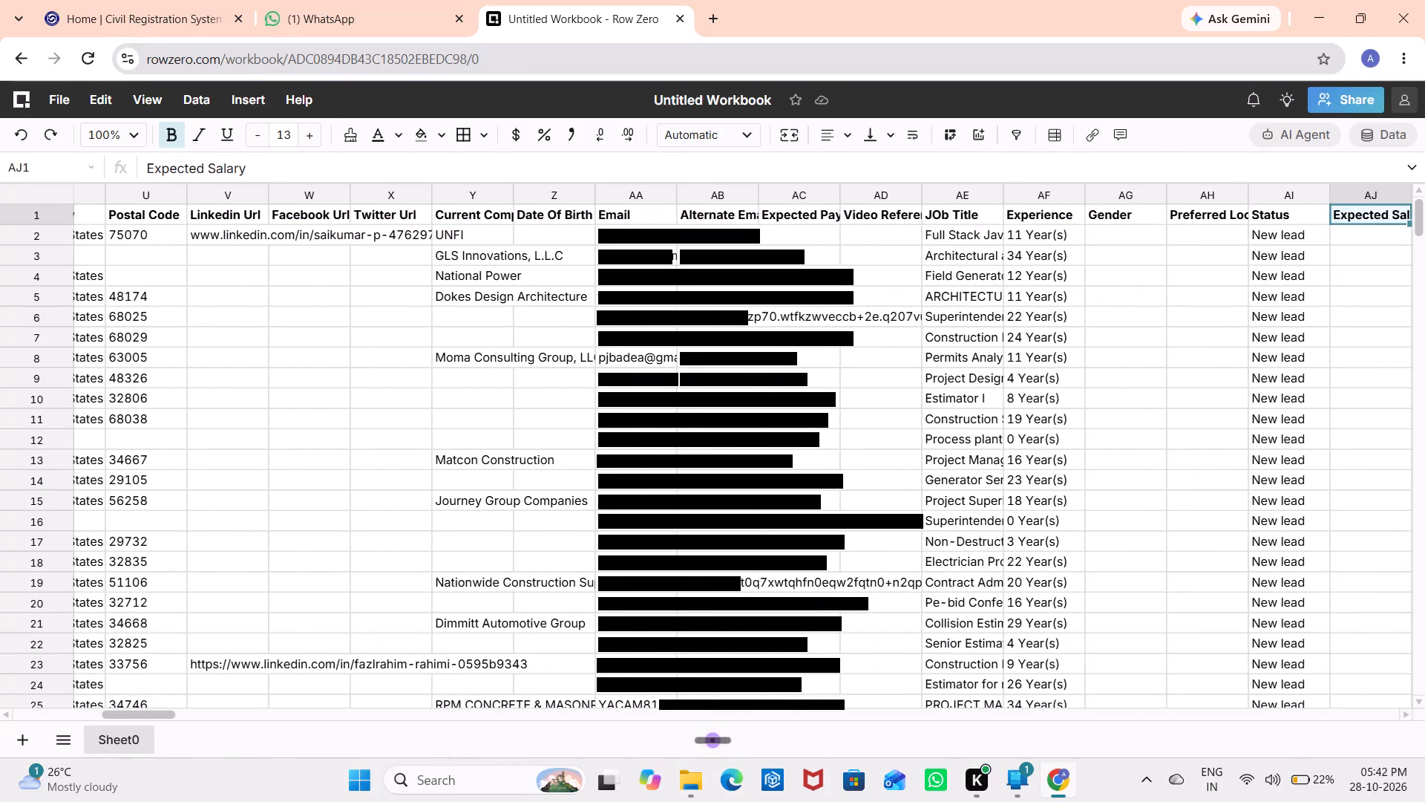
Search the applicant sheet for "ea team".
key("ctrl+f")
type("ea team")
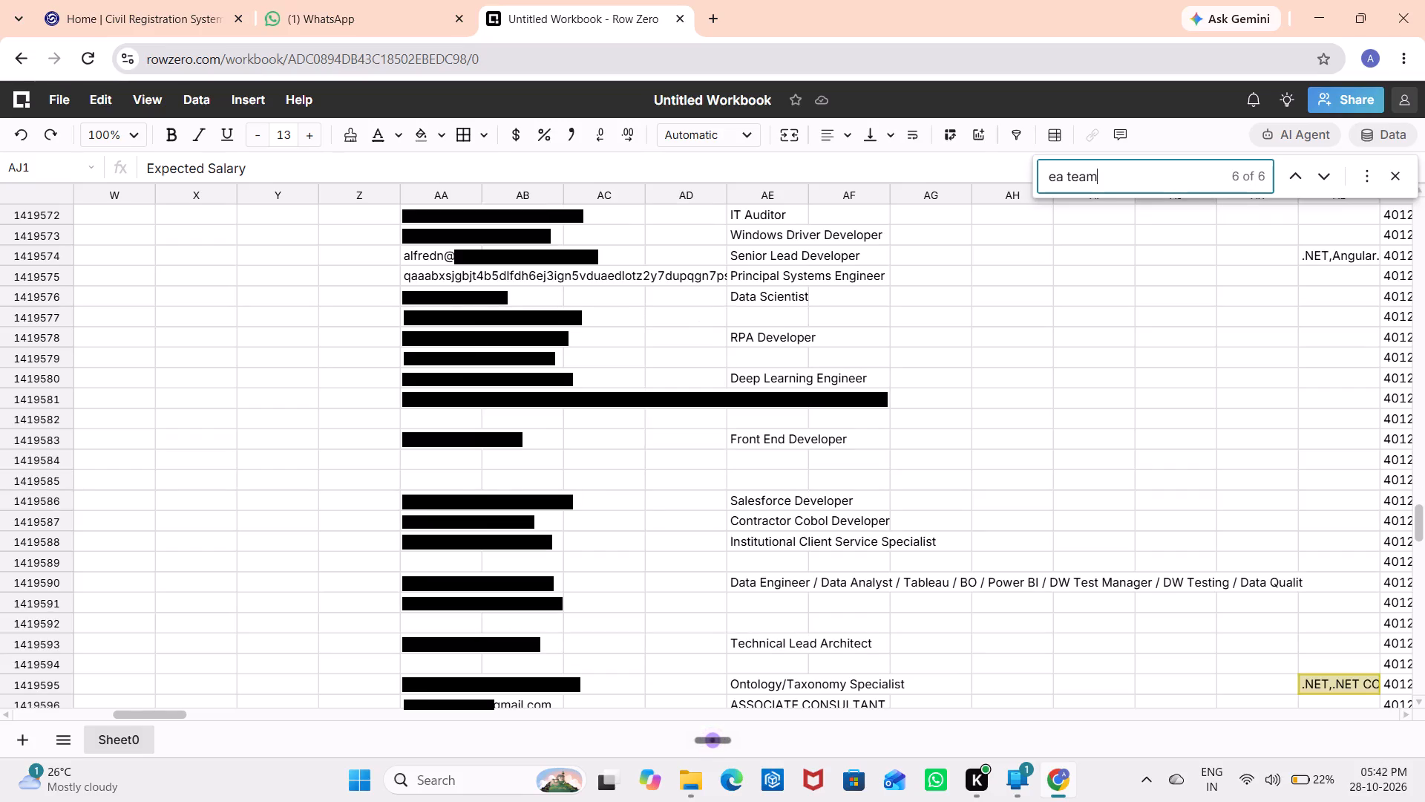
key("Delete")
key("Escape")
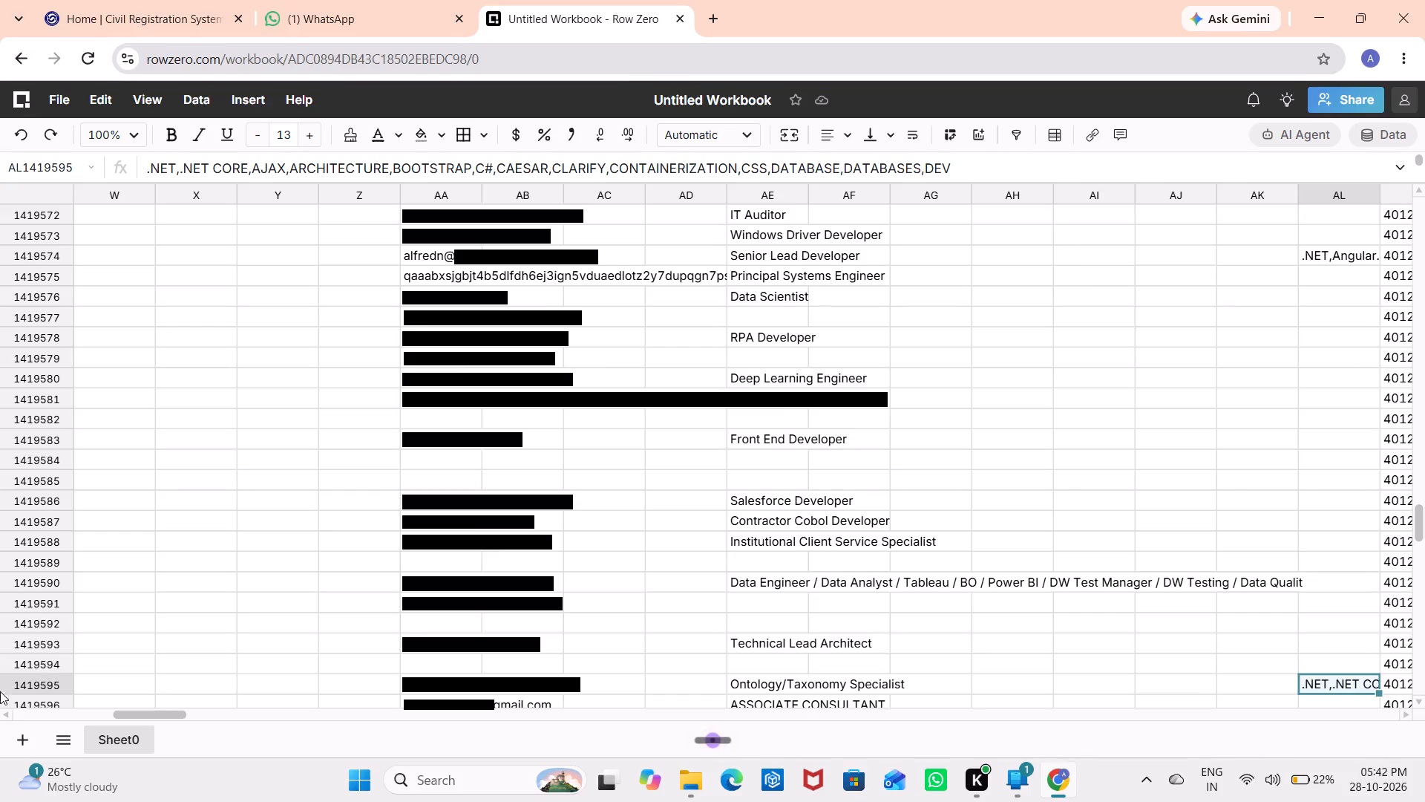
Go to the Email header in cell AA1 and turn on column filters for the sheet.
left_click(217, 477)
key("ctrl+Up")
key("ctrl+Up")
key("ctrl+Up")
key("ctrl+Up")
key("ctrl+Up")
key("ctrl+Up")
key("ctrl+Up")
key("ctrl+Up")
key("ctrl+Up")
key("ctrl+Up")
key("ctrl+Up")
key("ctrl+Up")
key("ctrl+Up")
key("ctrl+Up")
key("ctrl+Up")
key("ctrl+Up")
key("ctrl+Up")
key("ctrl+Up")
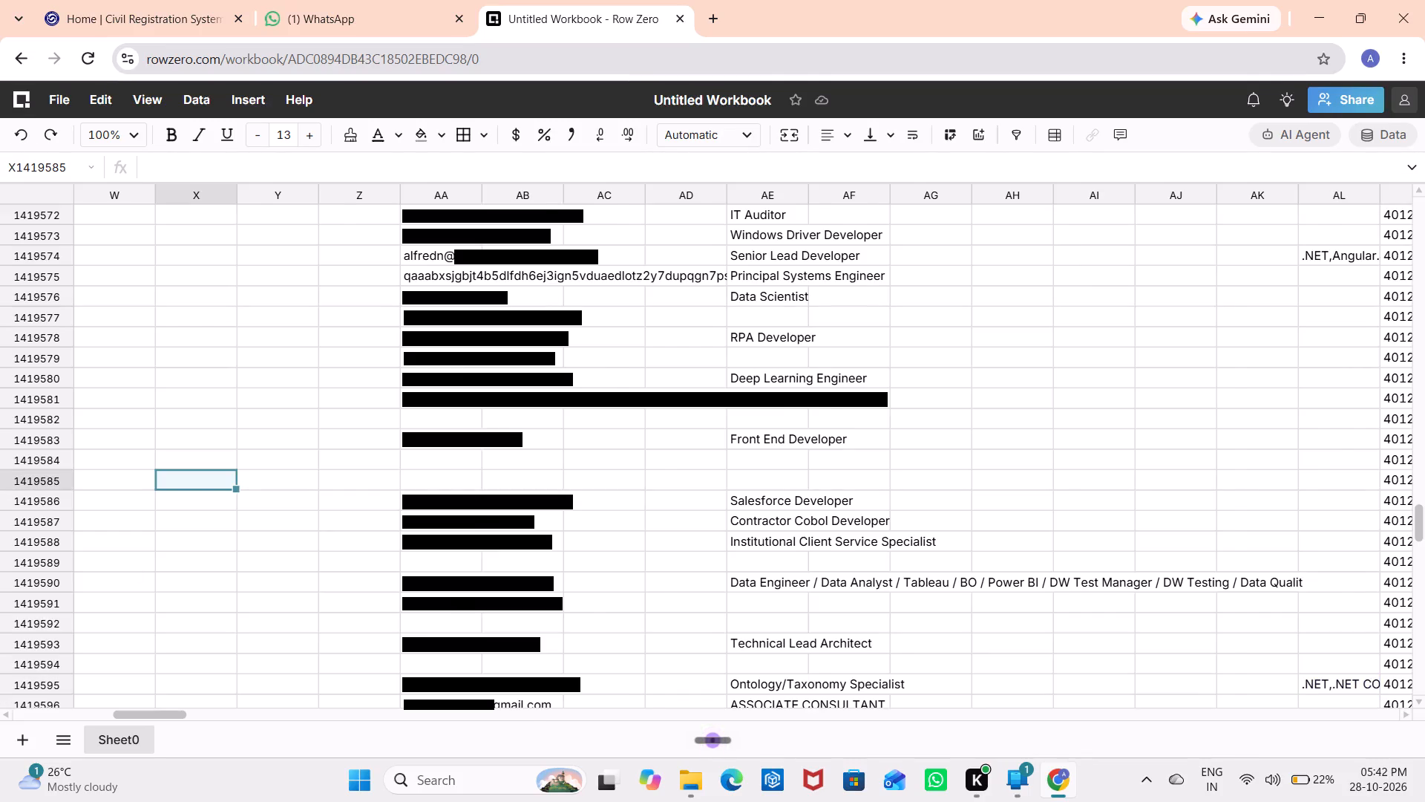
key("Right")
key("Right")
key("Right")
key("Right")
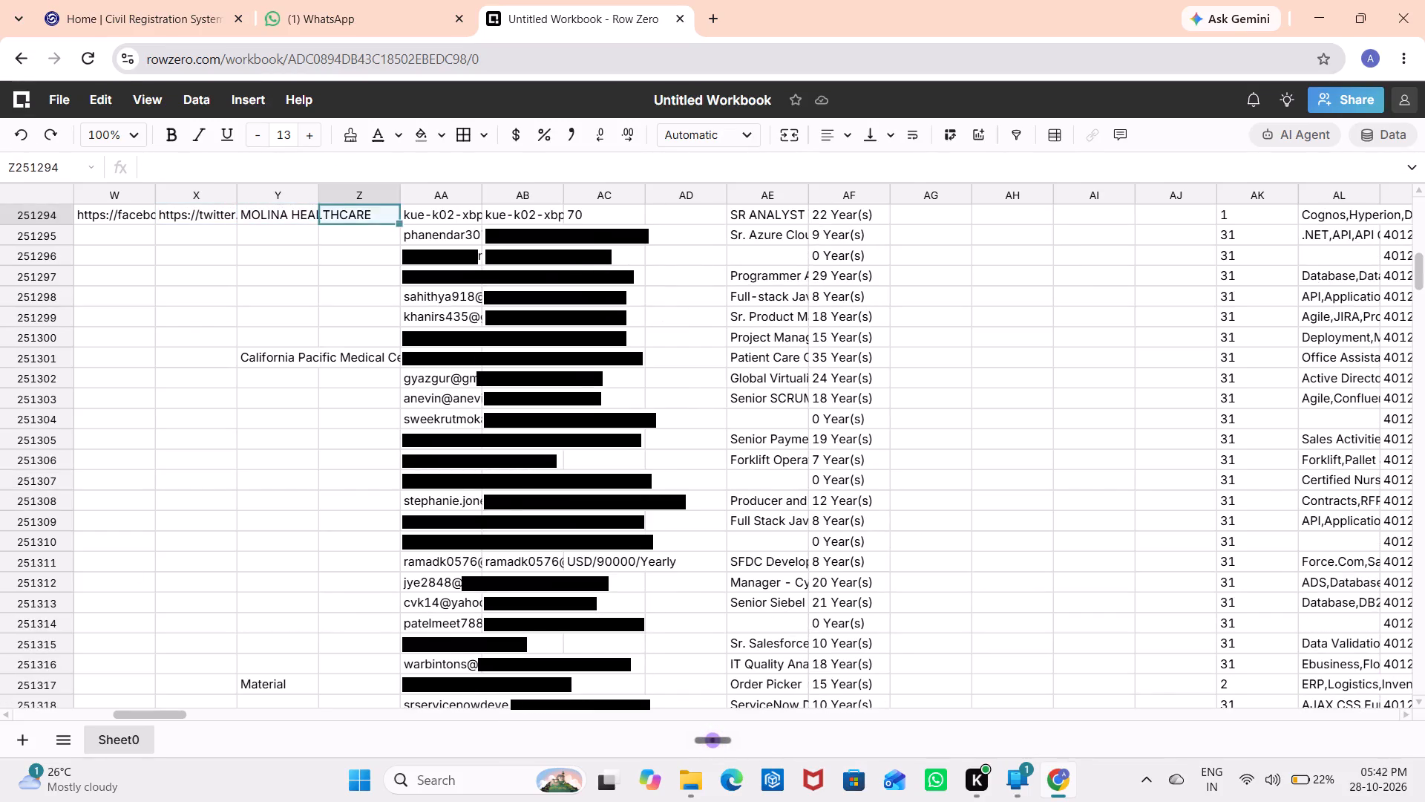
key("Right")
key("ctrl+Up")
key("ctrl+Up")
key("ctrl+Up")
key("ctrl+Up")
key("ctrl+Up")
key("ctrl+Up")
key("ctrl+Up")
key("ctrl+Up")
key("ctrl+Up")
key("ctrl+Up")
key("ctrl+Up")
key("ctrl+Up")
key("ctrl+Up")
key("ctrl+Up")
key("ctrl+Up")
key("ctrl+Up")
key("ctrl+Up")
key("ctrl+Up")
key("ctrl+Up")
key("ctrl+Up")
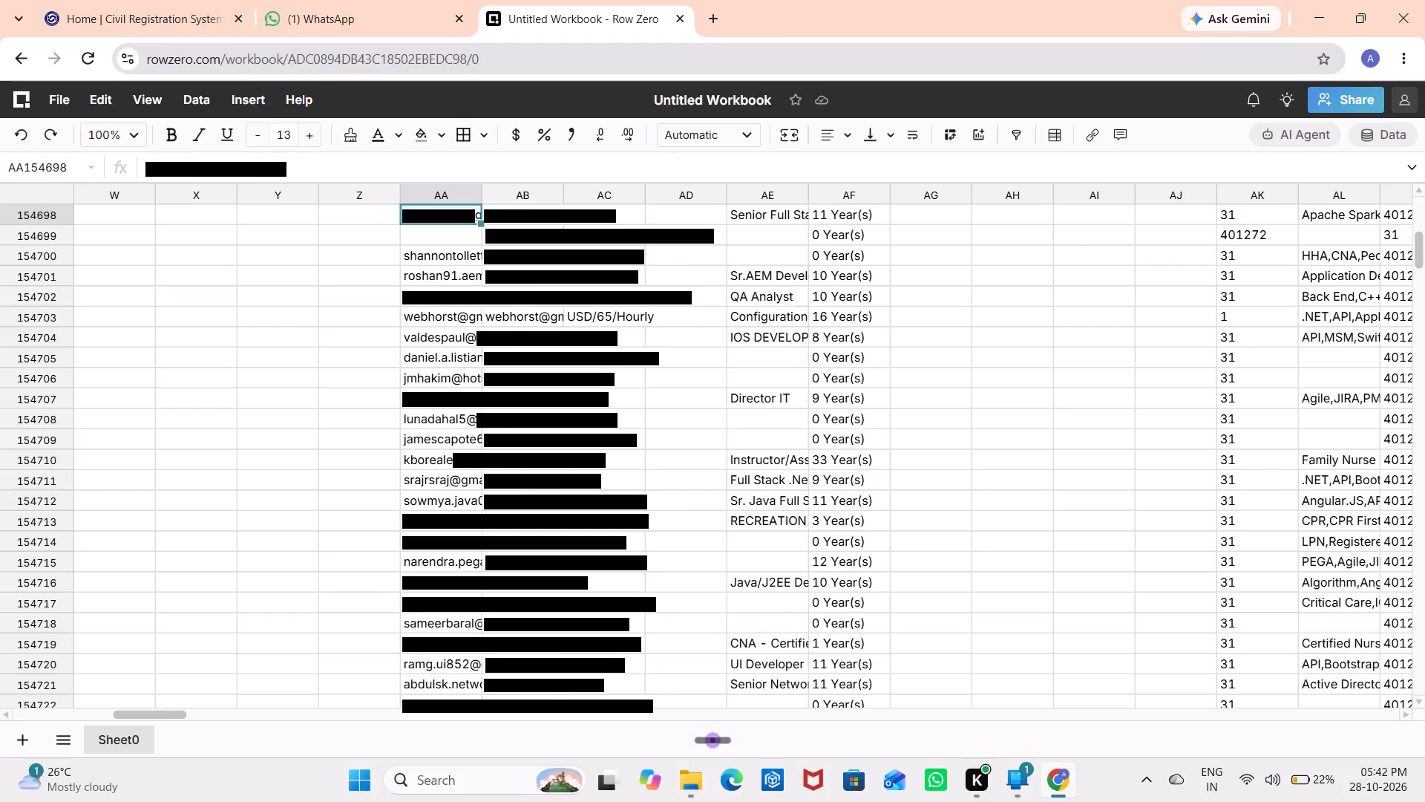
key("ctrl+Up")
key("ctrl+Up")
key("ctrl+Up")
key("ctrl+Up")
key("ctrl+Up")
key("ctrl+Up")
key("ctrl+Up")
key("ctrl+Up")
key("ctrl+Up")
key("ctrl+Up")
key("ctrl+Up")
key("ctrl+Up")
key("ctrl+Up")
key("ctrl+Up")
key("ctrl+Up")
key("ctrl+Up")
key("ctrl+Up")
key("ctrl+Up")
key("ctrl+Up")
key("ctrl+Up")
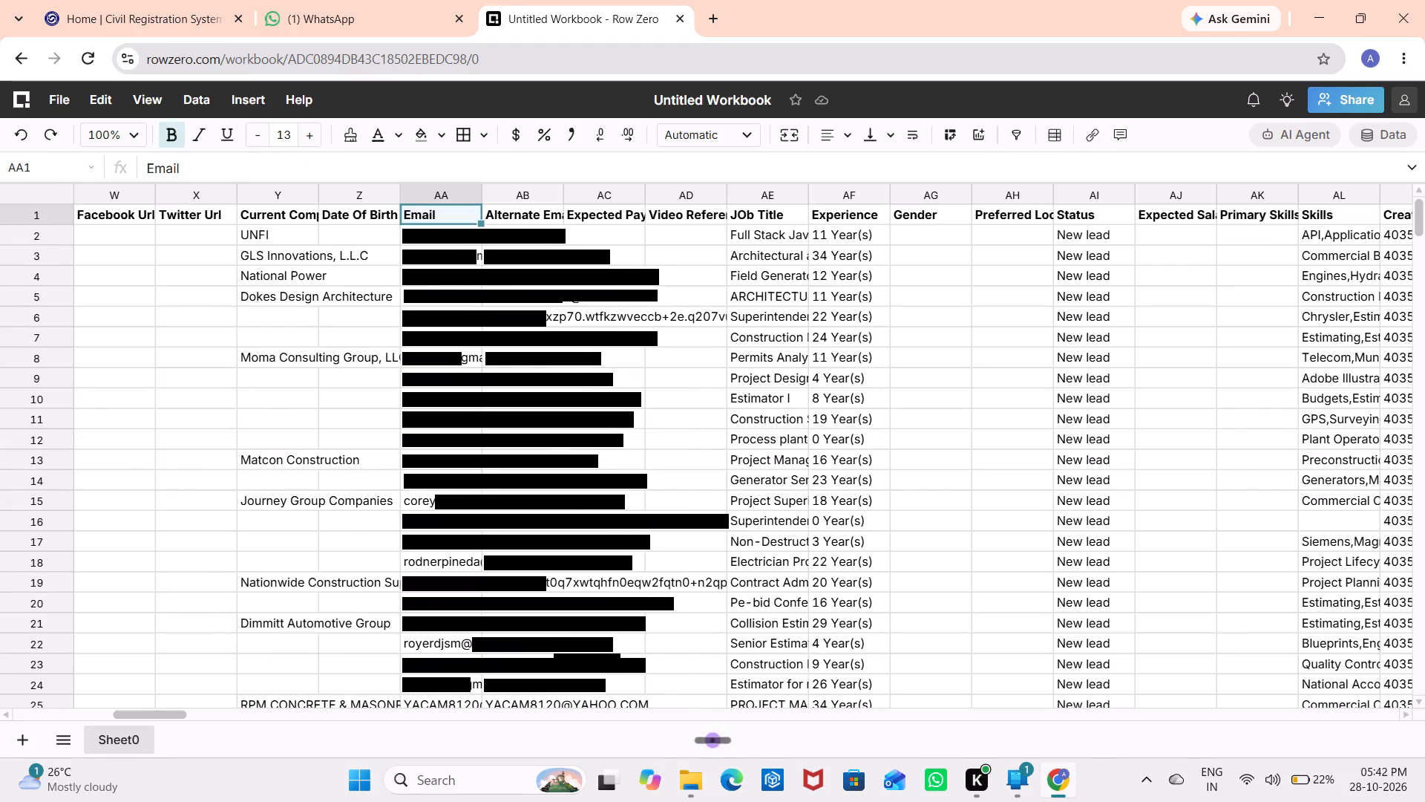
left_click(1014, 134)
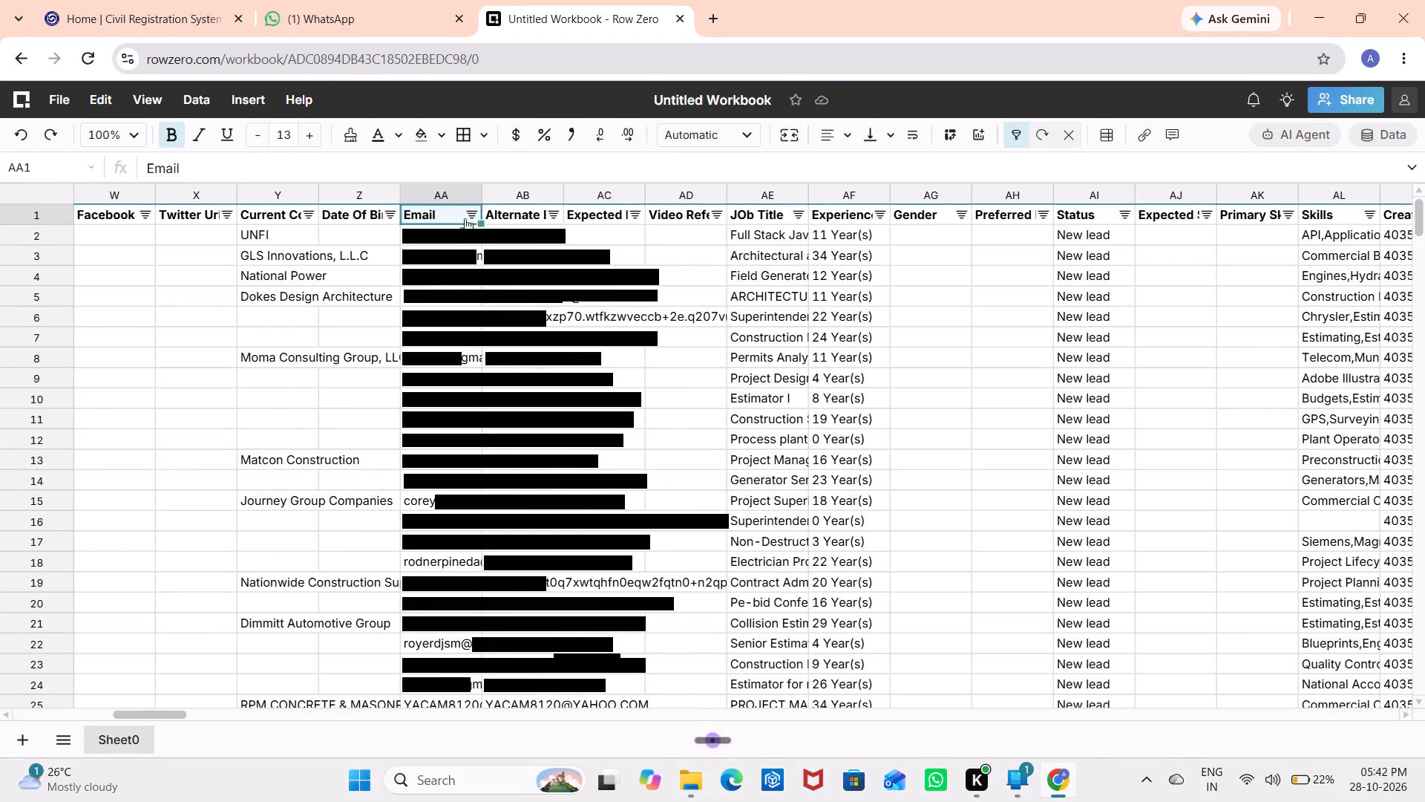
Filter the Email column to all values matching "eateam".
left_click(469, 219)
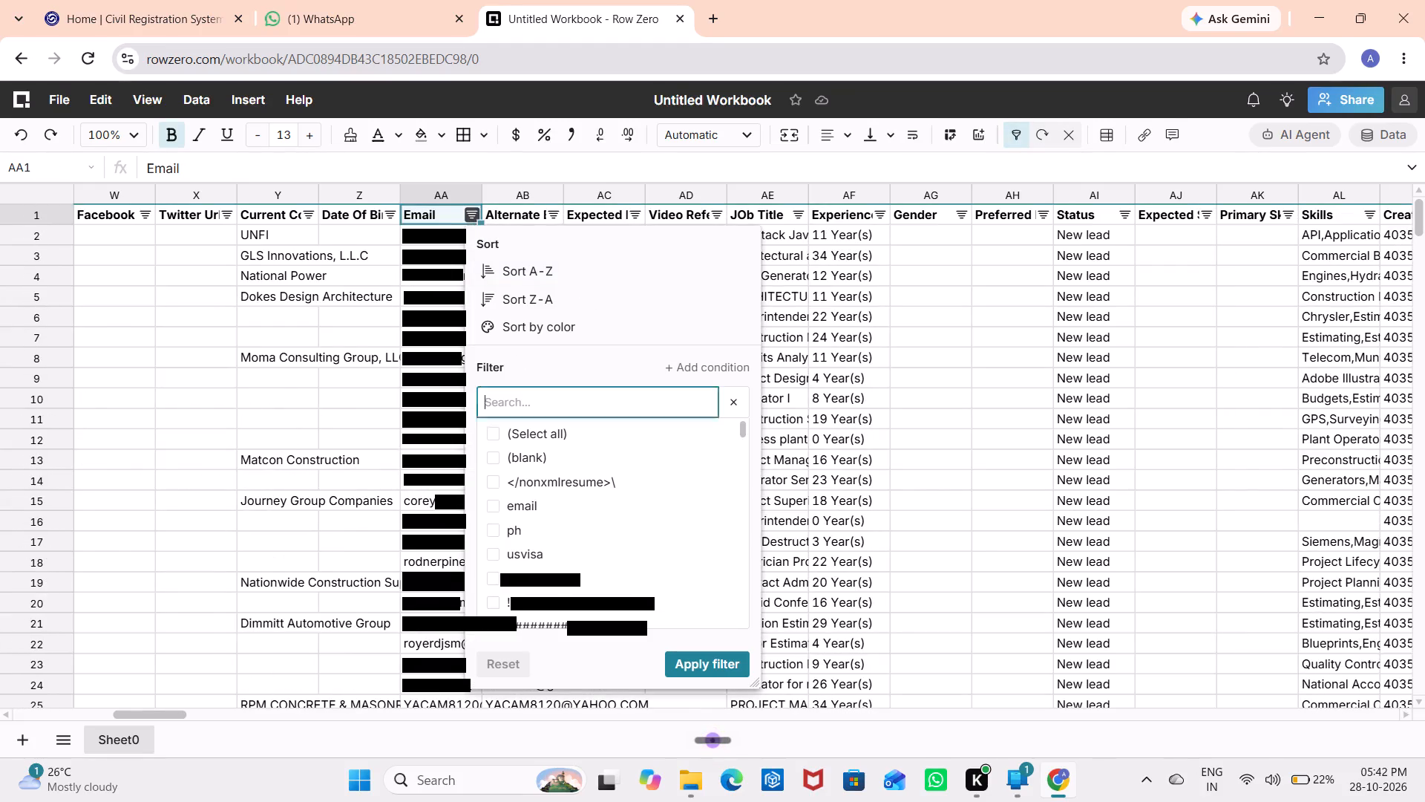
left_click(520, 407)
type("eateam")
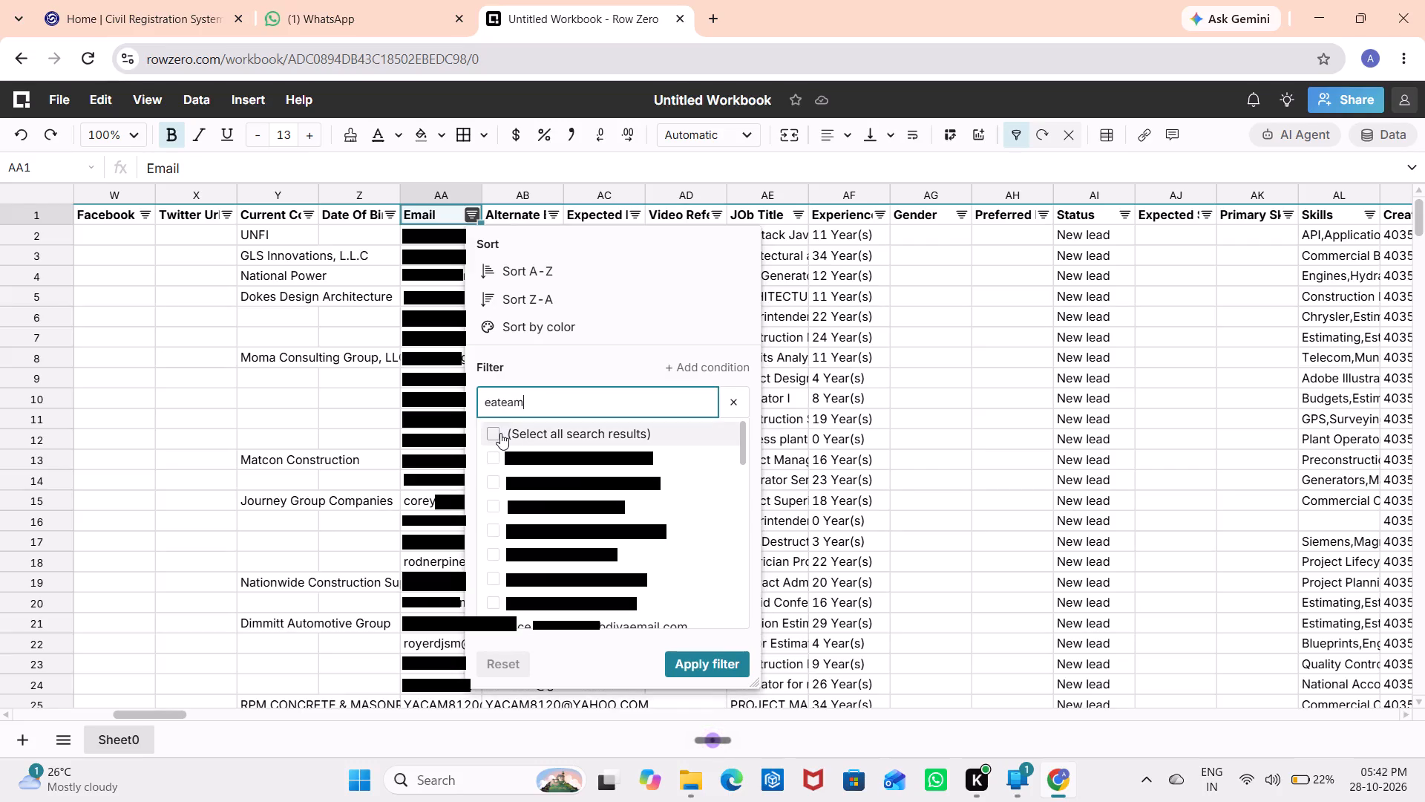
left_click(500, 433)
left_click(698, 660)
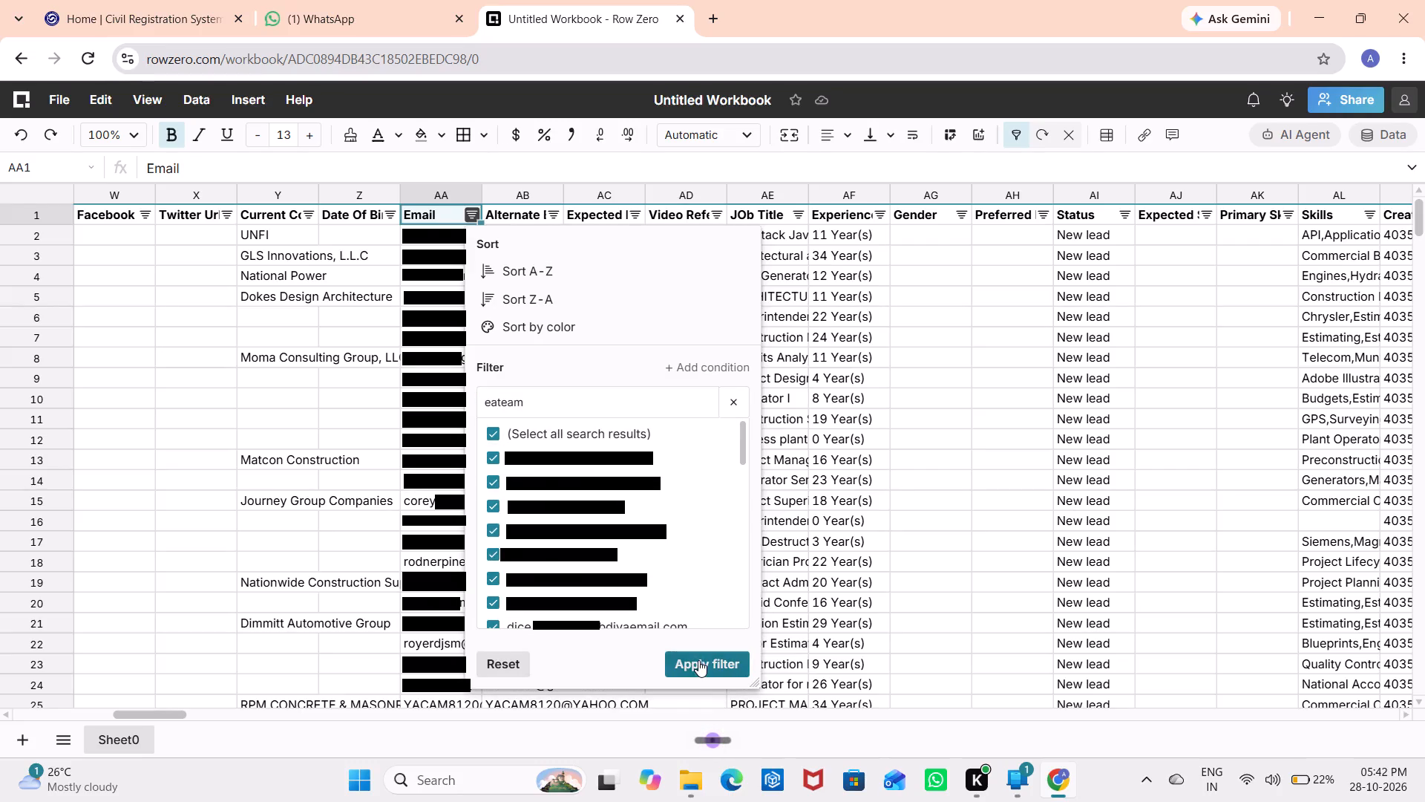
Clear the Email values of all the filtered rows, starting at AA8997 and leaving the header.
key("Down")
key("ctrl+shift+Down")
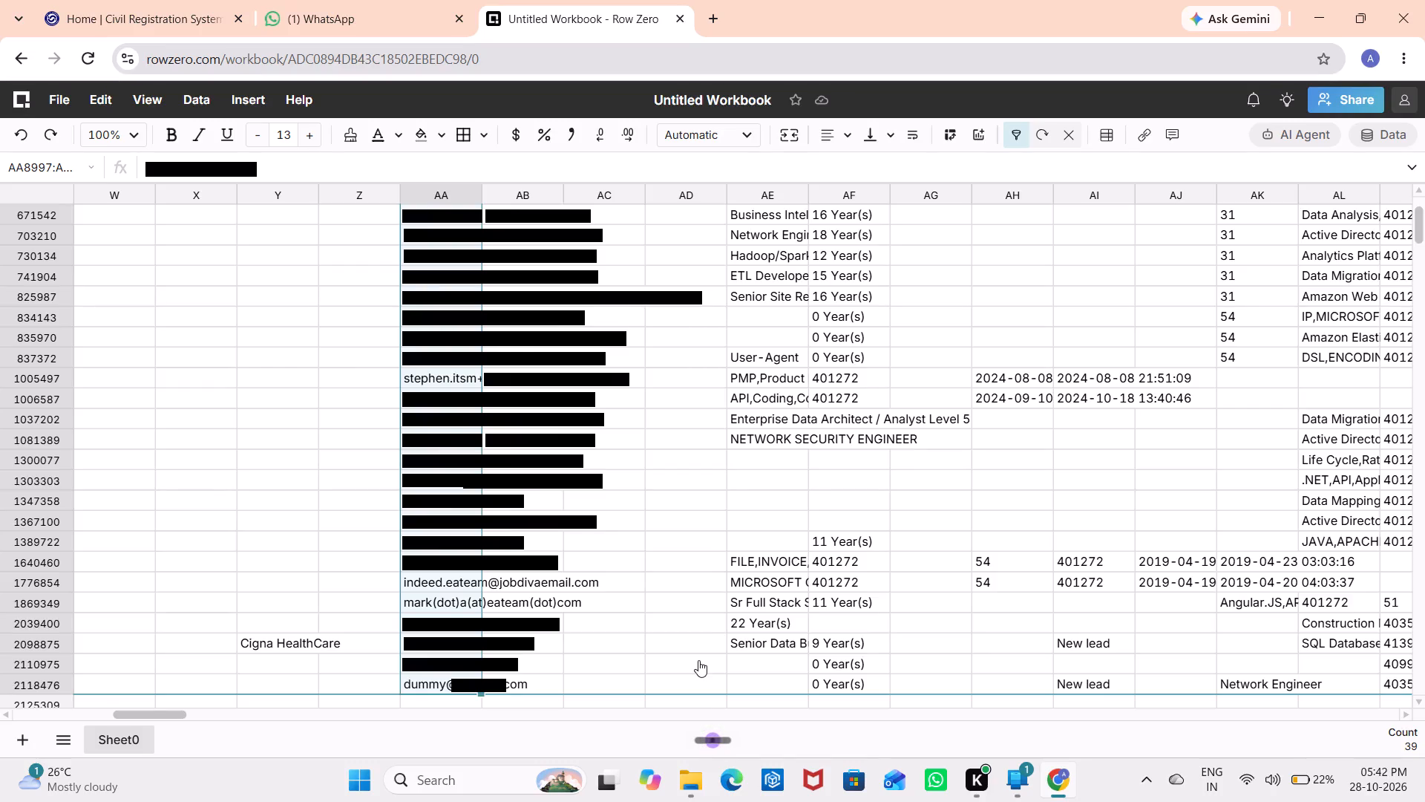
key("Delete")
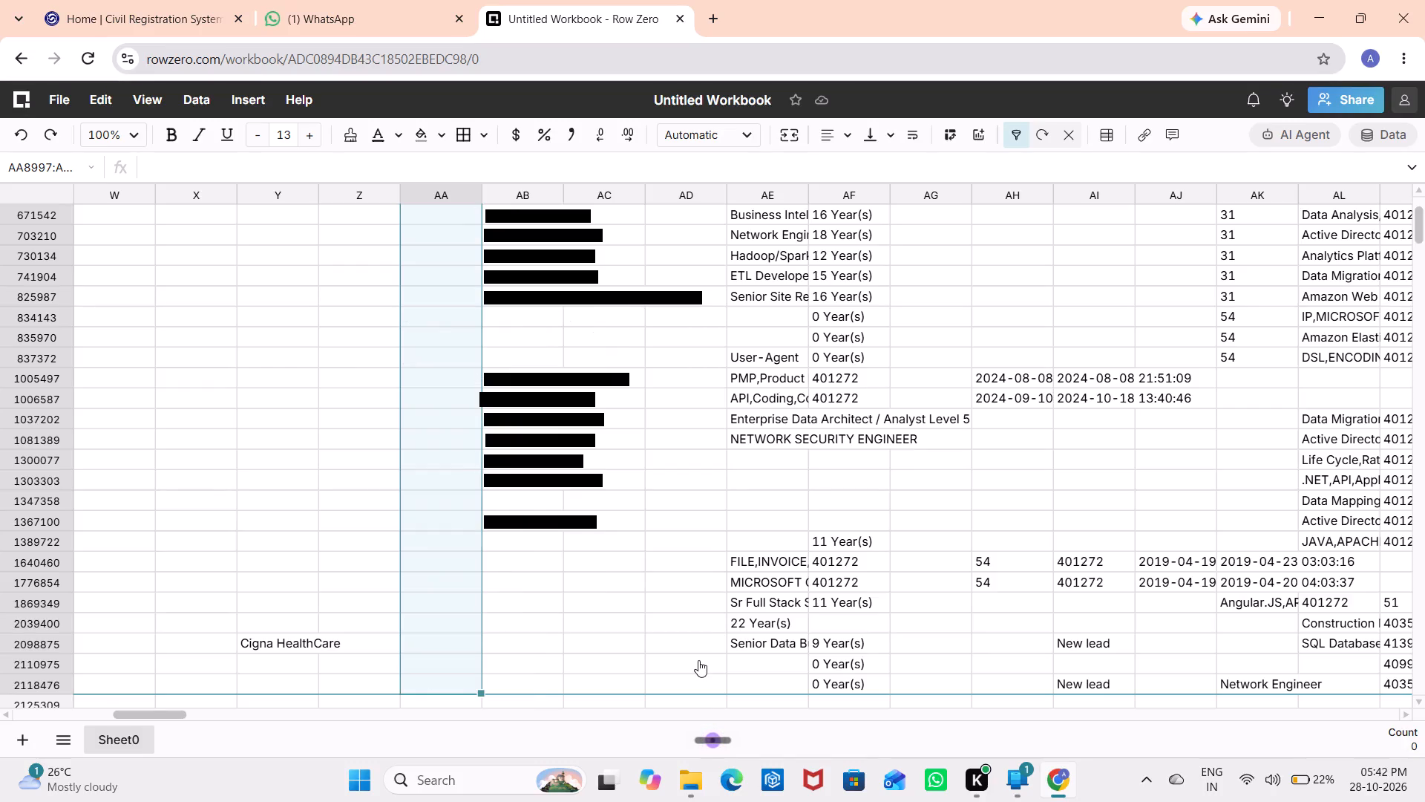
Clear the Alternate Email Address cells of the filtered rows from row 8997 down to row 1640460.
key("Up")
key("Right")
key("Down")
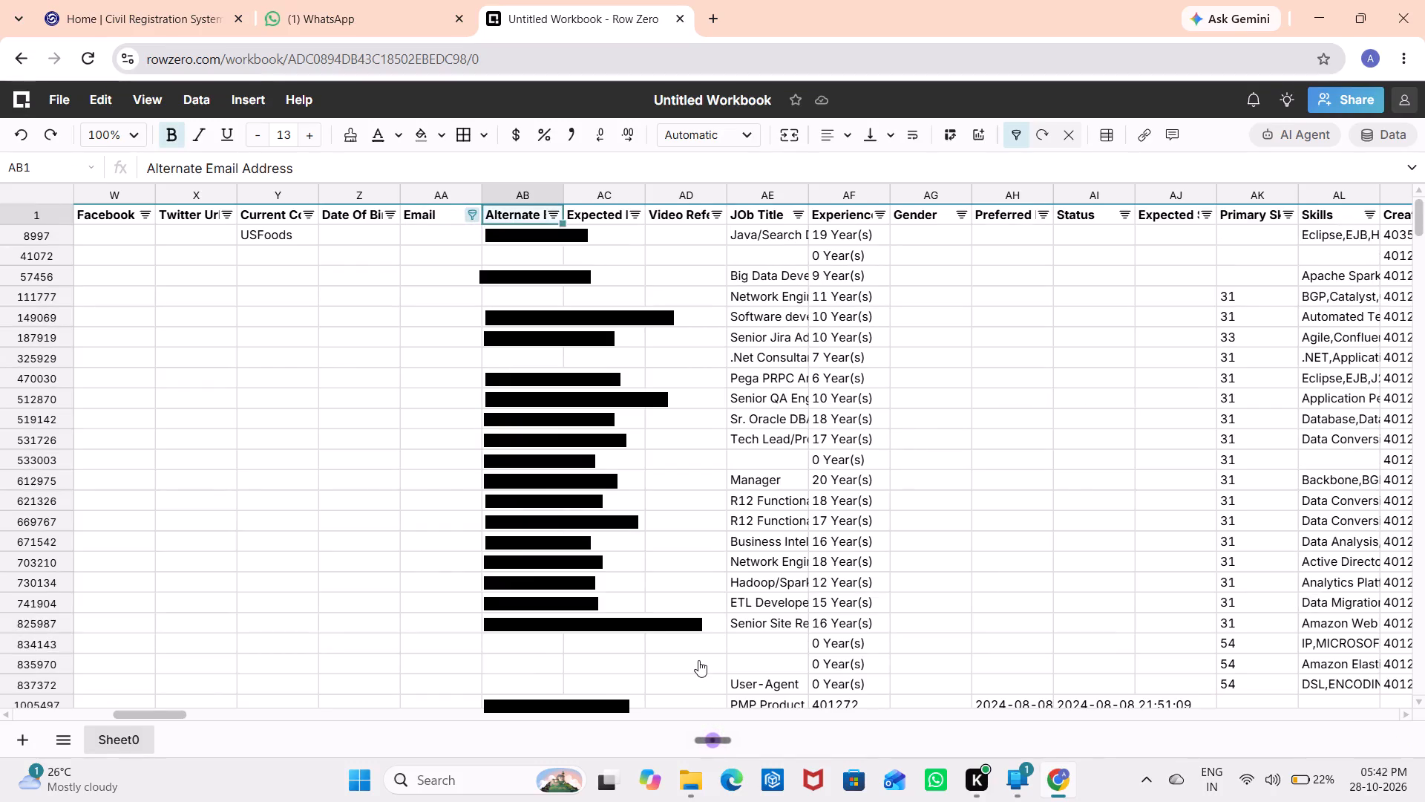
key("shift+Down")
key("shift+Down")
key("shift+Down")
key("shift+Down")
key("shift+Down")
key("shift+Down")
key("shift+Down")
key("shift+Down")
key("shift+Down")
key("shift+Down")
key("shift+Down")
key("shift+Down")
key("shift+Down")
key("shift+Down")
key("shift+Down")
key("shift+Down")
key("shift+Down")
key("shift+Down")
key("shift+Down")
key("shift+Down")
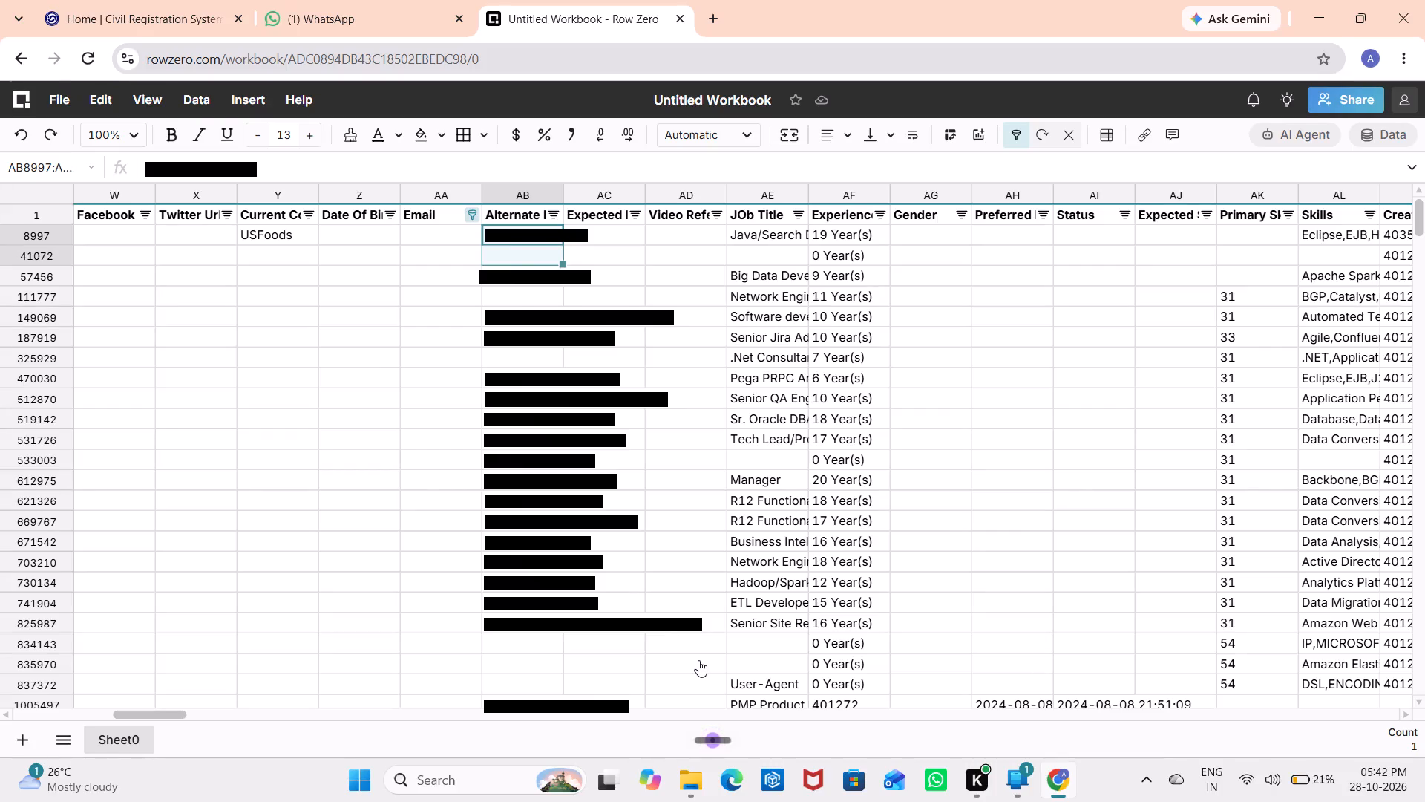
key("shift+Down")
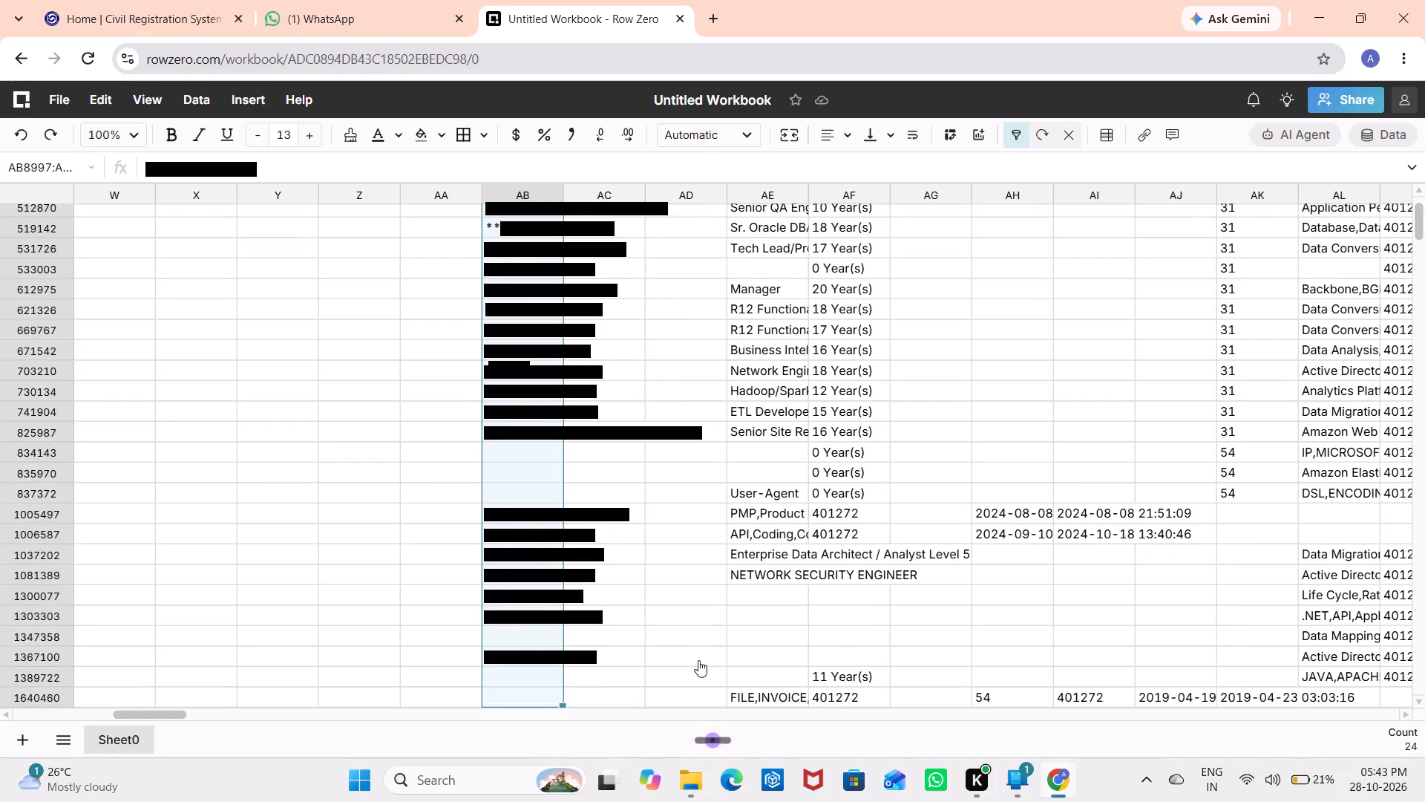
key("Delete")
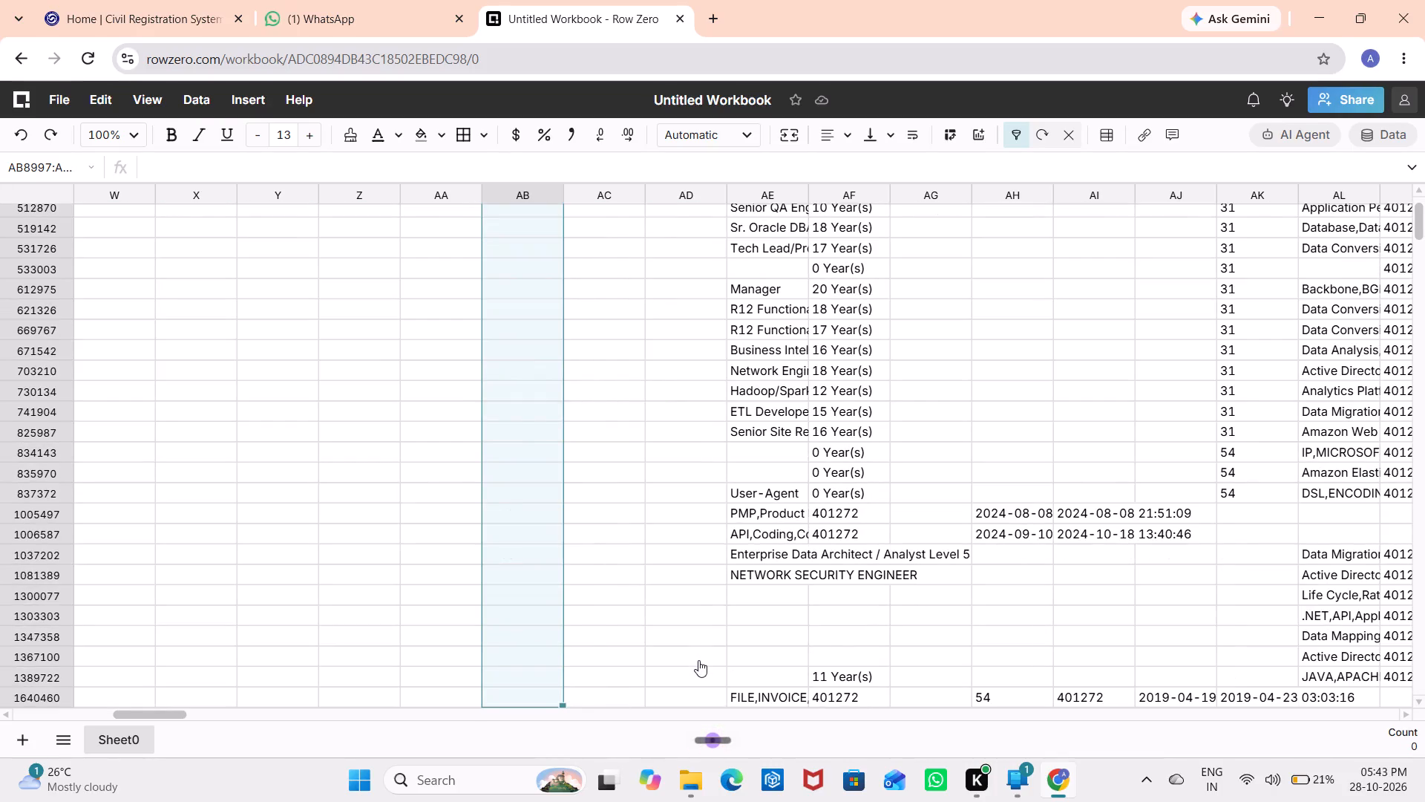
Turn off the column filters on the applicant sheet.
left_click(1015, 134)
Turn the column filters back on and filter the Alternate Email Address column to all values matching "eateam".
left_click(548, 443)
key("ctrl+Up")
key("ctrl+Up")
key("ctrl+Up")
key("ctrl+Up")
key("ctrl+Up")
key("ctrl+Up")
key("ctrl+Up")
key("ctrl+Up")
key("ctrl+Up")
key("ctrl+Up")
key("ctrl+Up")
key("ctrl+Up")
key("ctrl+Up")
key("ctrl+Up")
key("ctrl+Up")
key("ctrl+Up")
key("ctrl+Up")
key("ctrl+Up")
key("ctrl+Up")
key("ctrl+Up")
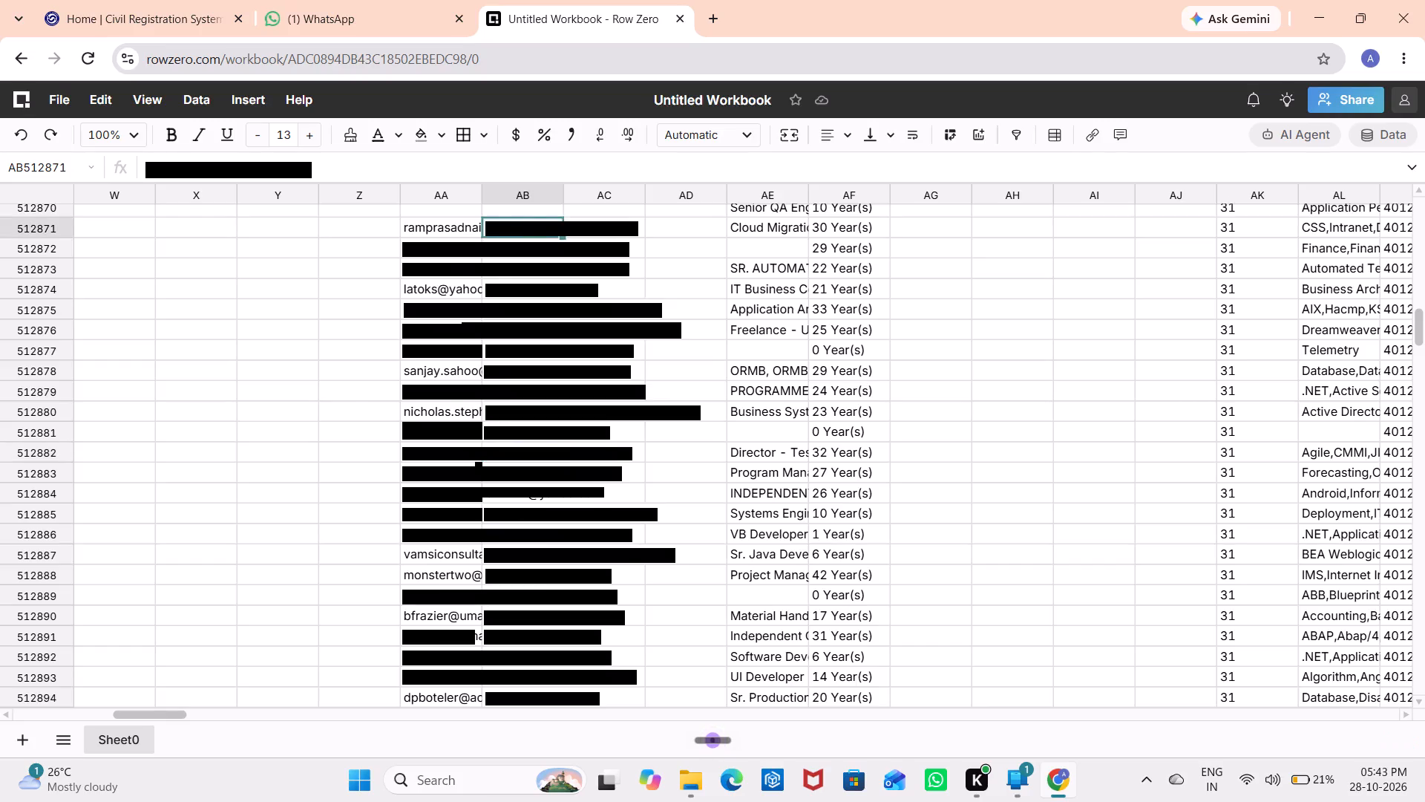
key("Left")
key("Left")
key("ctrl+Up")
key("ctrl+Up")
key("ctrl+Up")
key("ctrl+Up")
key("ctrl+Up")
key("ctrl+Up")
key("ctrl+Up")
key("ctrl+Up")
key("ctrl+Up")
key("ctrl+Up")
key("ctrl+Up")
key("ctrl+Up")
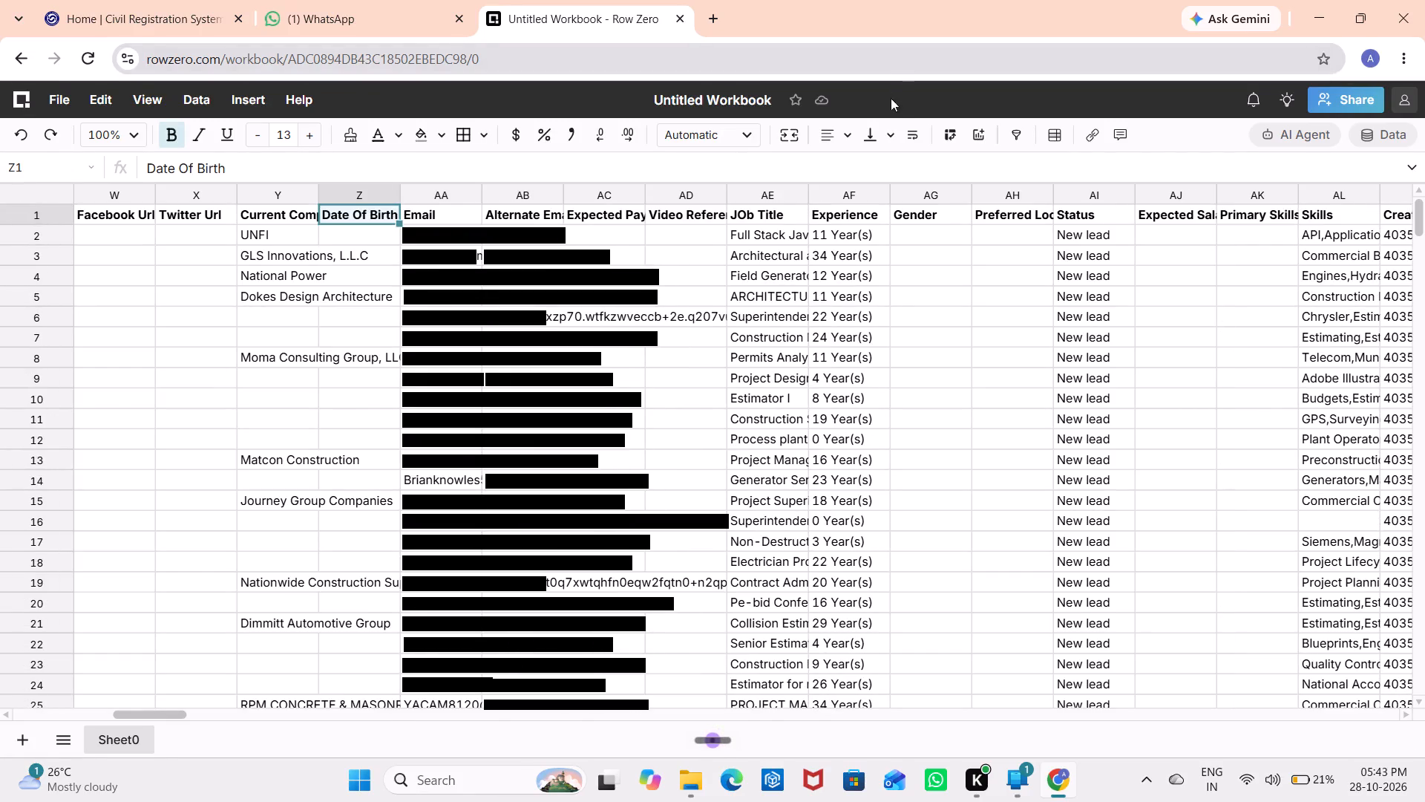
left_click(1021, 144)
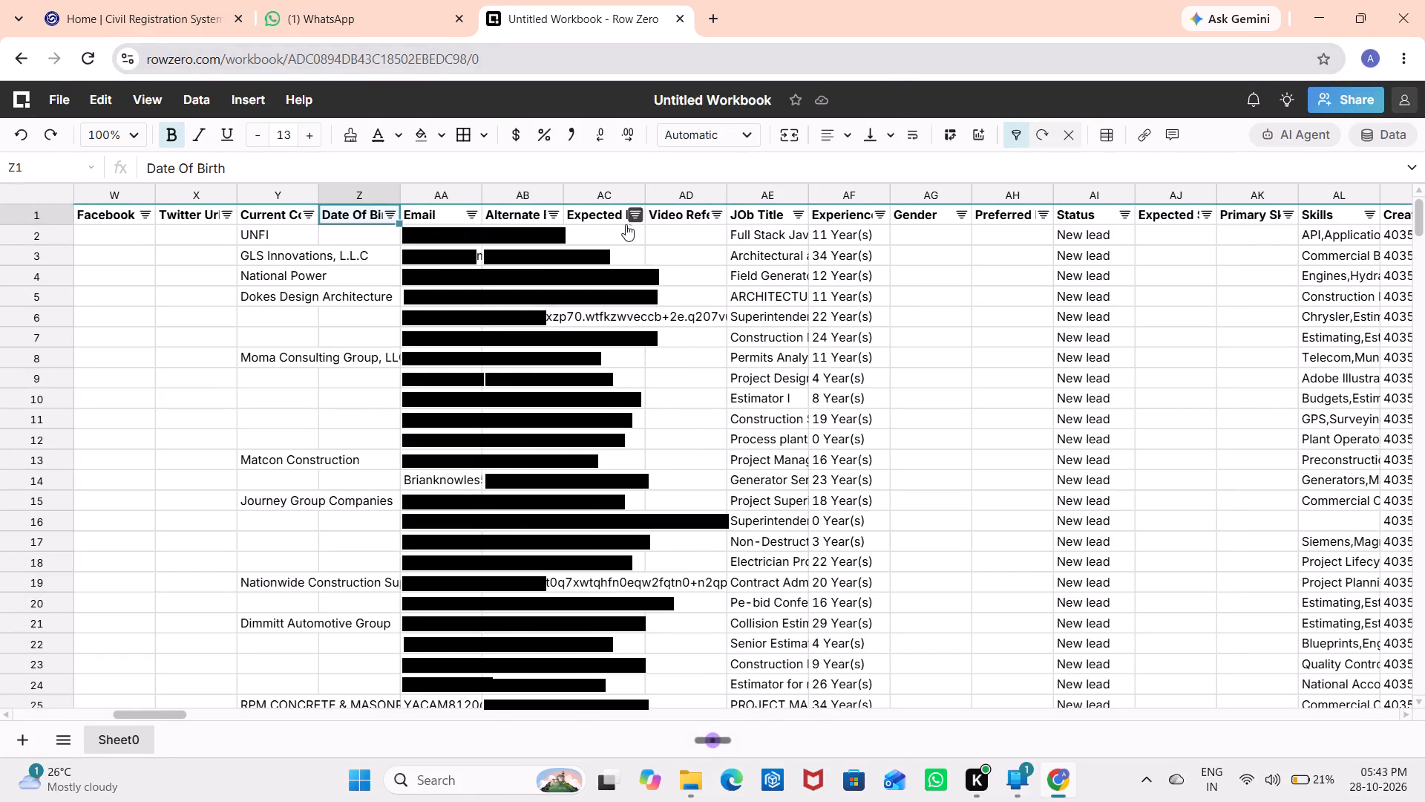
left_click(560, 217)
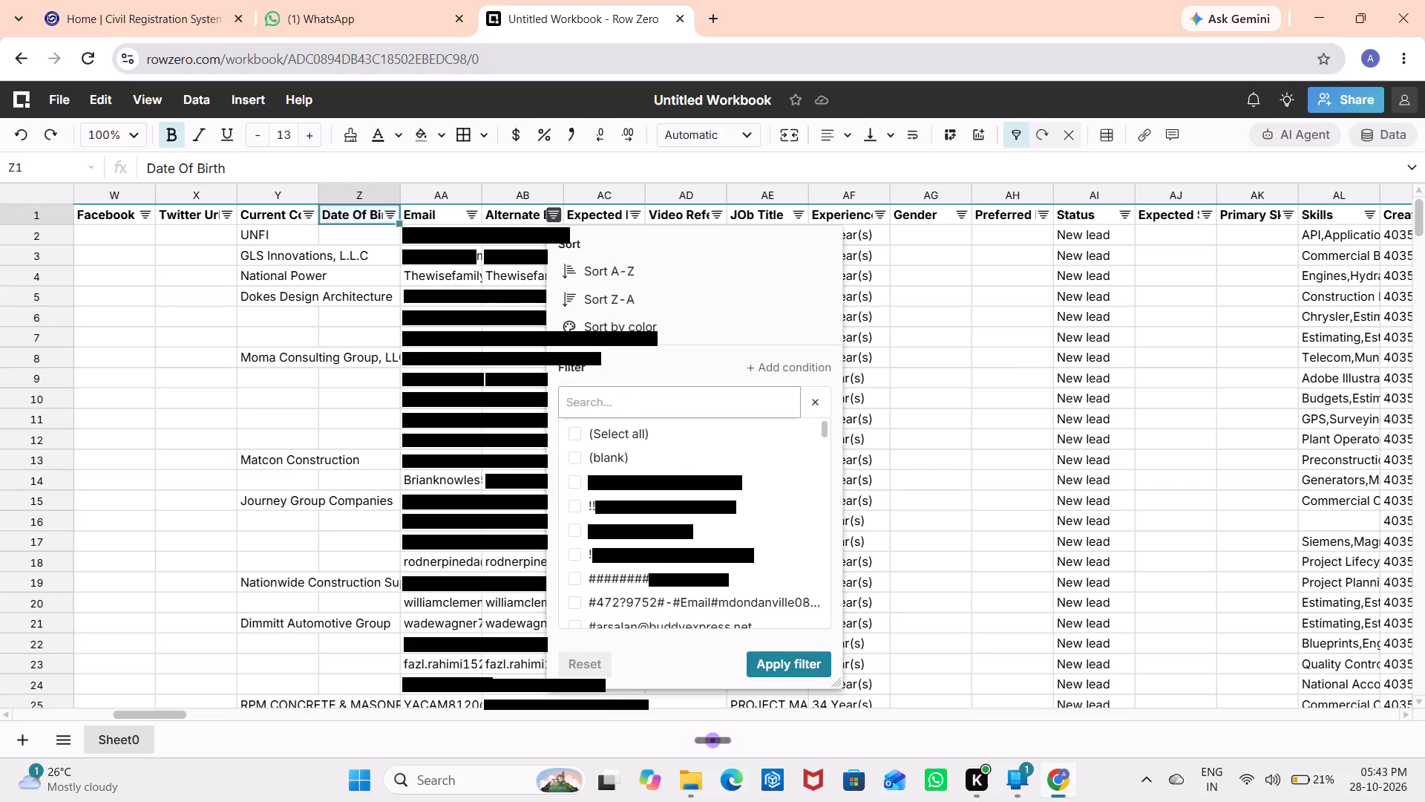
left_click(630, 411)
type("ea")
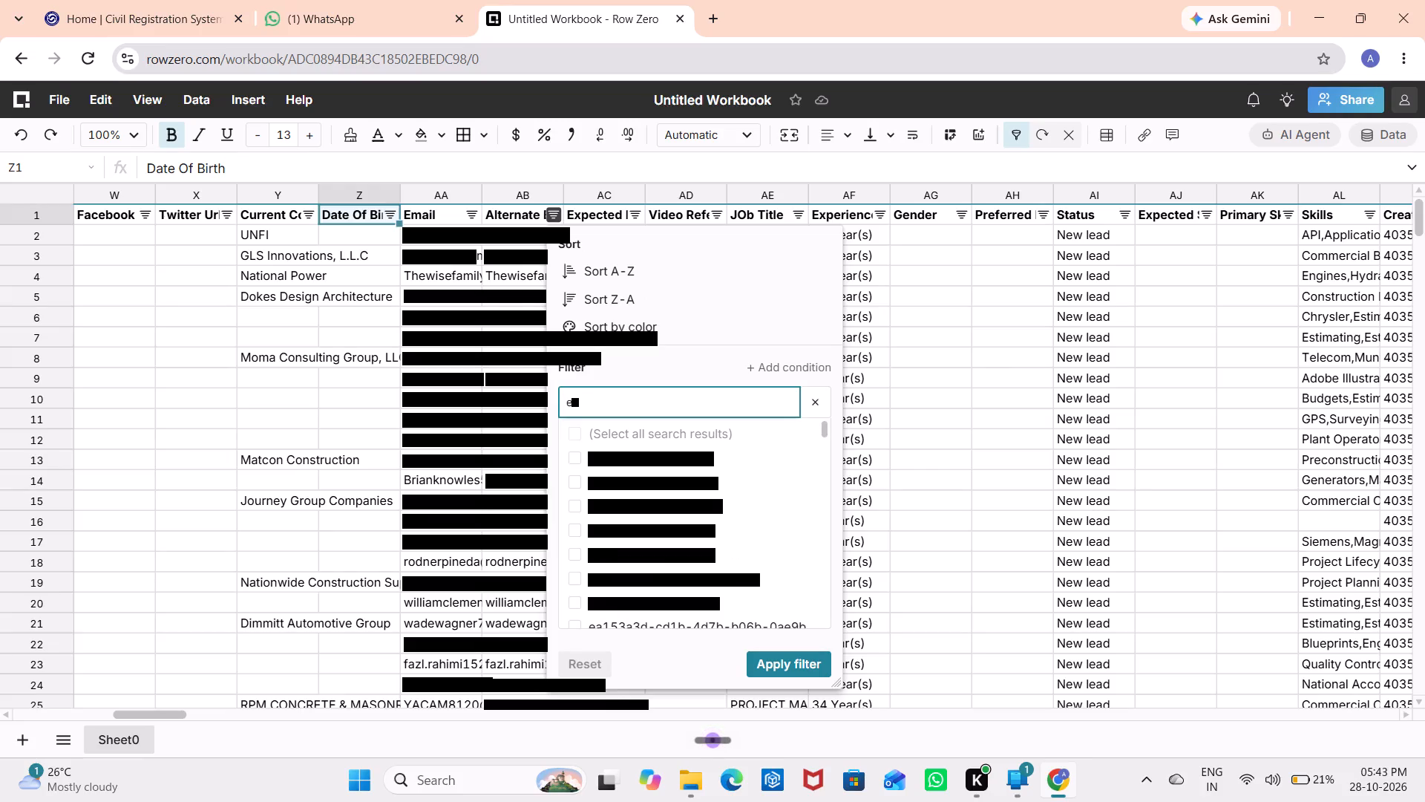
type("team")
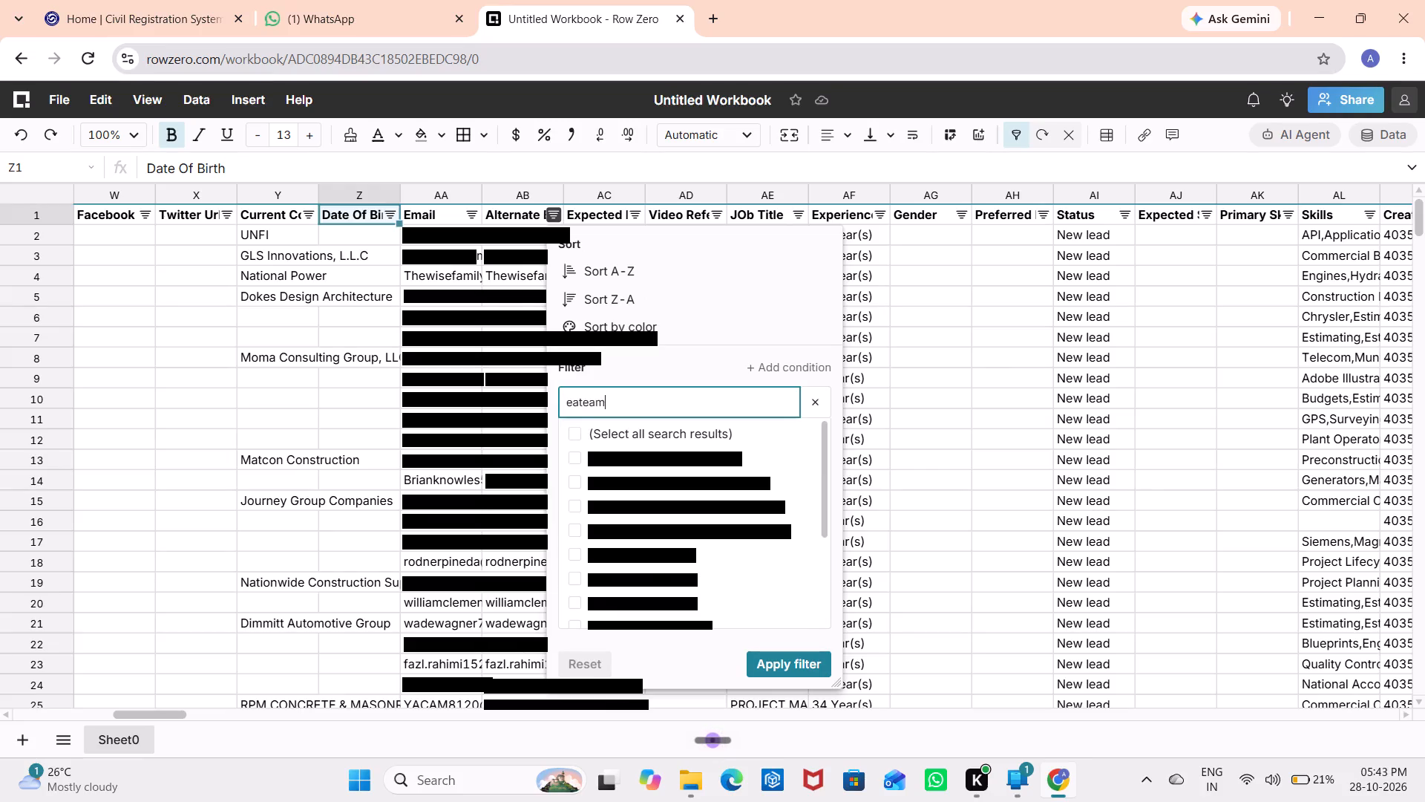
left_click(576, 428)
left_click(786, 669)
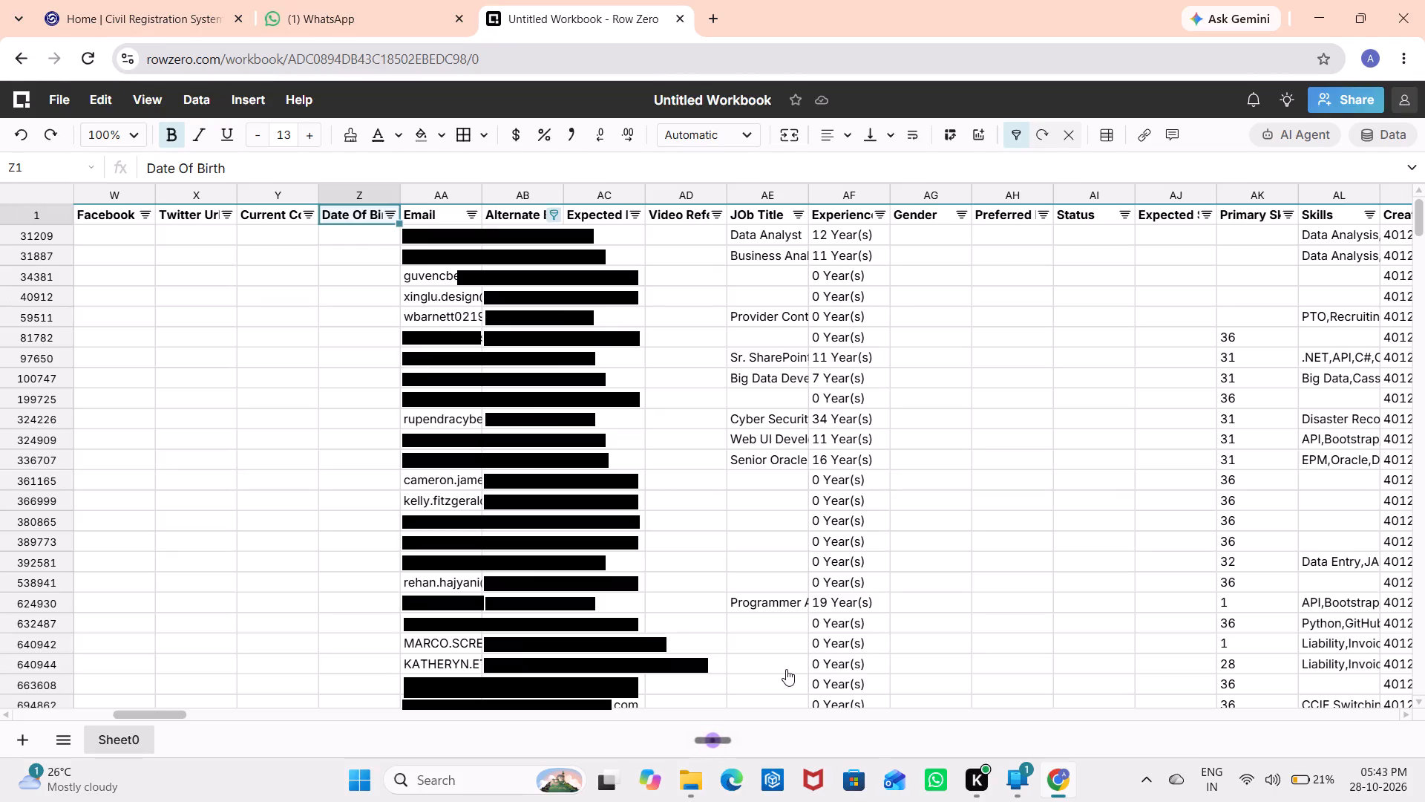
Clear the Alternate Email Address cells of all the filtered rows, from AB31209 down to row 1350426.
key("Right")
key("Right")
key("Down")
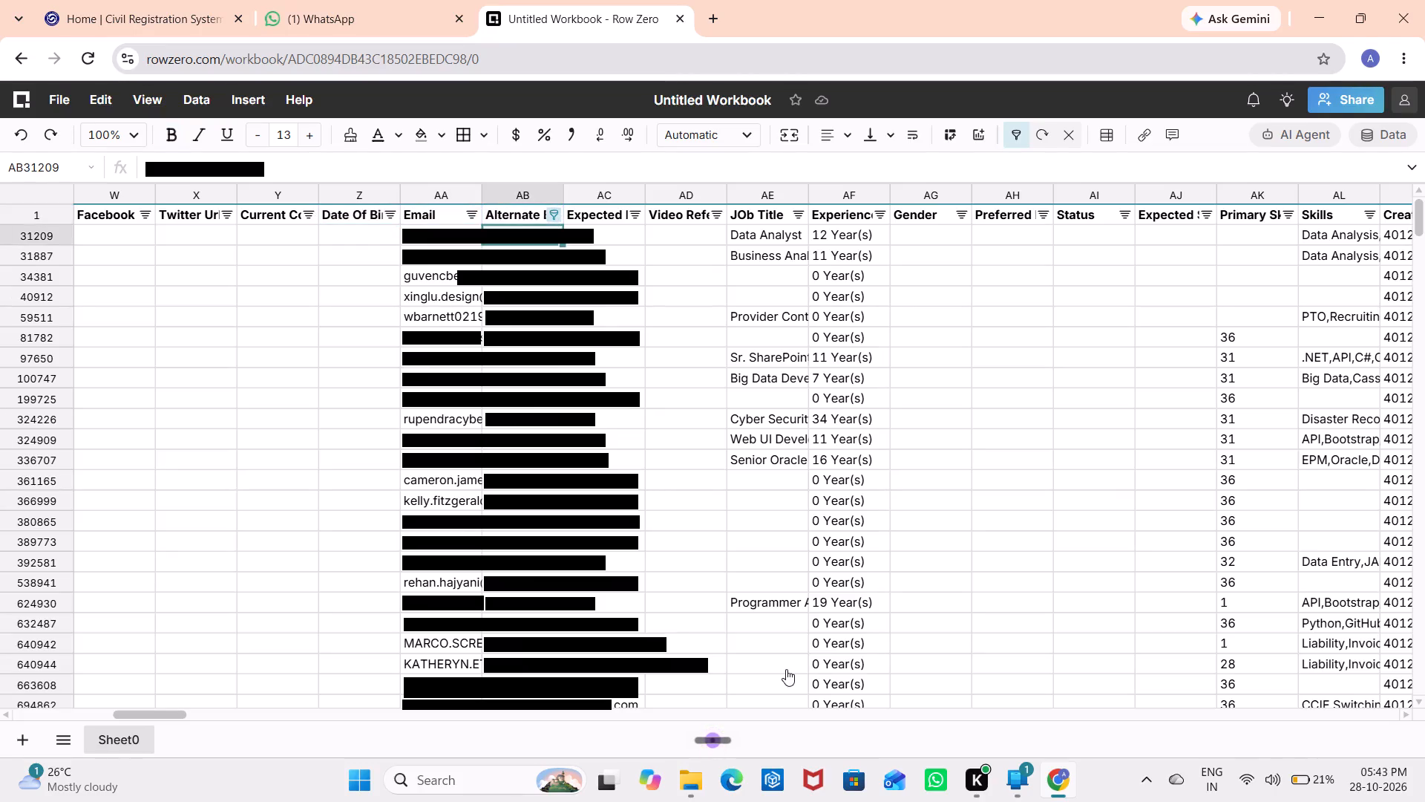
key("ctrl+shift+Down")
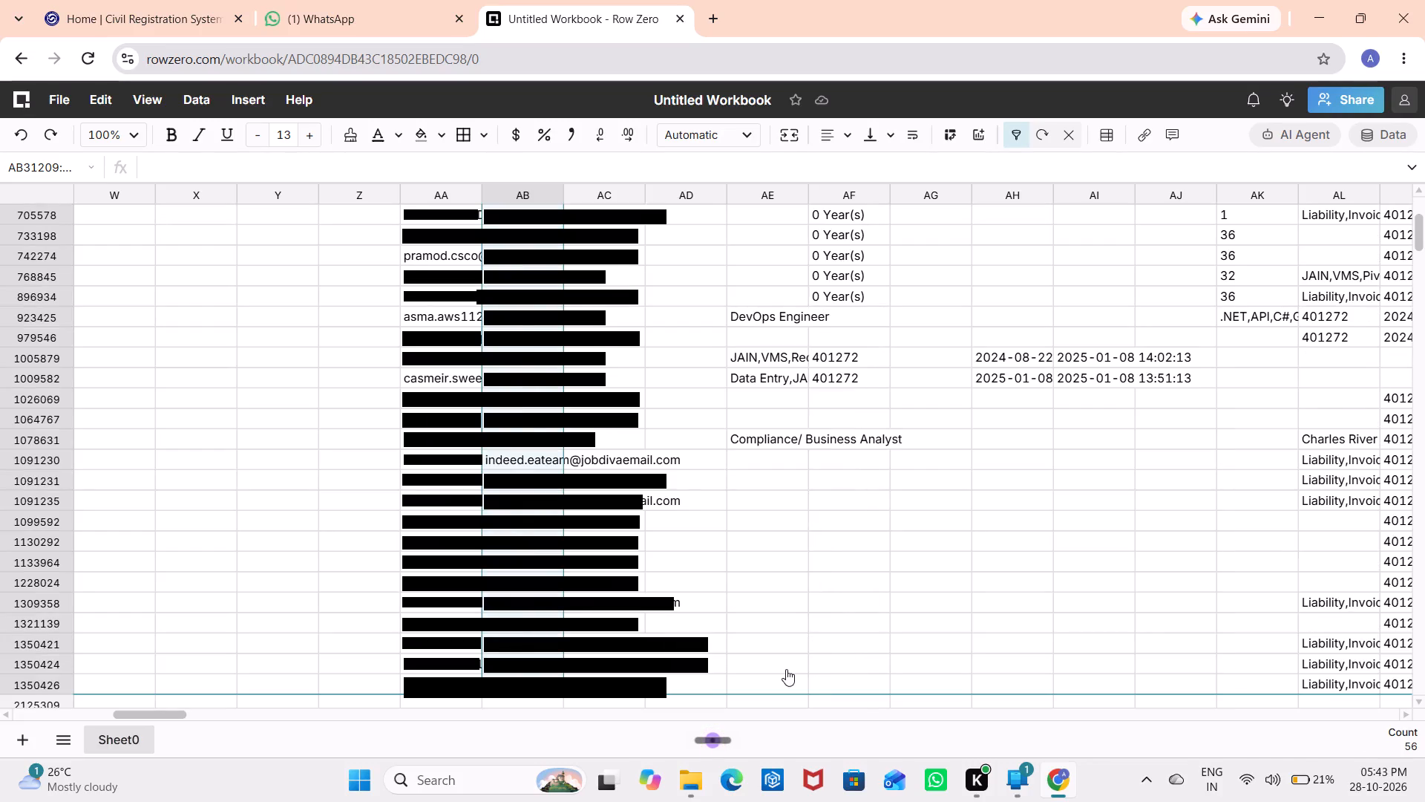
key("Delete")
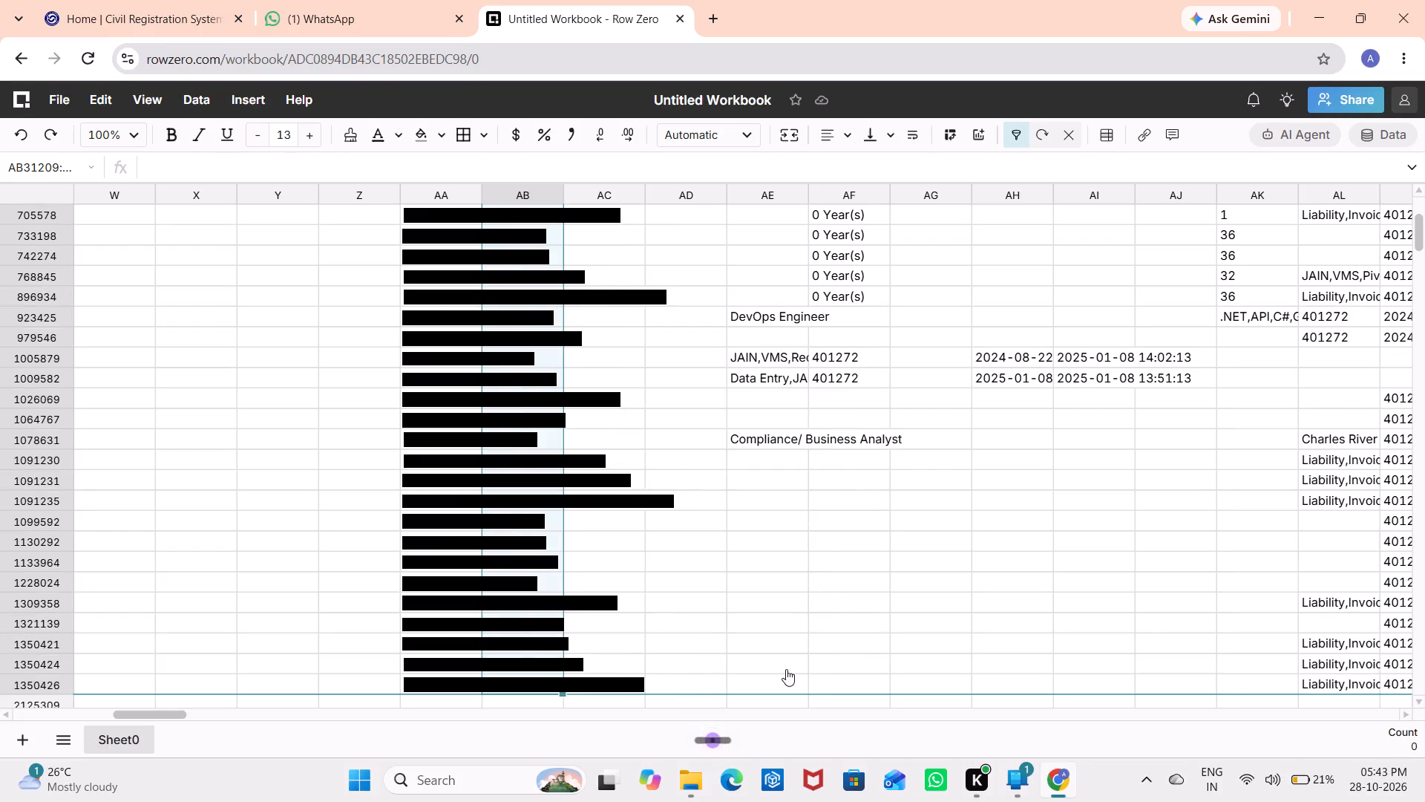
Turn off the column filters on the applicant sheet.
key("ctrl+Up")
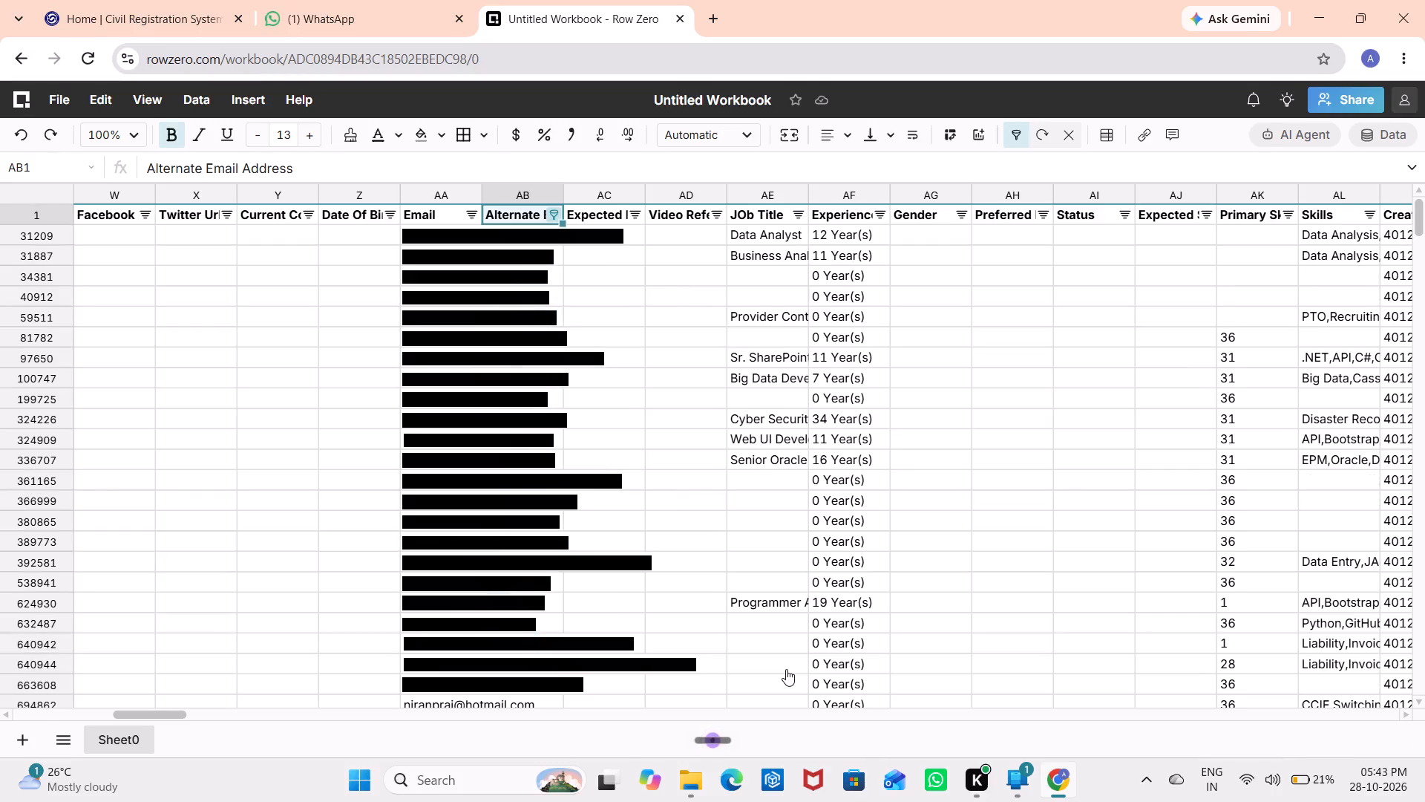
left_click(1015, 128)
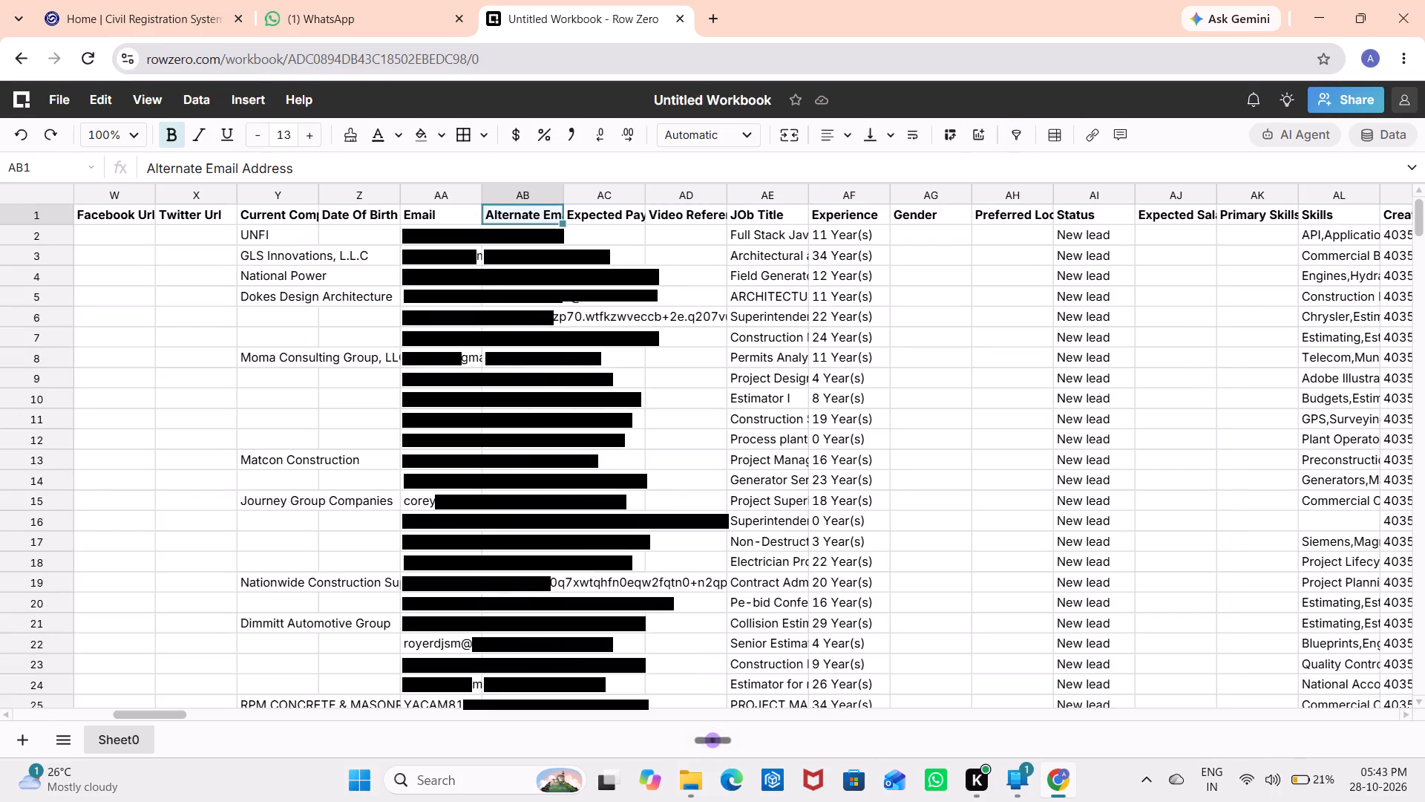
Turn the column filters back on and filter the Email column to all values matching "ipheig".
left_click(444, 221)
left_click(1009, 134)
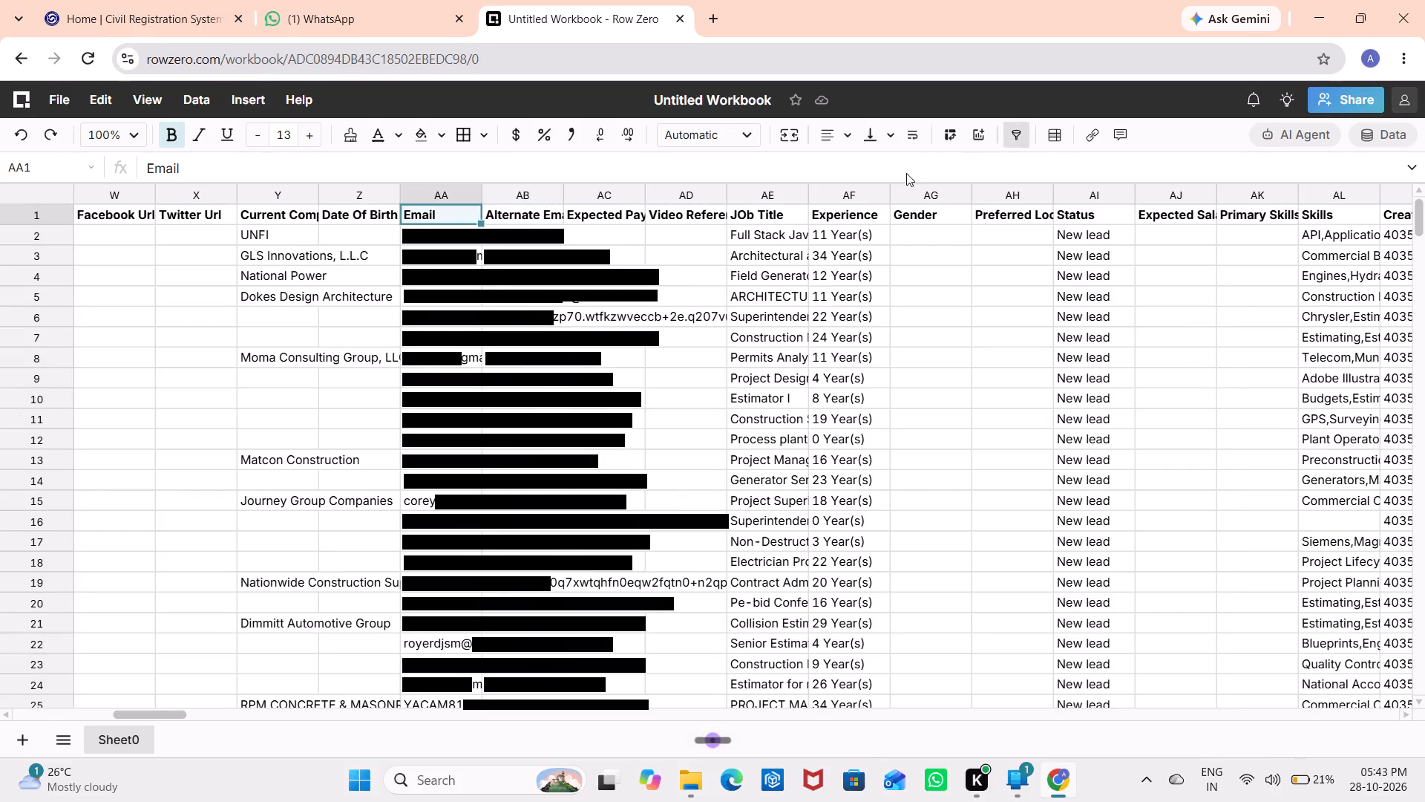
left_click(474, 215)
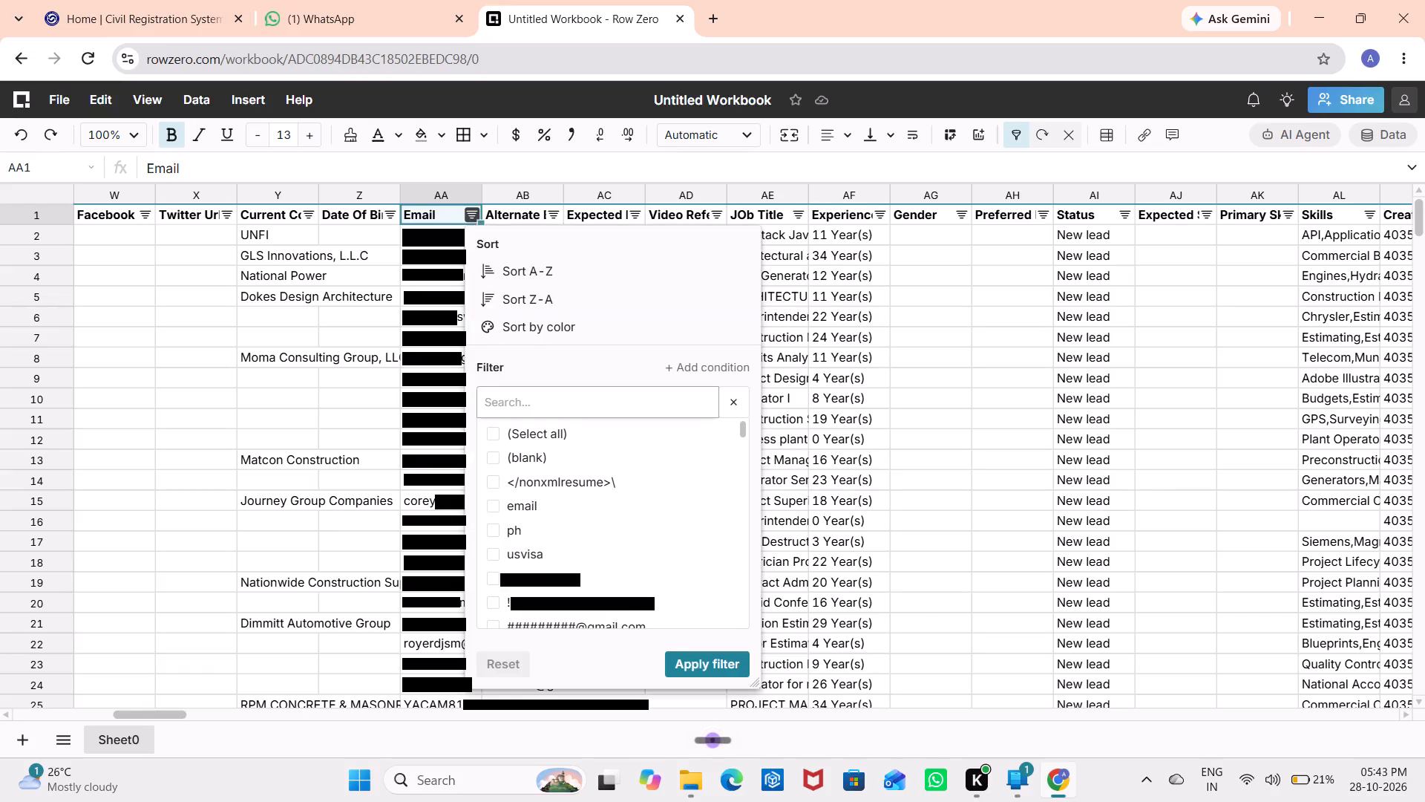
left_click(543, 403)
type("ip")
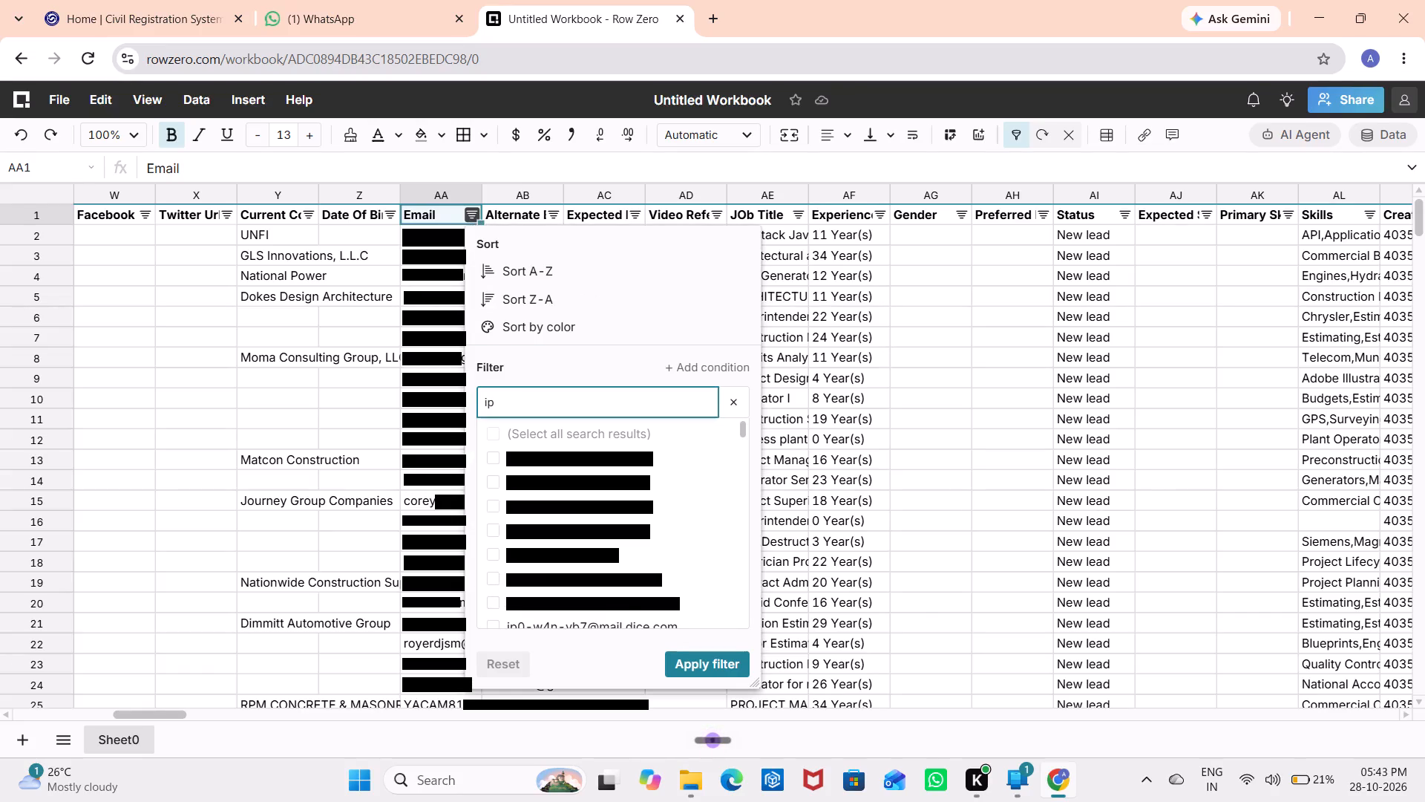
type("hei")
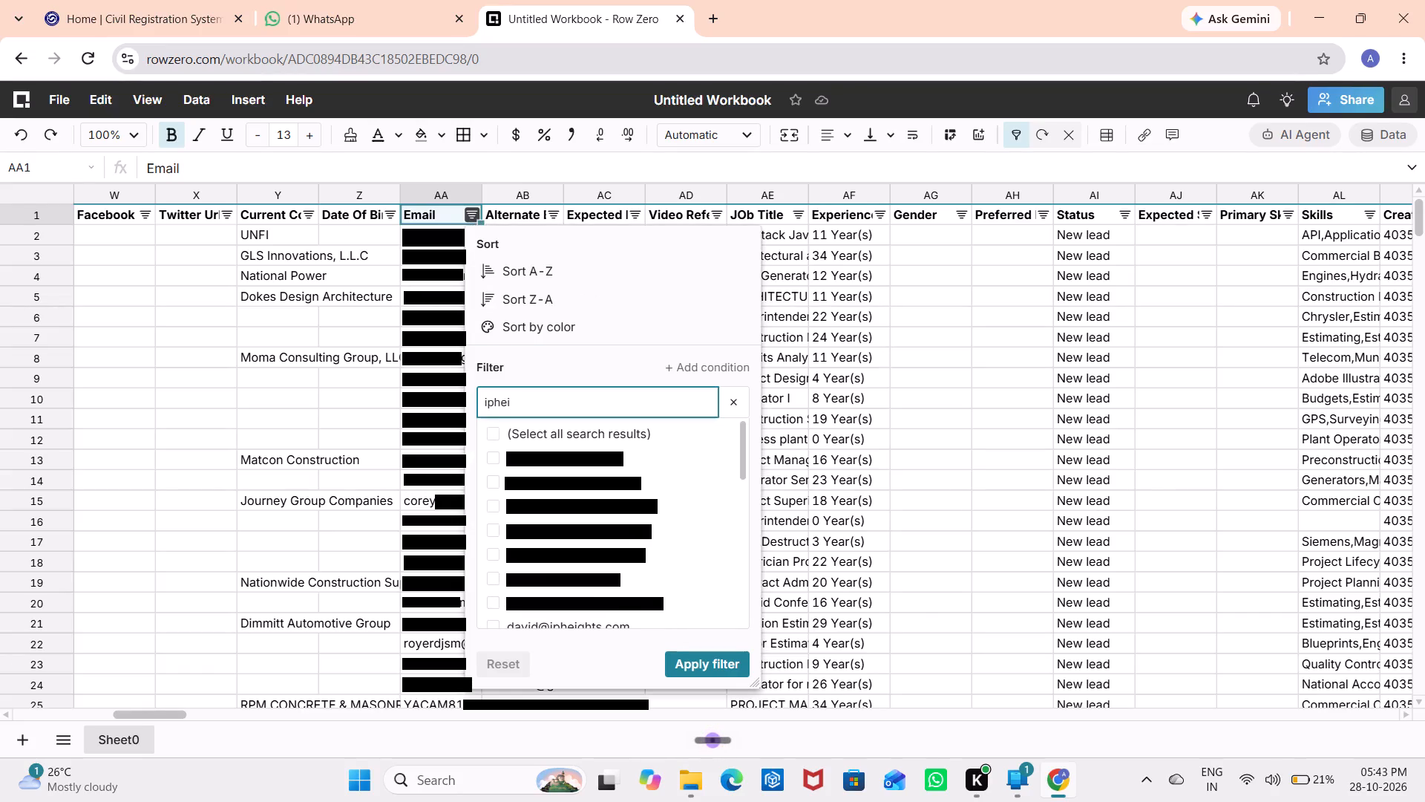
key("g")
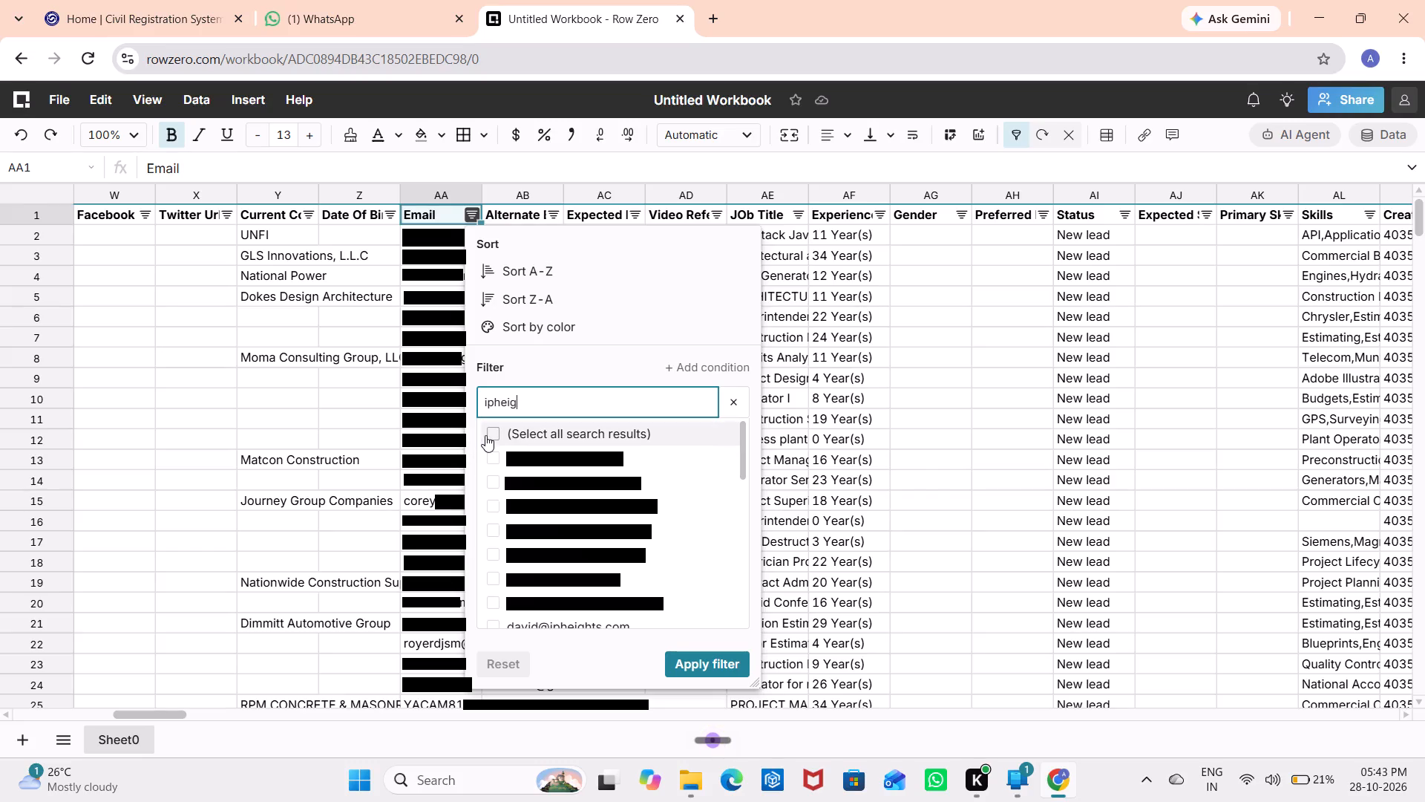
left_click(485, 435)
left_click(691, 653)
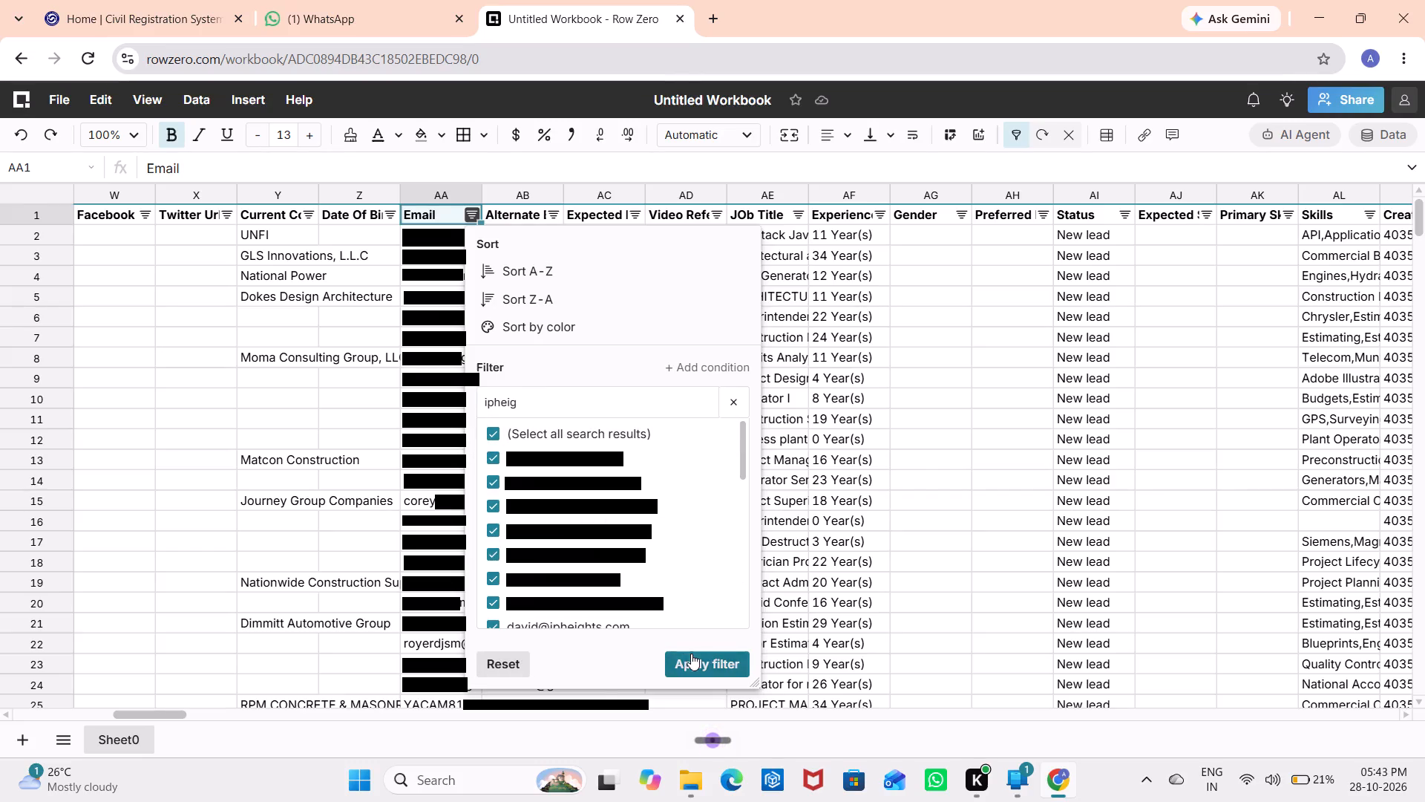
Clear the Email values of all the filtered rows, from AA52366 down to row 2110976, leaving the header.
key("Down")
key("ctrl+shift+Down")
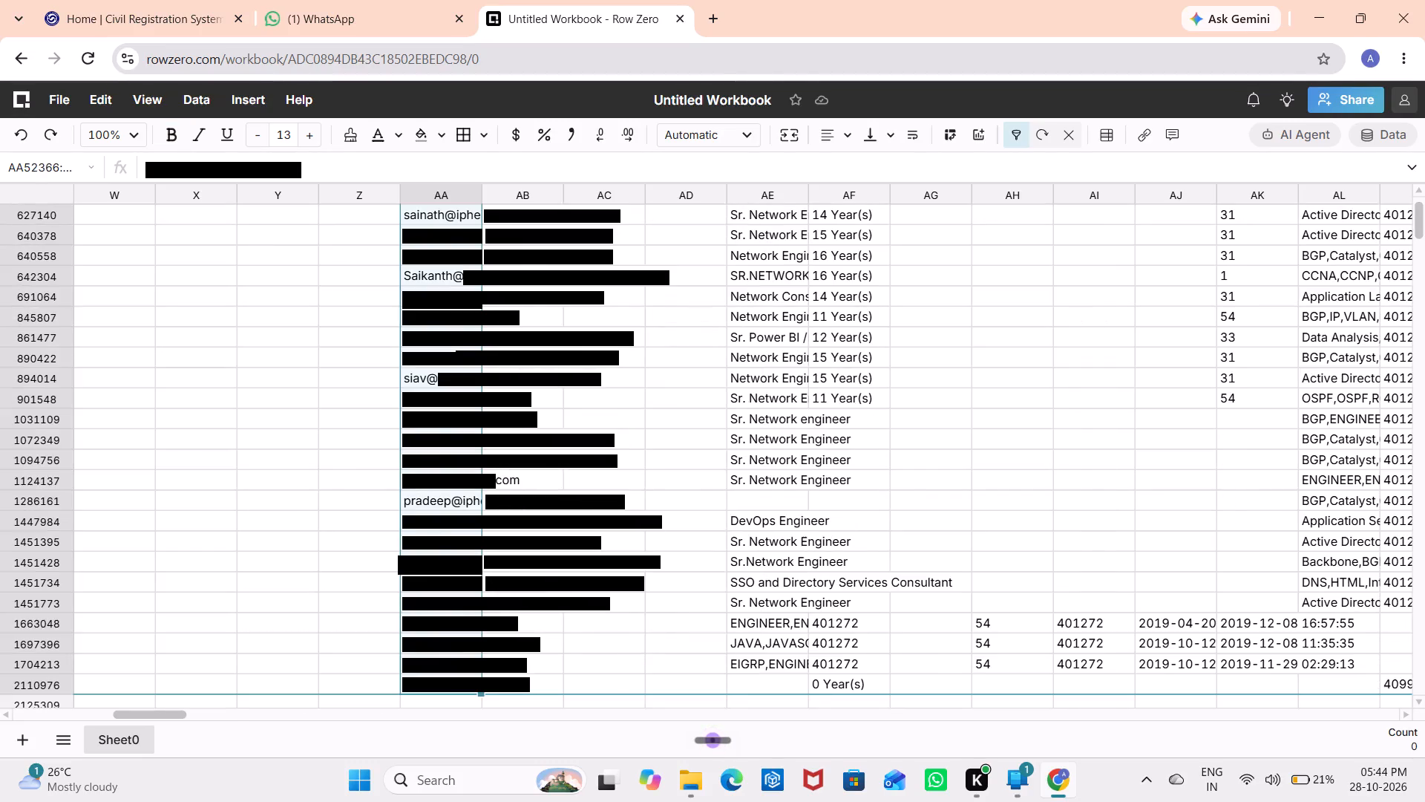
key("Delete")
key("Up")
key("Down")
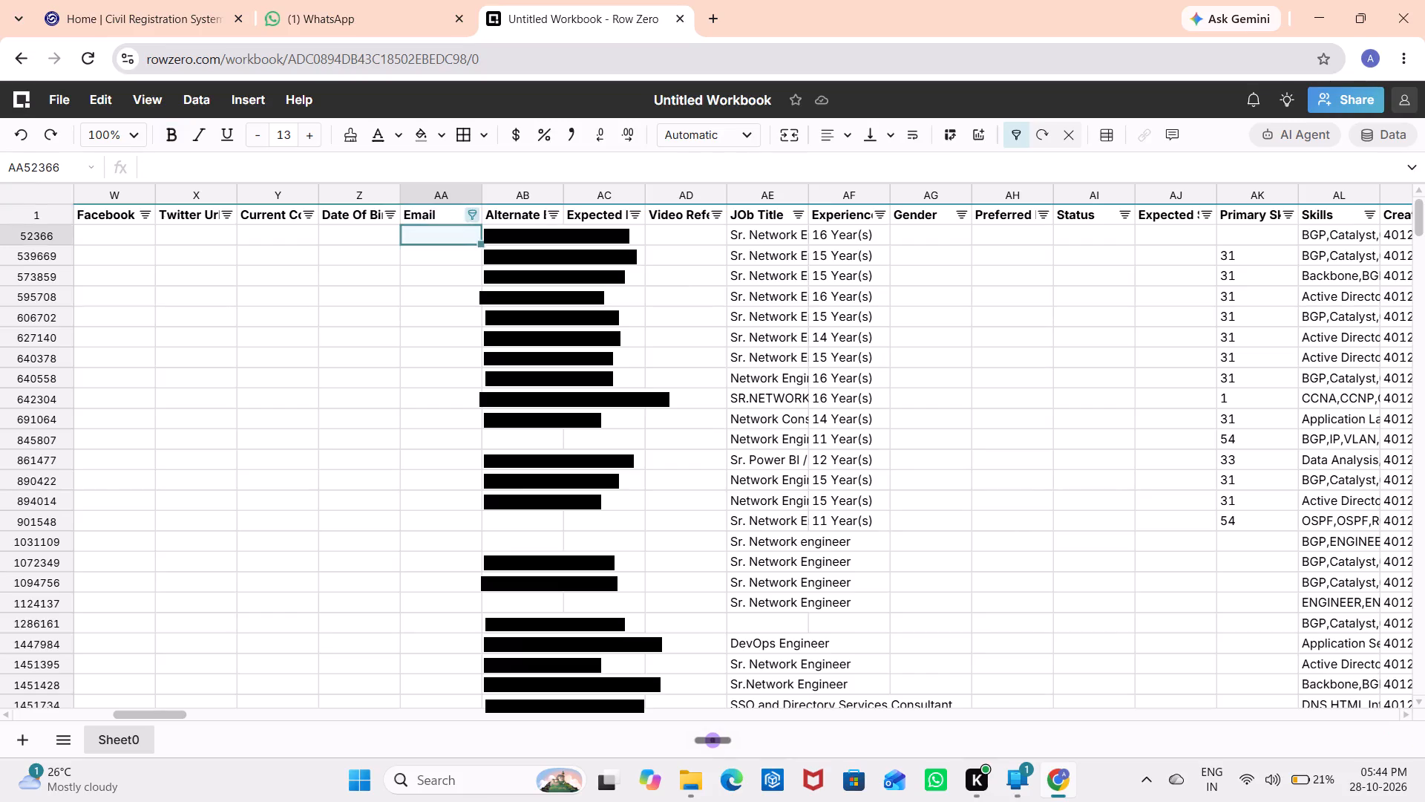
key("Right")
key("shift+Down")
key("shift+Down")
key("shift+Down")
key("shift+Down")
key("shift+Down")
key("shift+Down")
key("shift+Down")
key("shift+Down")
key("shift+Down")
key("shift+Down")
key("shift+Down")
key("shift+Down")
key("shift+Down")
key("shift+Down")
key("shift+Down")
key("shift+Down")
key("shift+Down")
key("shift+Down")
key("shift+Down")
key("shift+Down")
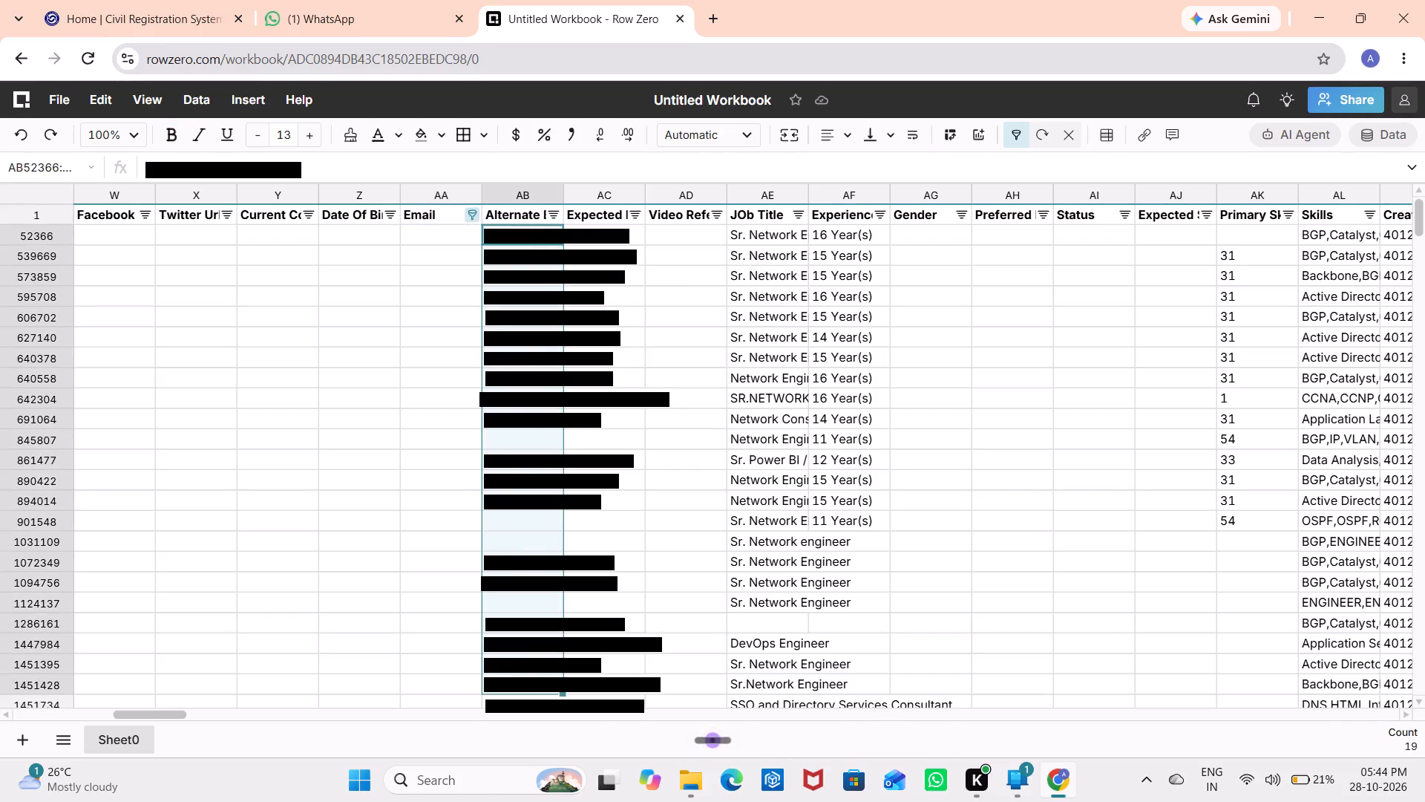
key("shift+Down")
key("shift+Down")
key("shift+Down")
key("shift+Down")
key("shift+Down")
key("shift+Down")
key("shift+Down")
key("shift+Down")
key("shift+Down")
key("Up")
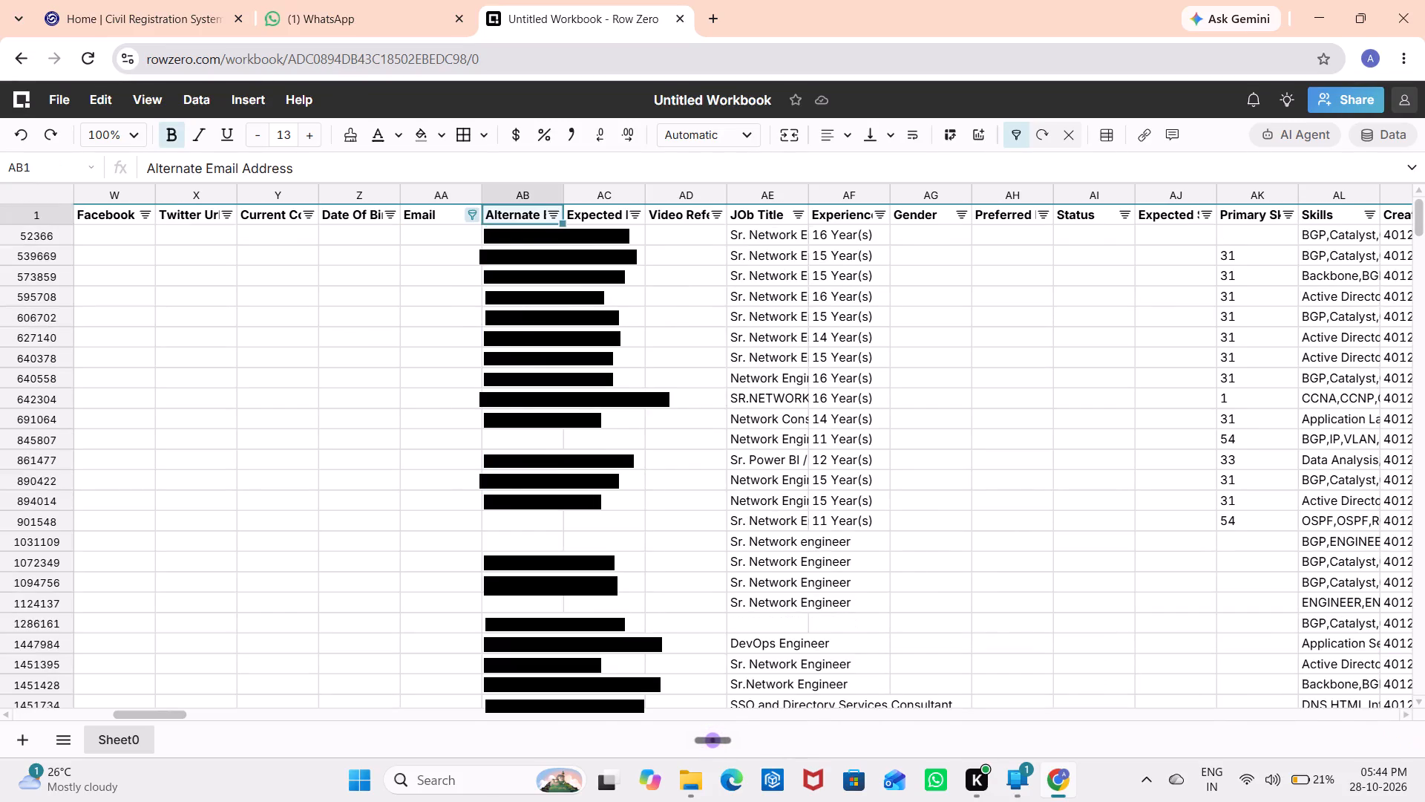
Clear the Alternate Email Address cells of the filtered rows from row 52366 down to row 1704213.
key("Down")
key("shift+Down")
key("shift+Down")
key("shift+Down")
key("shift+Down")
key("shift+Down")
key("shift+Down")
key("shift+Down")
key("shift+Down")
key("shift+Down")
key("shift+Down")
key("shift+Down")
key("shift+Down")
key("shift+Down")
key("shift+Down")
key("shift+Down")
key("shift+Down")
key("shift+Down")
key("shift+Down")
key("shift+Down")
key("shift+Down")
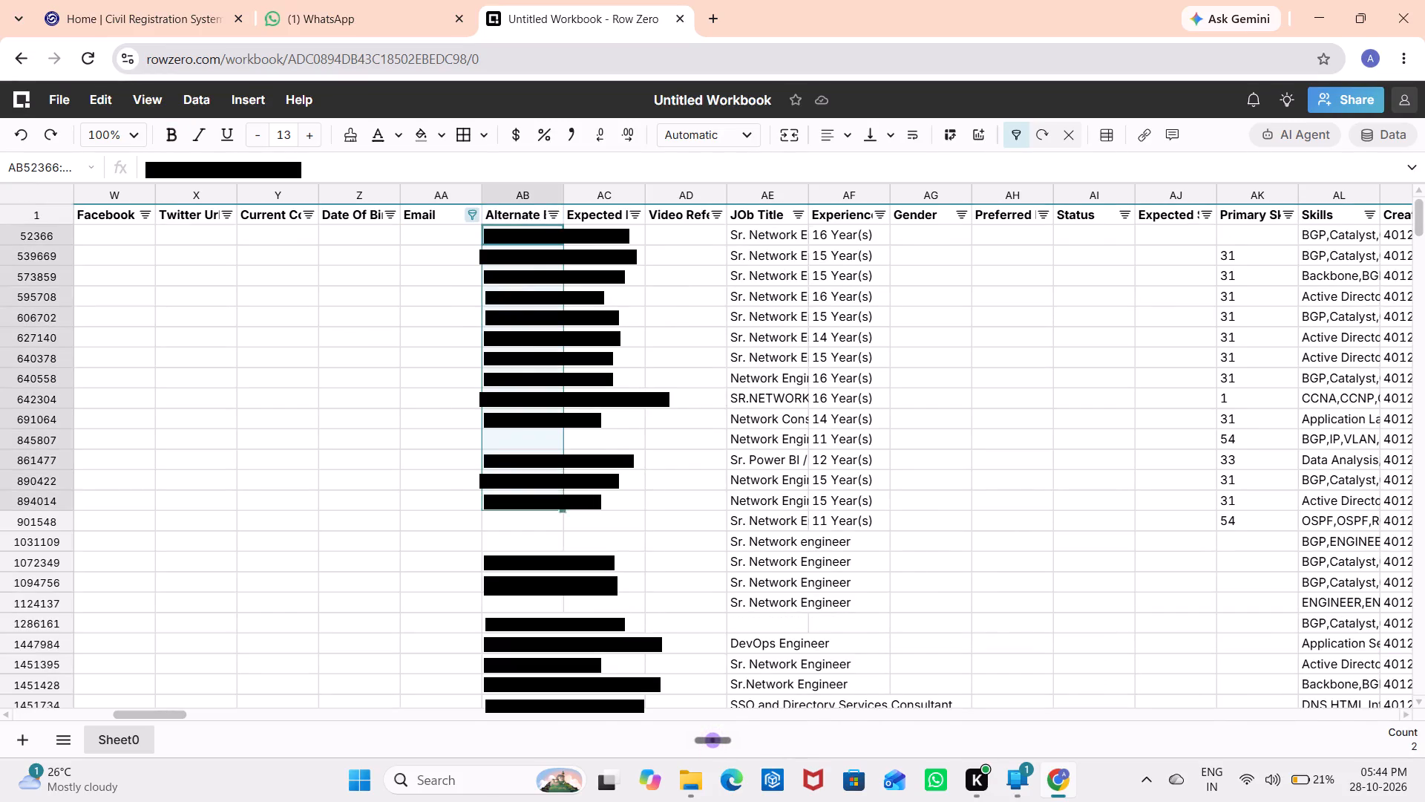
key("shift+Up")
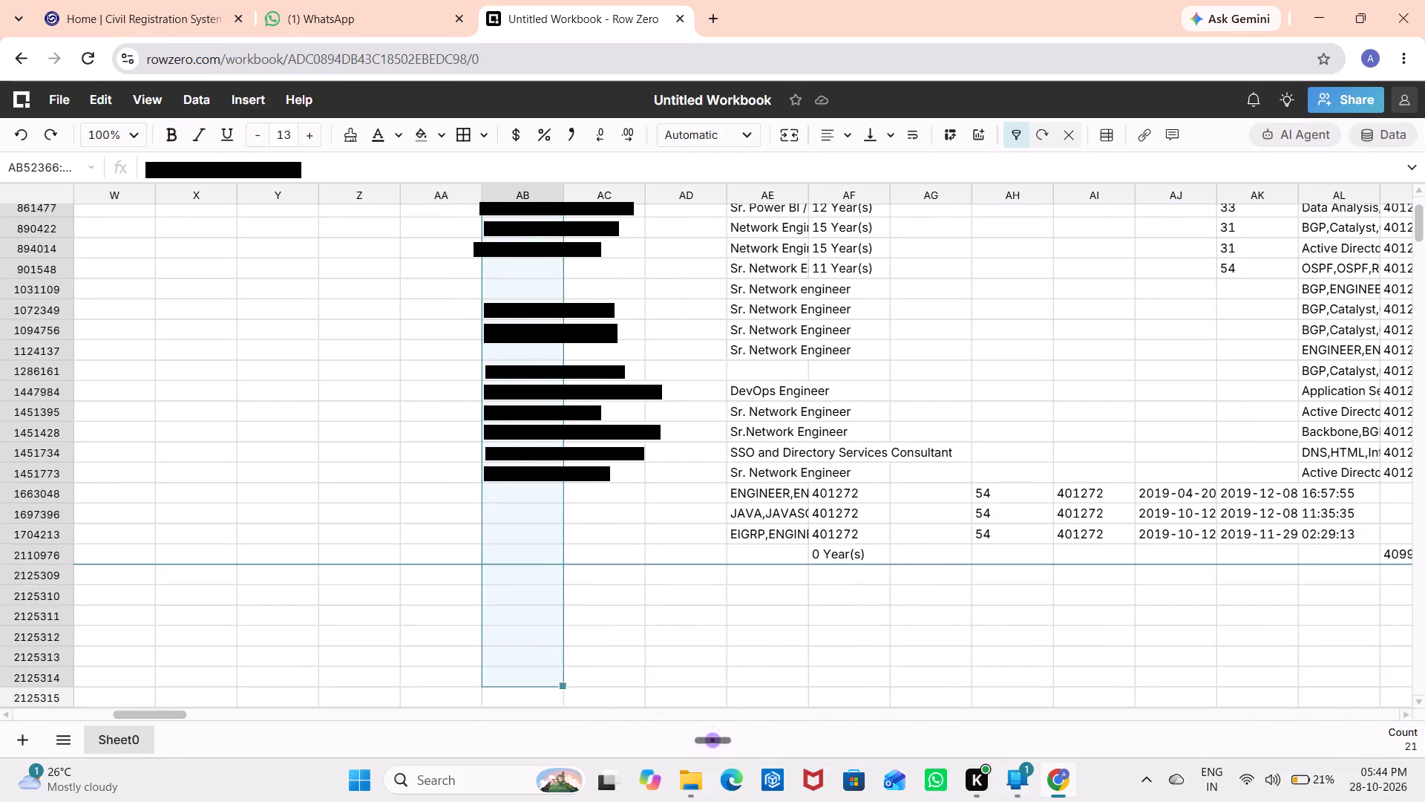
key("shift+Up")
key("shift+Up")
key("shift+Up")
key("shift+Up")
key("shift+Up")
key("shift+Up")
key("shift+Up")
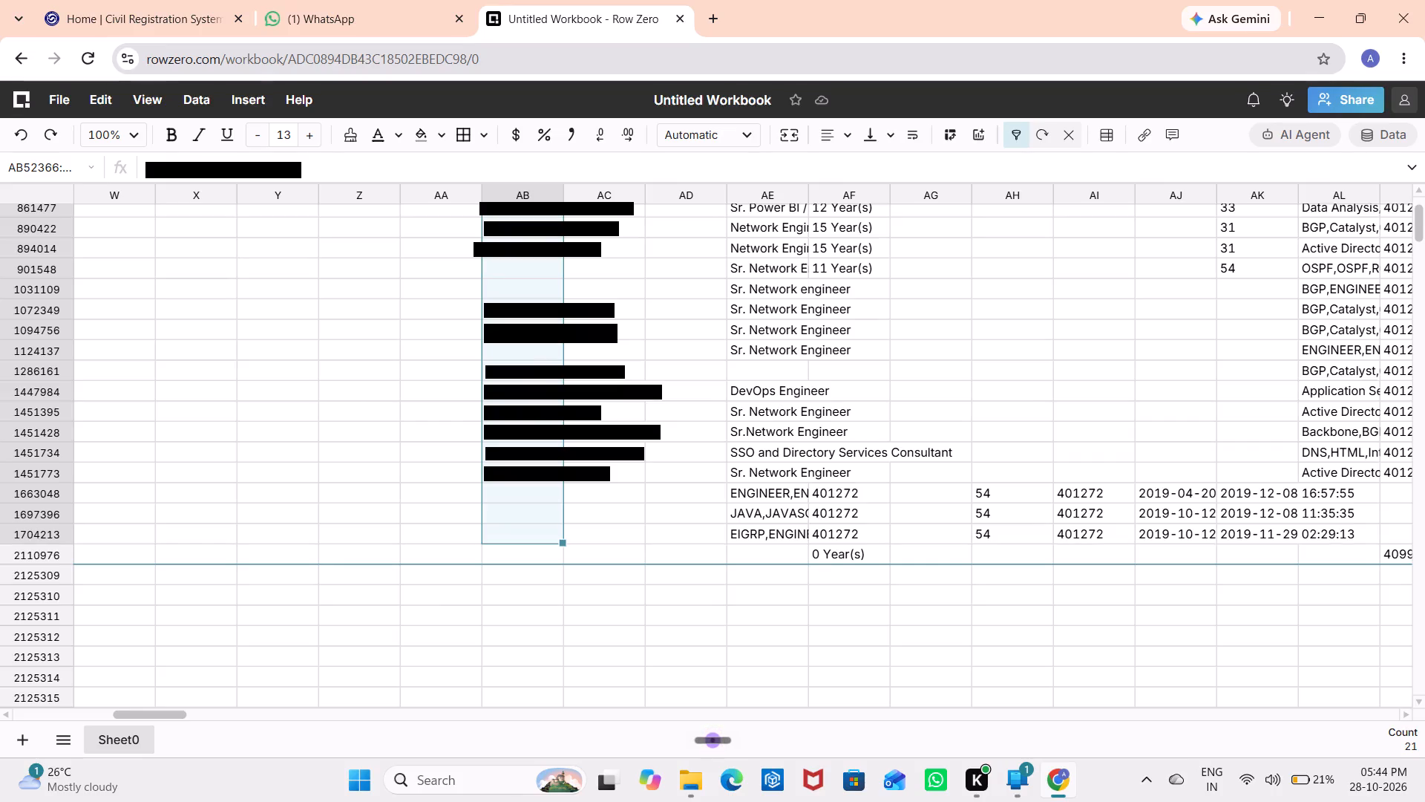
key("Delete")
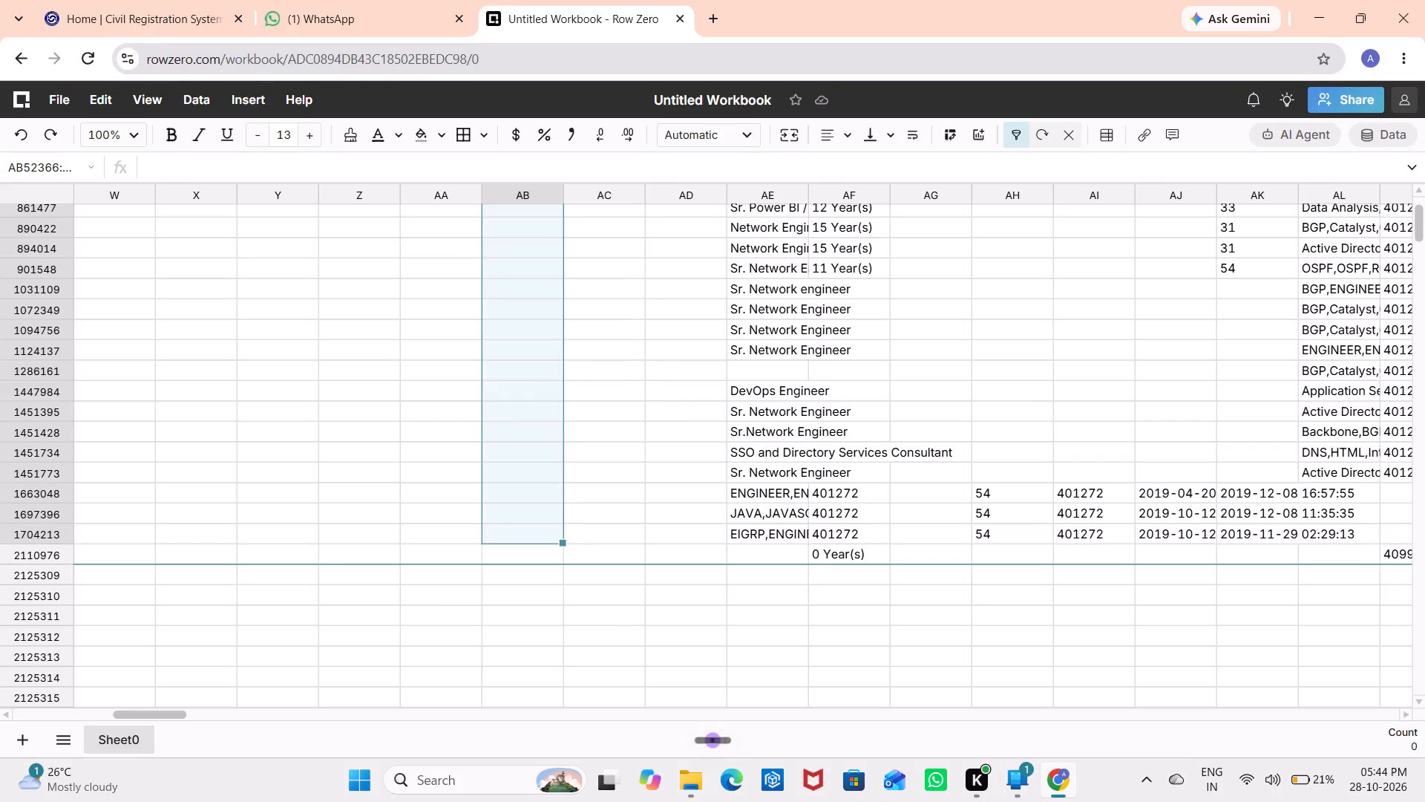
Turn off the column filters to show all applicant rows again.
key("ctrl+Up")
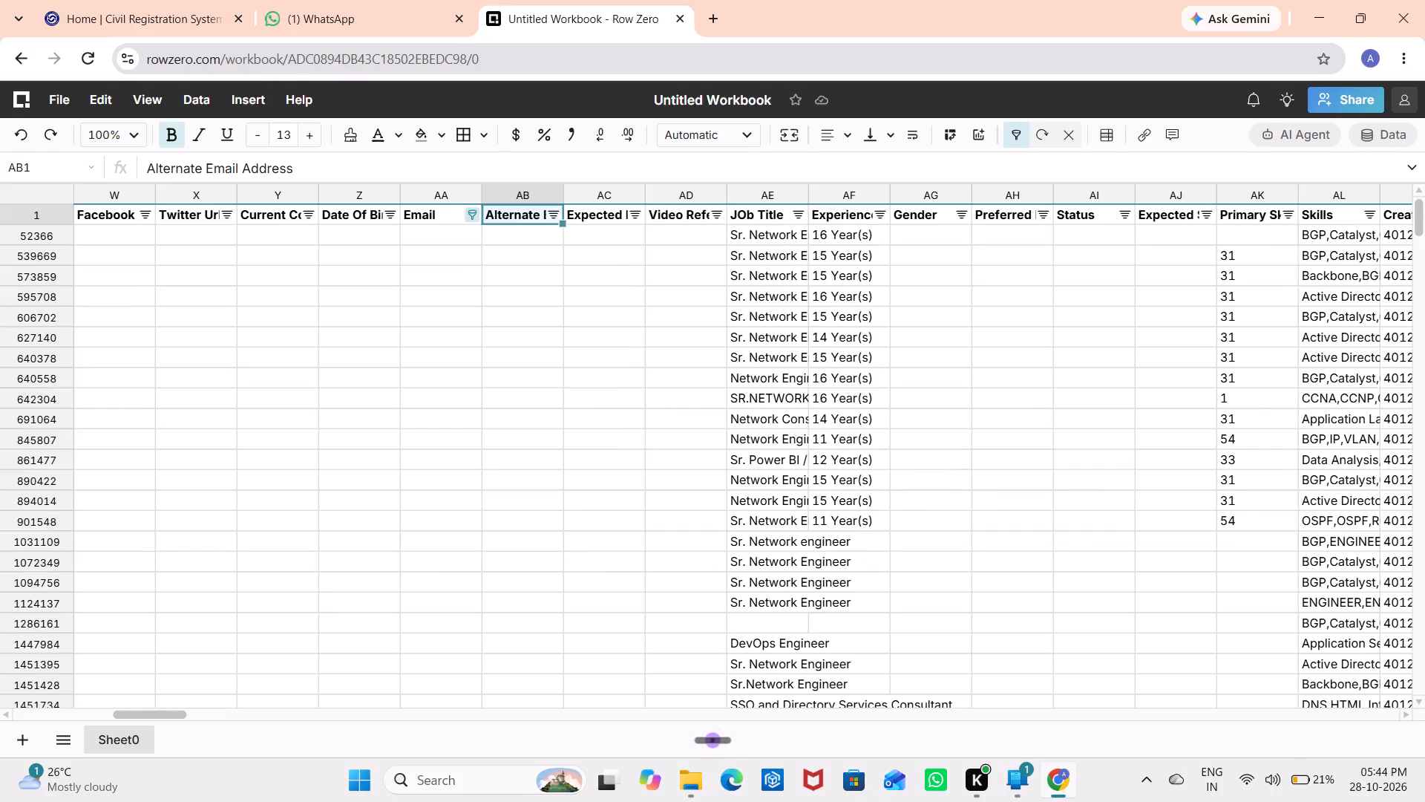
left_click(1004, 128)
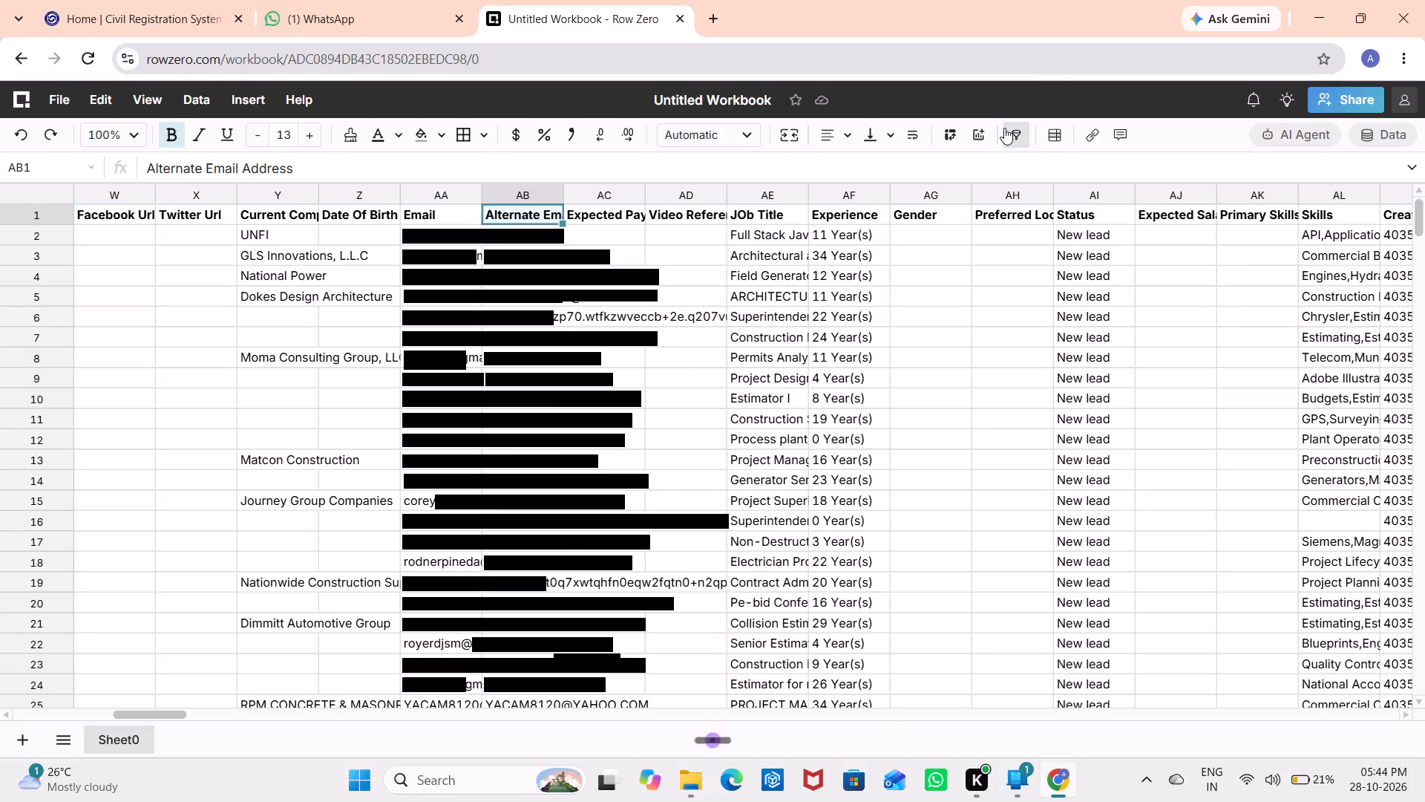
Turn the column filters back on and look through the Email column's filter values matching "software" without applying a filter.
left_click(1004, 128)
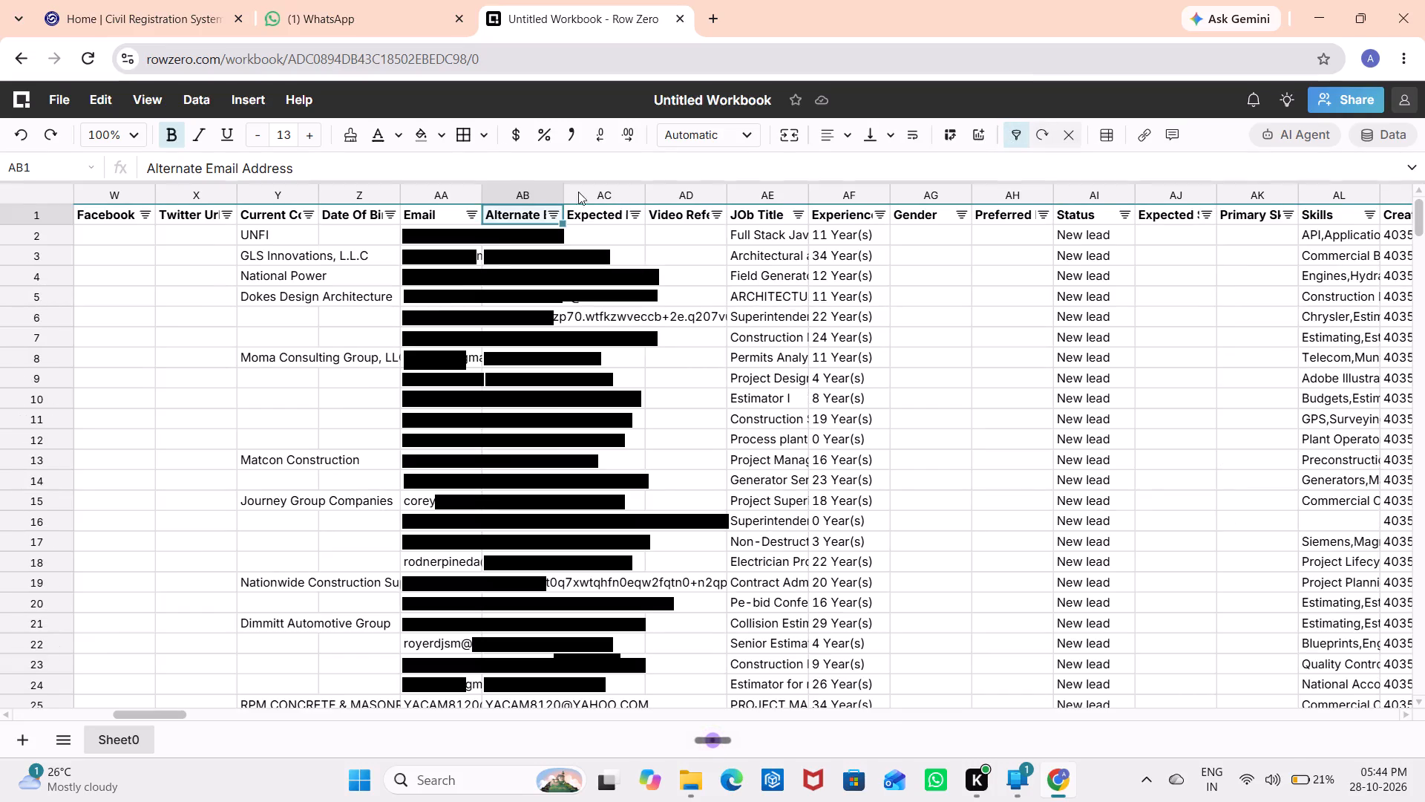
left_click(473, 209)
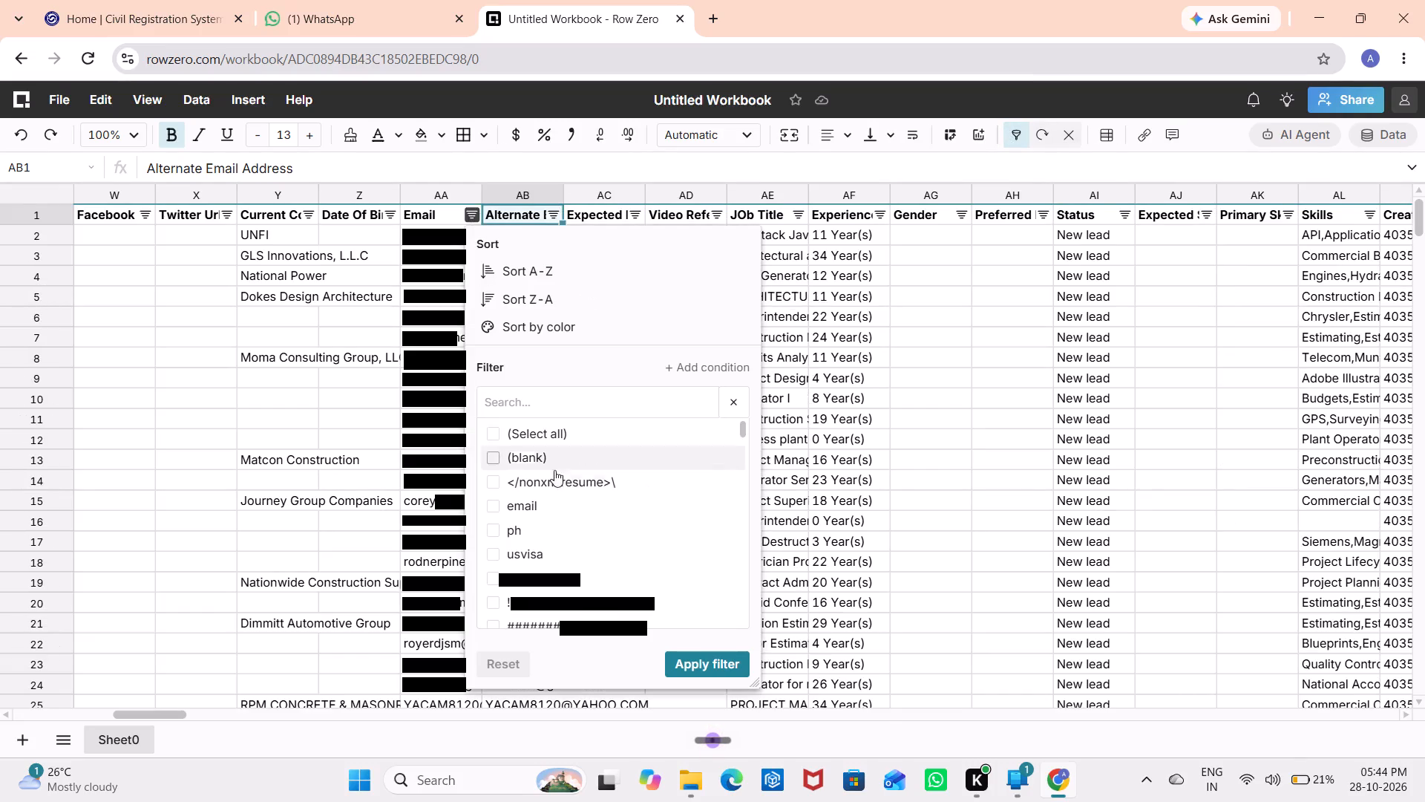
left_click(568, 414)
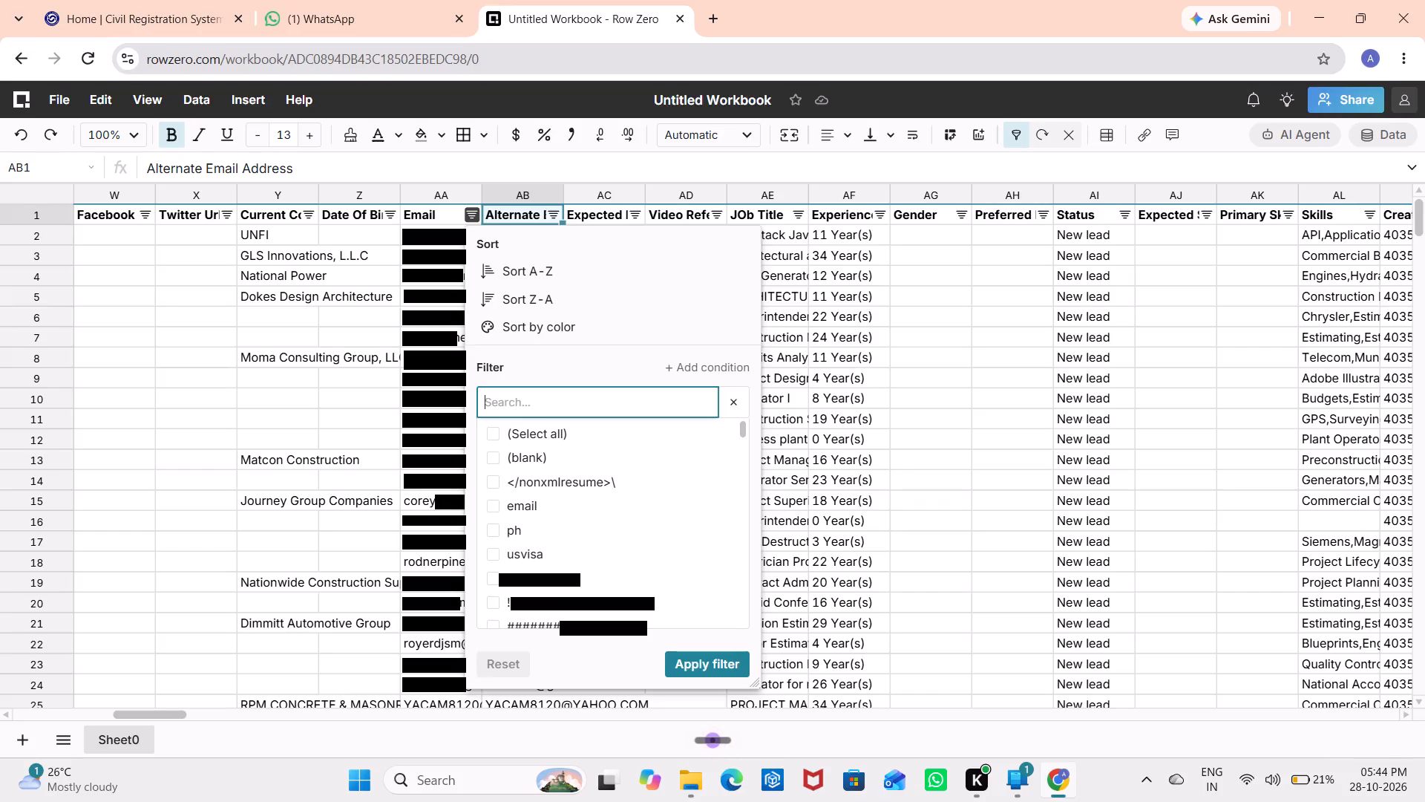
type("software")
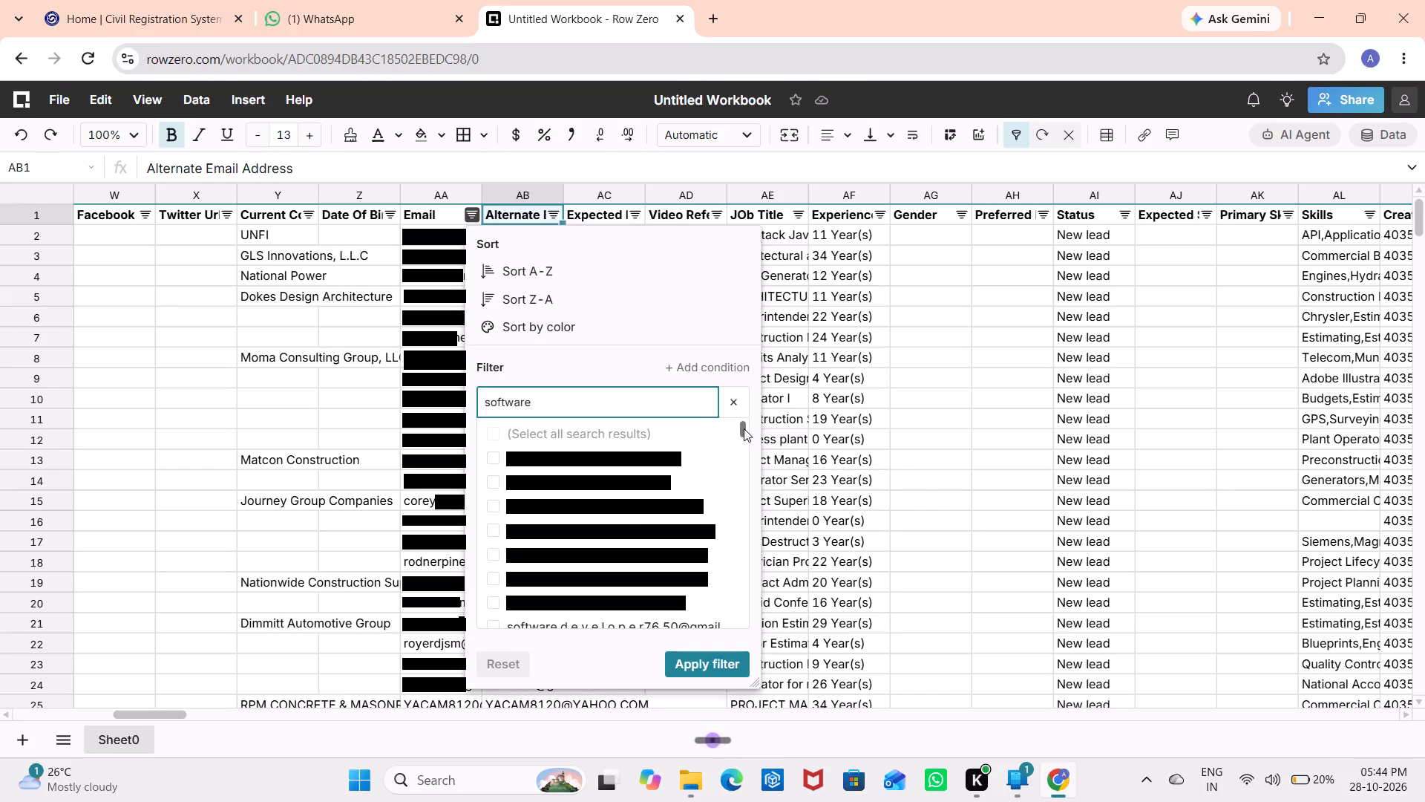
left_click_drag(743, 428, 742, 459)
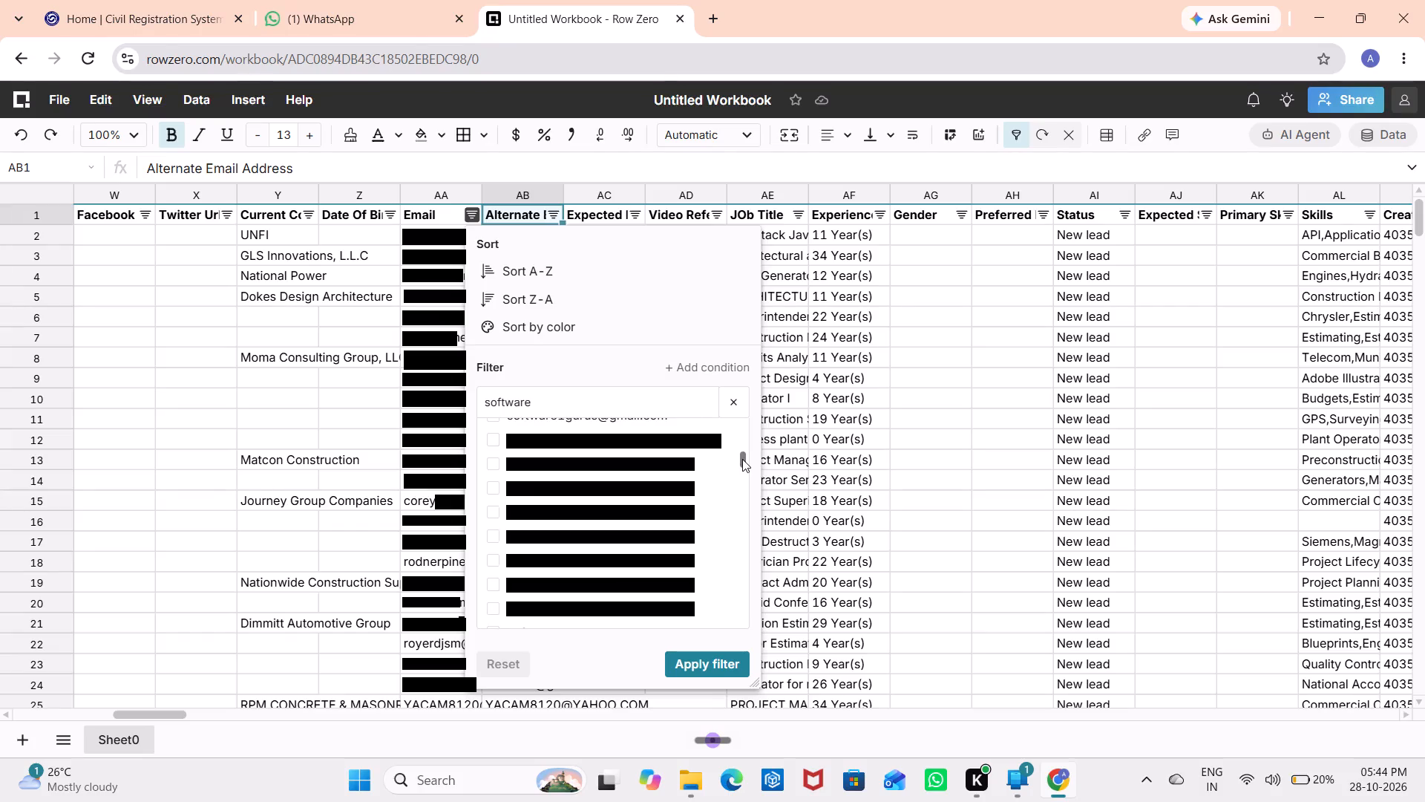
left_click_drag(742, 459, 745, 506)
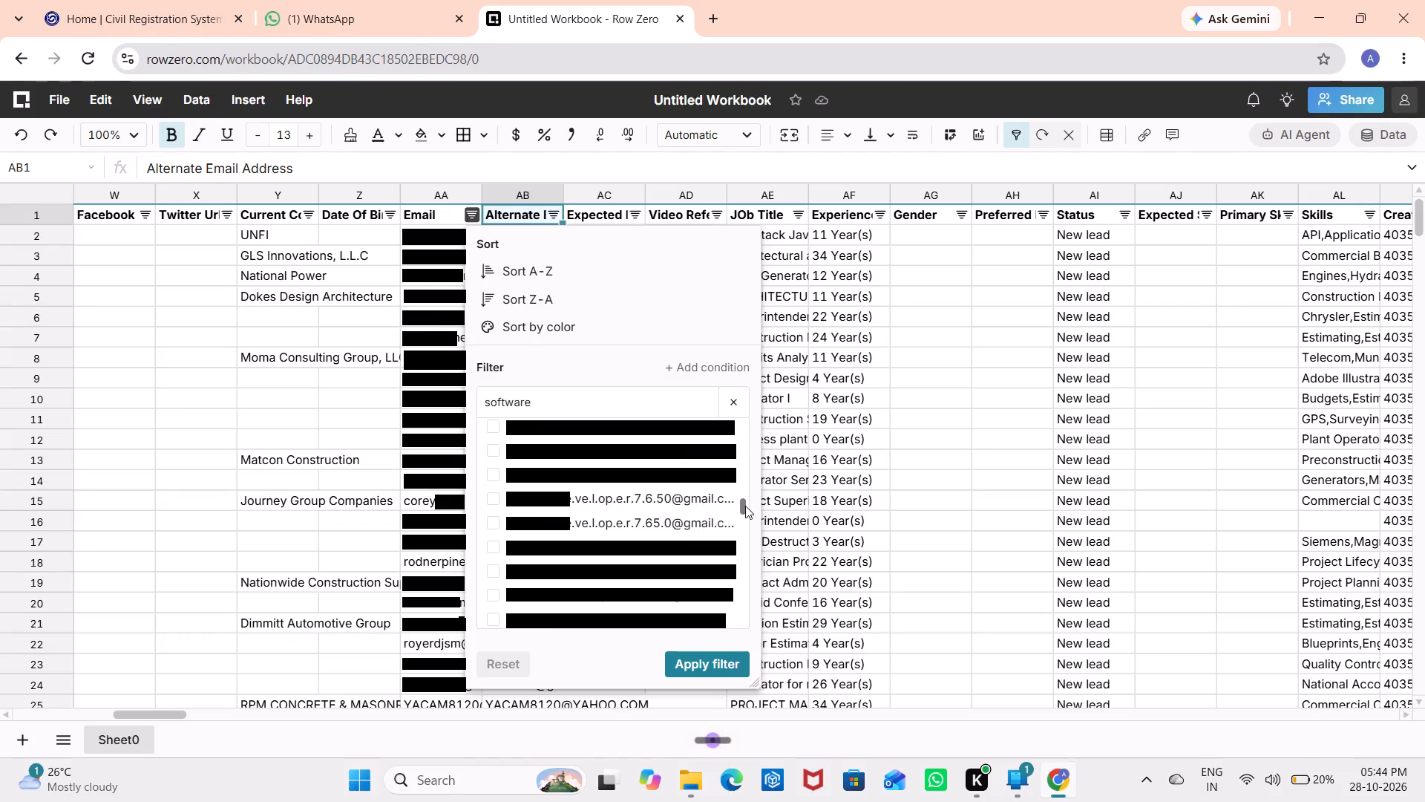
left_click_drag(745, 506, 751, 581)
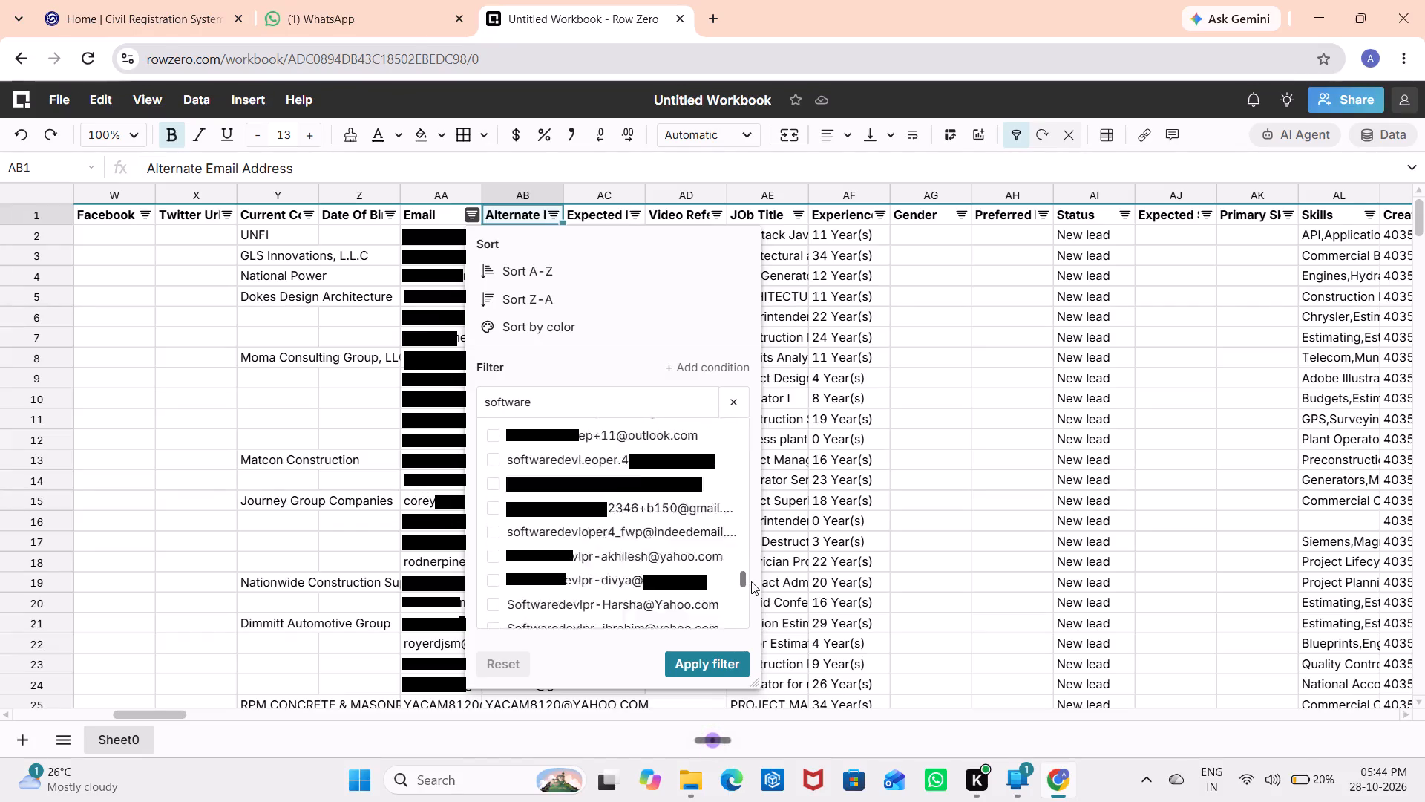
left_click_drag(751, 581, 757, 632)
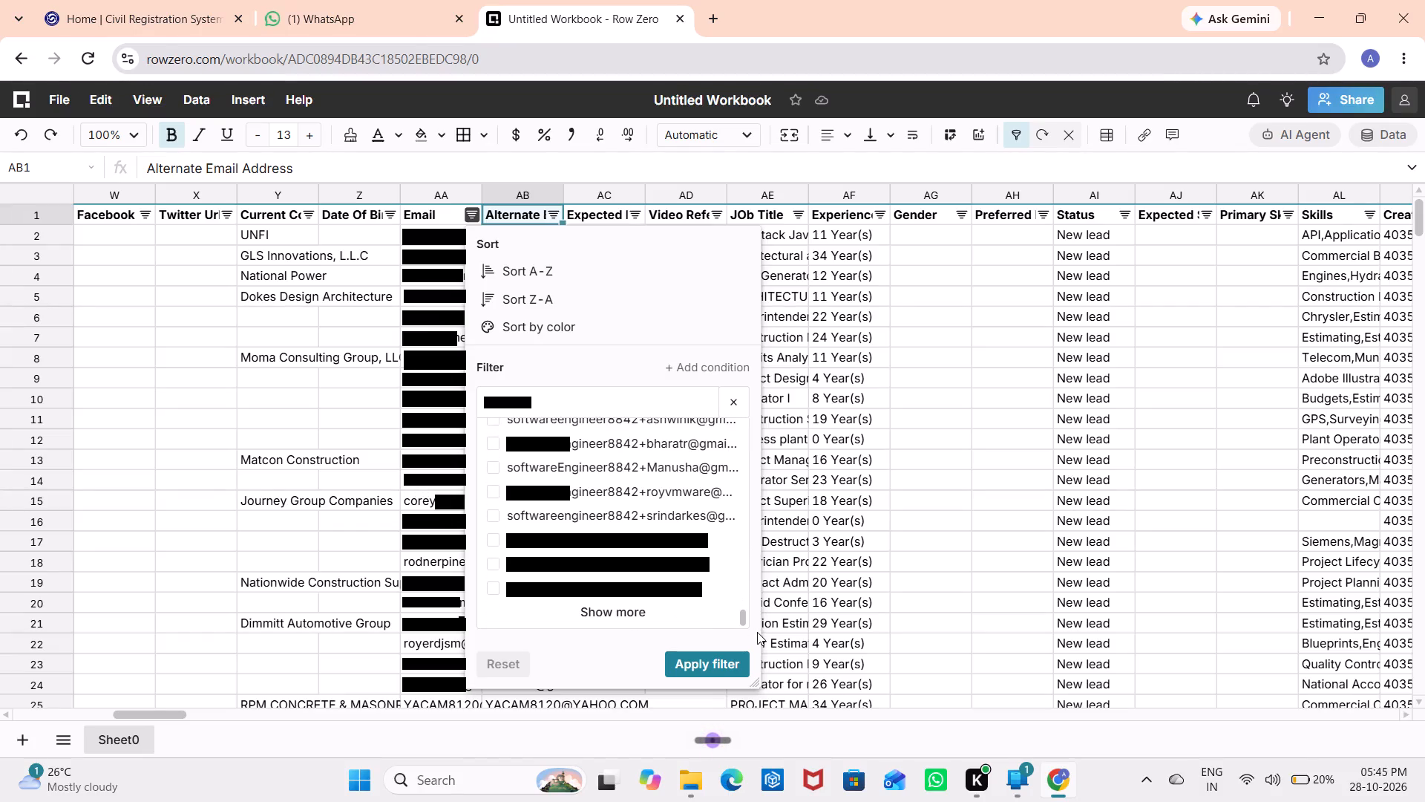
left_click(503, 668)
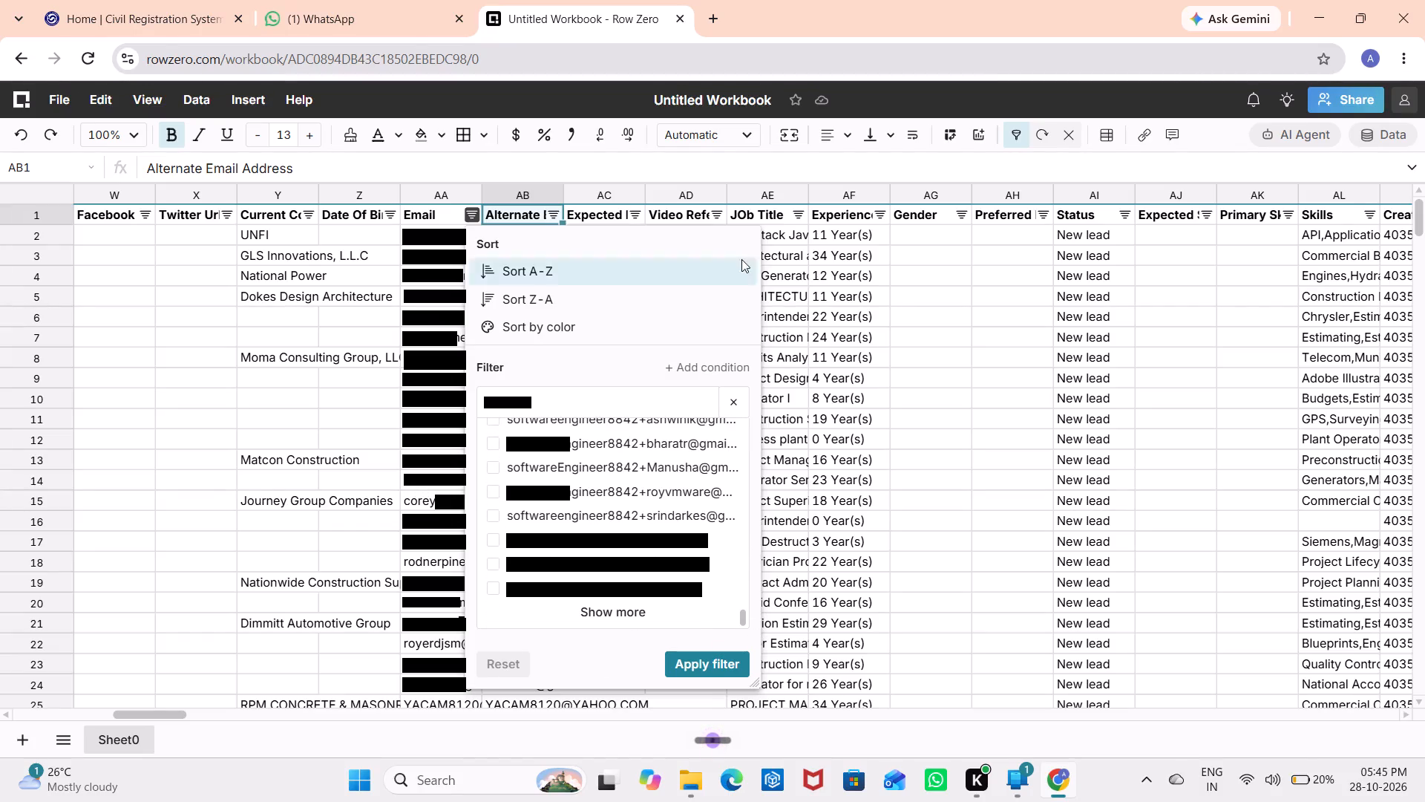
left_click(727, 405)
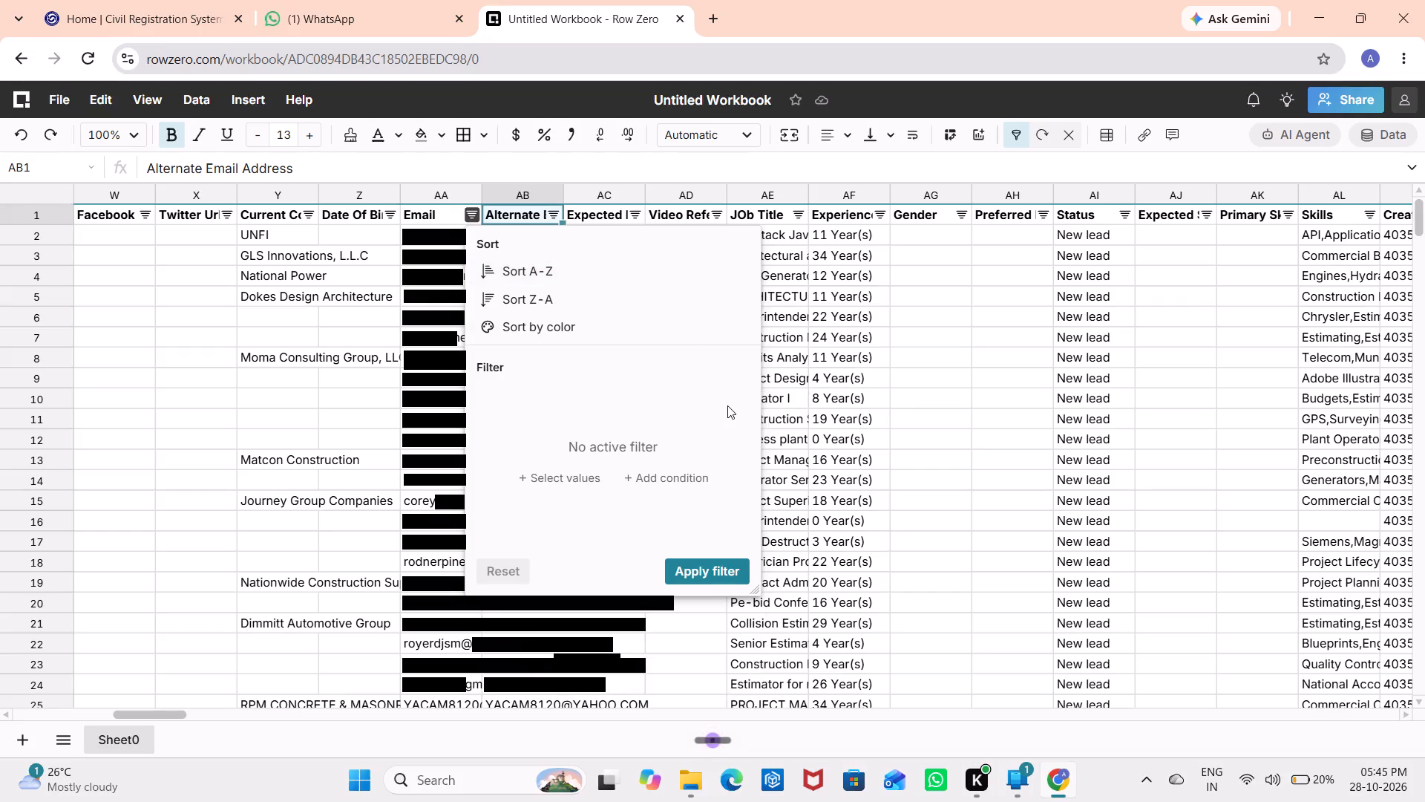
key("Escape")
key("Escape")
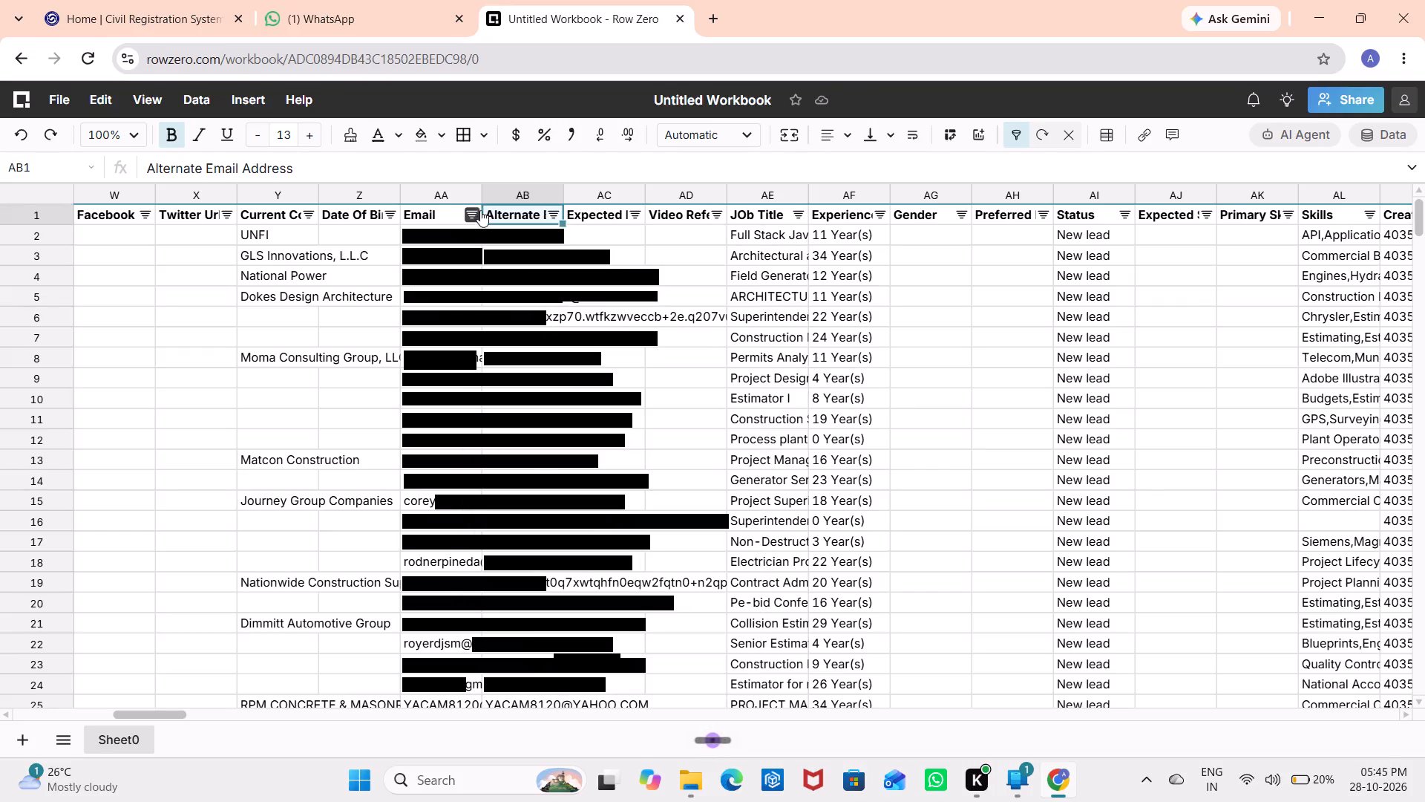
Open the value search in the Email column's filter again.
left_click(476, 214)
left_click(564, 400)
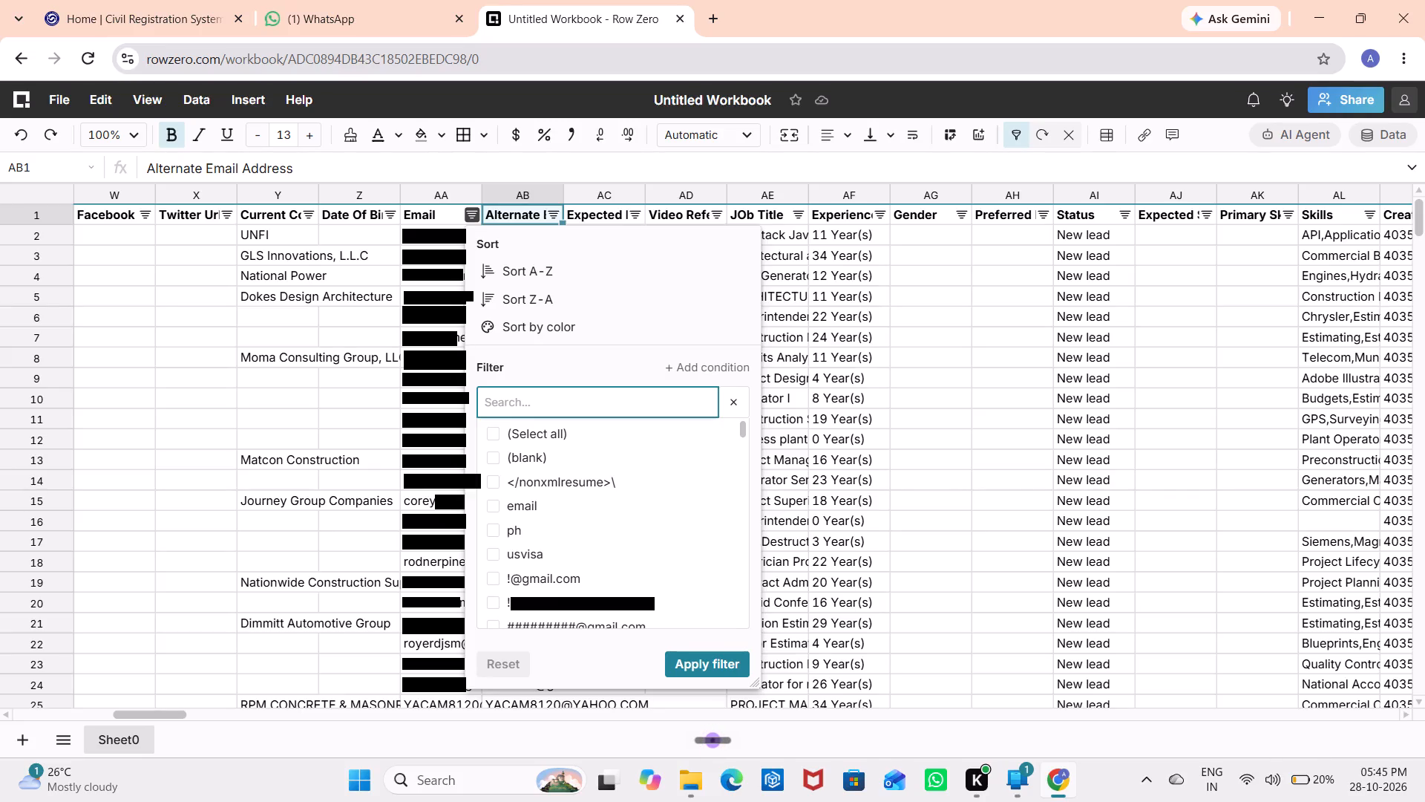
Open LinkedIn in a new browser tab and go to the recent posts listed in the profile's content analytics.
left_click(708, 14)
type("link")
key("Return")
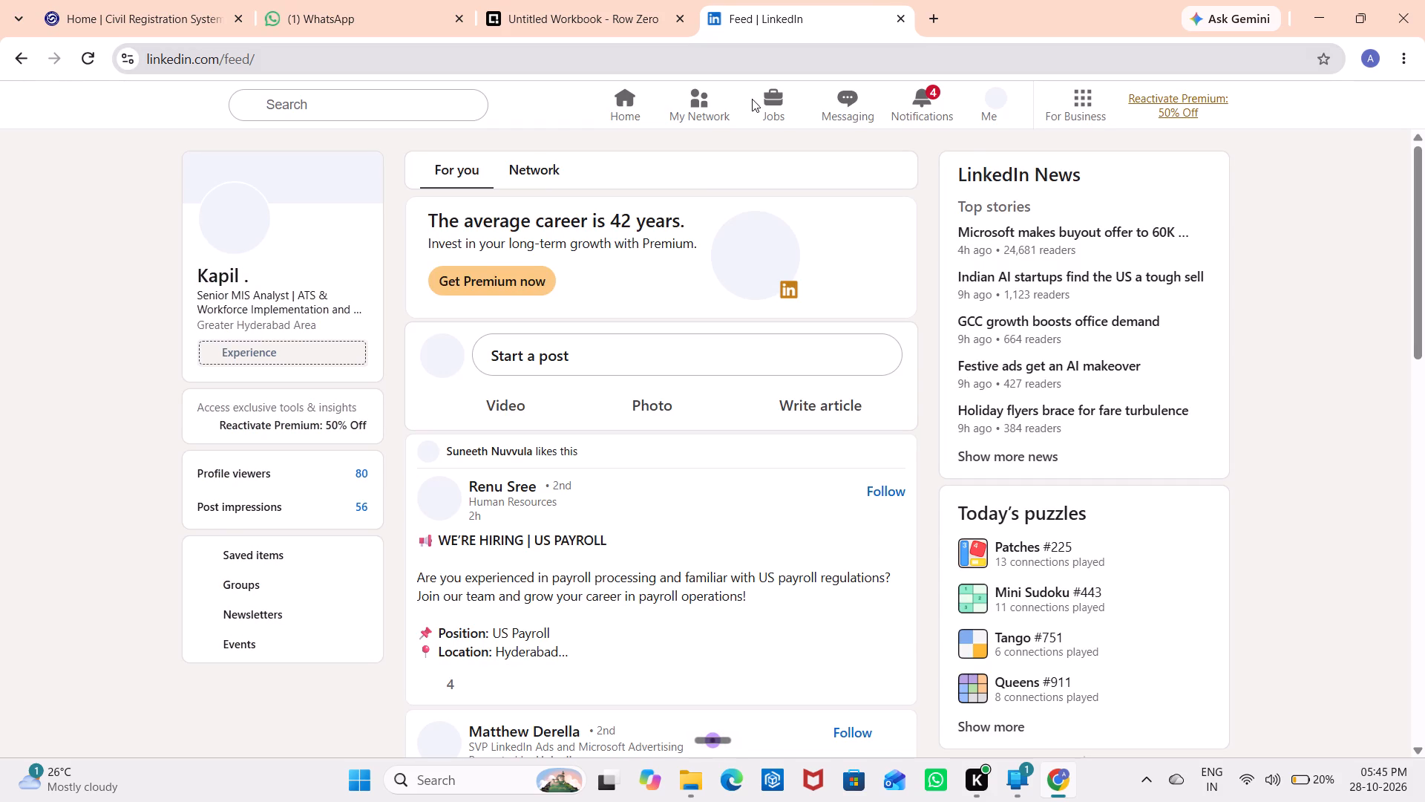
left_click(992, 123)
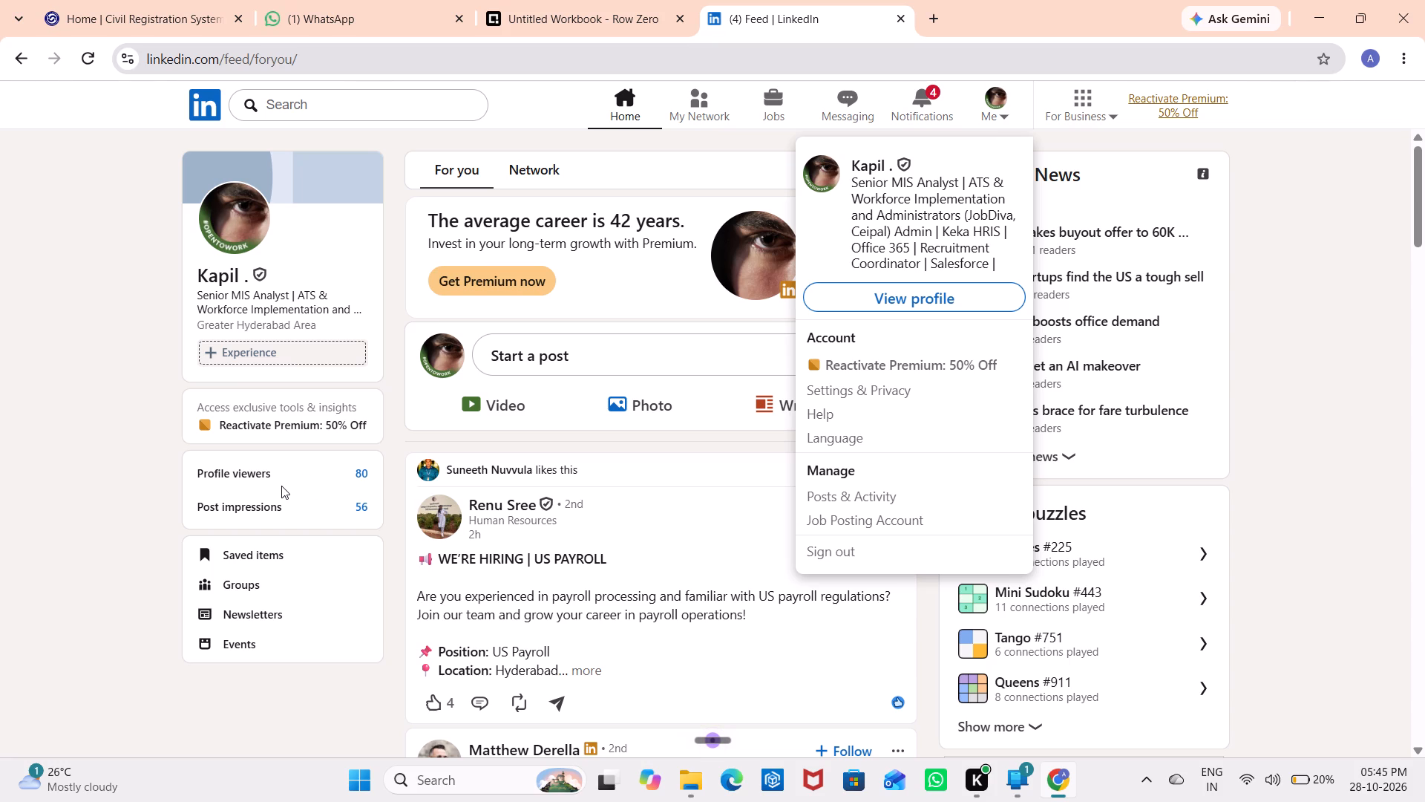
left_click(270, 507)
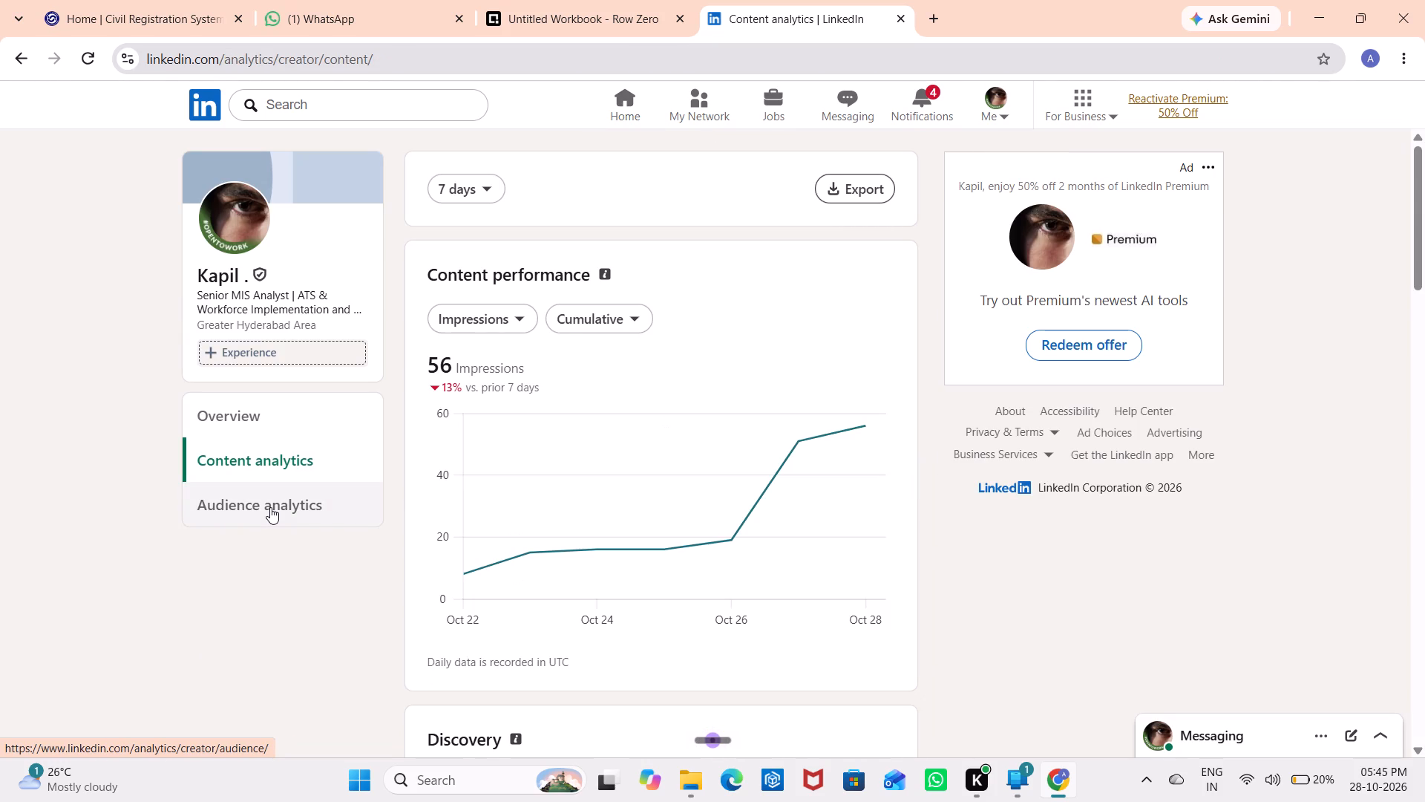
left_click_drag(1415, 195, 1415, 387)
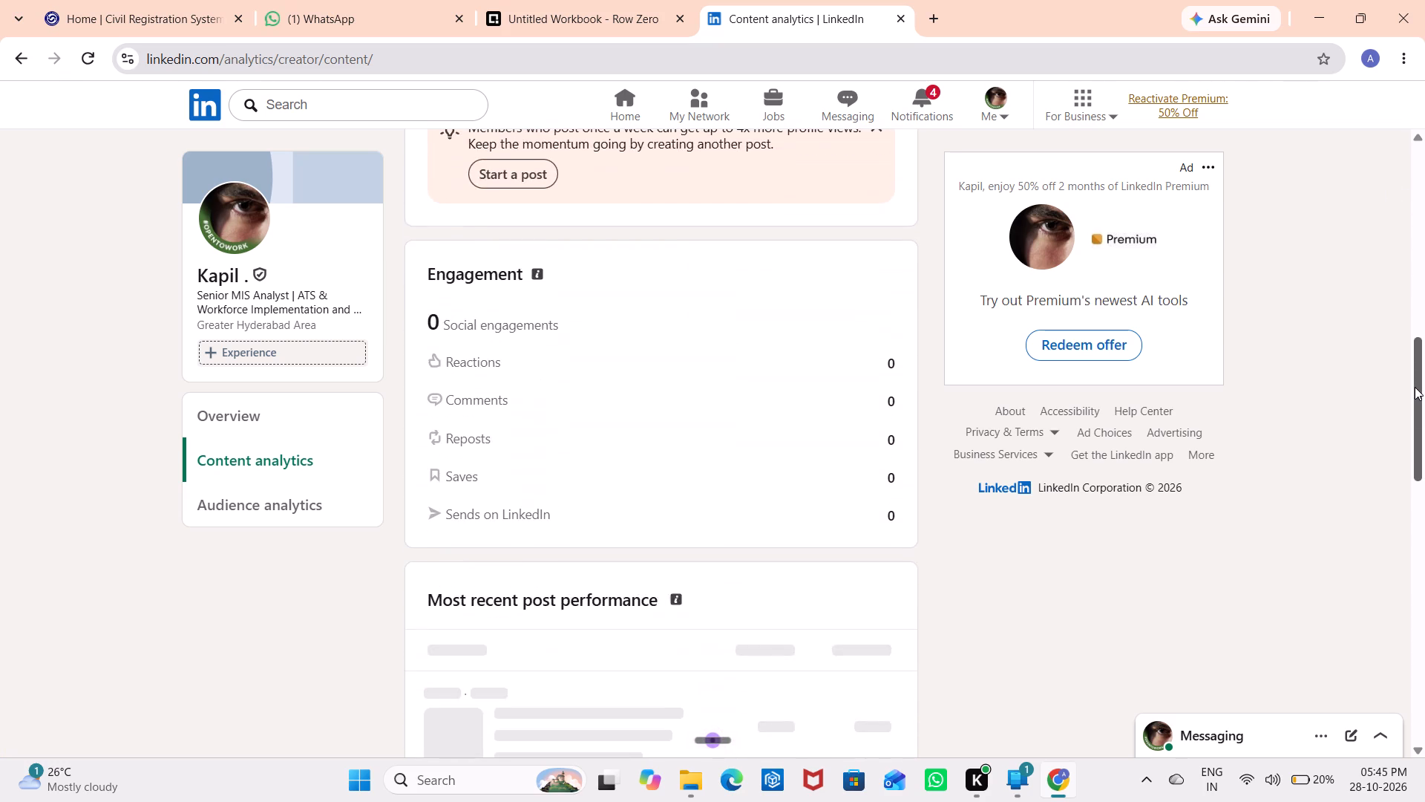
left_click_drag(1415, 387, 1414, 462)
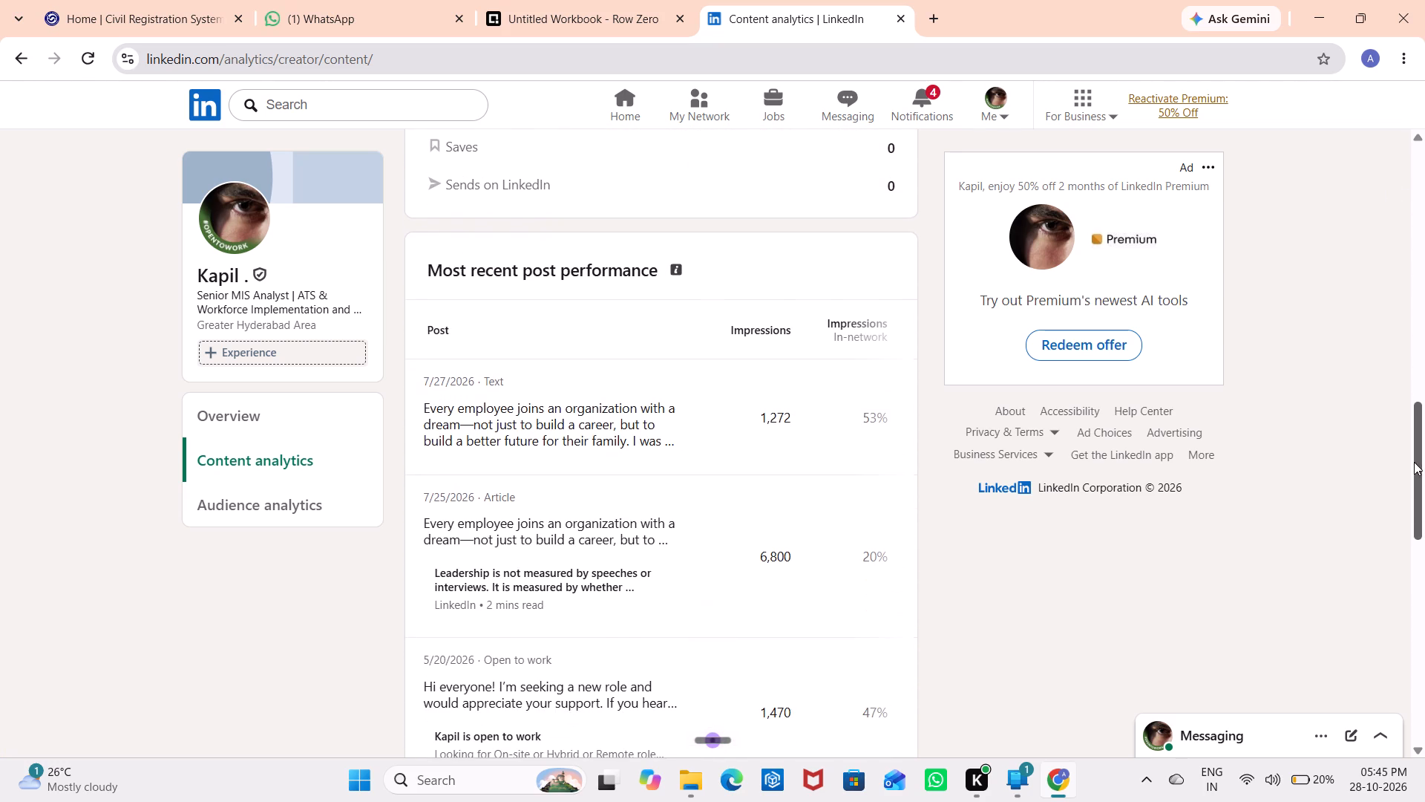
Open the analytics of the 7/27/2026 text post and review its discovery, profile activity, engagement and audience figures.
left_click(556, 415)
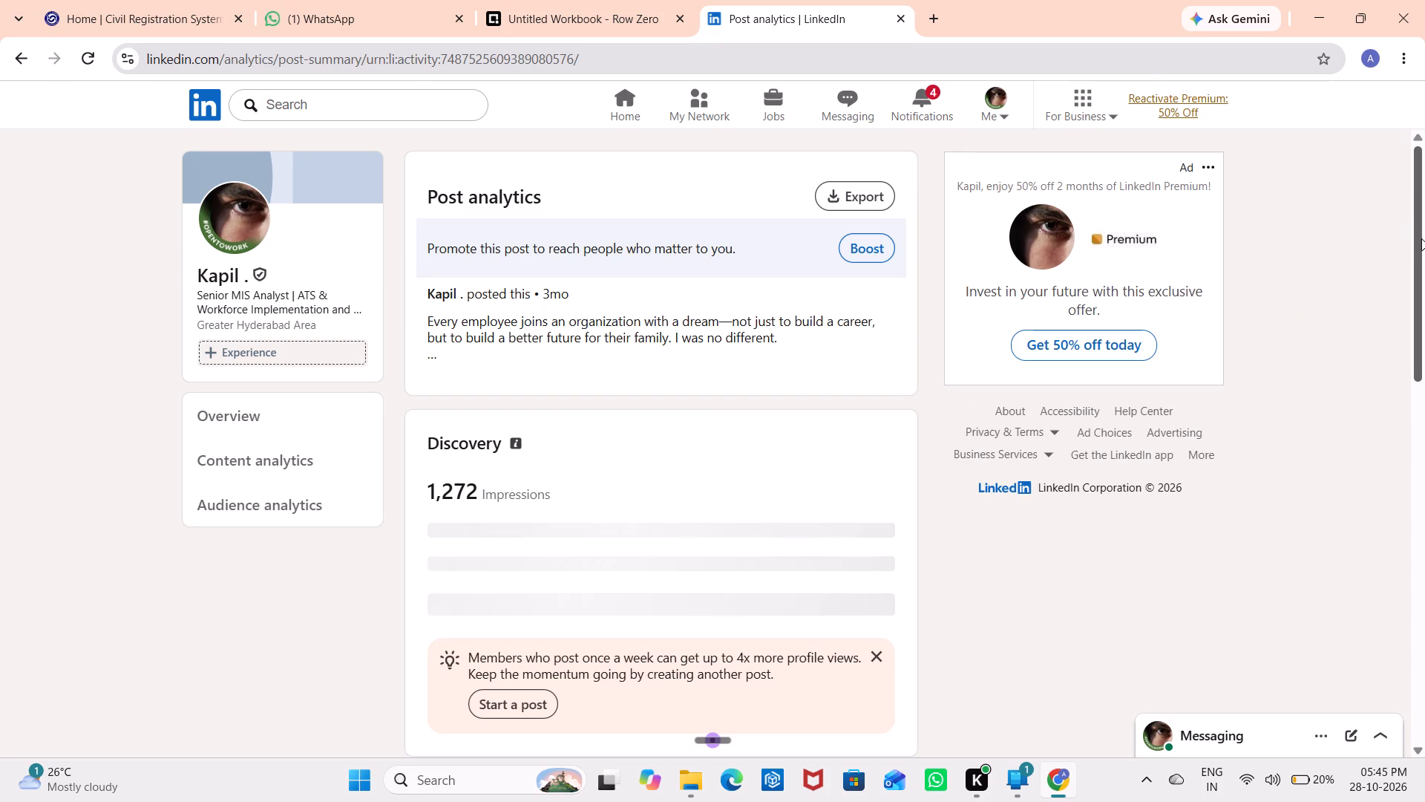
left_click_drag(1421, 240, 1422, 340)
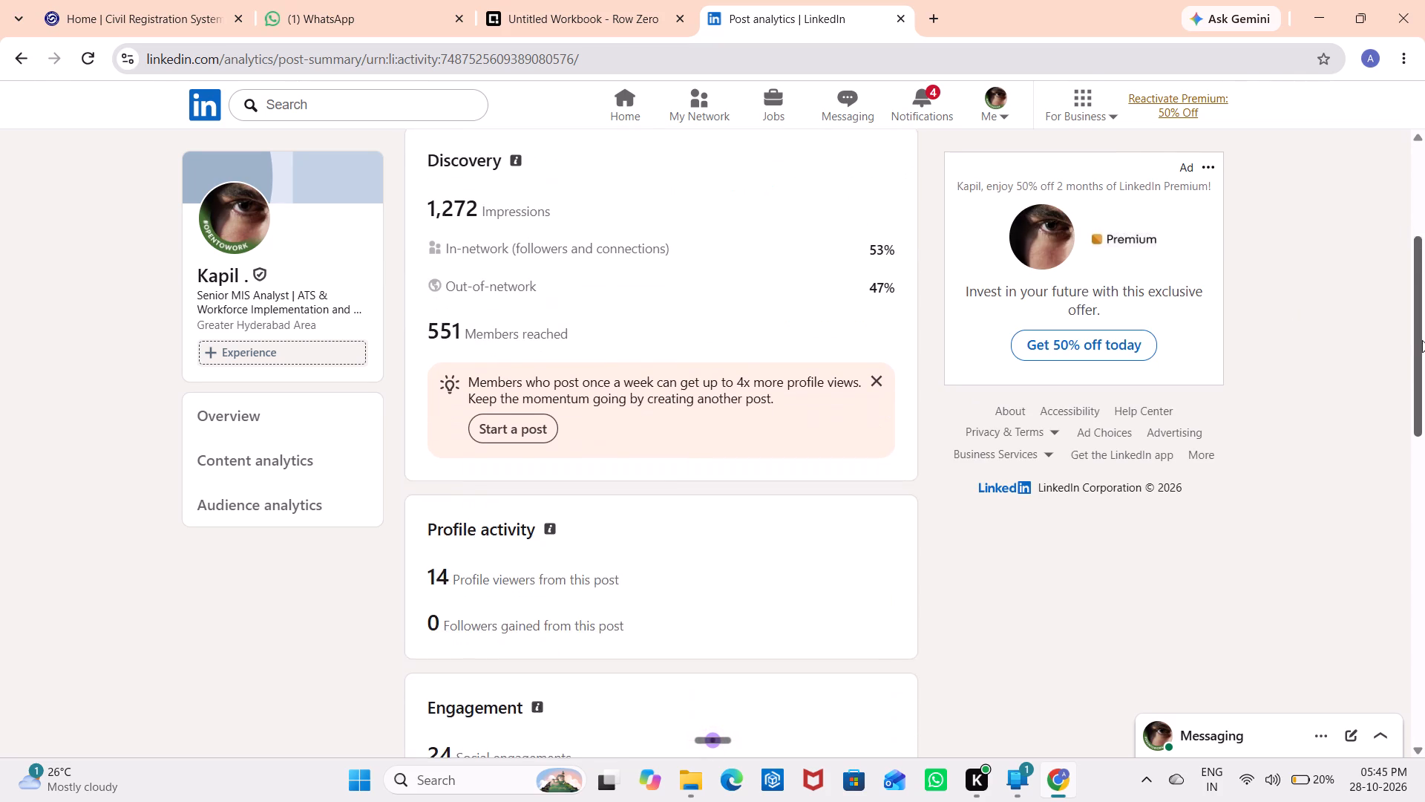
left_click_drag(1422, 340, 1401, 734)
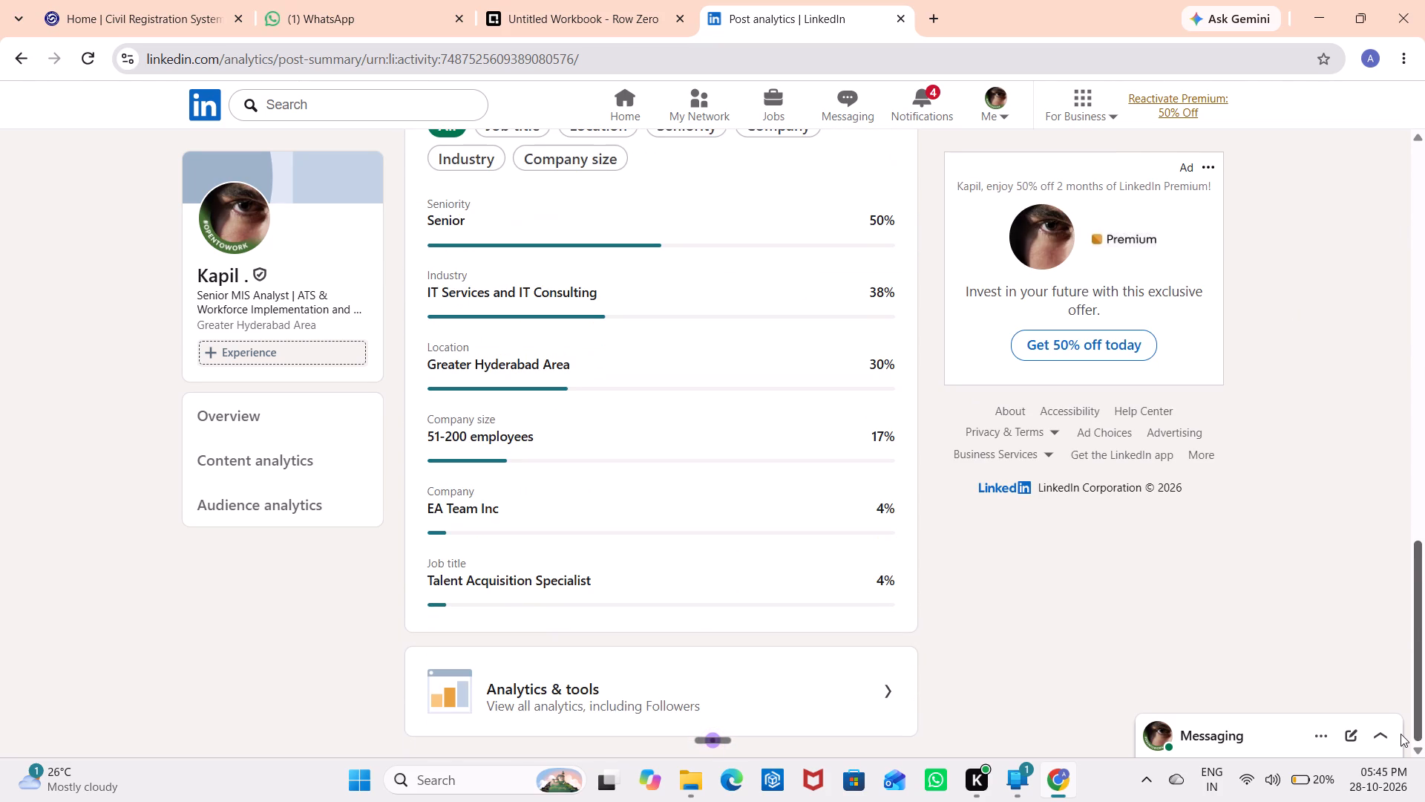
left_click_drag(1401, 734, 1424, 385)
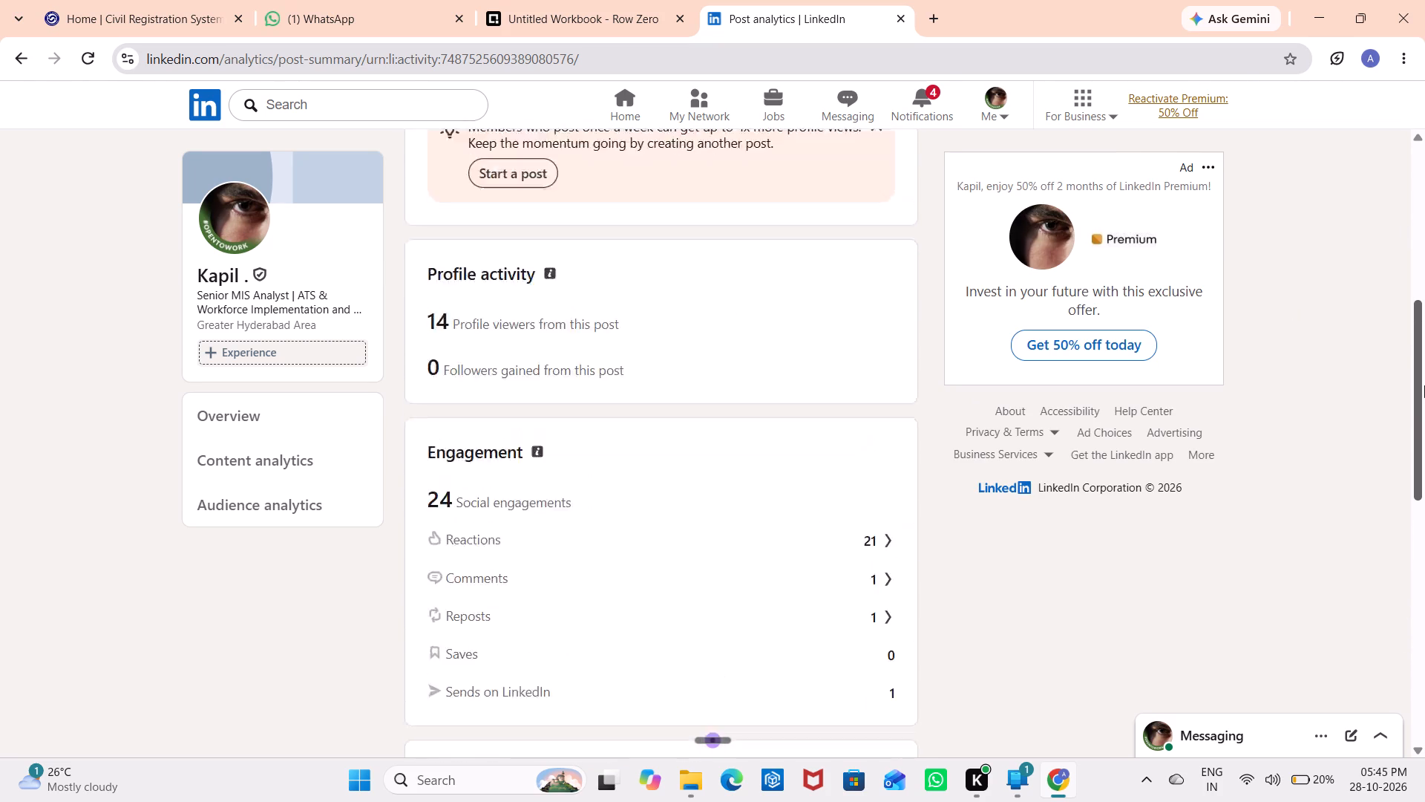
left_click_drag(1424, 385, 1409, 217)
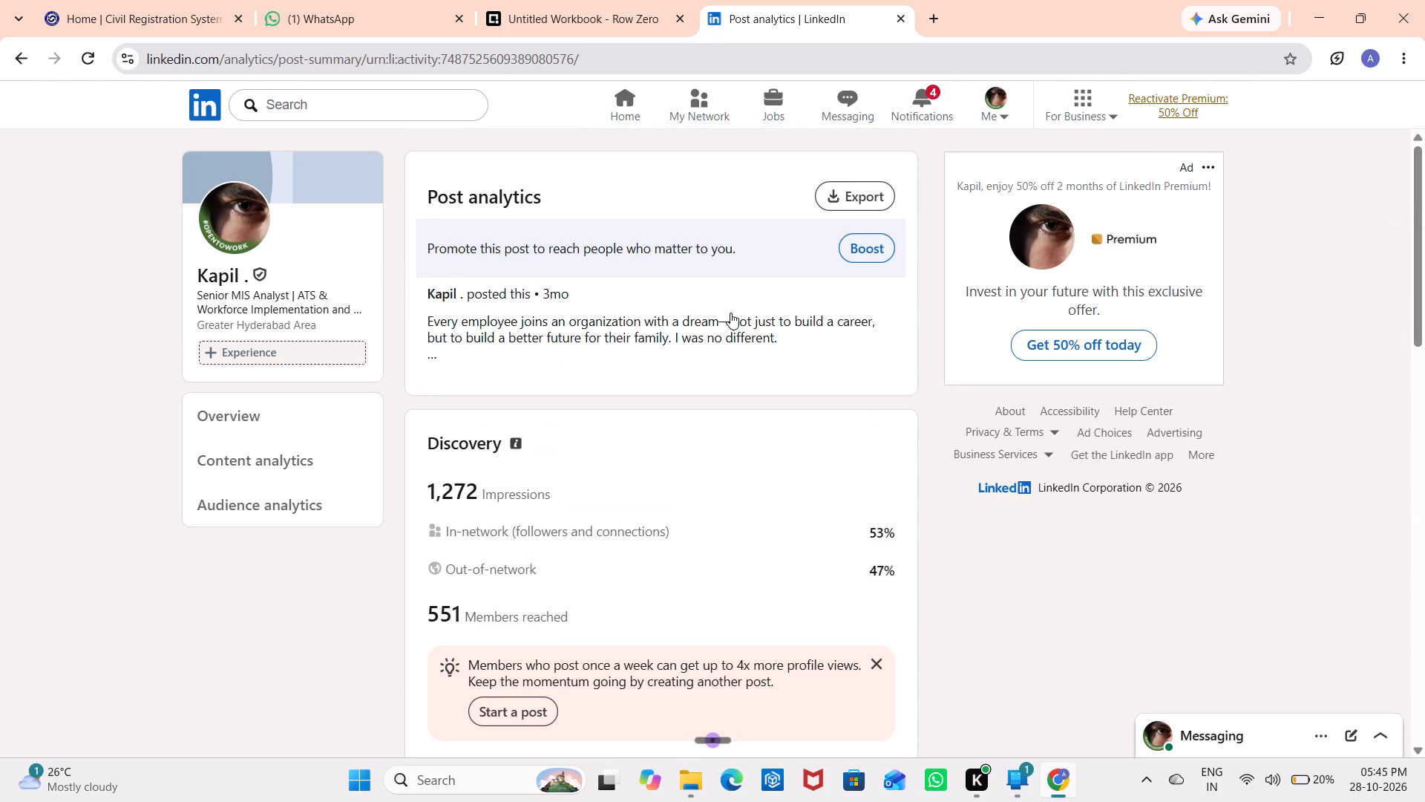
Open the full post and copy the company name "Econtenti" from its United States operations list.
left_click(433, 352)
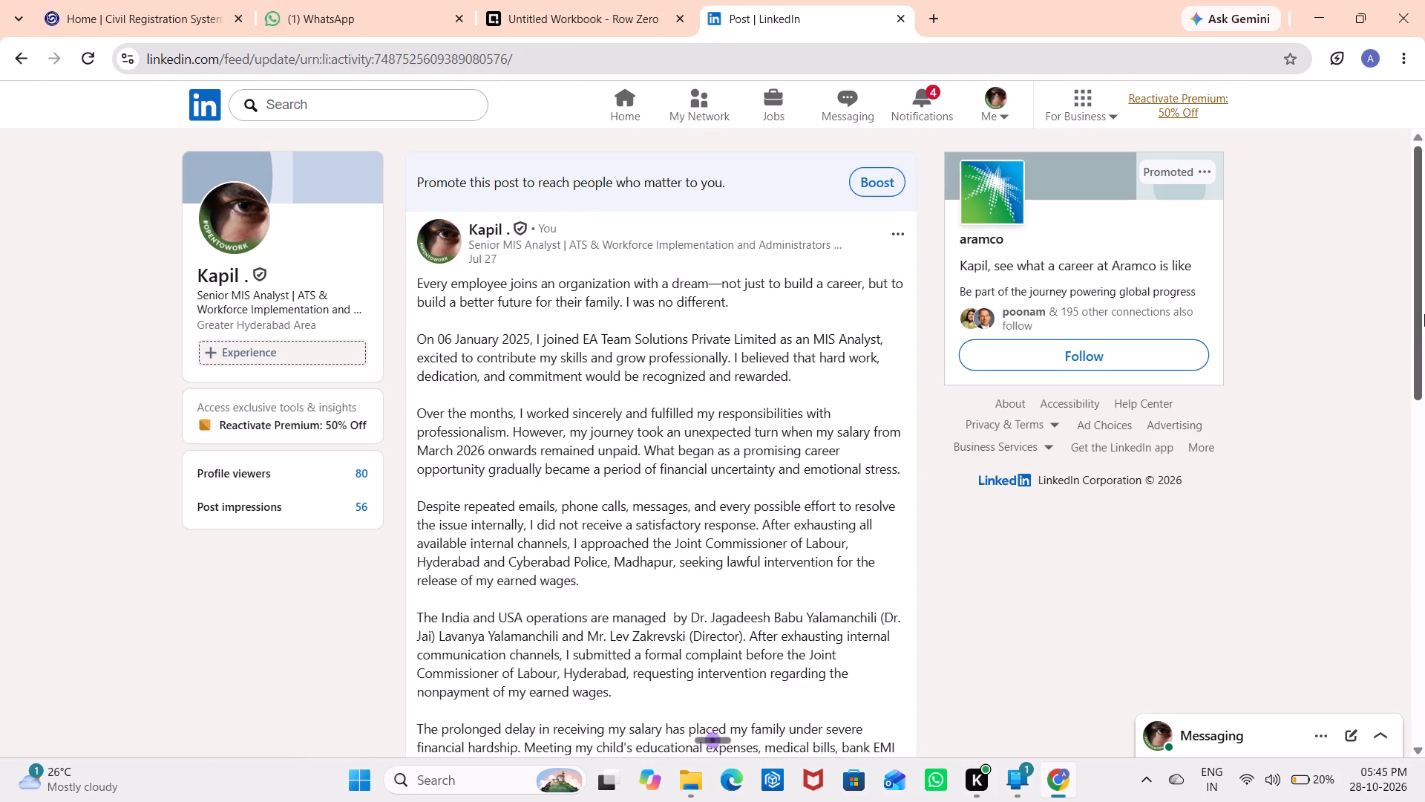
left_click_drag(1420, 311, 1420, 313)
left_click_drag(1420, 313, 1401, 457)
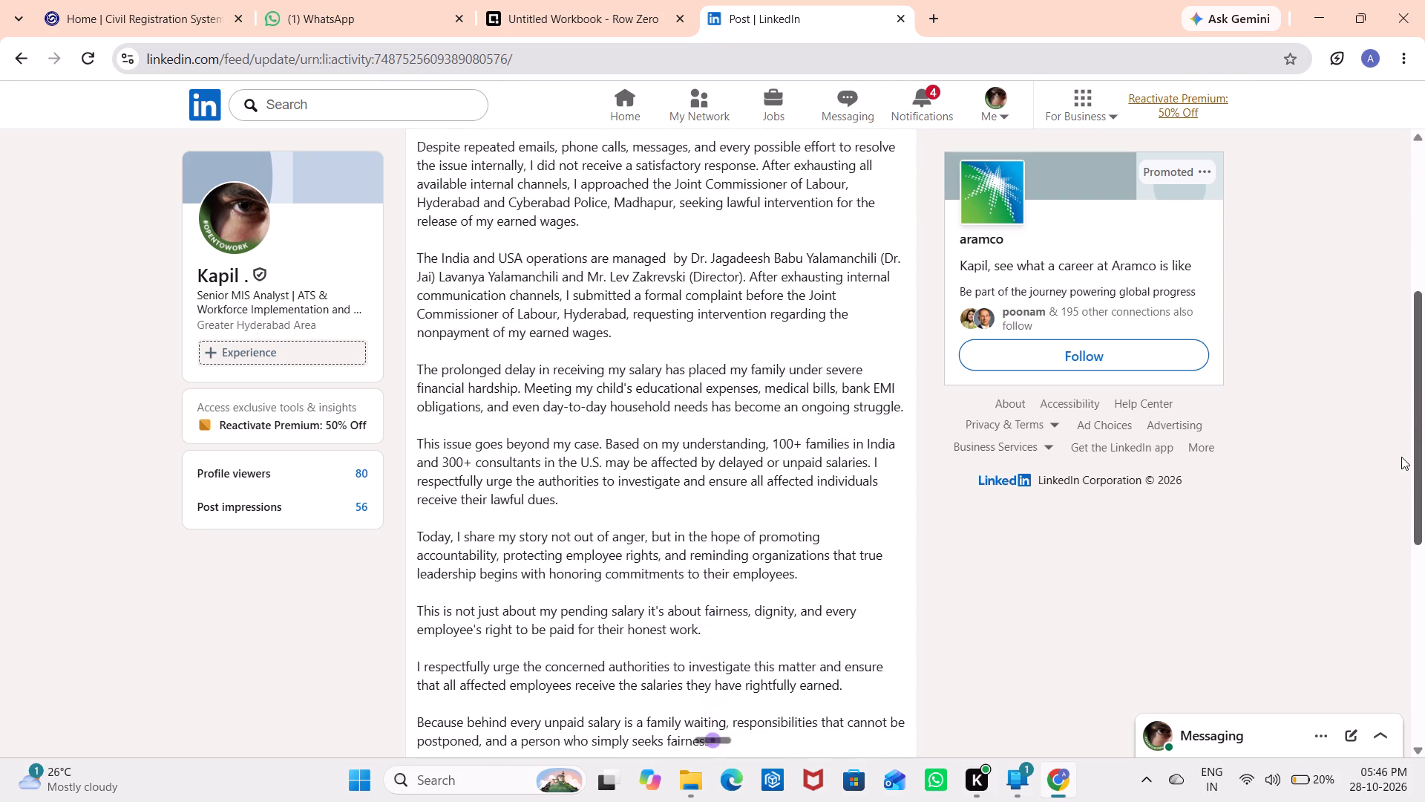
left_click_drag(1401, 457, 1392, 531)
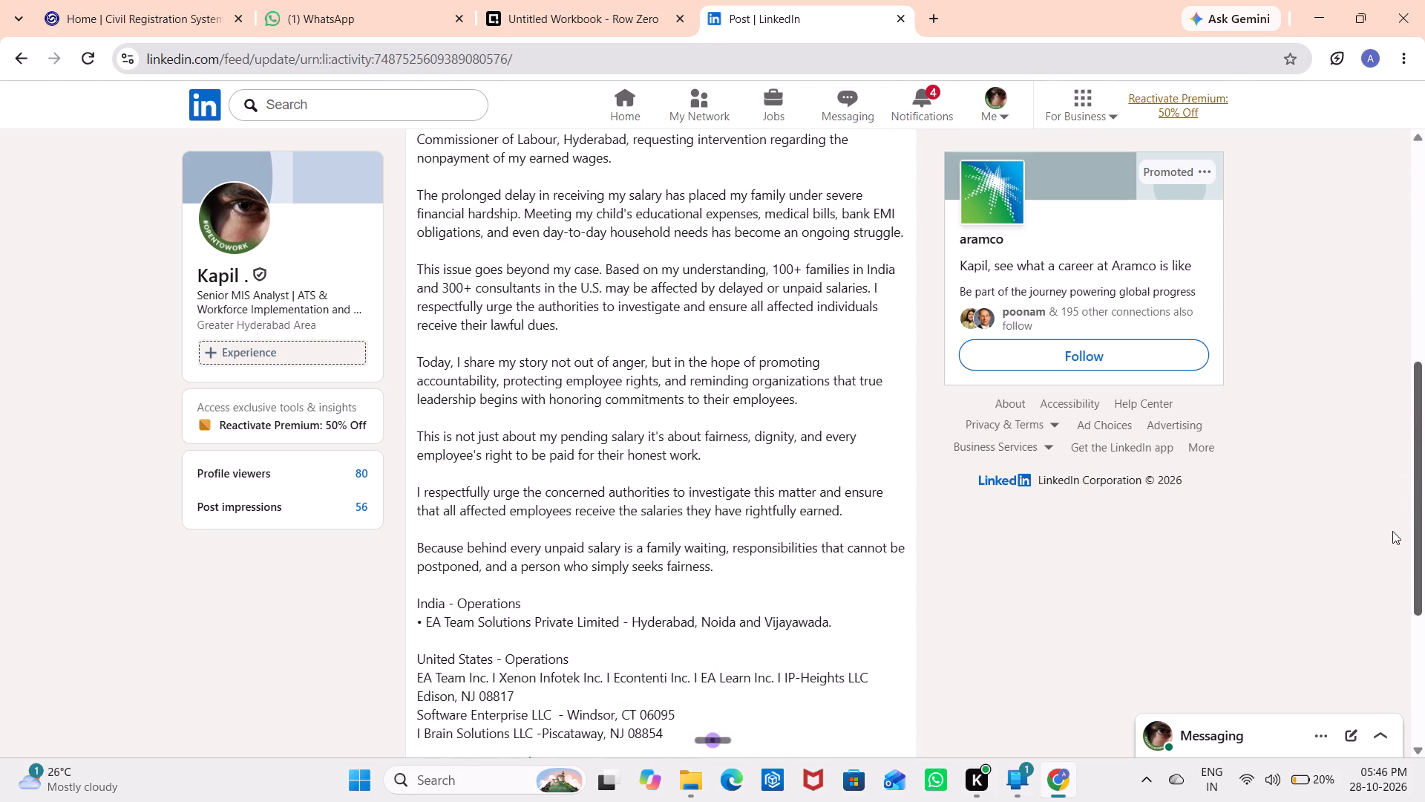
left_click_drag(1392, 531, 1387, 557)
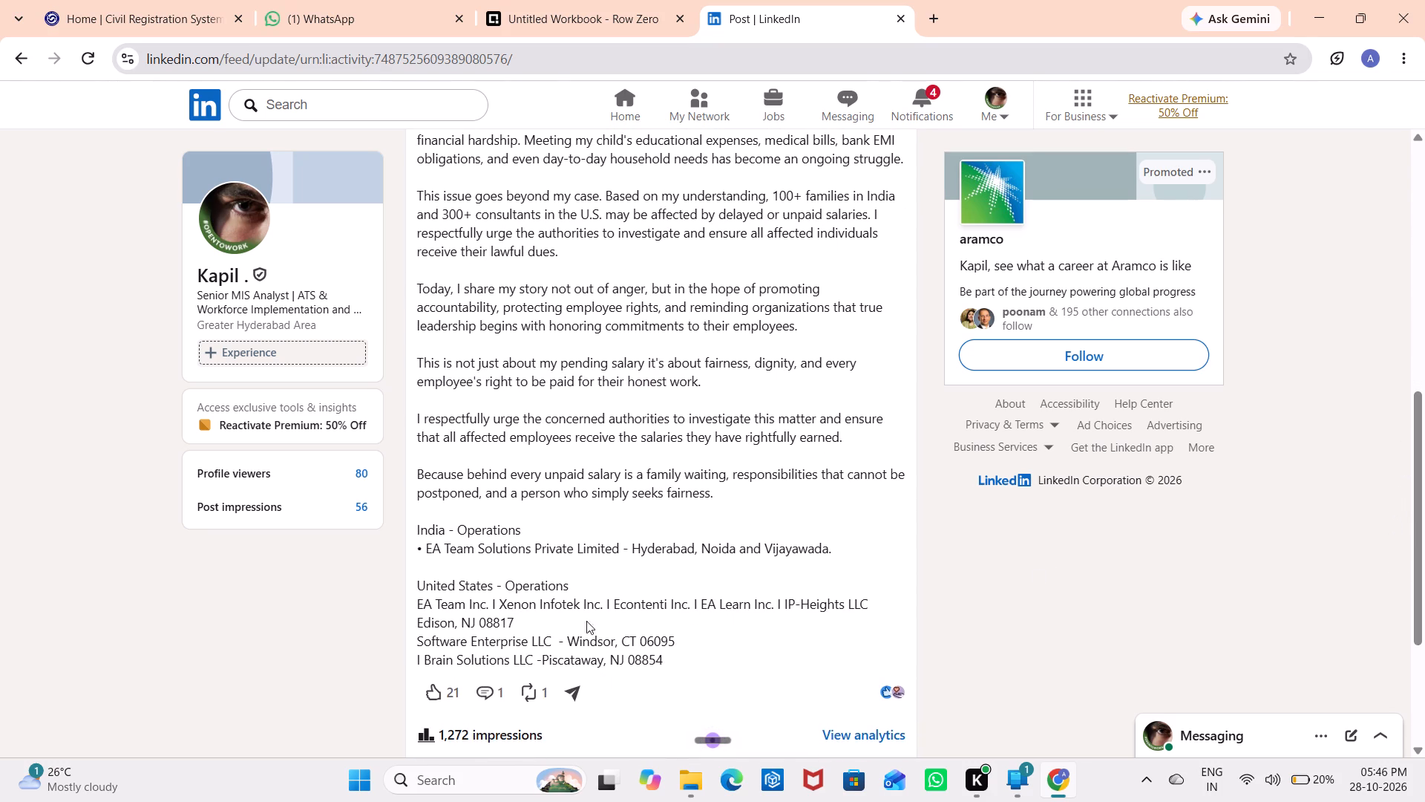
double_click(642, 600)
key("ctrl+c")
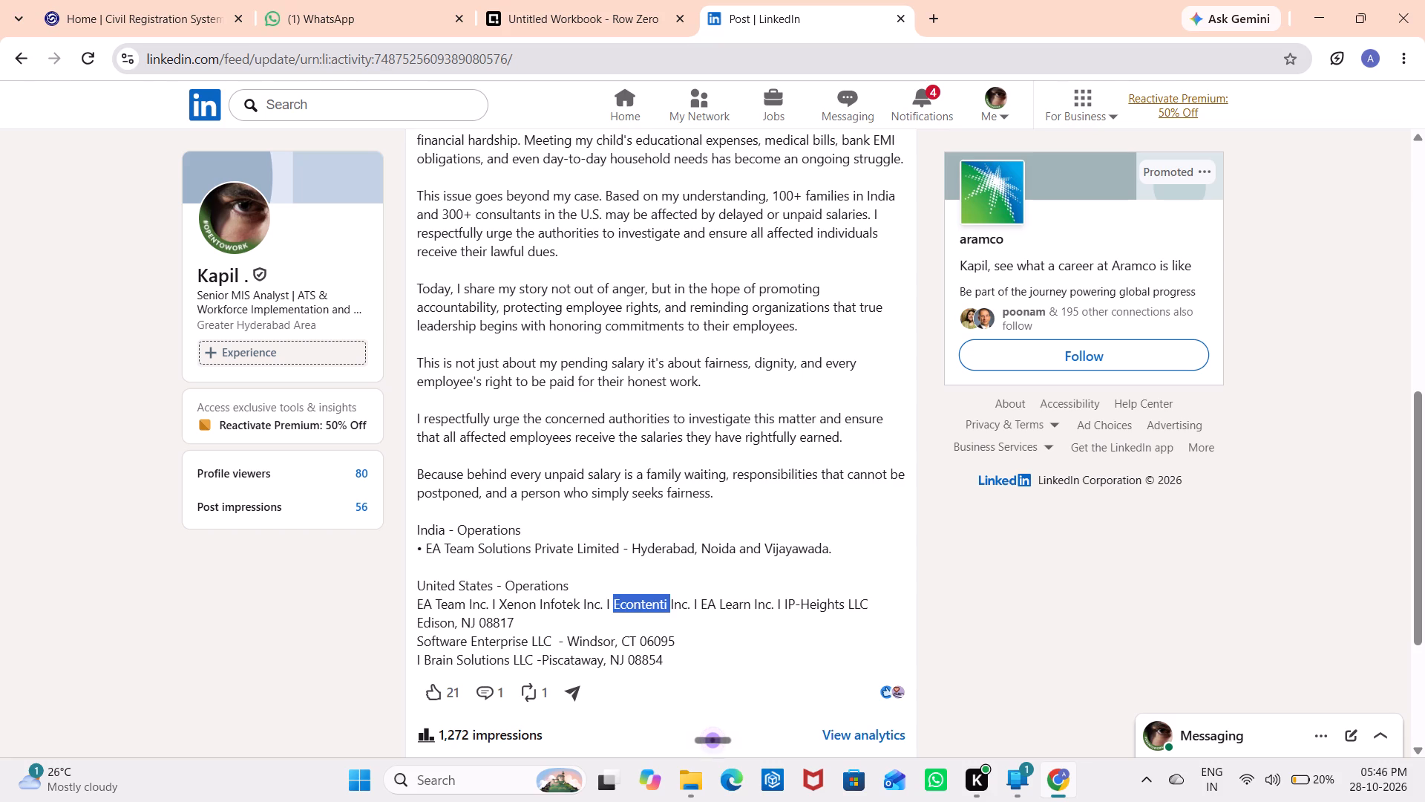
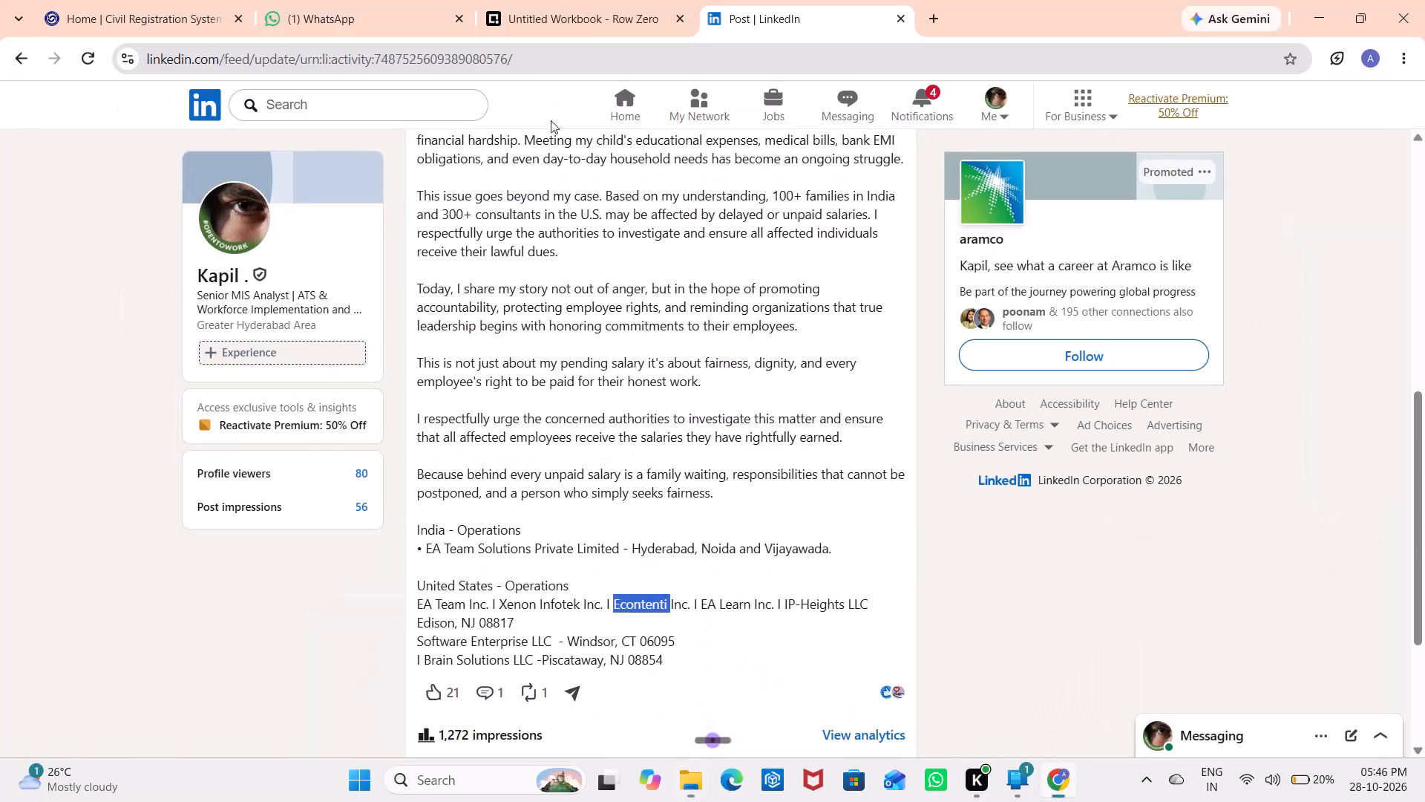
Switch to the Row Zero workbook and filter the Email column to all values matching "Econtenti".
left_click(632, 0)
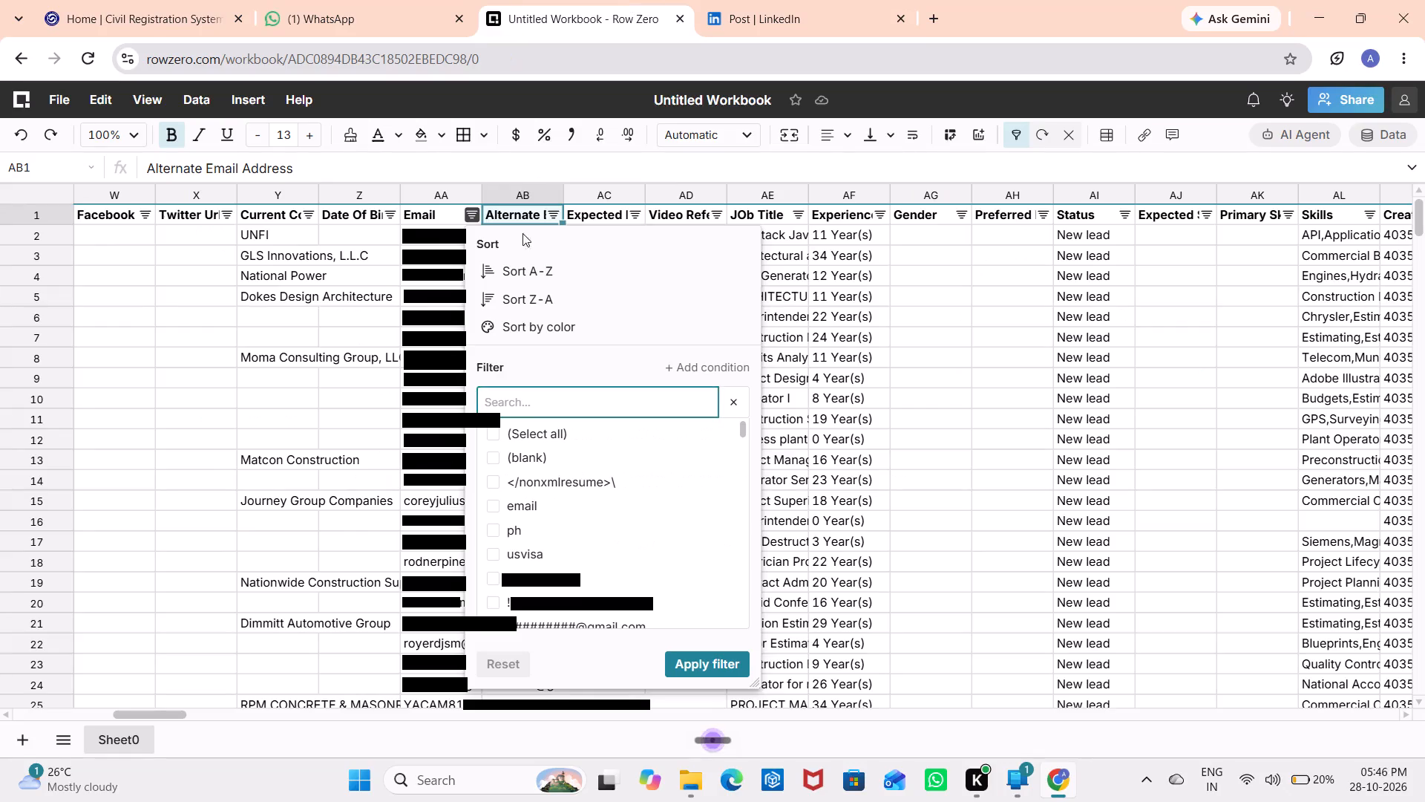
key("ctrl+v")
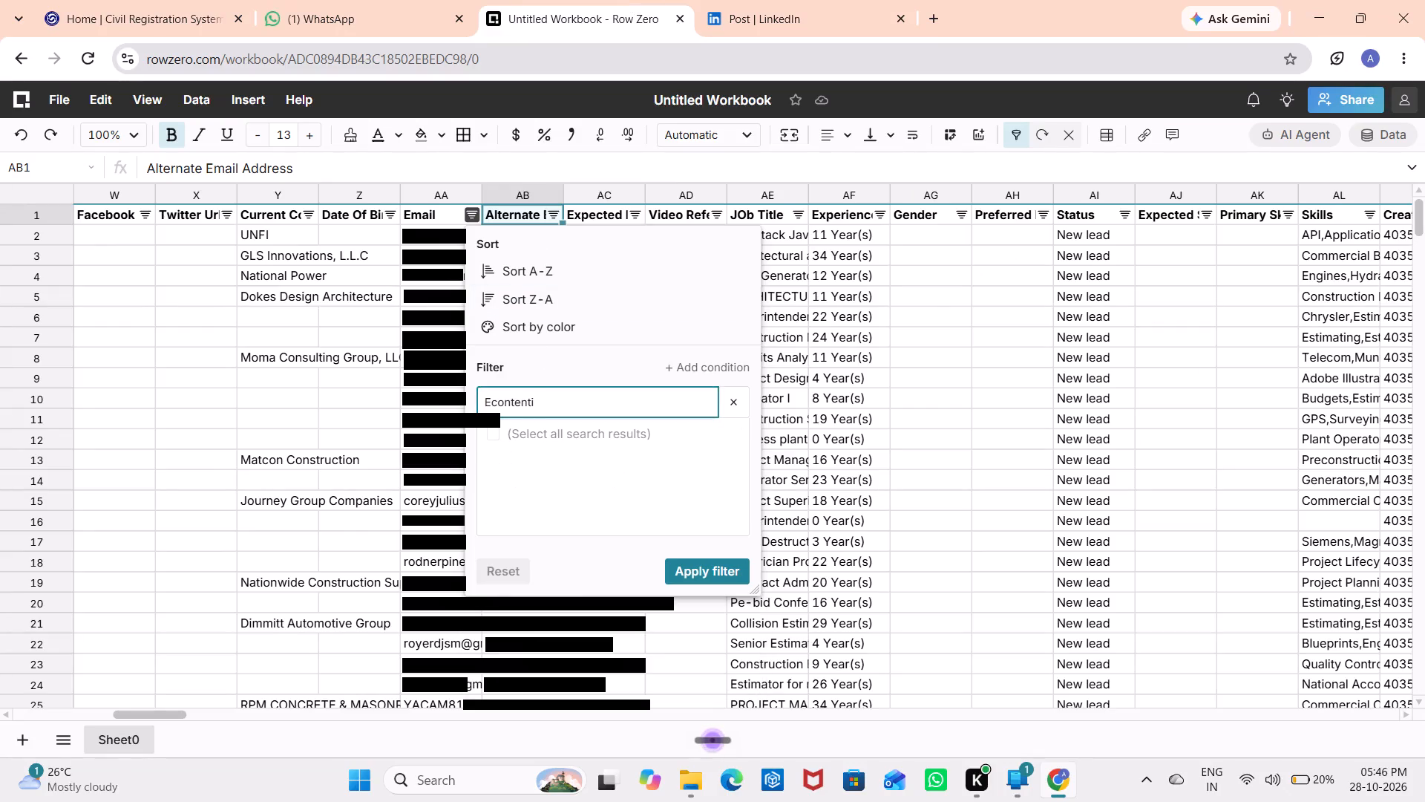
key("BackSpace")
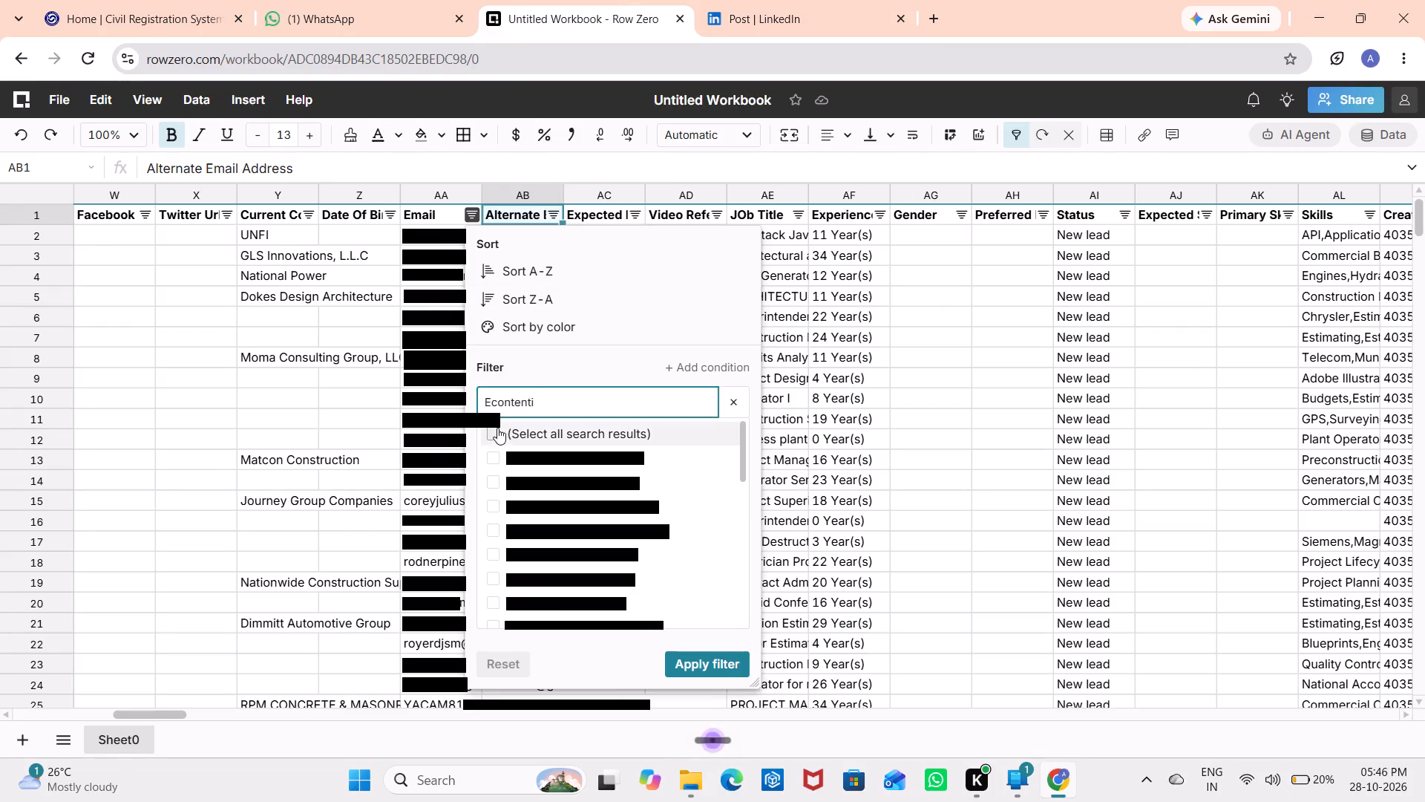
left_click(496, 434)
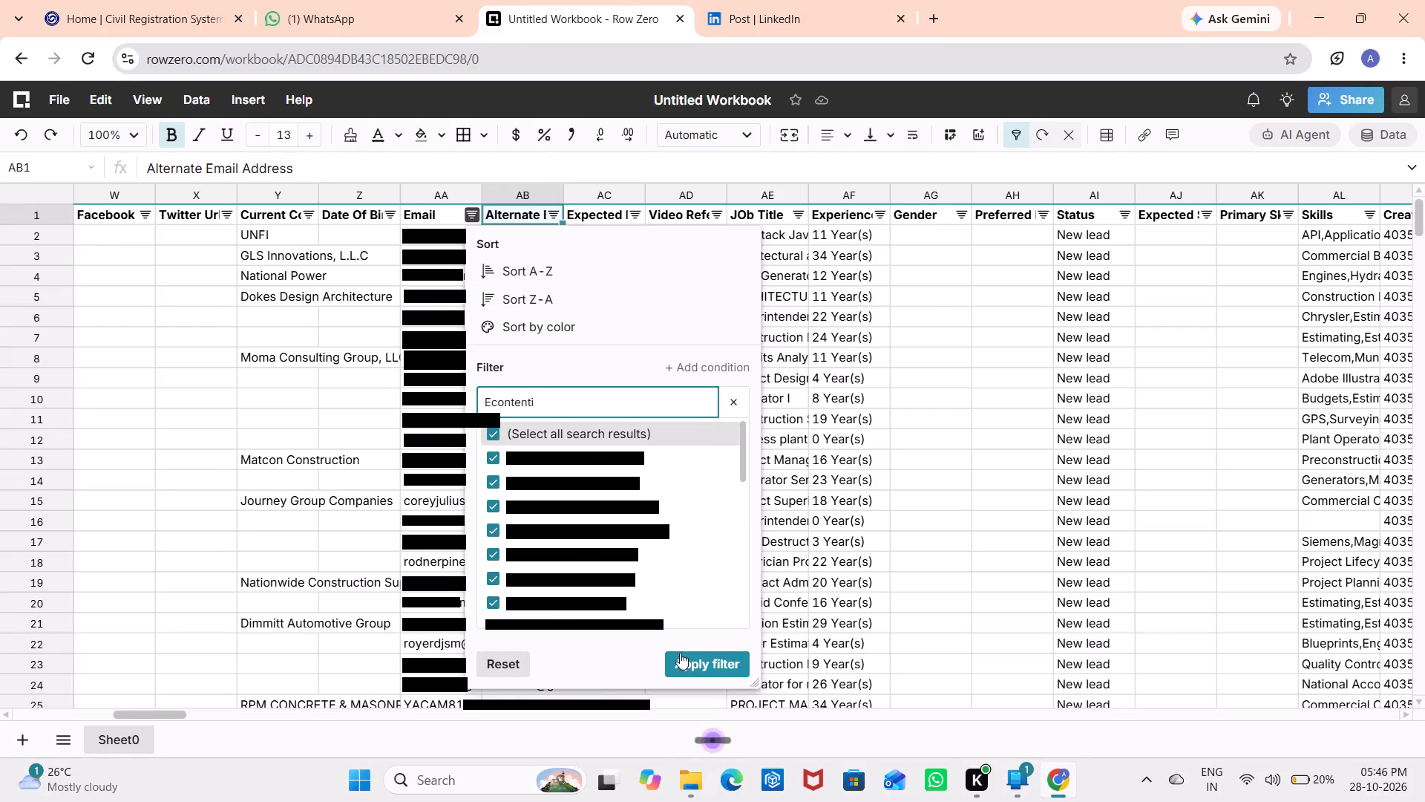
left_click(680, 653)
In the filtered Econtenti rows, clear the first unbroken block of Alternate Email Address entries and all the Email entries.
key("Down")
key("ctrl+shift+Down")
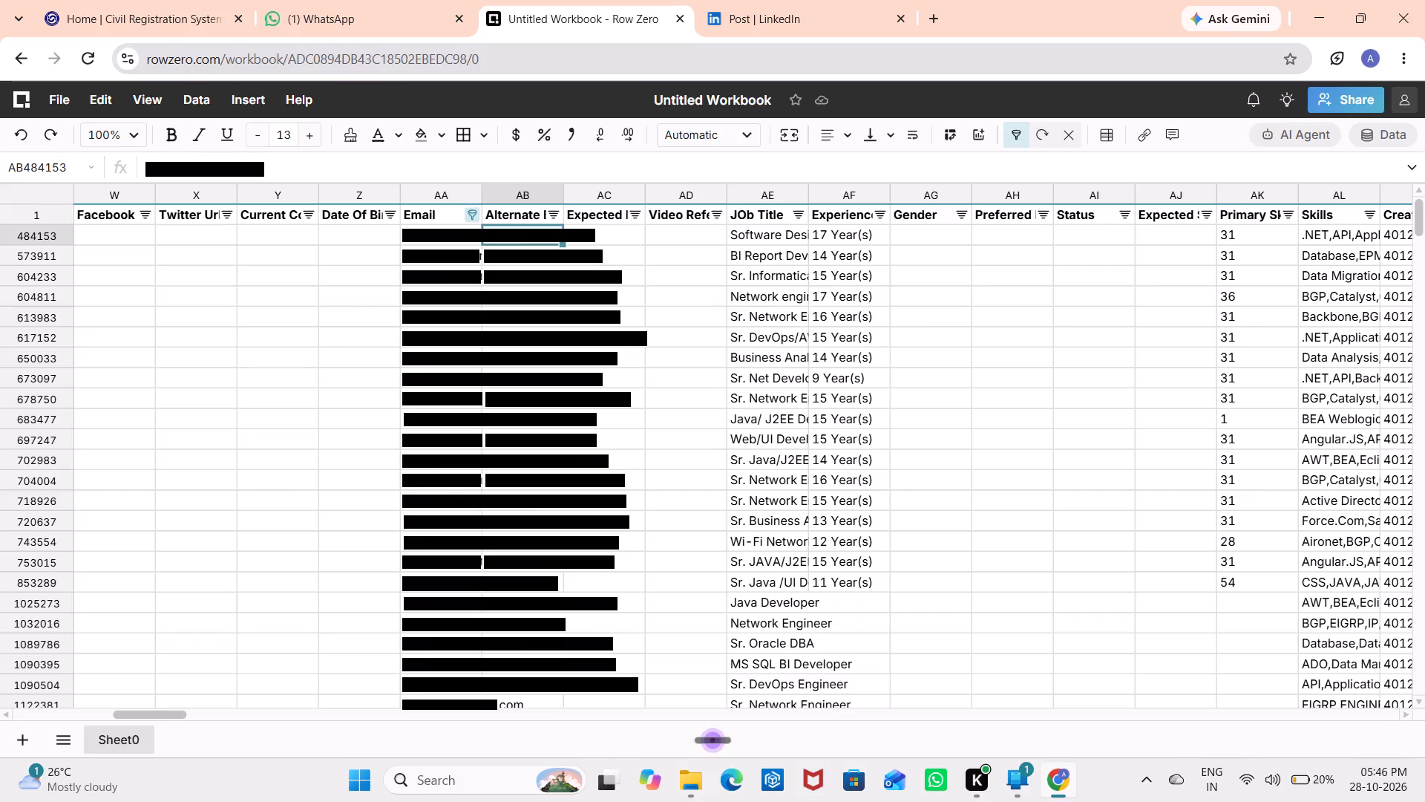
key("Delete")
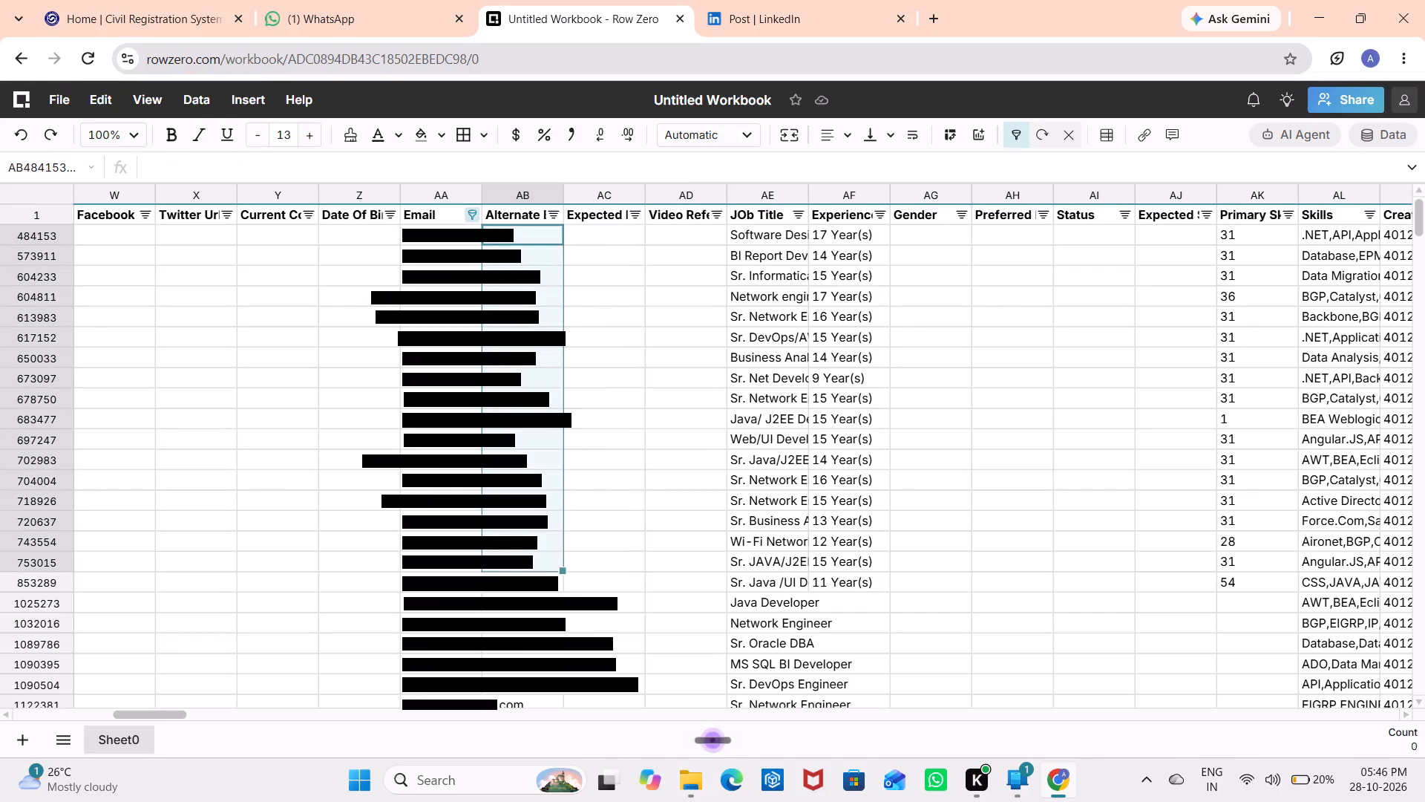
key("Left")
key("ctrl+shift+Down")
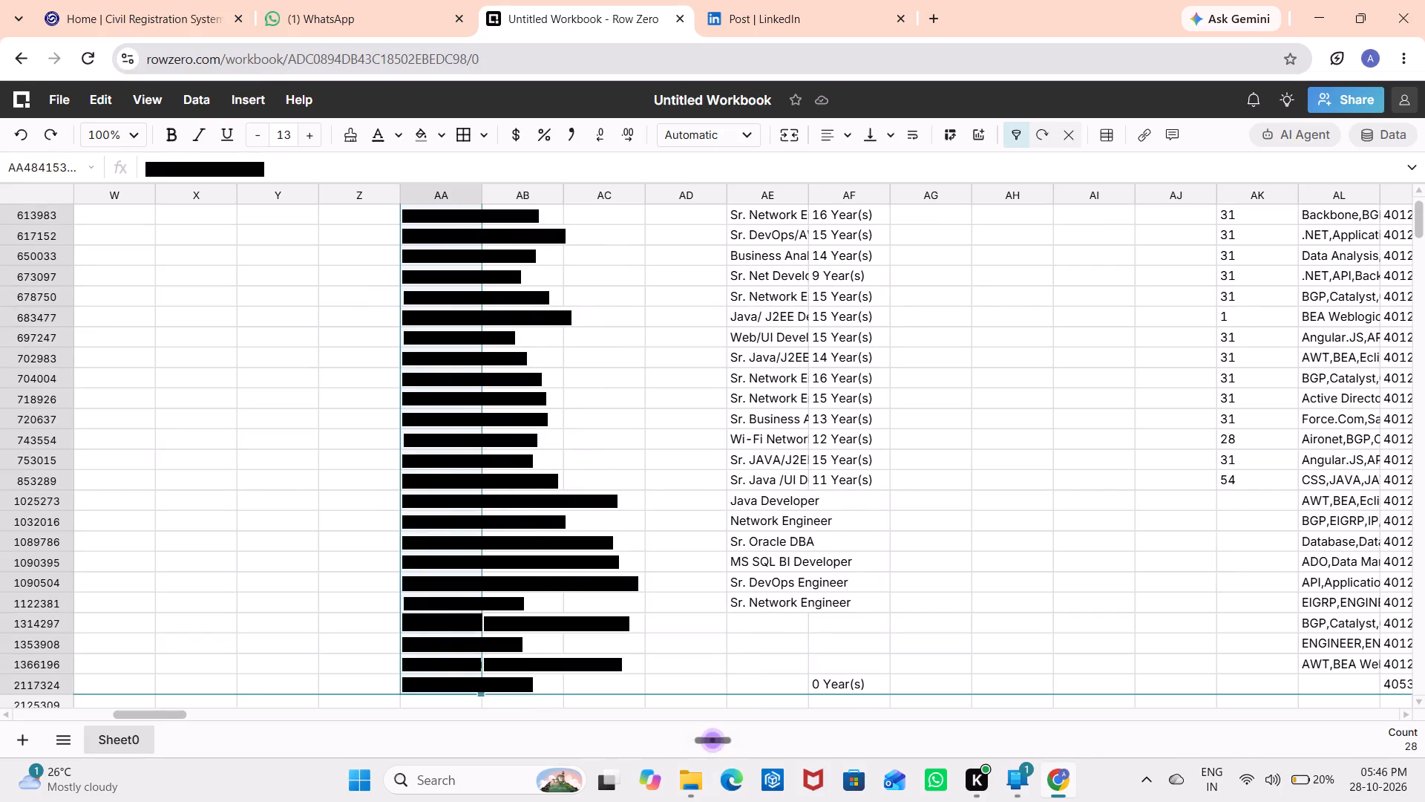
key("Delete")
Clear the remaining Alternate Email Address entries in rows 1025273 to 1366196 and remove the filter.
key("Down")
key("Right")
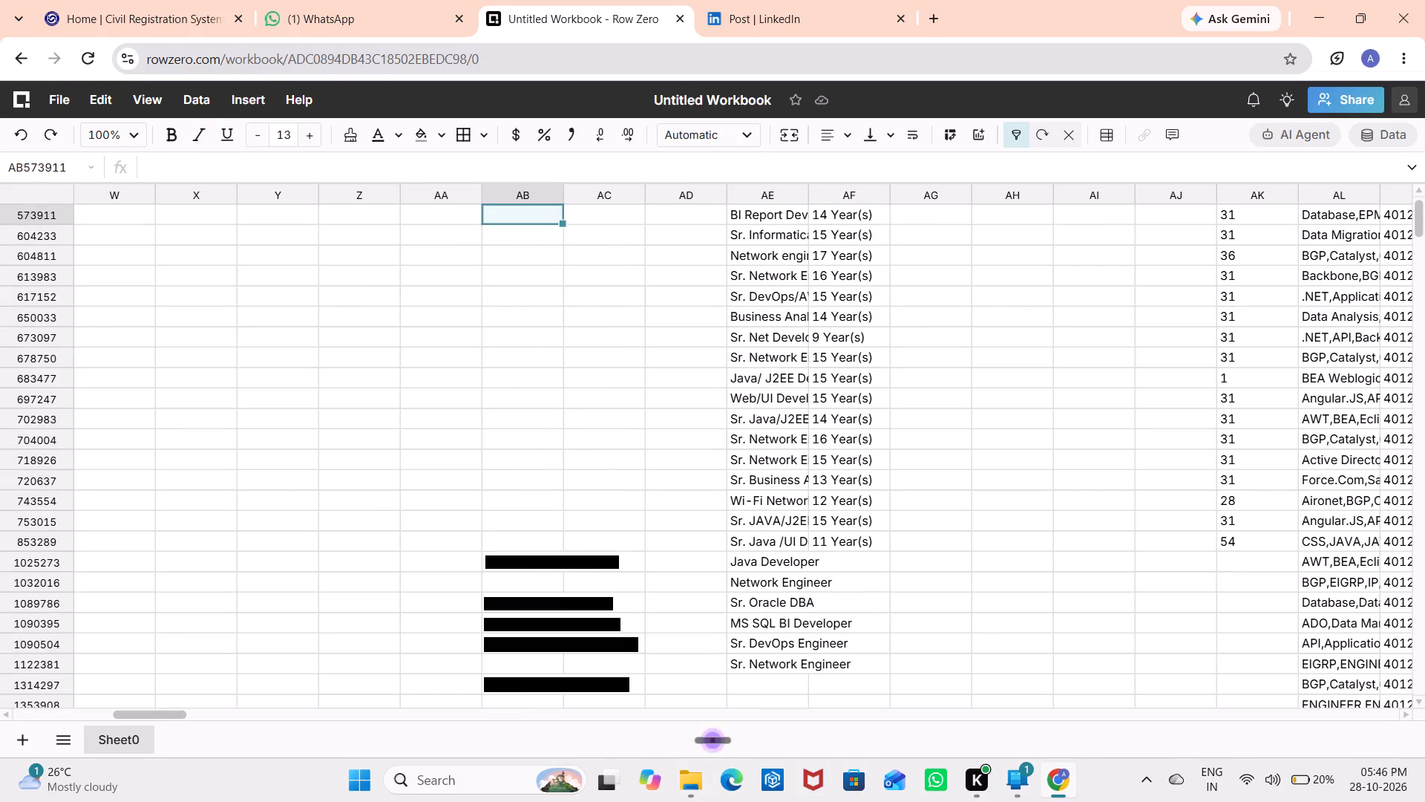
key("ctrl+Down")
key("shift+Down")
key("shift+Down")
key("shift+Down")
key("shift+Down")
key("shift+Down")
key("shift+Down")
key("shift+Down")
key("shift+Down")
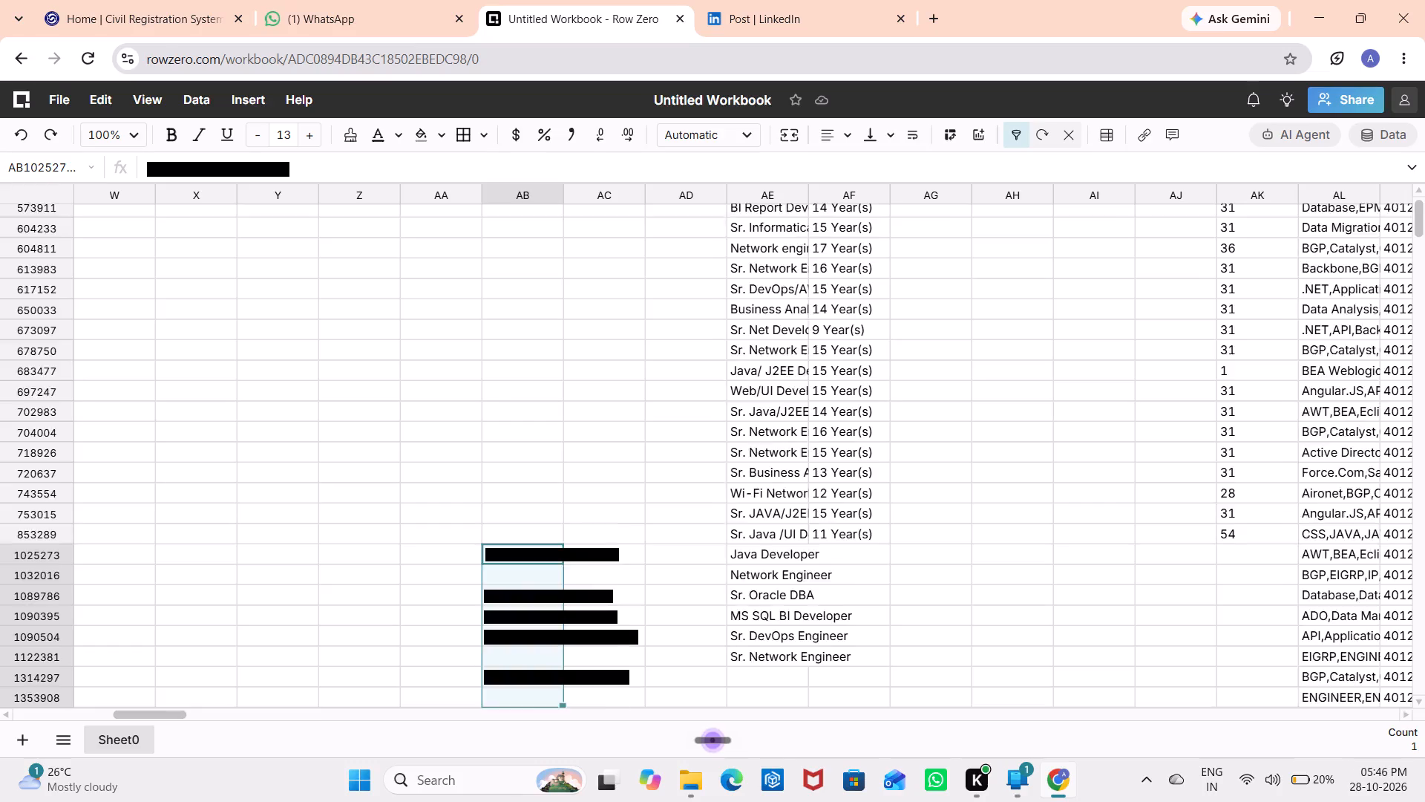
key("shift+Down")
key("shift+Up")
key("Delete")
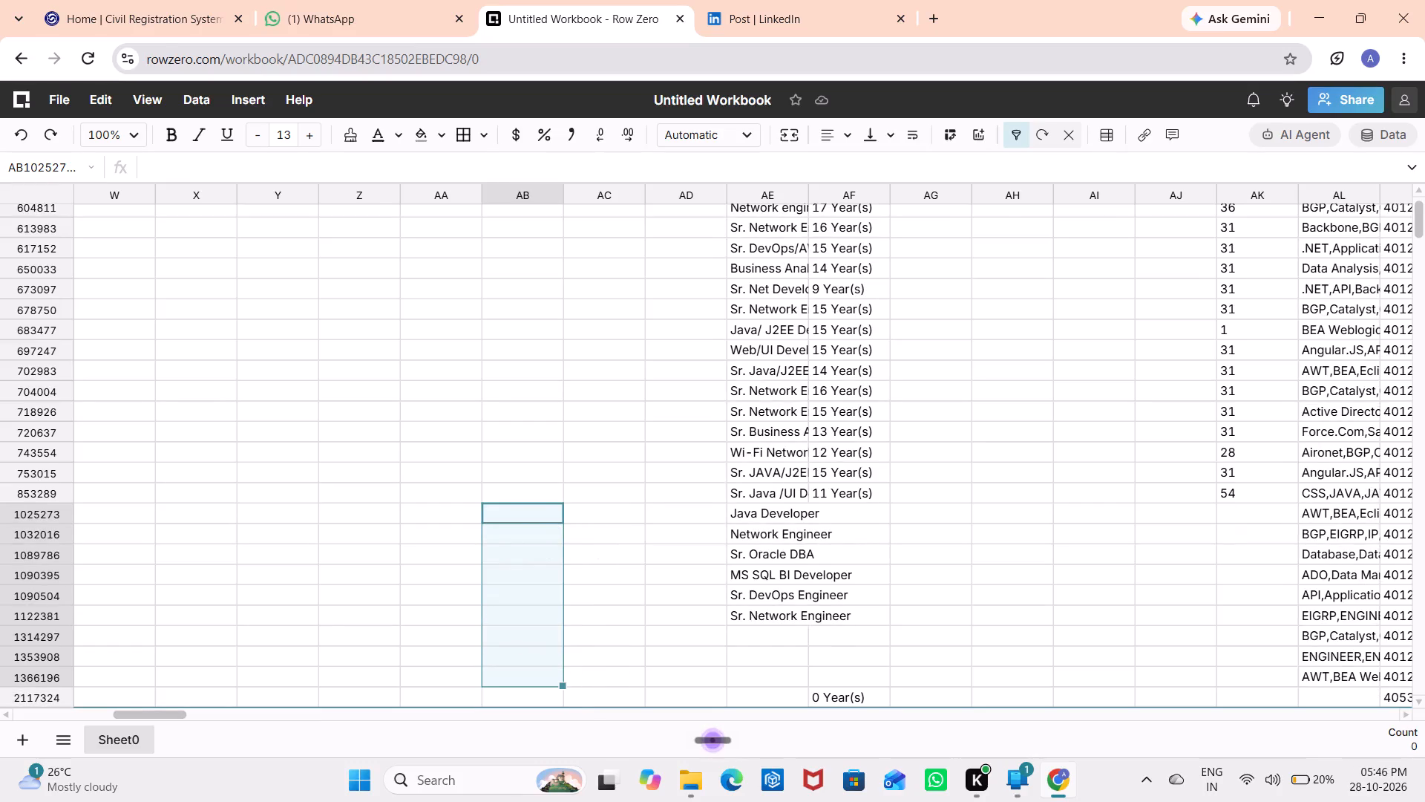
key("ctrl+Up")
key("ctrl+Up")
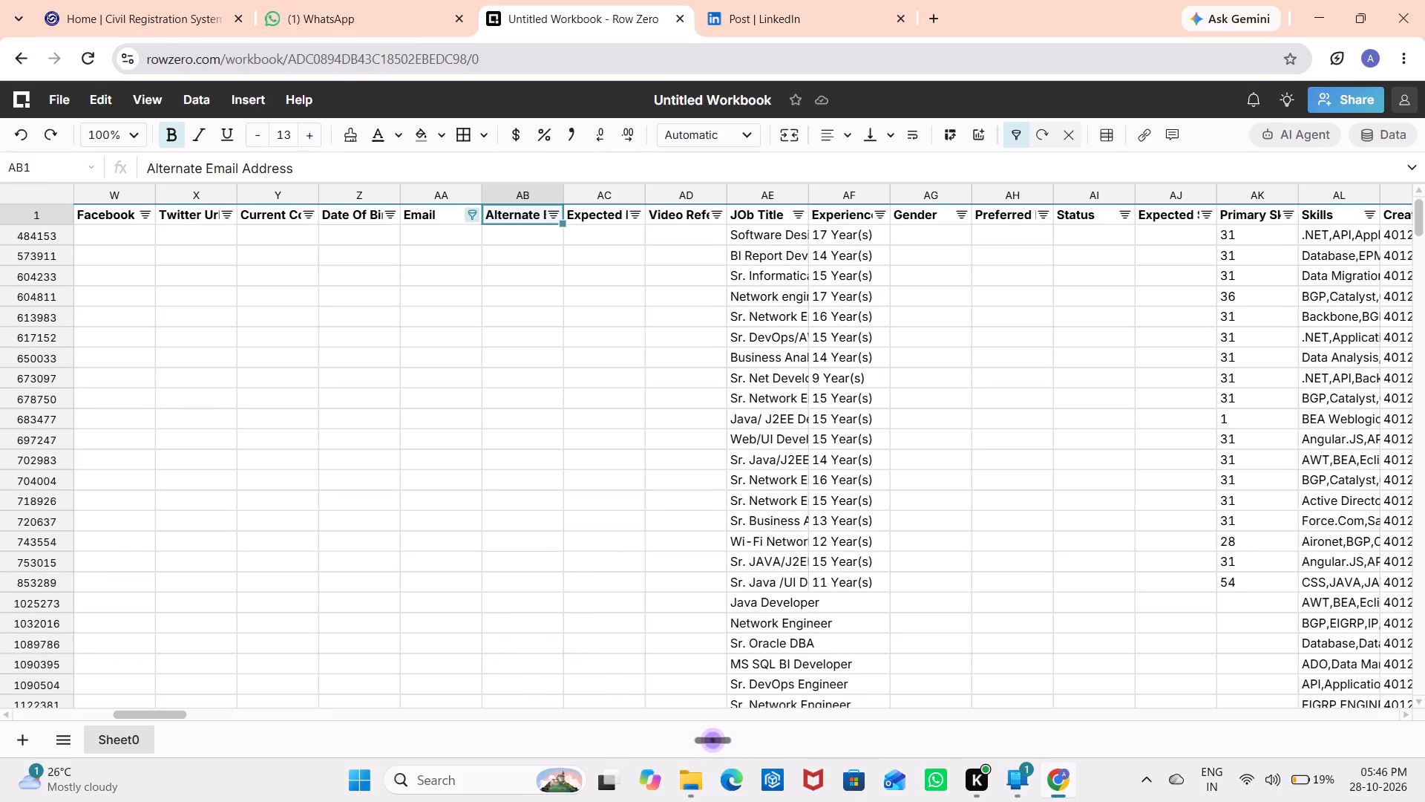
left_click(1015, 142)
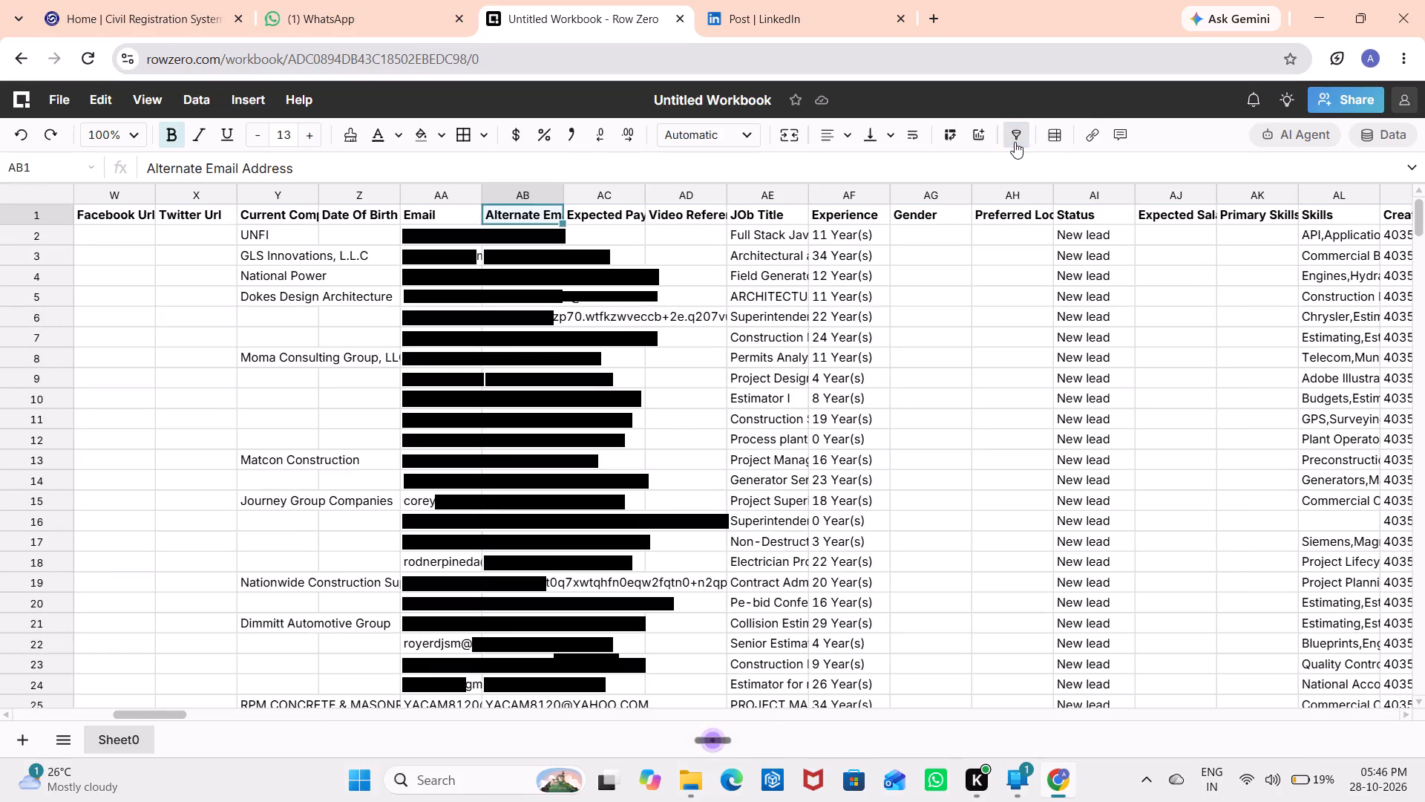
Turn filtering back on and filter the Email column to all values matching "xenon".
left_click(465, 212)
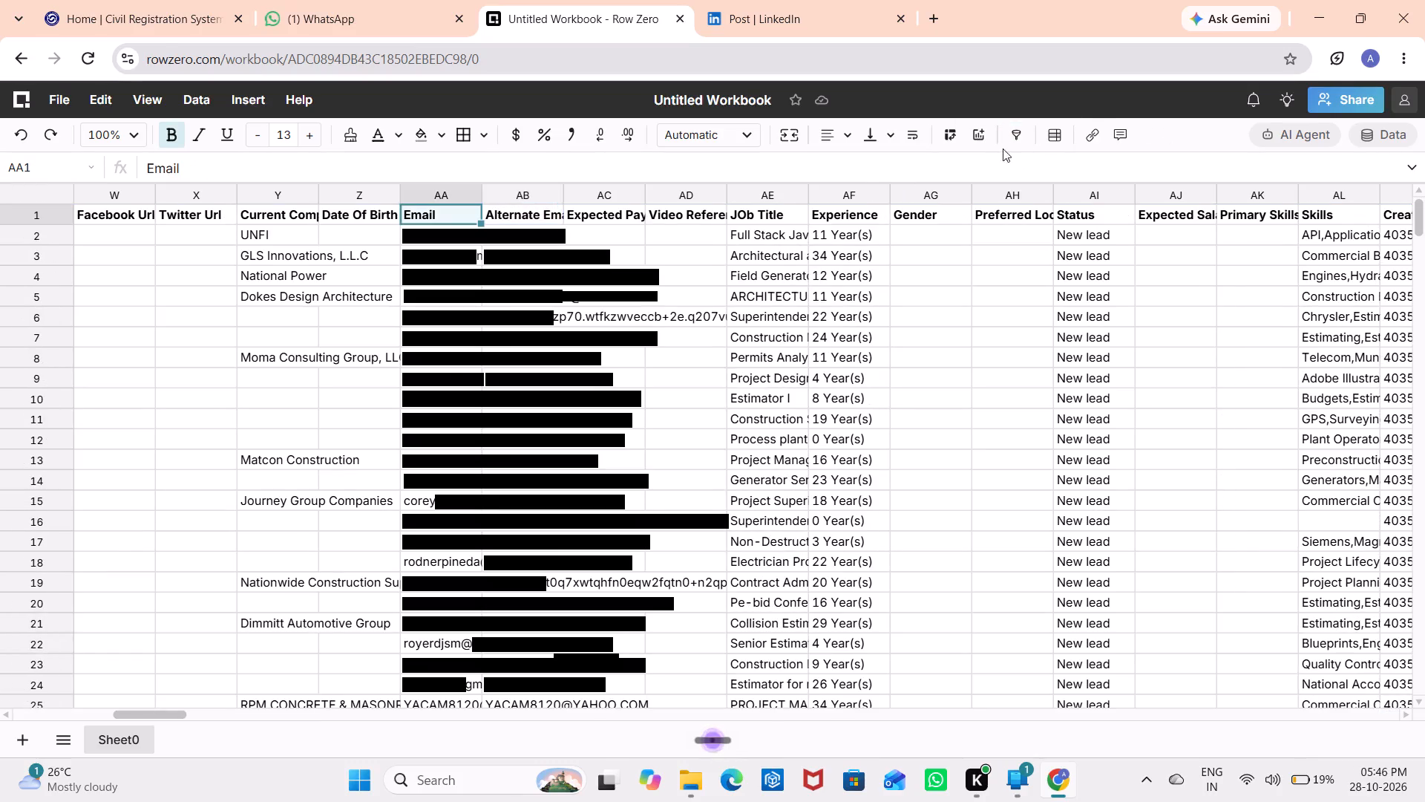
left_click(1009, 140)
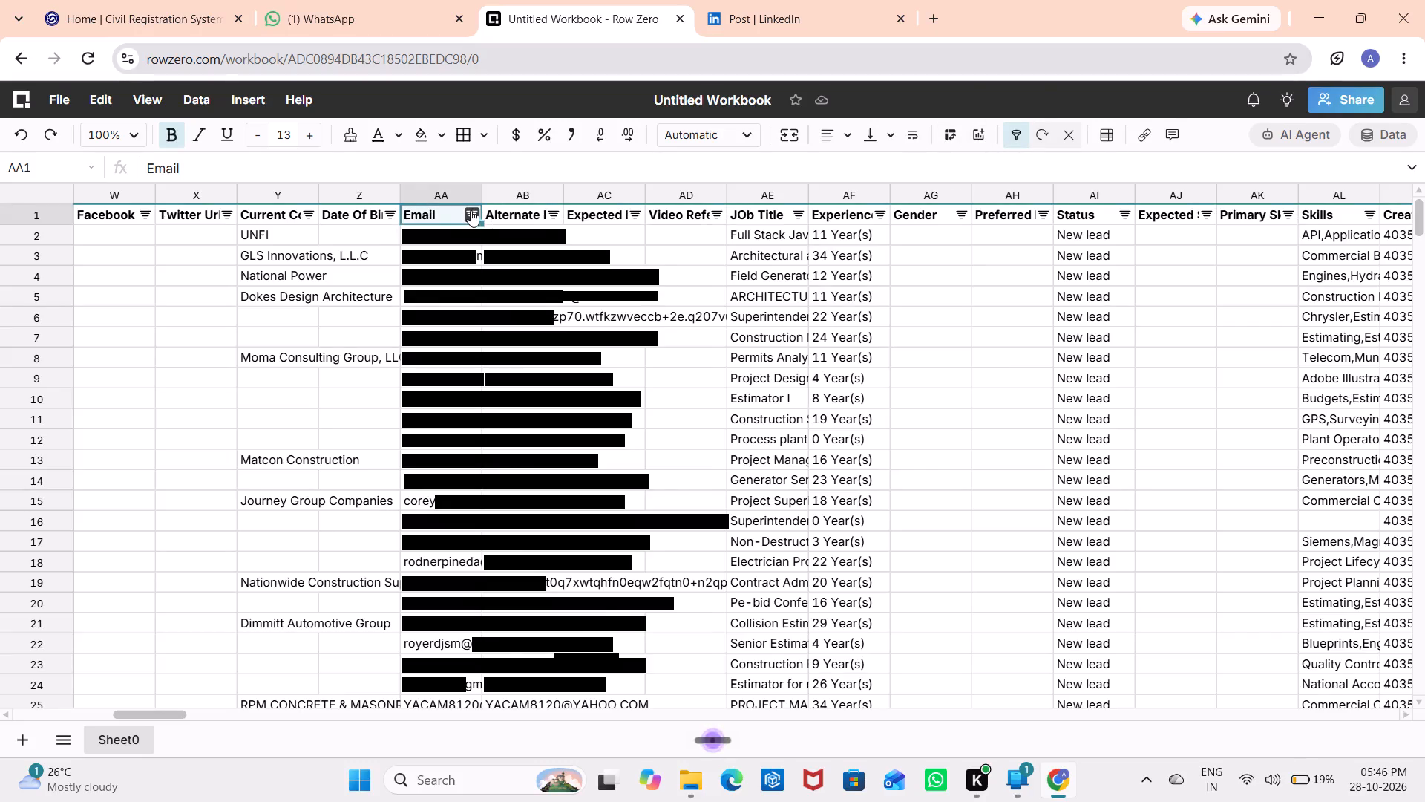
left_click(471, 210)
left_click(549, 411)
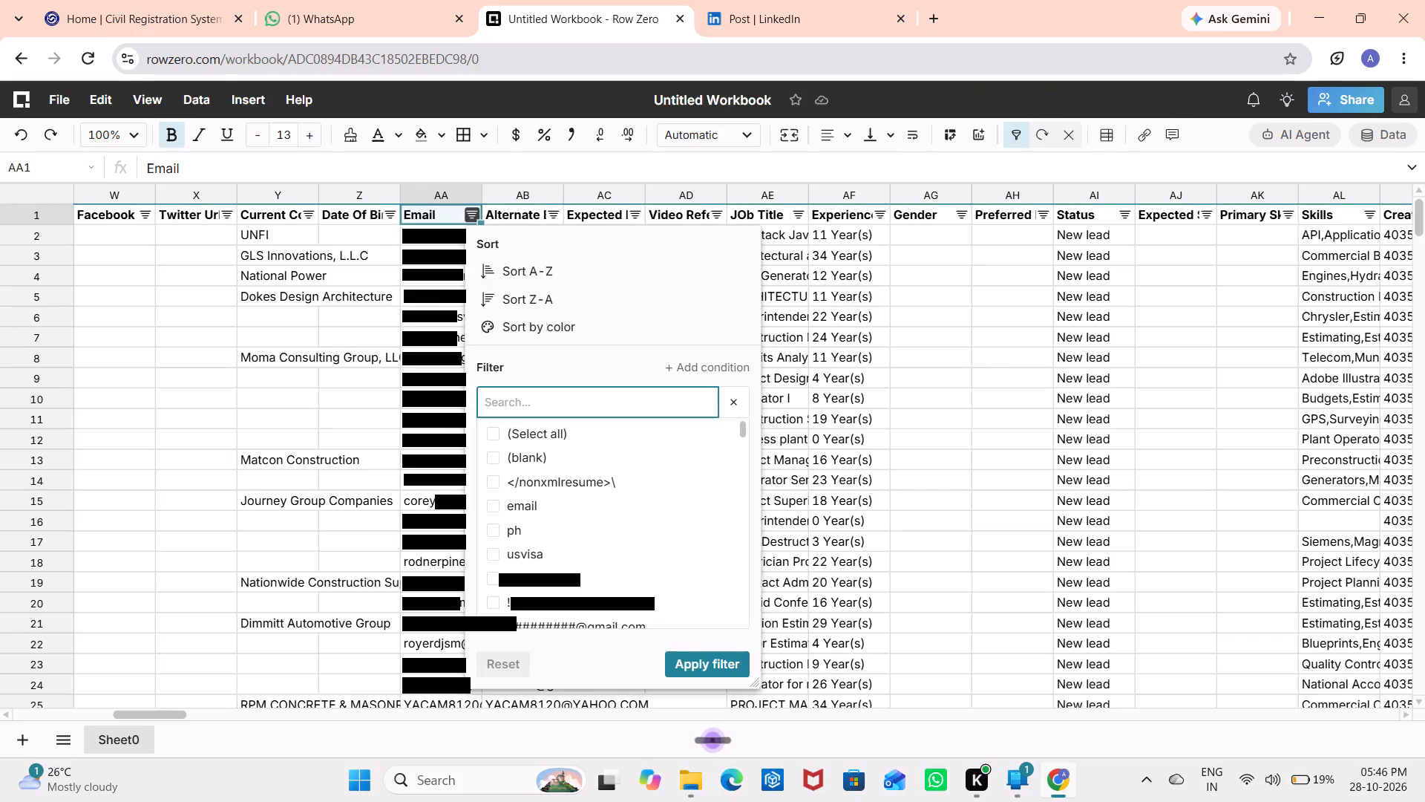
type("xenon")
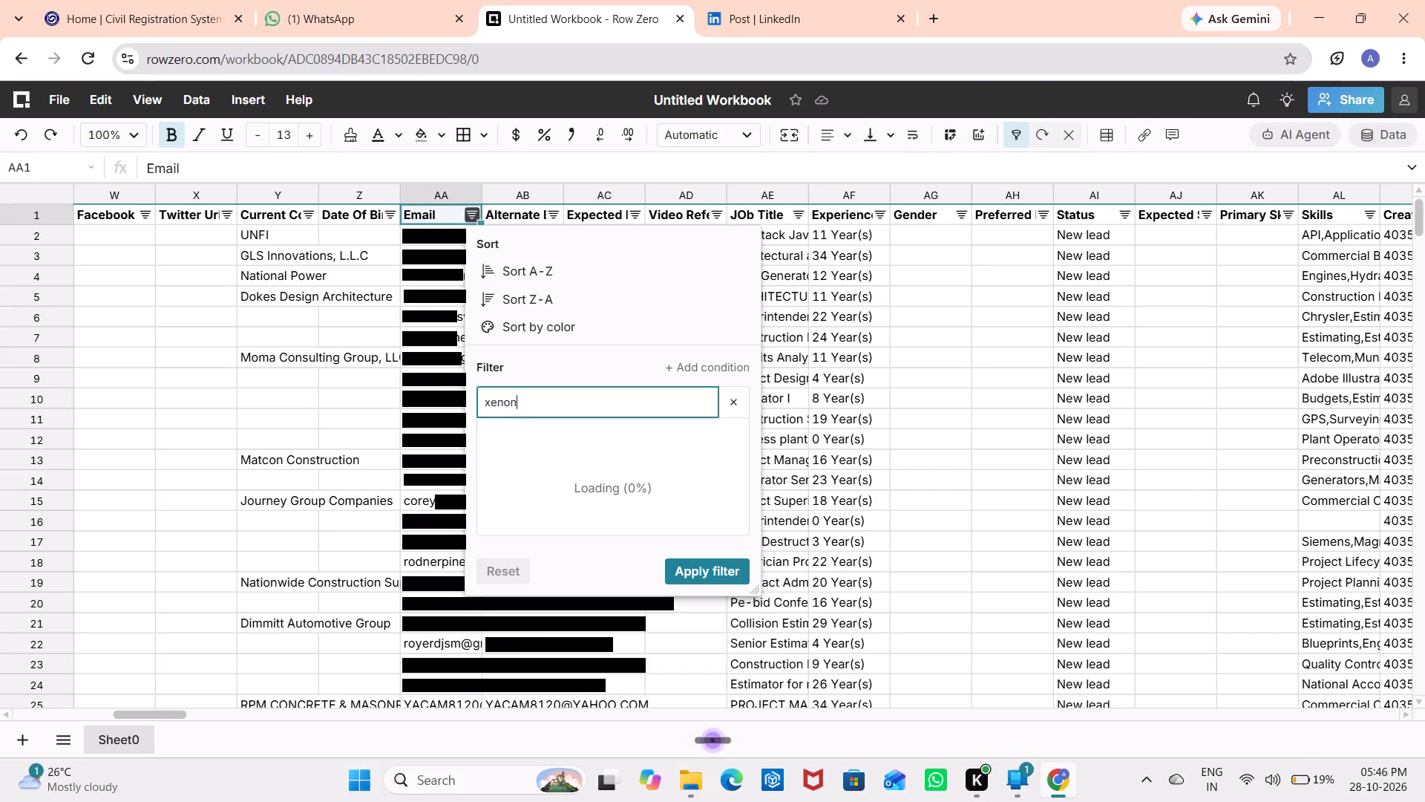
left_click(494, 435)
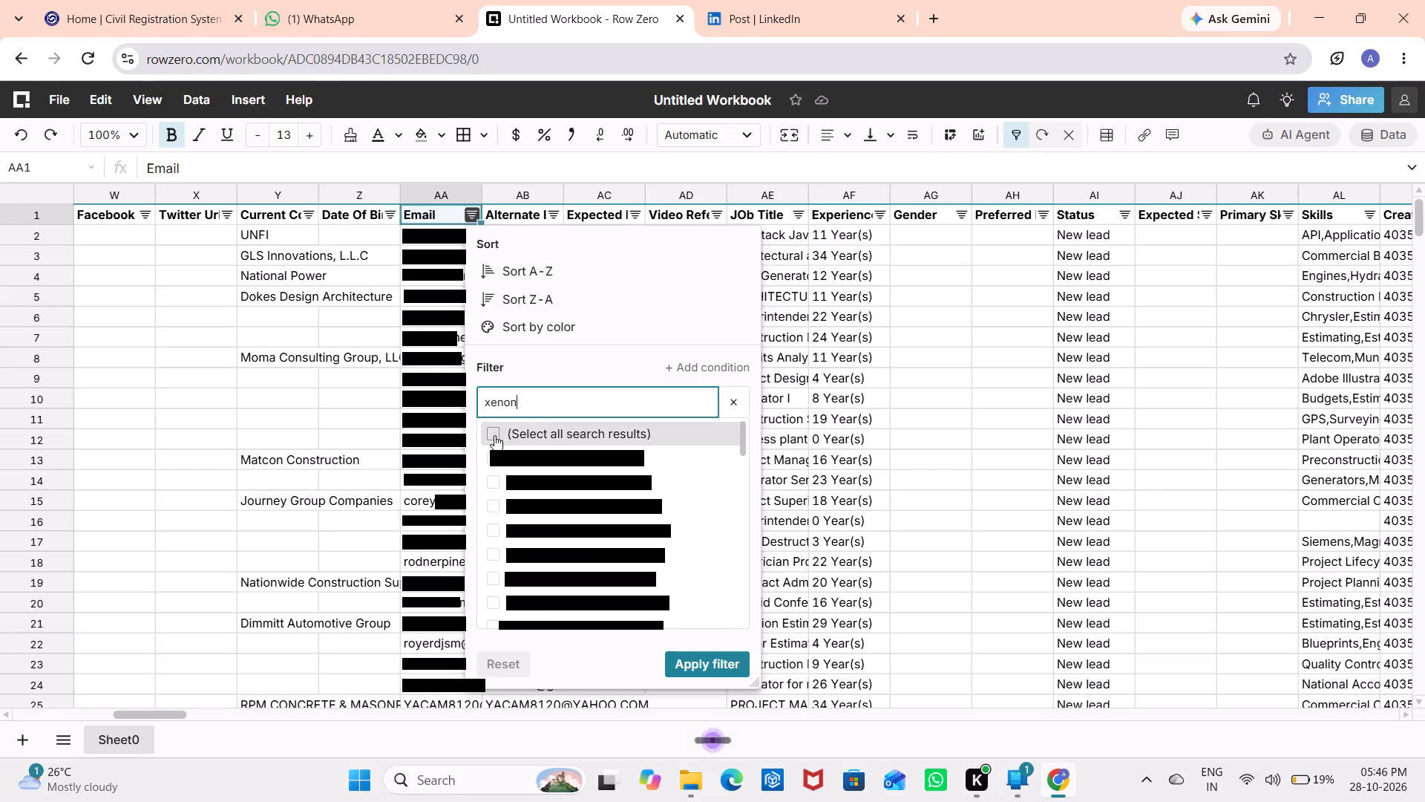
left_click(697, 671)
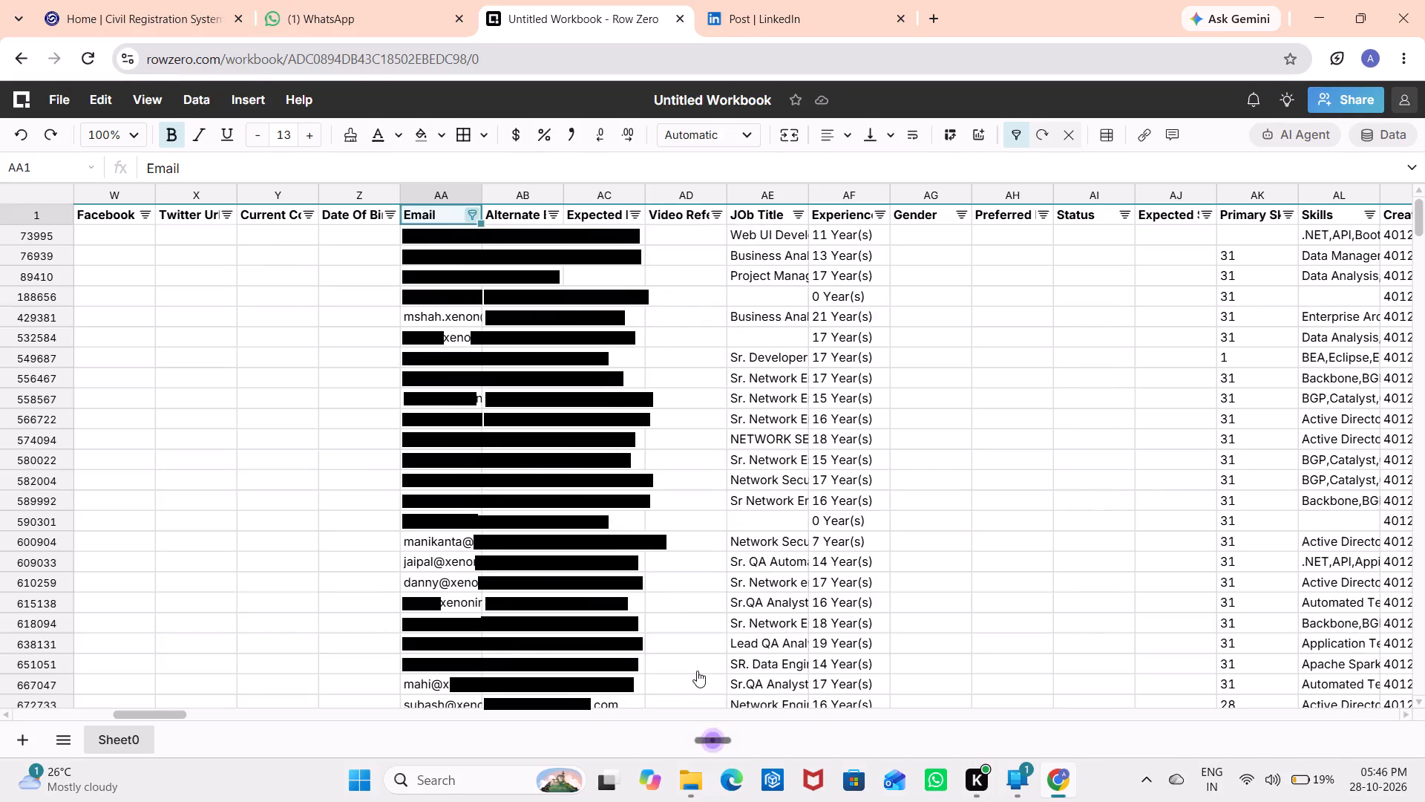
Clear the Email entries of all the filtered xenon rows.
key("Down")
key("ctrl+shift+Down")
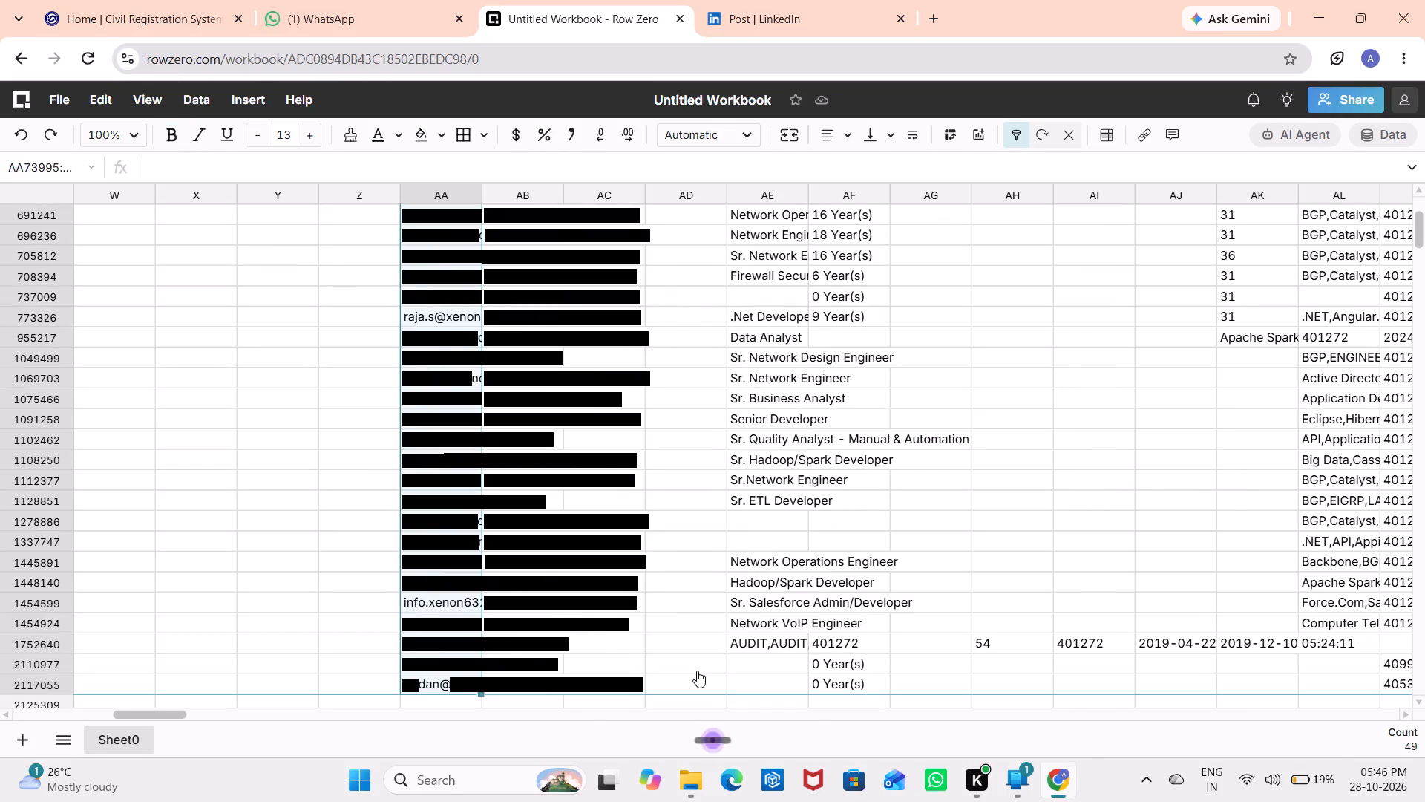
key("Delete")
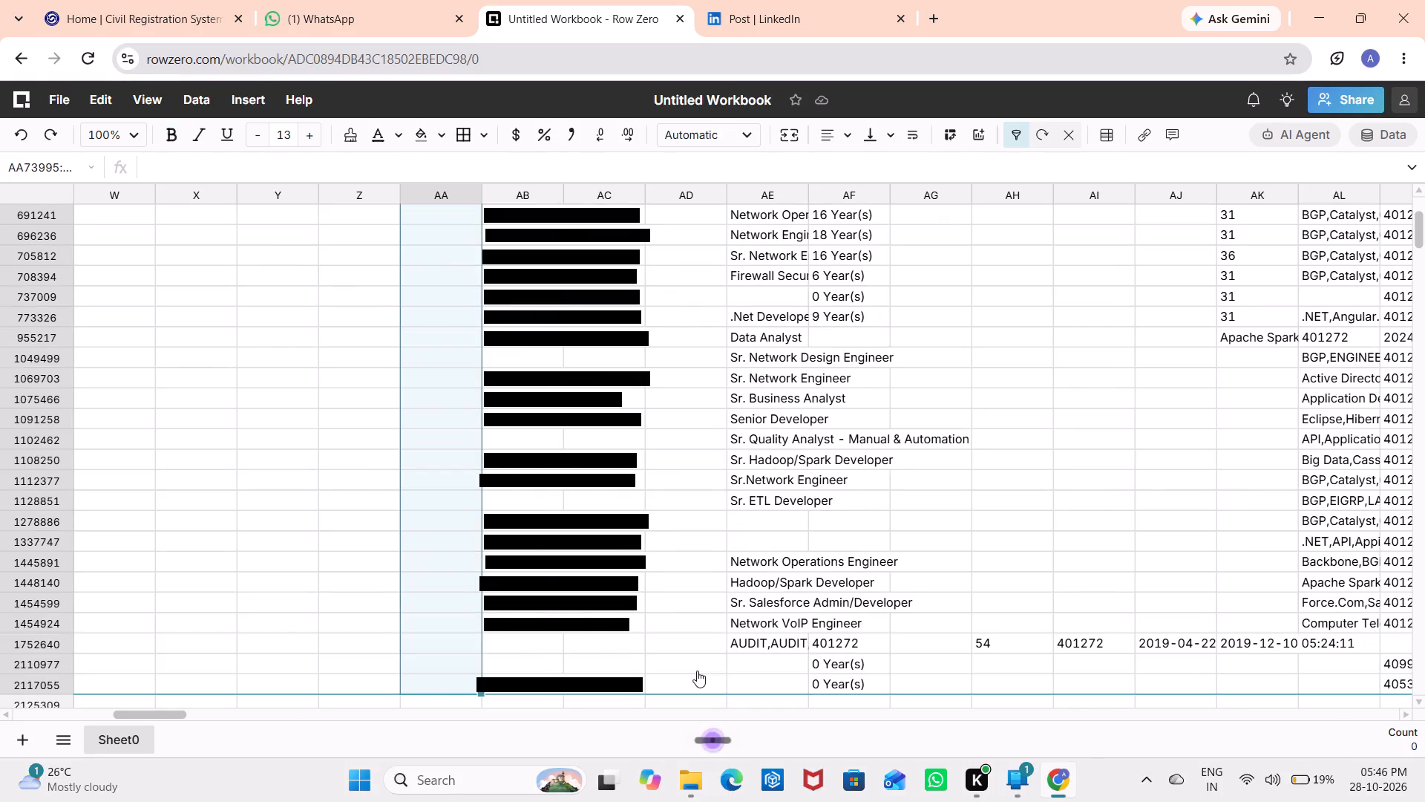
Clear the Alternate Email Address entries of the filtered xenon rows from 73995 to 2117055 and remove the filter.
key("Right")
key("Up")
key("Down")
key("shift+Down")
key("shift+Down")
key("shift+Down")
key("shift+Down")
key("shift+Down")
key("shift+Down")
key("shift+Down")
key("shift+Down")
key("shift+Down")
key("shift+Down")
key("shift+Down")
key("shift+Down")
key("shift+Down")
key("shift+Down")
key("shift+Down")
key("shift+Down")
key("shift+Down")
key("shift+Down")
key("shift+Down")
key("shift+Down")
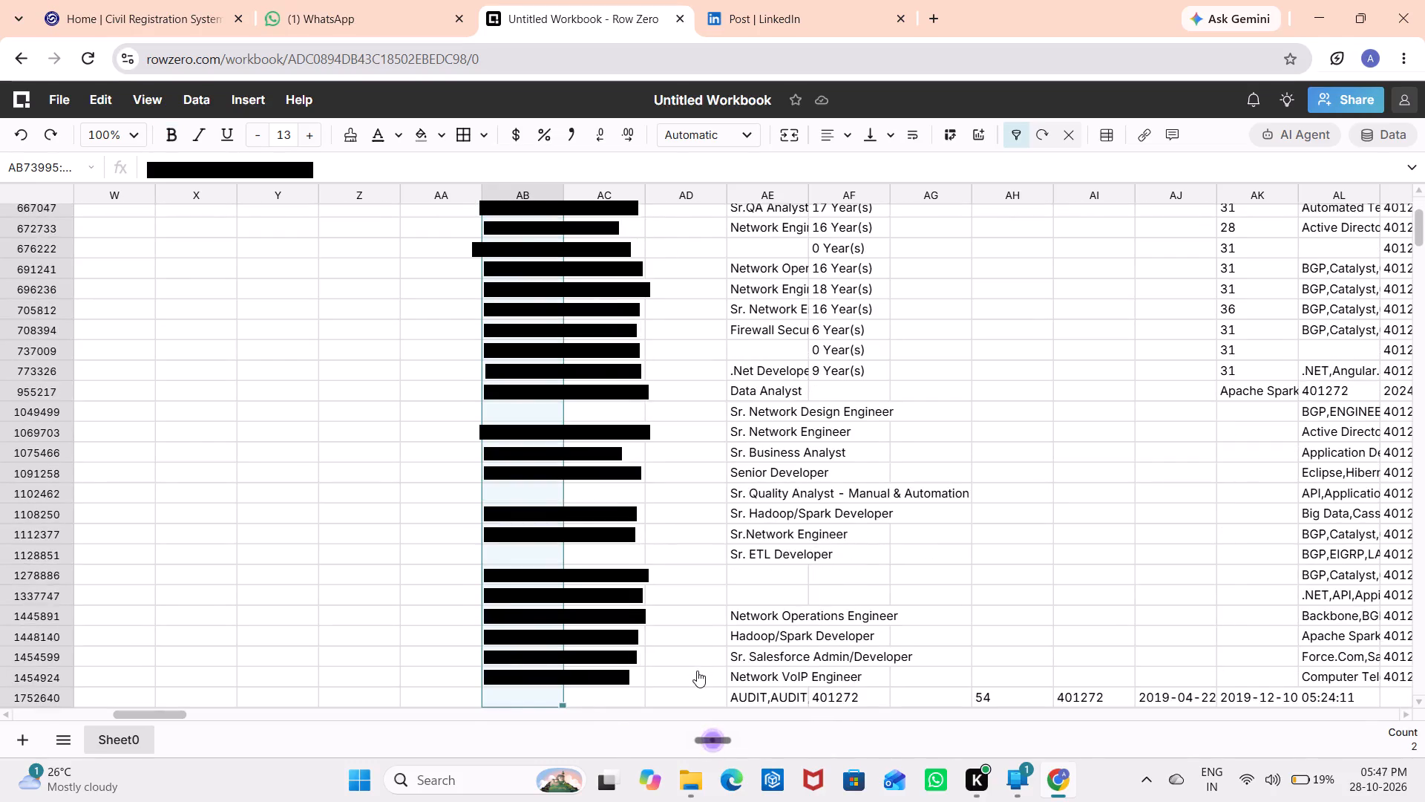
key("shift+Down")
key("shift+Down")
key("shift+Down")
key("shift+Down")
key("shift+Down")
key("shift+Down")
key("shift+Down")
key("shift+Down")
key("shift+Down")
key("shift+Down")
key("shift+Down")
key("shift+Up")
key("shift+Up")
key("shift+Up")
key("shift+Up")
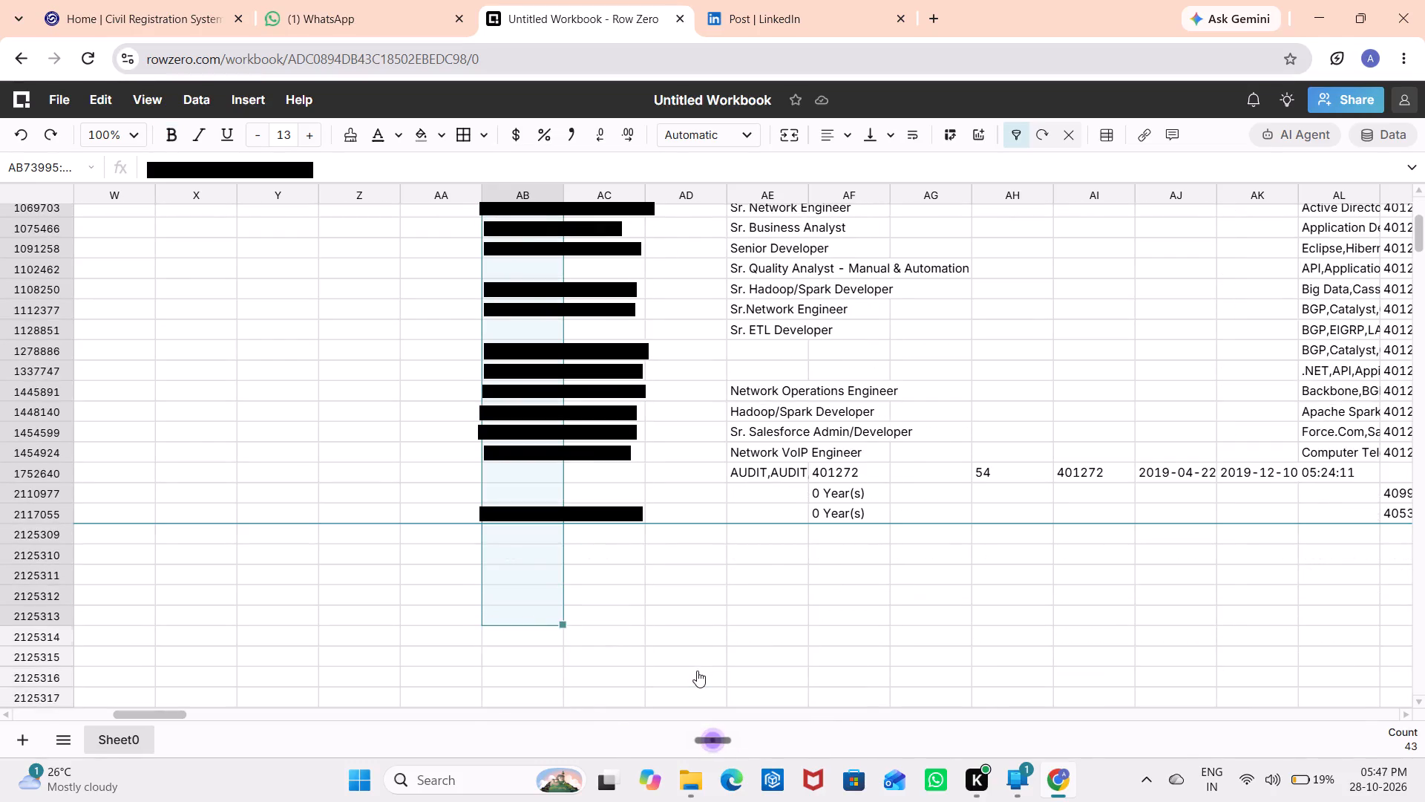
key("shift+Up")
key("shift+Up")
key("shift+Up")
key("shift+Up")
key("shift+Up")
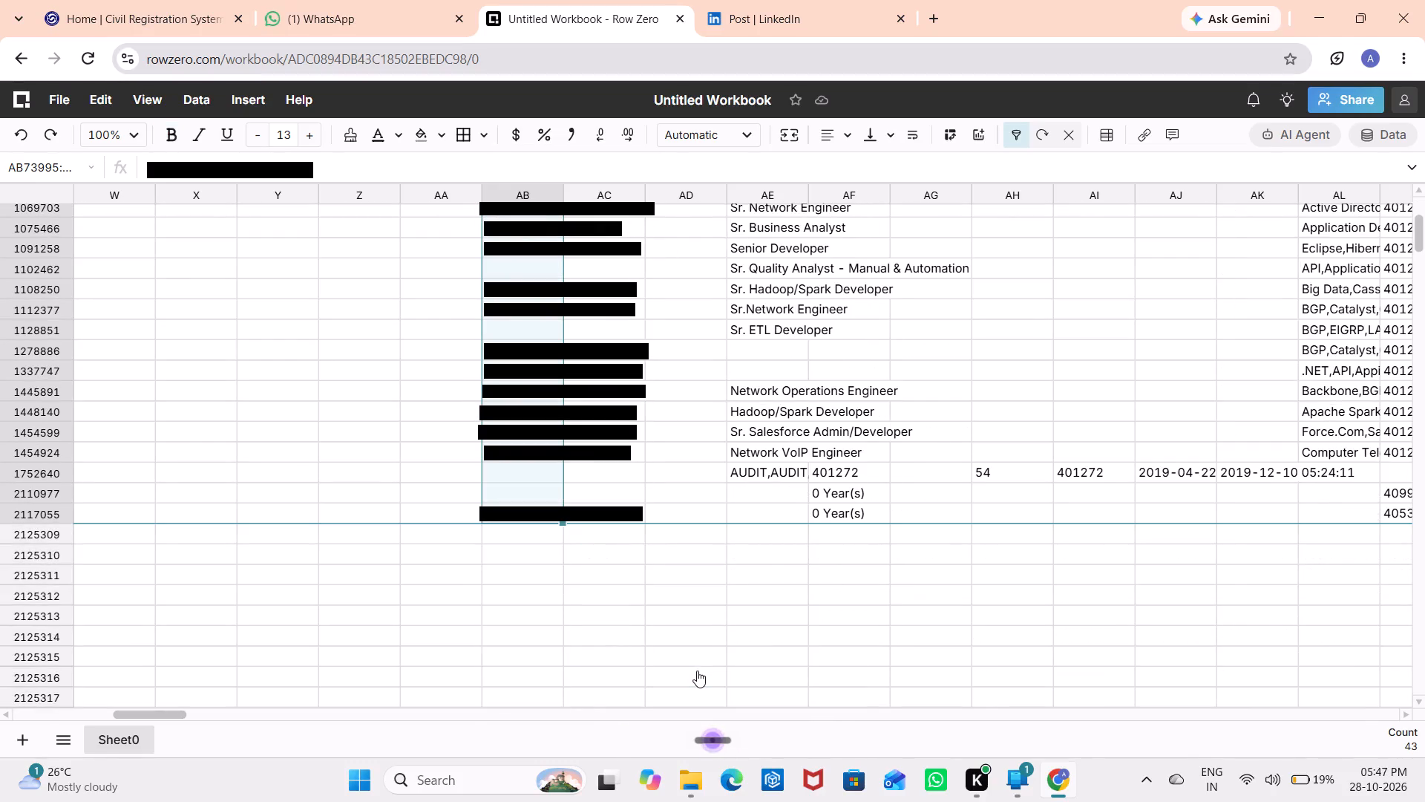
key("Delete")
key("ctrl+Up")
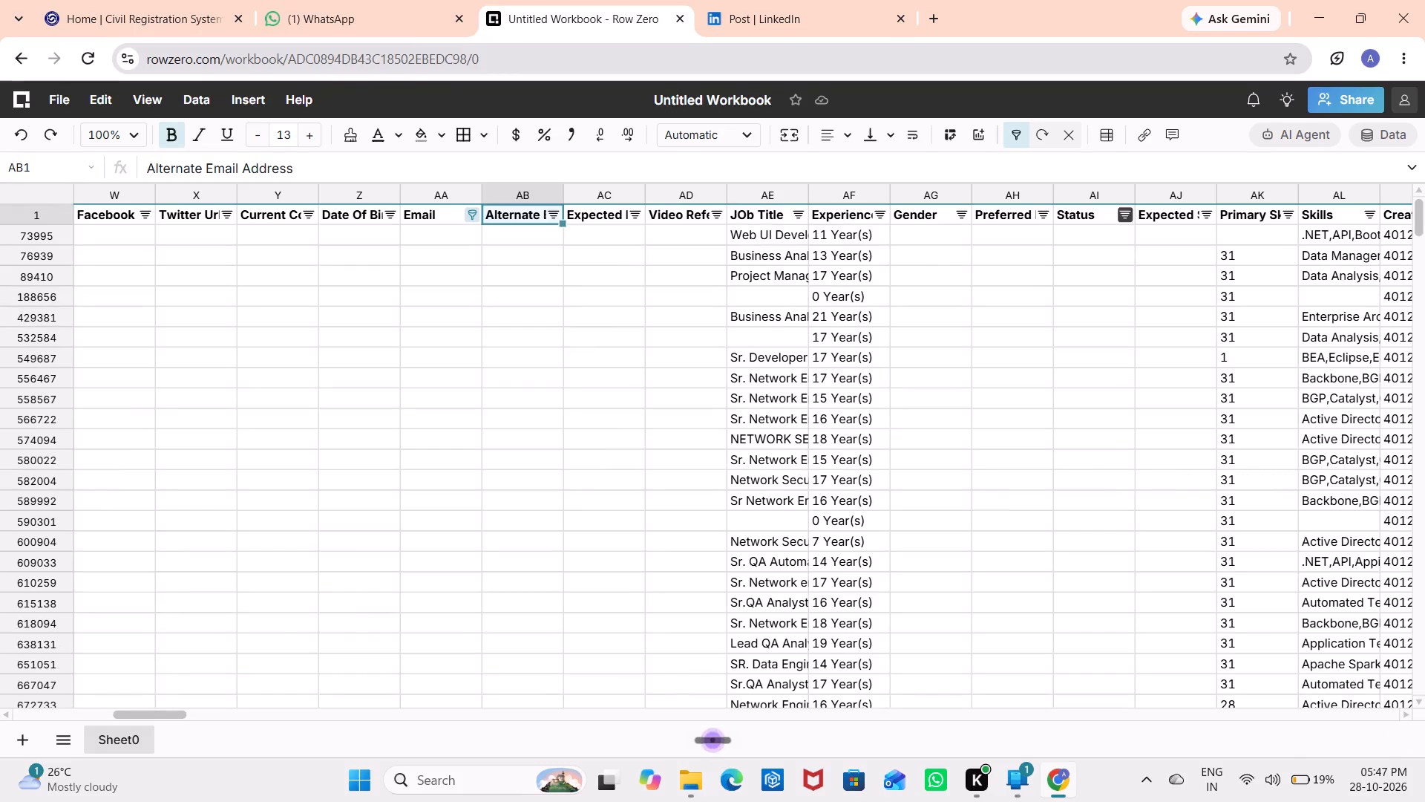
left_click(1017, 132)
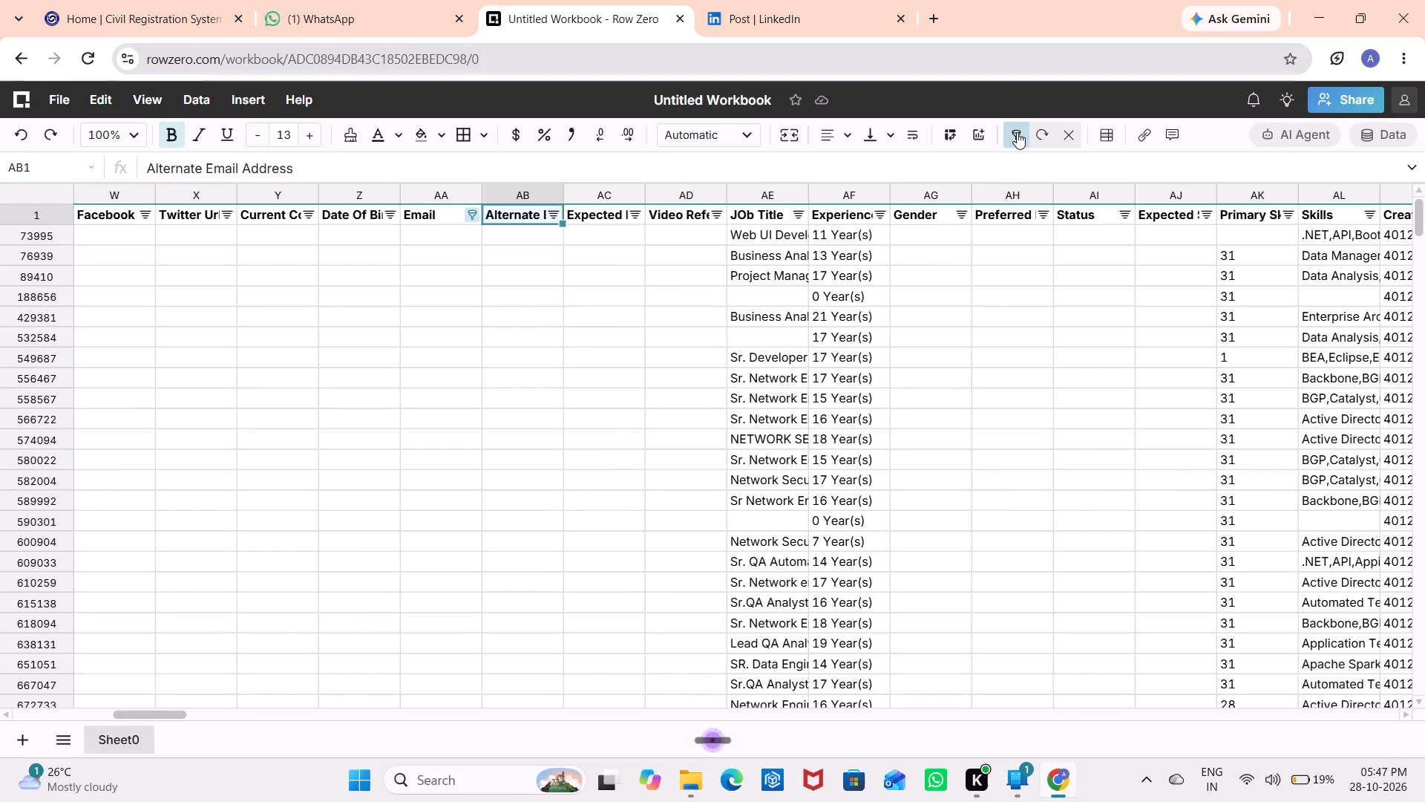
Move the LinkedIn post into its own maximized browser window and return to the Row Zero workbook.
key("alt+Tab")
key("alt+Tab")
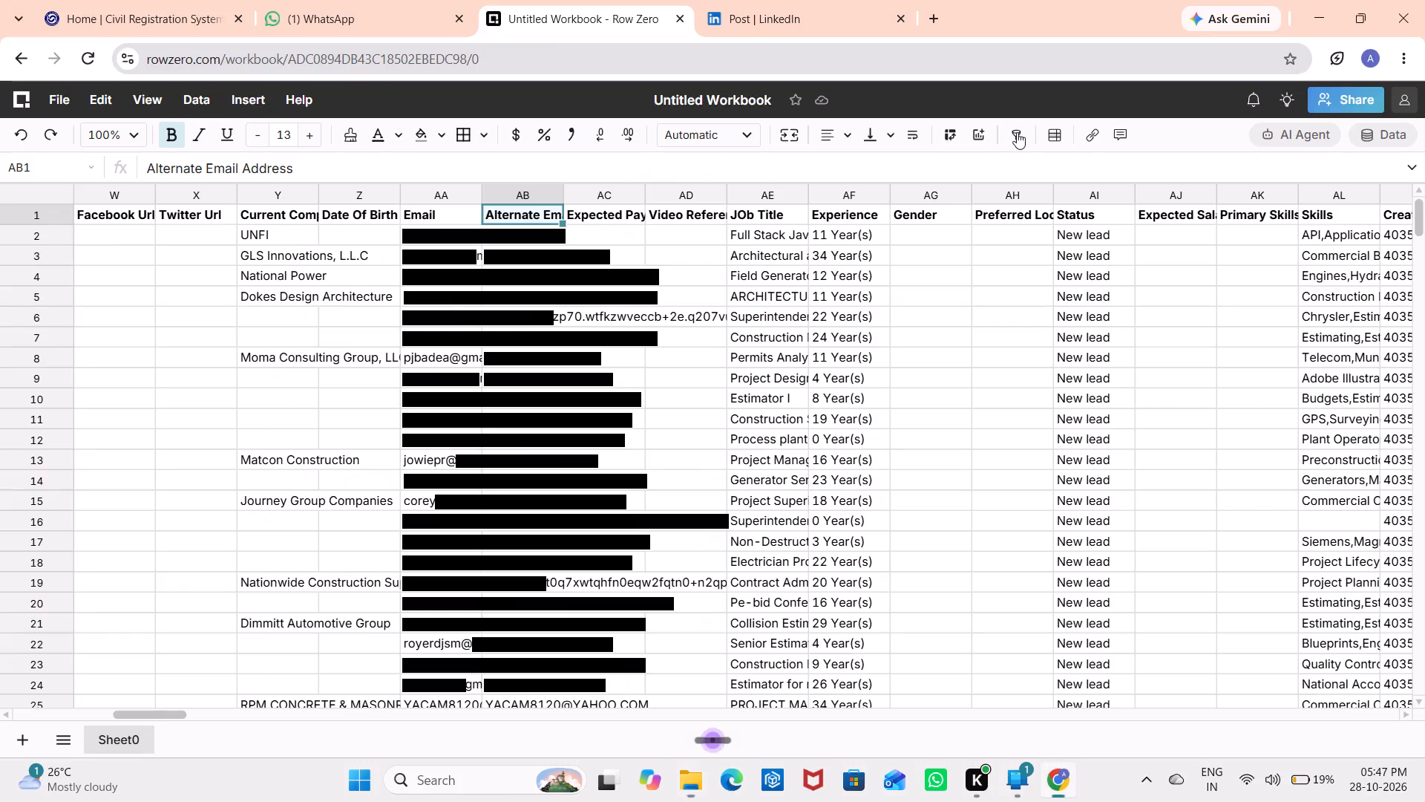
left_click_drag(748, 0, 731, 88)
left_click(1181, 107)
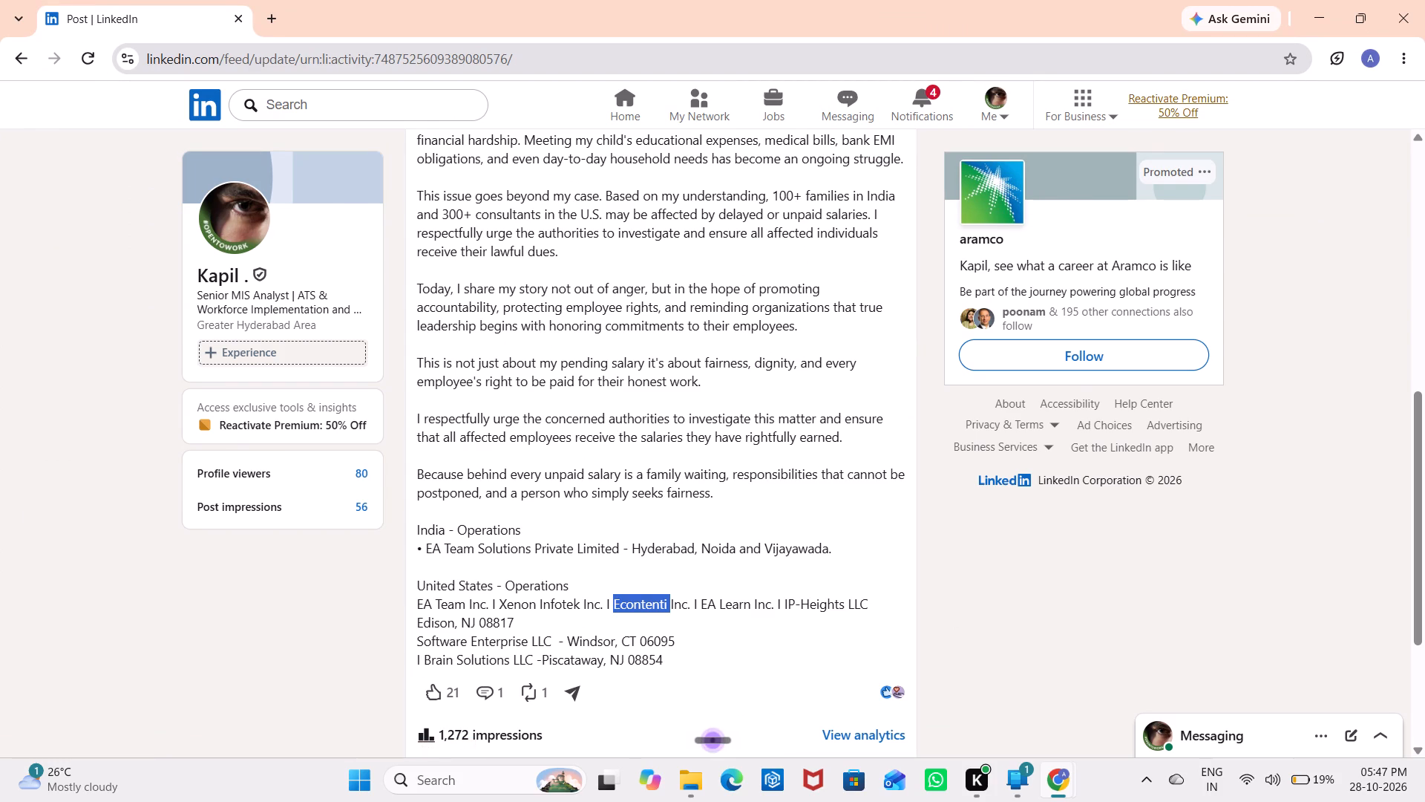
key("alt+Tab")
Turn filtering back on and filter the Email column to all values matching "ibrian".
left_click(458, 208)
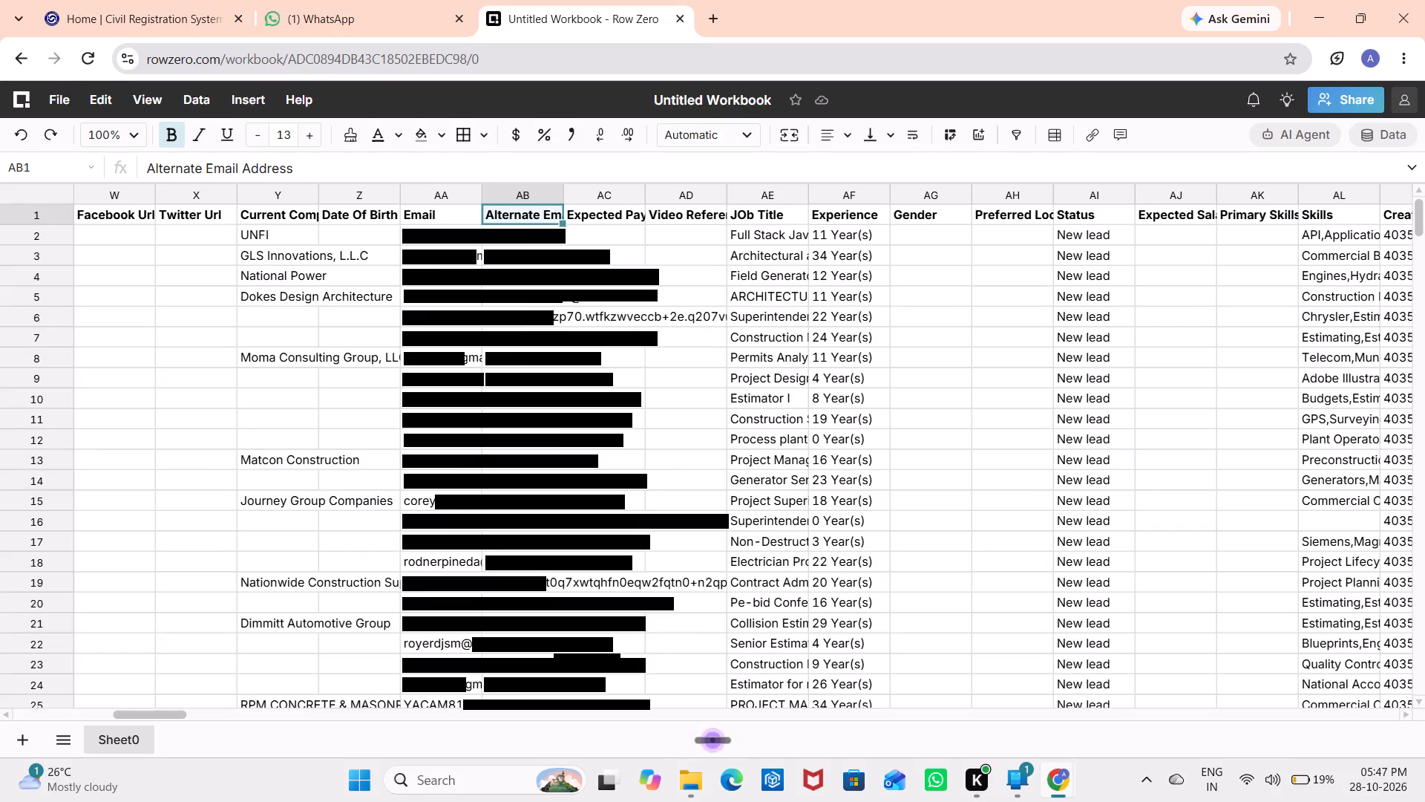
left_click(1018, 137)
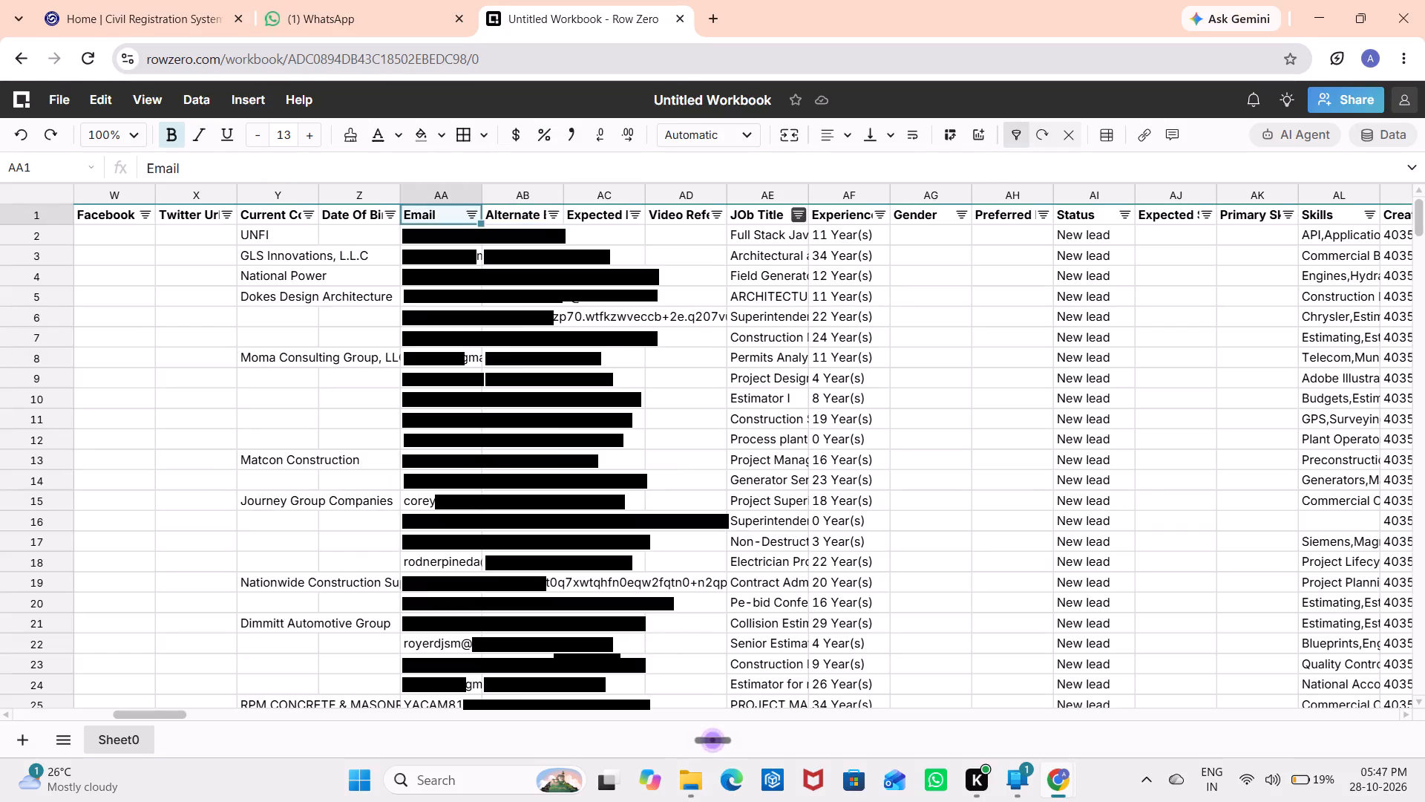
left_click(469, 218)
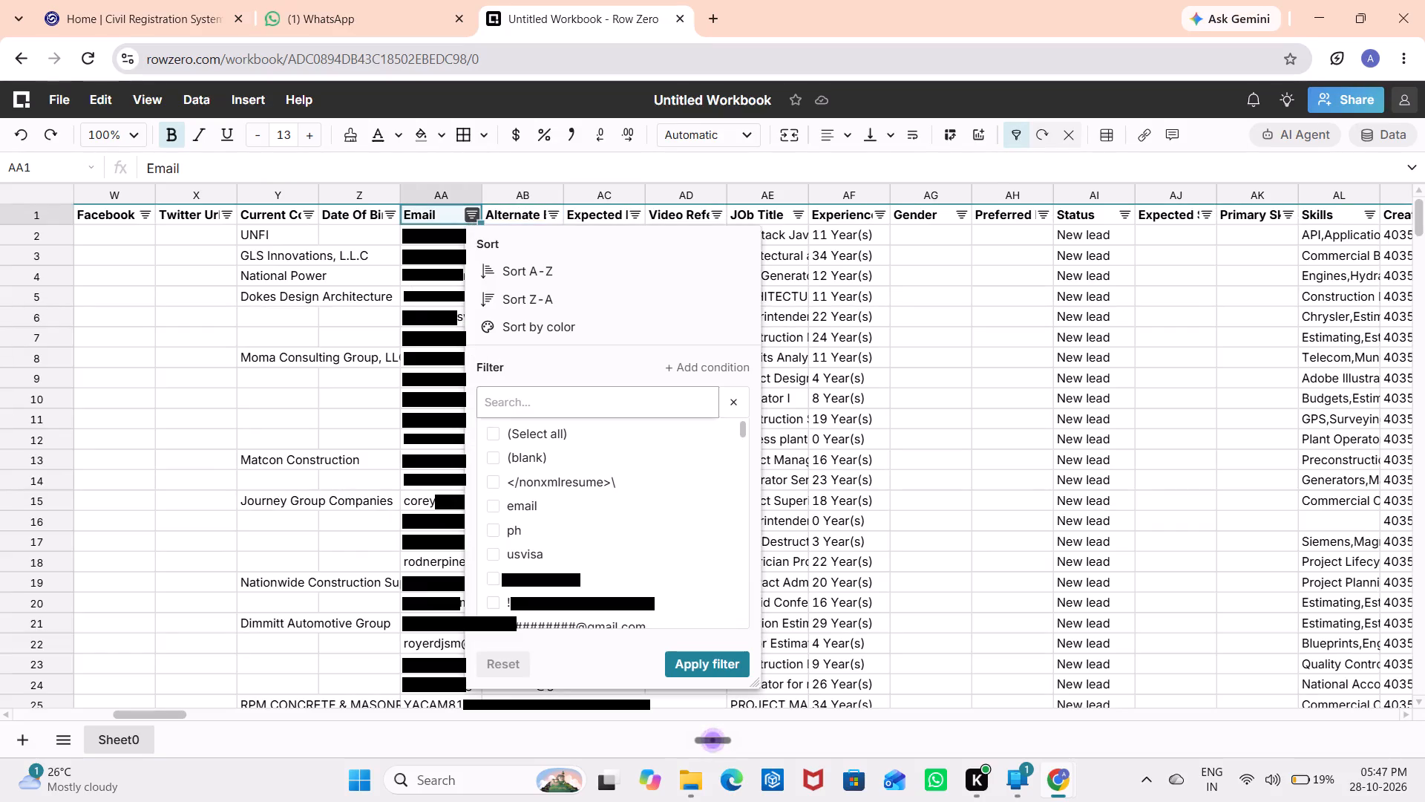
left_click(508, 408)
type("ibrian")
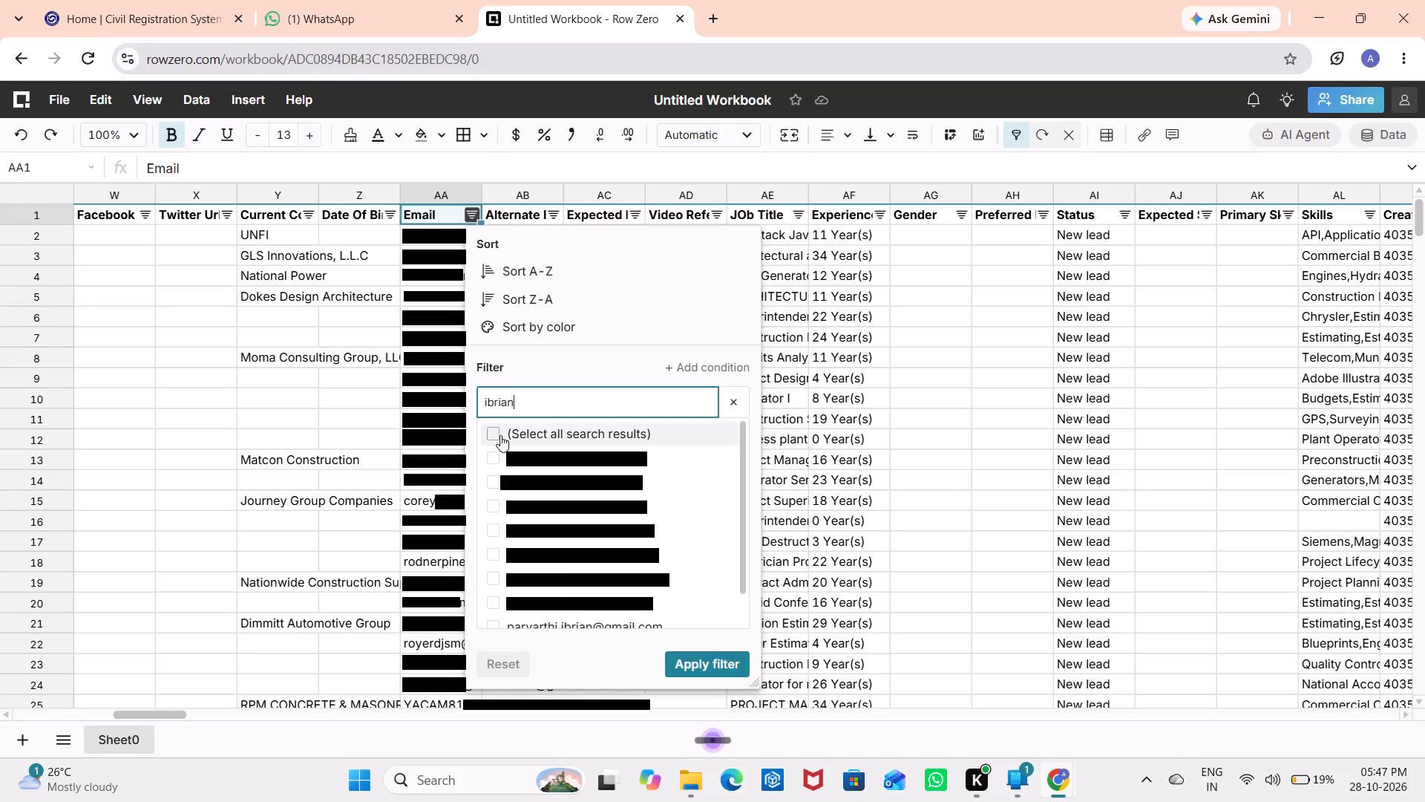
left_click(499, 434)
left_click(688, 656)
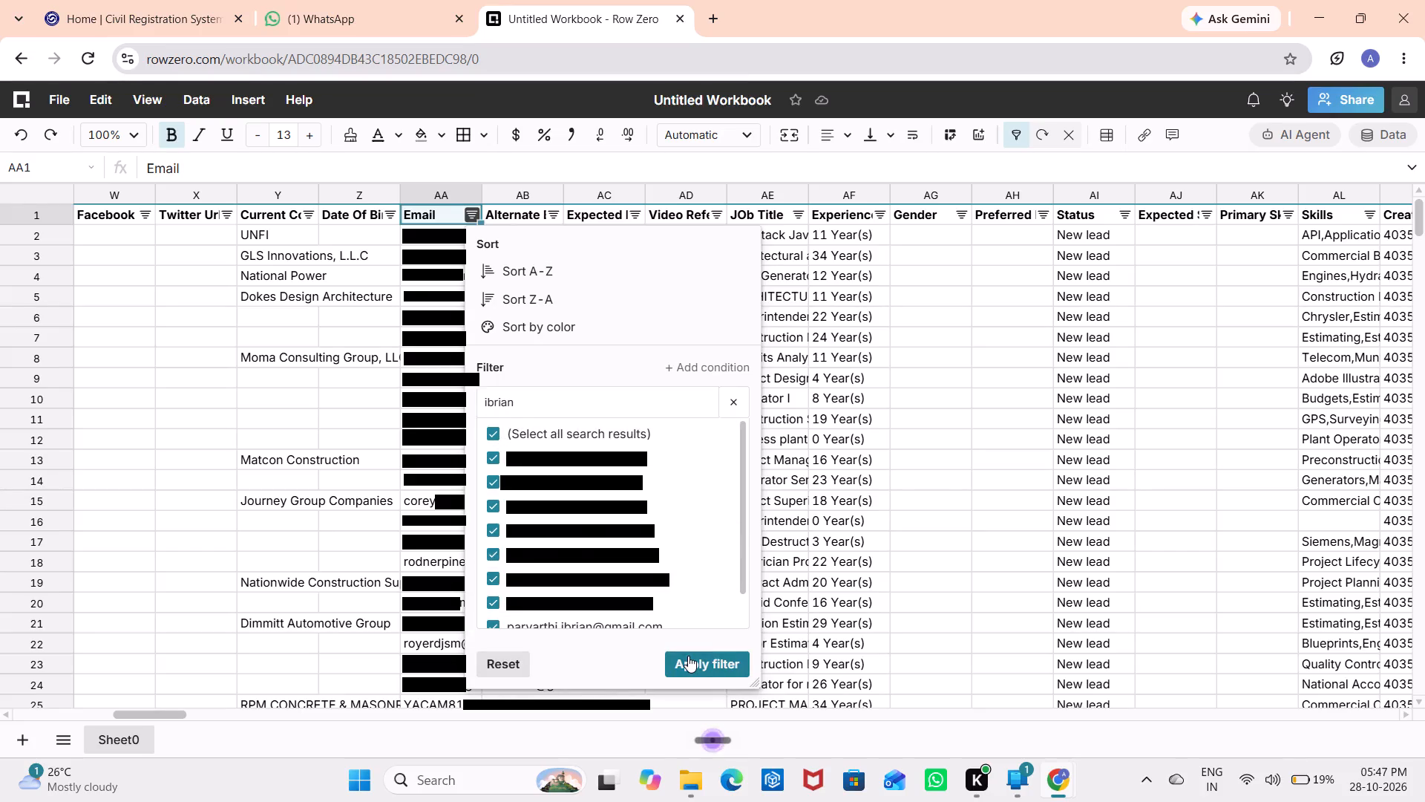
Clear the Email and Alternate Email Address entries of all the filtered ibrian rows.
key("Down")
key("ctrl+shift+Down")
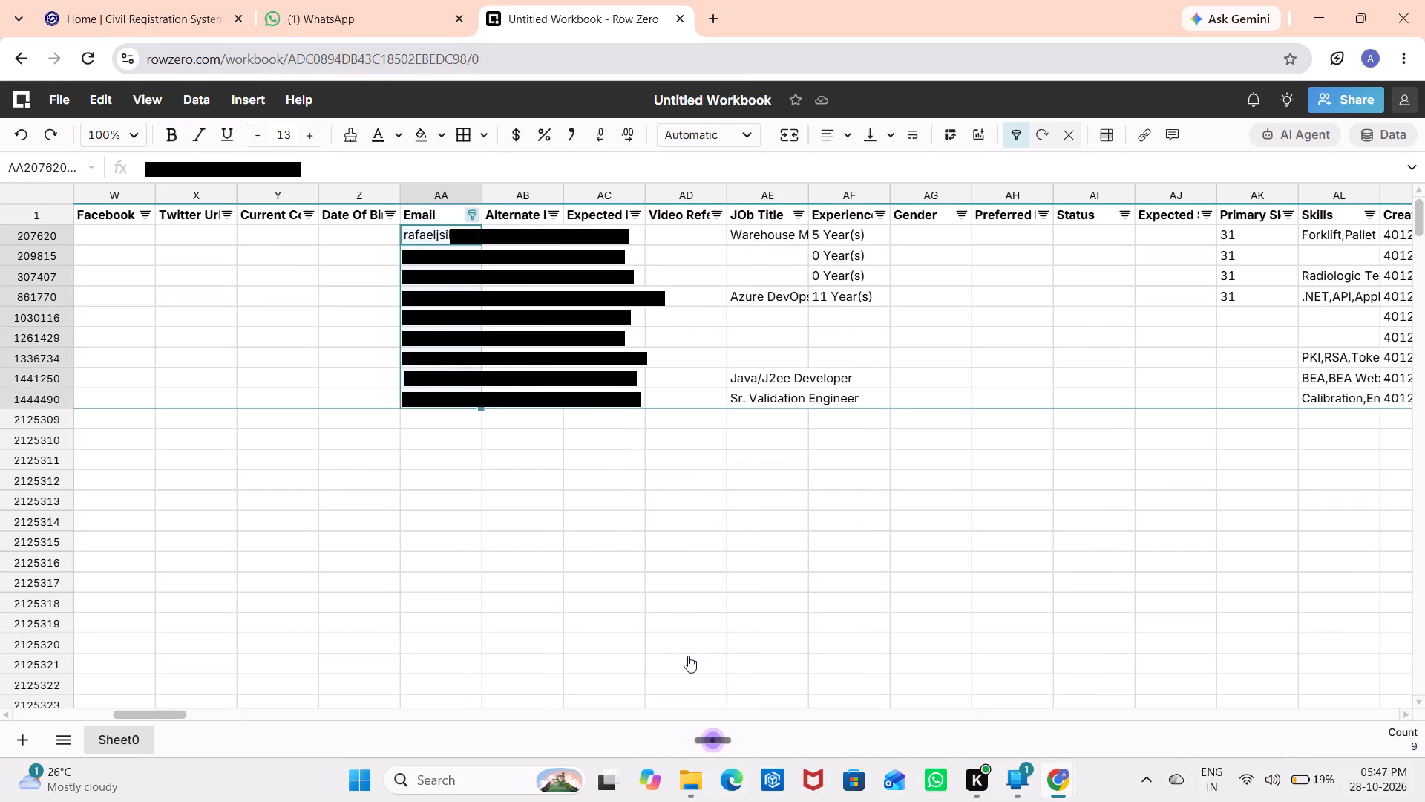
key("Delete")
key("Right")
key("ctrl+shift+Down")
key("Delete")
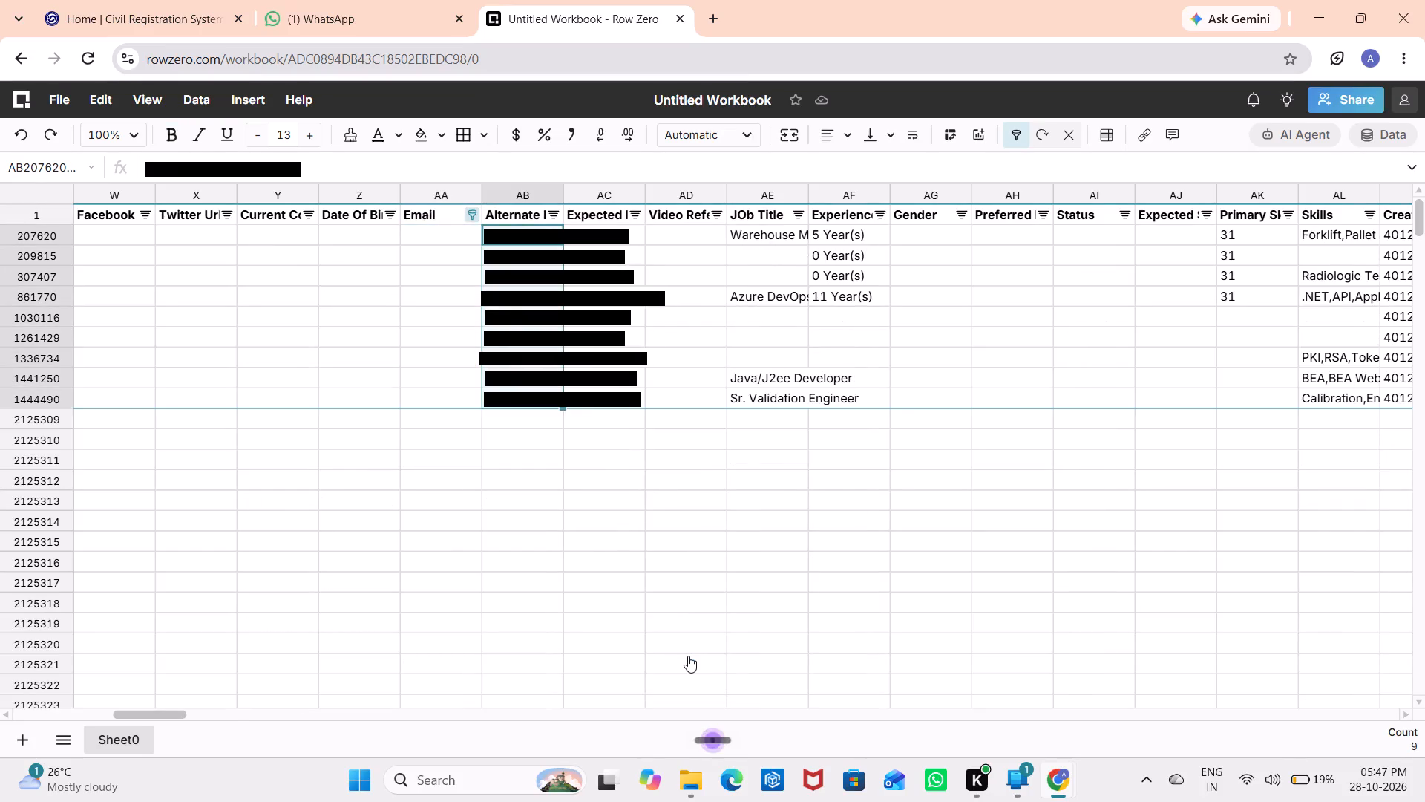
key("ctrl+Up")
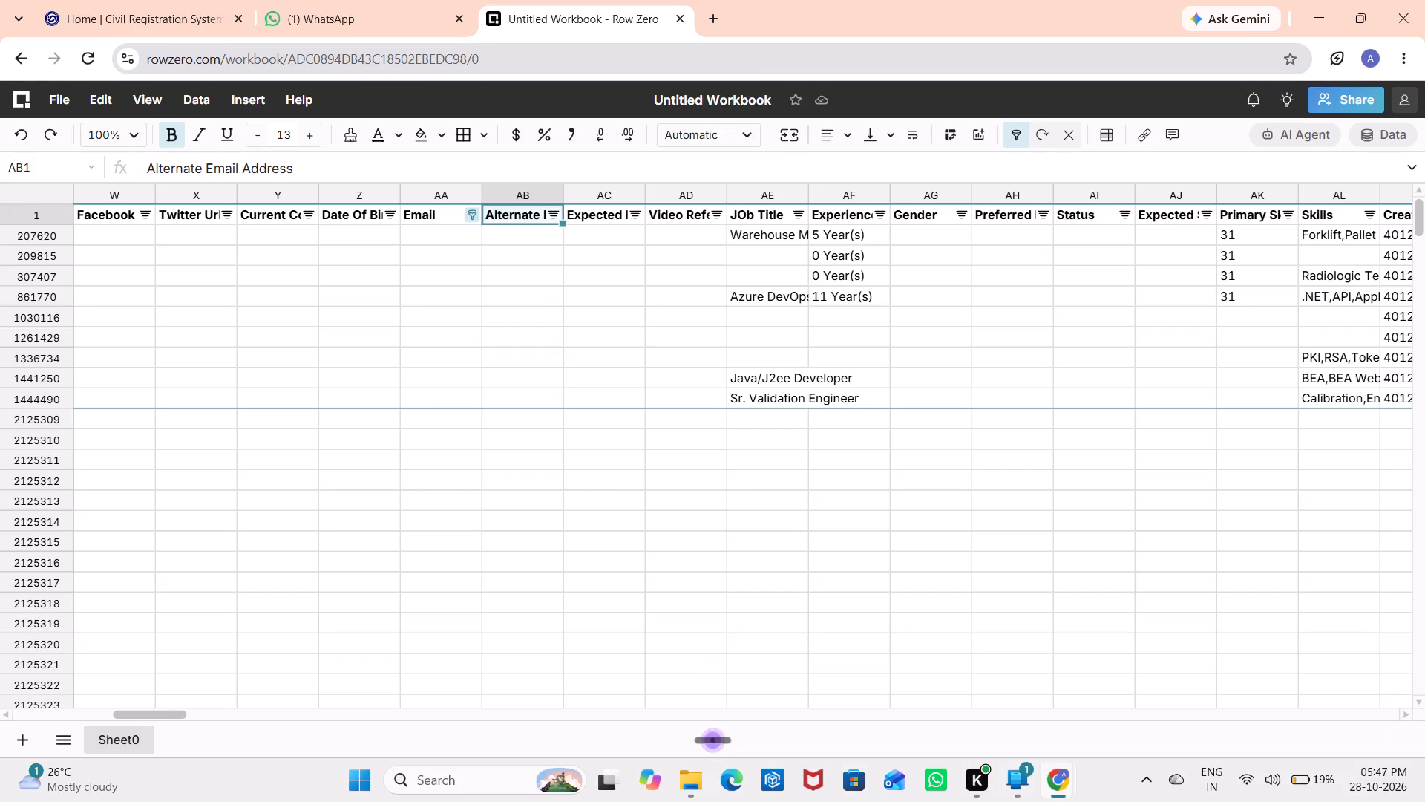
Reset the filter, and filter the Alternate Email Address column to all values matching "ibrain".
left_click(1008, 134)
left_click(1008, 134)
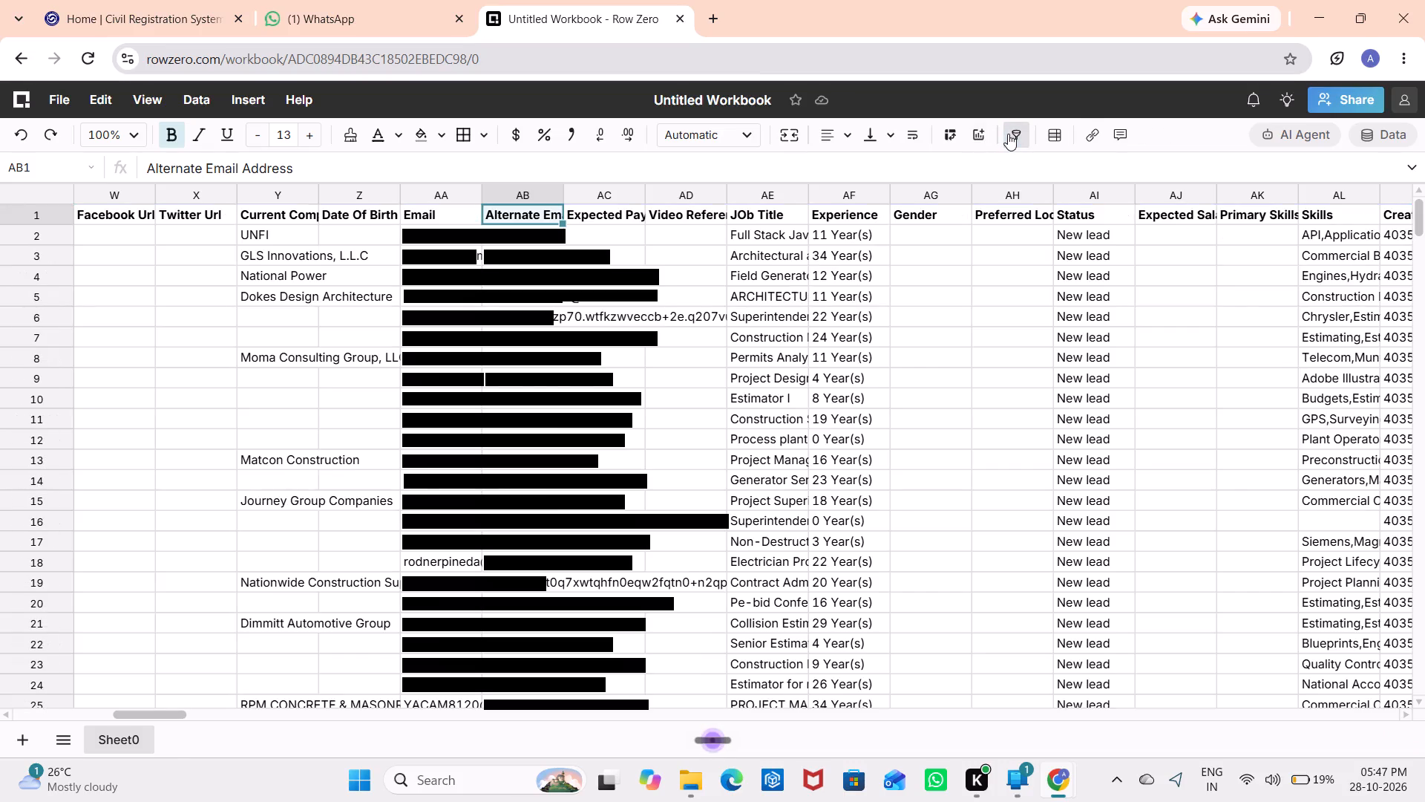
left_click(556, 209)
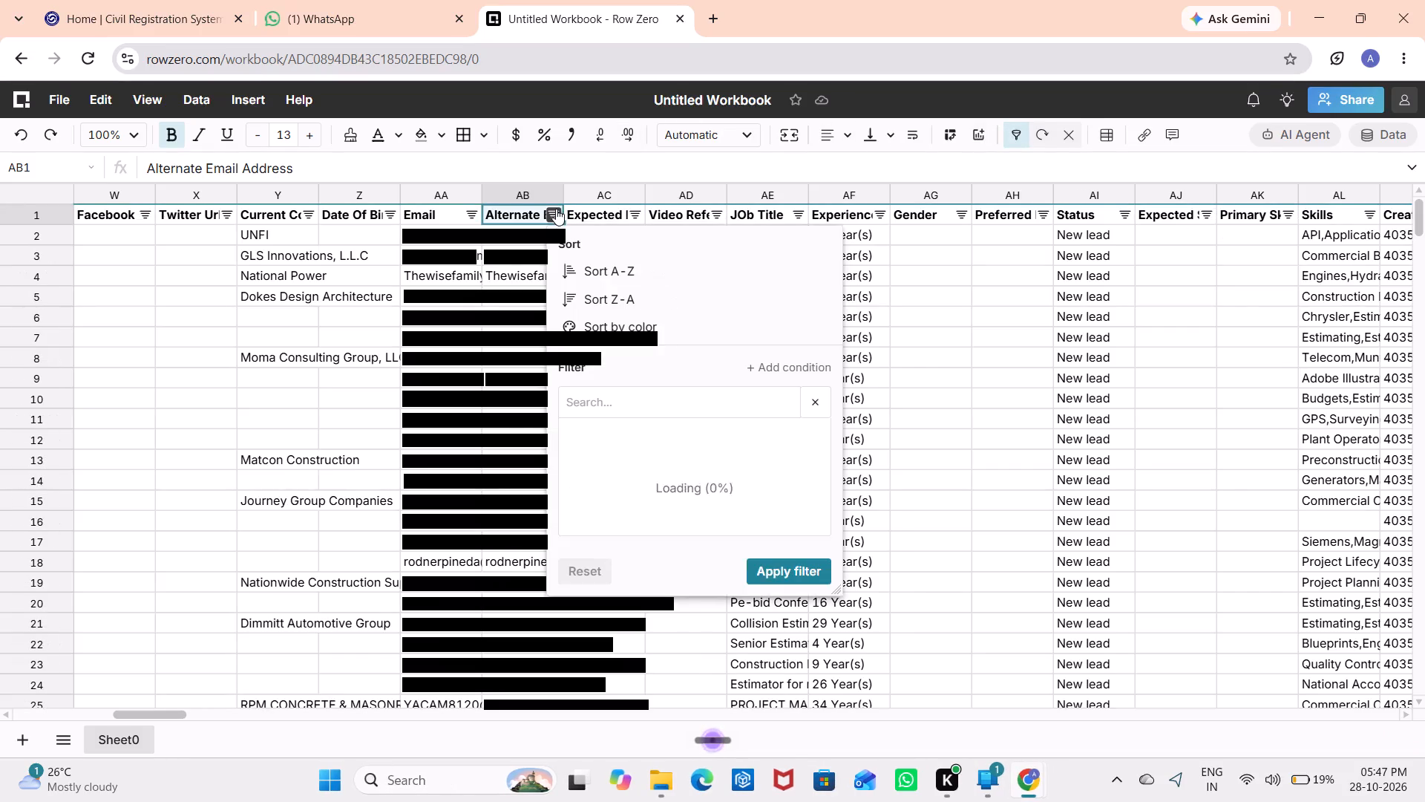
left_click(586, 408)
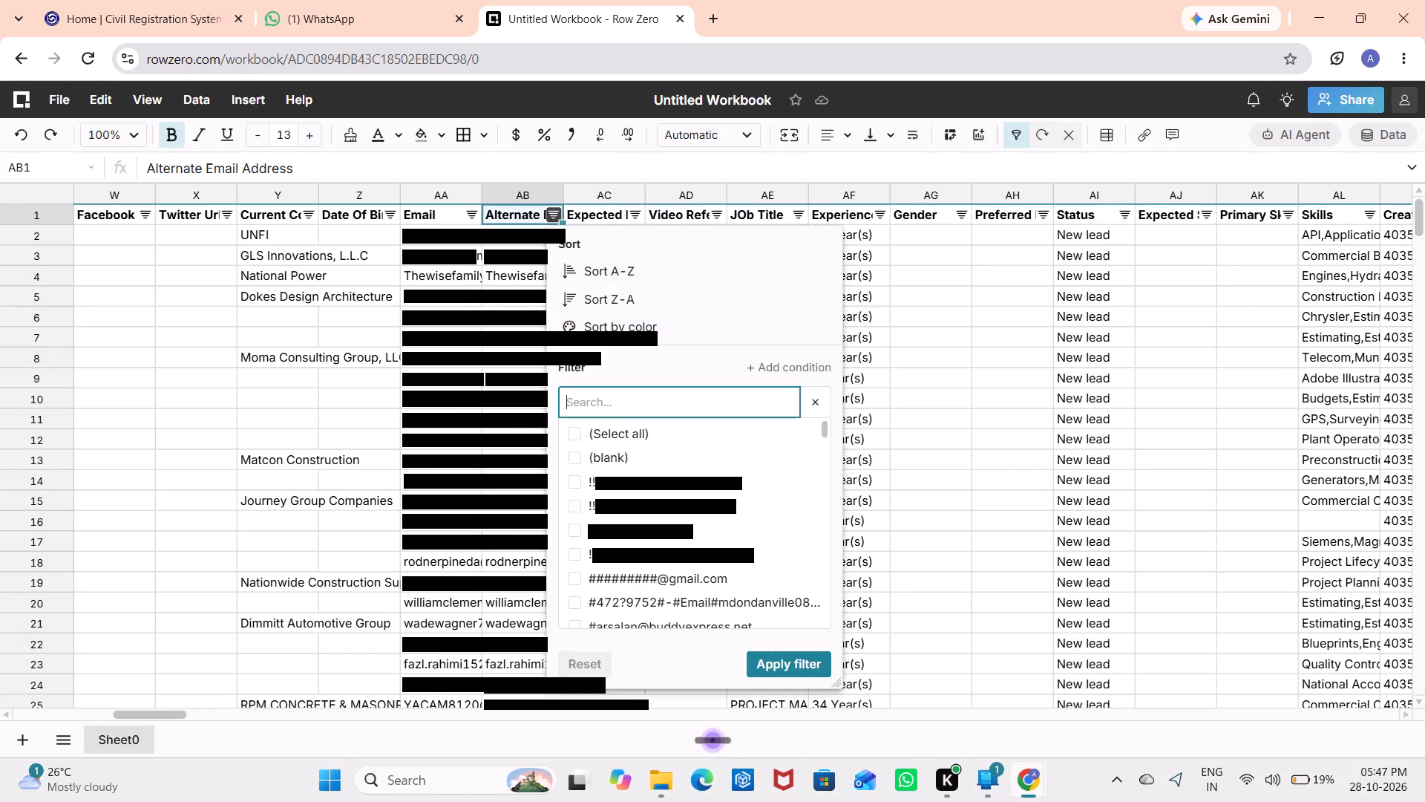
type("irbain")
key("BackSpace")
key("BackSpace")
key("BackSpace")
key("BackSpace")
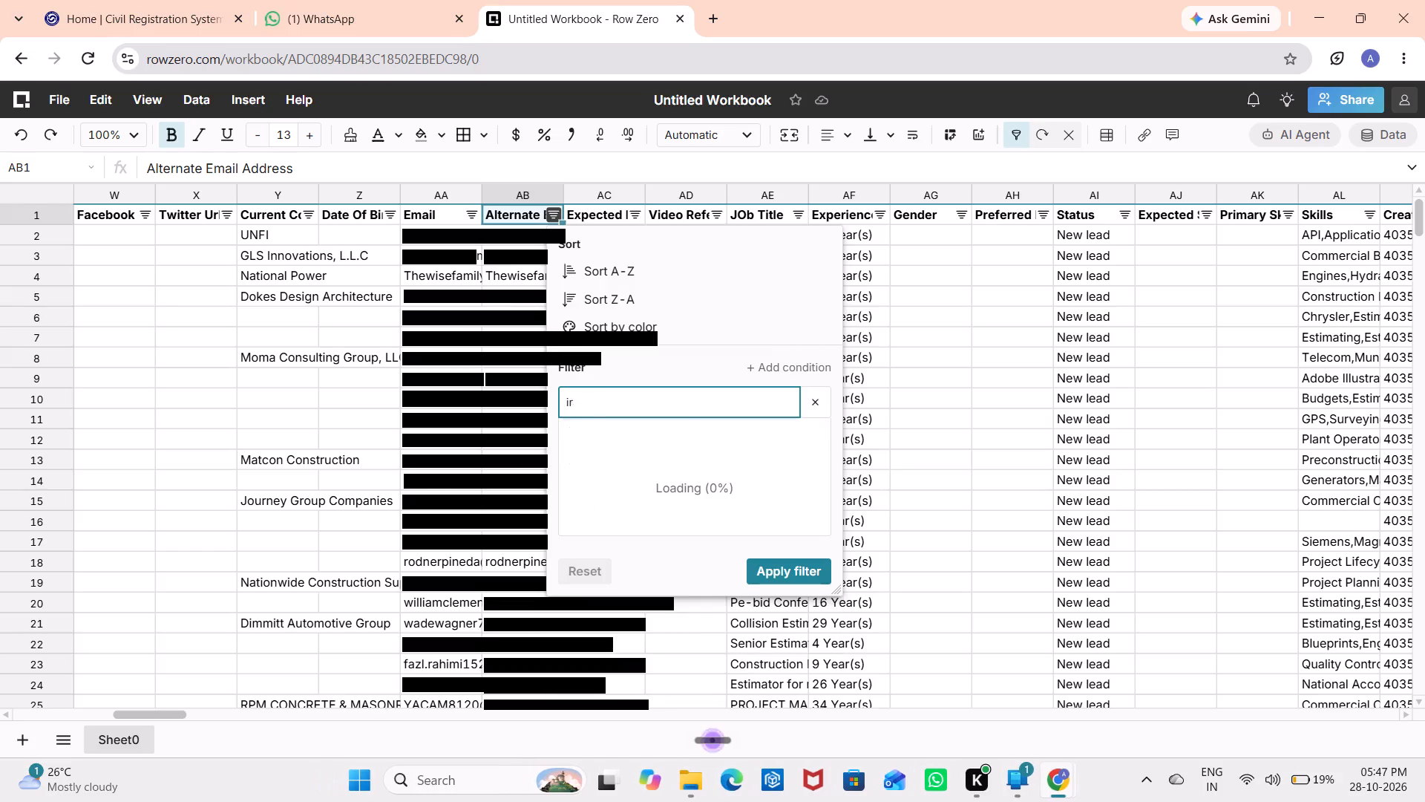
key("BackSpace")
type("brian")
key("BackSpace")
key("BackSpace")
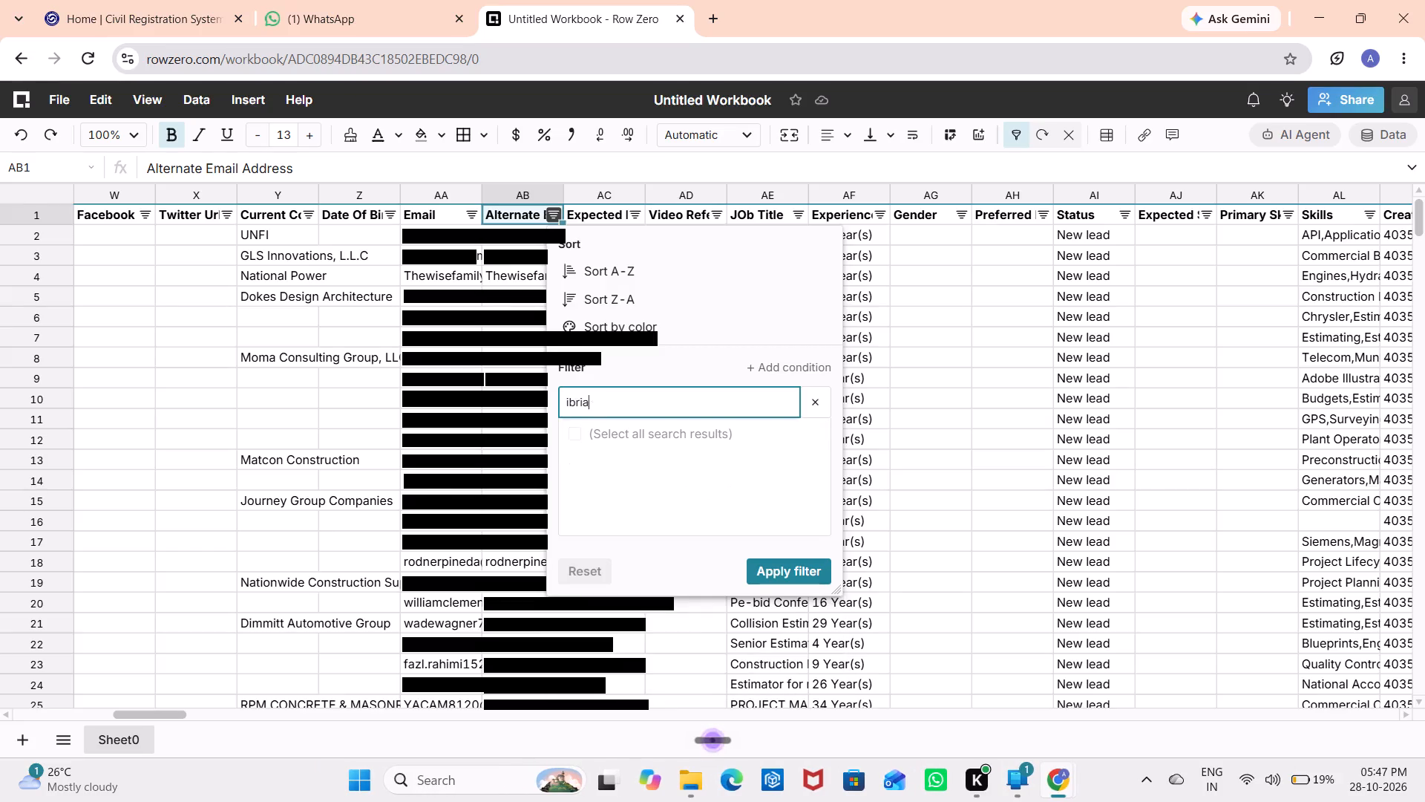
key("BackSpace")
type("ain")
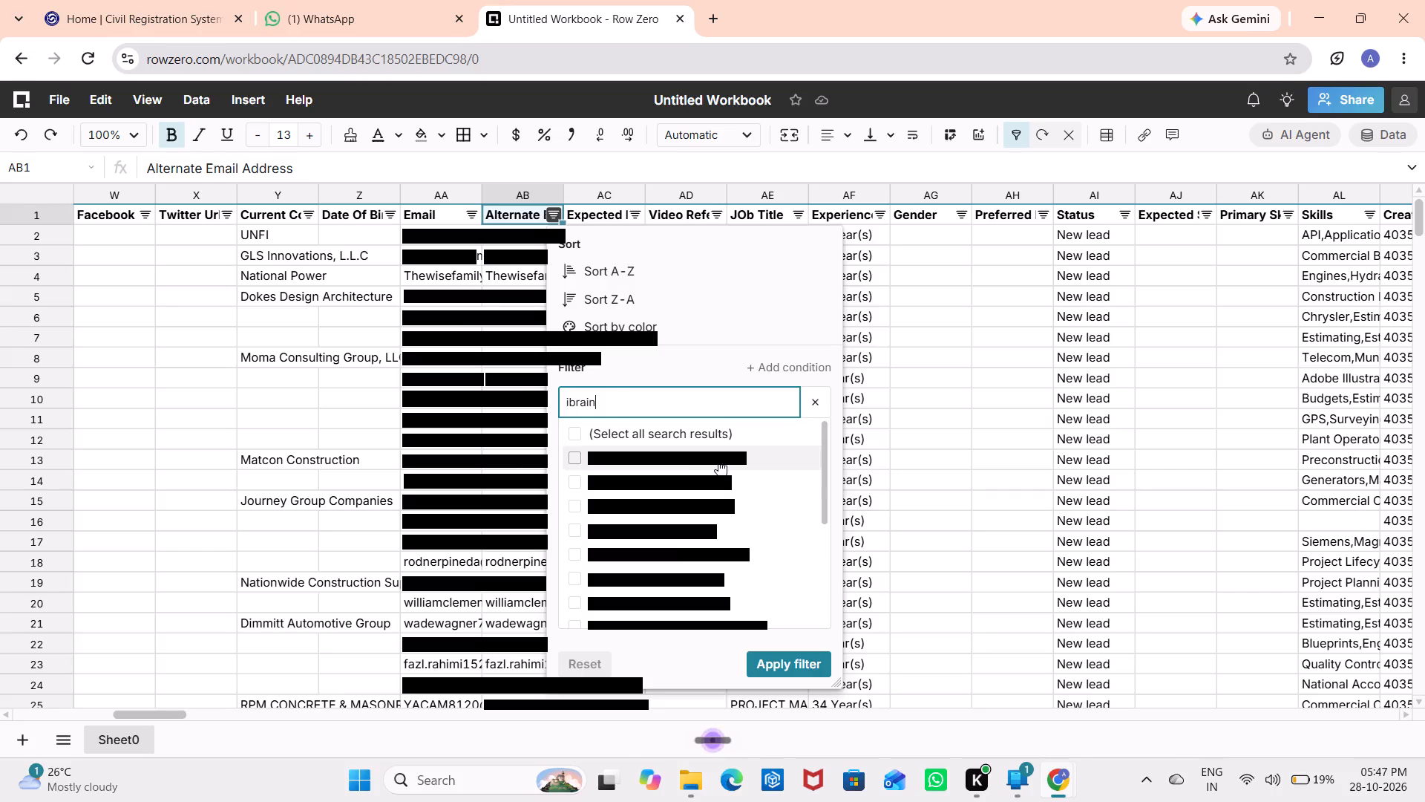
left_click(660, 434)
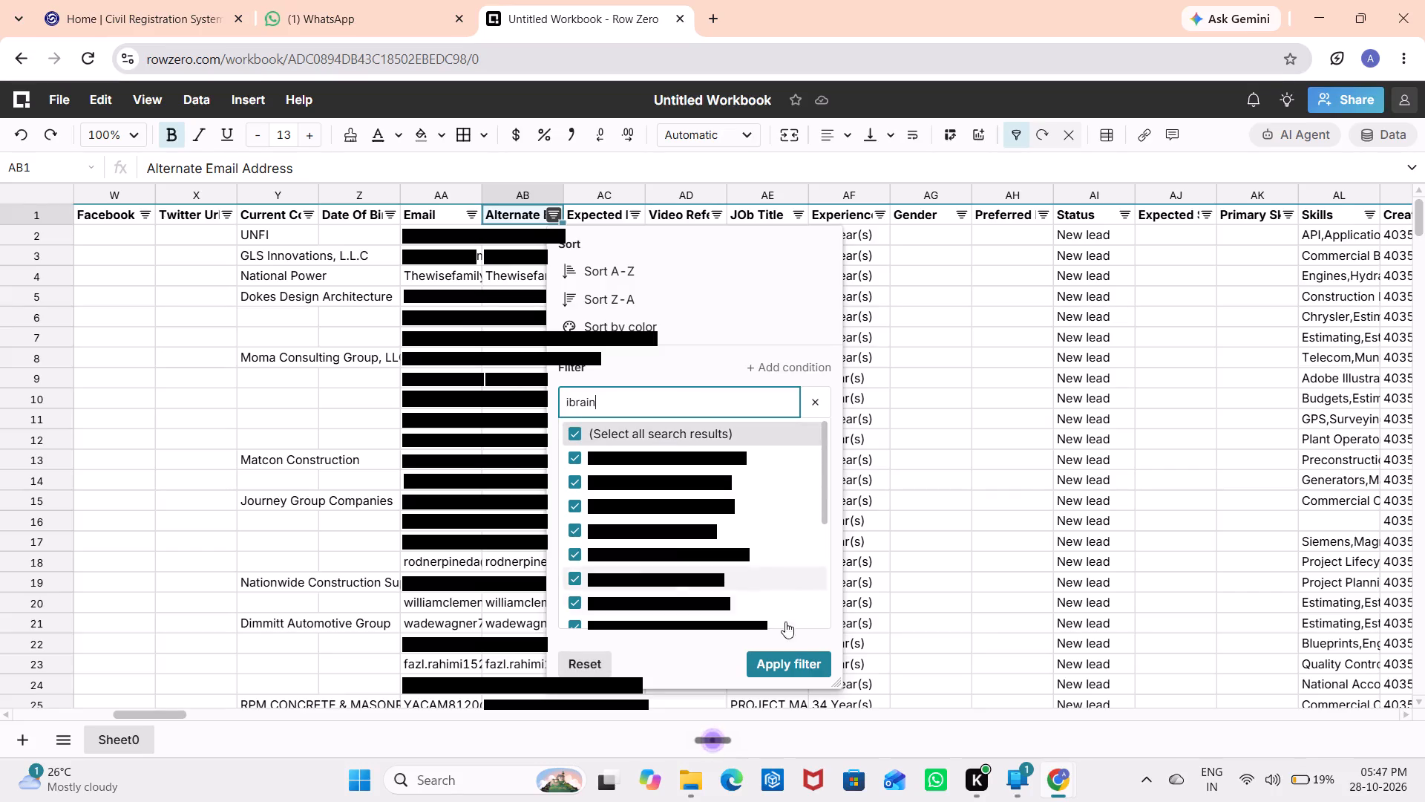
left_click(782, 661)
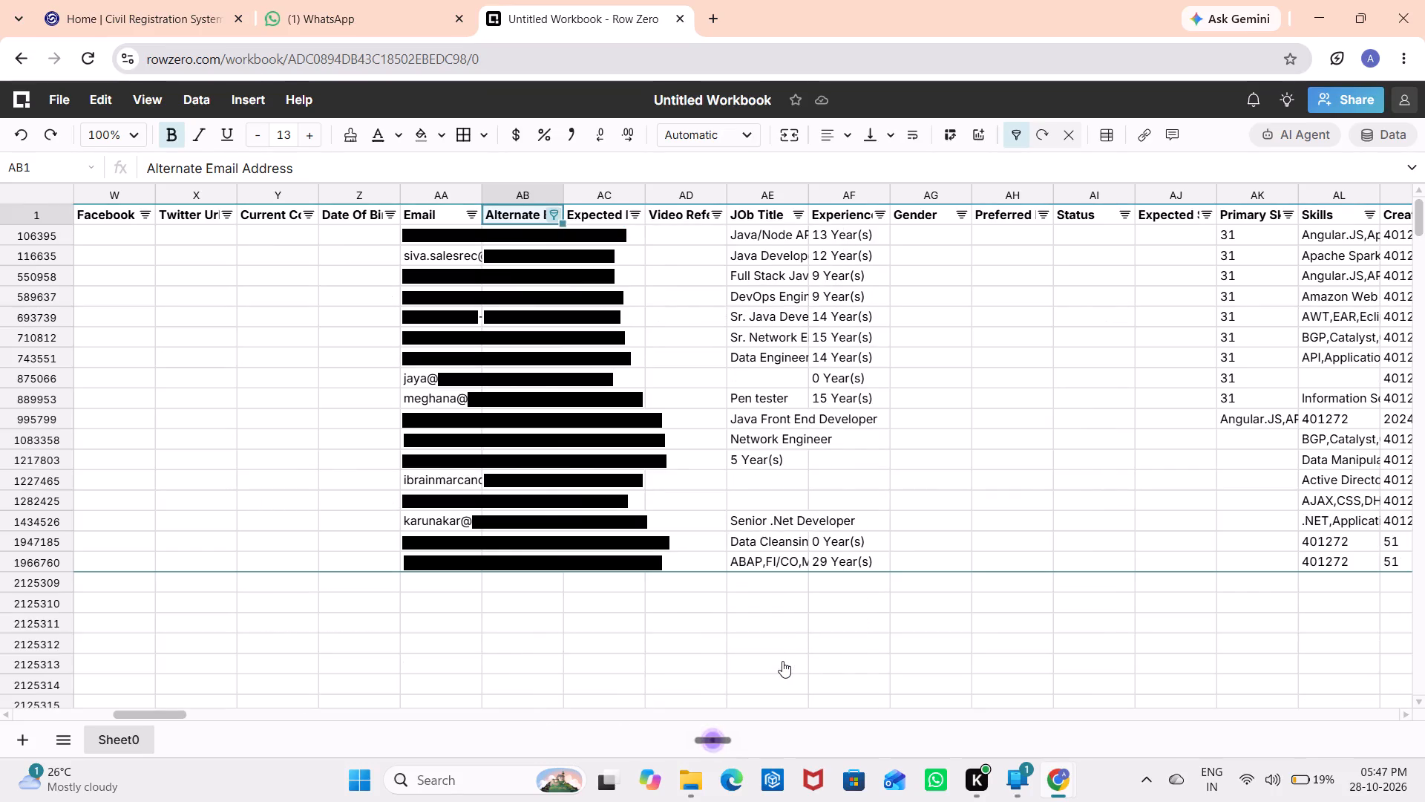
Clear the Alternate Email Address and Email entries of all the filtered ibrain rows.
key("Down")
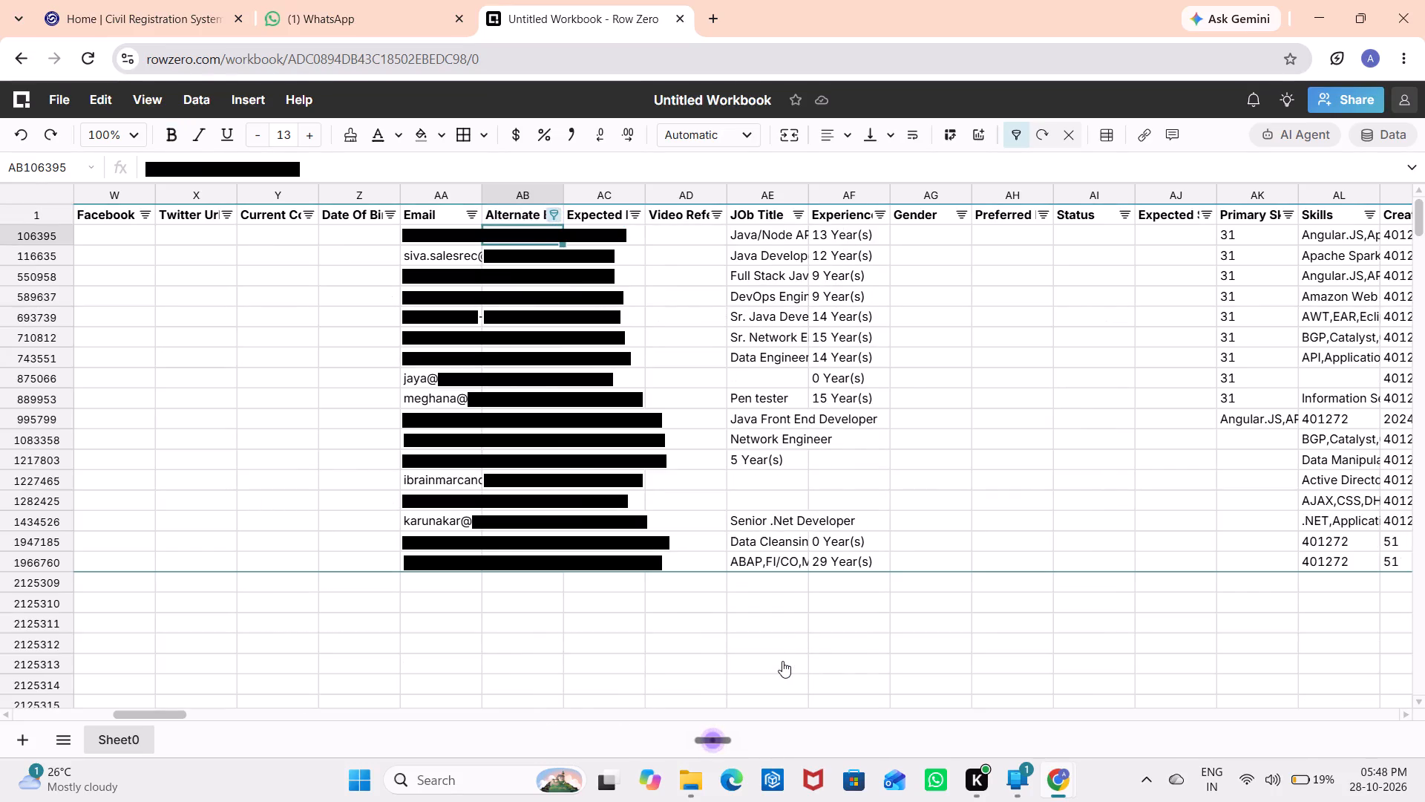
key("ctrl+shift+Down")
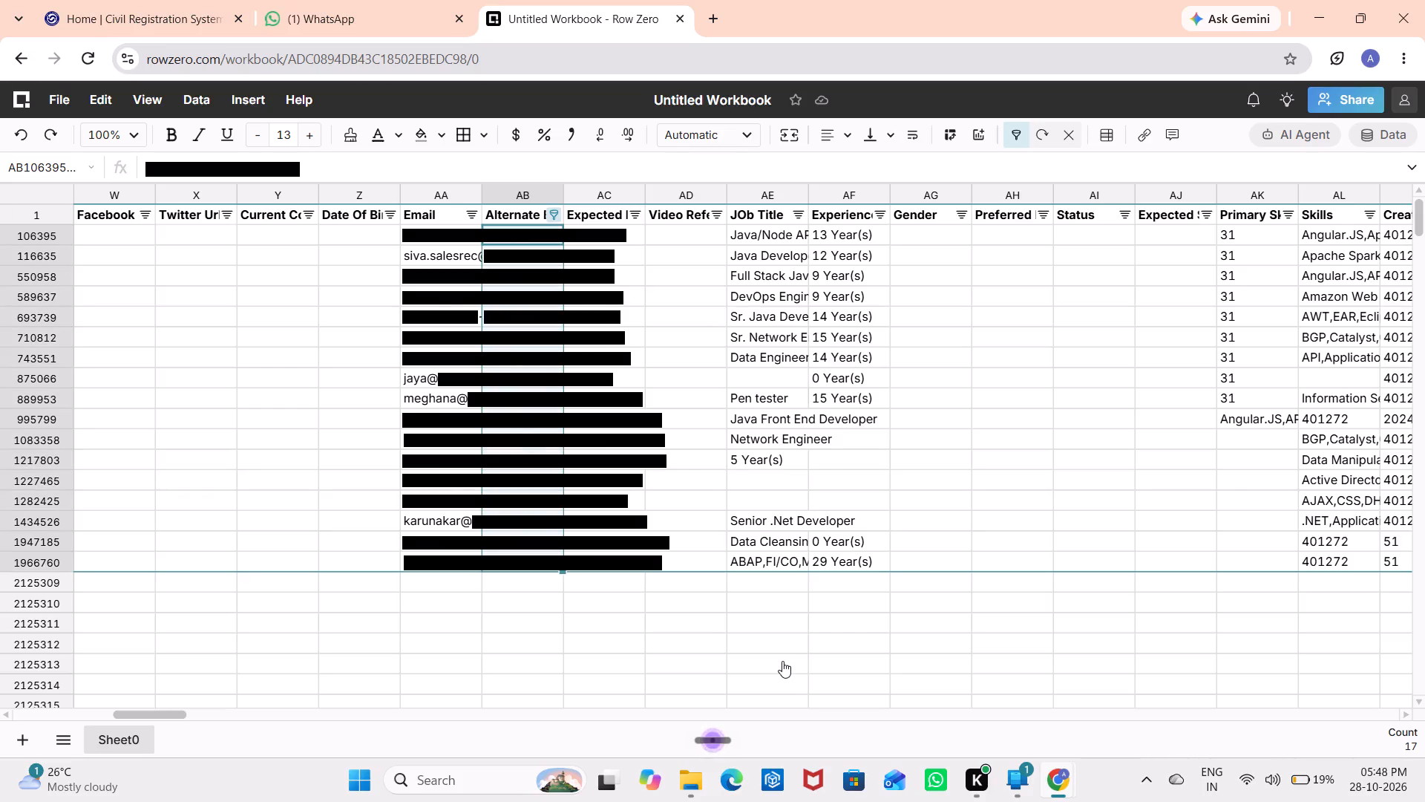
key("Delete")
key("Left")
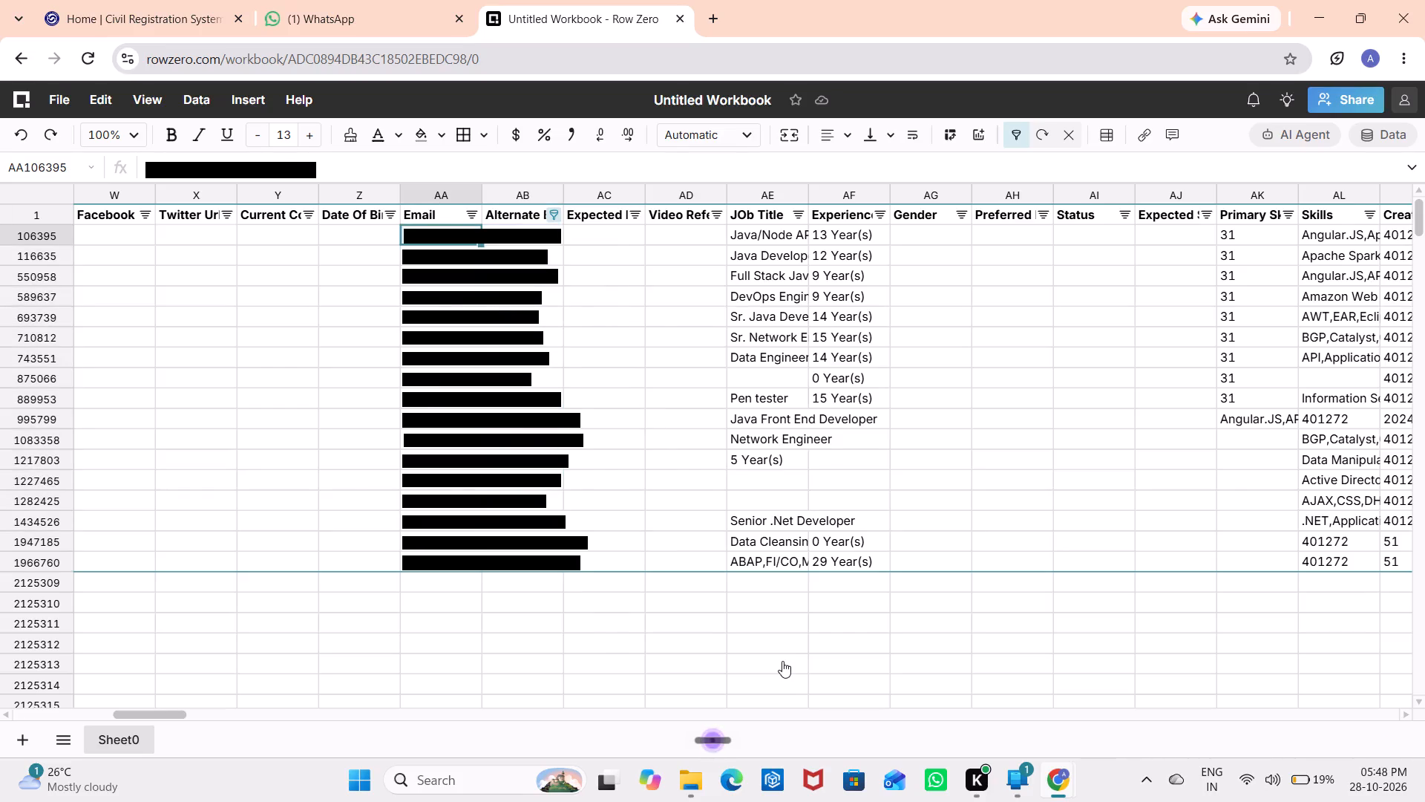
key("ctrl+shift+Down")
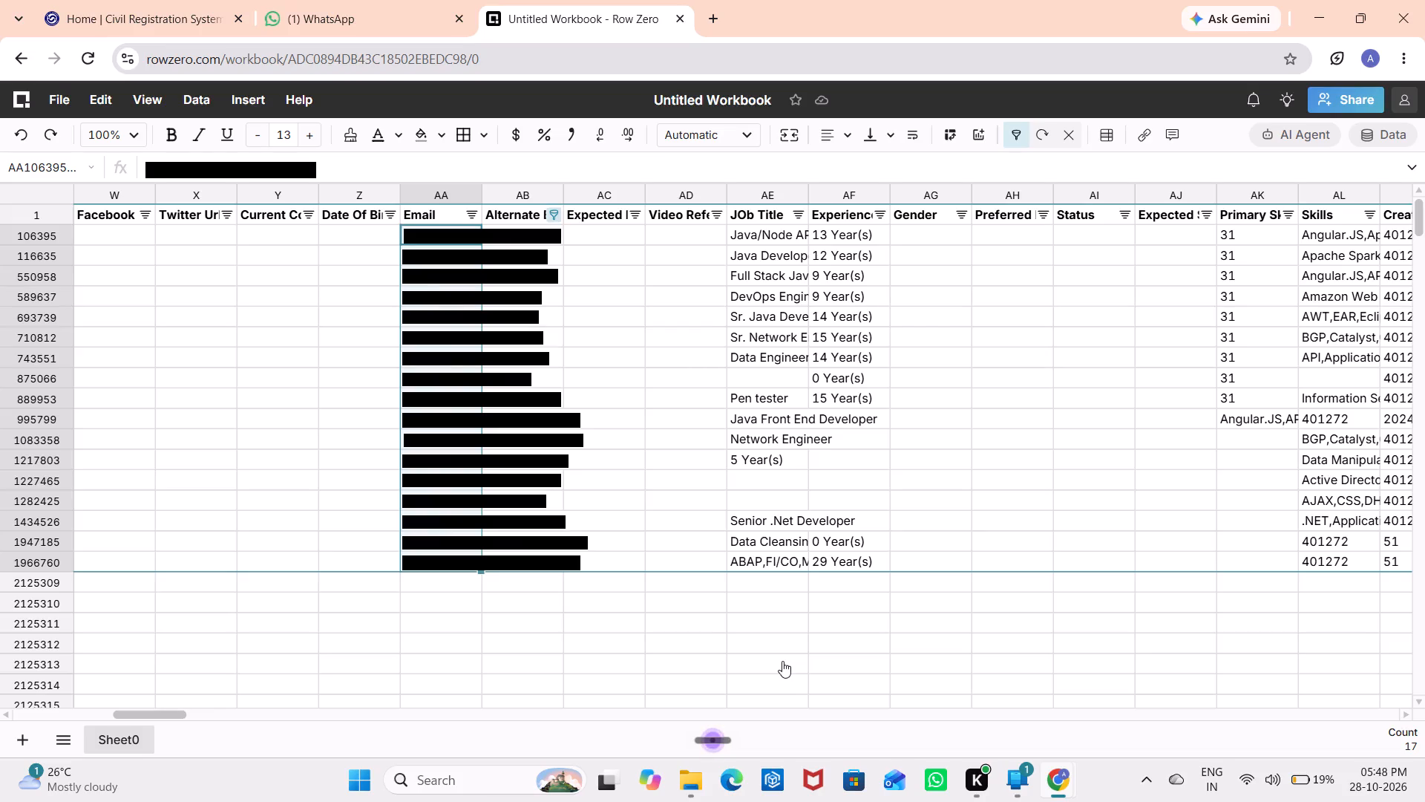
key("Delete")
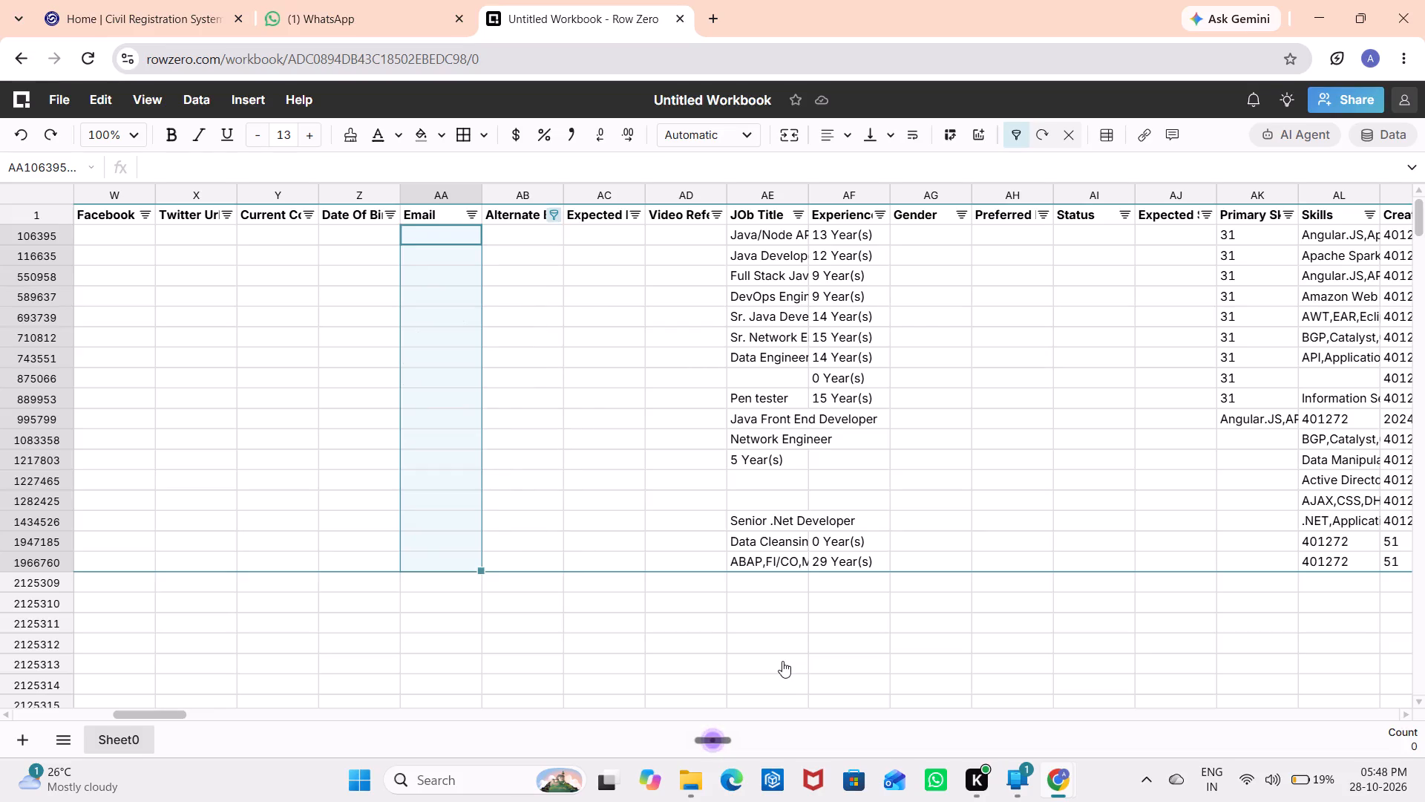
key("ctrl+Up")
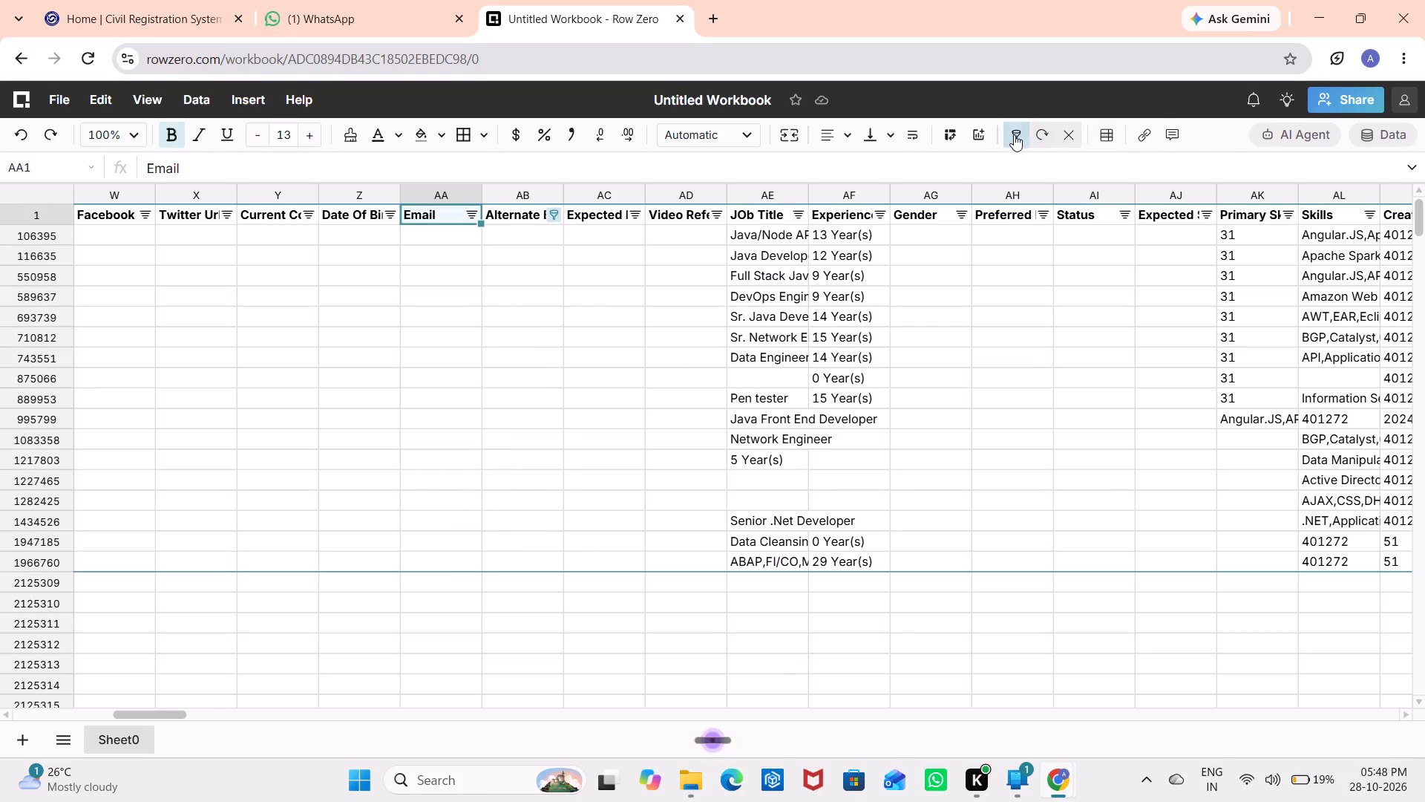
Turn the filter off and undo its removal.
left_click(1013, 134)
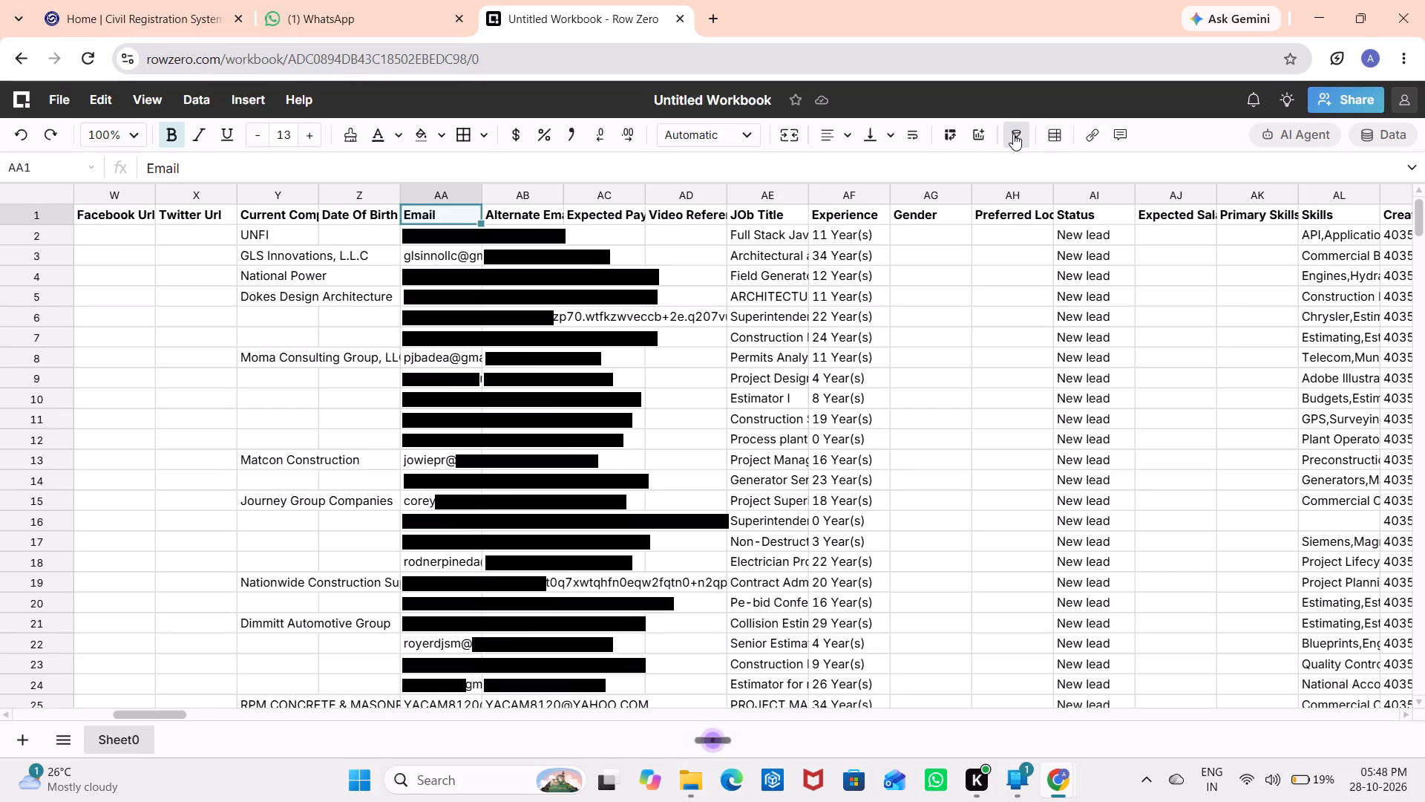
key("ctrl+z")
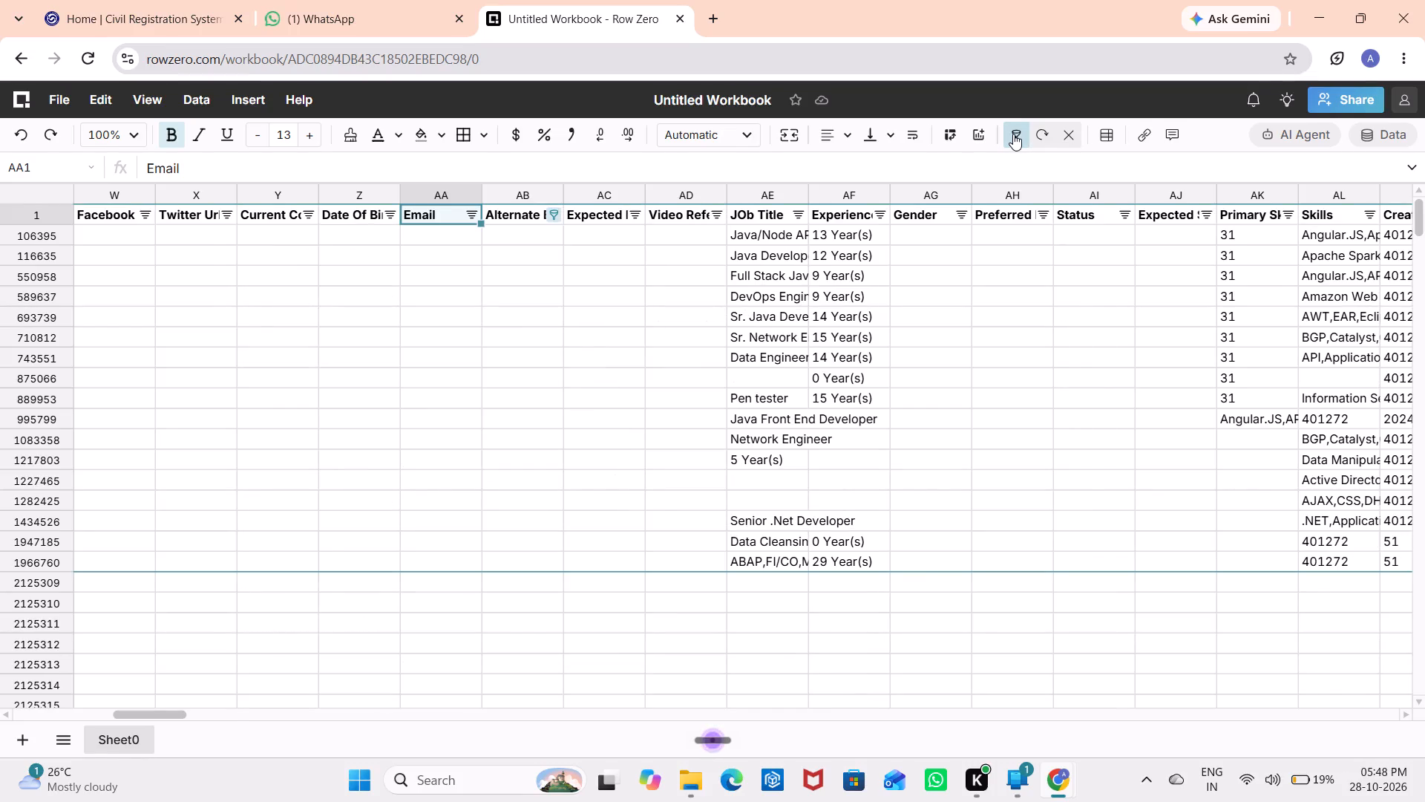
Examine the filtered ibrain rows across the columns out to Column 47 for misaligned values.
key("Down")
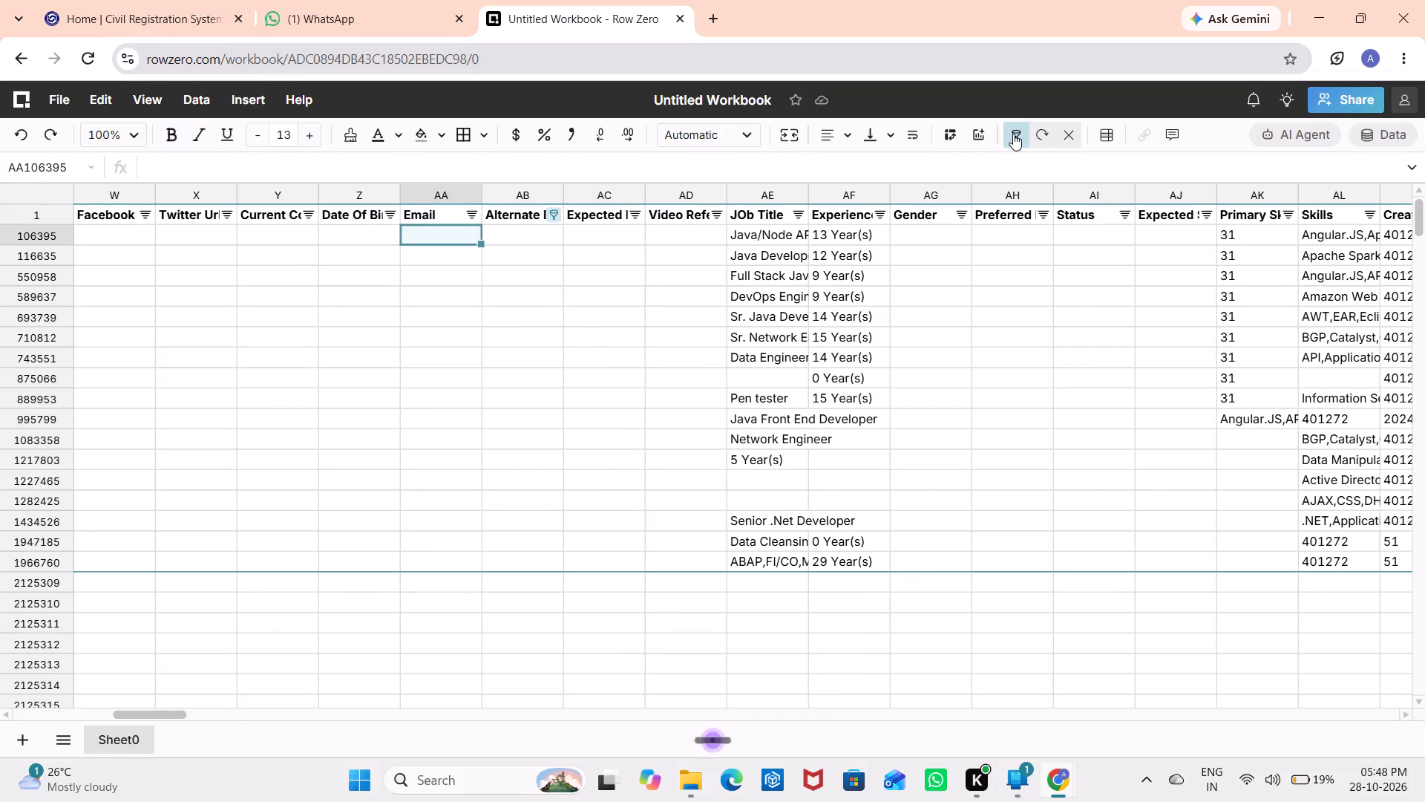
key("Down")
key("Down")
key("Down")
key("Down")
key("Down")
key("Down")
key("Down")
key("Down")
key("Down")
key("Down")
key("Down")
key("Up")
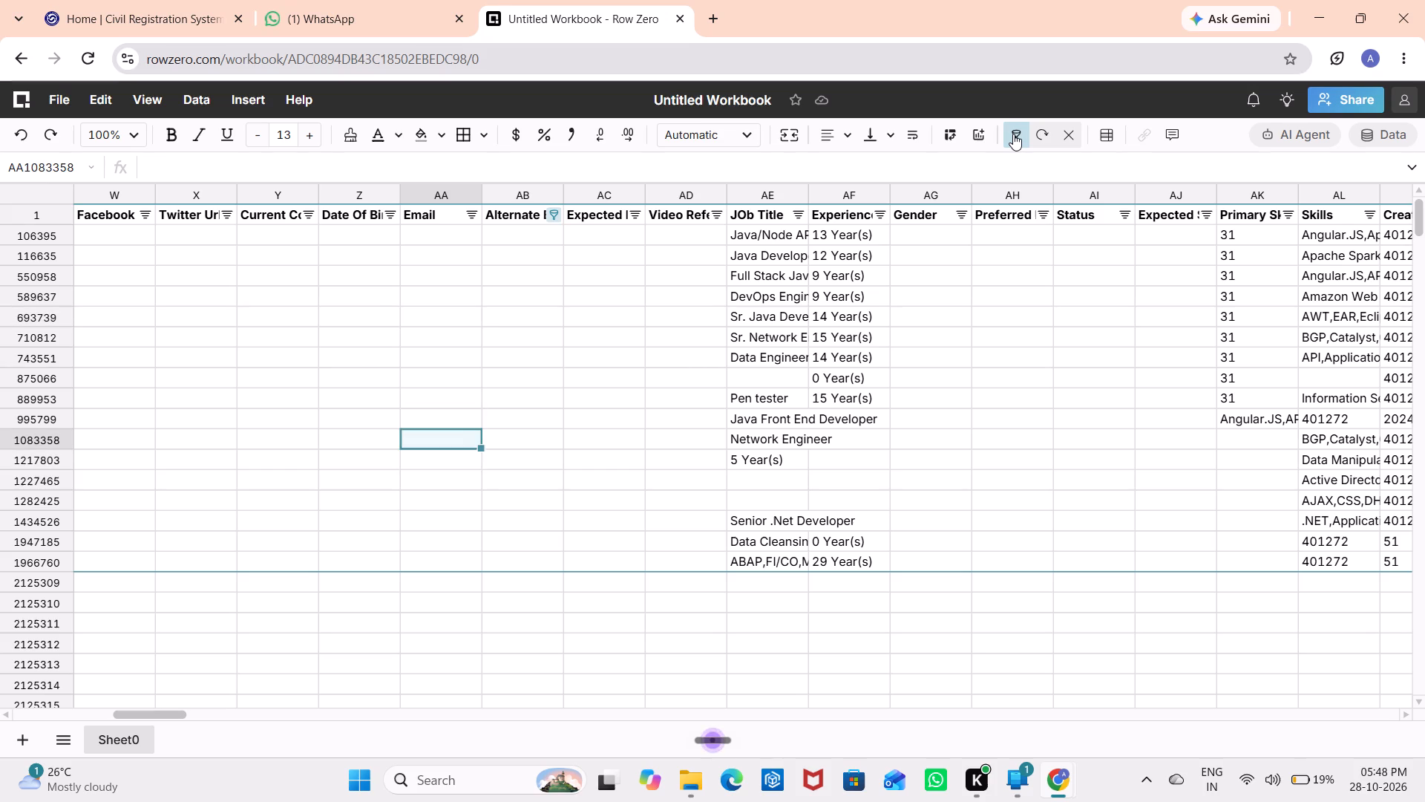
key("Right")
key("Right")
key("Right")
key("Right")
key("Right")
key("Right")
key("Right")
key("Right")
key("Right")
key("Right")
key("Right")
key("Right")
key("Right")
key("Right")
key("Right")
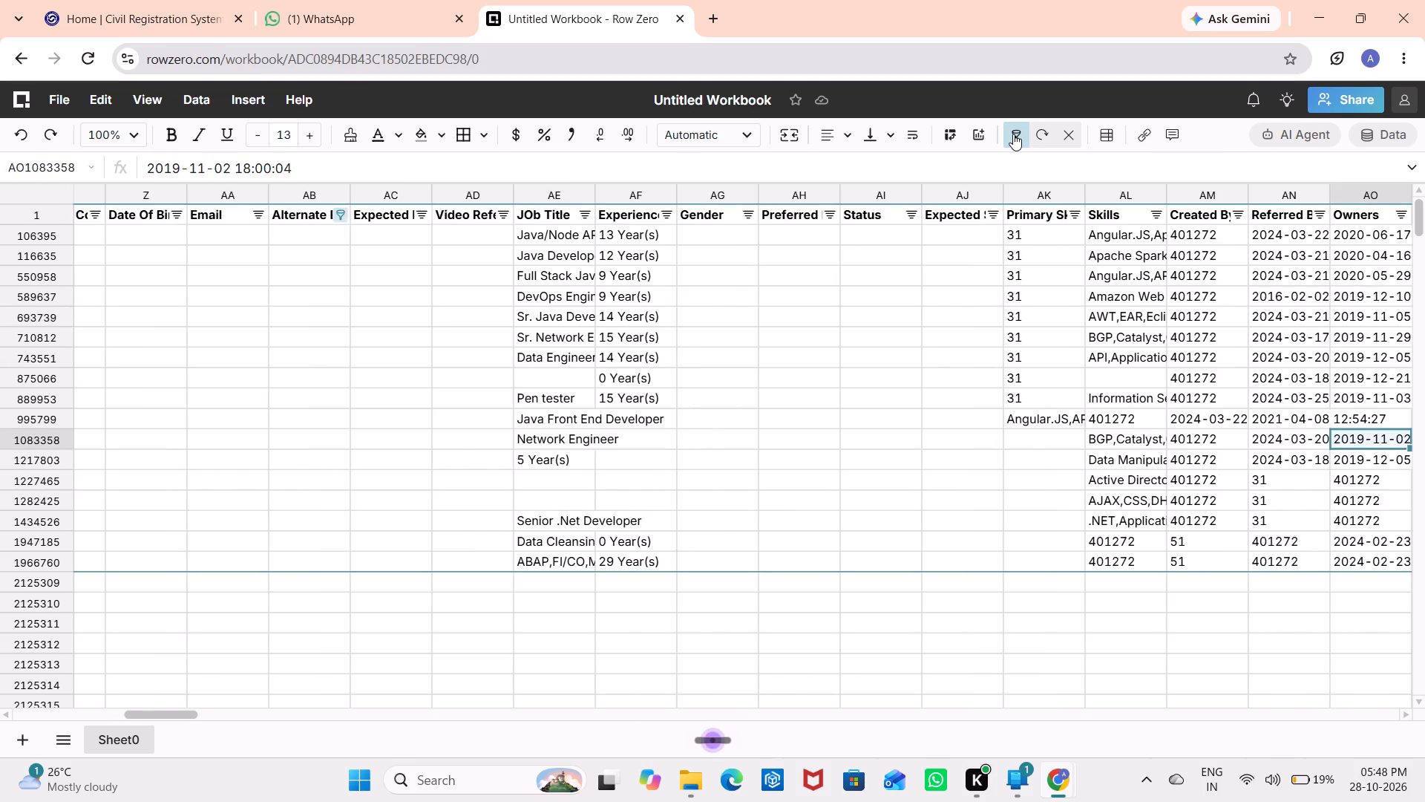
key("Right")
key("Right")
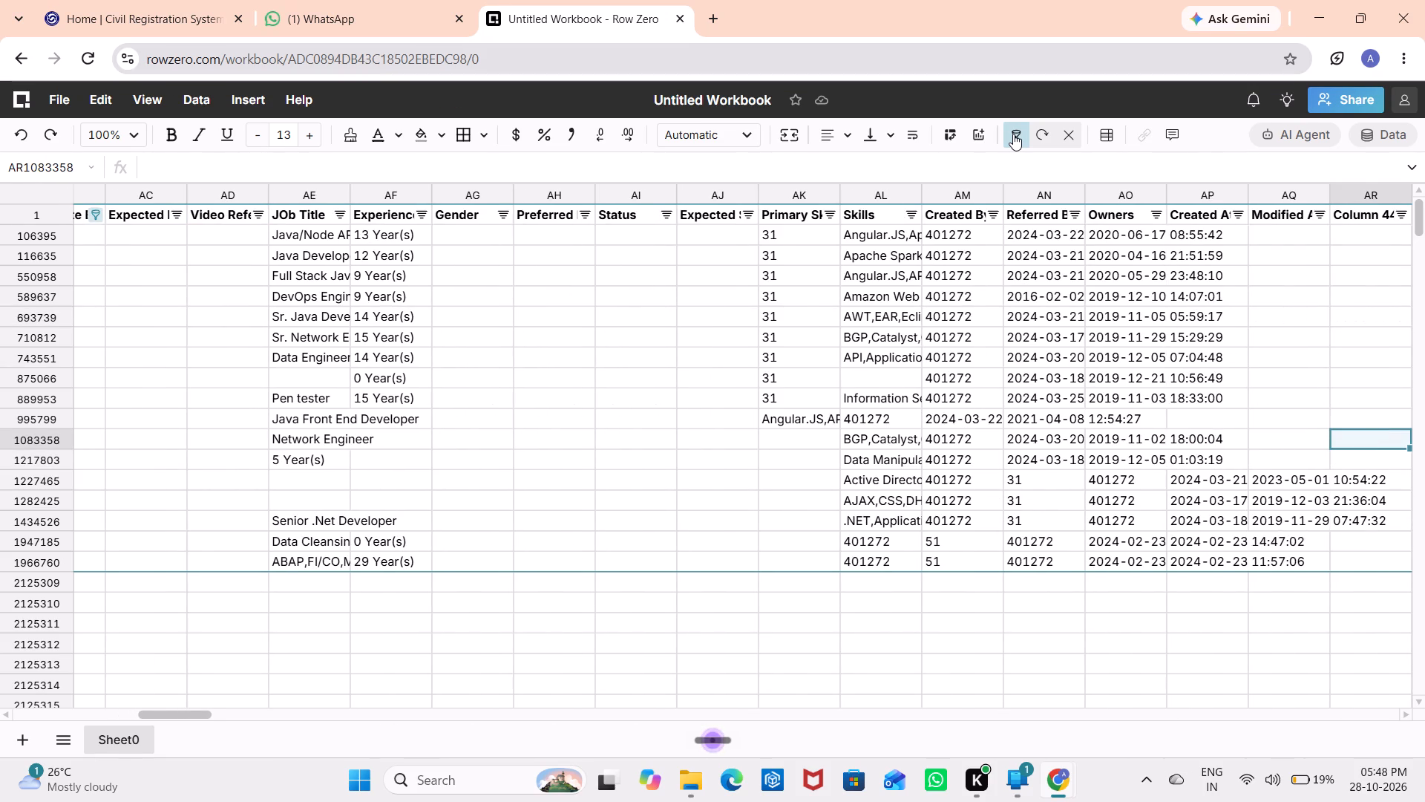
key("Right")
key("Right")
key("Right")
Move the AL to AQ values of rows 1947185 and 1966760 one column over, starting at Created By.
key("Left")
key("Left")
key("Left")
key("Left")
key("Left")
key("Left")
key("Left")
key("Left")
key("Left")
key("Left")
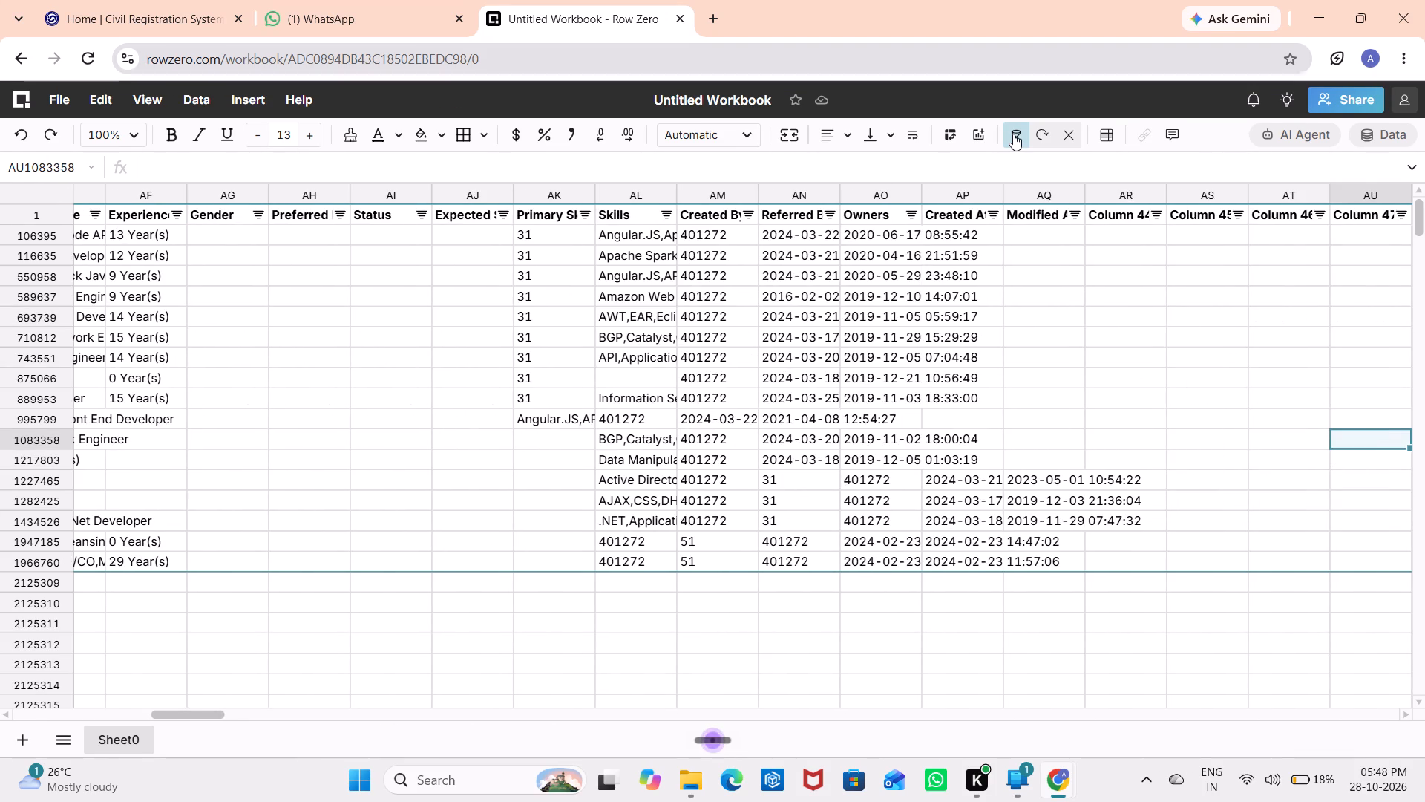
key("Down")
key("Down")
key("Down")
key("Right")
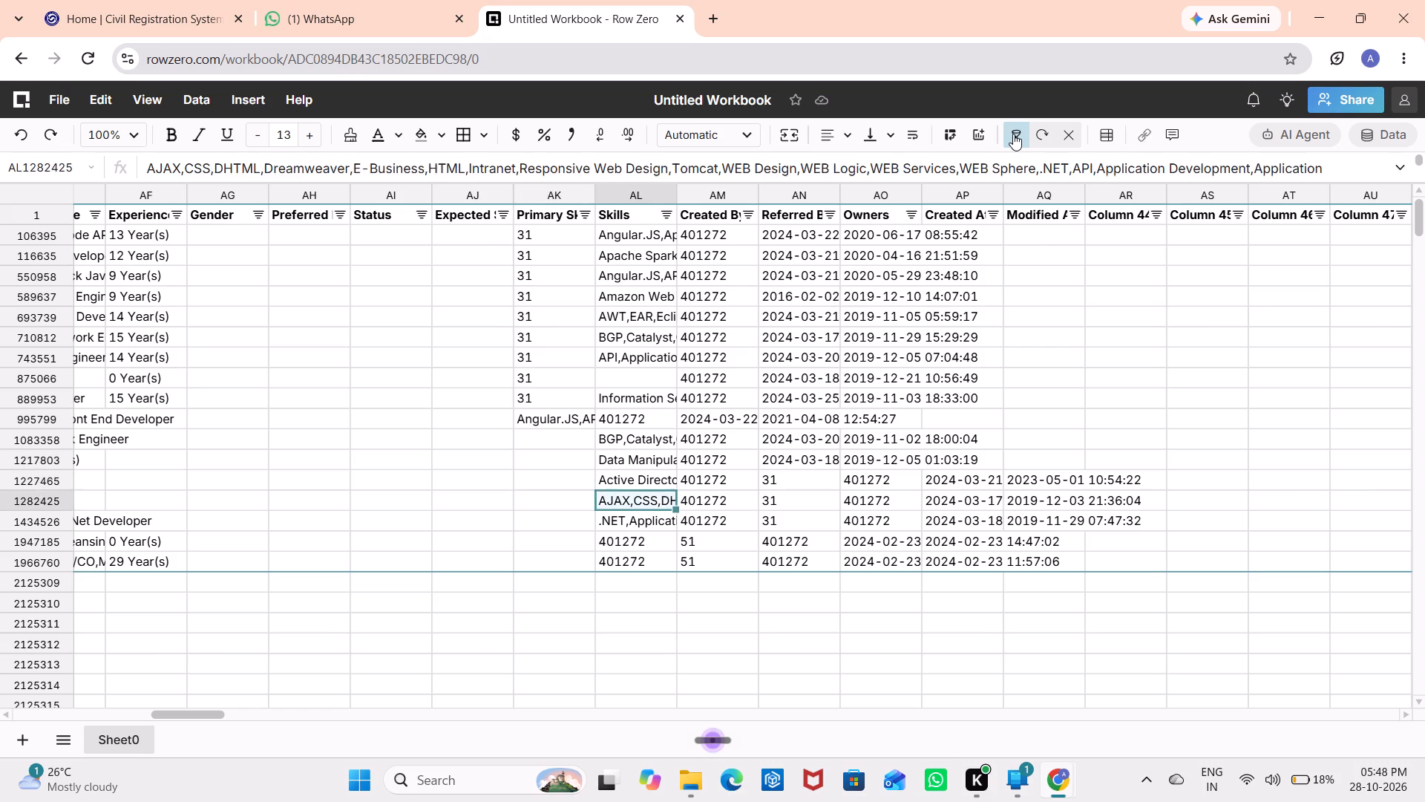
key("Down")
key("Down")
key("shift+Down")
key("shift+Right")
key("shift+Right")
key("shift+Right")
key("shift+Right")
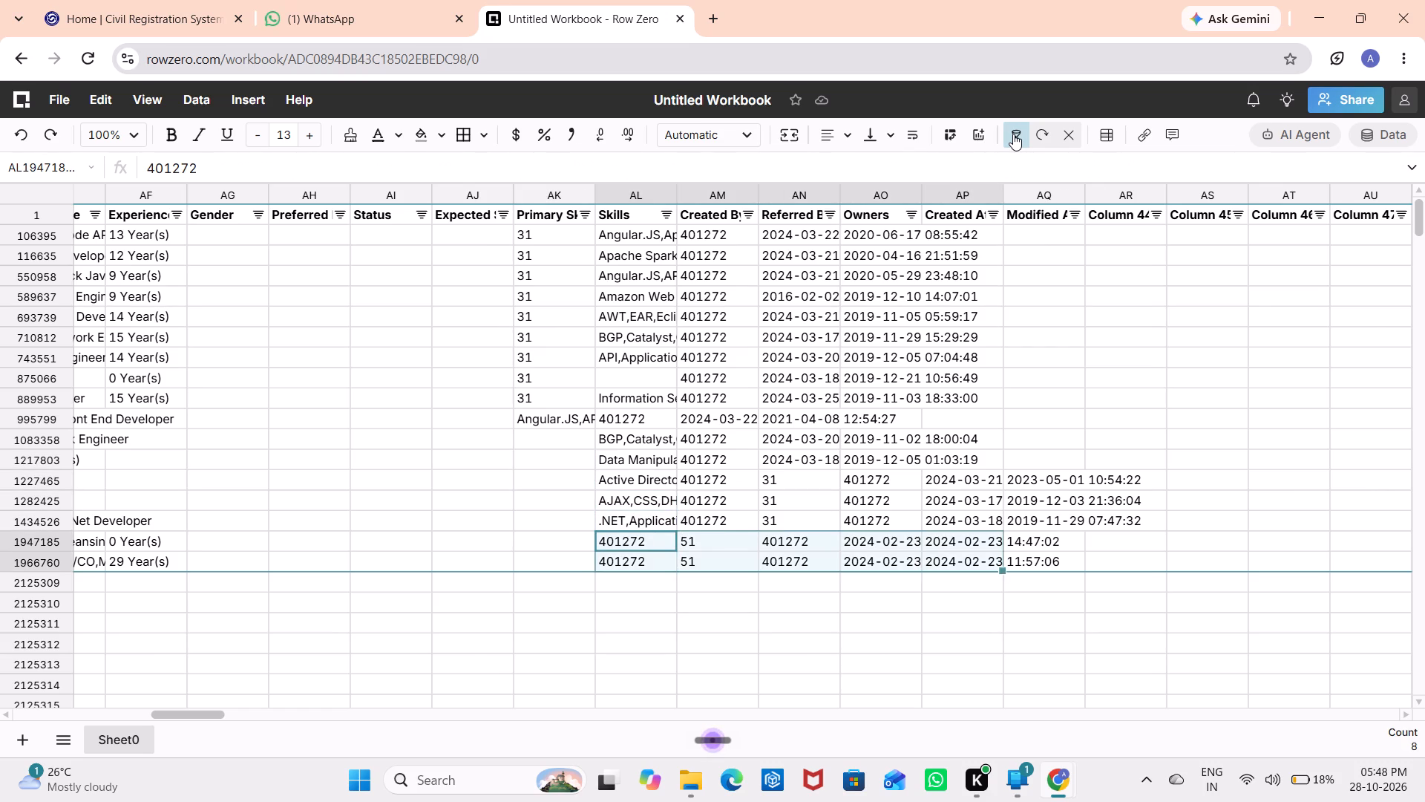
key("shift+Right")
key("ctrl+x")
key("Right")
key("Right")
key("Left")
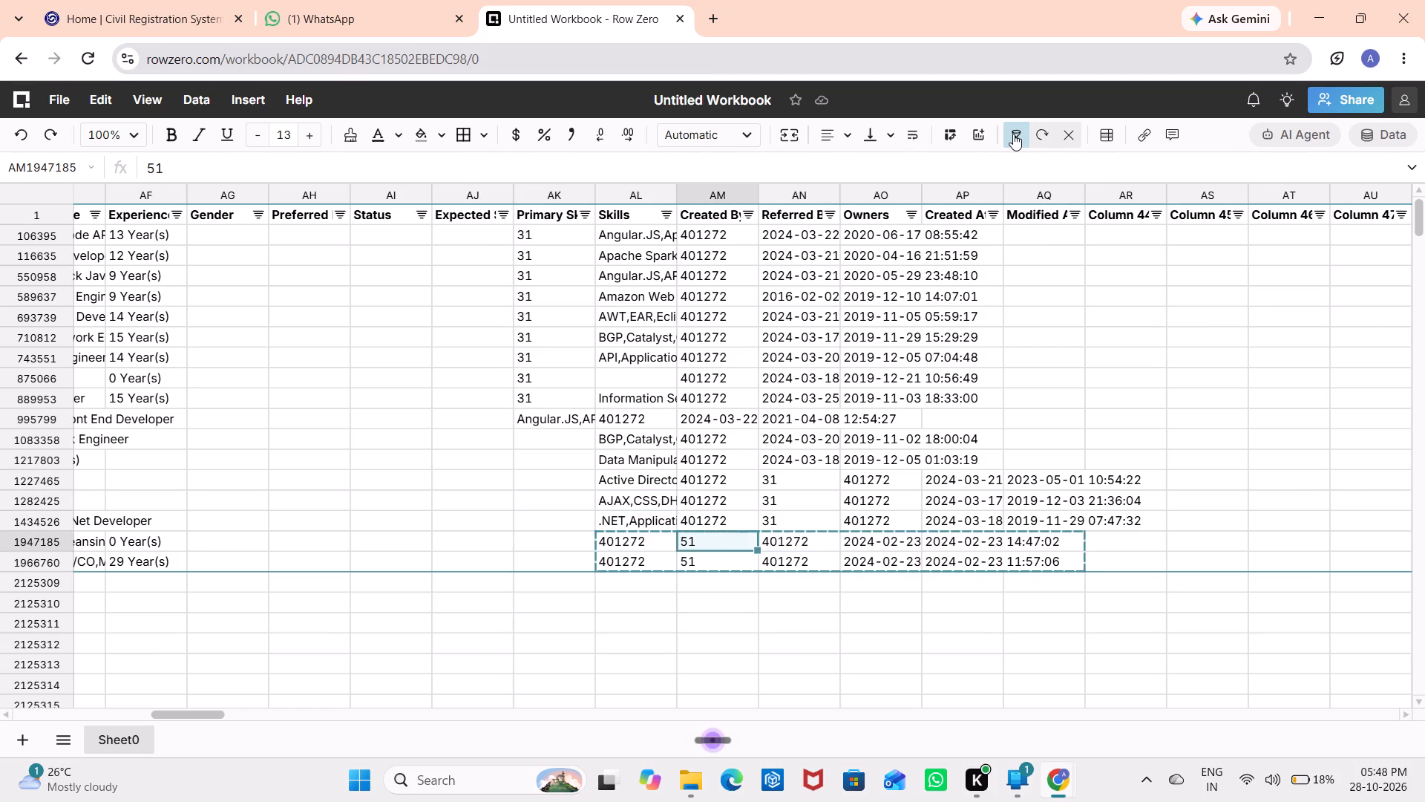
key("ctrl+v")
Move the AL to AO values of row 995799 one column over, starting at Created By.
key("Up")
key("Up")
key("Up")
key("Up")
key("Left")
key("Up")
key("Up")
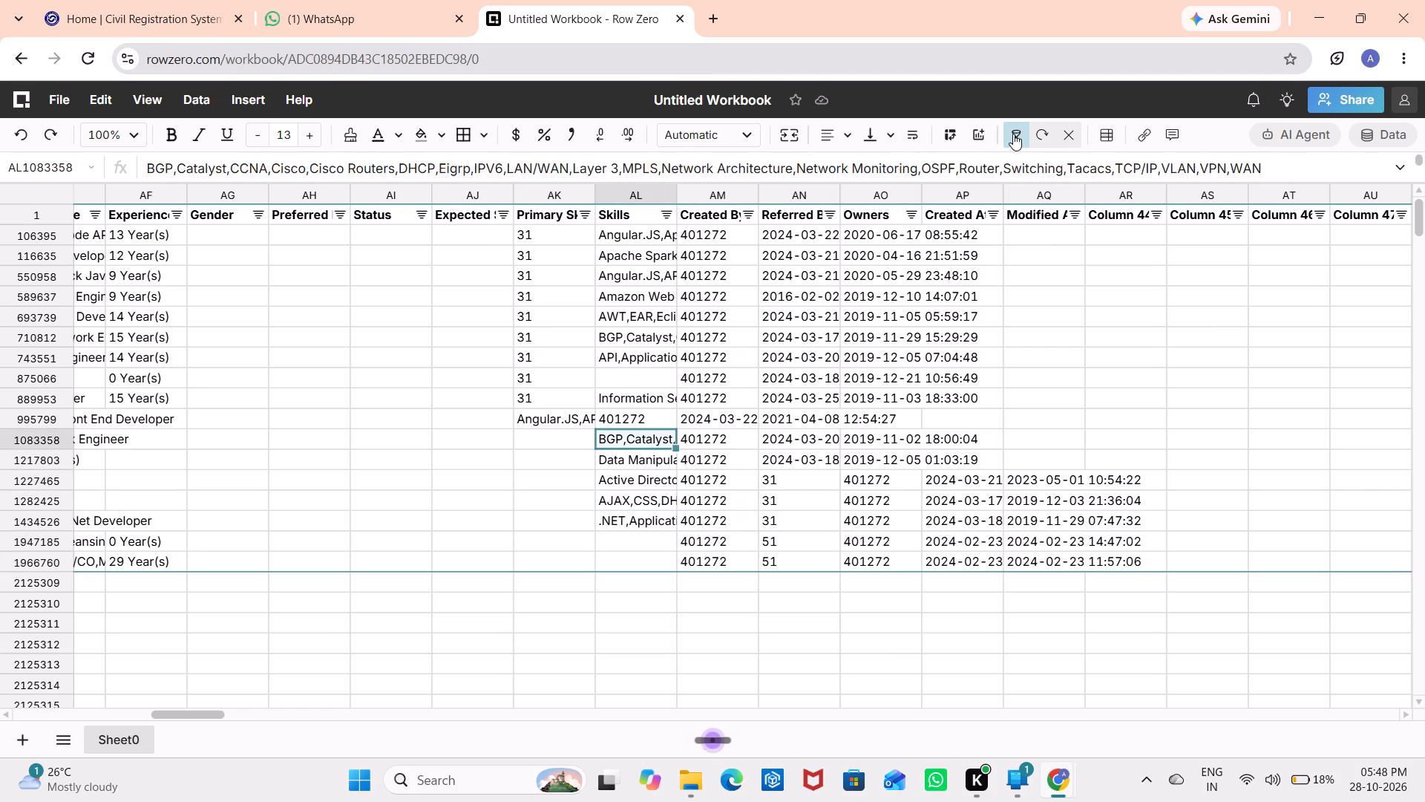
key("shift+Right")
key("shift+Right")
key("shift+Right")
key("ctrl+x")
key("Right")
key("Right")
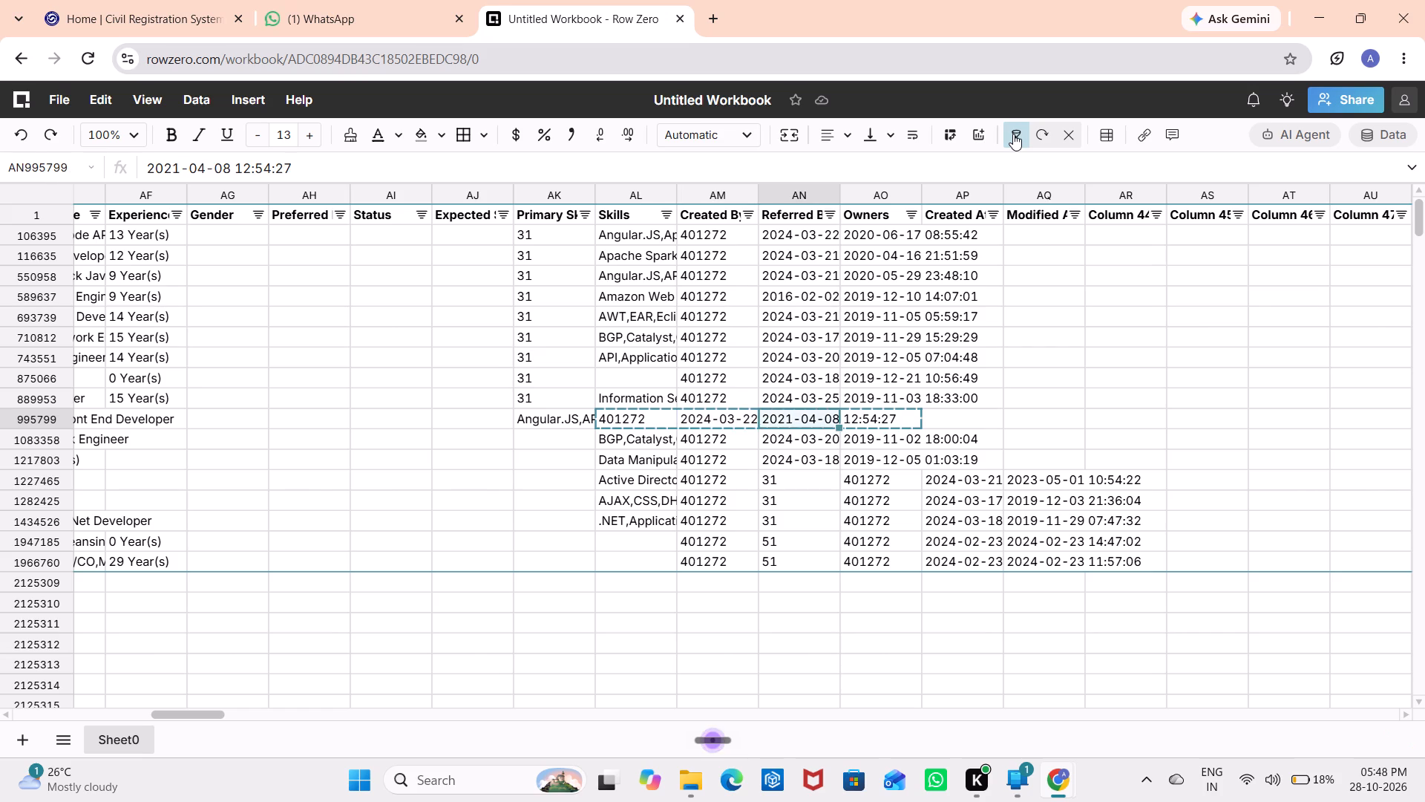
key("Left")
key("ctrl+v")
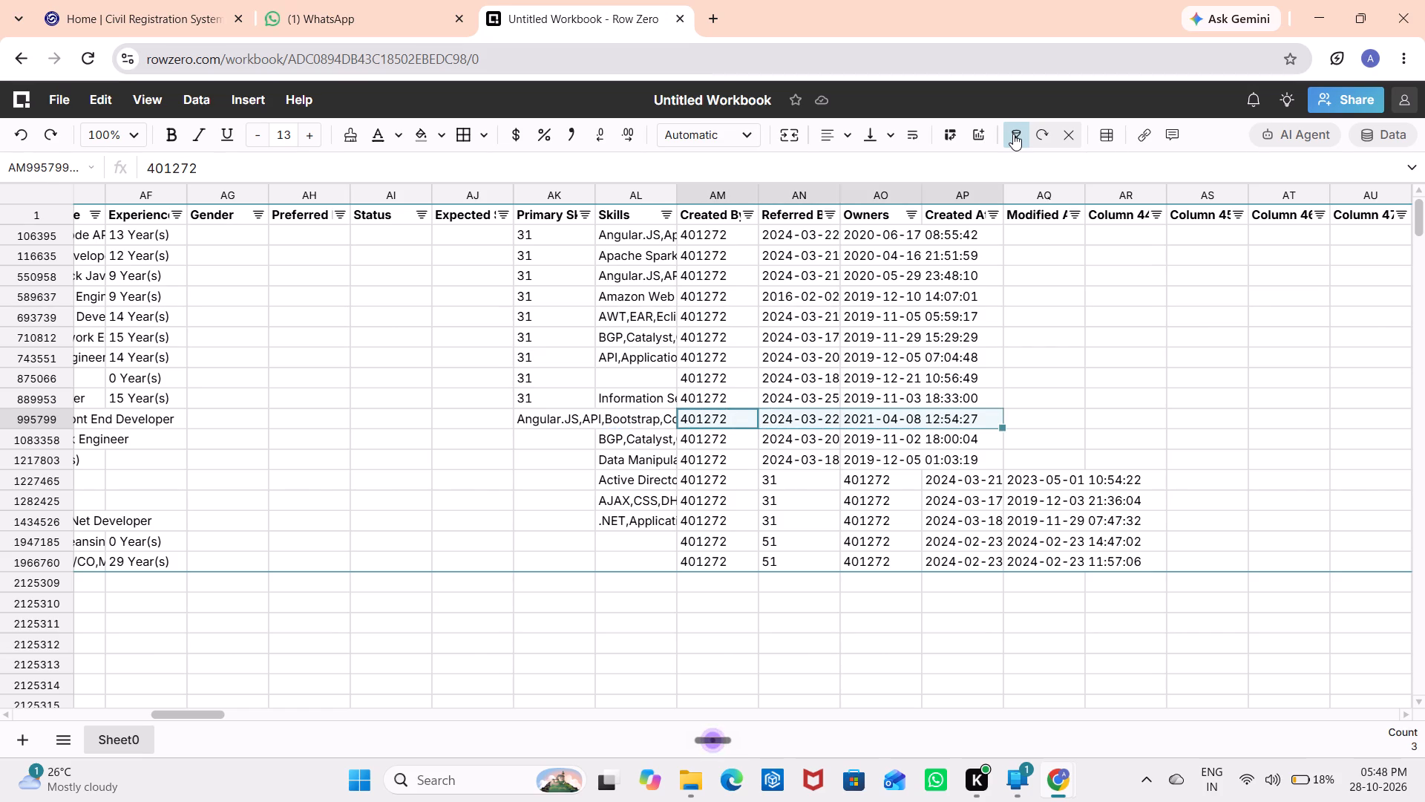
Move the Referred By values of filtered rows 1227465 to 1966760 into the Primary Skills column.
key("Down")
key("Down")
key("Down")
key("Right")
key("shift+Down")
key("shift+Down")
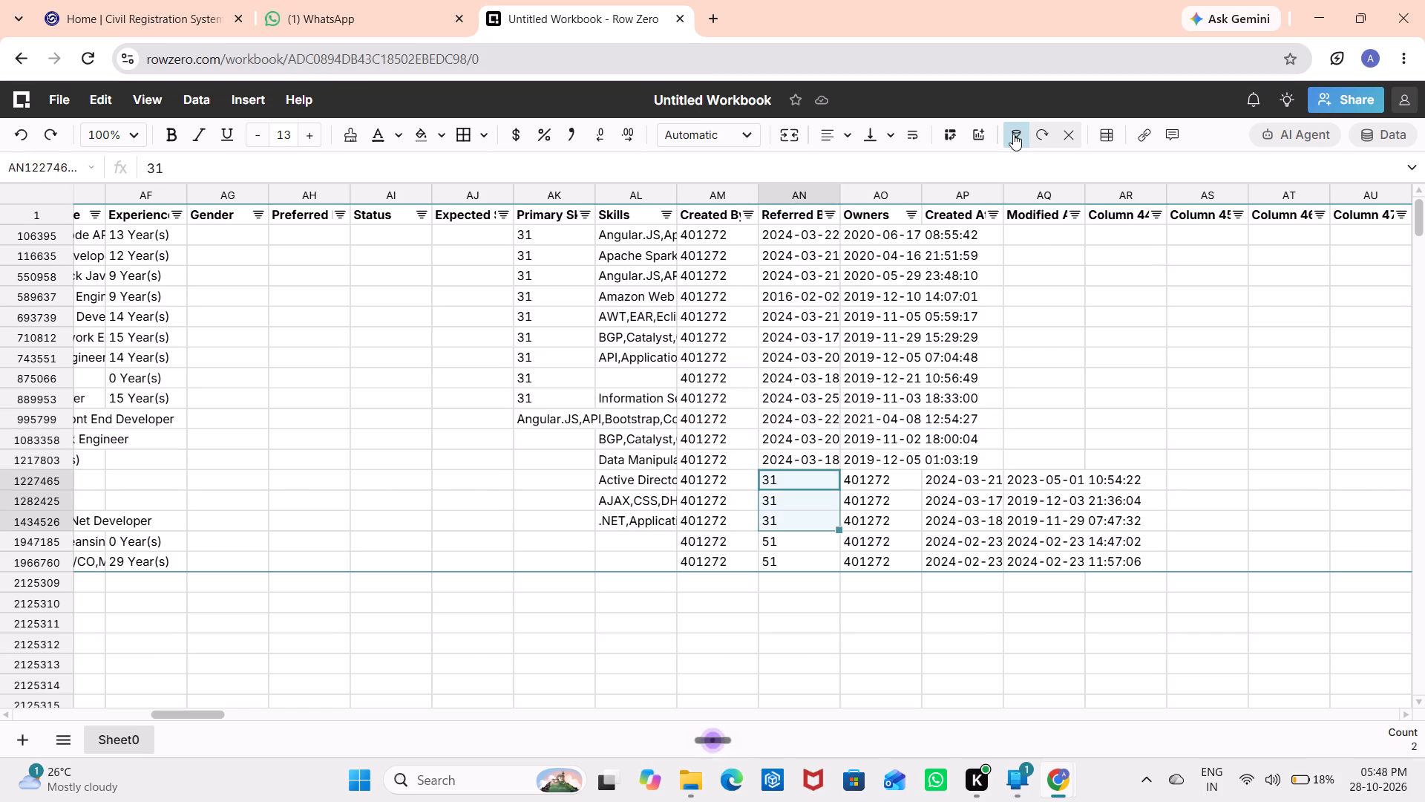
key("shift+Down")
key("shift+Down")
key("ctrl+x")
key("Left")
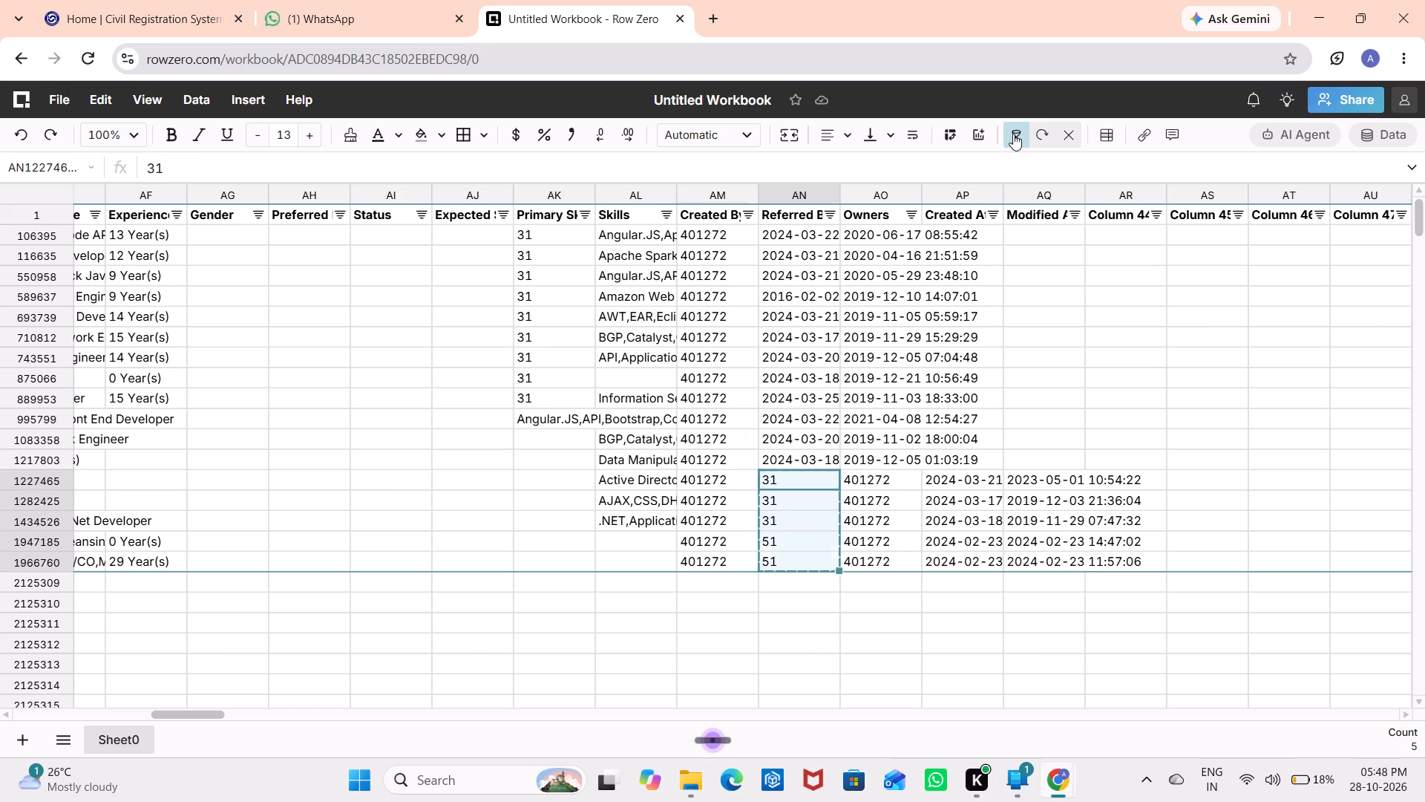
key("Left")
key("Left")
key("ctrl+v")
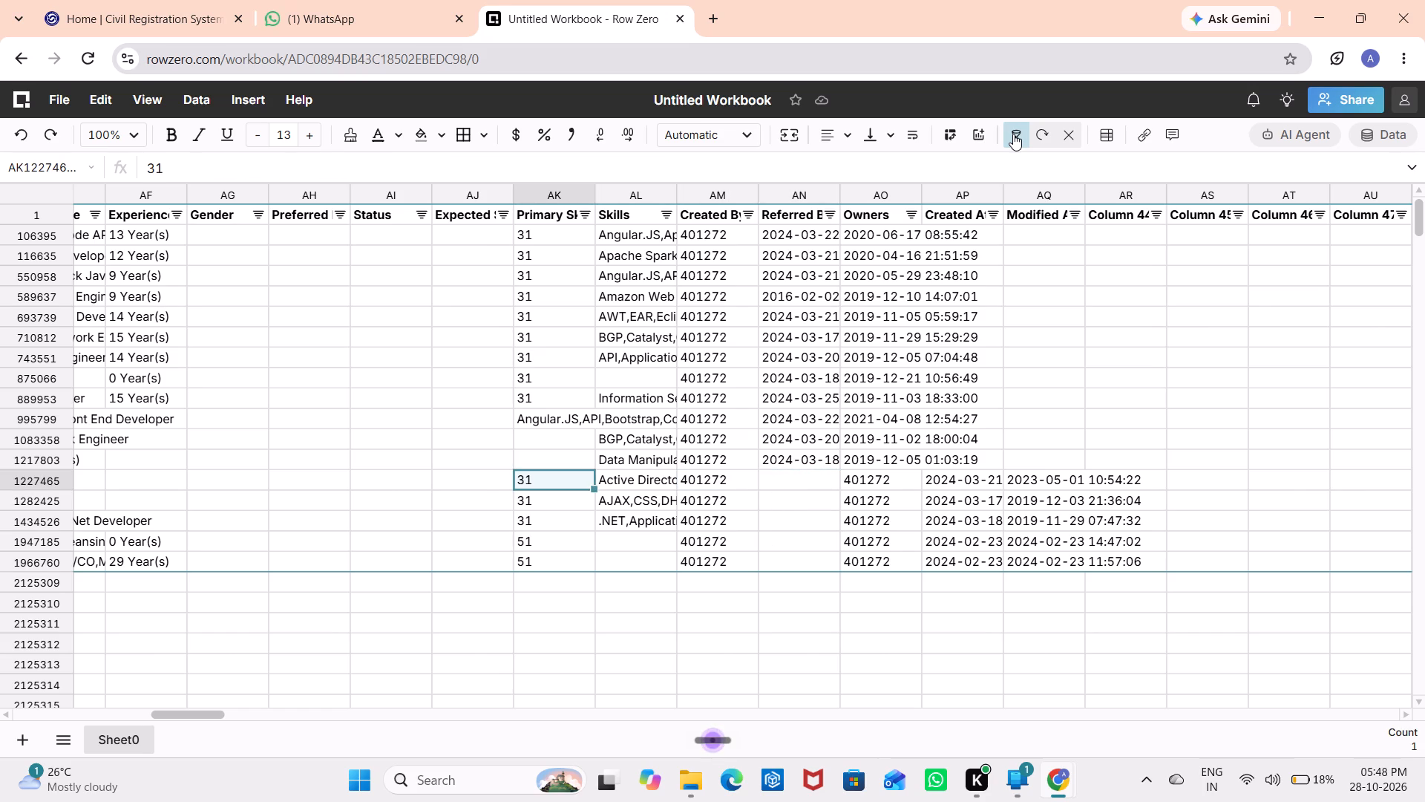
Move the Created At and Modified At values of filtered rows 1227465 to 1966760 into Referred By and Owners.
key("Right")
key("Right")
key("Right")
key("Right")
key("Right")
key("shift+Down")
key("shift+Down")
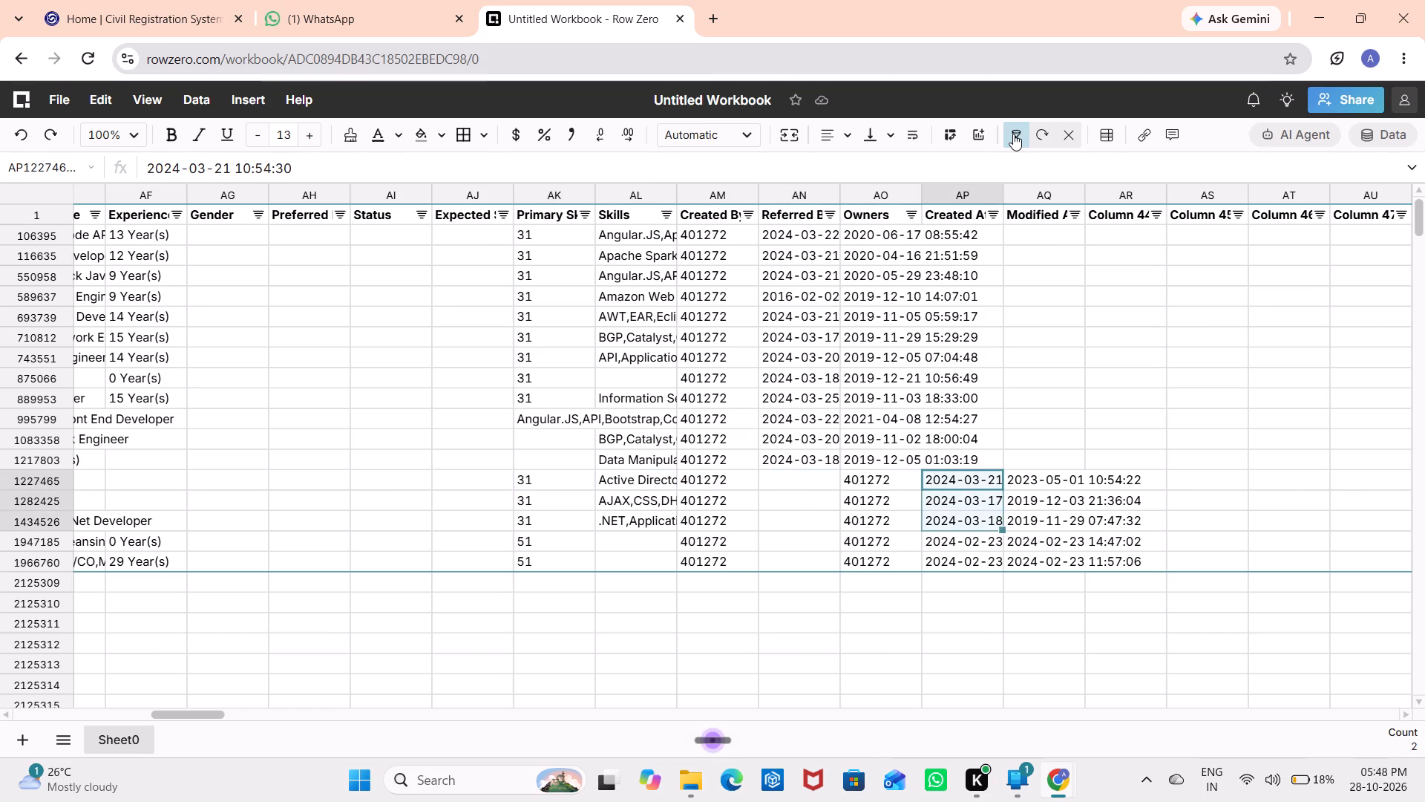
key("shift+Down")
key("shift+Down")
key("shift+Right")
key("ctrl+x")
key("Left")
key("Left")
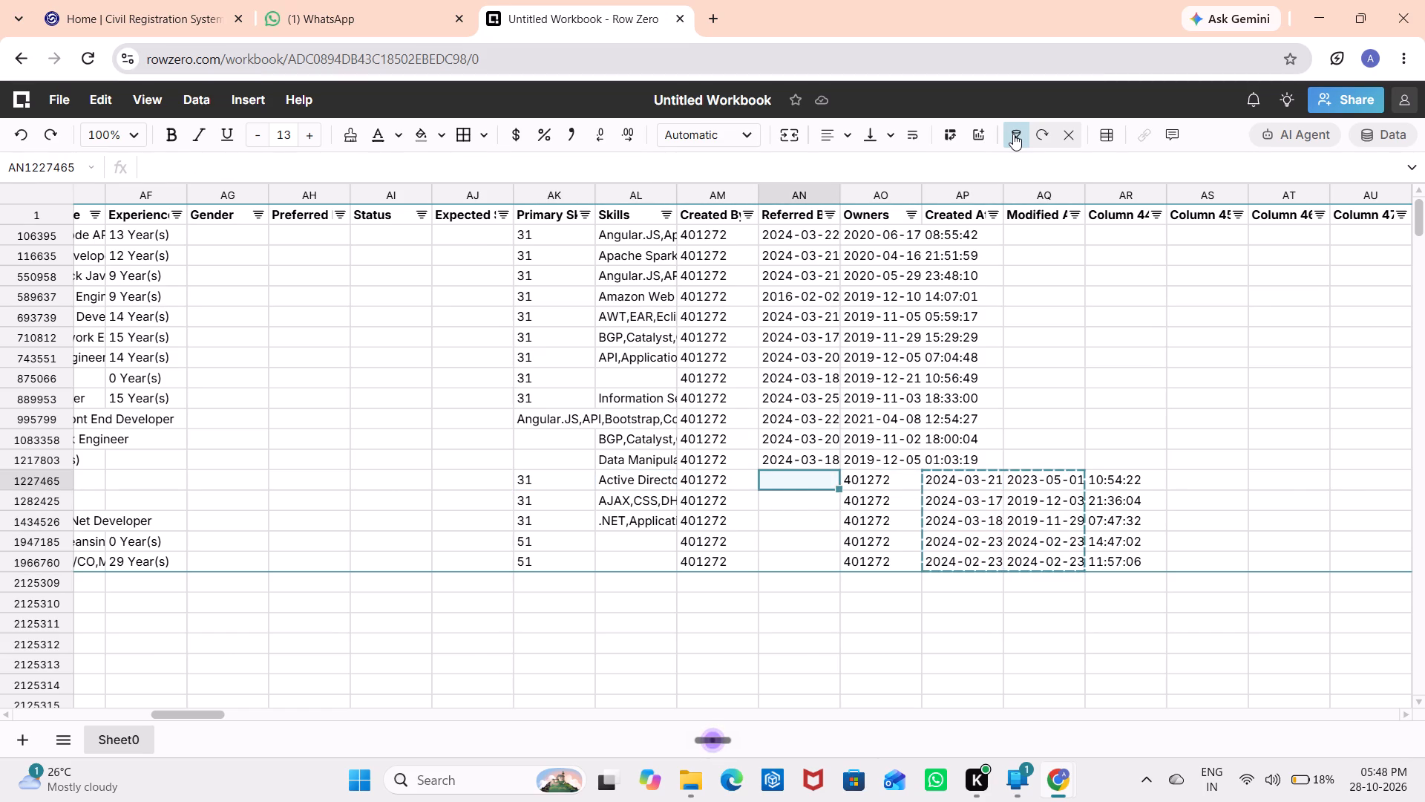
key("ctrl+v")
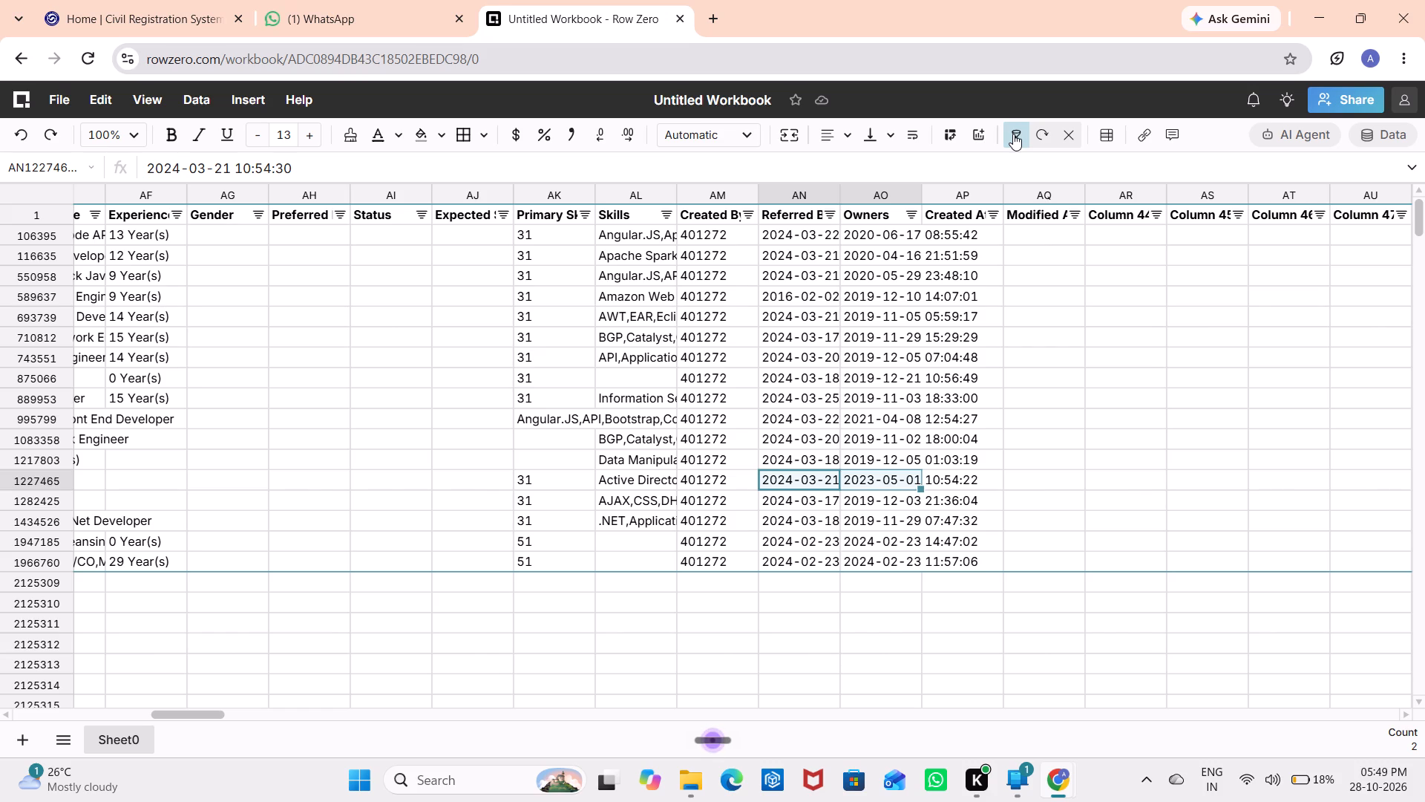
Remove the filter from the sheet and select the Status cell in row 5.
left_click(1013, 134)
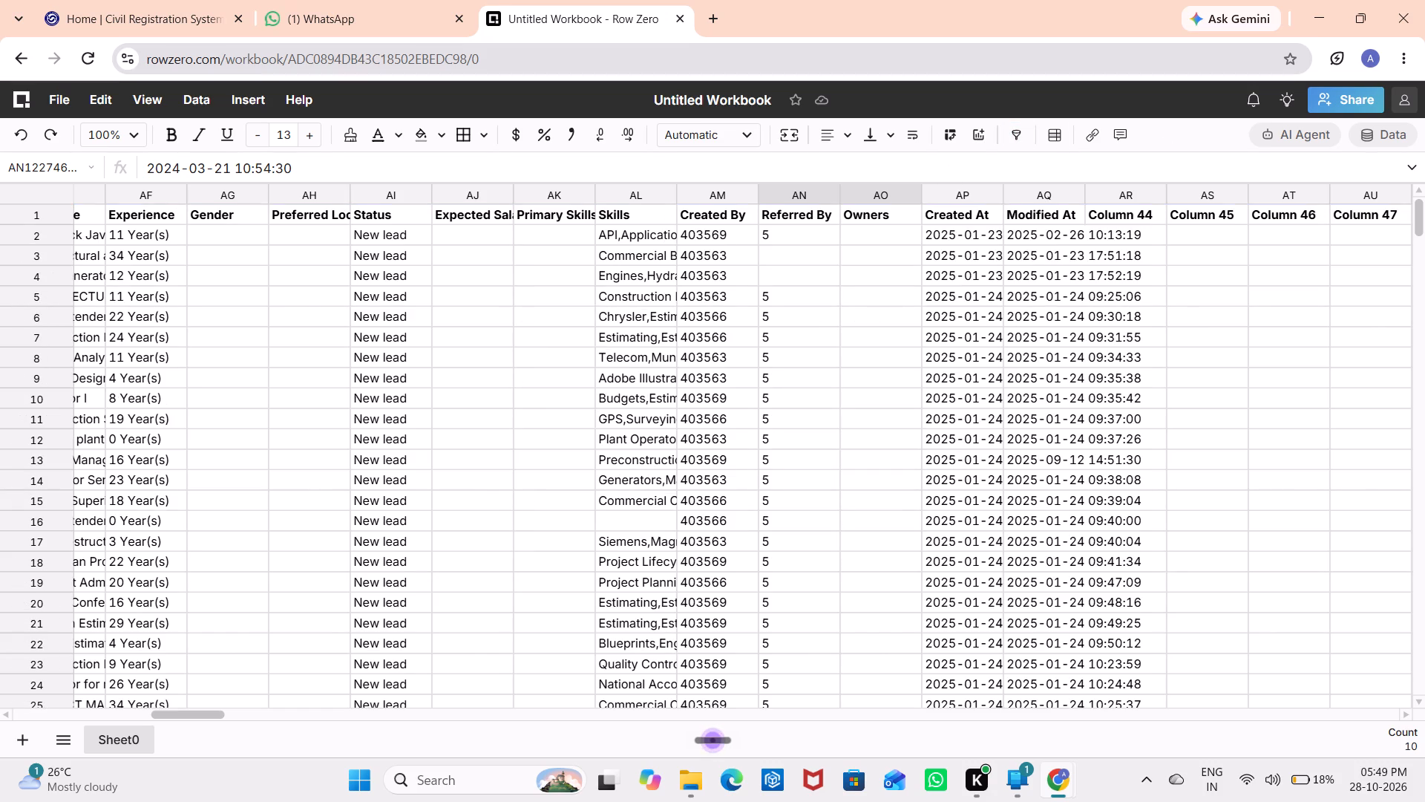
left_click(400, 306)
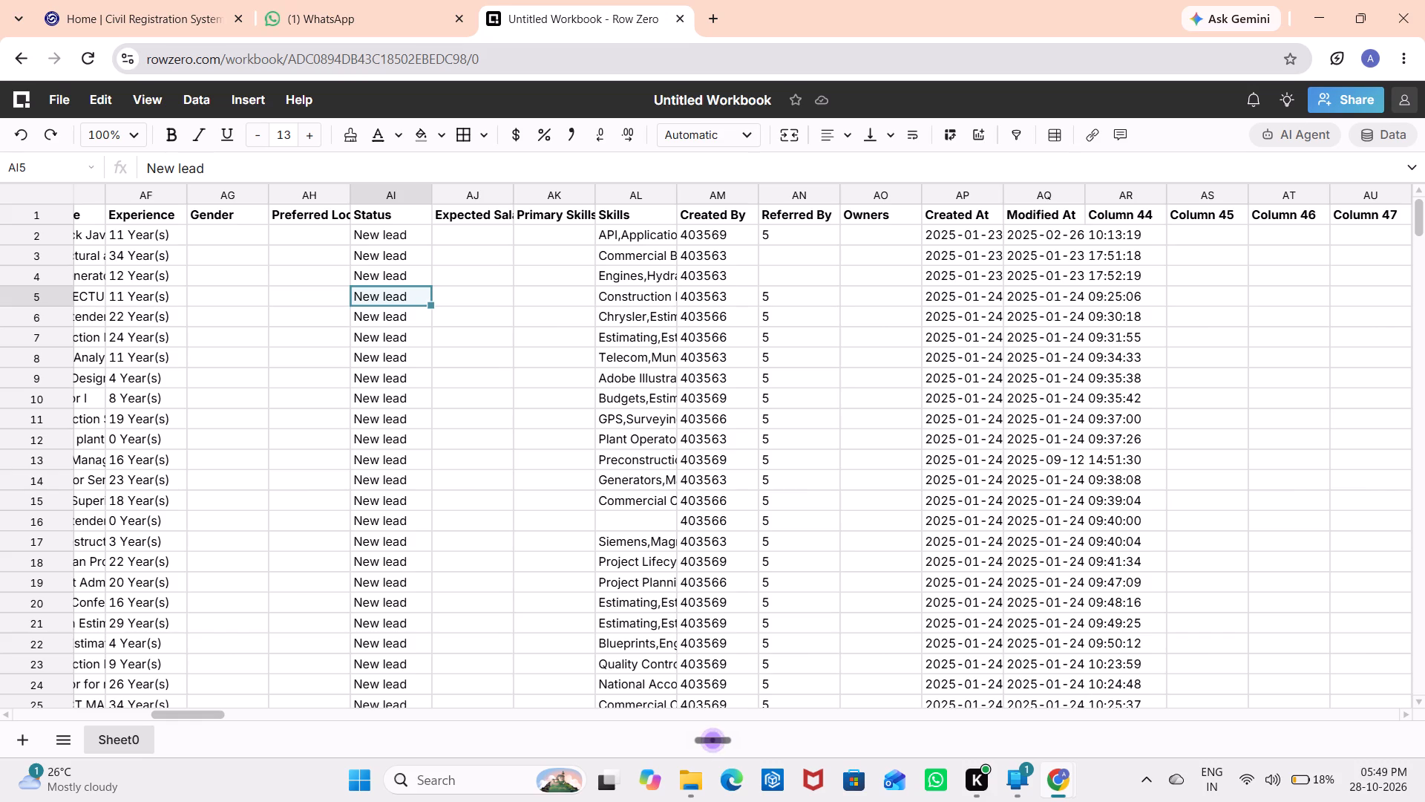
Examine row 4's cells from Referred By out to Column 55, and back to the Id column.
left_click(770, 278)
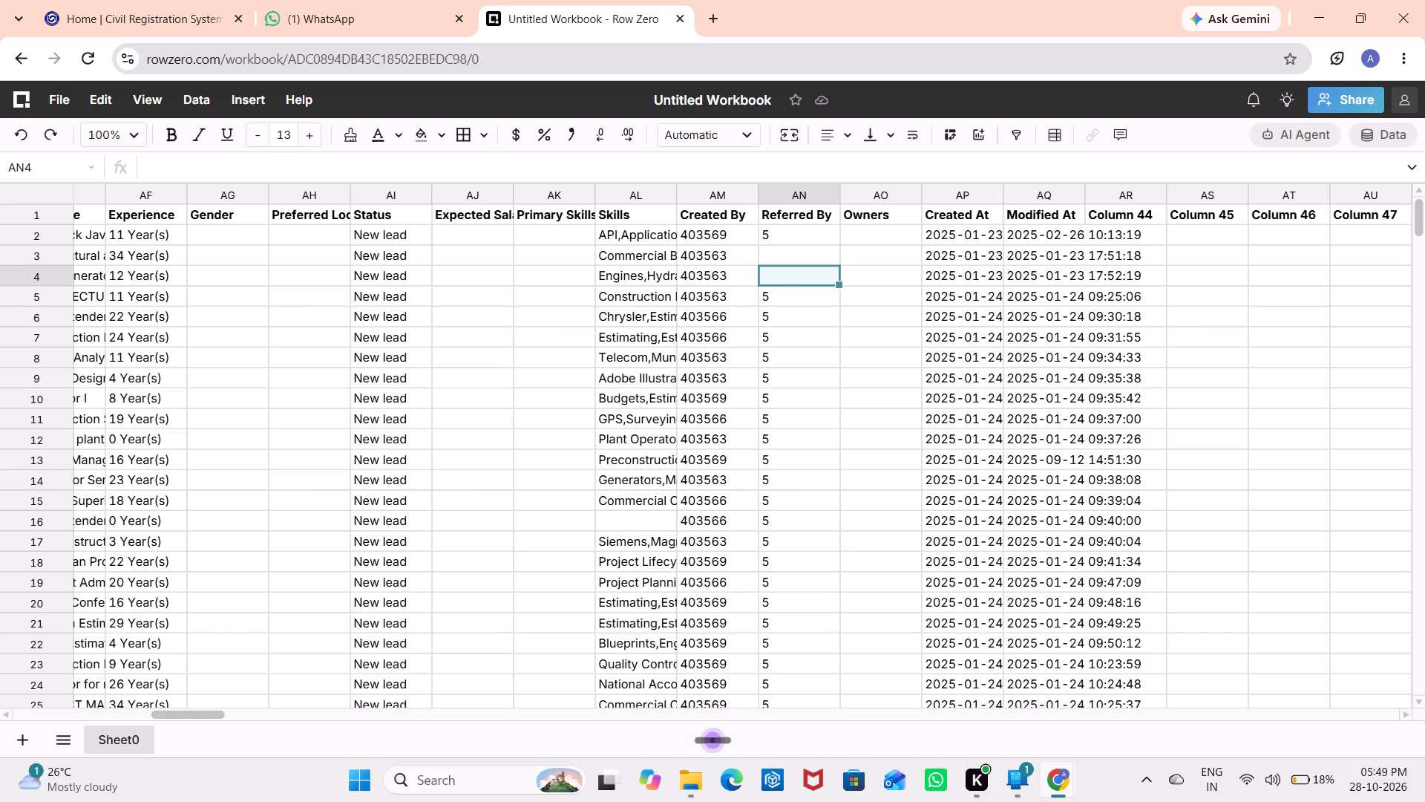
key("Right")
key("Right")
key("Right")
key("Right")
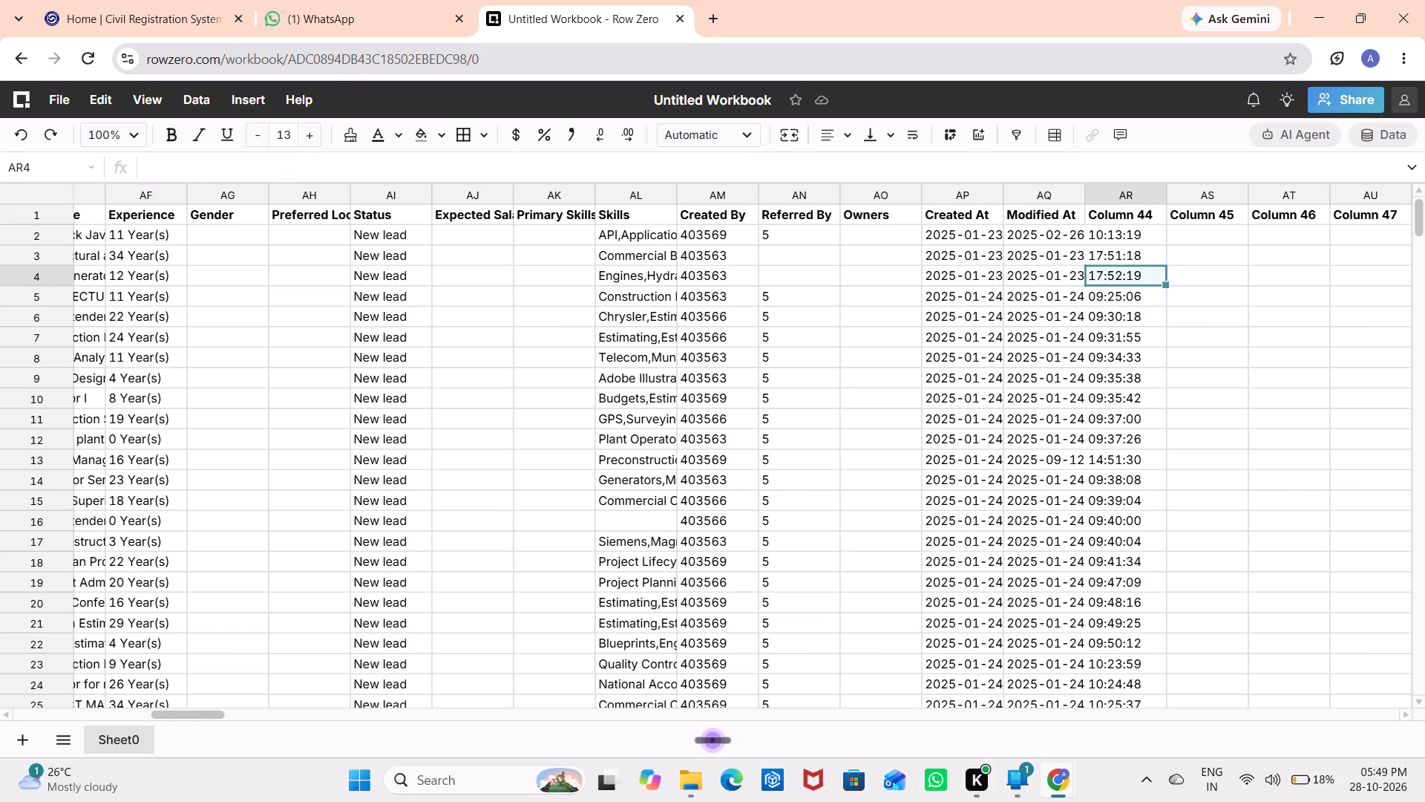
key("Right")
key("Right")
key("Right")
key("Right")
key("Right")
key("Right")
key("Right")
key("Right")
key("Right")
key("Right")
key("Right")
key("Right")
key("Right")
key("Right")
key("Right")
key("Right")
key("Right")
key("Right")
key("Right")
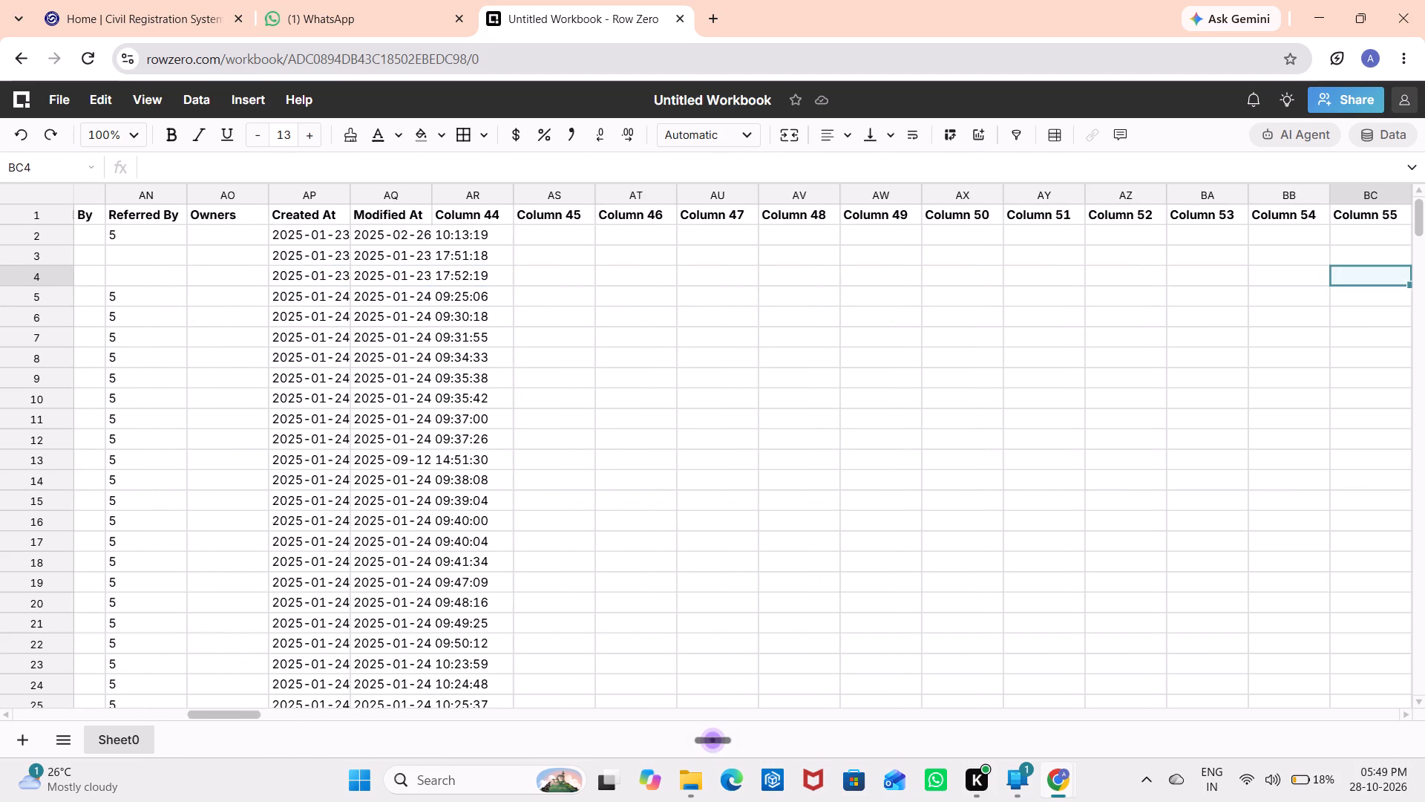
key("ctrl+Left")
key("ctrl+Left")
key("ctrl+Left")
key("ctrl+Left")
key("ctrl+Left")
key("ctrl+Left")
key("ctrl+Left")
key("ctrl+Left")
key("ctrl+Left")
key("ctrl+Left")
key("ctrl+Left")
key("ctrl+Left")
key("ctrl+Left")
key("ctrl+Left")
key("ctrl+Left")
key("ctrl+Left")
key("ctrl+Left")
key("ctrl+Left")
key("ctrl+Left")
key("ctrl+Left")
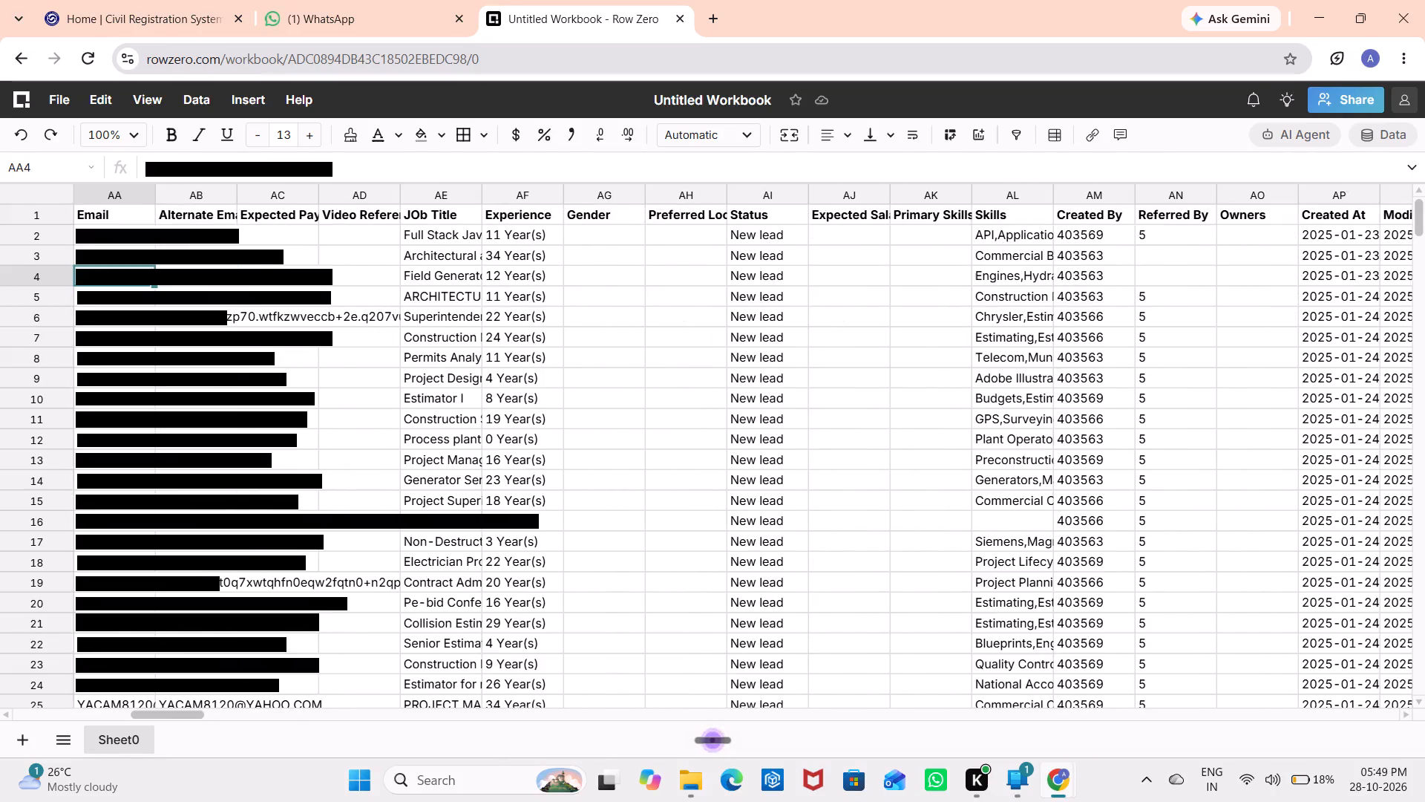
key("ctrl+Left")
key("ctrl+Left")
key("ctrl+Left")
key("ctrl+Left")
key("ctrl+Left")
key("ctrl+Left")
key("ctrl+Left")
key("ctrl+Left")
key("ctrl+Left")
key("ctrl+Left")
key("ctrl+Left")
key("ctrl+Left")
key("ctrl+Left")
key("ctrl+Left")
key("ctrl+Left")
key("ctrl+Left")
key("ctrl+Left")
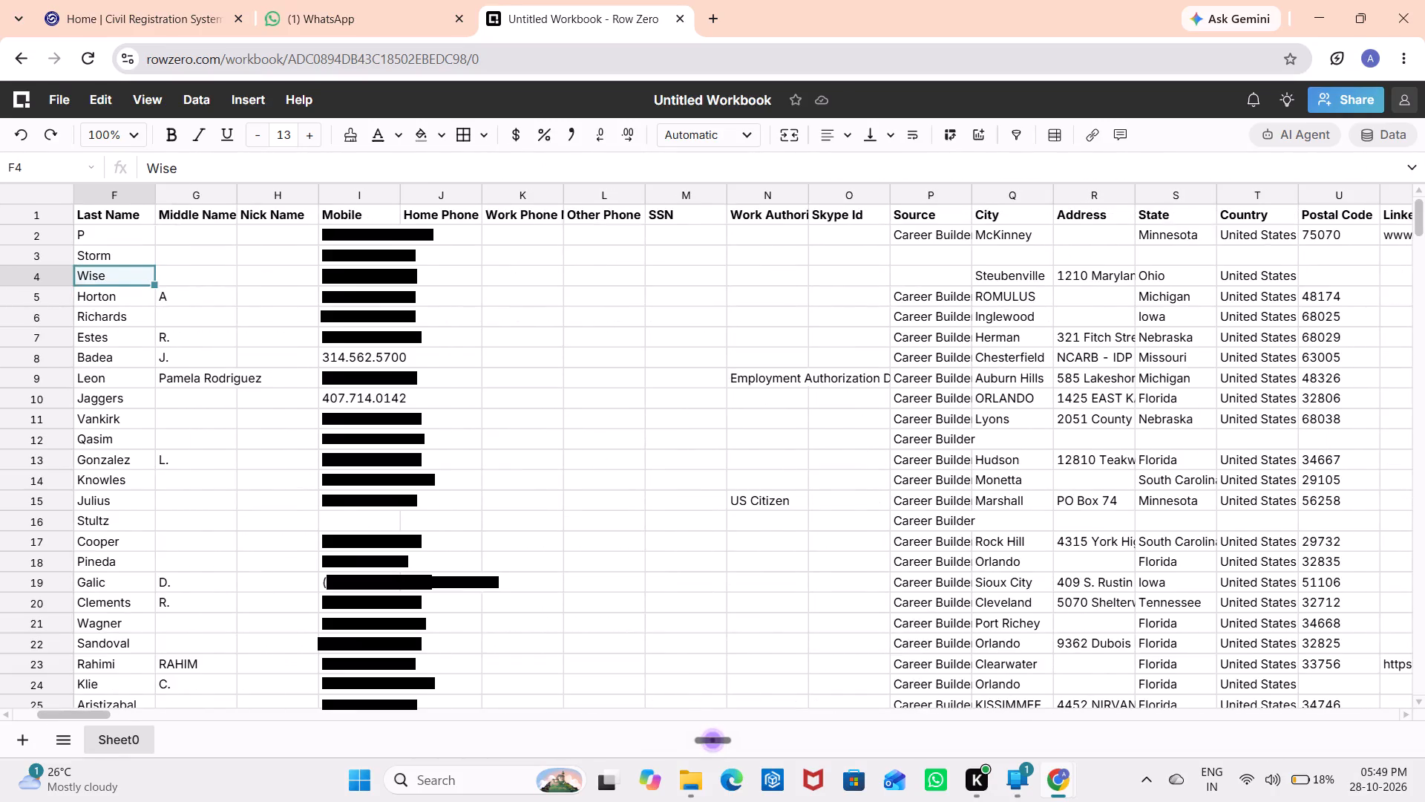
key("ctrl+Left")
Examine row 4's applicant values from the Id column across to Twitter Url.
key("Right")
key("Right")
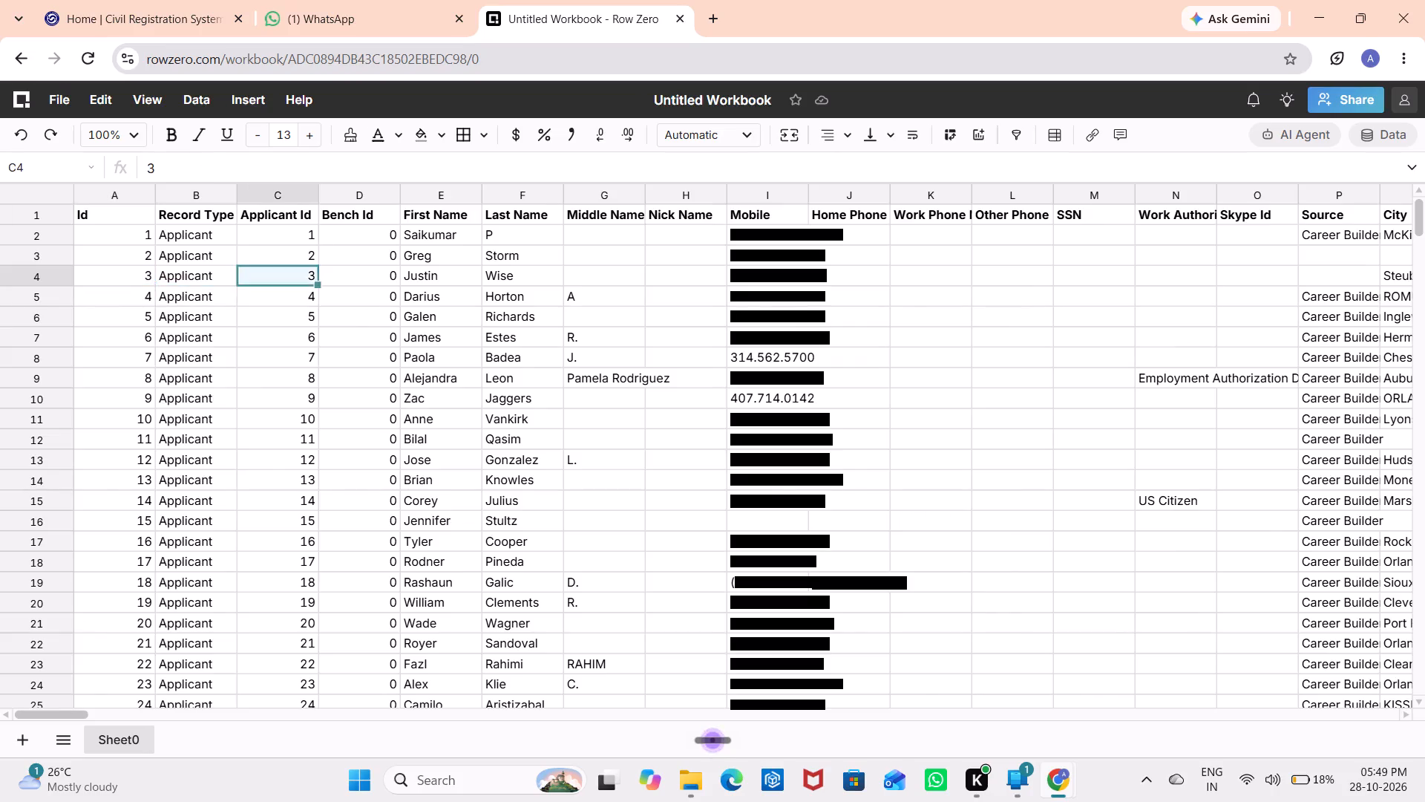
key("Right")
key("Right")
key("Right")
key("Right")
key("Right")
key("Right")
key("Right")
key("Right")
key("Right")
key("Right")
key("Right")
key("Right")
key("Right")
key("Right")
key("Right")
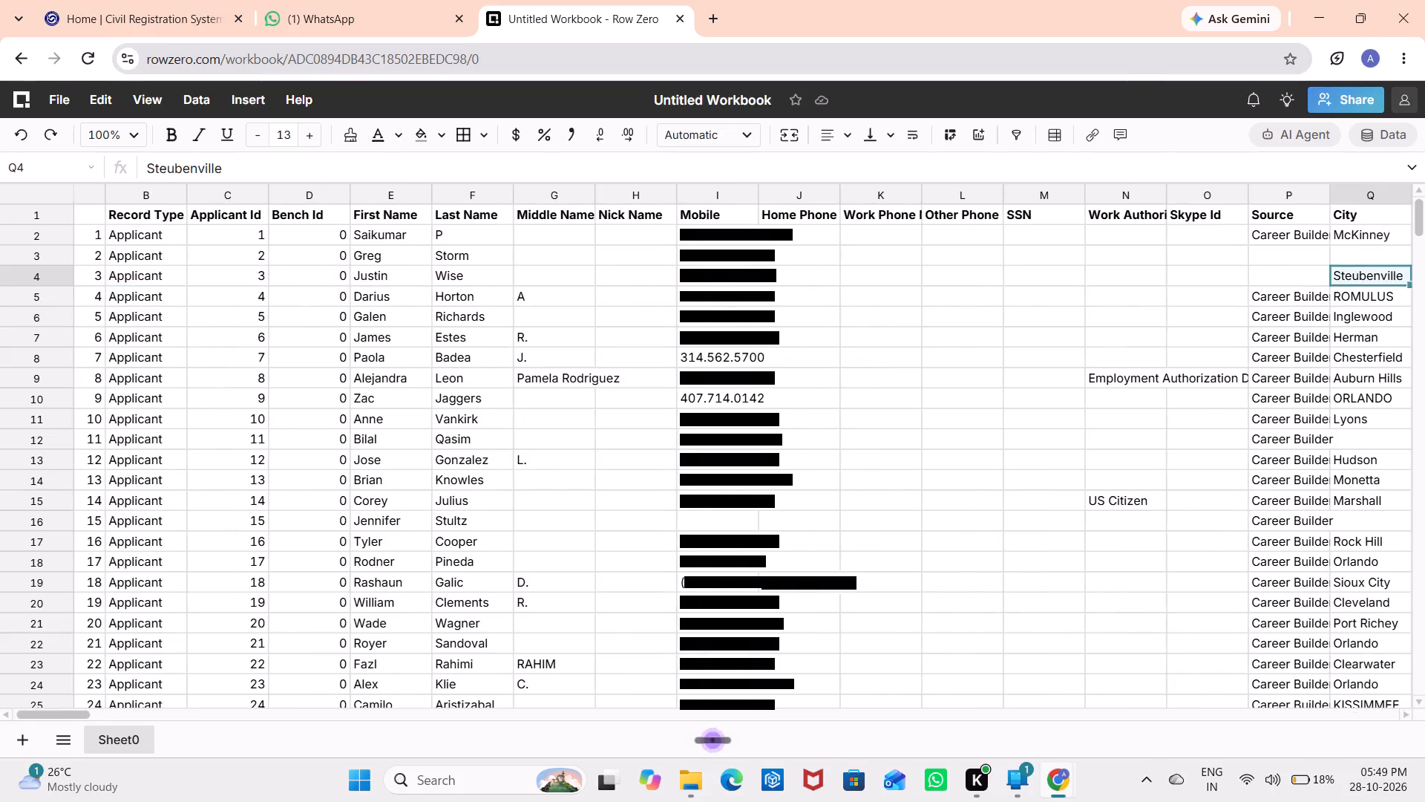
key("Right")
key("Right")
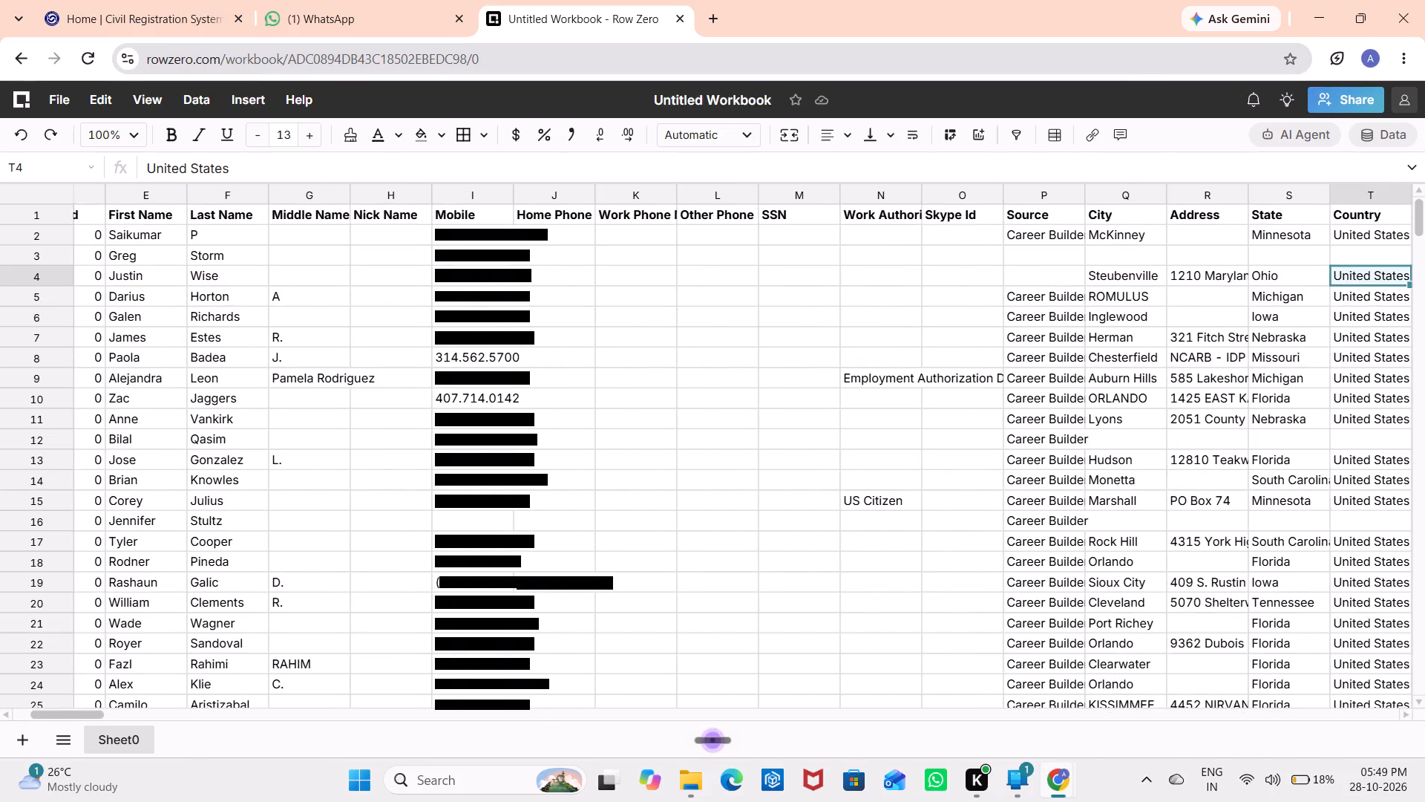
key("Right")
key("Right")
key("Right")
key("Right")
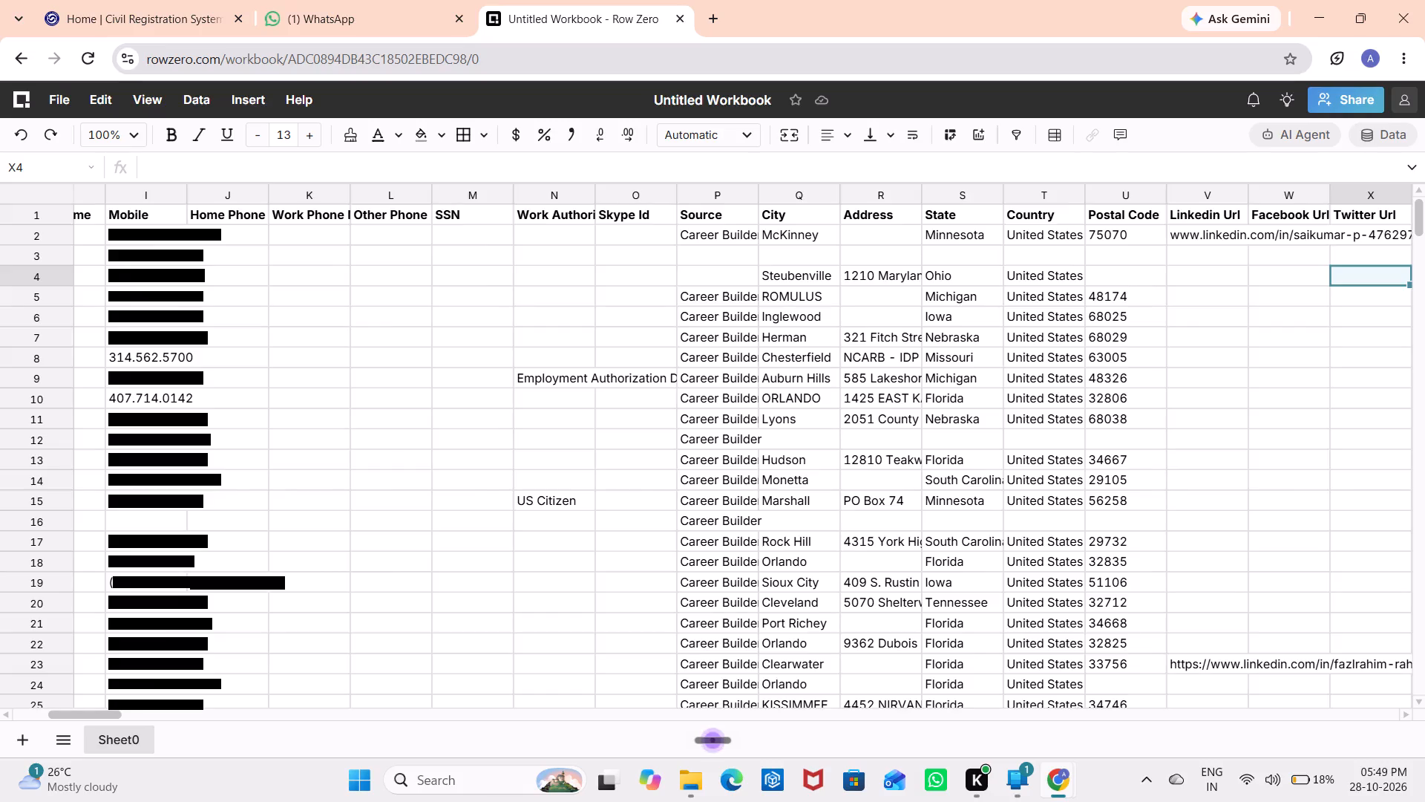
Read through the header row from Id to Preferred Location to locate the Email column.
left_click(449, 212)
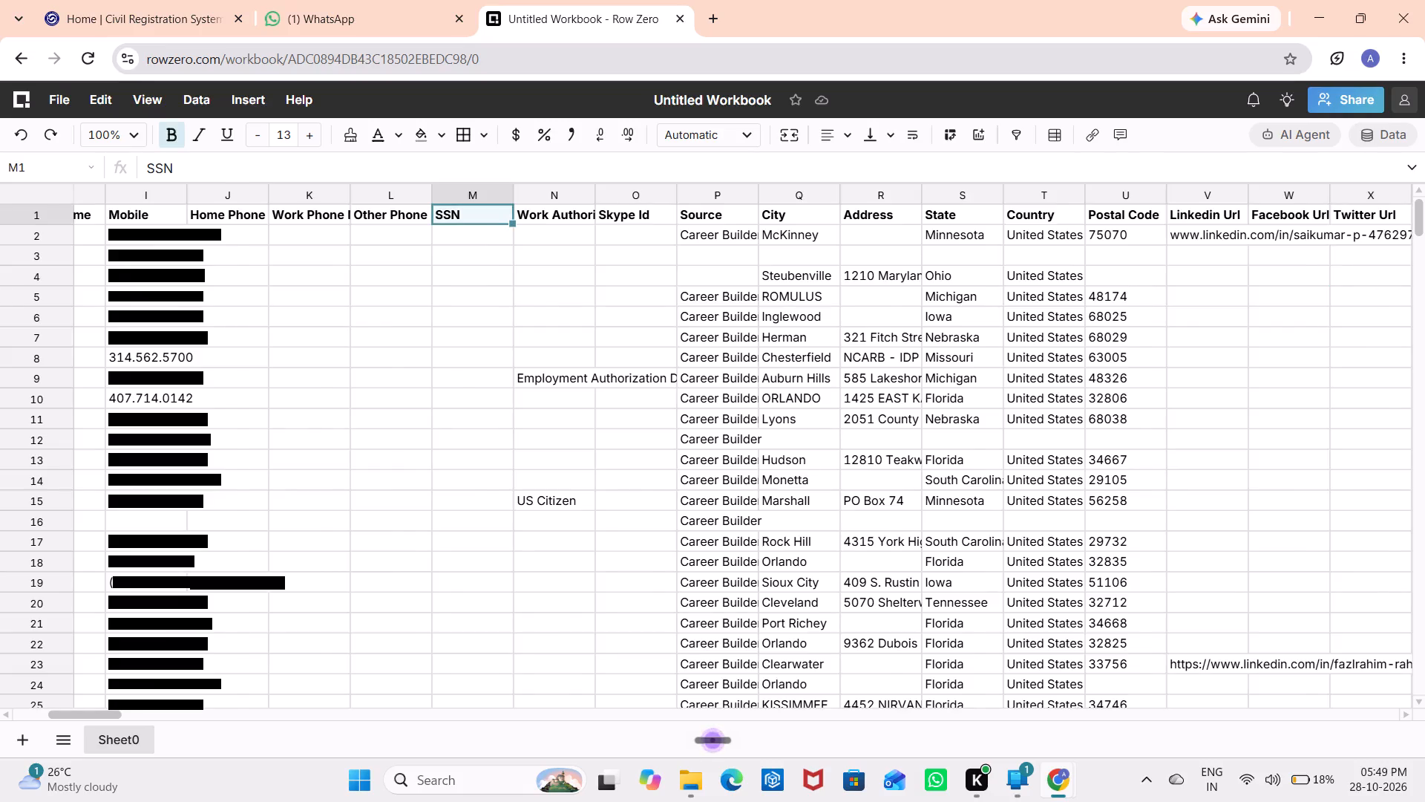
key("ctrl+Left")
key("Right")
key("Right")
key("Right")
key("Right")
key("Right")
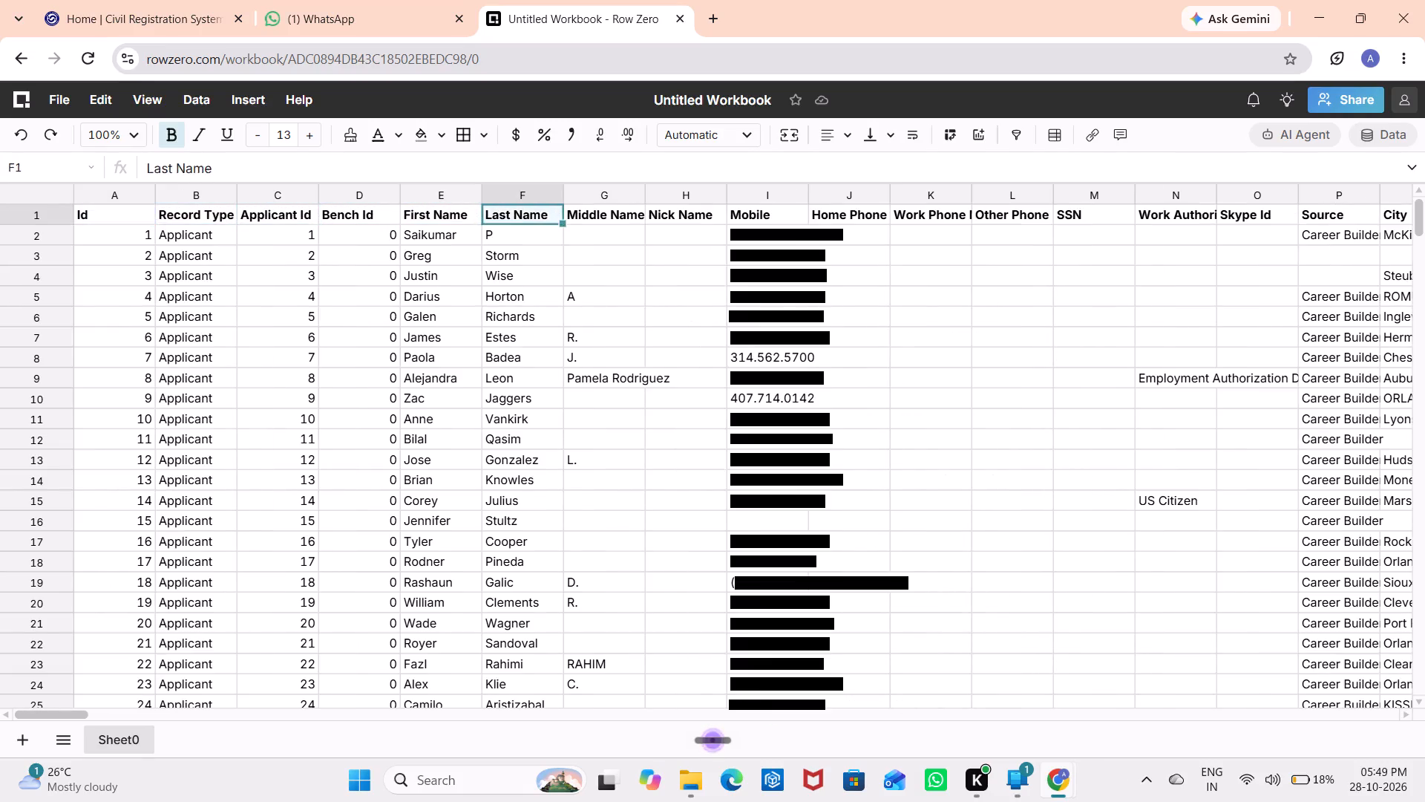
key("Right")
key("Right")
key("Right")
key("Right")
key("Right")
key("Right")
key("Right")
key("Right")
key("Right")
key("Right")
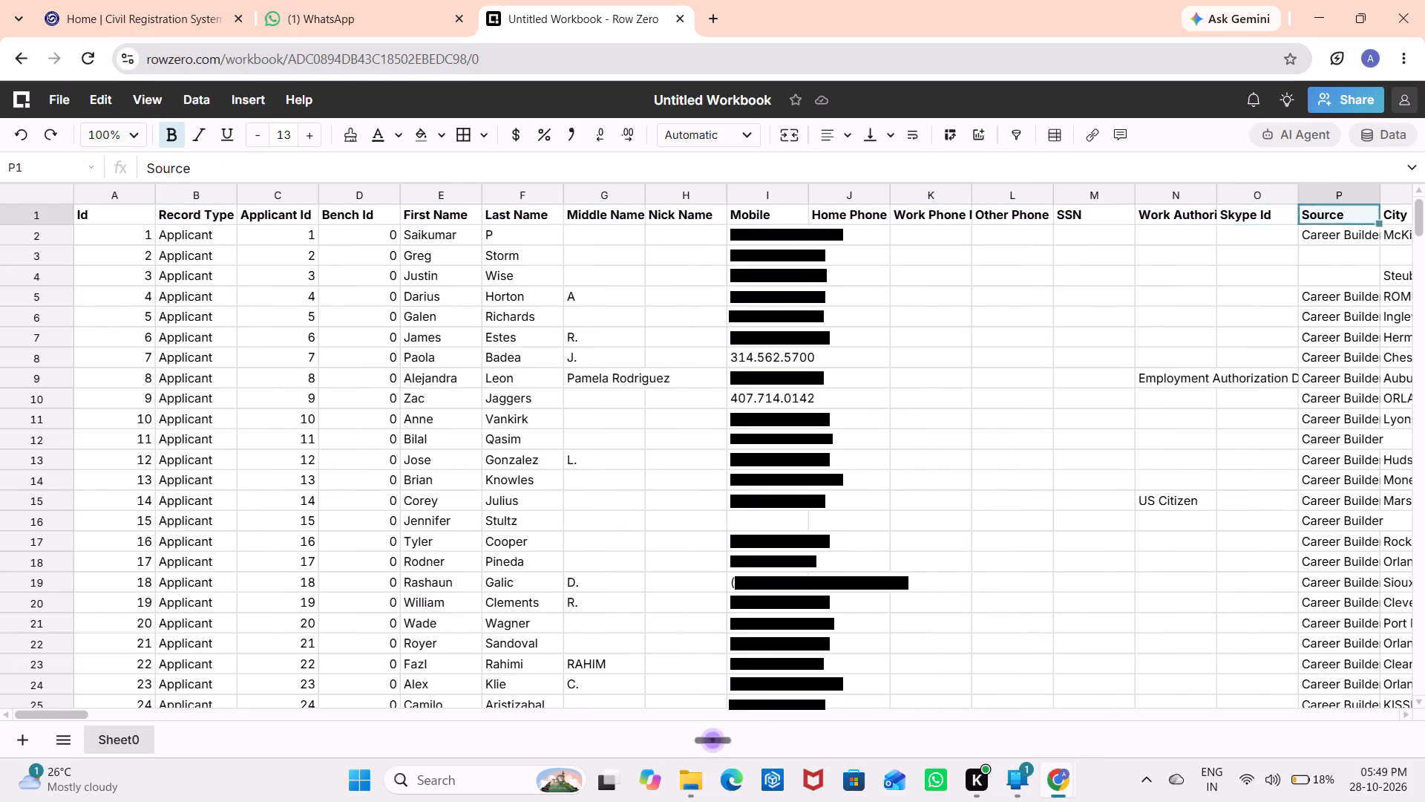
key("Right")
key("Right")
key("Right")
key("Right")
key("Right")
key("Right")
key("Right")
key("Right")
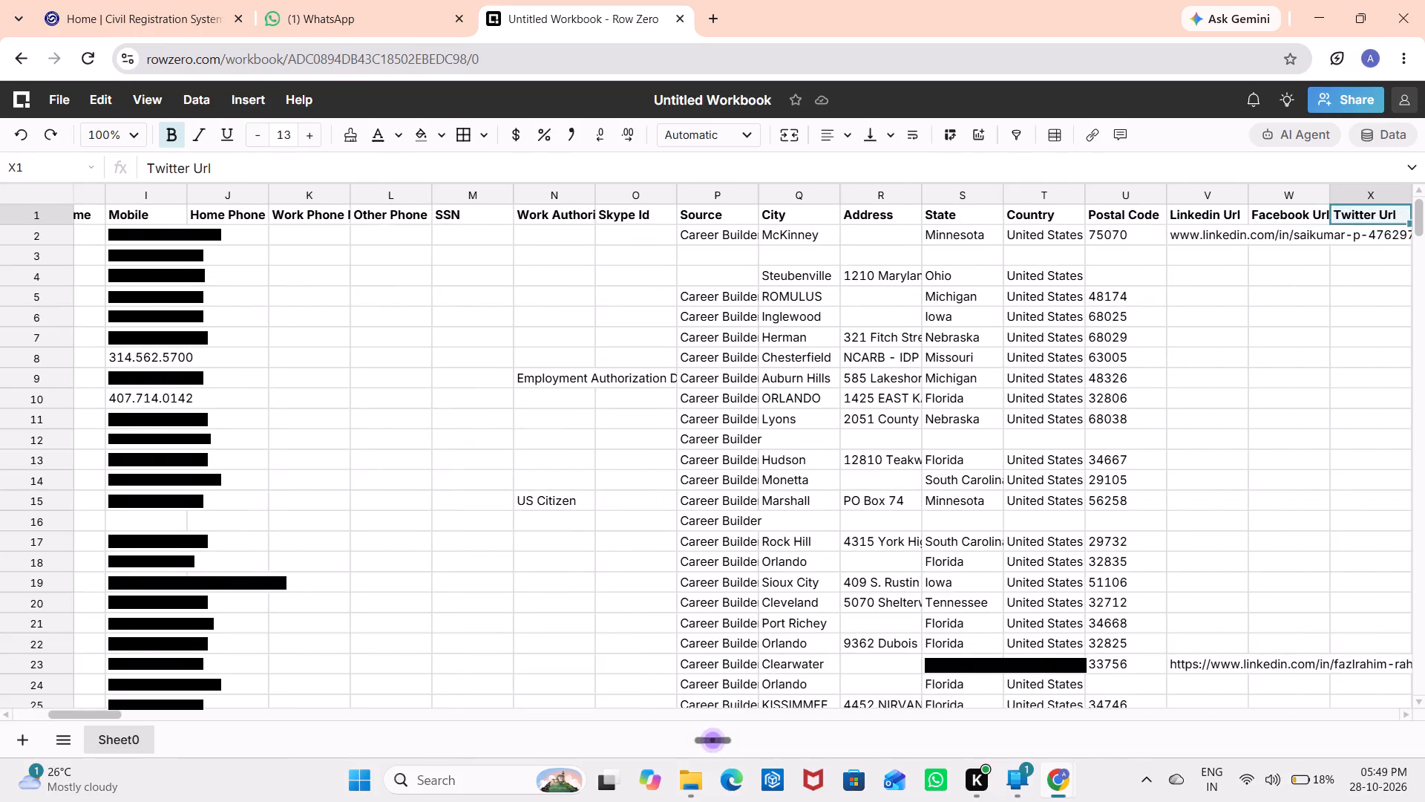
key("Right")
key("Right")
key("Right")
key("Right")
key("Right")
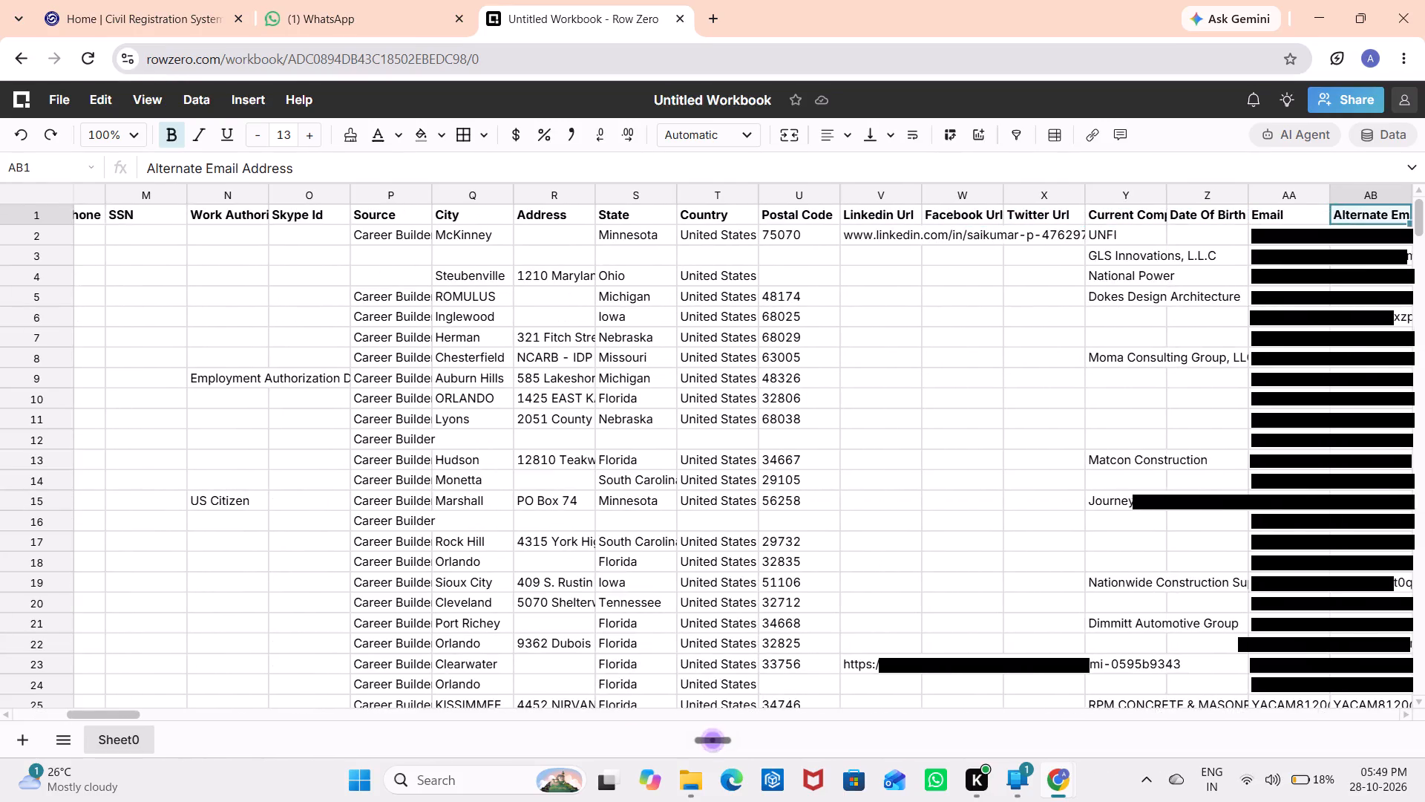
key("Right")
key("Right")
key("Right")
key("Right")
key("Right")
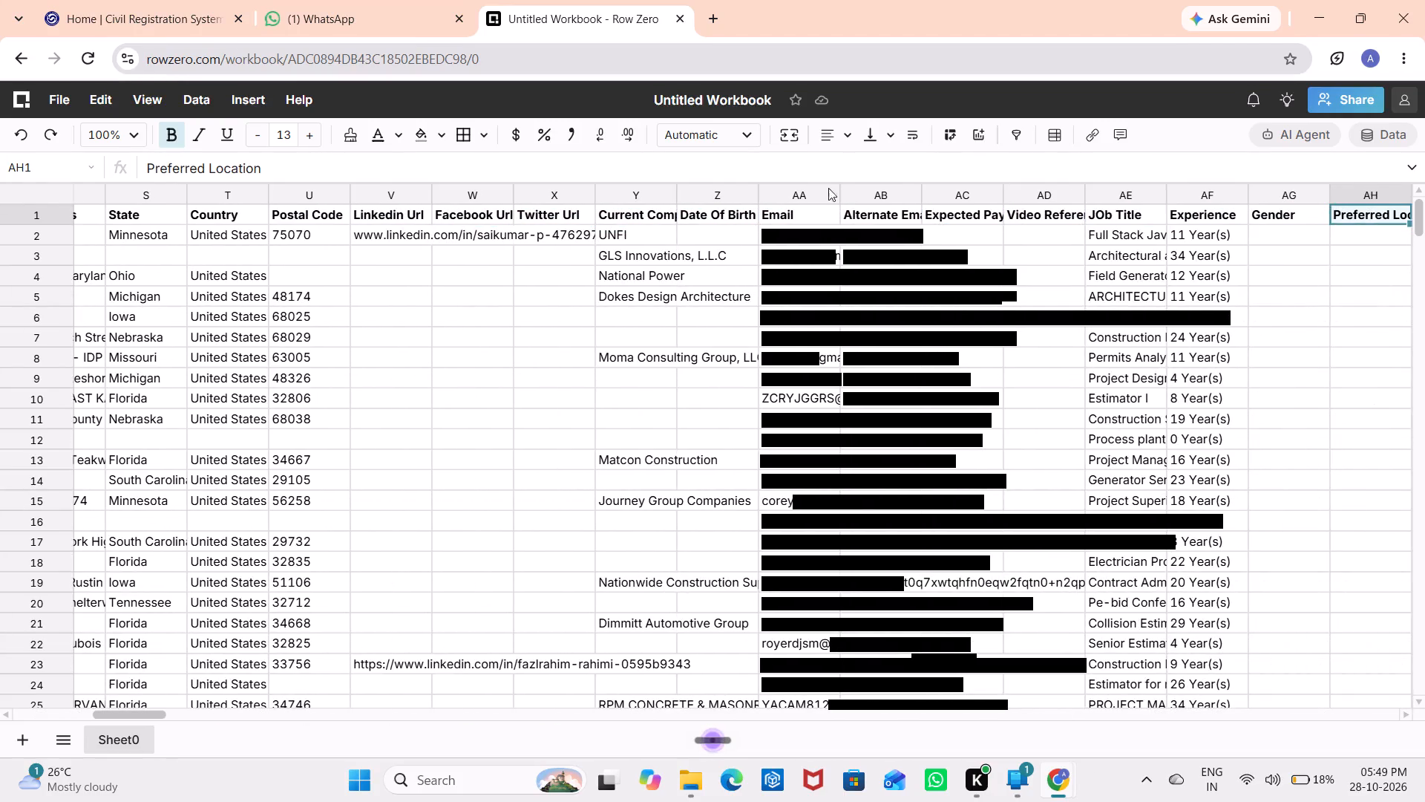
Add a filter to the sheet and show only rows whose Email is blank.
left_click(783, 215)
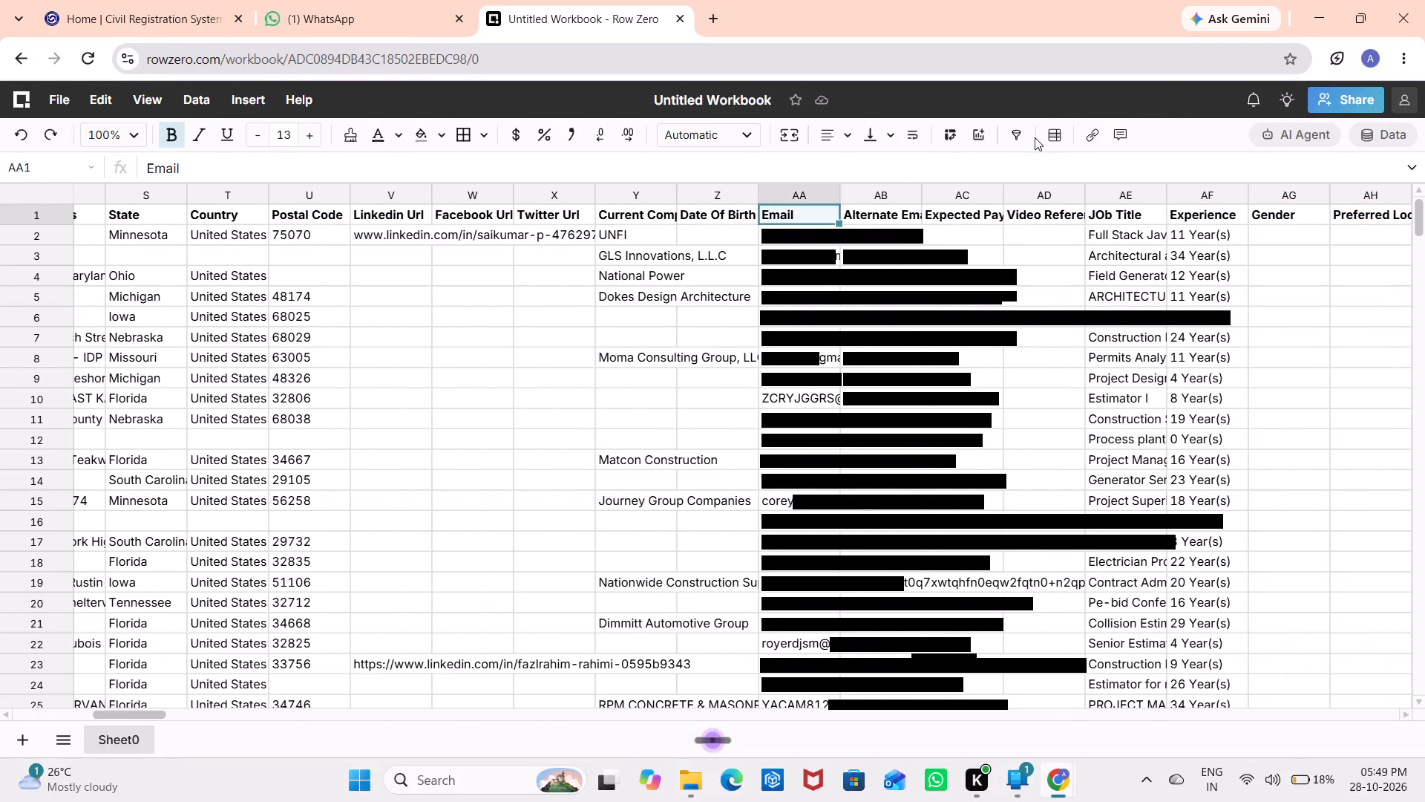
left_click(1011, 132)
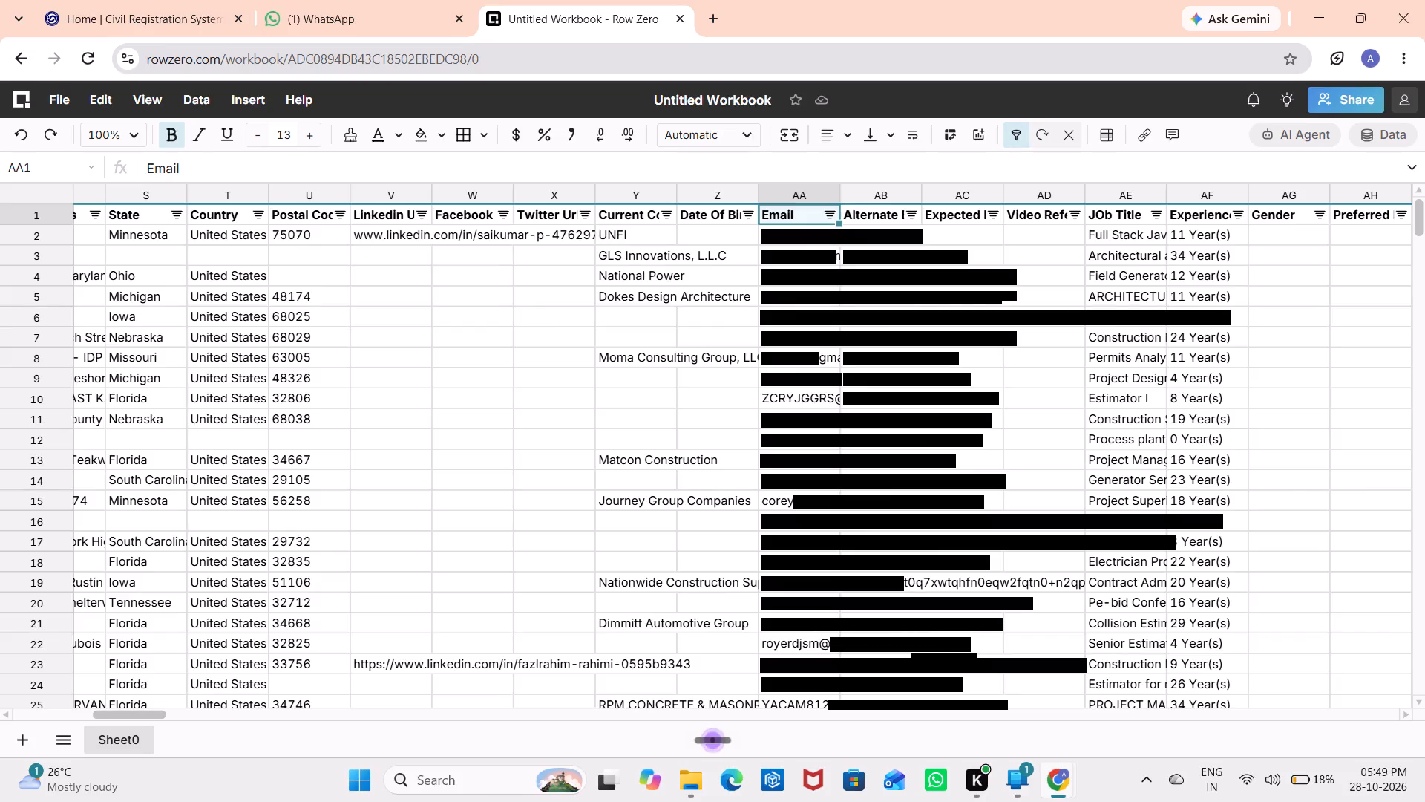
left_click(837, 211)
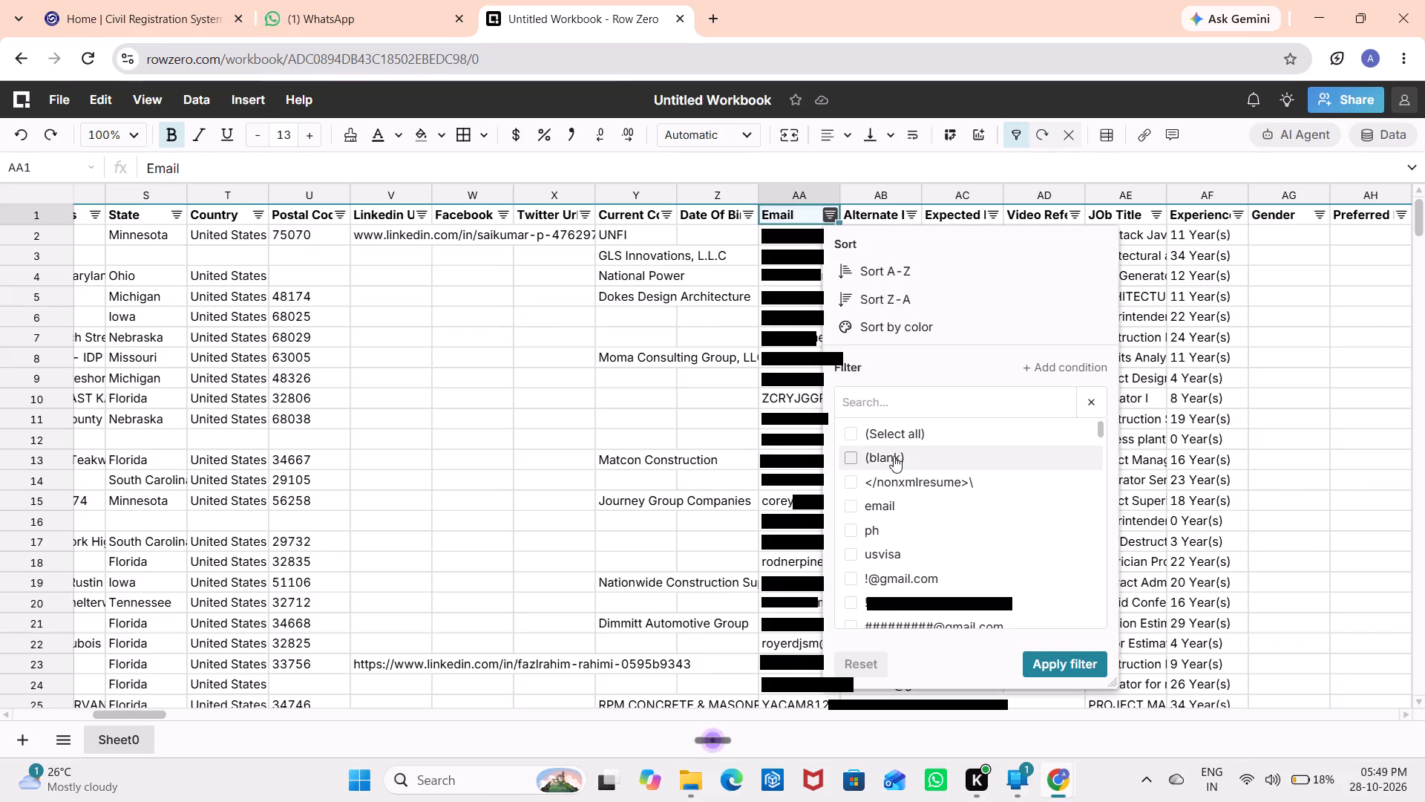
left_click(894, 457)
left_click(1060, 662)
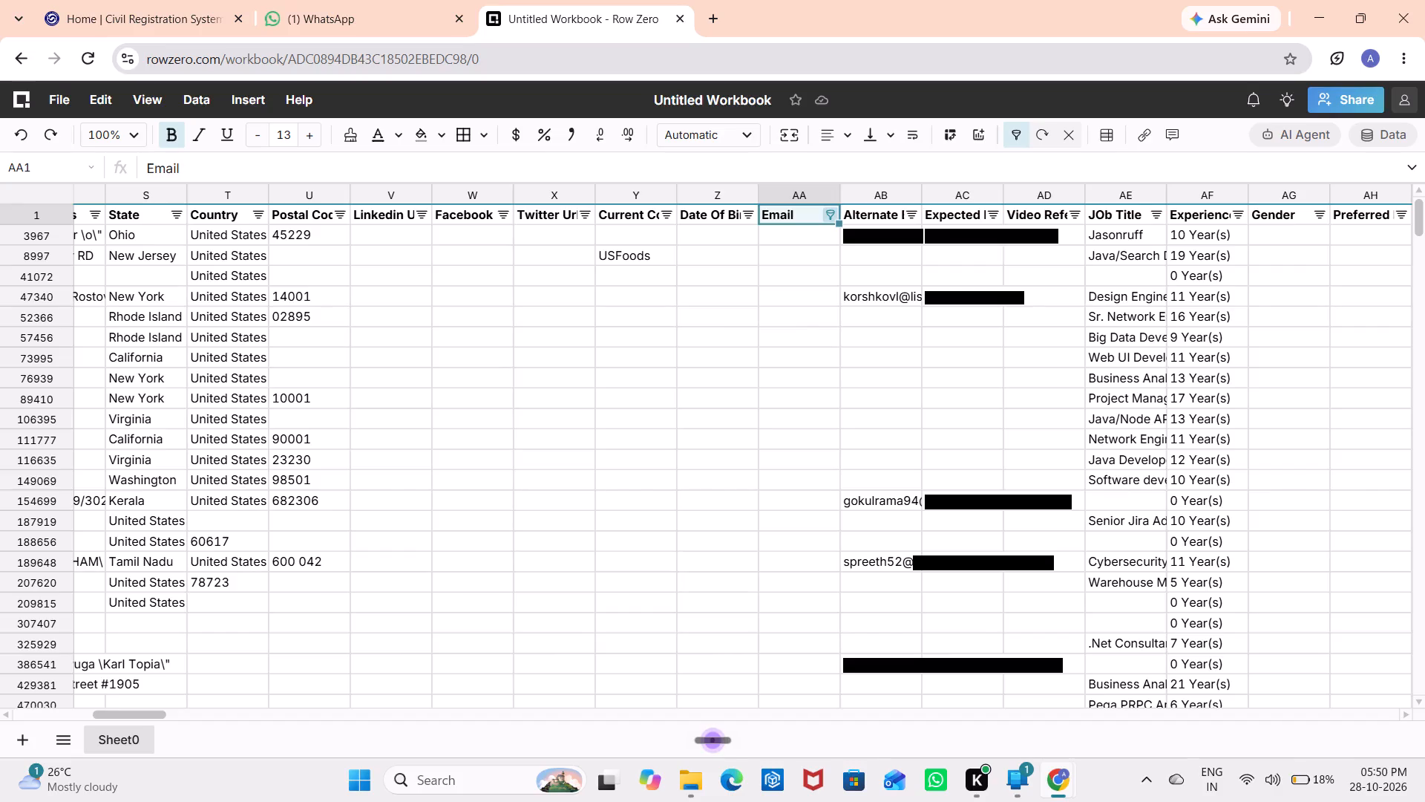
Examine the blank-Email rows from the Email column back to Middle Name for misplaced values.
key("Left")
key("Left")
key("Left")
key("Left")
key("Left")
key("Left")
key("Left")
key("Left")
key("Left")
key("Left")
key("Left")
key("Left")
key("Left")
key("Left")
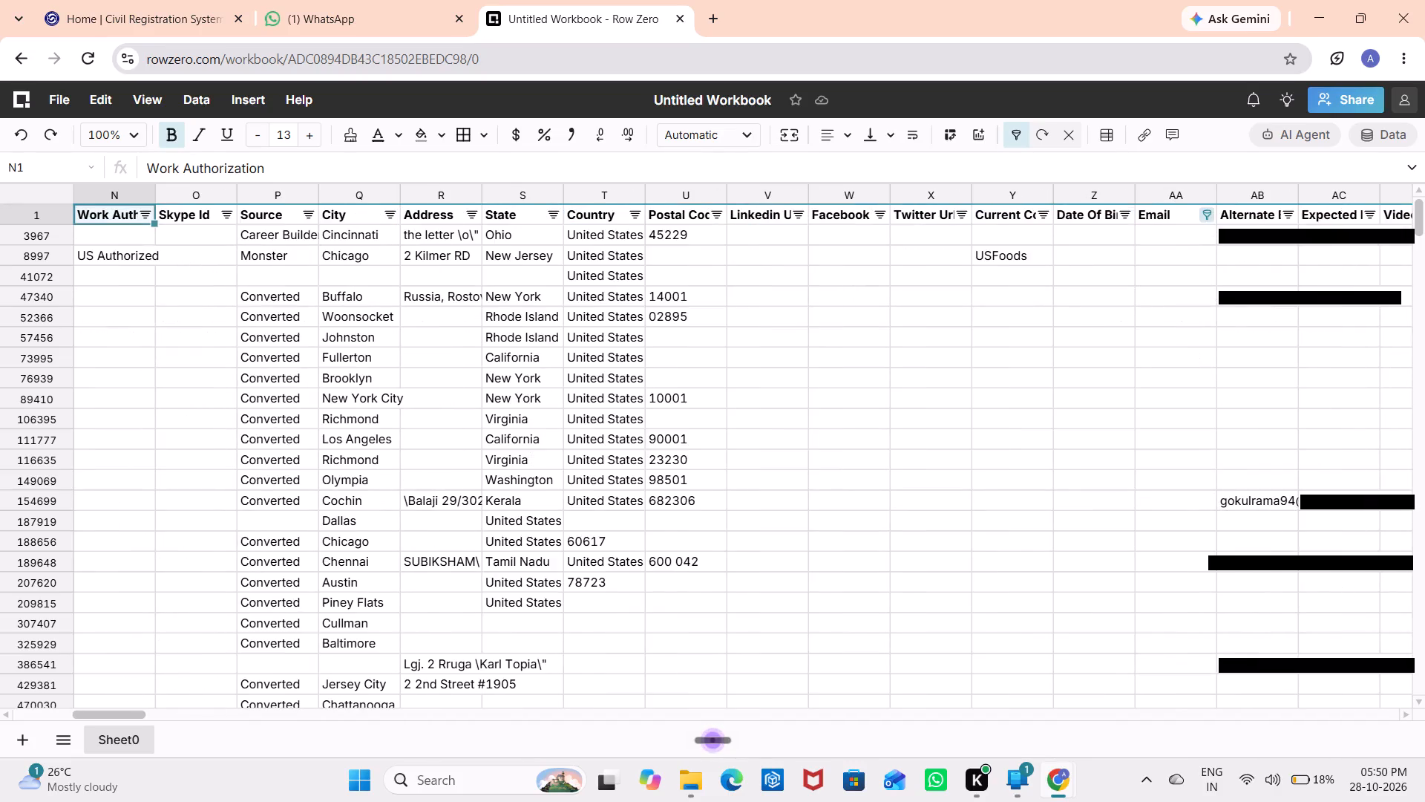
key("Left")
key("Left")
key("Left")
key("Left")
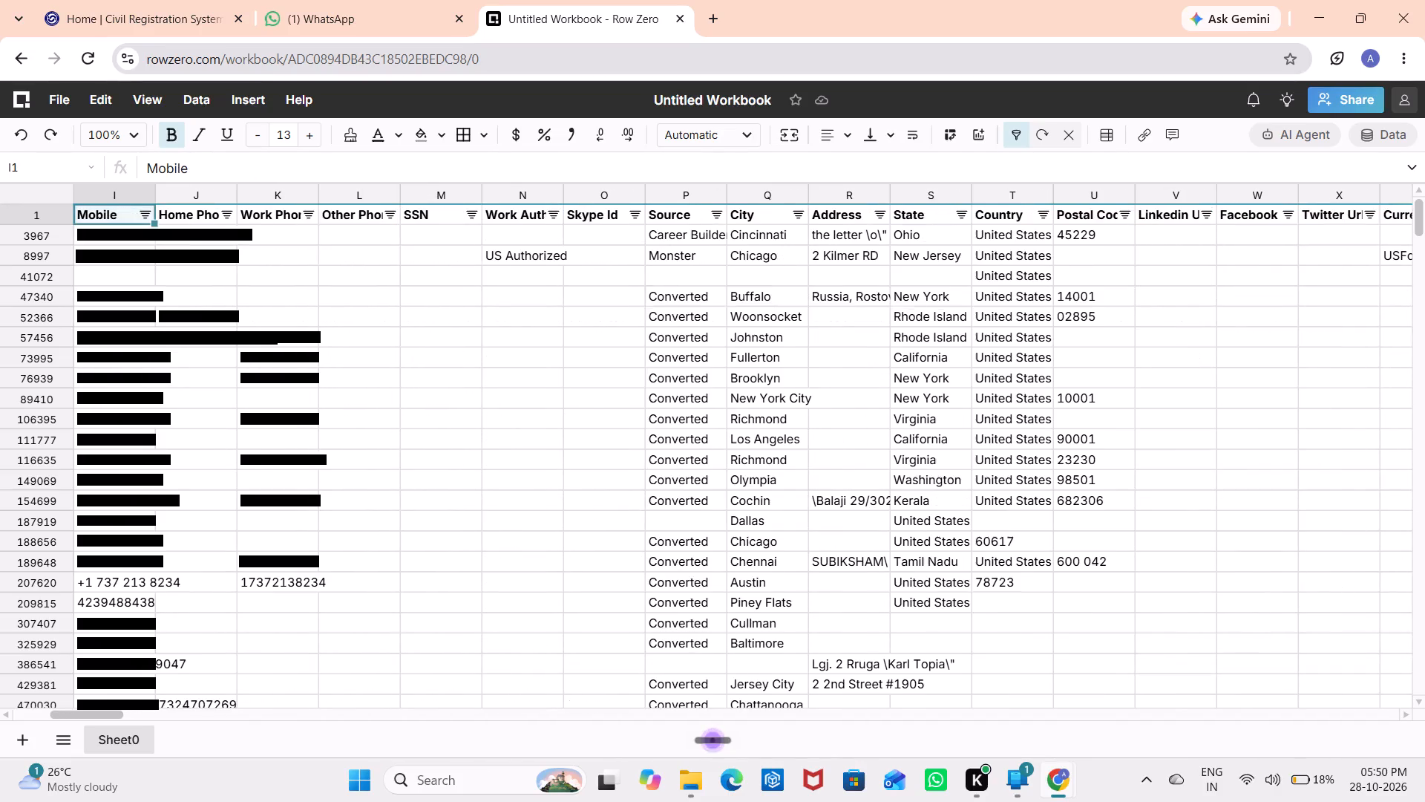
key("Left")
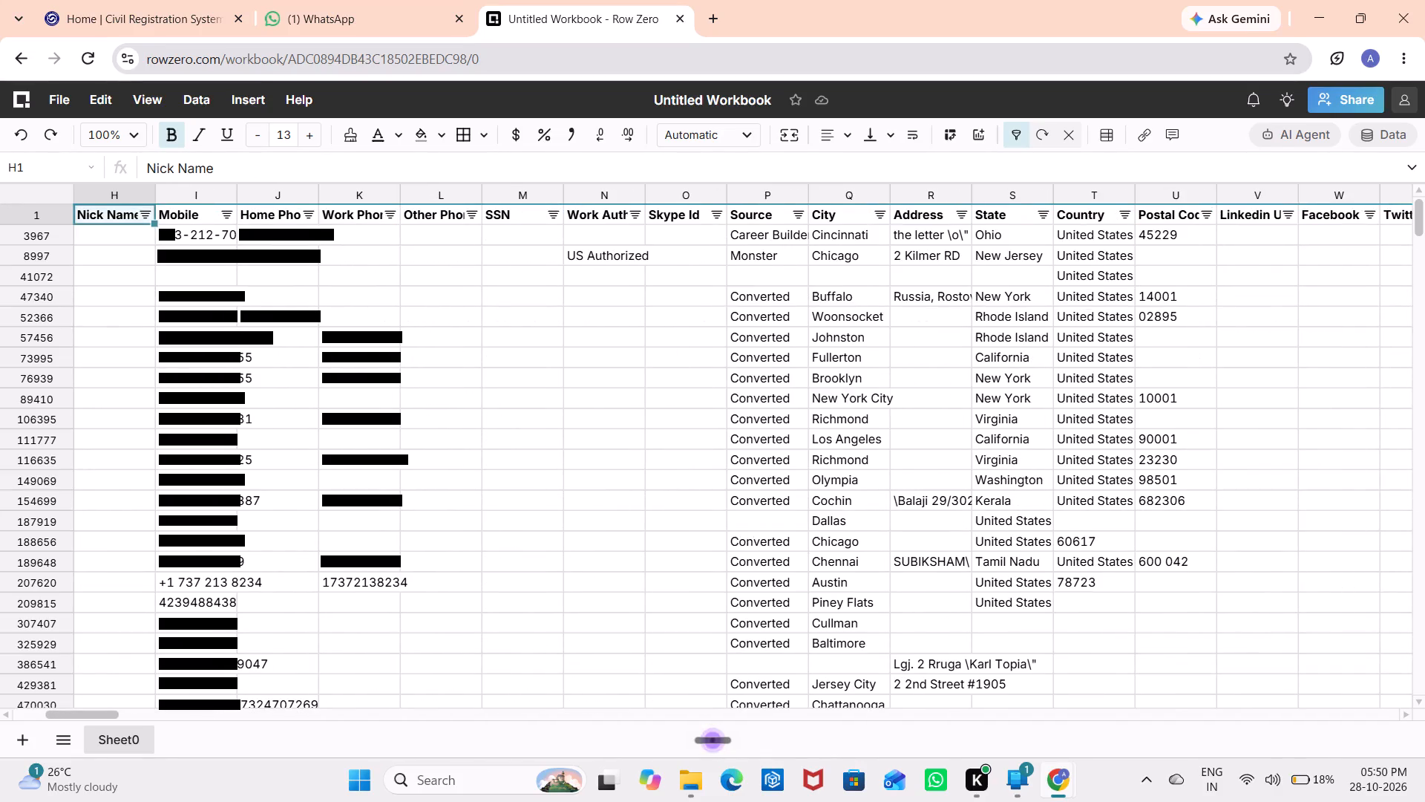
key("Left")
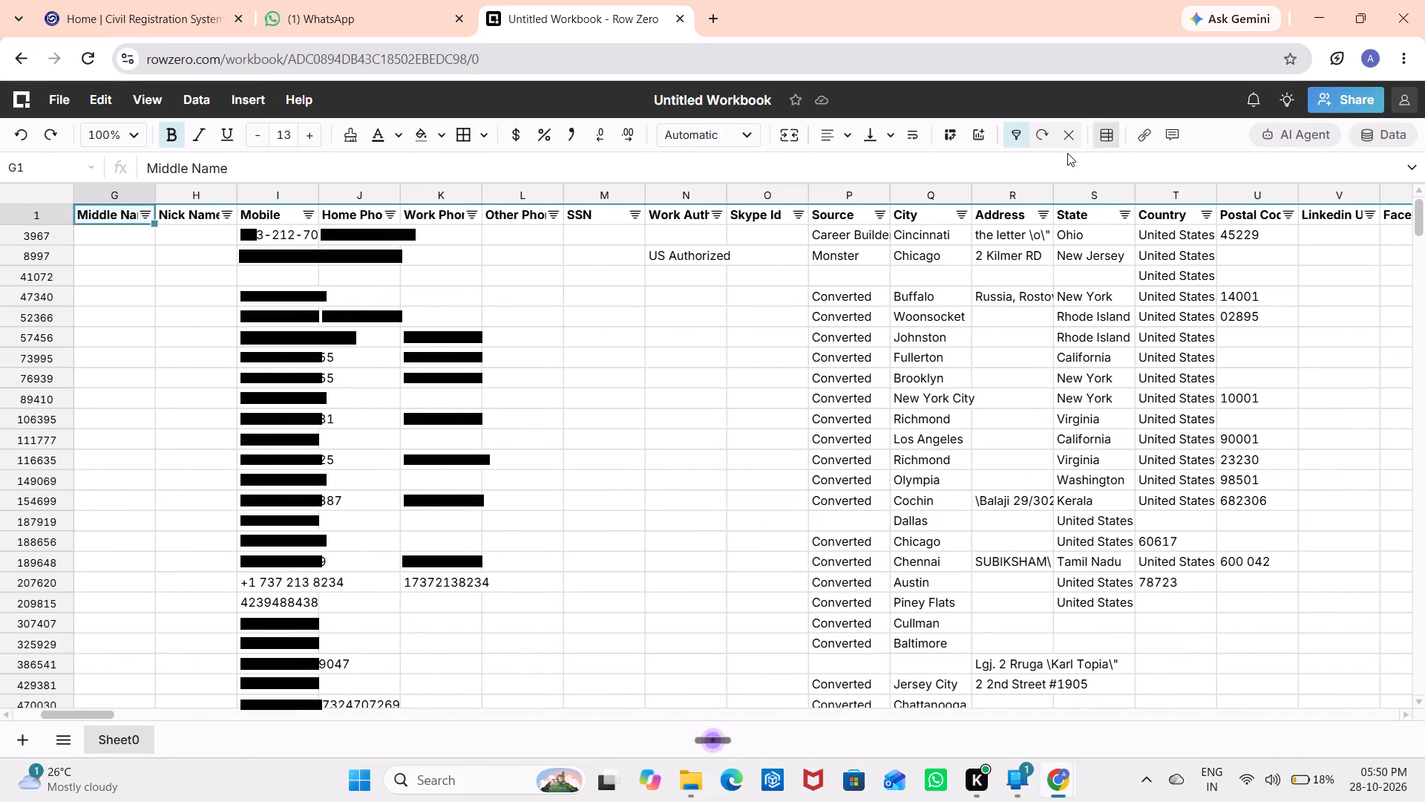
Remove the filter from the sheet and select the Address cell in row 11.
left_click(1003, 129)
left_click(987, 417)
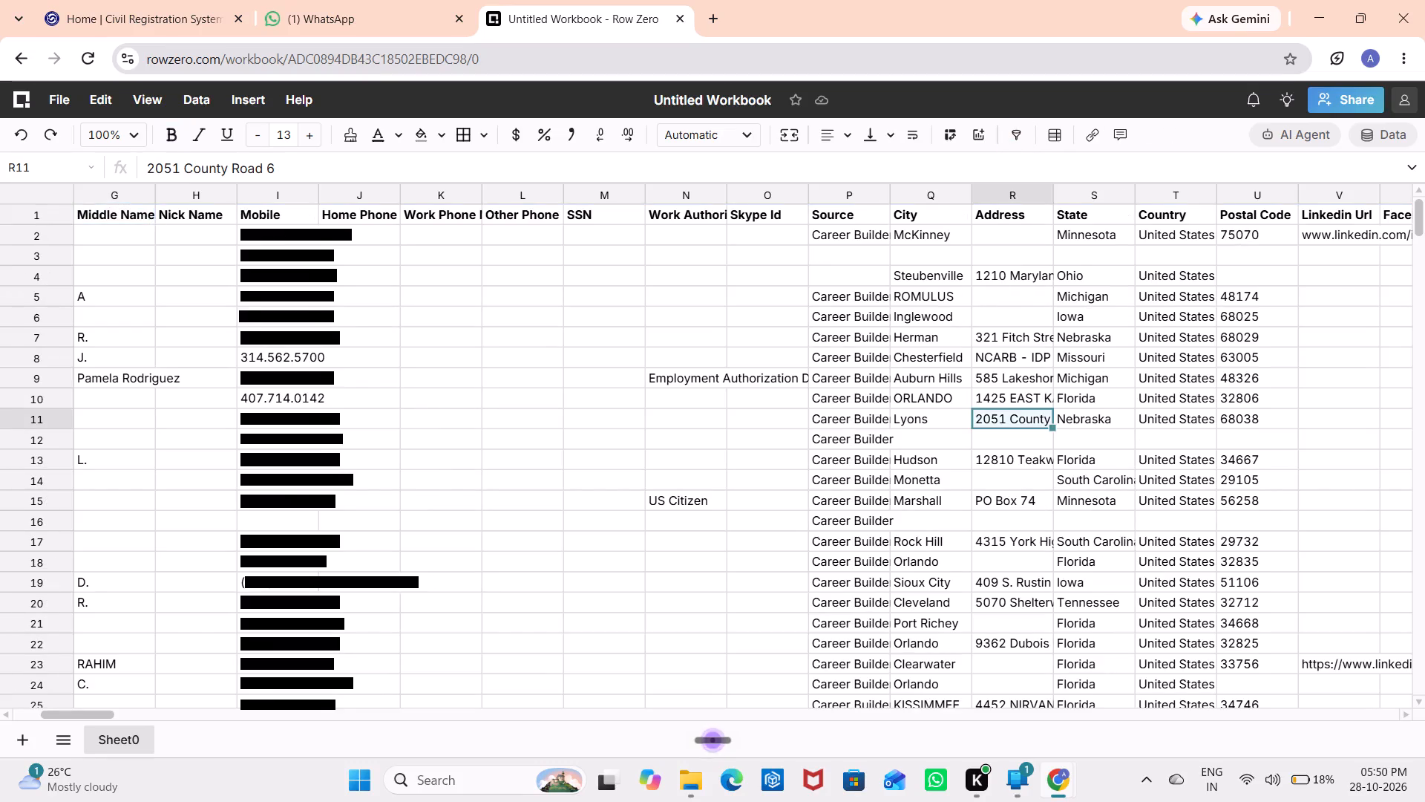
Undo the Email filtering, the earlier filter removal and the value moves in filtered rows 995799 and 1227465 to 1966760.
key("ctrl+z")
key("ctrl+z")
key("ctrl+z")
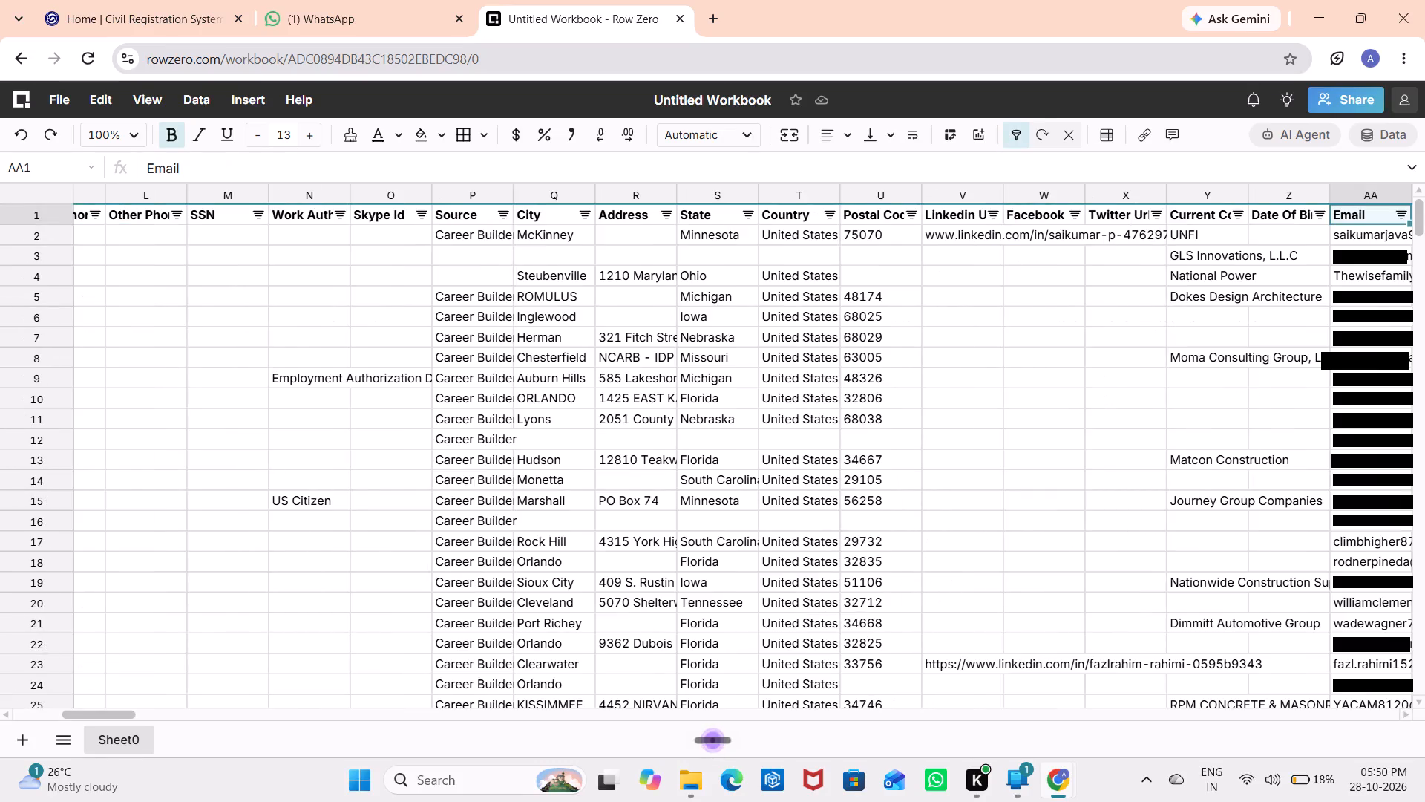
key("ctrl+z")
key("ctrl+z")
key("ctrl+z")
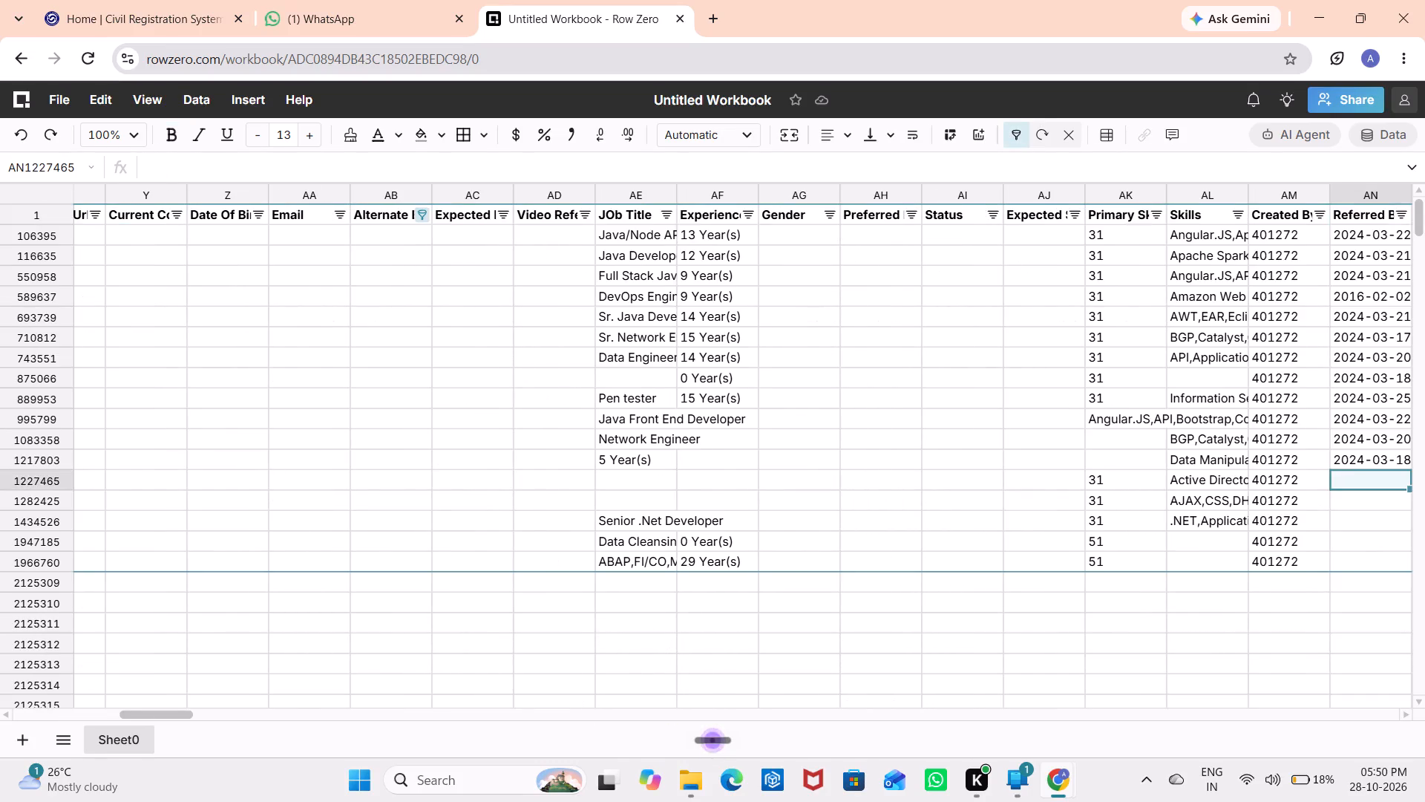
key("ctrl+z")
key("ctrl+z")
key("ctrl+z")
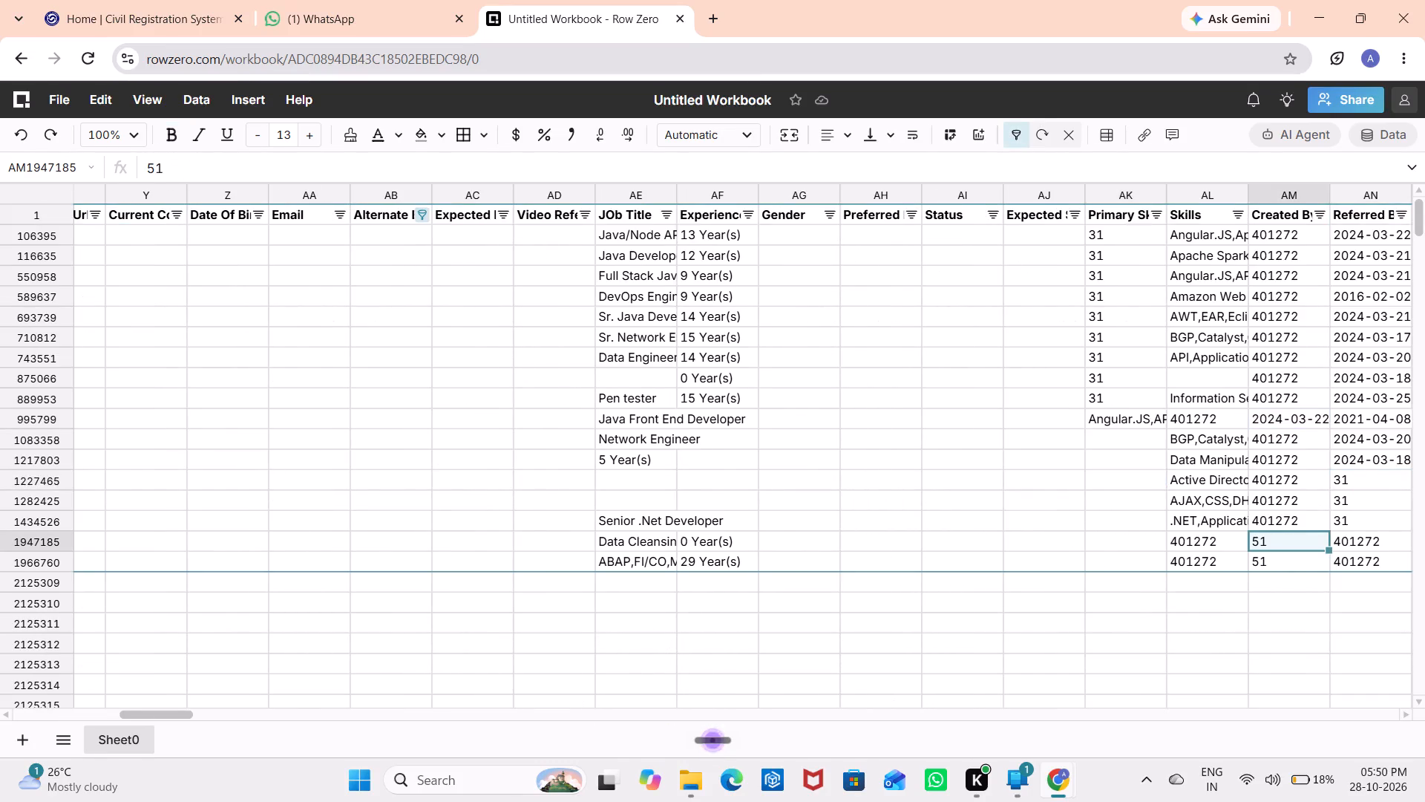
Undo the earlier changes back through the Alternate column filtering to the edits in Email-filtered rows 207620 to 1444490.
key("ctrl+z")
key("ctrl+z")
key("ctrl+z")
key("ctrl+z")
key("ctrl+z")
key("ctrl+z")
key("ctrl+z")
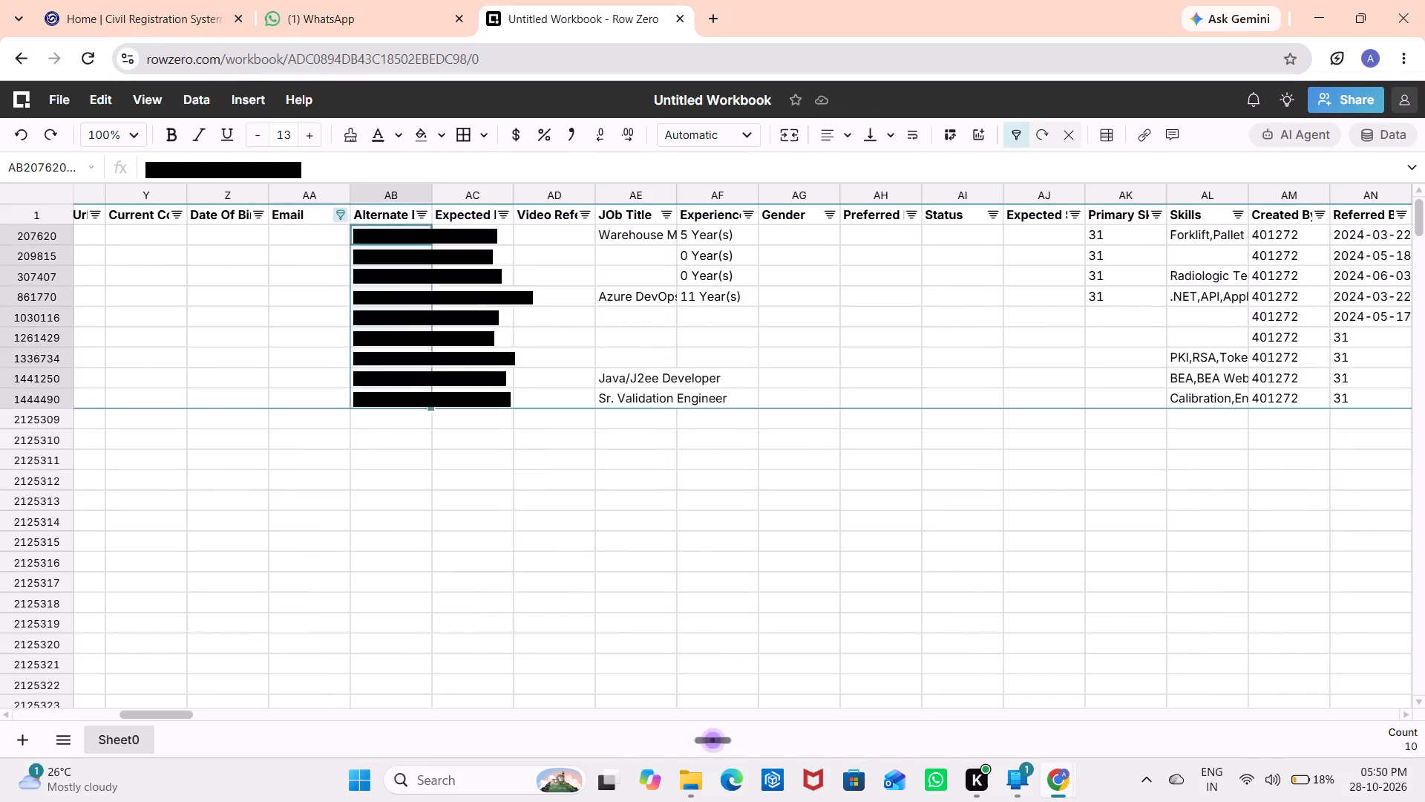
Undo the edits in those rows and the preceding Email filtering, back to the Alternate column changes starting at row 1025273.
key("ctrl+z")
key("ctrl+z")
key("ctrl+z")
key("ctrl+z")
key("ctrl+z")
key("ctrl+z")
key("ctrl+z")
key("ctrl+z")
key("ctrl+z")
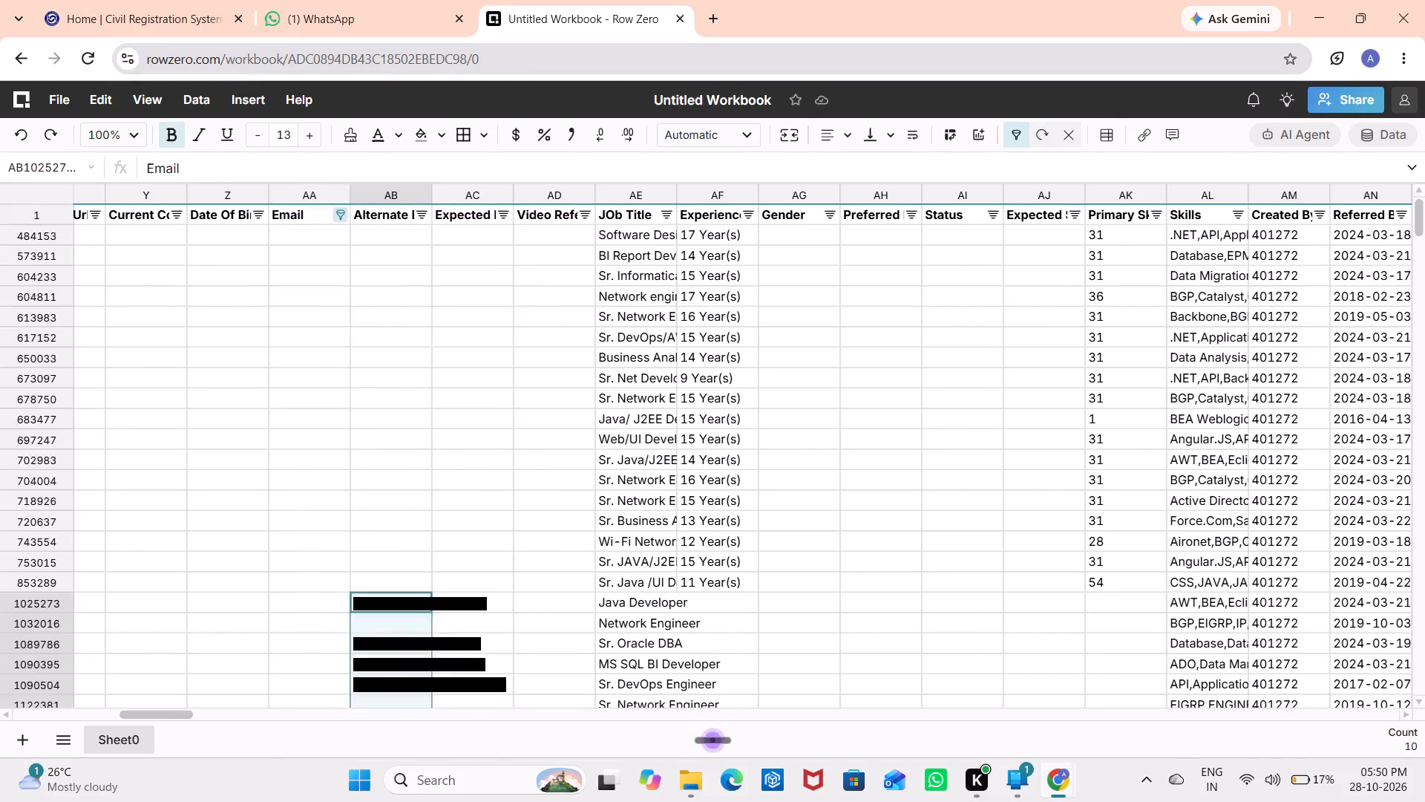
Undo the remaining Alternate column changes and the Email filtering, back to the unfiltered sheet.
key("ctrl+z")
key("ctrl+z")
key("ctrl+z")
key("ctrl+z")
key("ctrl+z")
key("ctrl+z")
key("ctrl+z")
key("ctrl+z")
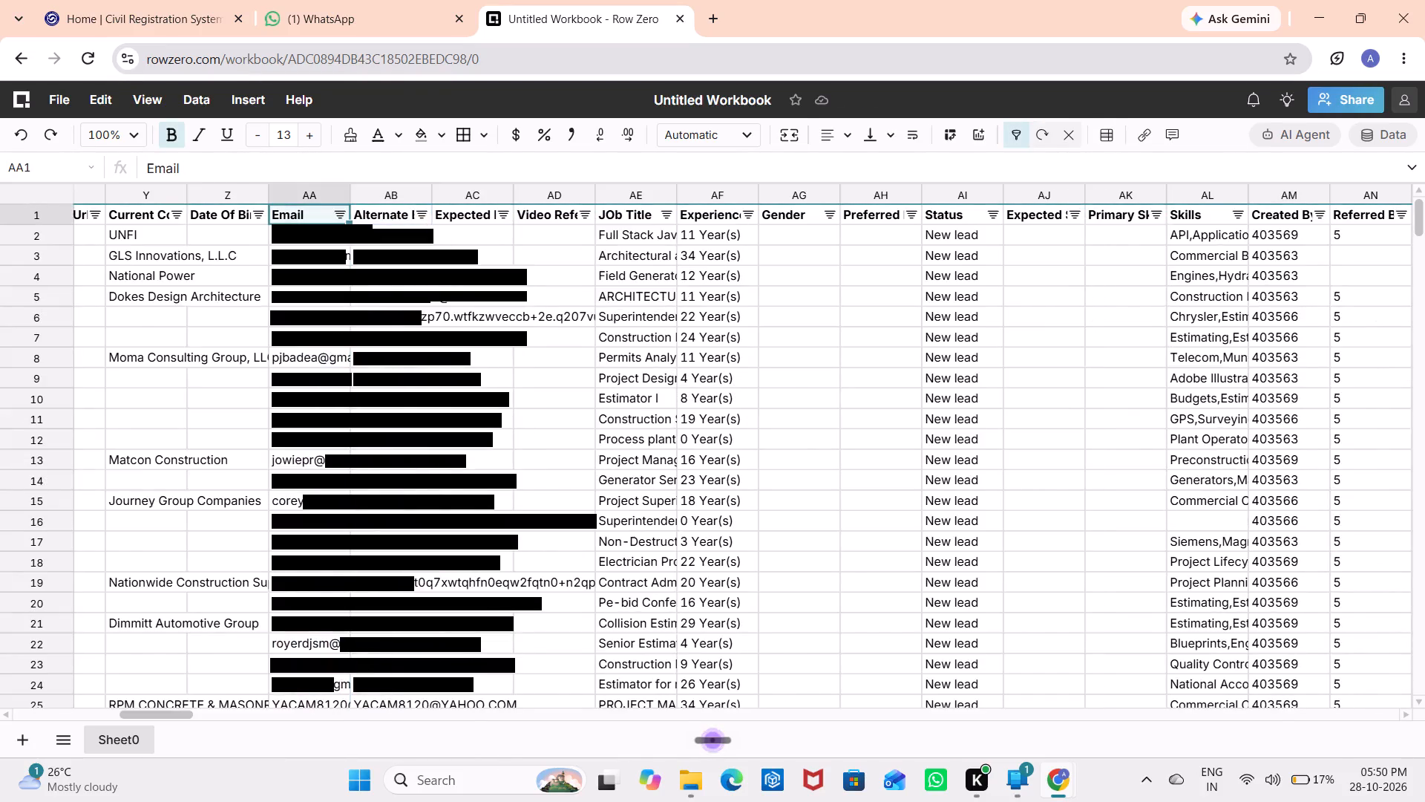
Undo the preceding Email filtering steps, including the one covering rows 8997 to 1005497, back to the unfiltered sheet.
key("ctrl+z")
key("ctrl+z")
key("ctrl+z")
key("ctrl+z")
key("ctrl+z")
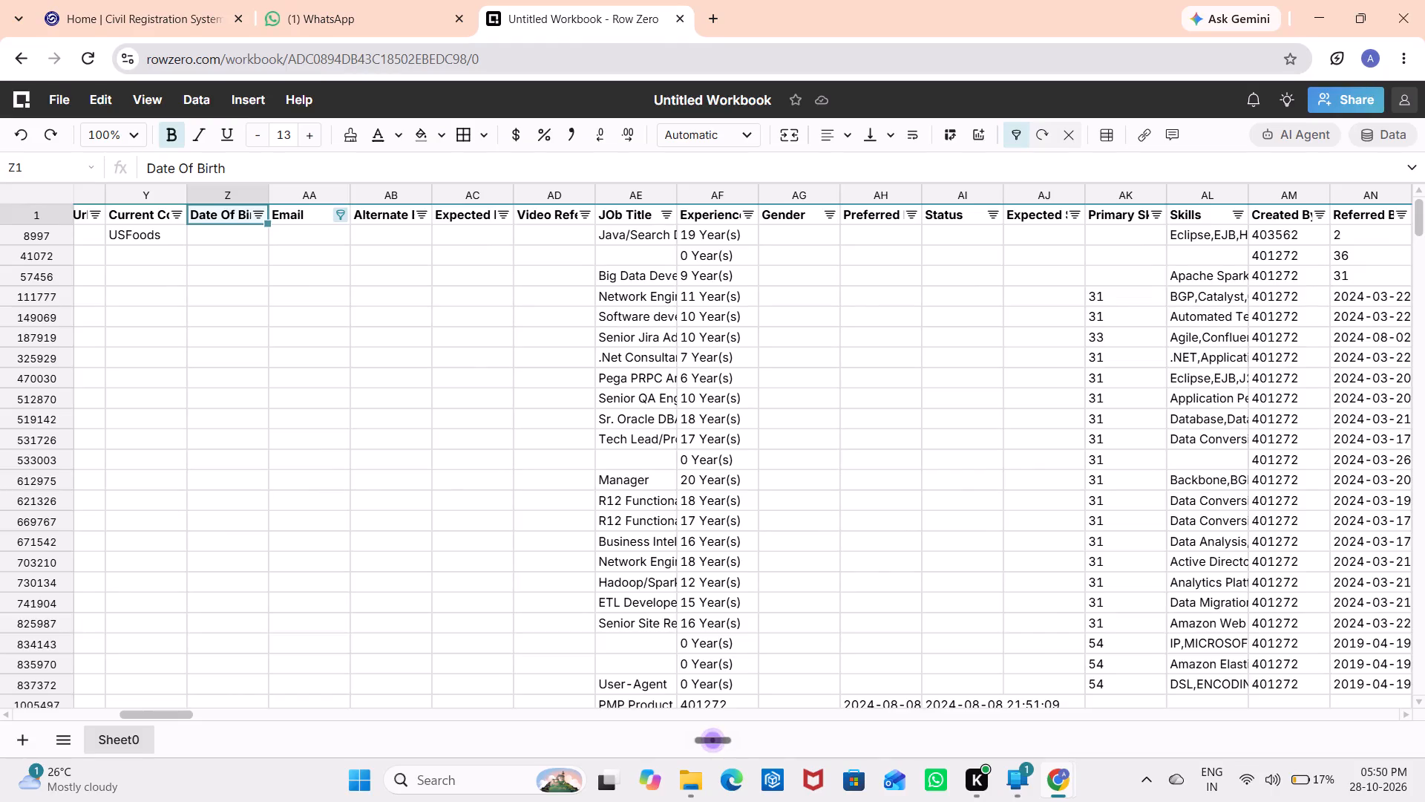
key("ctrl+z")
key("ctrl+z")
key("ctrl+z")
key("ctrl+z")
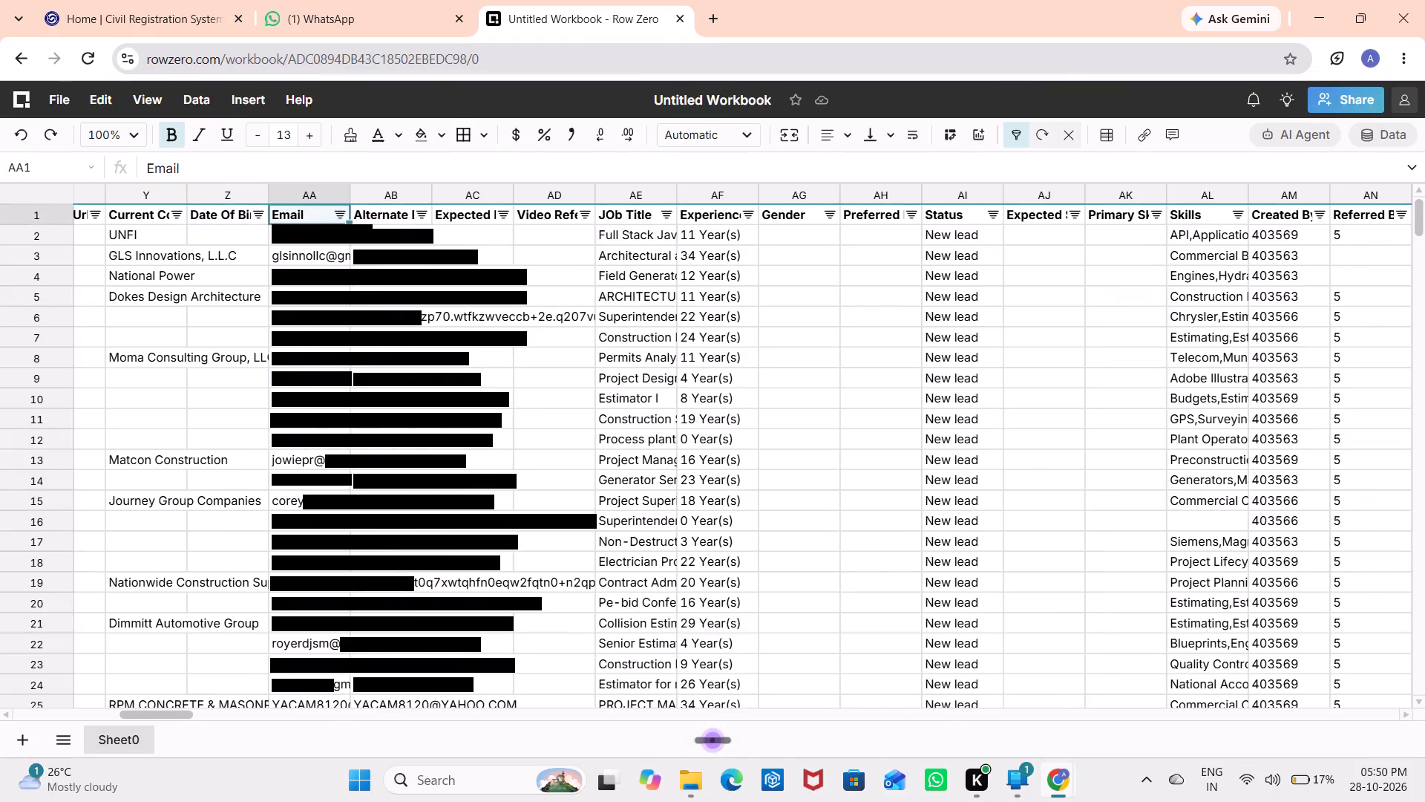
Undo further back to the Created By filtering that shows rows 1004121 to 2009104.
key("ctrl+z")
key("ctrl+z")
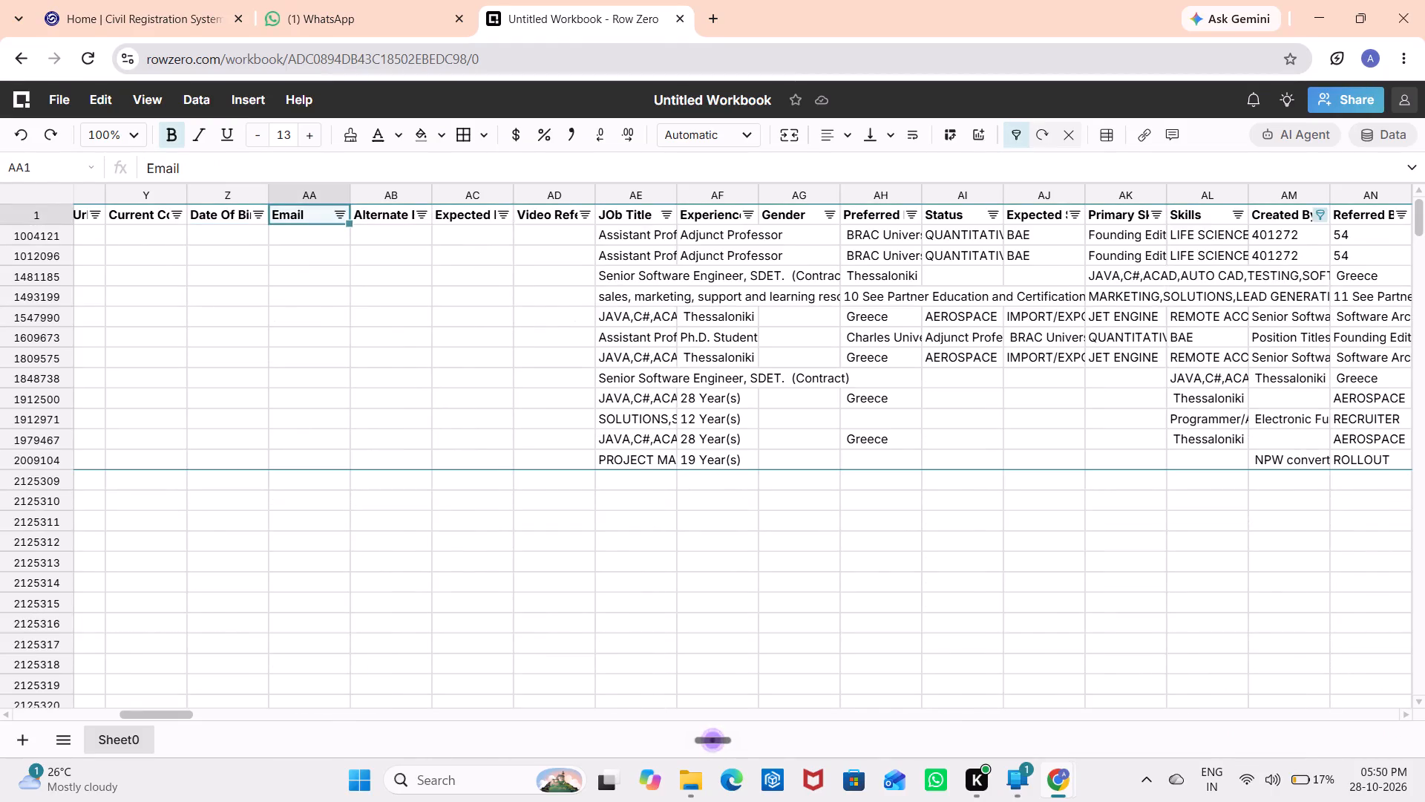
key("ctrl+z")
key("ctrl+z")
key("Escape")
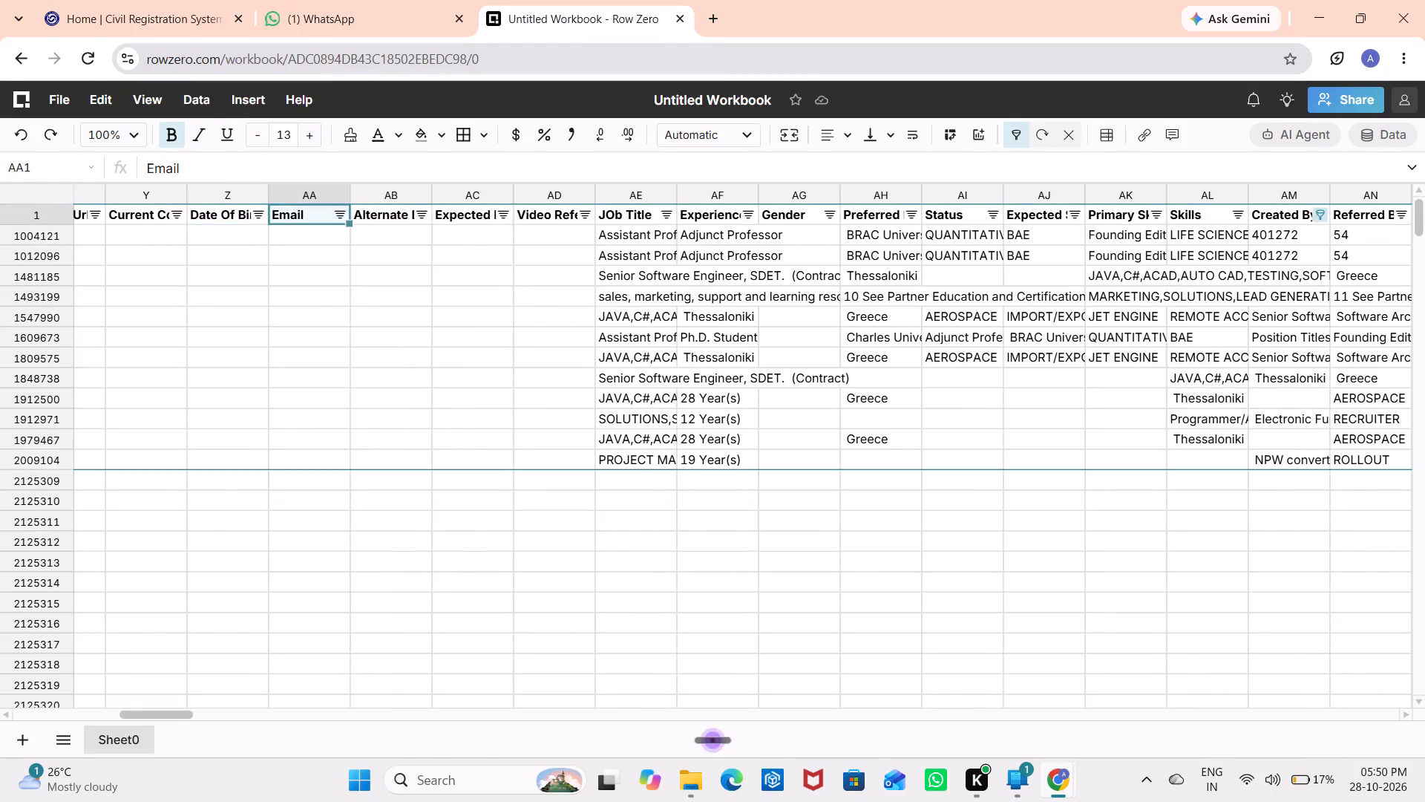
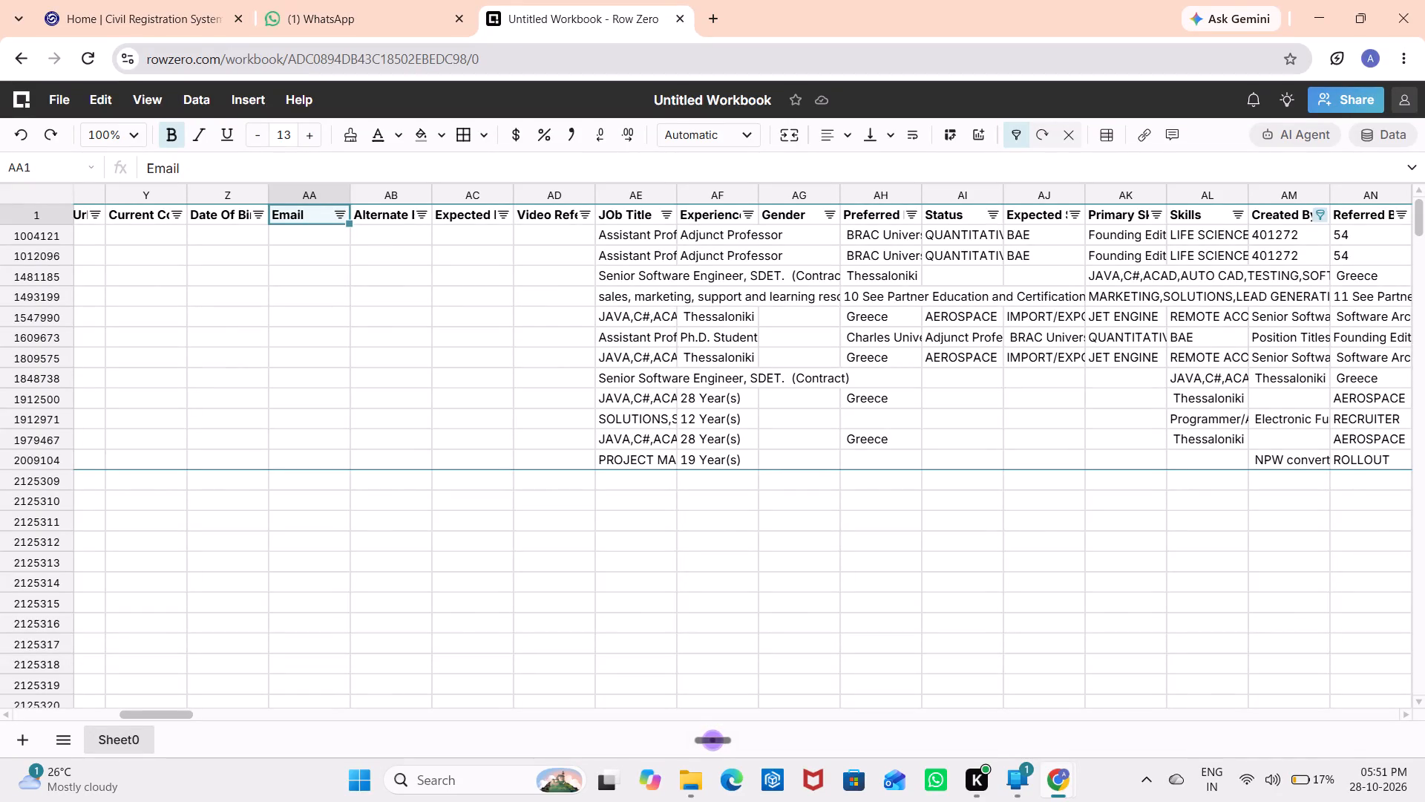
Examine the Created By filtered rows across the columns up to Column 46 for values sitting in the wrong columns.
key("ctrl+Up")
key("Right")
key("Right")
key("Right")
key("Right")
key("Right")
key("Right")
key("Right")
key("Right")
key("Right")
key("Right")
key("Right")
key("Right")
key("Right")
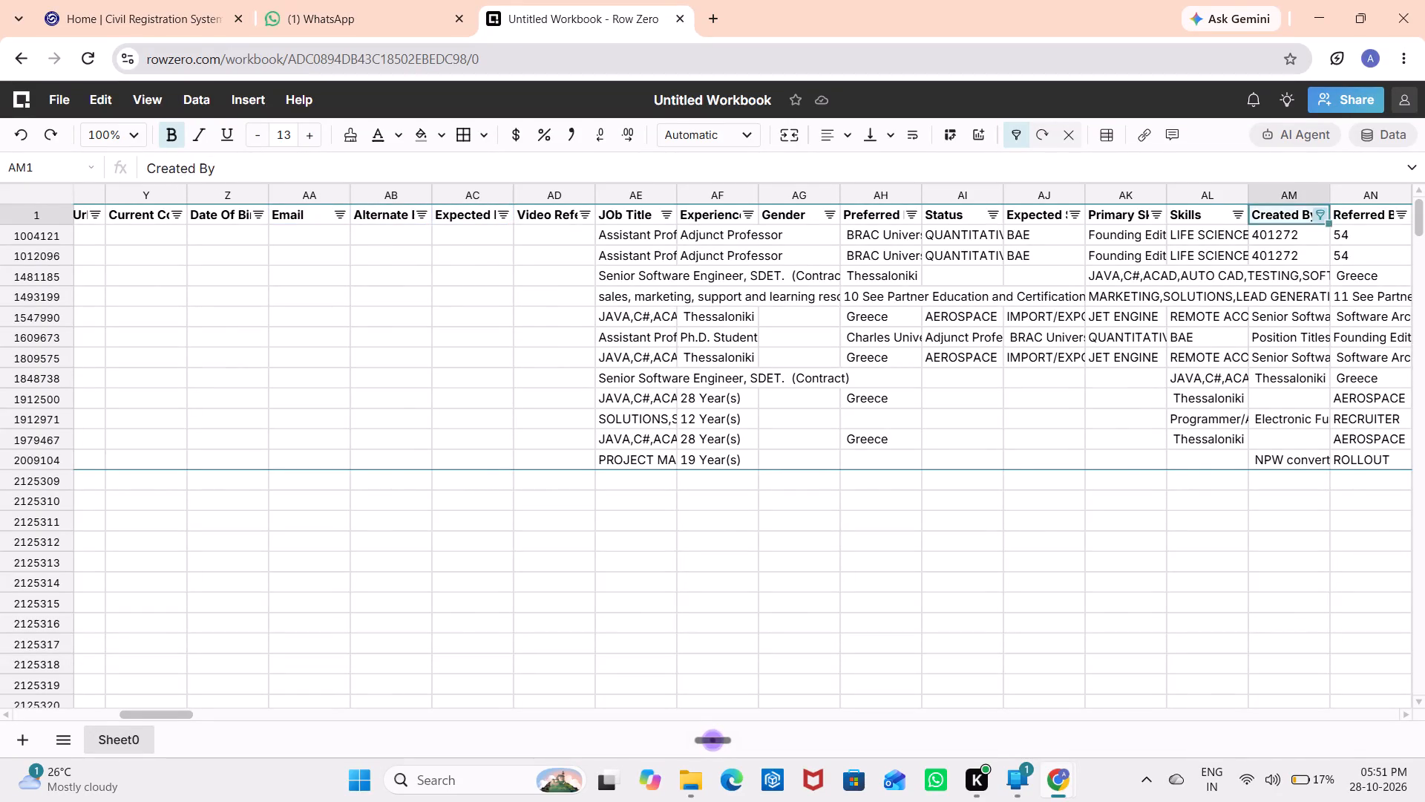
key("Right")
key("Right")
key("Right")
key("Right")
key("Down")
key("Down")
key("Down")
key("Down")
key("Down")
key("Down")
key("Down")
key("Down")
key("Down")
key("Down")
key("Down")
key("Down")
key("Down")
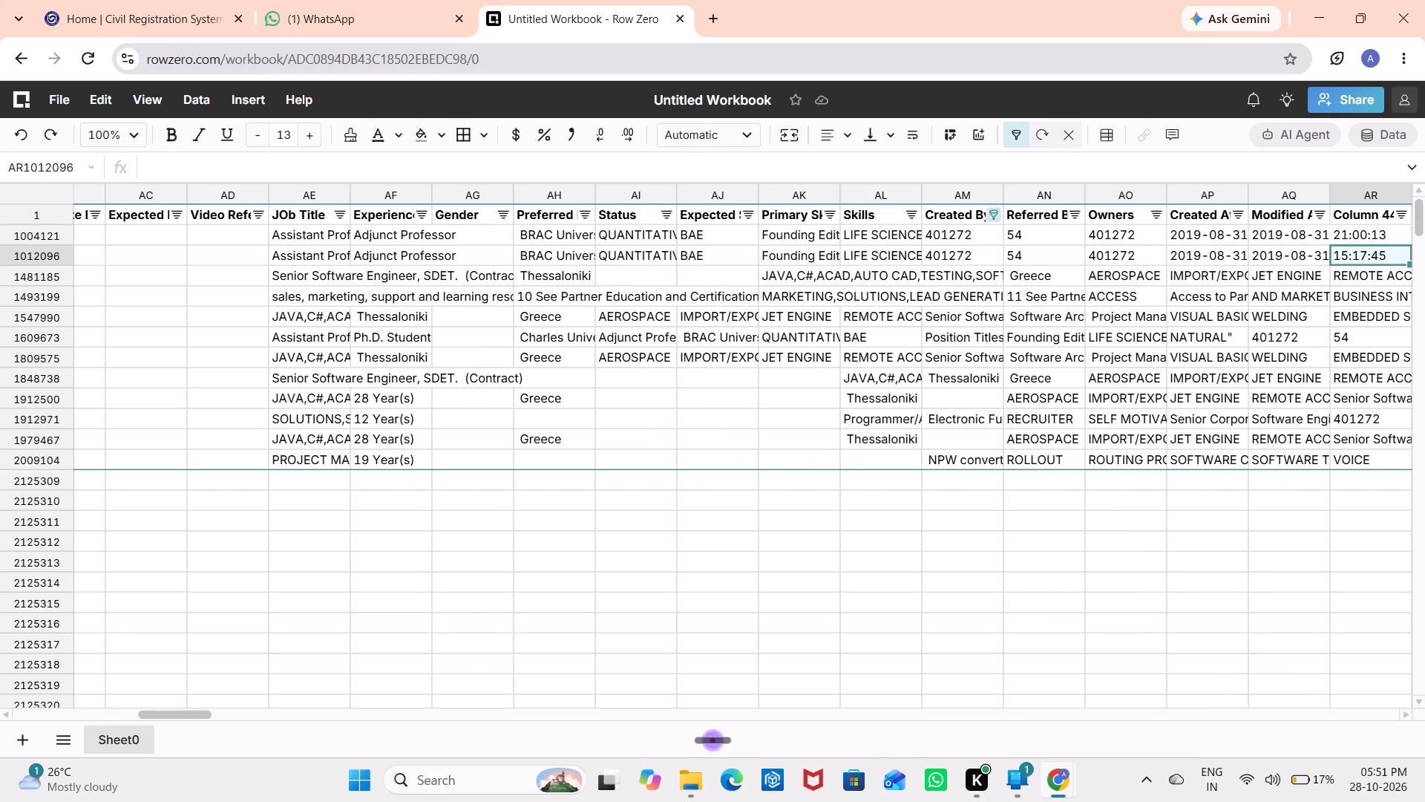
key("Right")
key("Right")
key("Up")
key("Up")
key("Up")
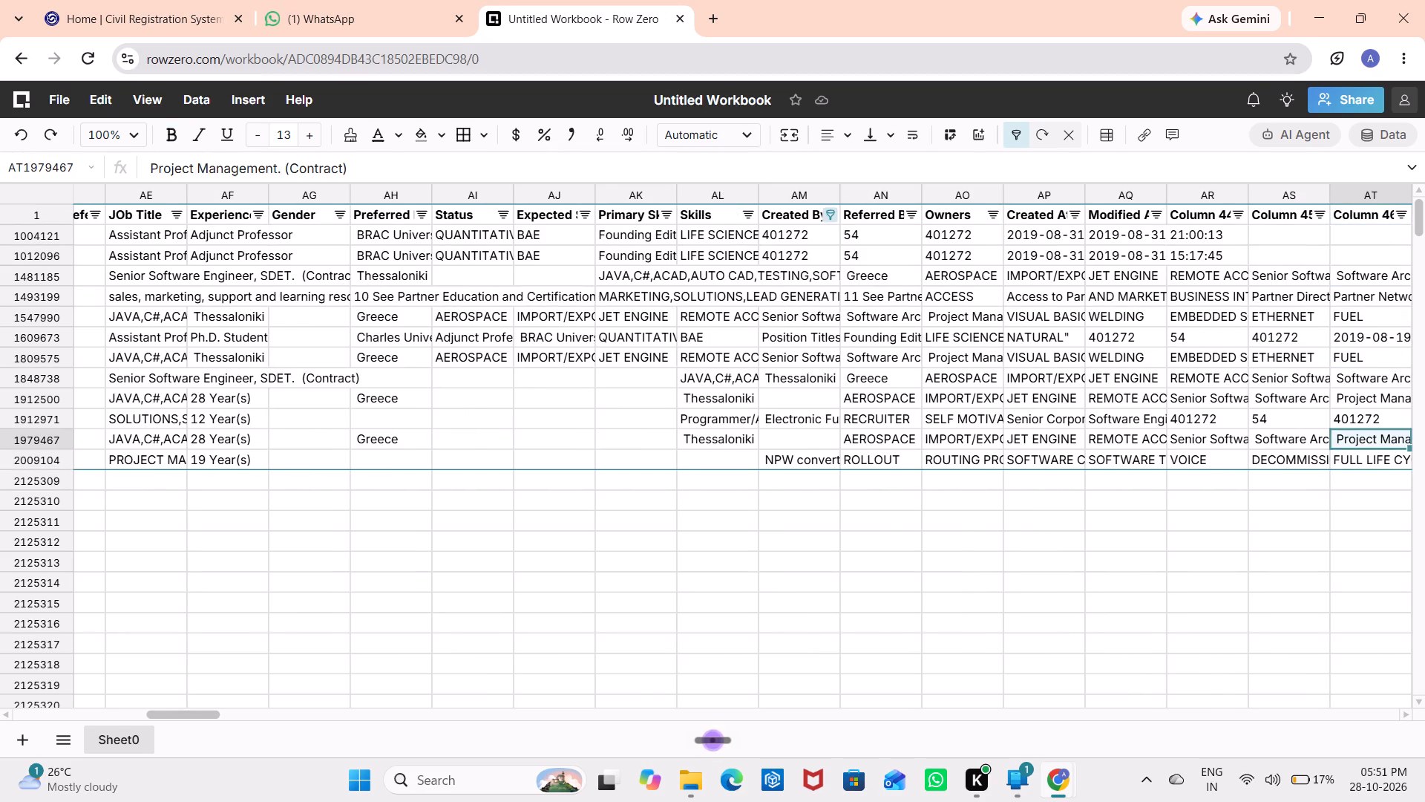
key("Up")
key("Left")
key("Left")
key("Down")
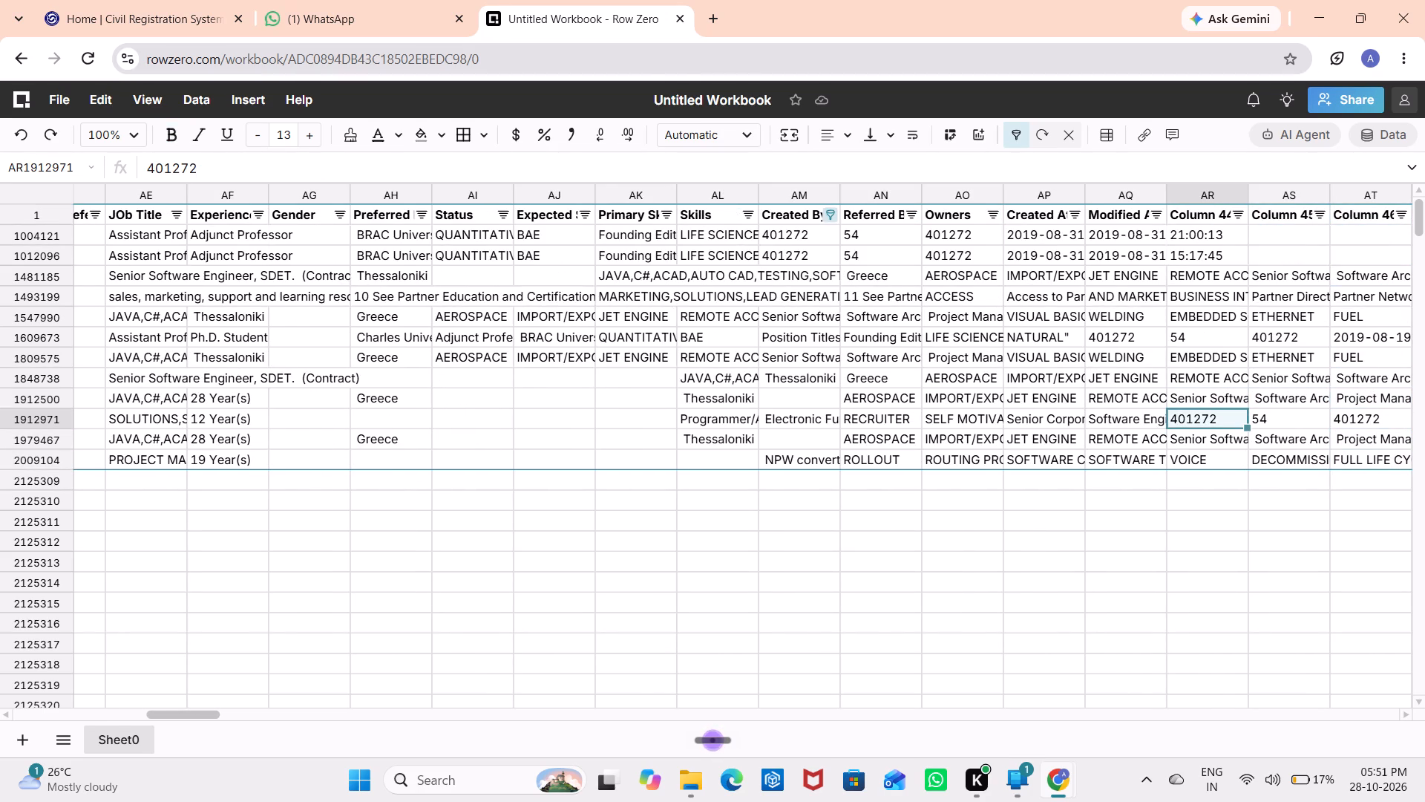
Move the cells of rows 1848738 to 1979467, from the Skills column onward, one column left so they start under column AK.
key("Left")
key("Left")
key("Left")
key("Left")
key("Left")
key("Up")
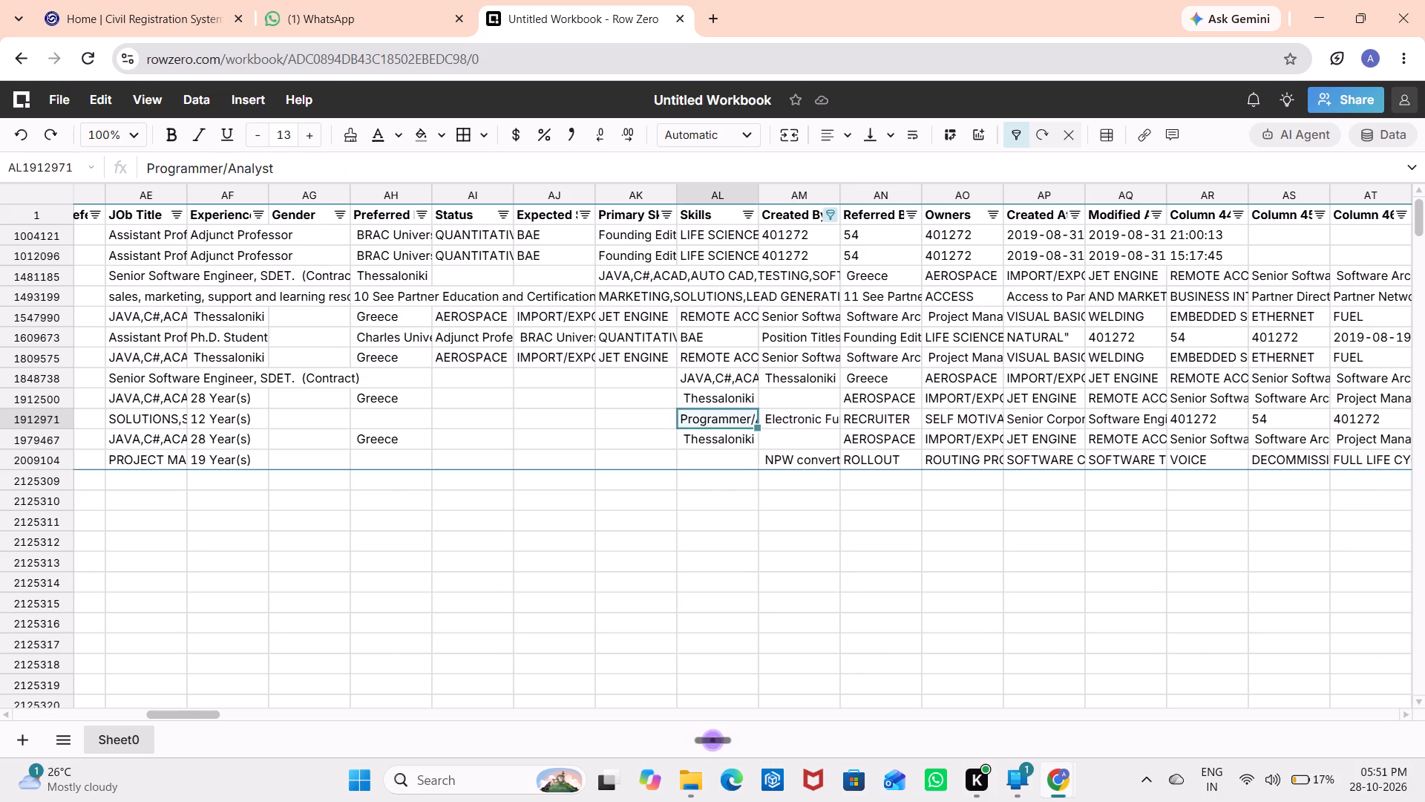
key("Up")
key("shift+Down")
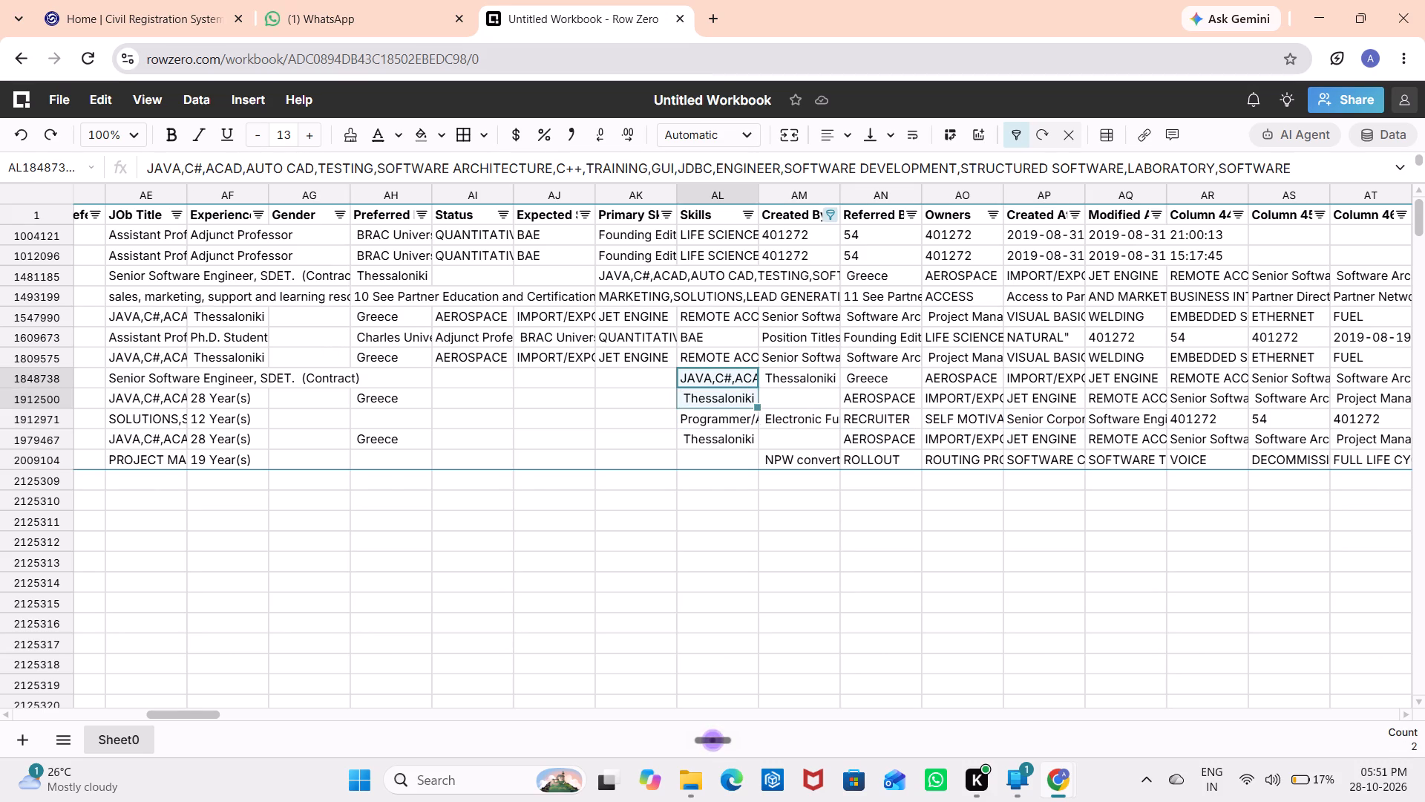
key("shift+Down")
key("shift+Down")
key("shift+Right")
key("shift+Right")
key("shift+Right")
key("shift+Right")
key("shift+Right")
key("shift+Right")
key("shift+Right")
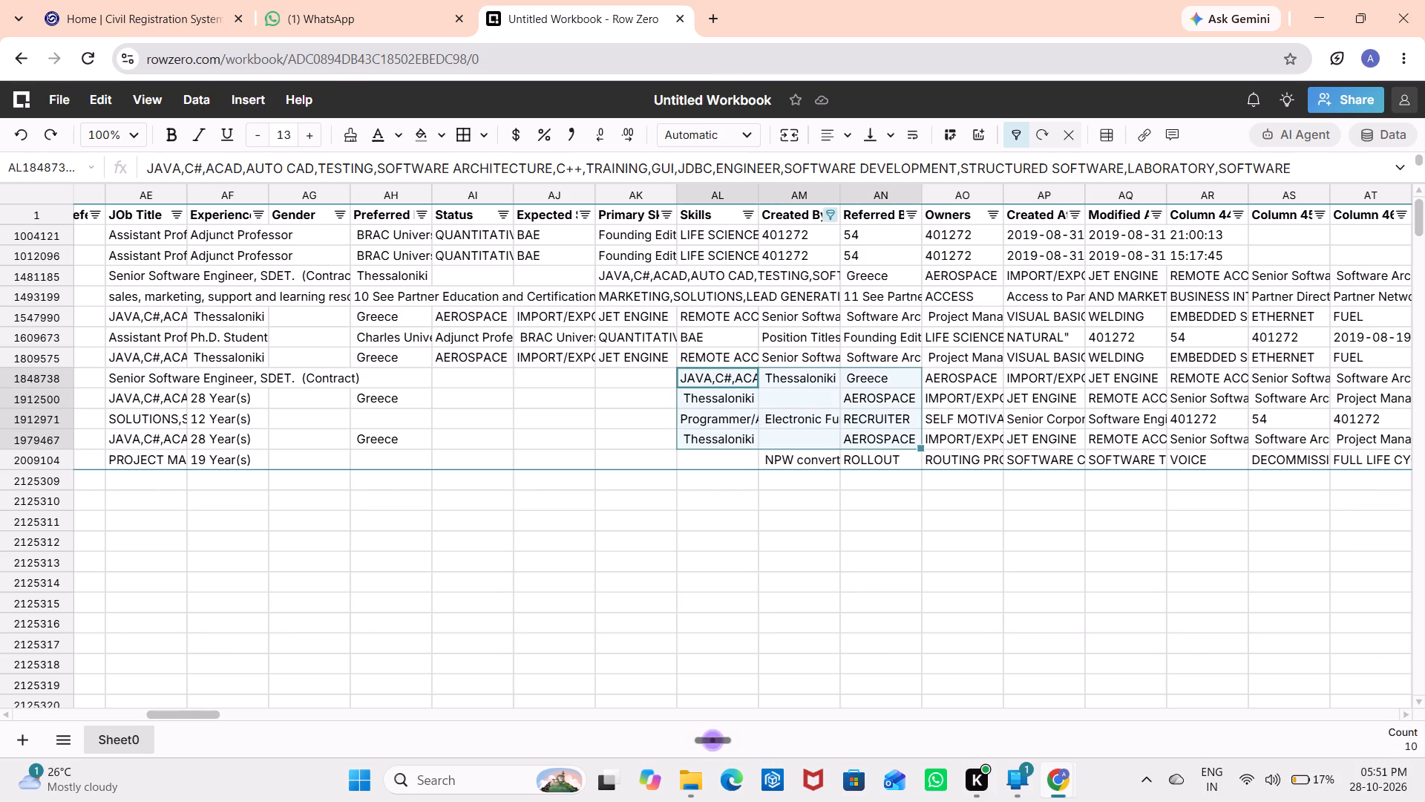
key("shift+Right")
key("shift+Right")
key("shift+Right")
key("shift+Right")
key("shift+Right")
key("shift+Right")
key("shift+Right")
key("shift+Right")
key("shift+Right")
key("shift+Right")
key("shift+Right")
key("shift+Right")
key("shift+Right")
key("shift+Right")
key("shift+Right")
key("shift+Right")
key("shift+Right")
key("shift+Right")
key("shift+Right")
key("shift+Right")
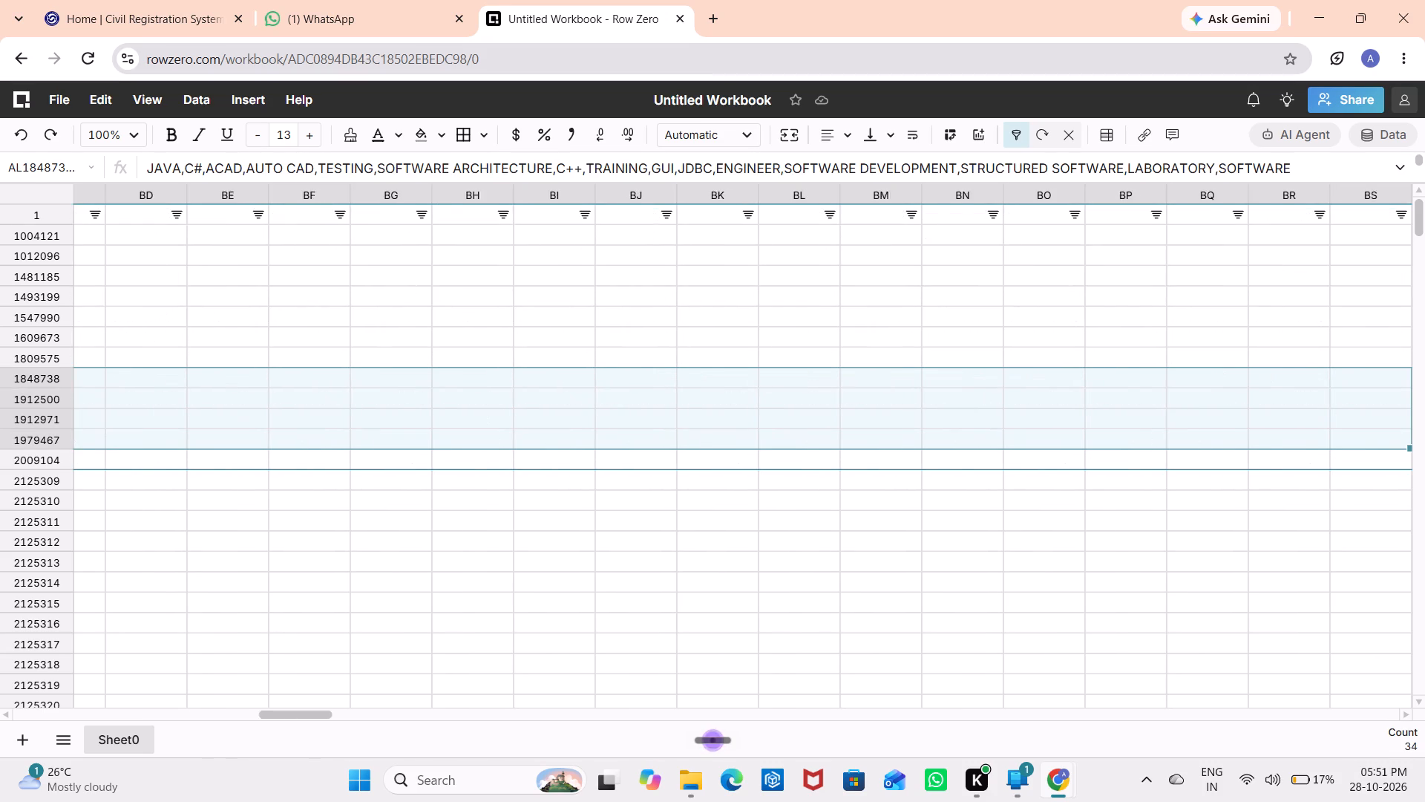
key("shift+Right")
key("shift+Right")
key("shift+Right")
key("shift+Right")
key("shift+Right")
key("shift+Right")
key("shift+Right")
key("shift+Right")
key("shift+Right")
key("shift+Right")
key("shift+Right")
key("shift+Right")
key("shift+Right")
key("shift+Right")
key("shift+Right")
key("shift+Right")
key("shift+Right")
key("shift+Right")
key("shift+Right")
key("shift+Right")
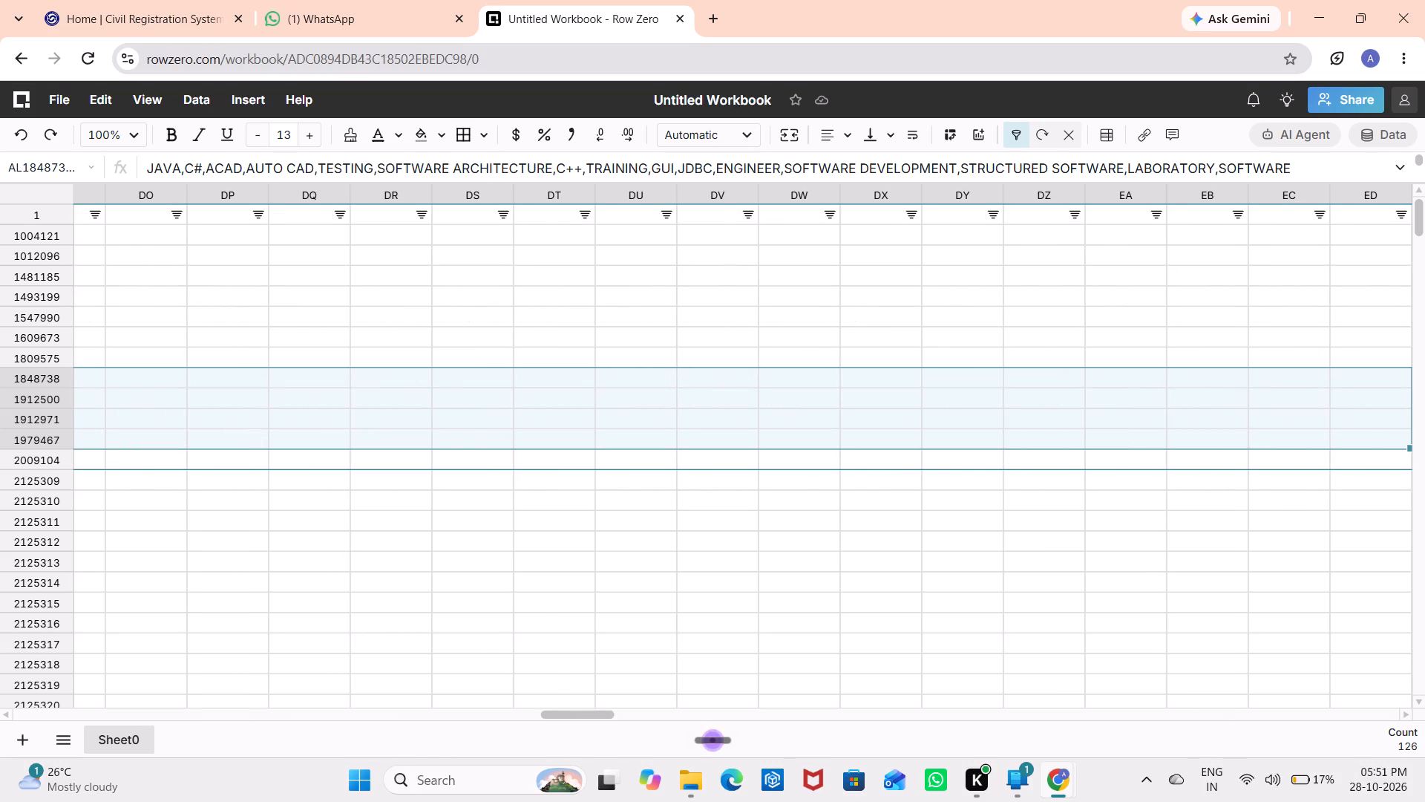
key("ctrl+x")
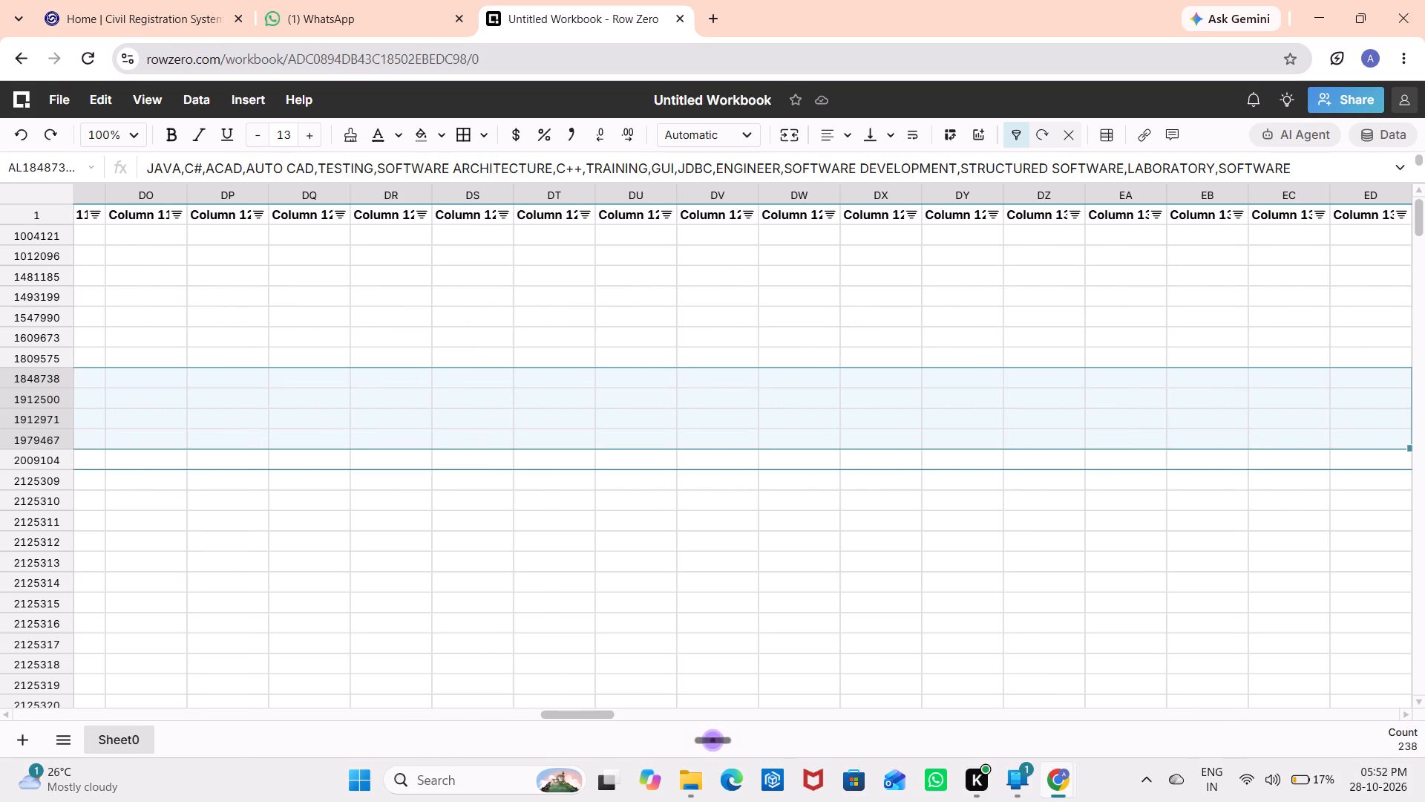
key("Left")
key("Left")
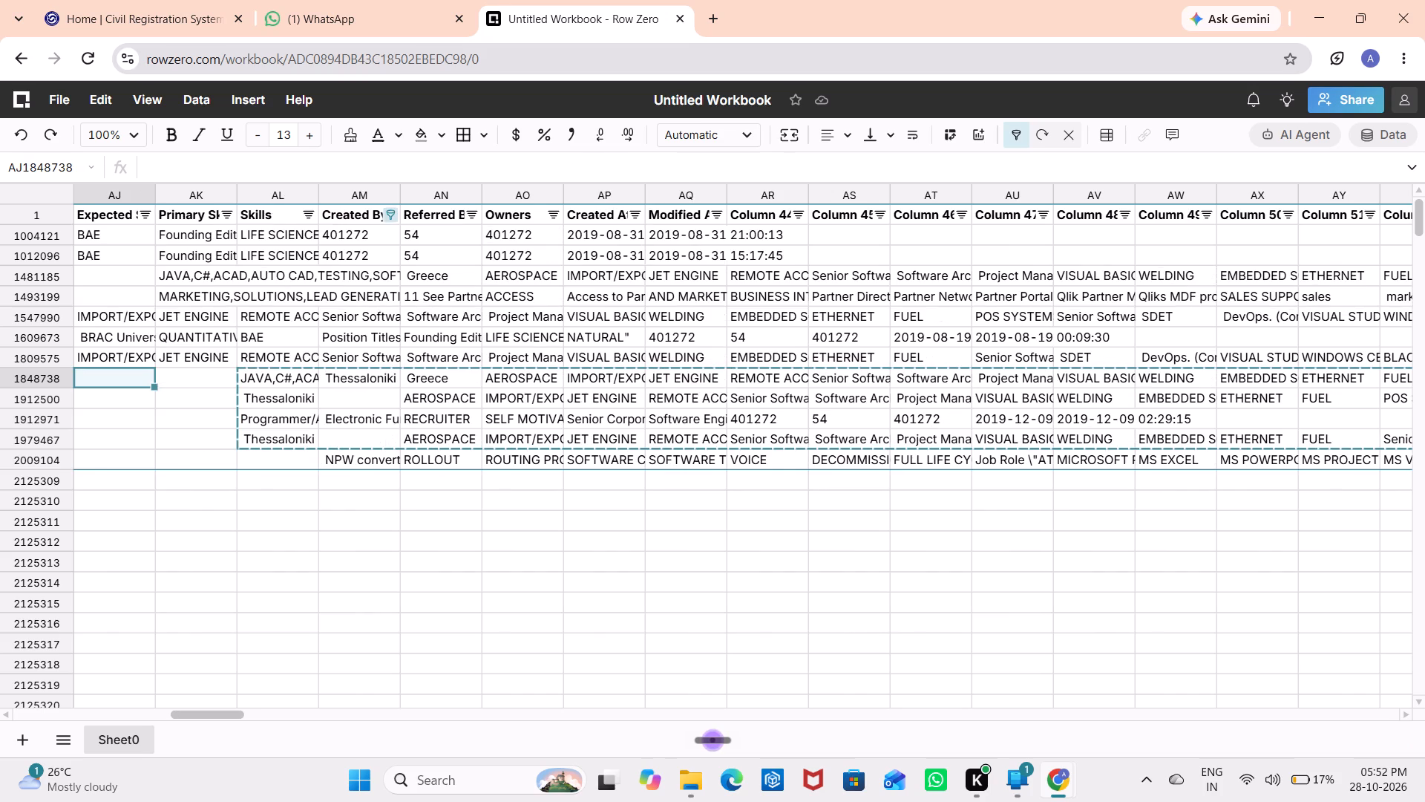
key("Left")
key("Left")
key("Right")
key("Right")
key("Right")
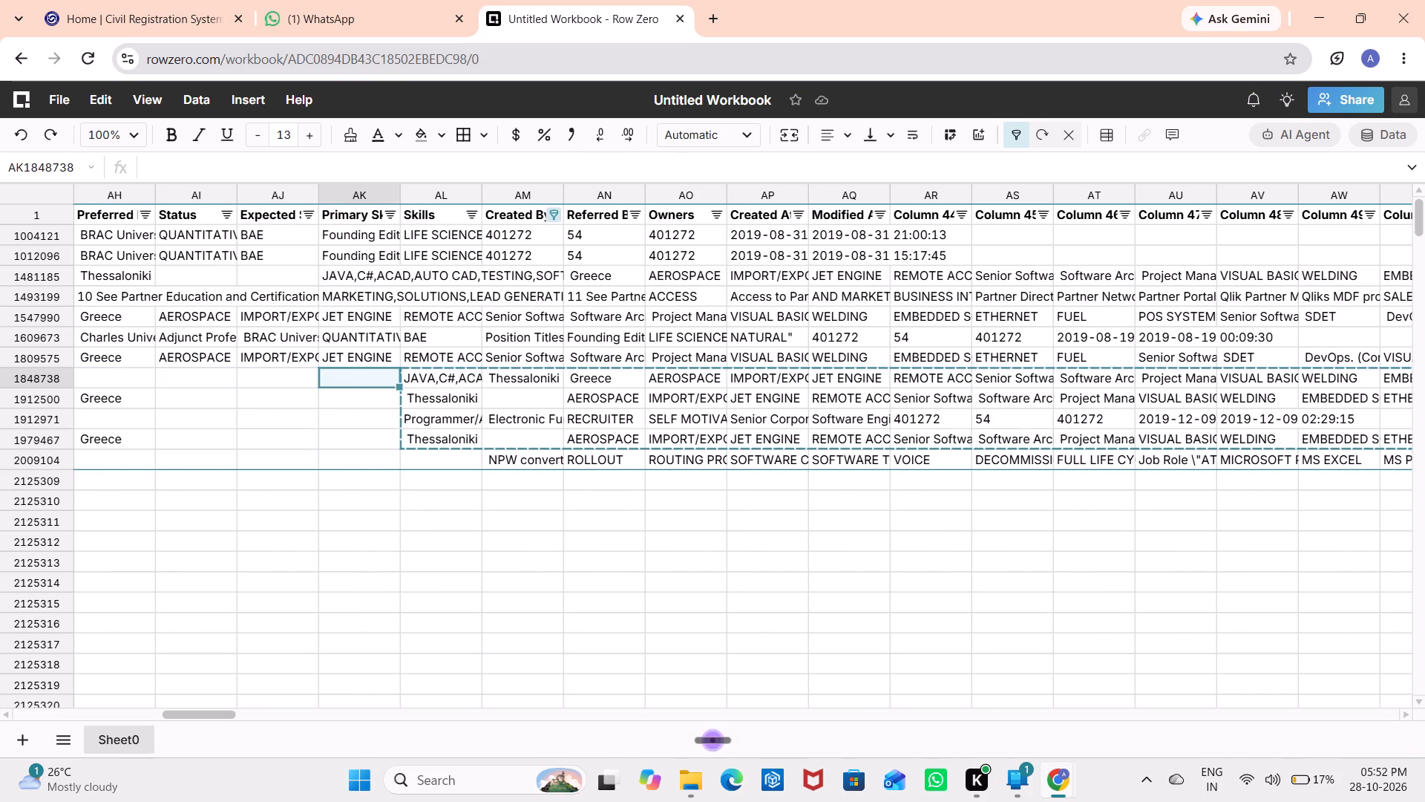
key("ctrl+v")
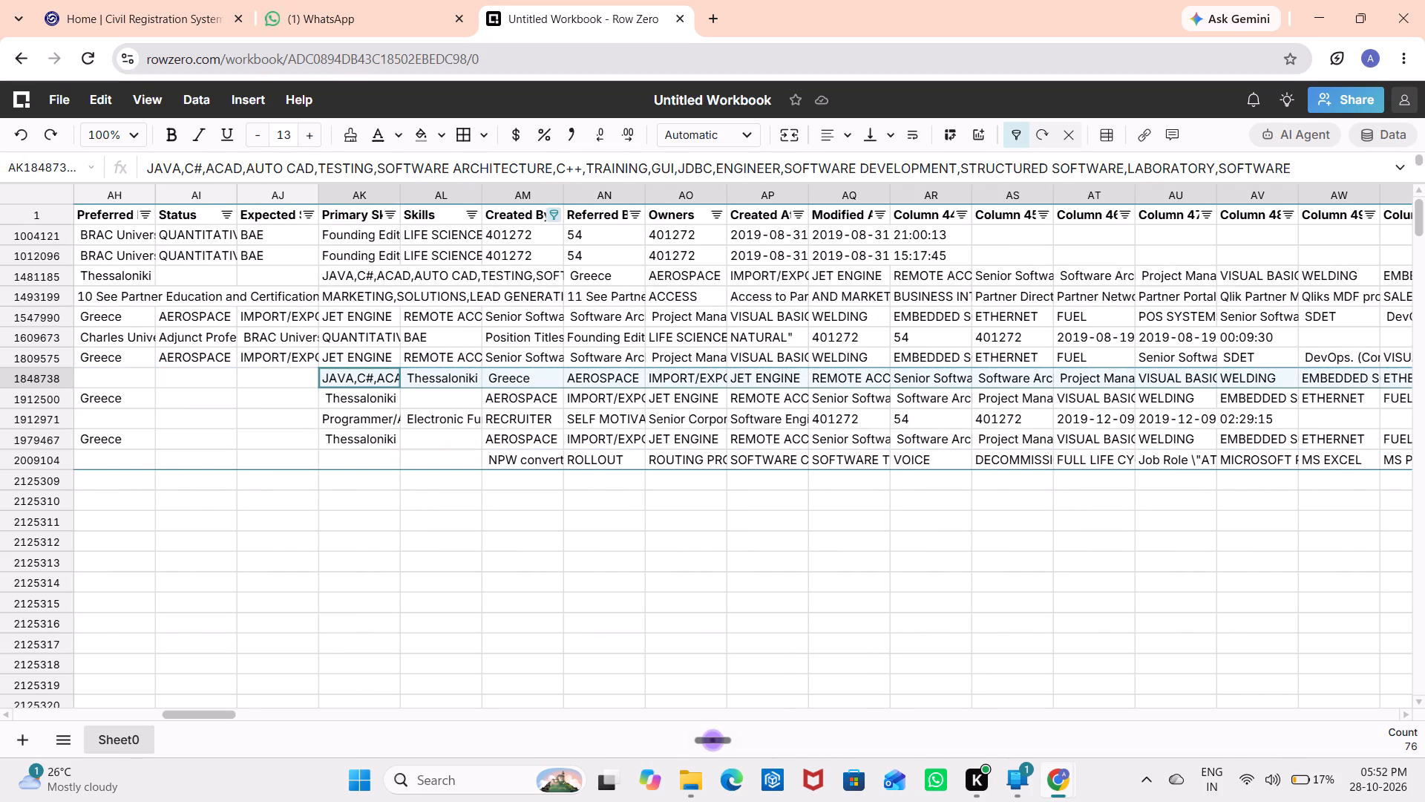
In row 1609673, move the creator and timestamp values from columns AQ to AV so they start under Owners.
key("Right")
key("Right")
key("Right")
key("Right")
key("Right")
key("Right")
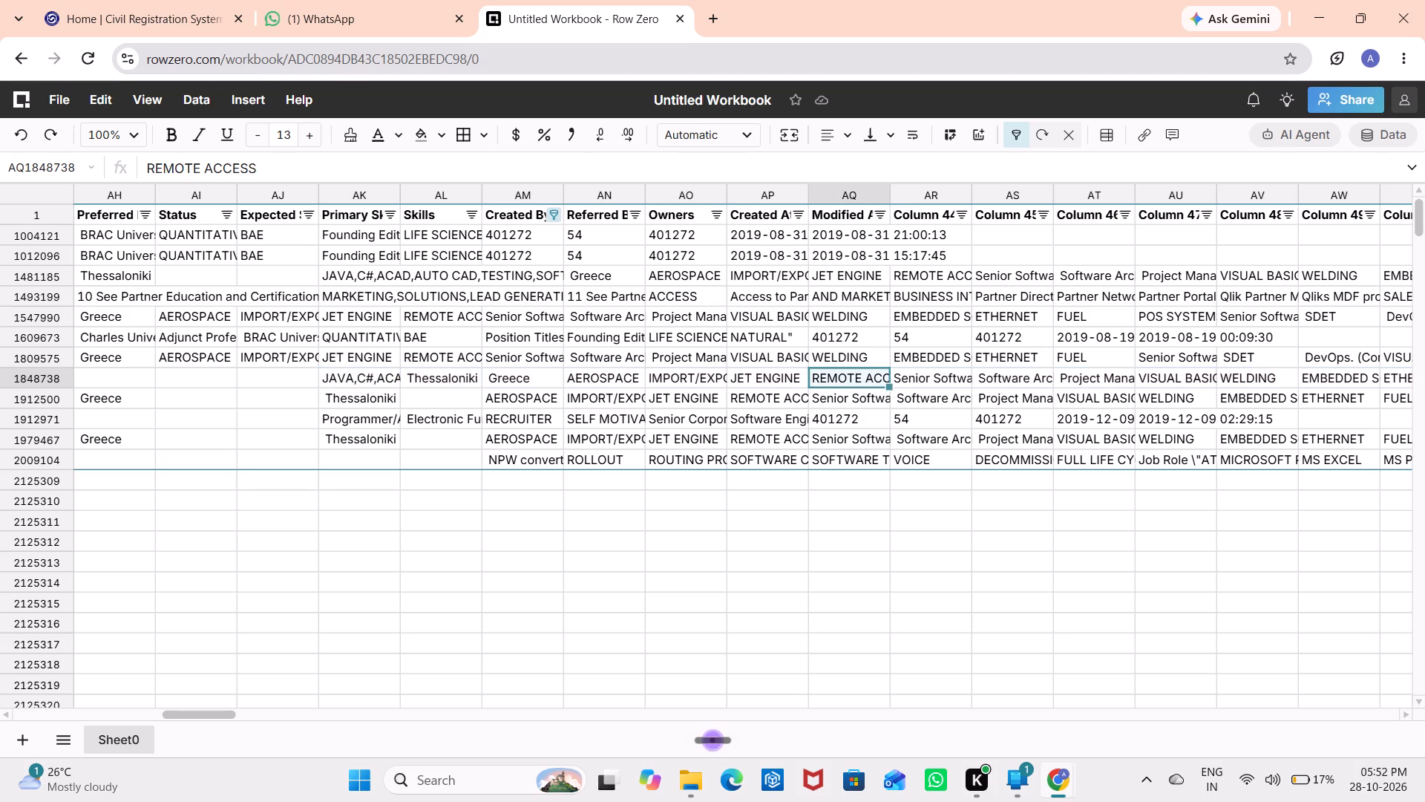
key("Up")
key("Up")
key("shift+Right")
key("shift+Right")
key("shift+Right")
key("shift+Right")
key("shift+Right")
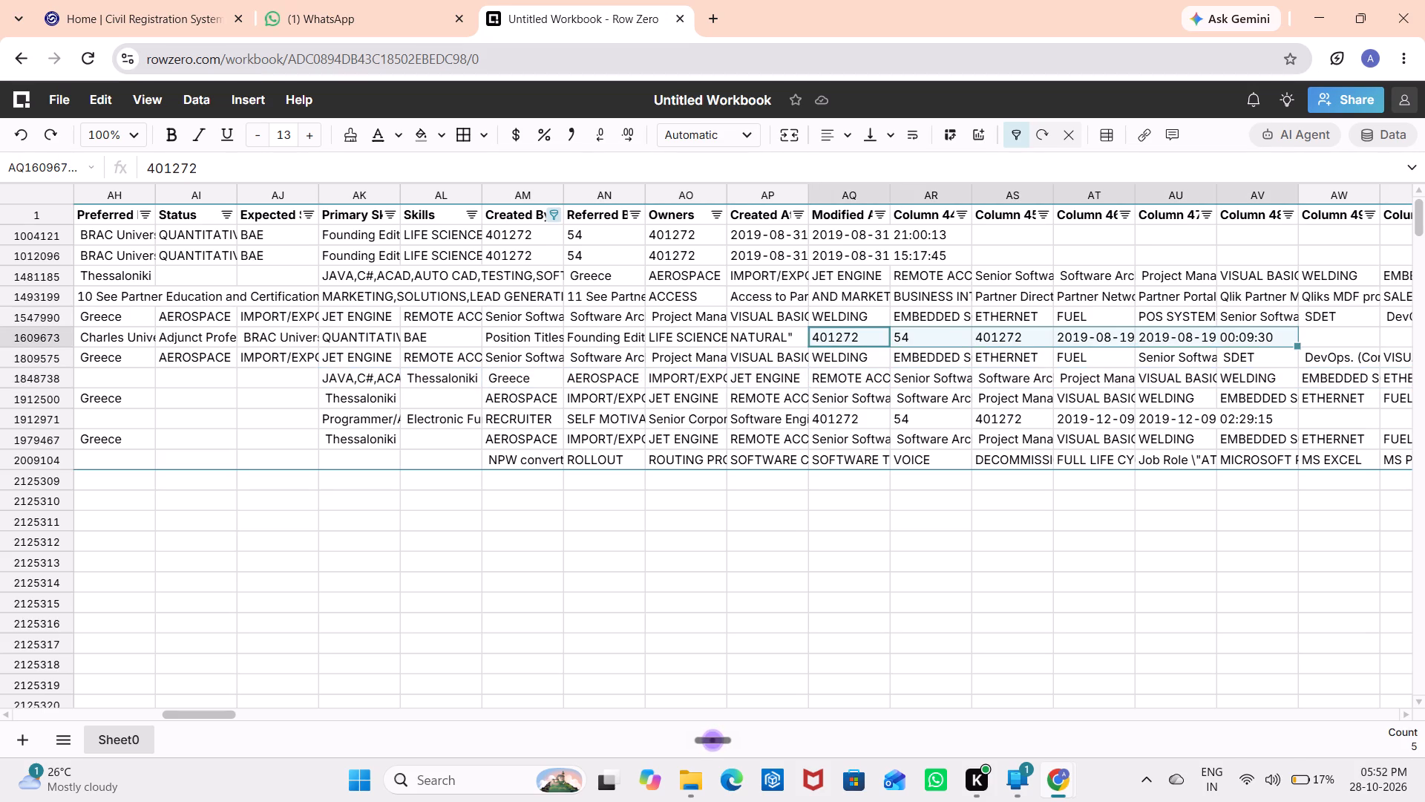
key("ctrl+x")
key("Left")
key("Left")
key("ctrl+v")
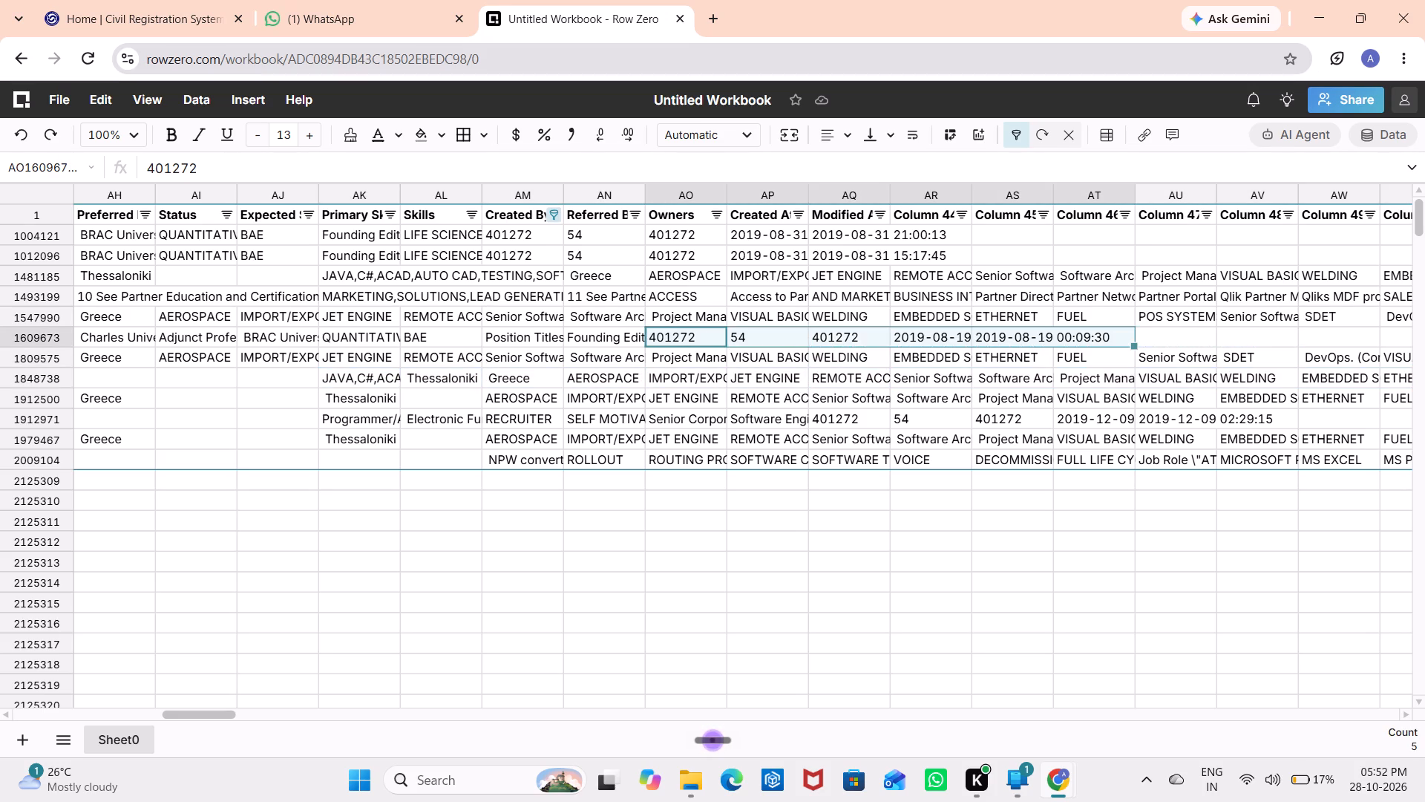
In row 1912971, move the creator and timestamp values from columns AQ to AV so they start under Owners.
key("Down")
key("Down")
key("Down")
key("Right")
key("Down")
key("Right")
key("shift+Right")
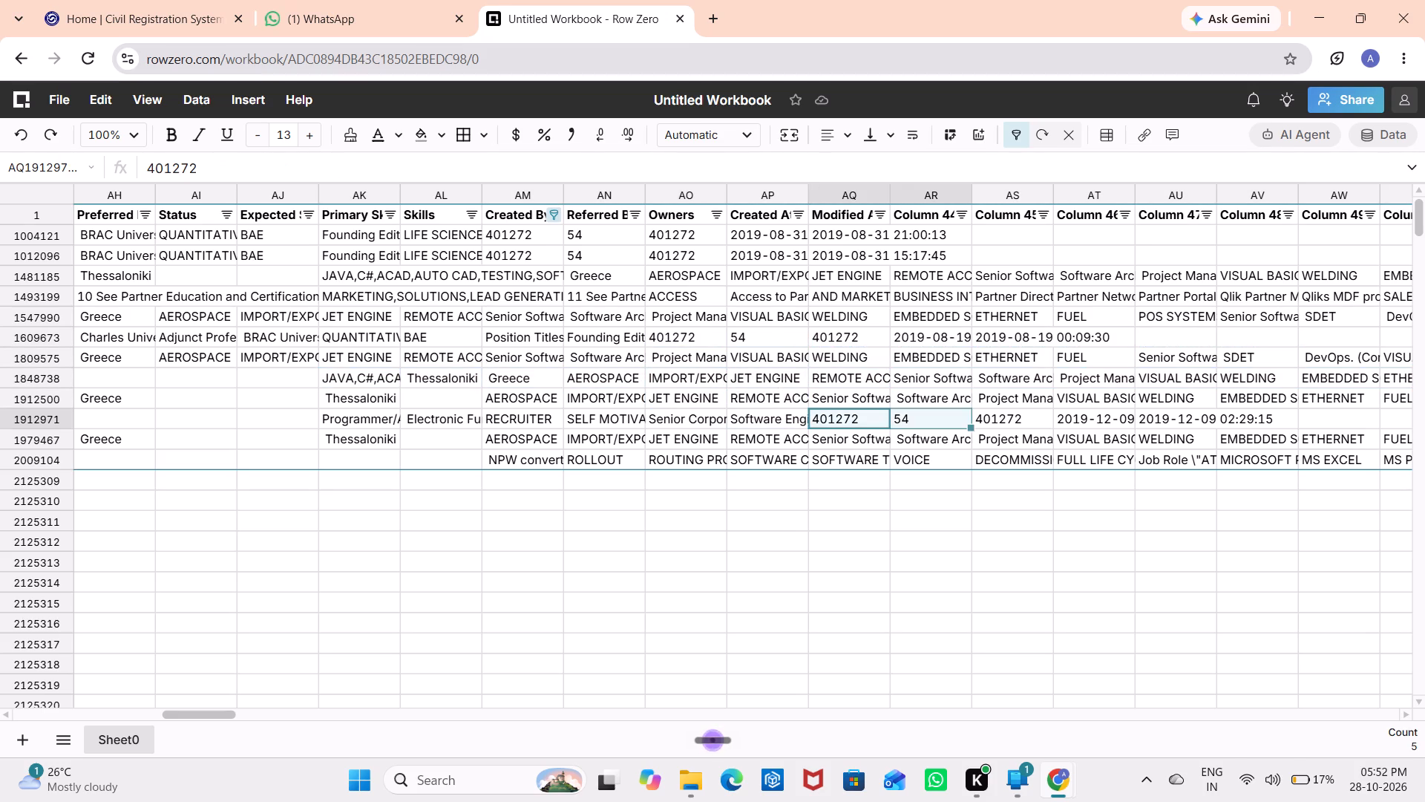
key("shift+Right")
key("shift+Right")
key("shift+Right")
key("shift+Right")
key("ctrl+x")
key("Left")
key("Left")
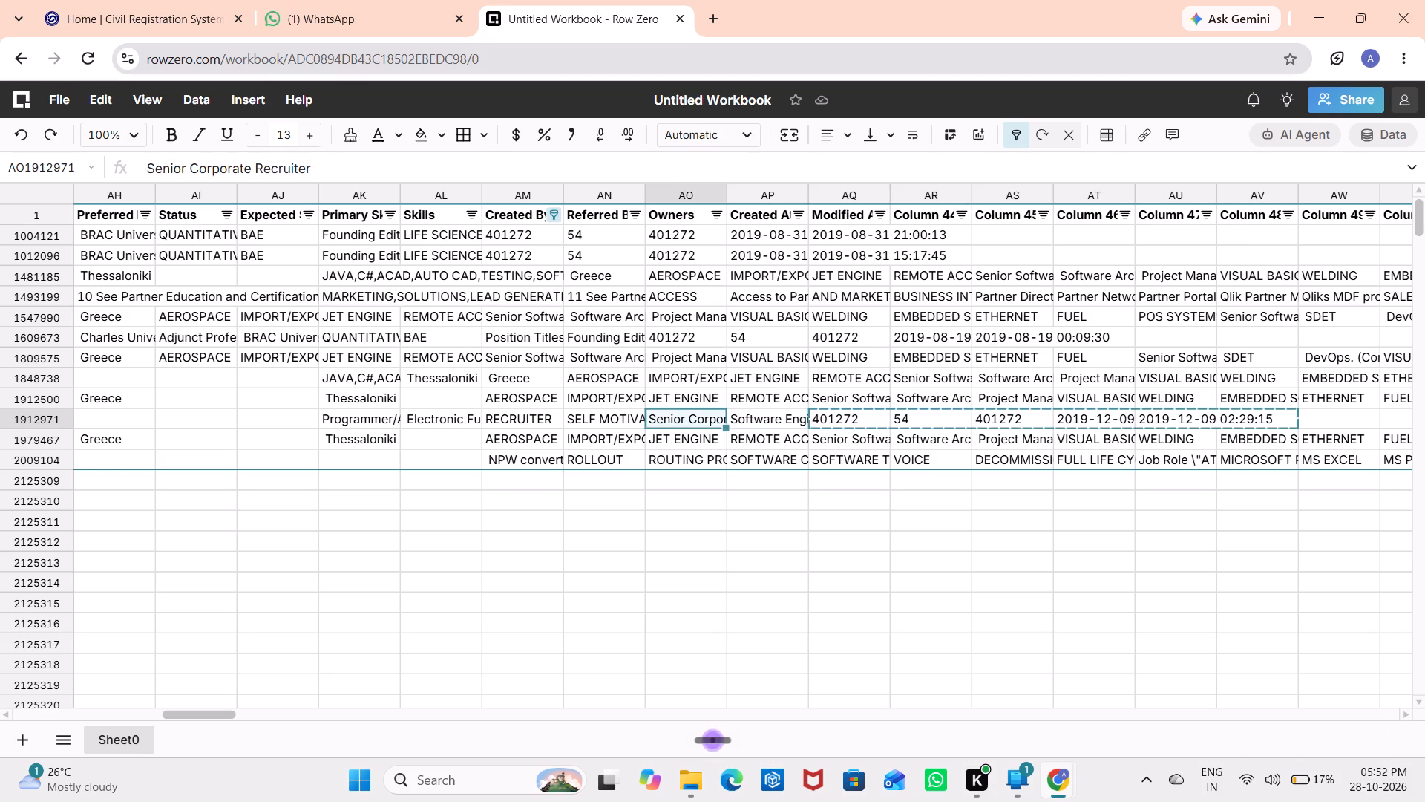
key("ctrl+v")
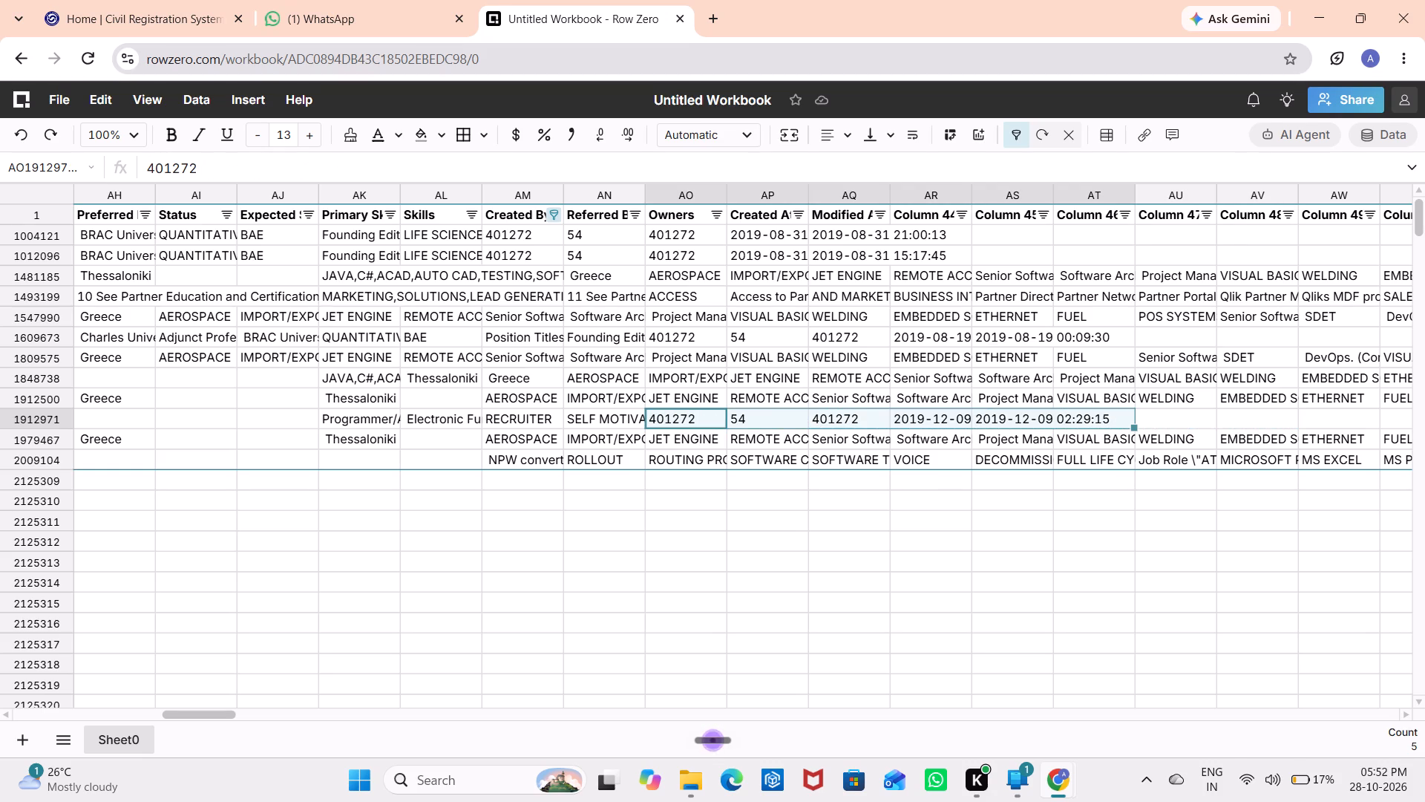
Move the same values in row 1912971 two more columns left so they start under Created By.
key("ctrl+x")
key("Left")
key("Left")
key("ctrl+v")
In row 1609673, move the creator and timestamp values from columns AO to AT so they start under Created By.
key("Up")
key("Up")
key("Up")
key("Up")
key("Up")
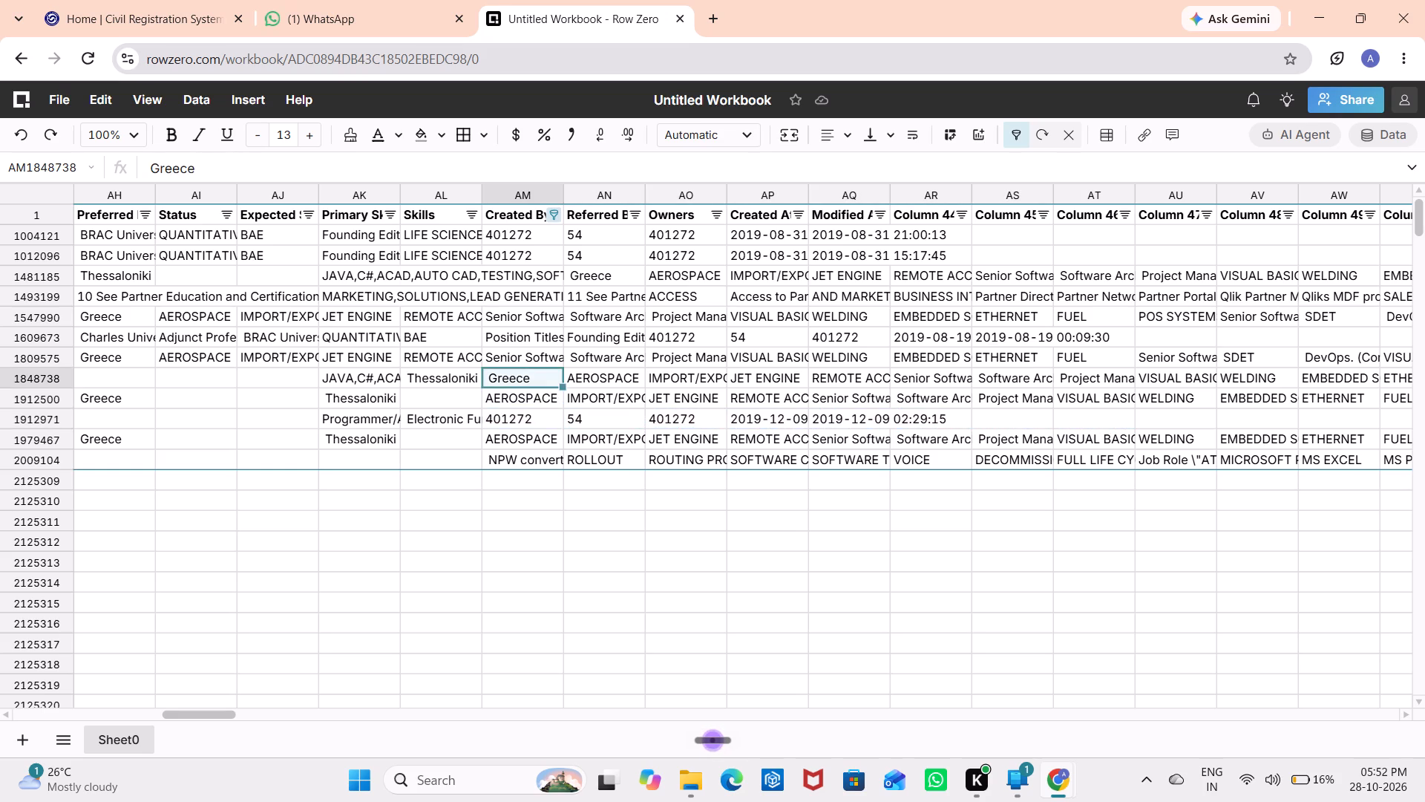
key("Right")
key("Right")
key("Down")
key("shift+Right")
key("shift+Right")
key("shift+Right")
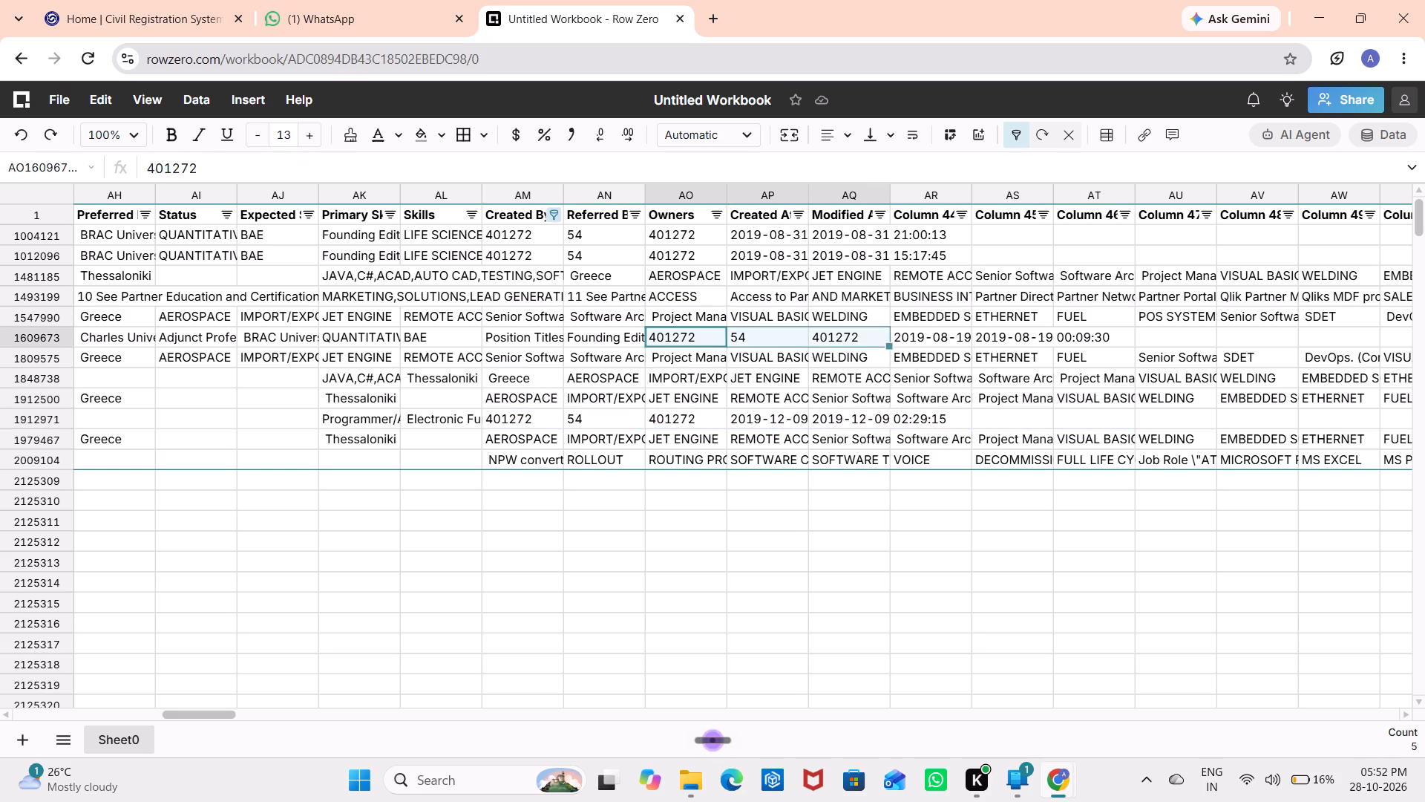
key("shift+Right")
key("shift+Right")
key("ctrl+x")
key("Left")
key("Left")
key("ctrl+v")
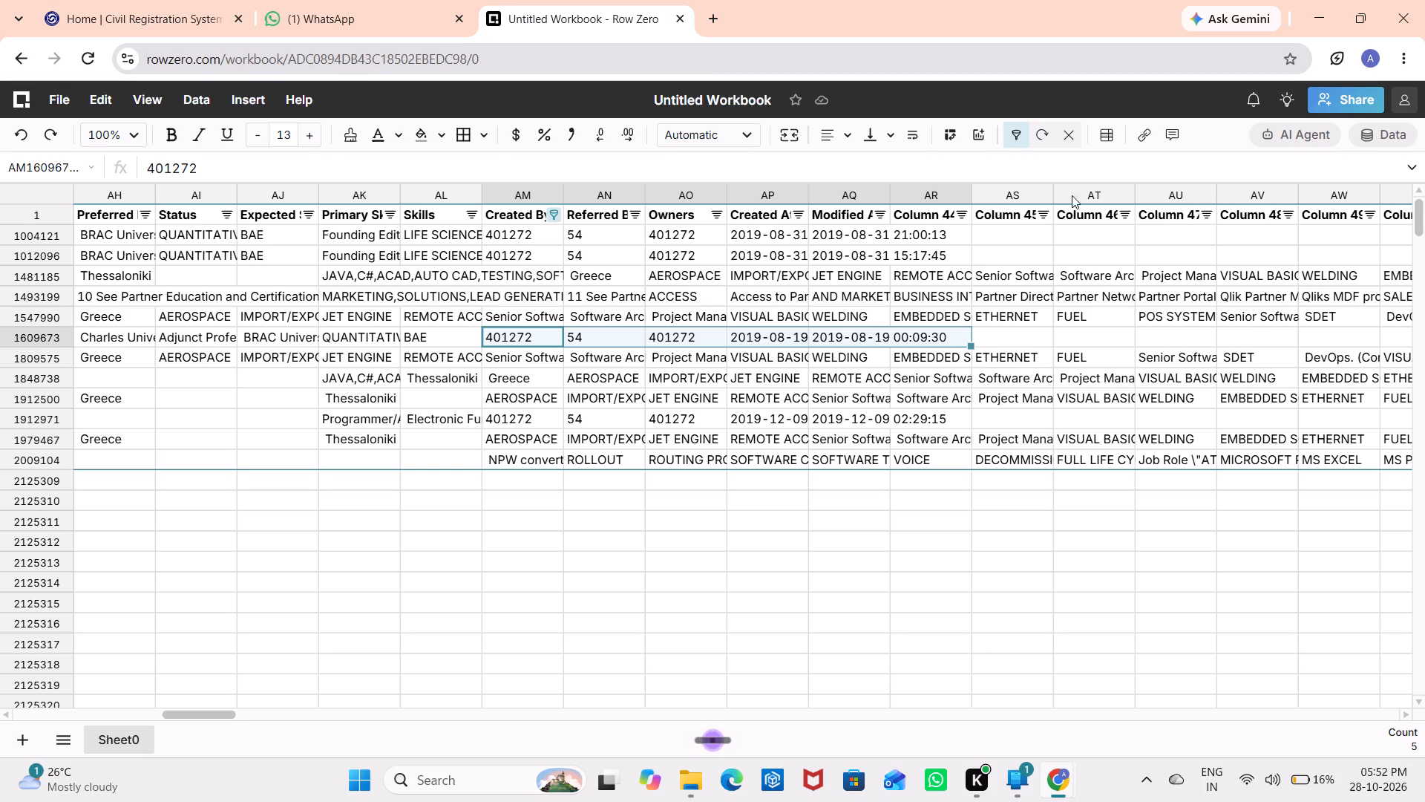
Remove the Created By filter so all applicant rows are displayed.
left_click(1019, 143)
Filter the Email column to all values found by searching for "eateam".
left_click(773, 405)
key("ctrl+Up")
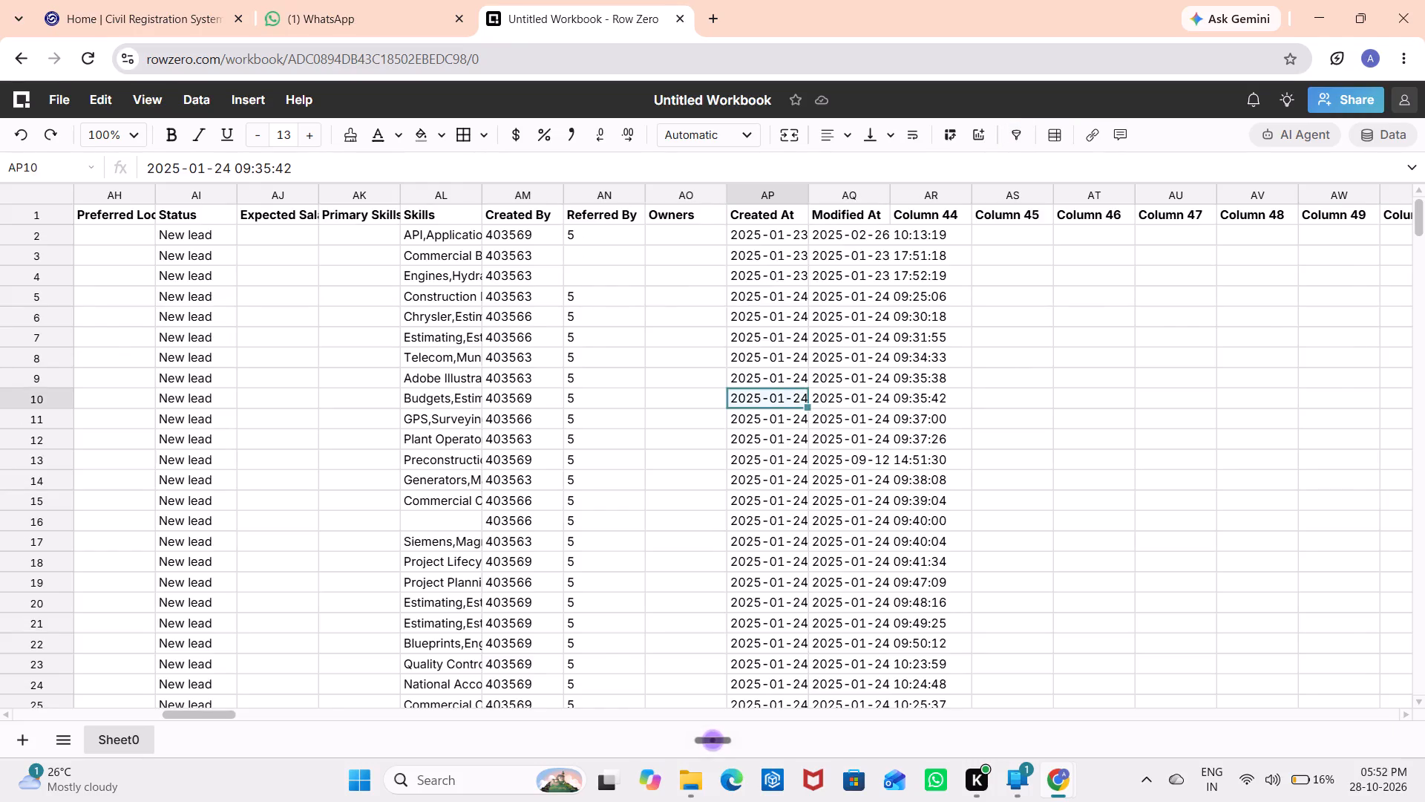
key("ctrl+Left")
key("ctrl+Left")
key("ctrl+Left")
key("ctrl+Left")
key("ctrl+Left")
key("Right")
key("Right")
key("Right")
key("Right")
key("Right")
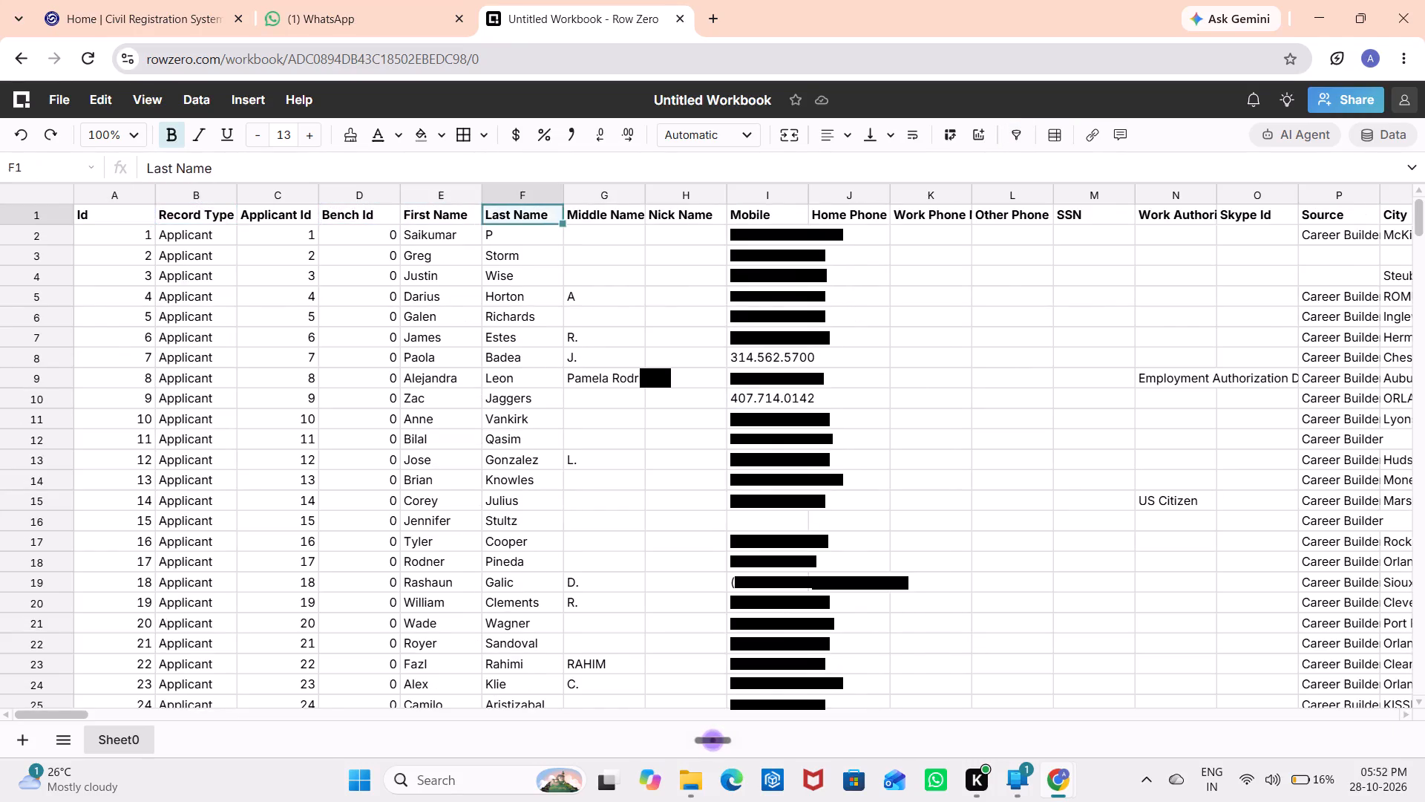
key("Right")
key("Right")
key("Right")
key("Right")
key("Right")
key("Right")
key("Right")
key("Right")
key("Right")
key("Right")
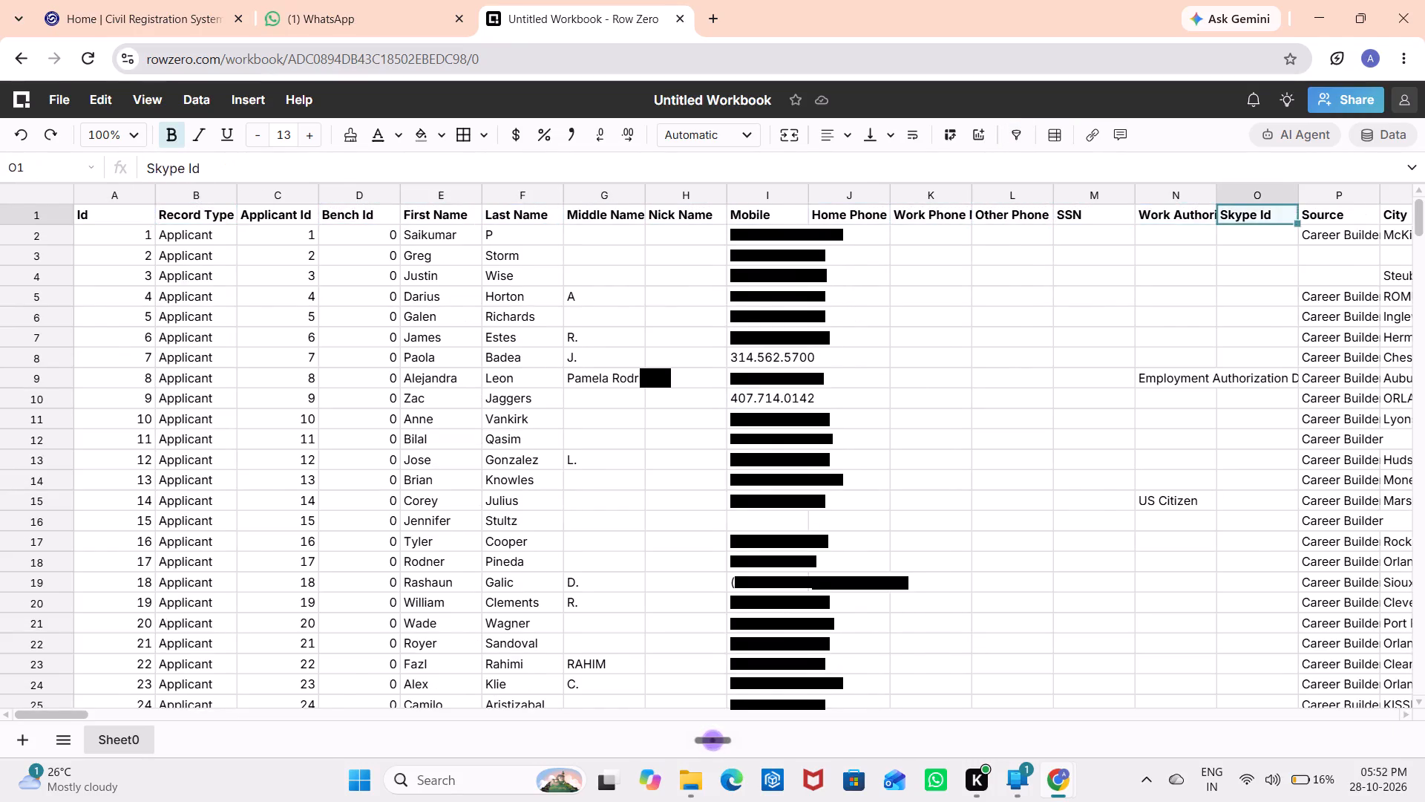
key("Right")
key("Right")
key("Right")
key("Right")
key("Right")
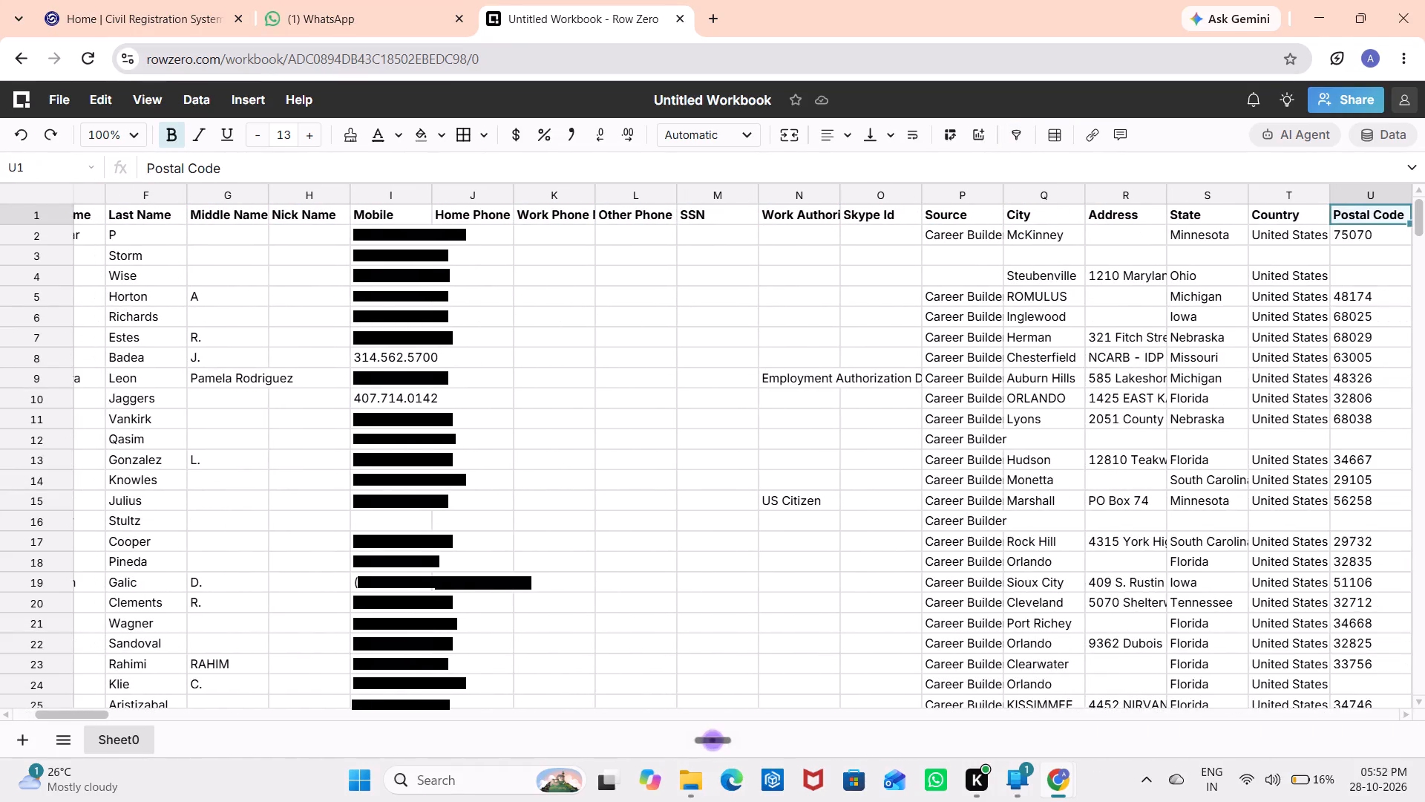
key("Right")
key("Right")
key("Right")
key("Right")
key("Right")
key("Right")
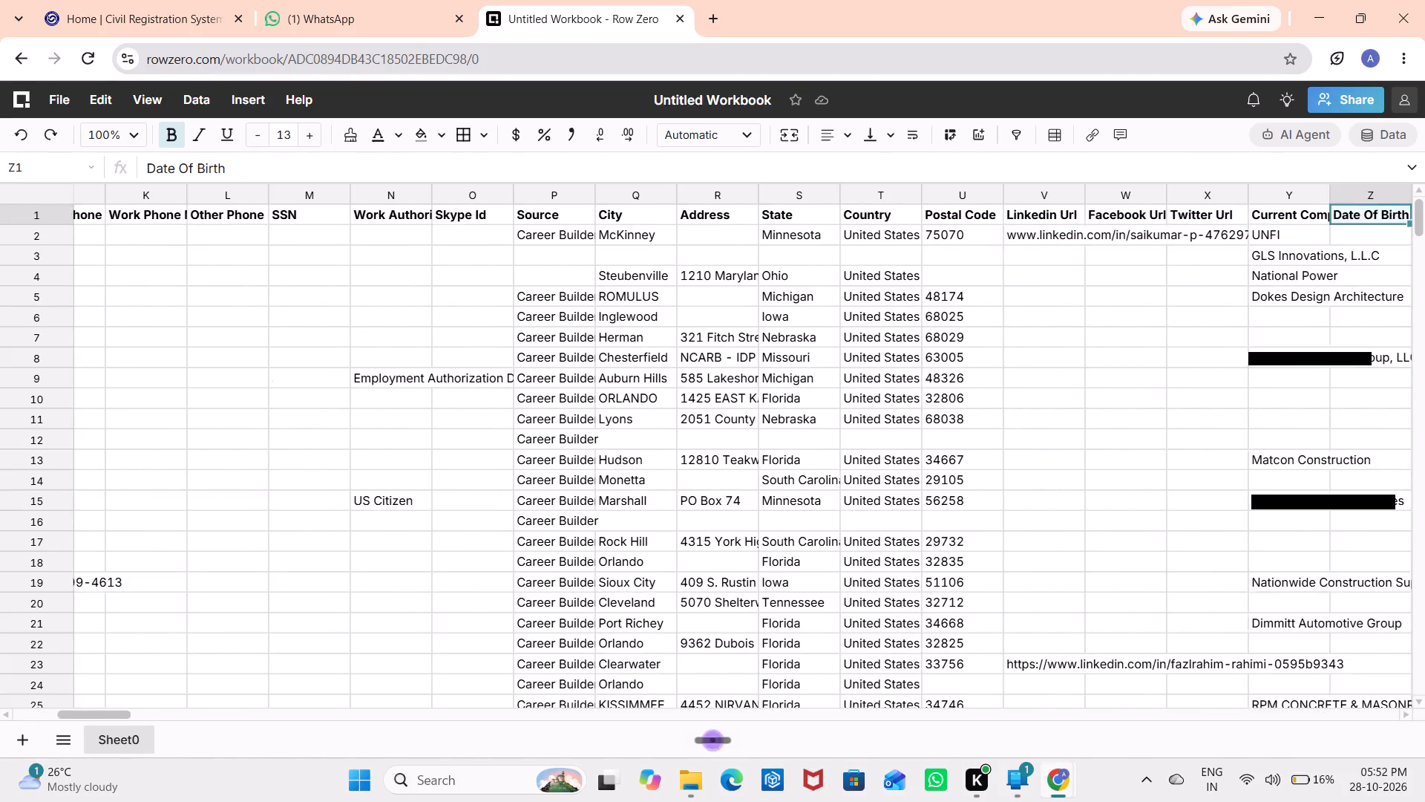
key("Right")
key("Right")
key("Left")
key("Left")
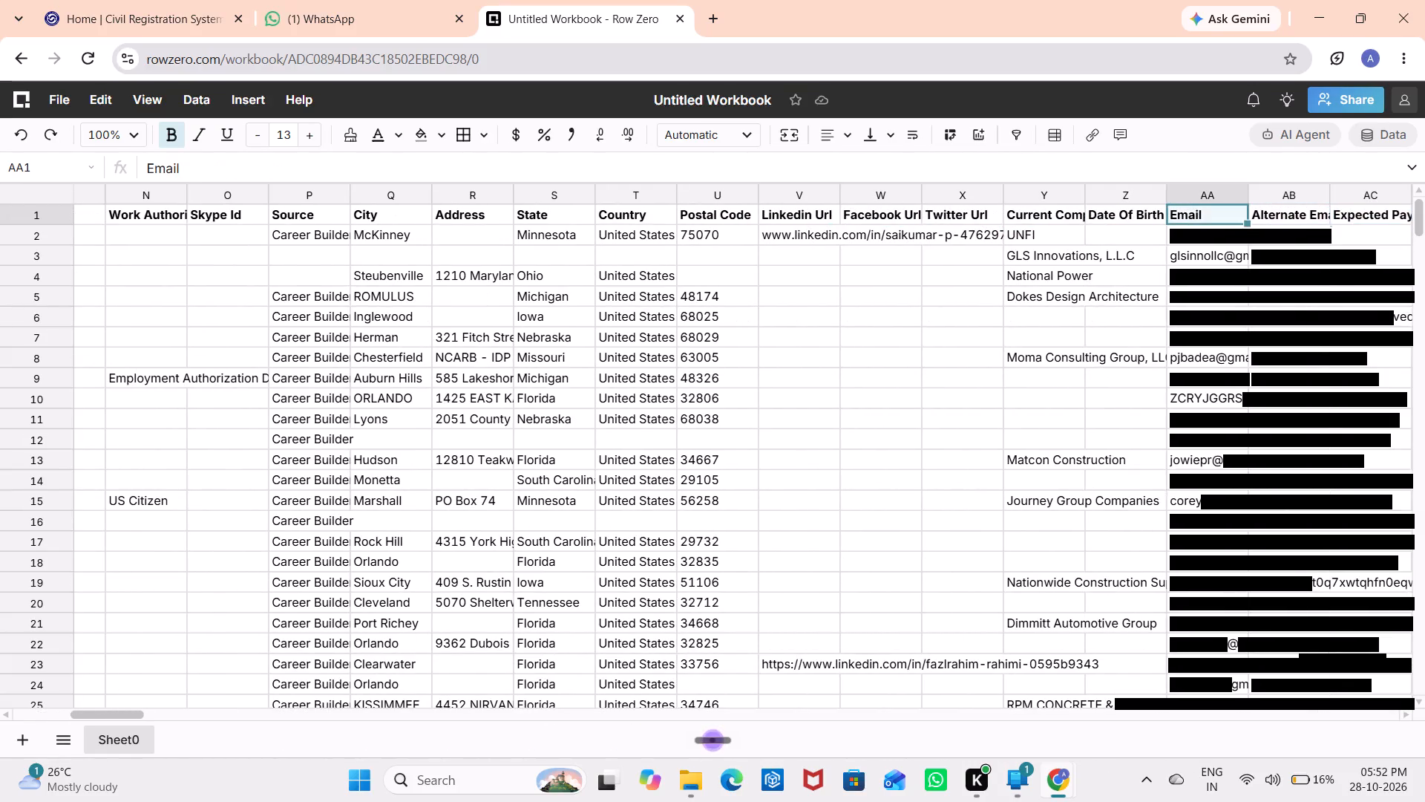
left_click(1021, 131)
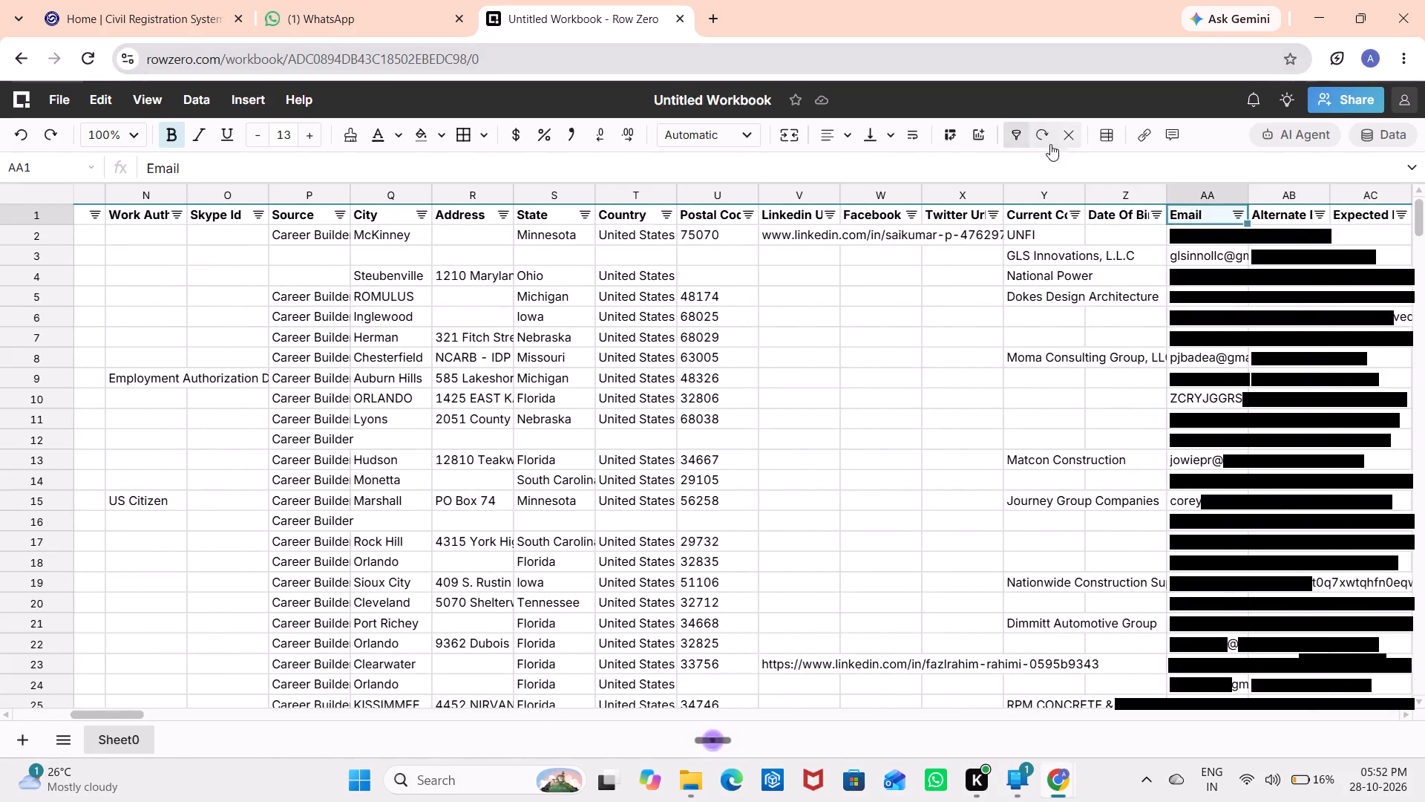
left_click(1239, 225)
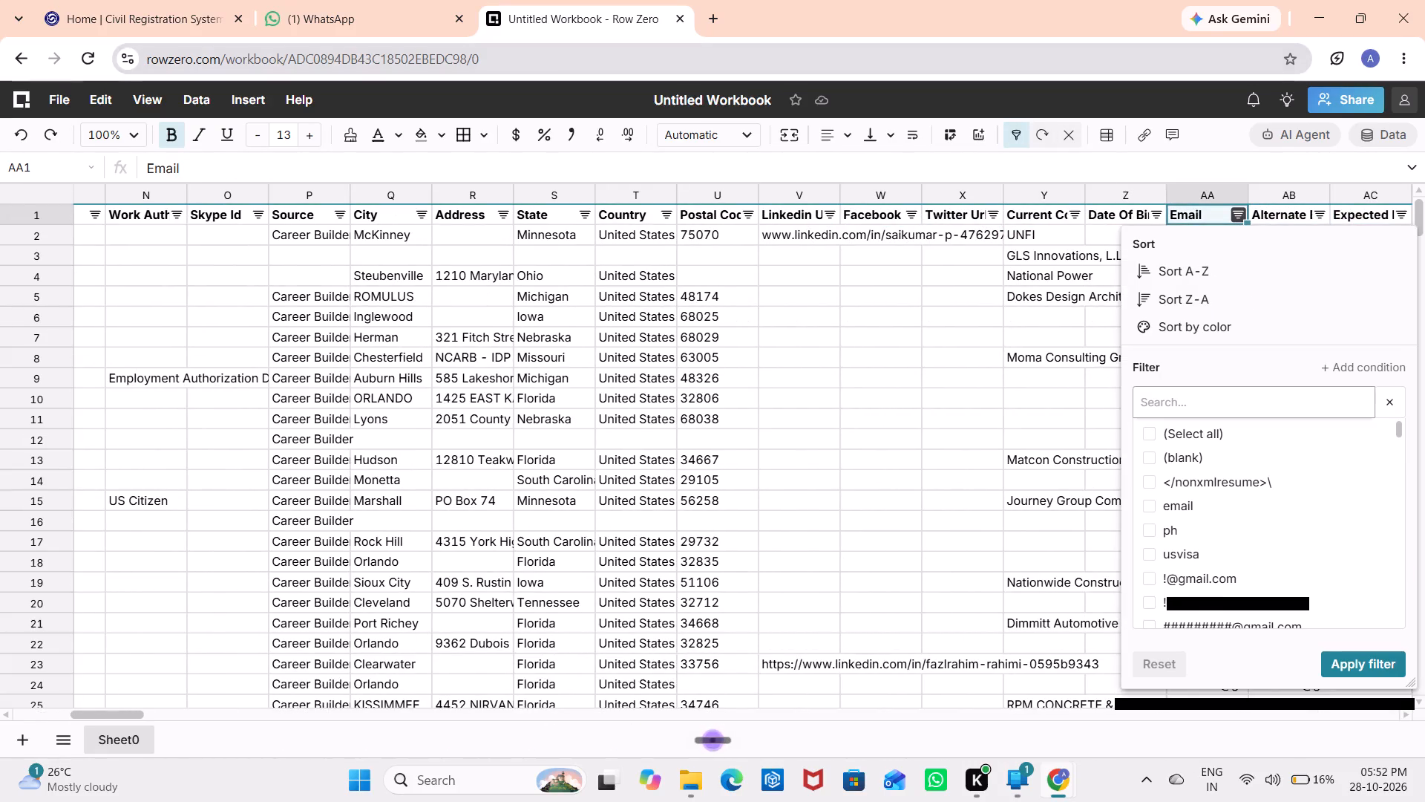
left_click(1196, 402)
type("eae")
key("BackSpace")
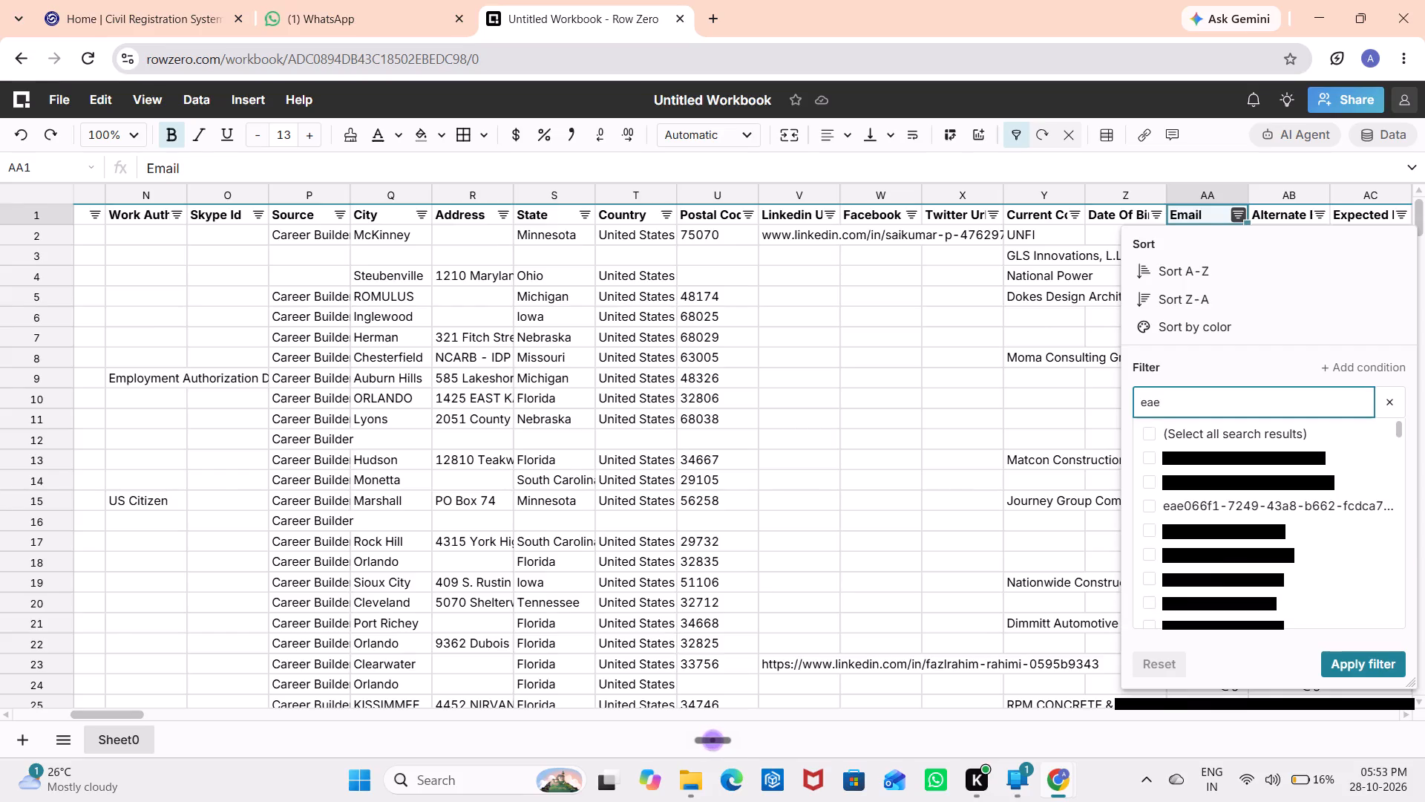
type("team")
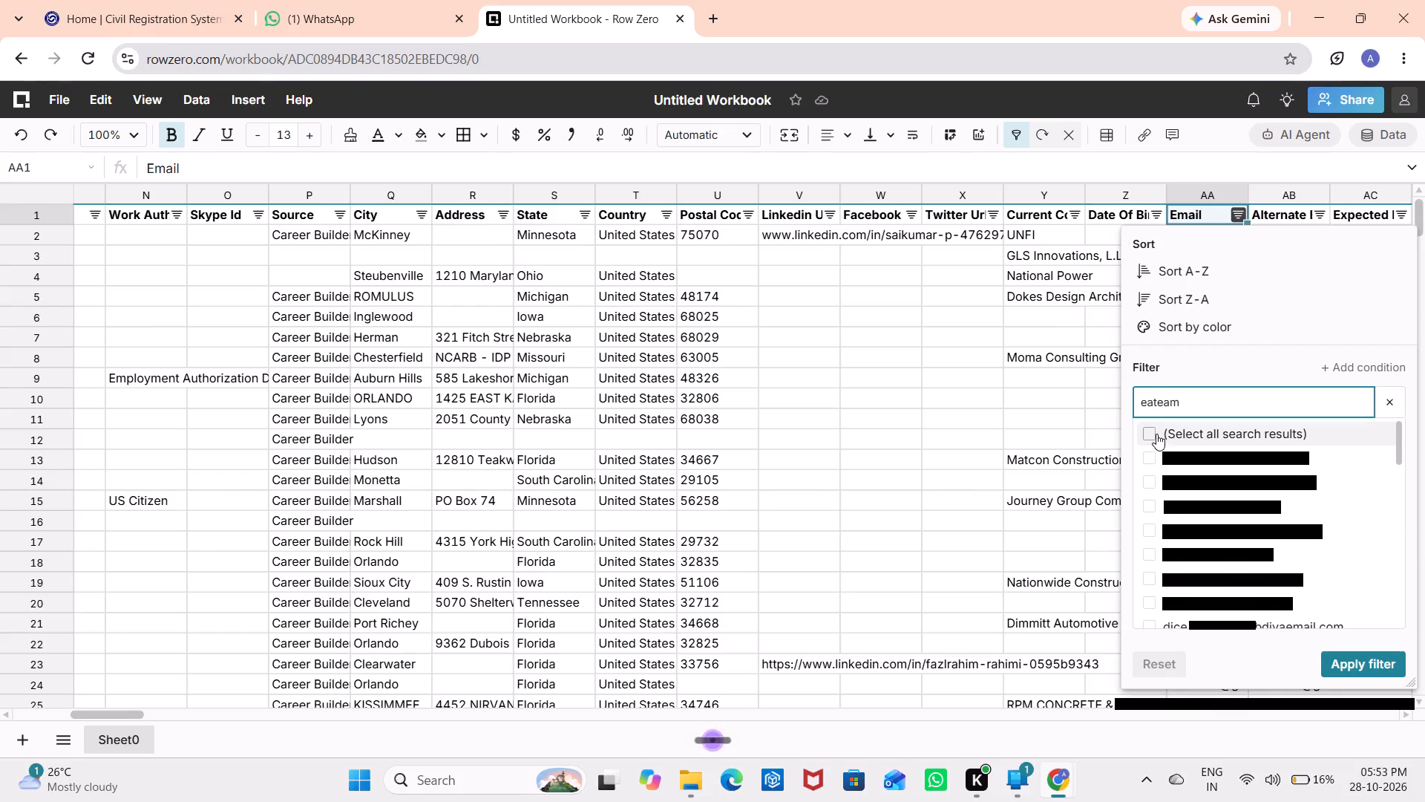
left_click(1153, 434)
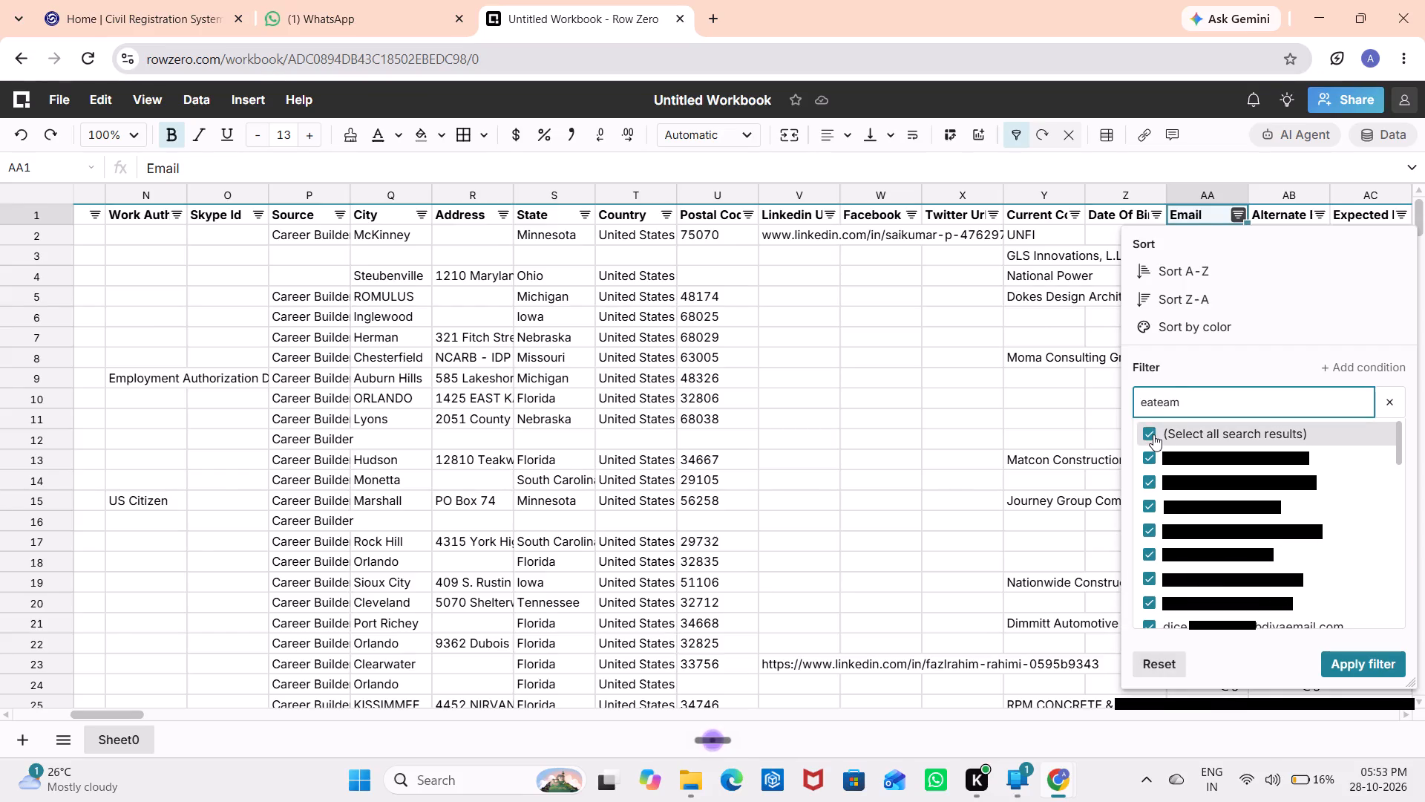
left_click(1352, 656)
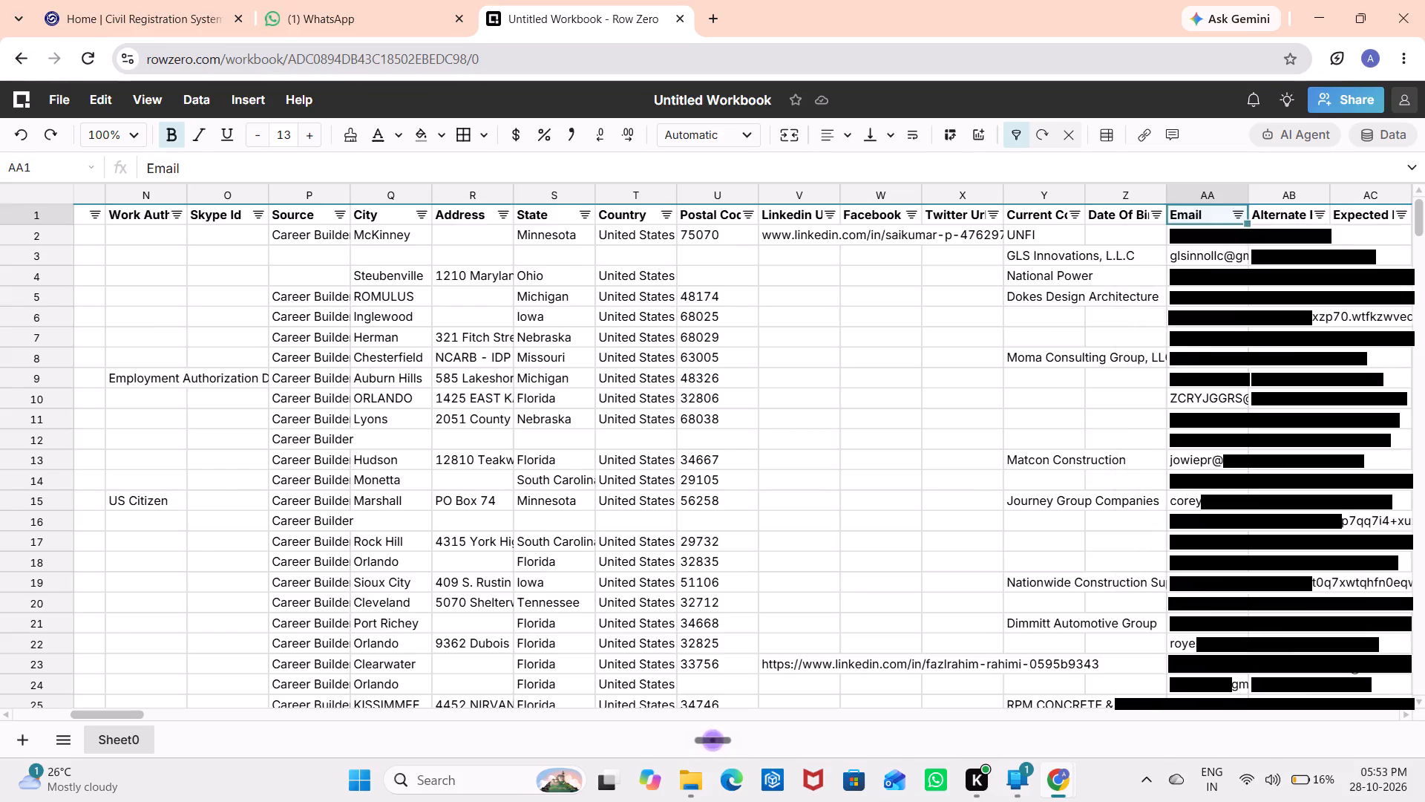
Clear the Email and Alternate Email values in all filtered rows, from row 8997 to row 2118476.
key("Down")
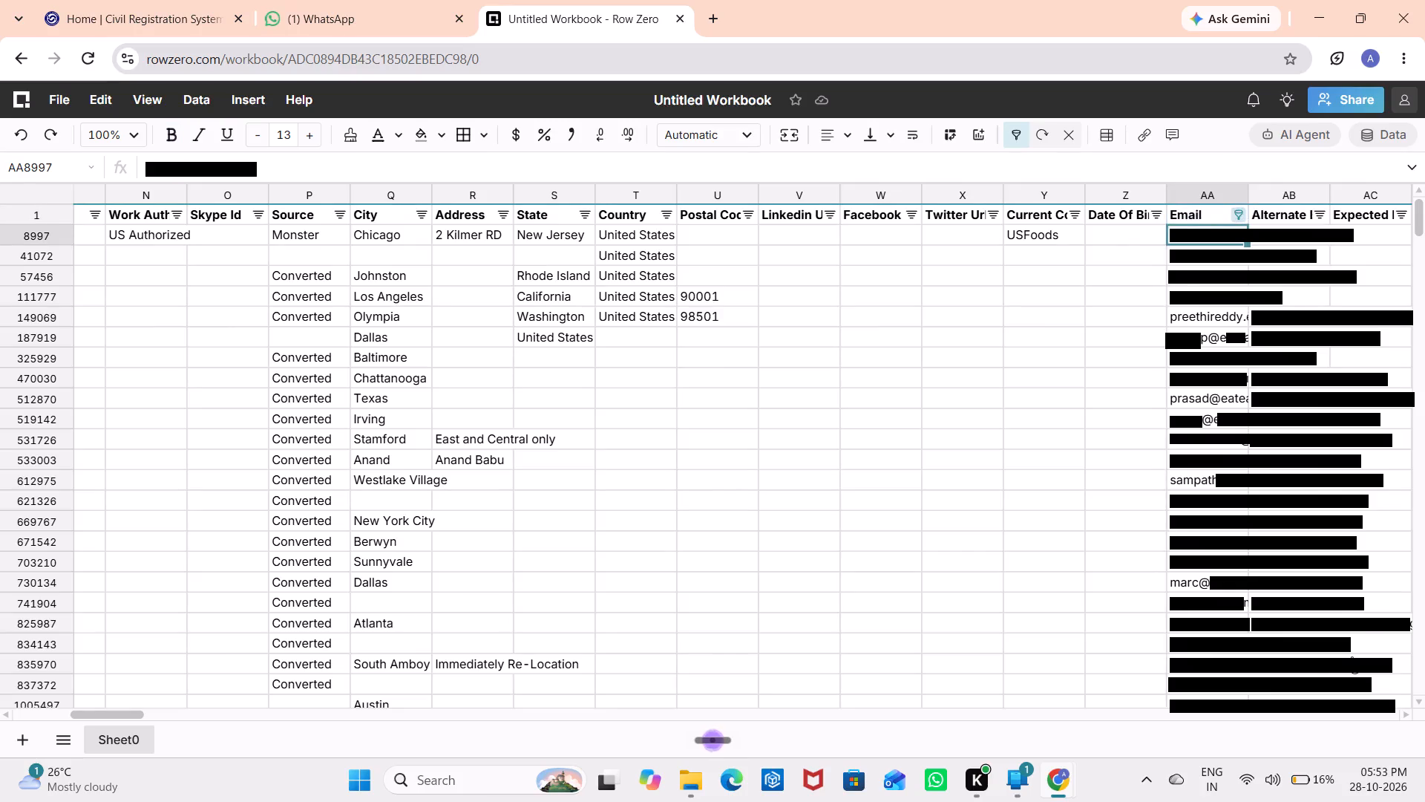
key("ctrl+shift+Down")
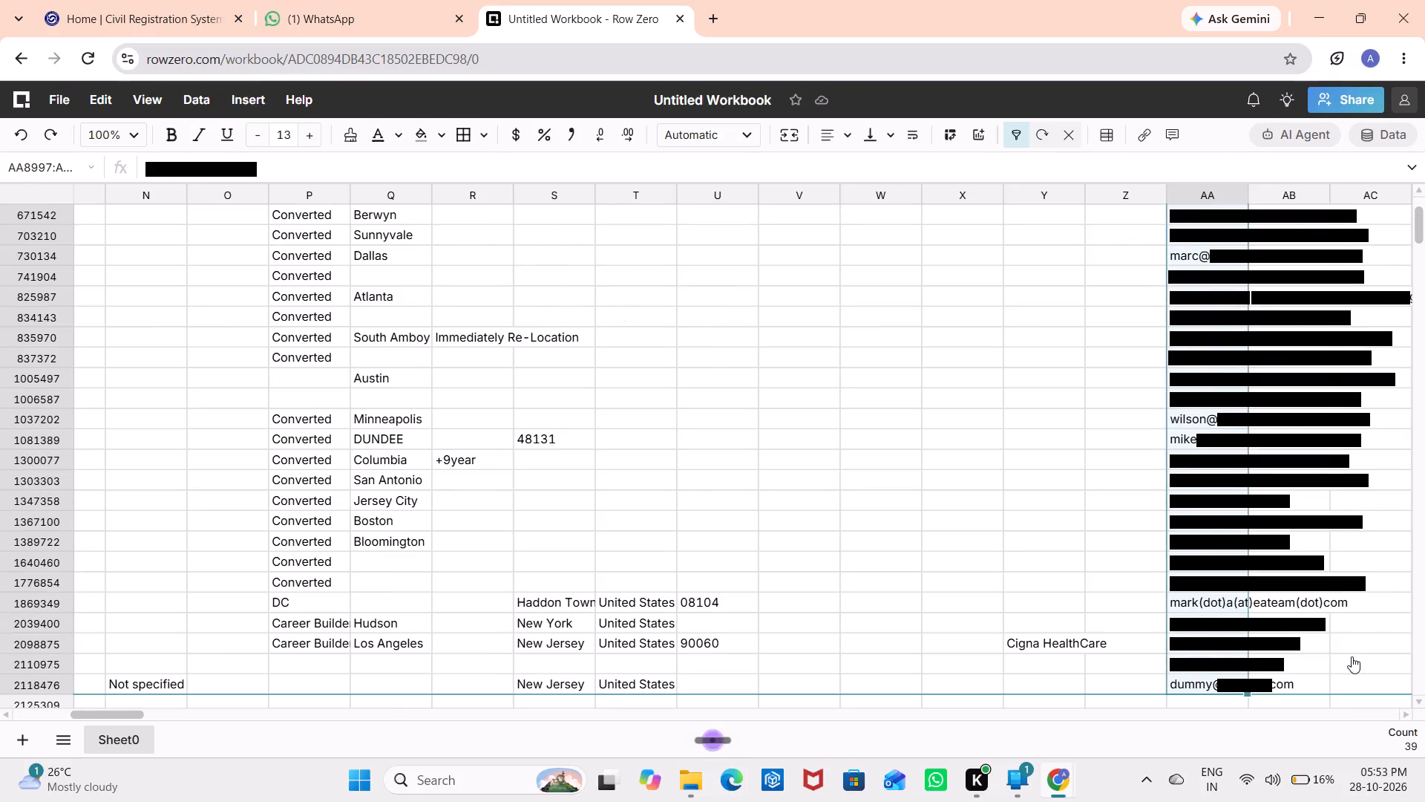
key("shift+Right")
key("Delete")
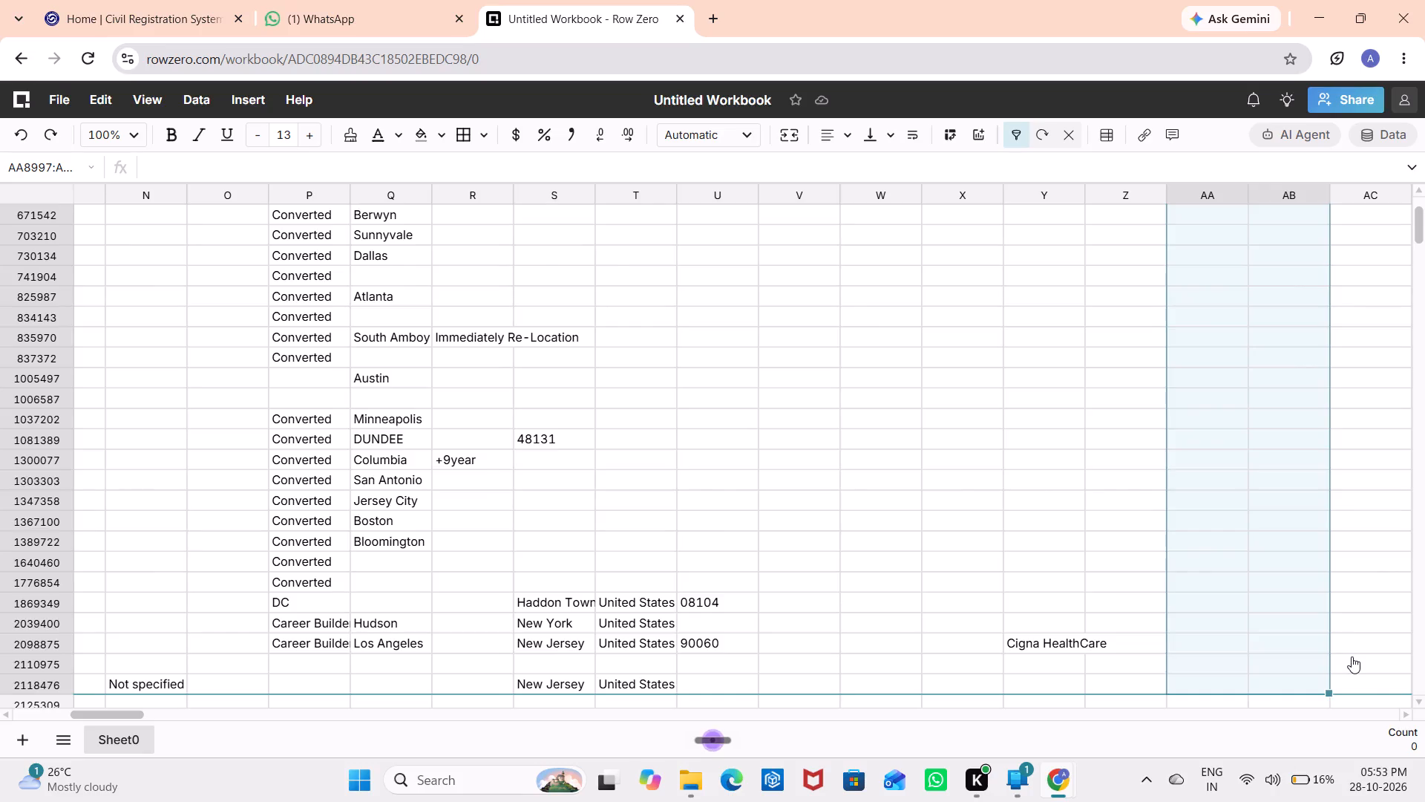
Clear the Mobile and Home Phone values in all filtered rows, from row 8997 to row 2118476.
key("ctrl+Up")
key("Left")
key("Left")
key("Left")
key("Left")
key("Left")
key("Left")
key("Left")
key("Left")
key("Left")
key("Left")
key("Left")
key("Left")
key("Left")
key("Left")
key("Left")
key("Left")
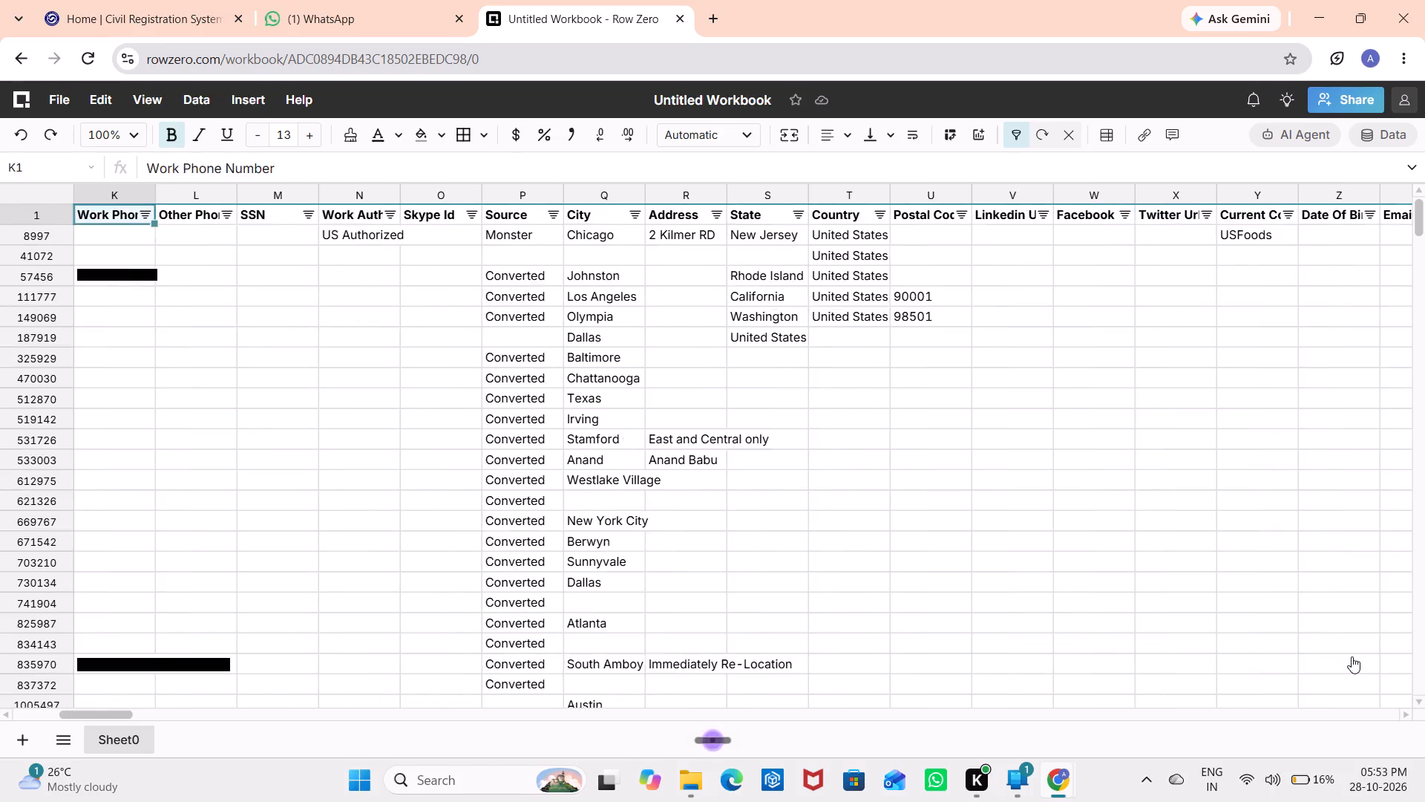
key("Left")
key("Left")
key("Down")
key("Left")
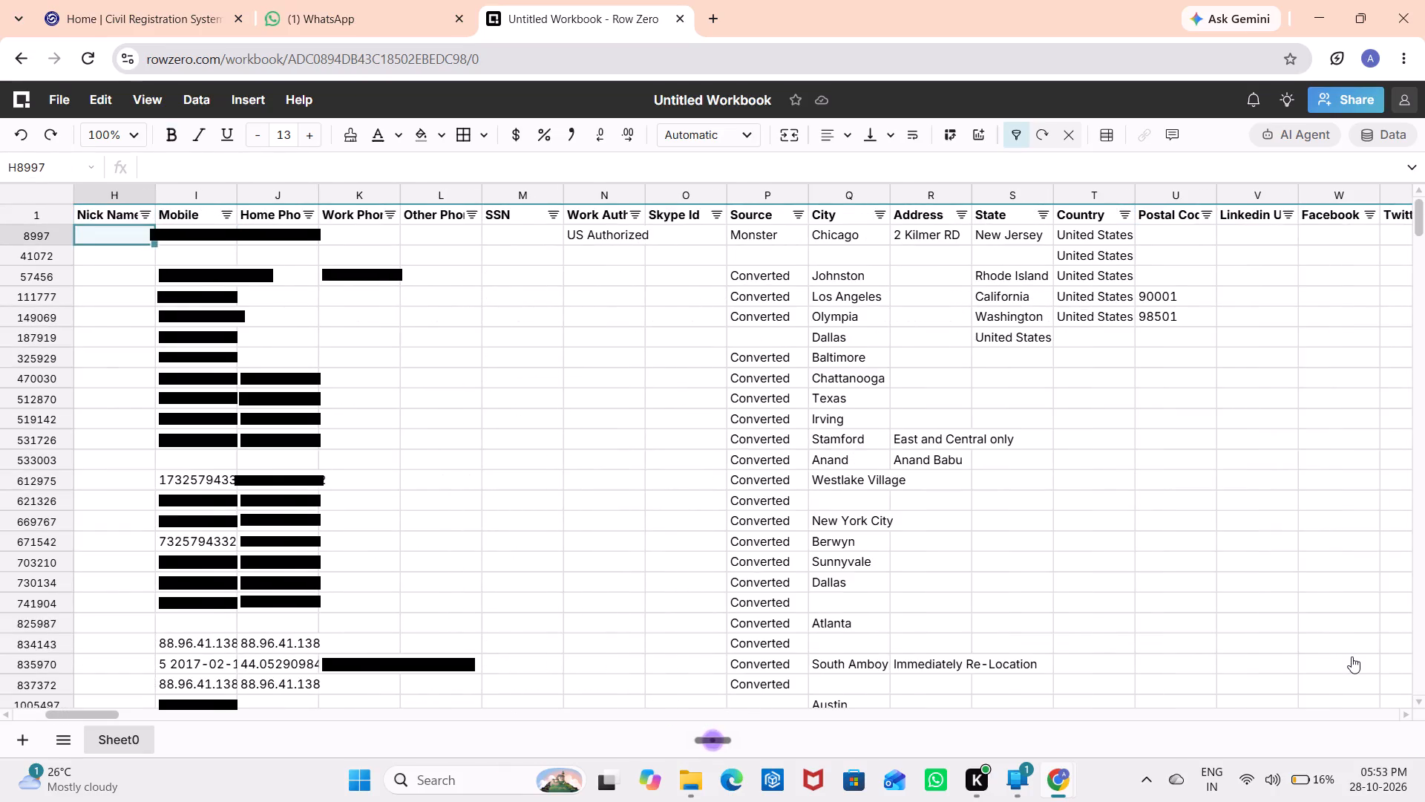
key("Right")
key("Left")
key("Left")
key("Left")
key("Right")
key("Right")
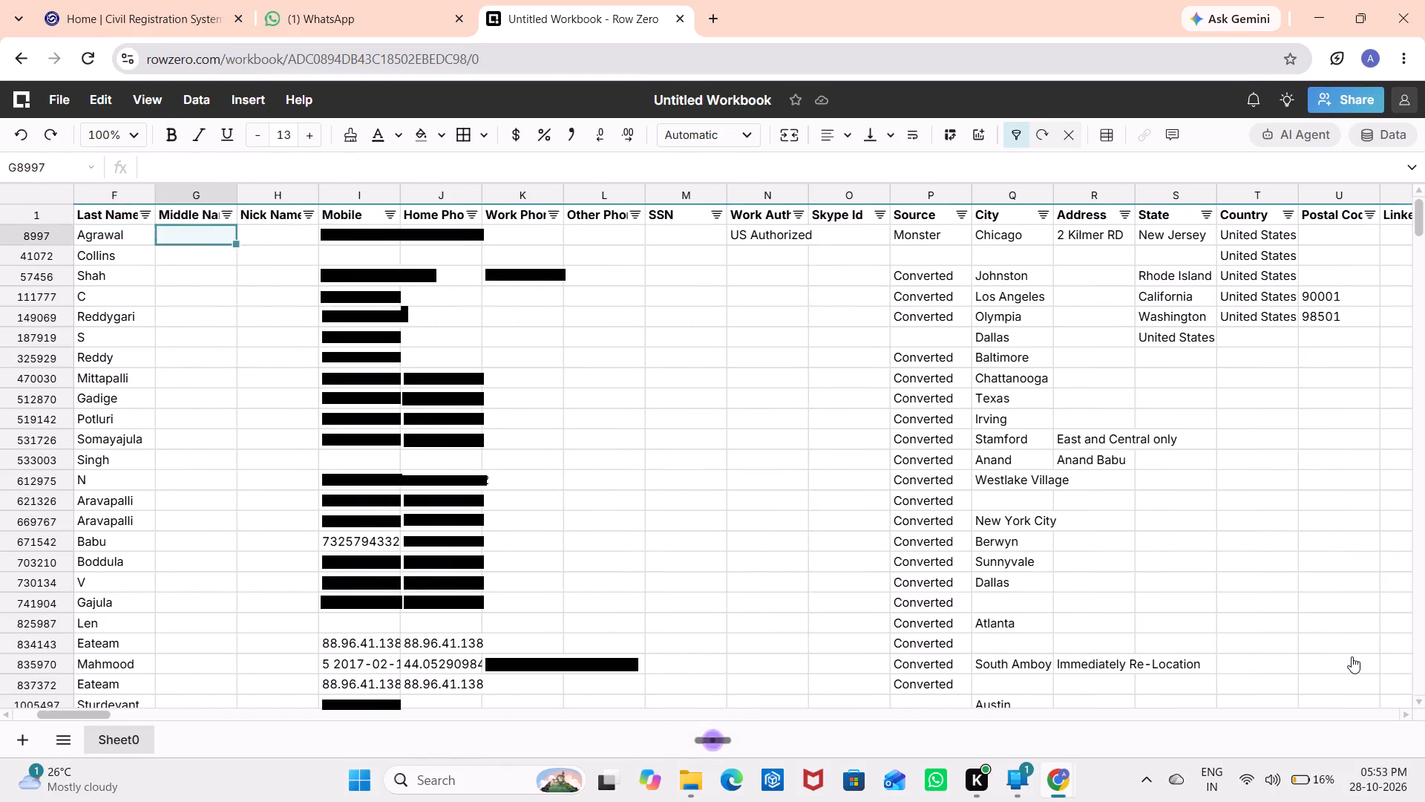
key("Right")
key("shift+Down")
key("shift+Down")
key("shift+Down")
key("shift+Down")
key("shift+Down")
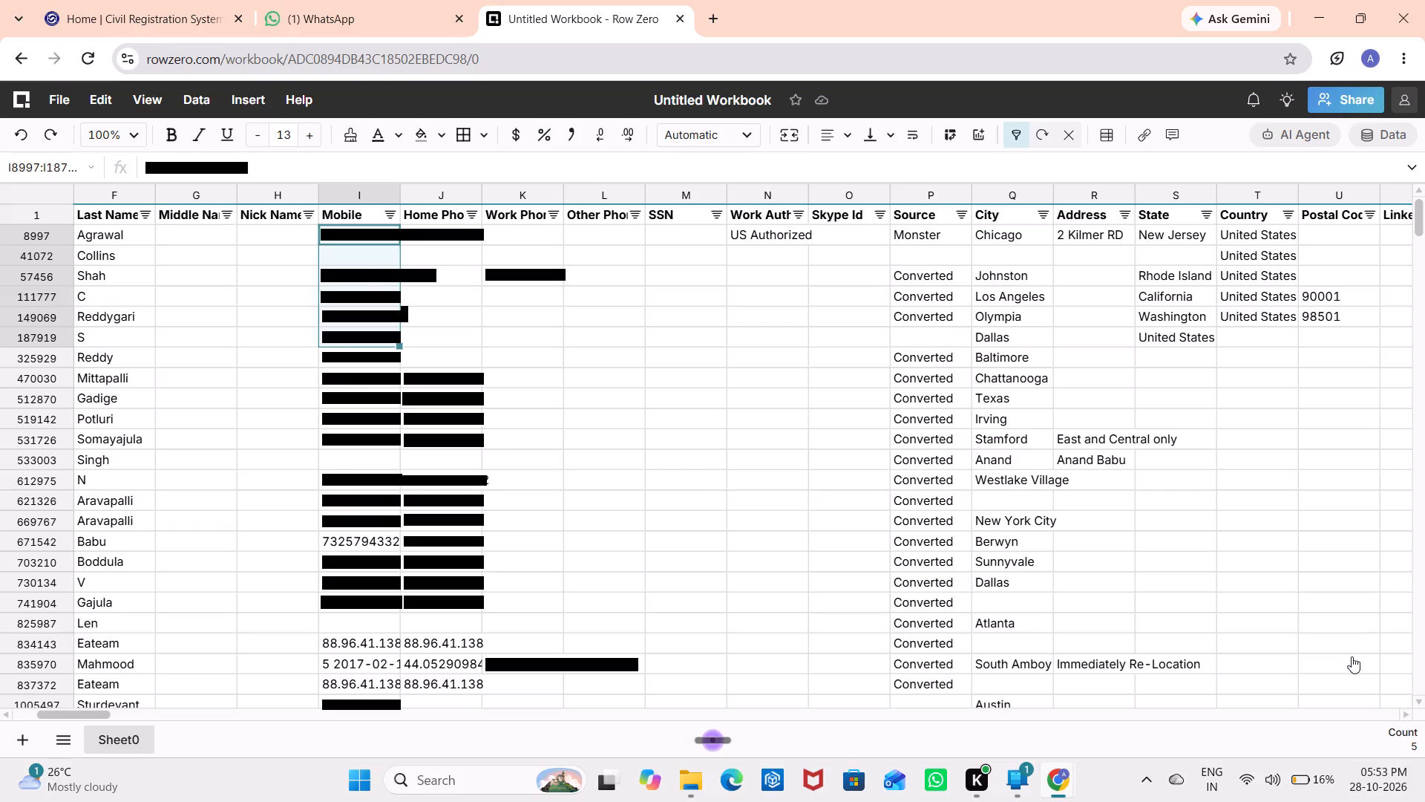
key("Left")
key("Left")
key("Left")
key("Left")
key("Right")
key("Right")
key("Right")
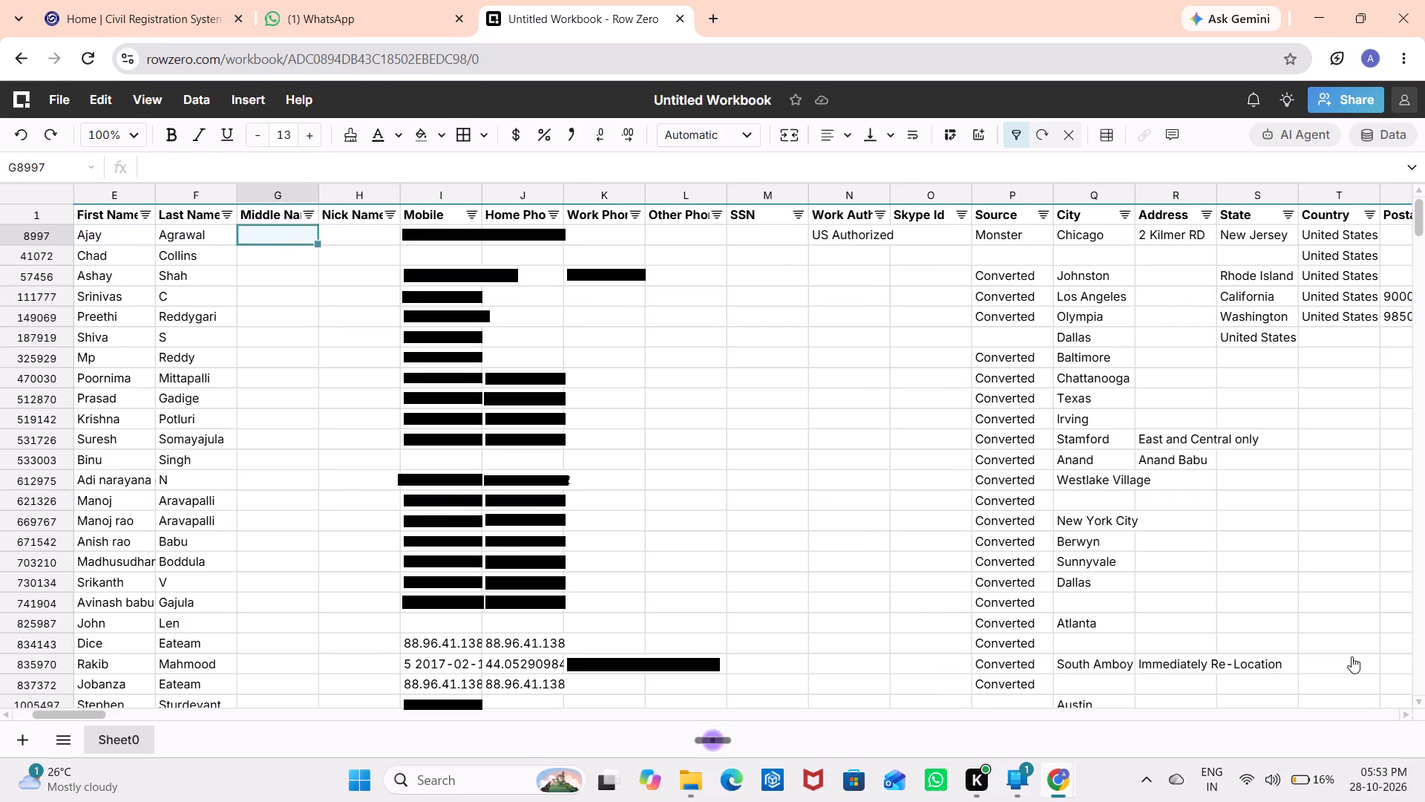
key("Right")
key("shift+Down")
key("shift+Down")
key("shift+Down")
key("shift+Down")
key("shift+Down")
key("shift+Down")
key("shift+Down")
key("shift+Down")
key("shift+Down")
key("shift+Down")
key("shift+Down")
key("shift+Down")
key("shift+Down")
key("shift+Down")
key("shift+Down")
key("shift+Down")
key("shift+Down")
key("shift+Down")
key("shift+Down")
key("shift+Down")
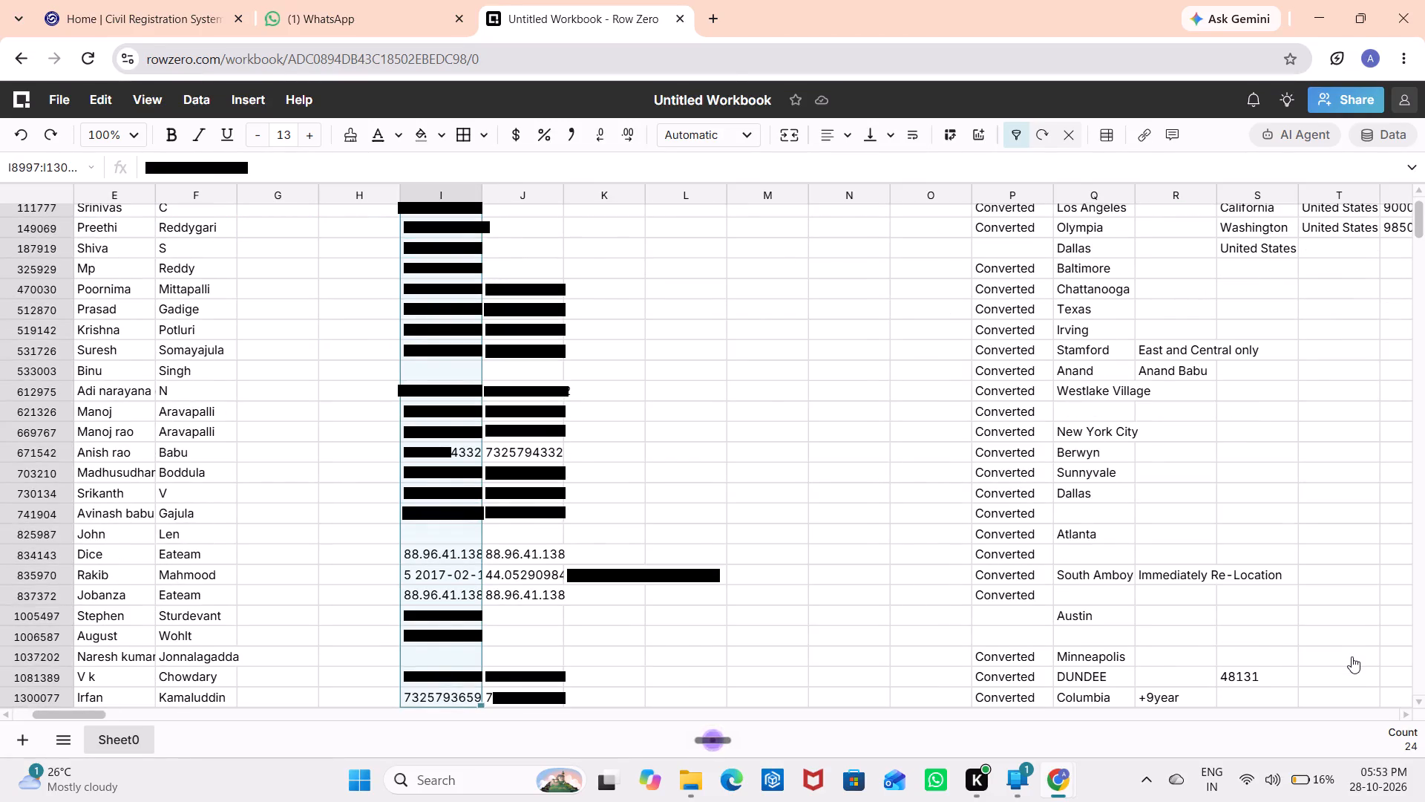
key("shift+Down")
key("shift+Down")
key("shift+Down")
key("shift+Down")
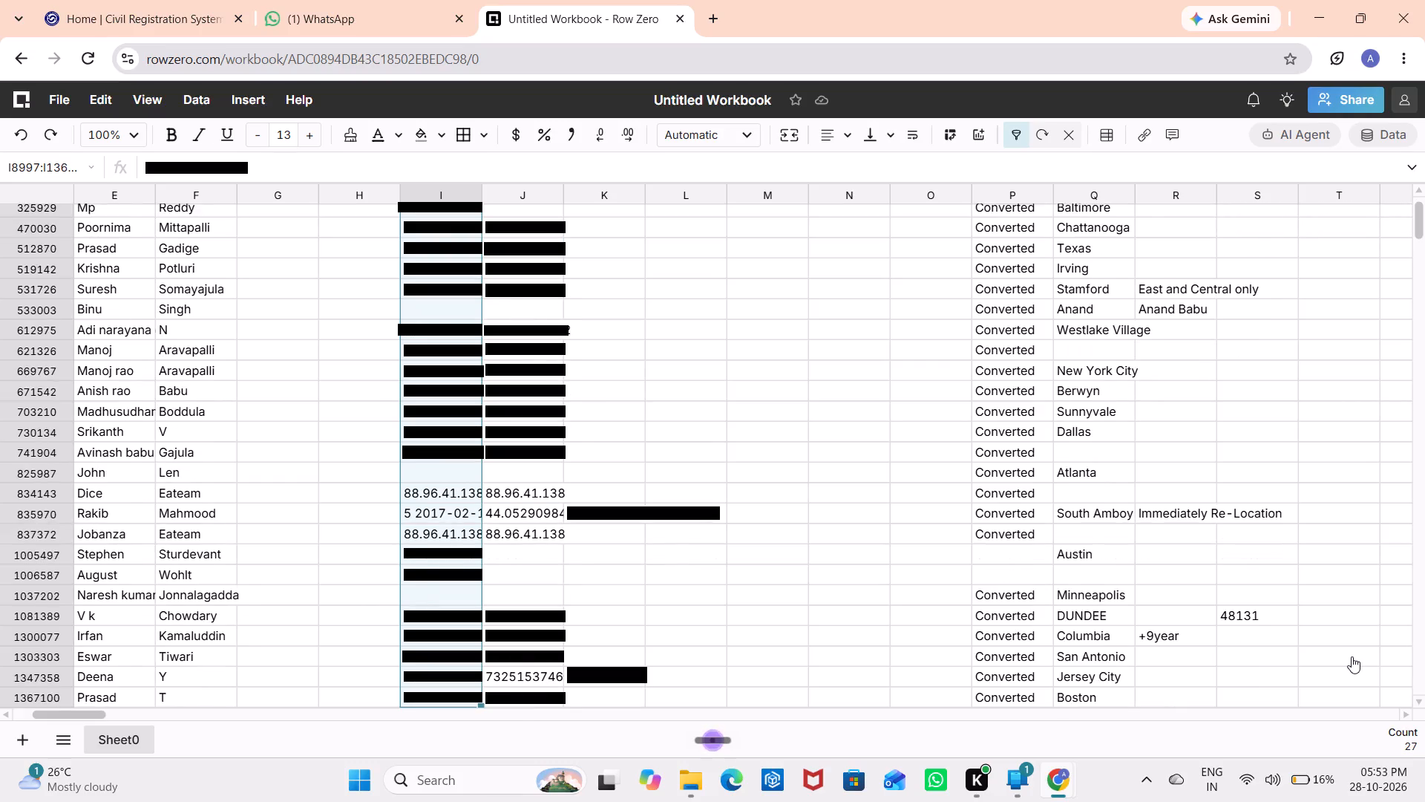
key("shift+Down")
key("shift+Down")
key("shift+Down")
key("shift+Down")
key("shift+Down")
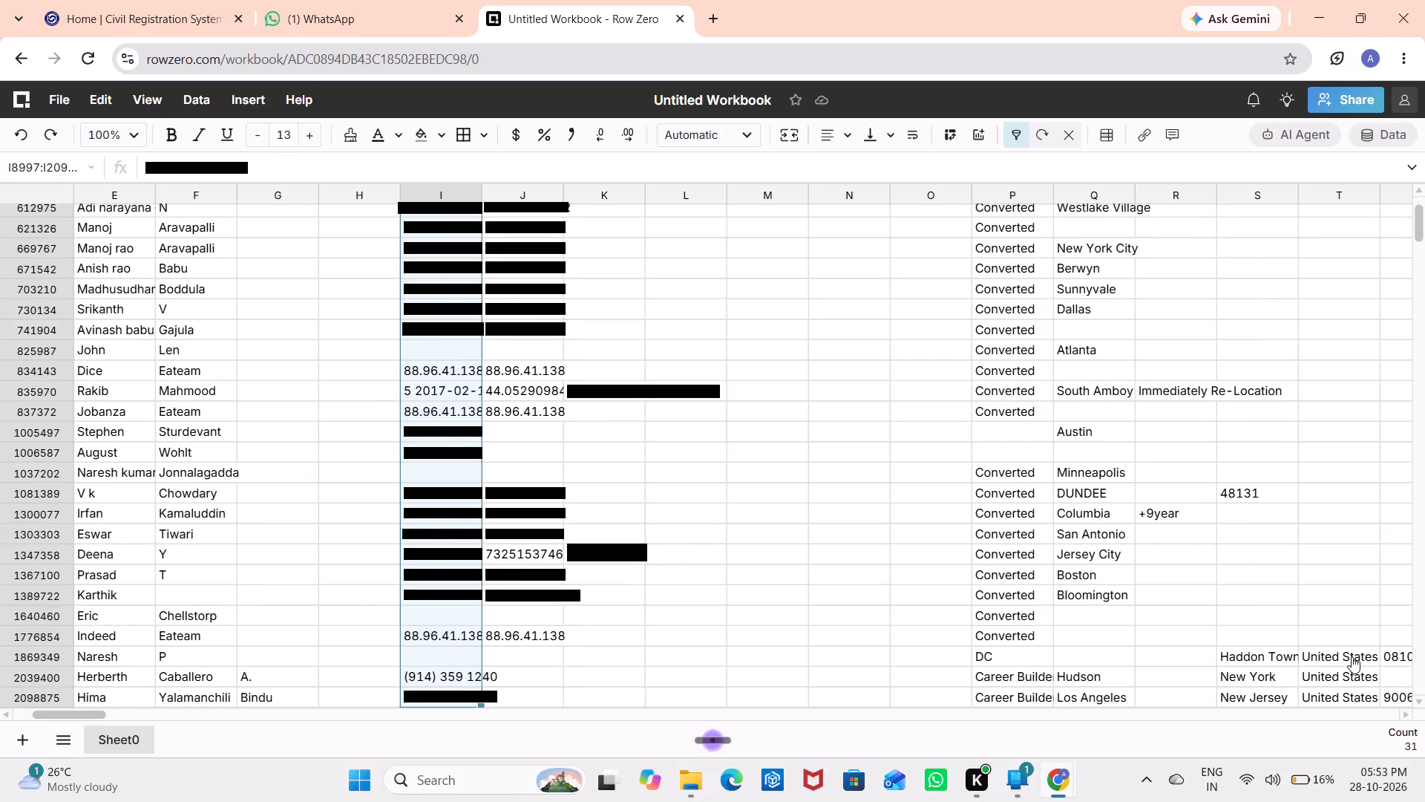
key("shift+Down")
key("shift+Down")
key("shift+Down")
key("shift+Up")
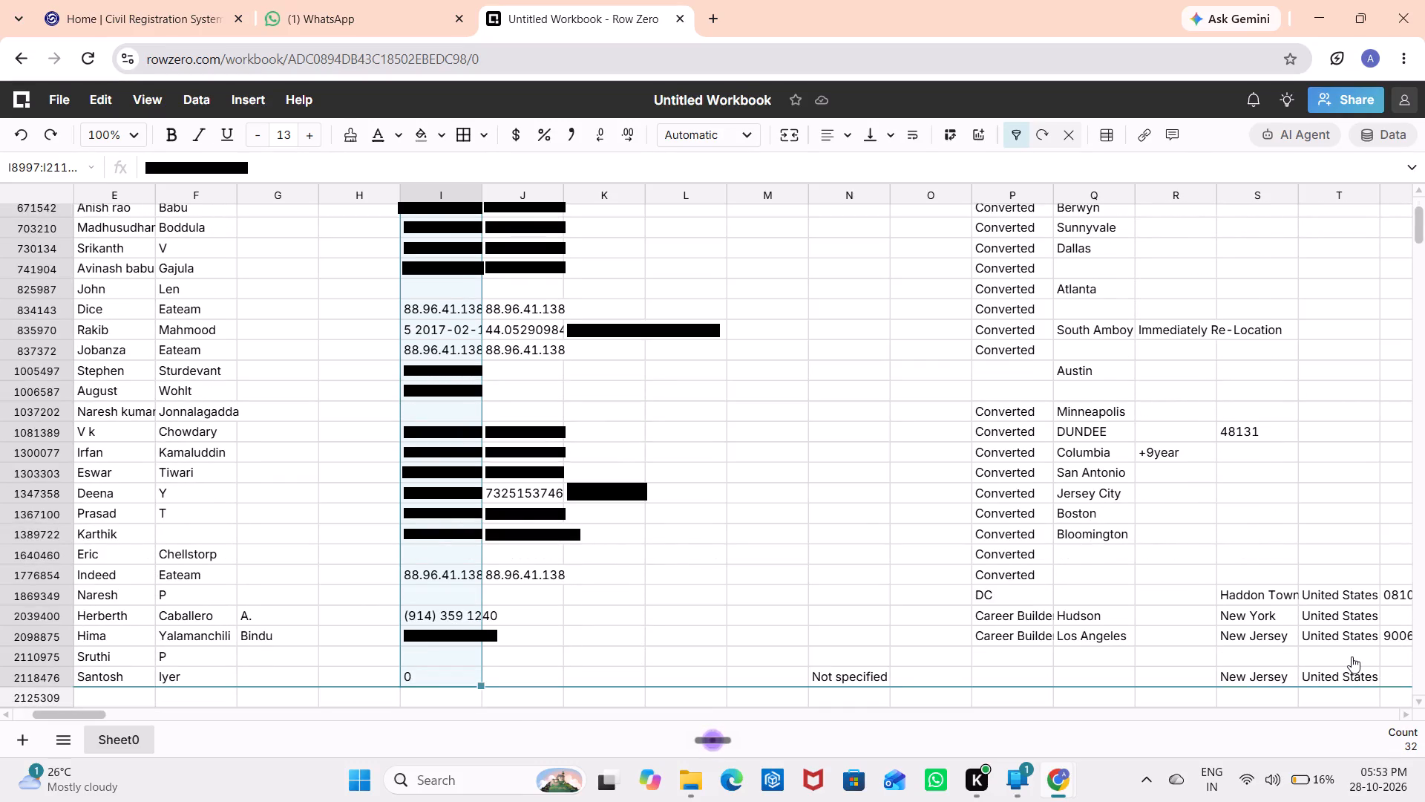
key("shift+Right")
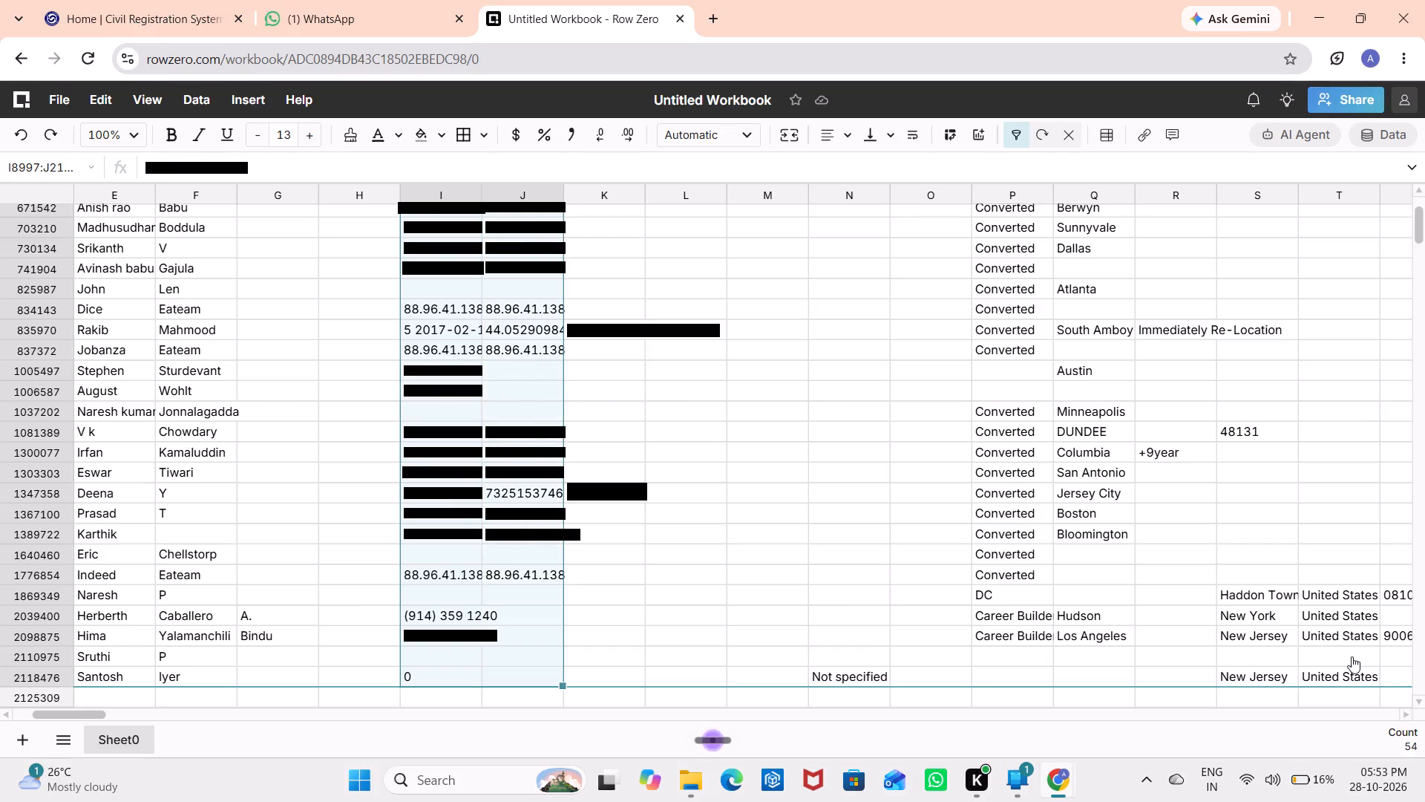
key("Delete")
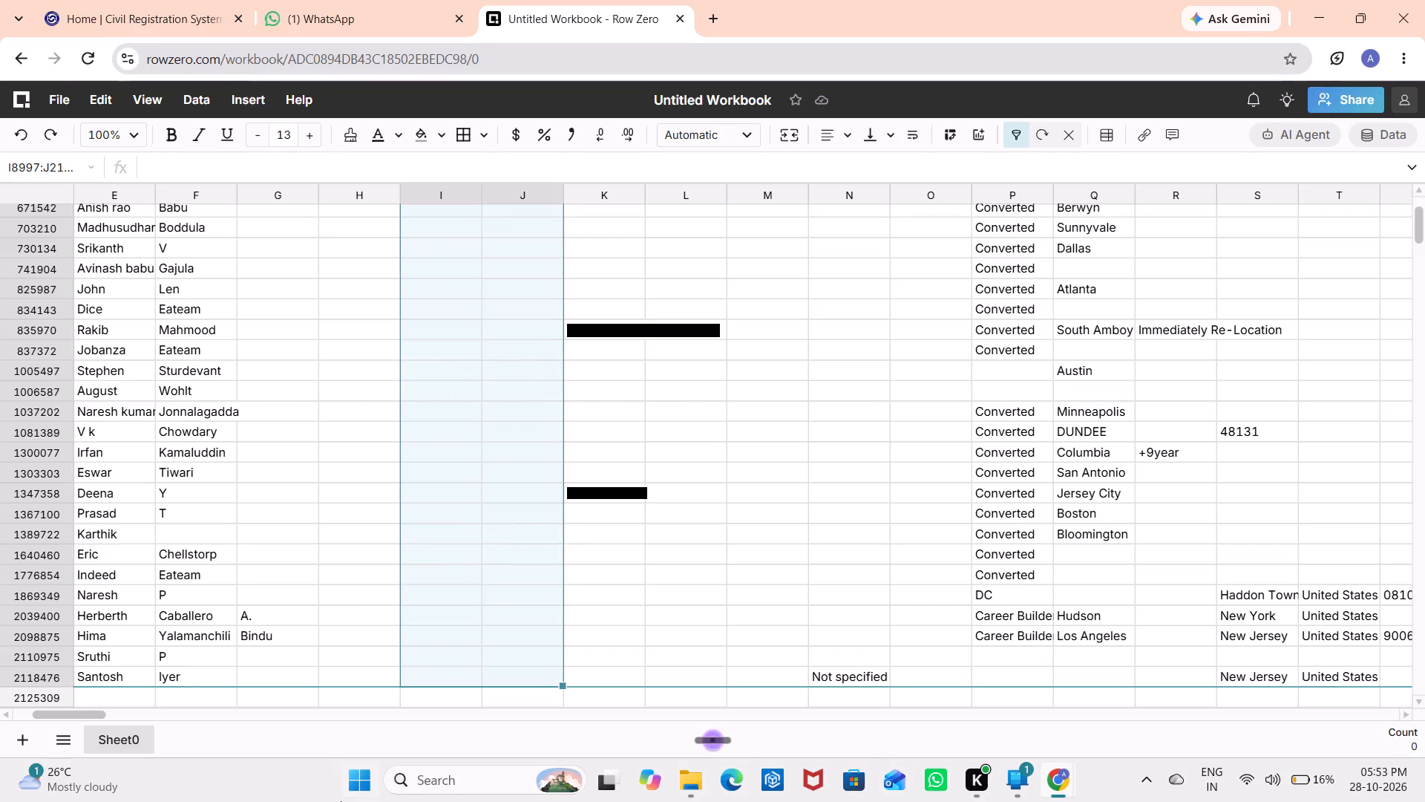
left_click(322, 463)
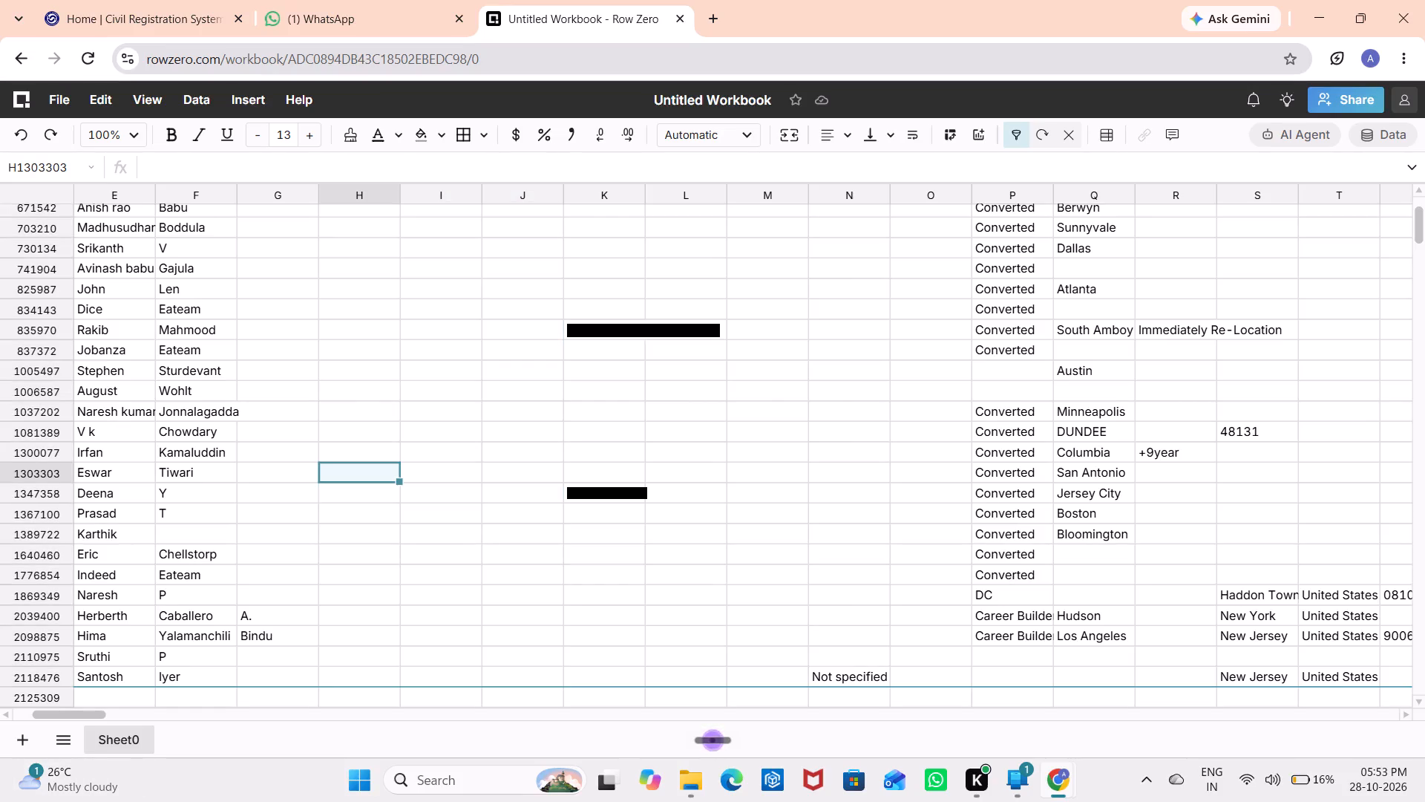
left_click(915, 639)
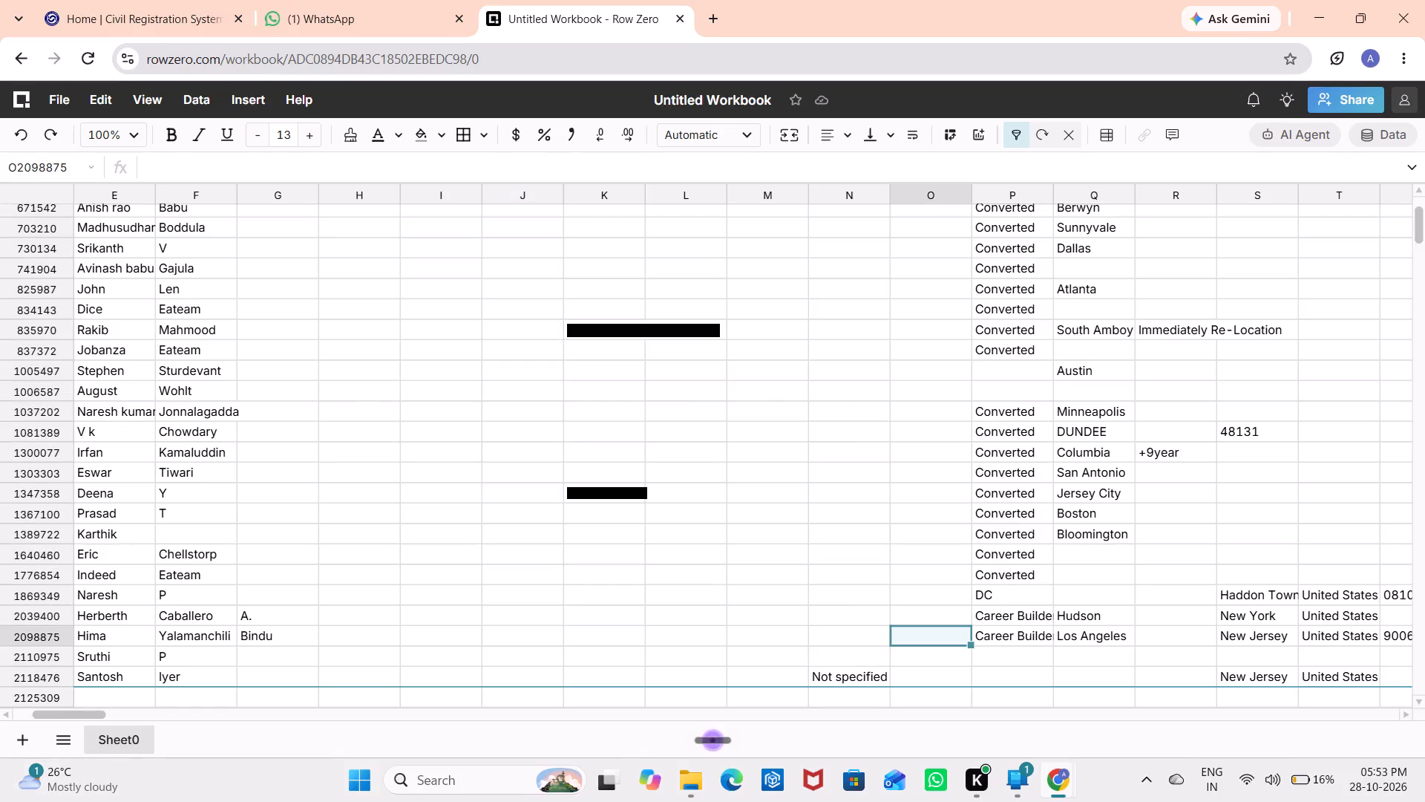
Search the sheet for the last name copied from row 2098875.
left_click(307, 635)
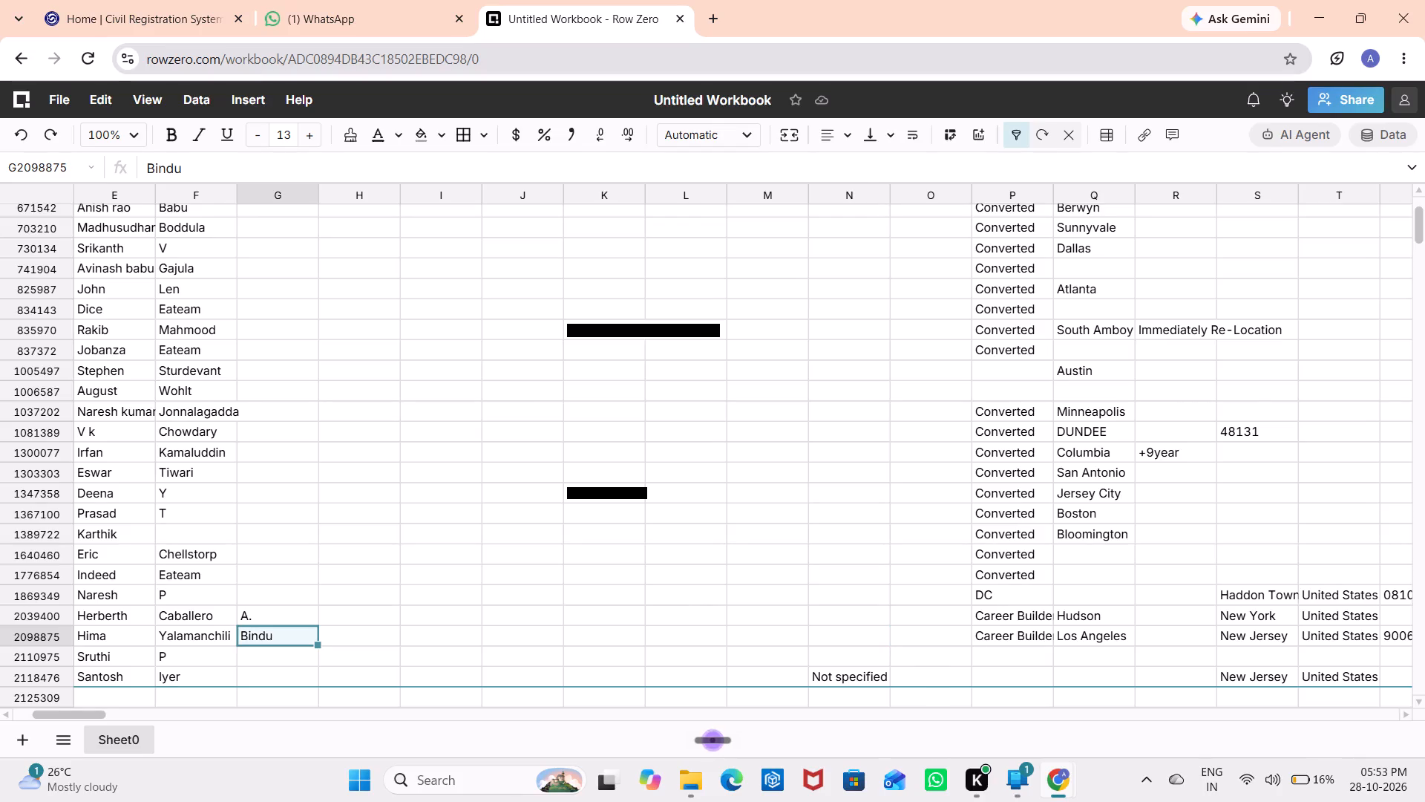
key("Left")
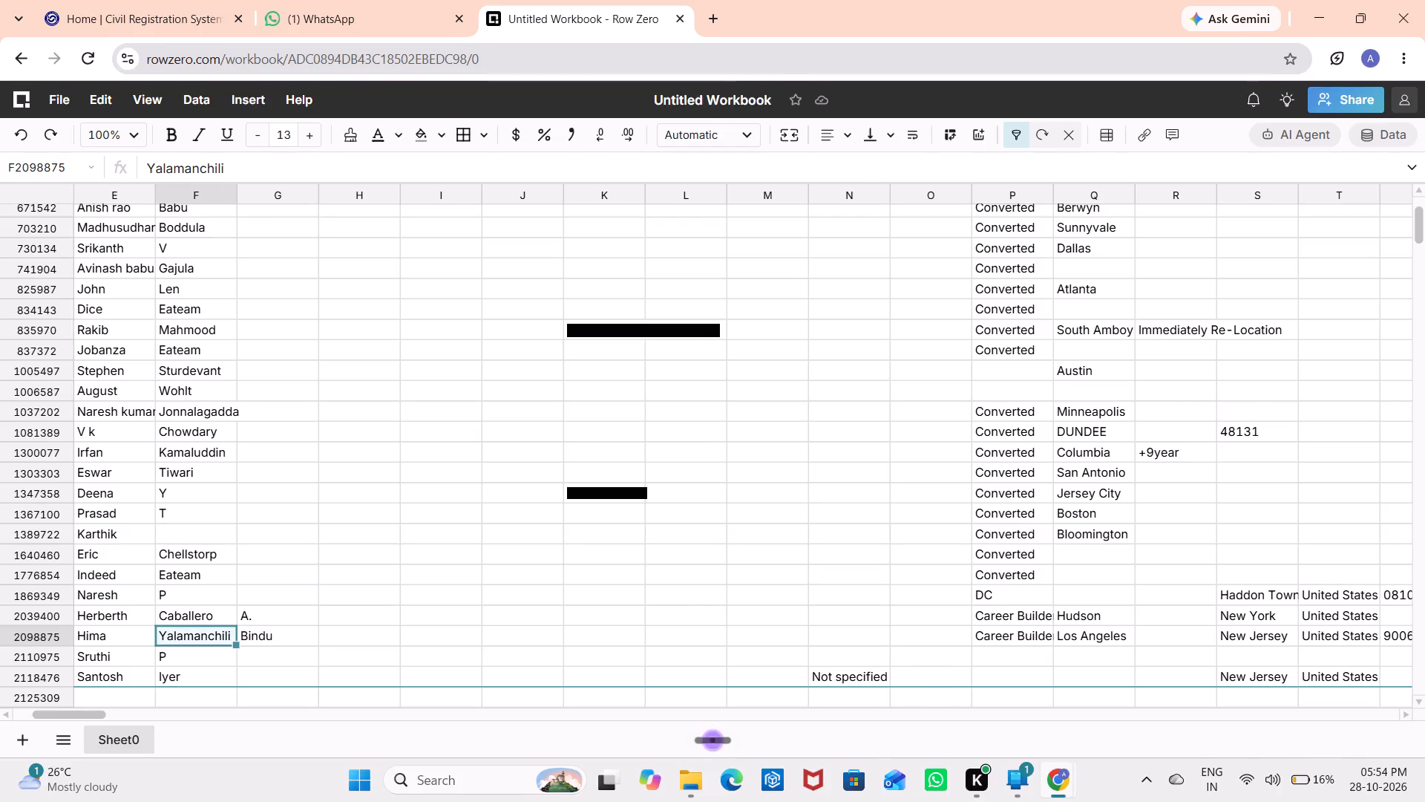
key("ctrl+c")
key("ctrl+f")
key("ctrl+v")
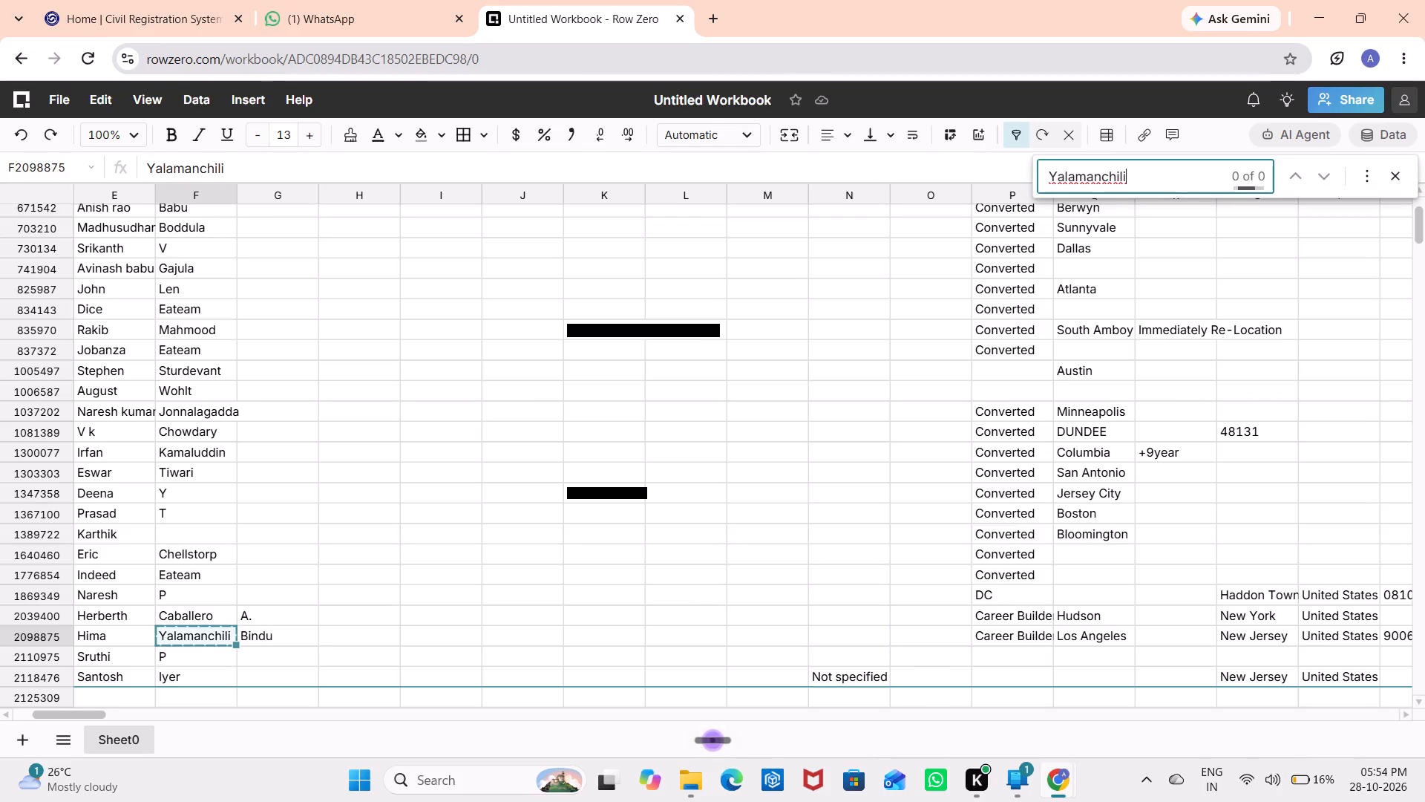
key("Return")
key("Return")
key("Escape")
key("Escape")
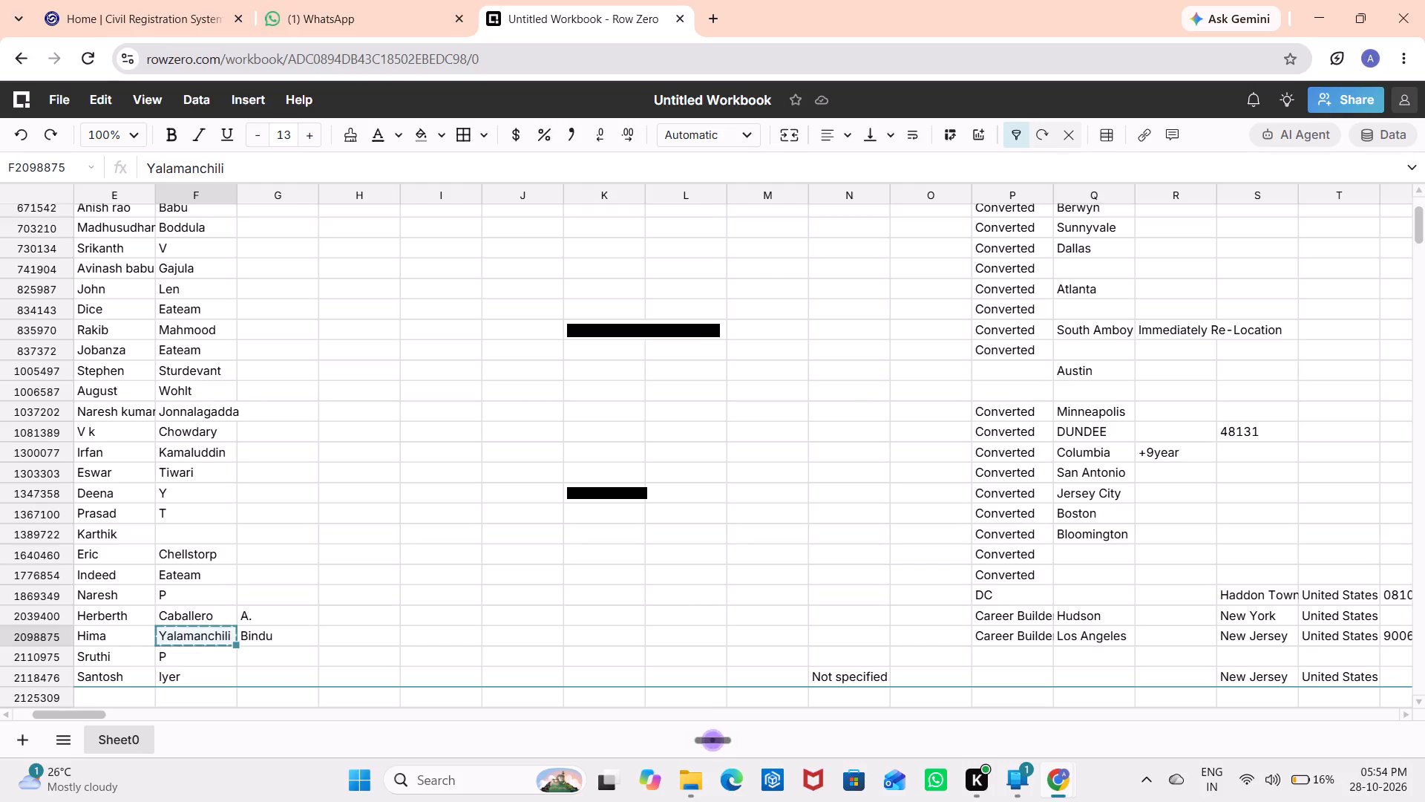
In row 2098875, clear the last and middle names and enter Bindu as the Last Name.
key("shift+Right")
key("Delete")
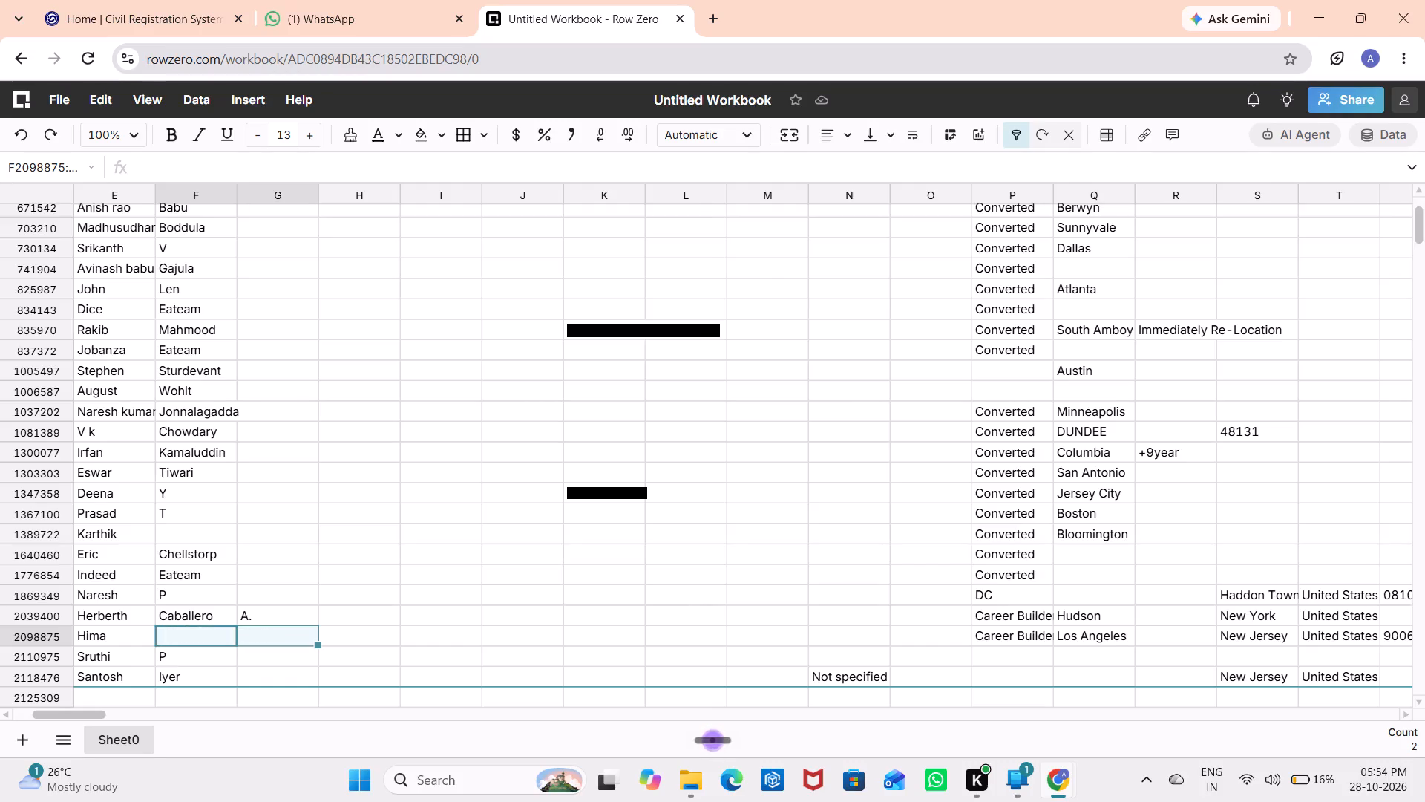
key("Left")
key("Right")
type("Bindu")
key("Return")
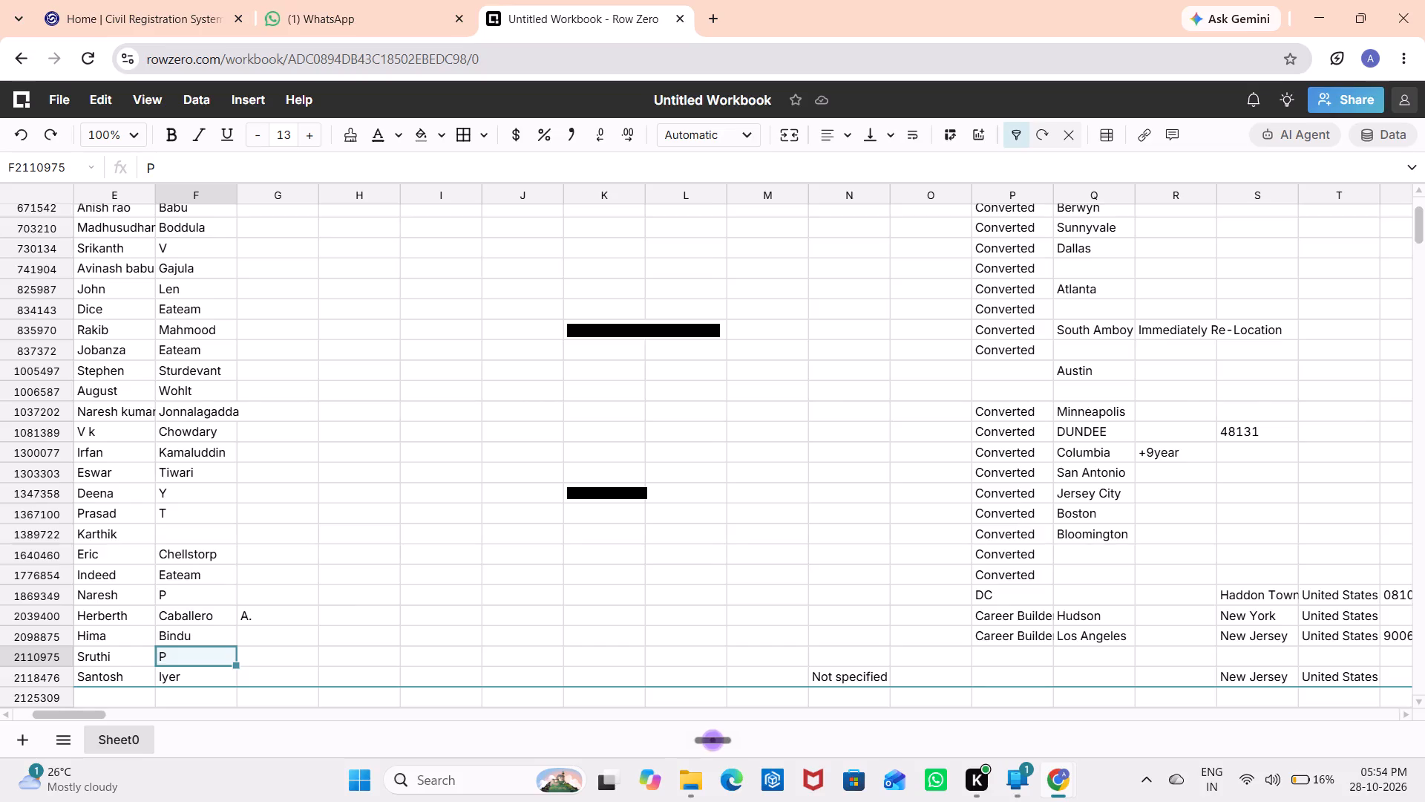
Search the sheet for eateam and clear the matching Last Name values in rows 834143, 837372 and 1776854.
key("ctrl+f")
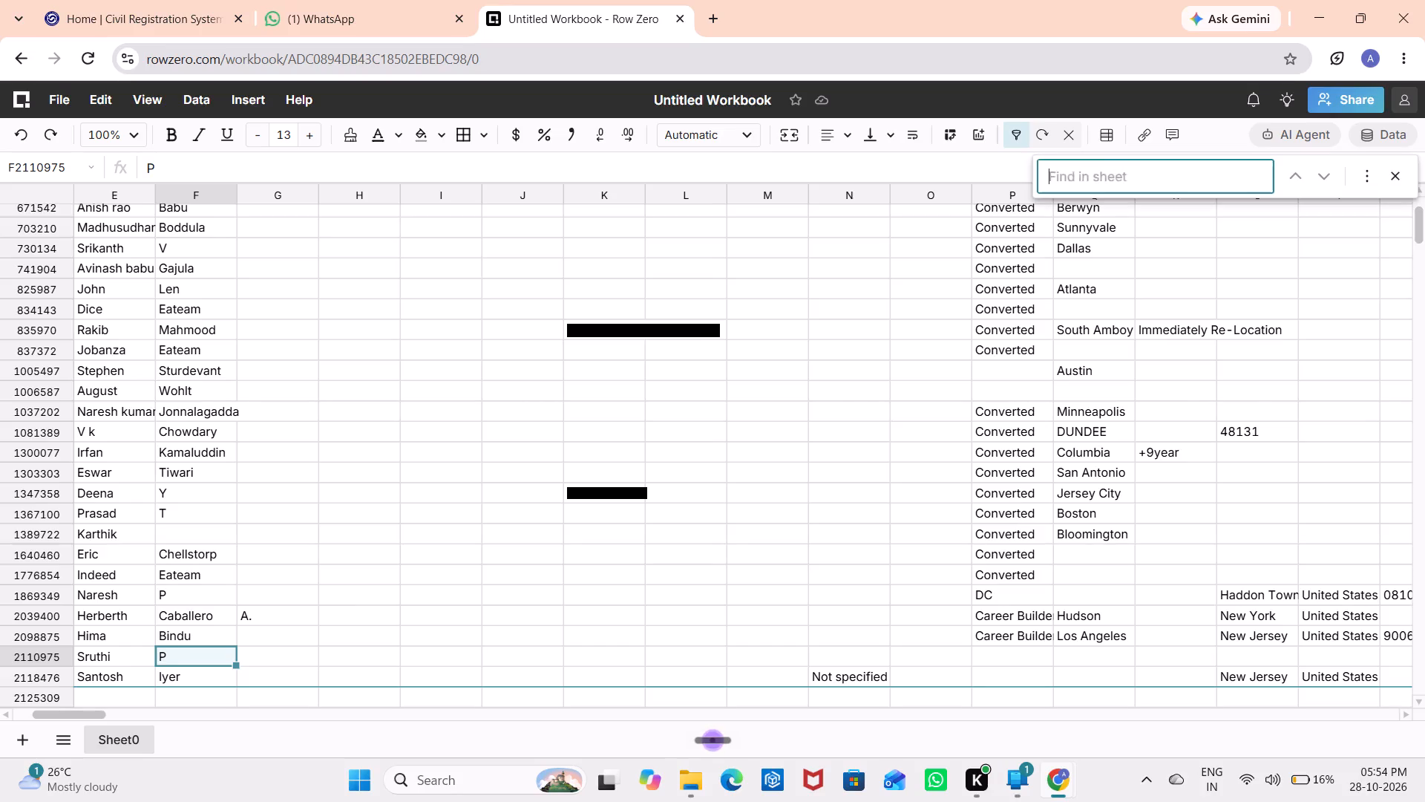
type("eaea")
key("BackSpace")
key("BackSpace")
type("team")
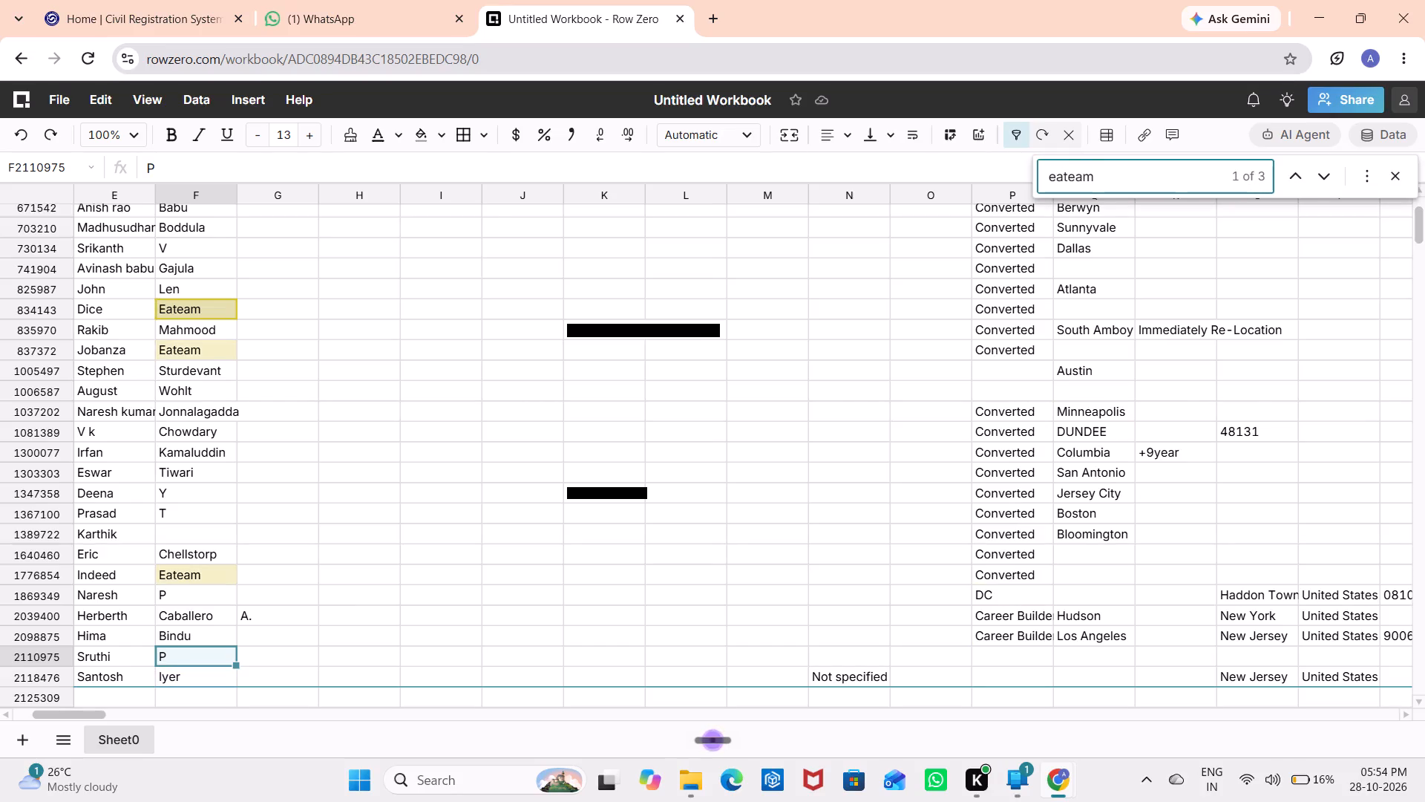
left_click(203, 309)
key("Delete")
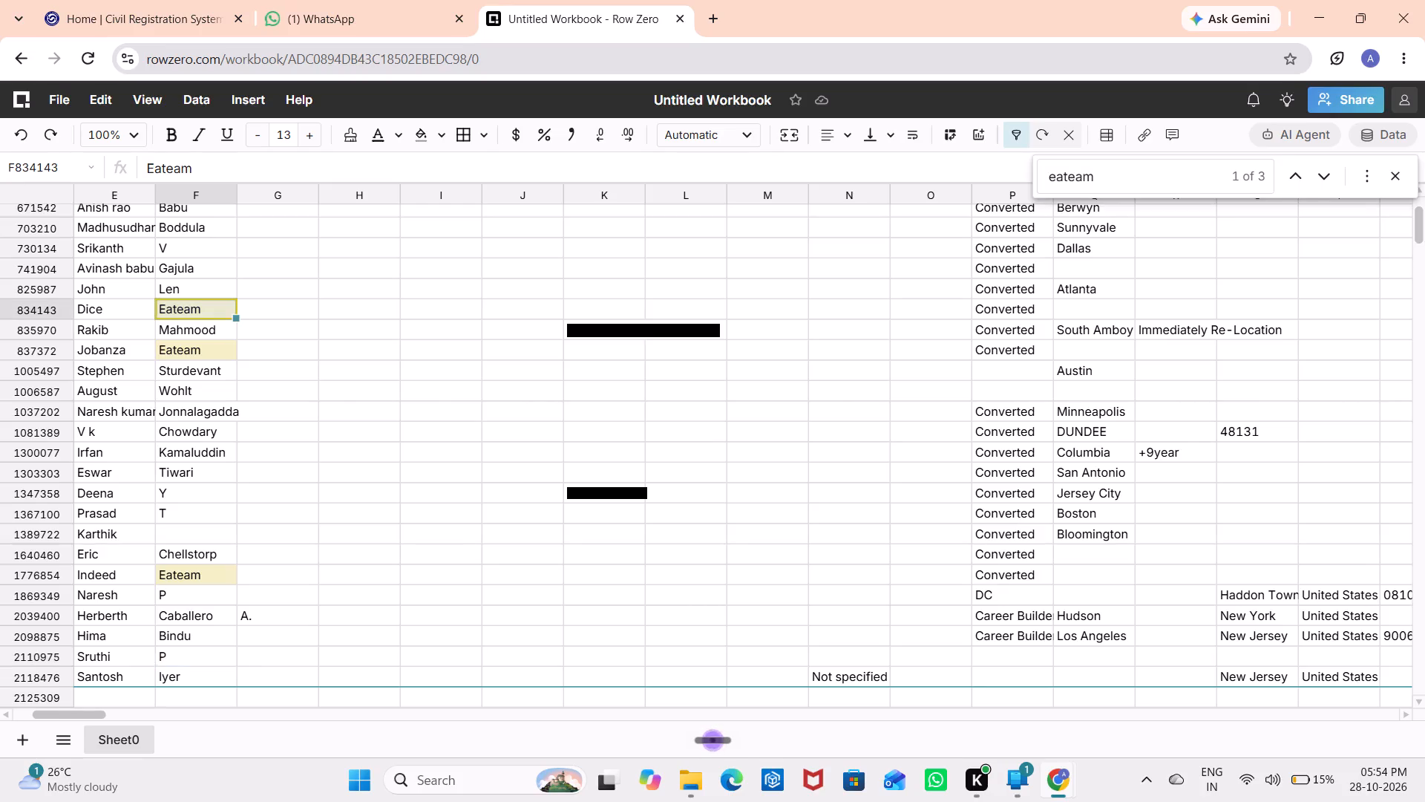
left_click(188, 347)
key("Delete")
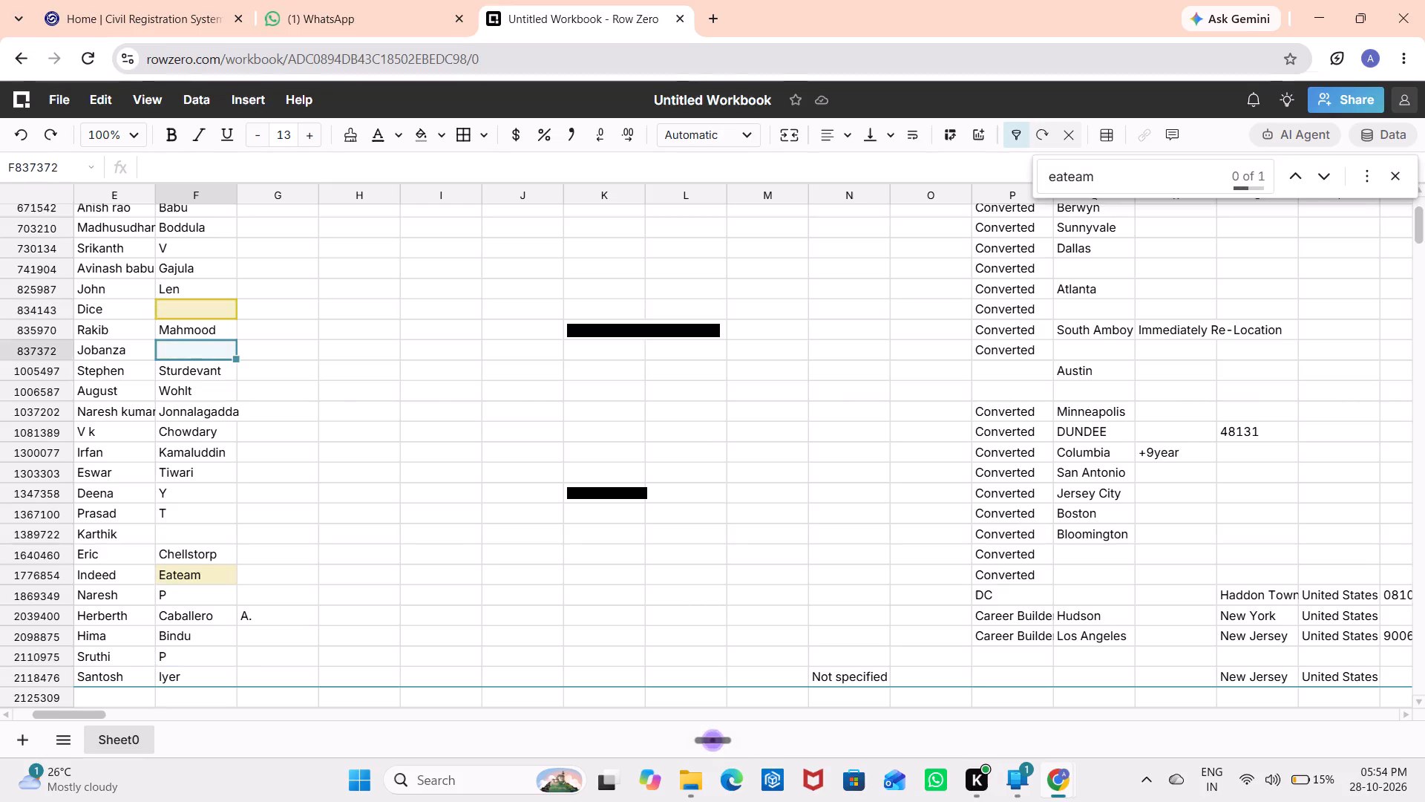
left_click(186, 579)
key("Delete")
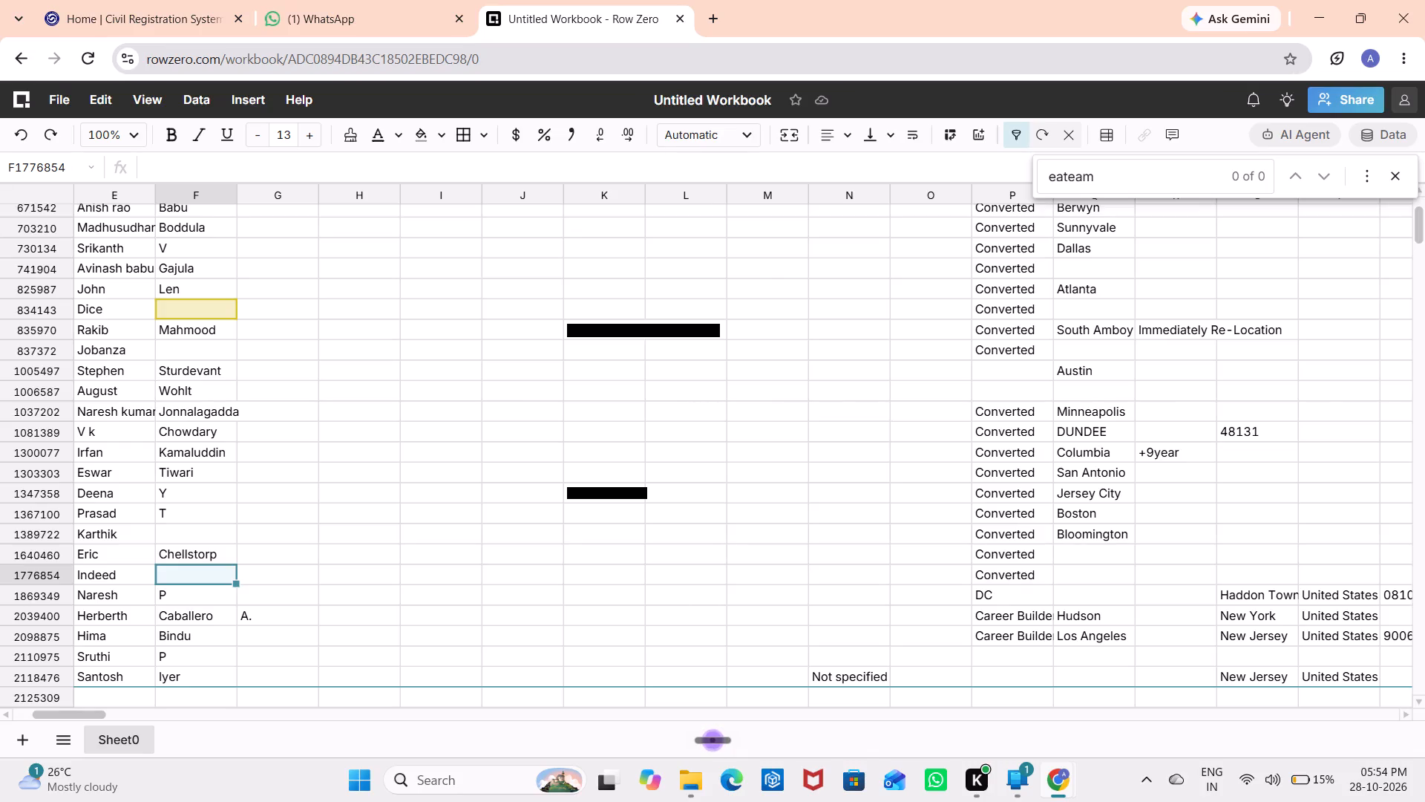
key("Escape")
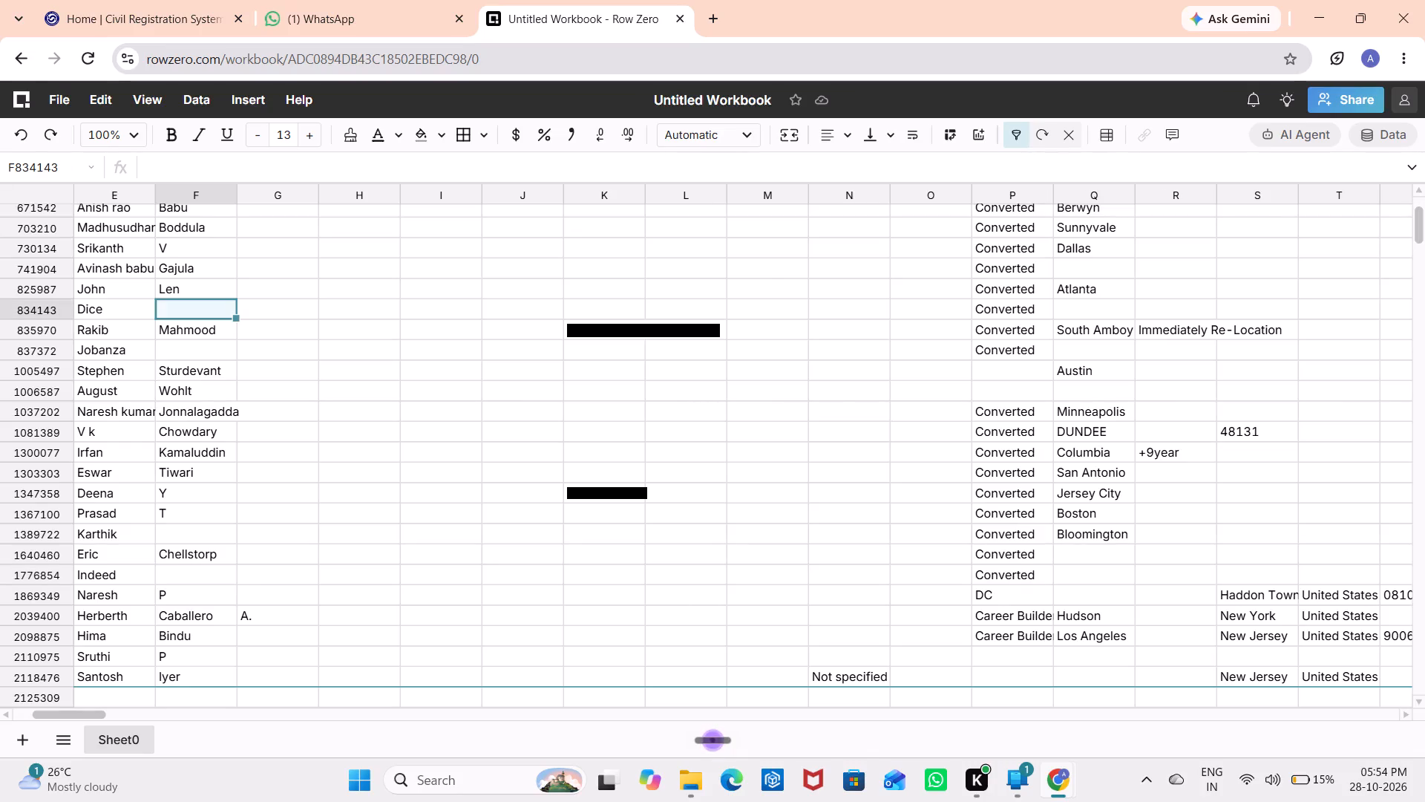
Clear the Work Phone Number values in rows 835970, 1347358 and 57456.
key("Right")
key("Right")
key("Right")
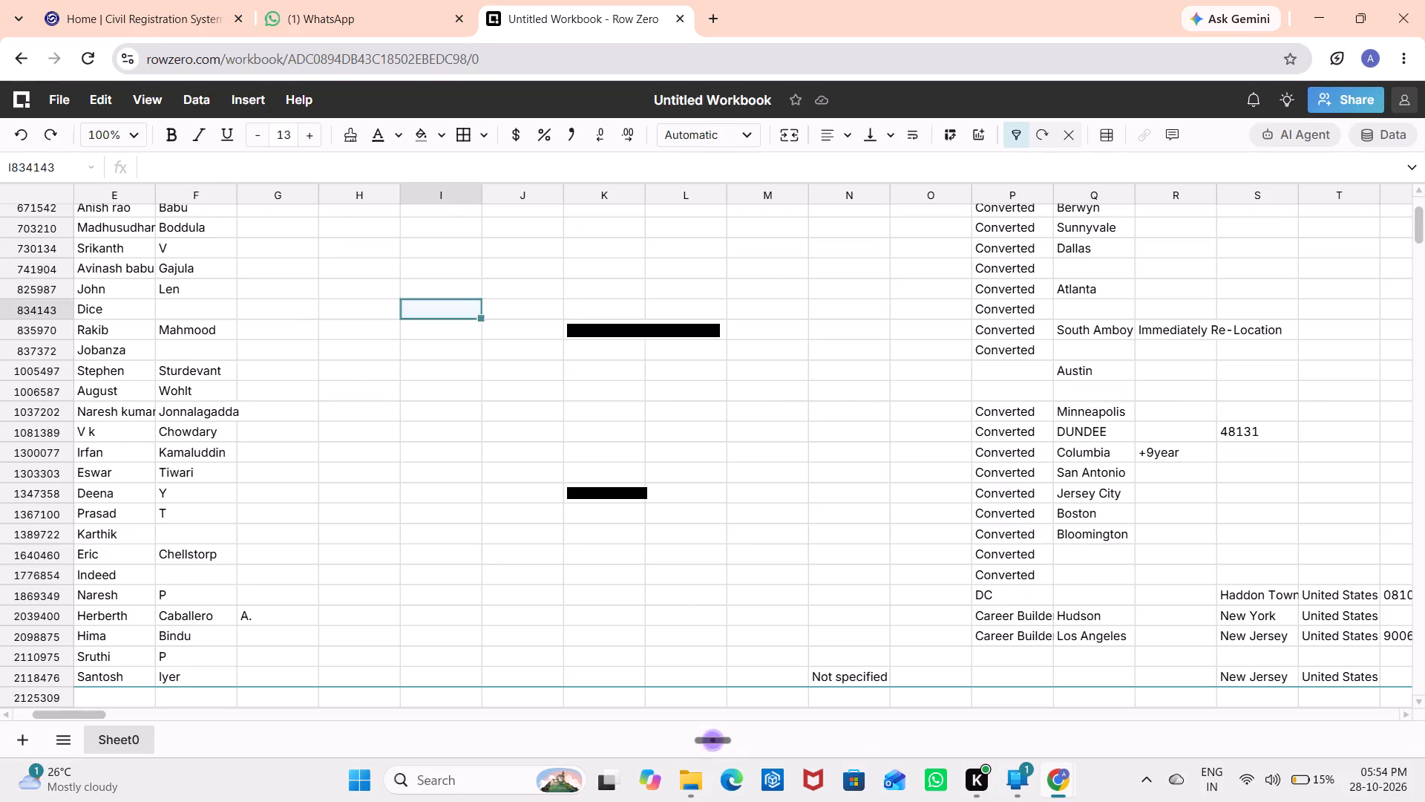
key("Right")
key("Right")
key("Down")
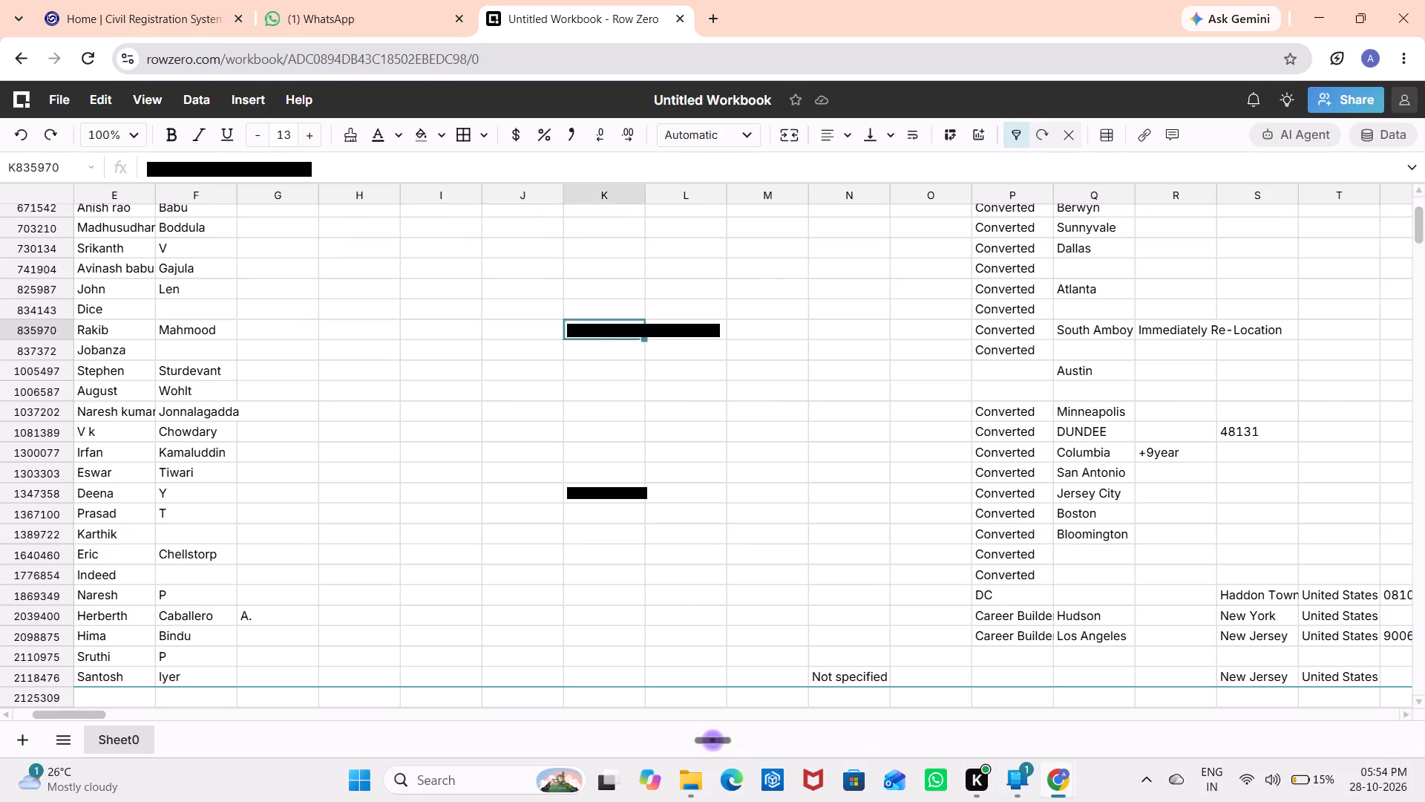
key("Delete")
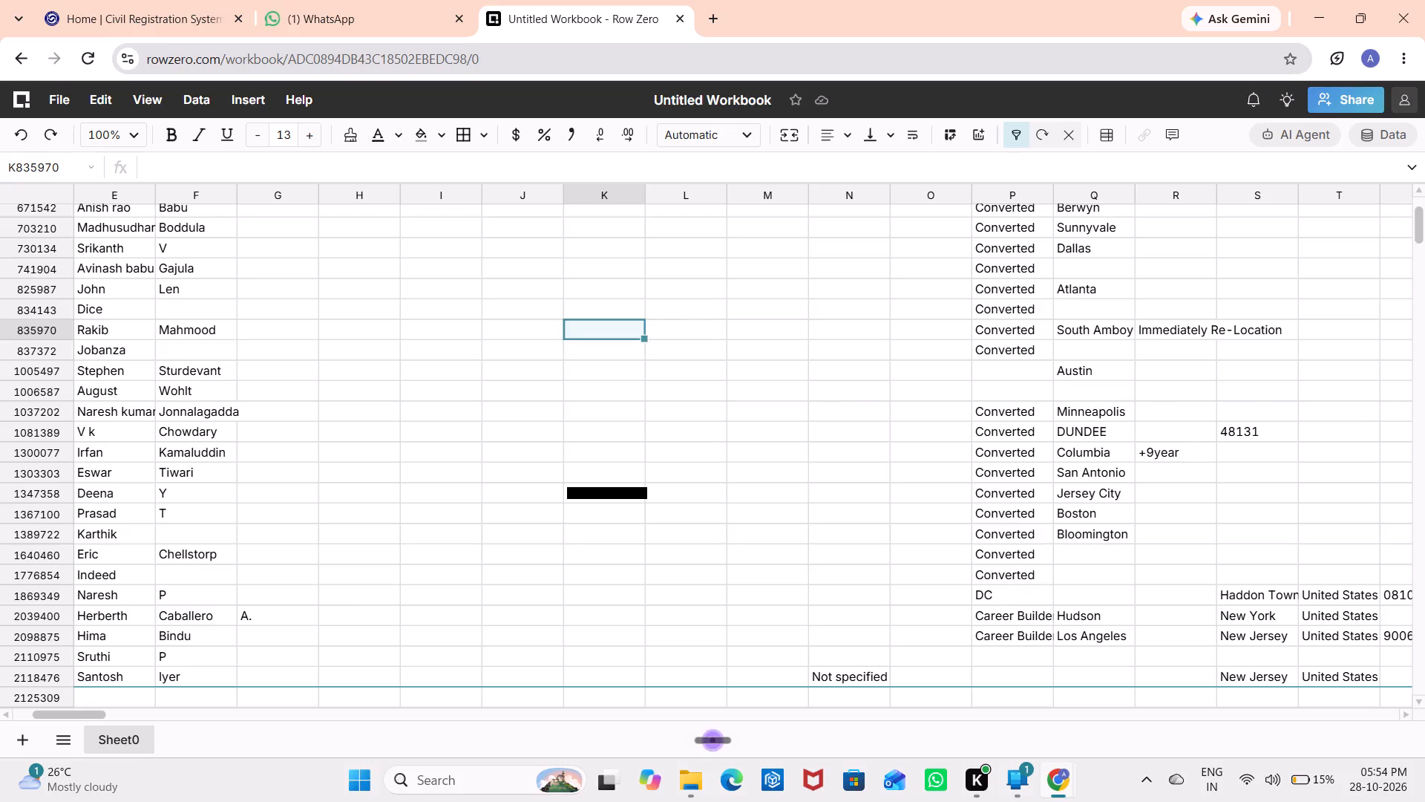
key("ctrl+Down")
key("Delete")
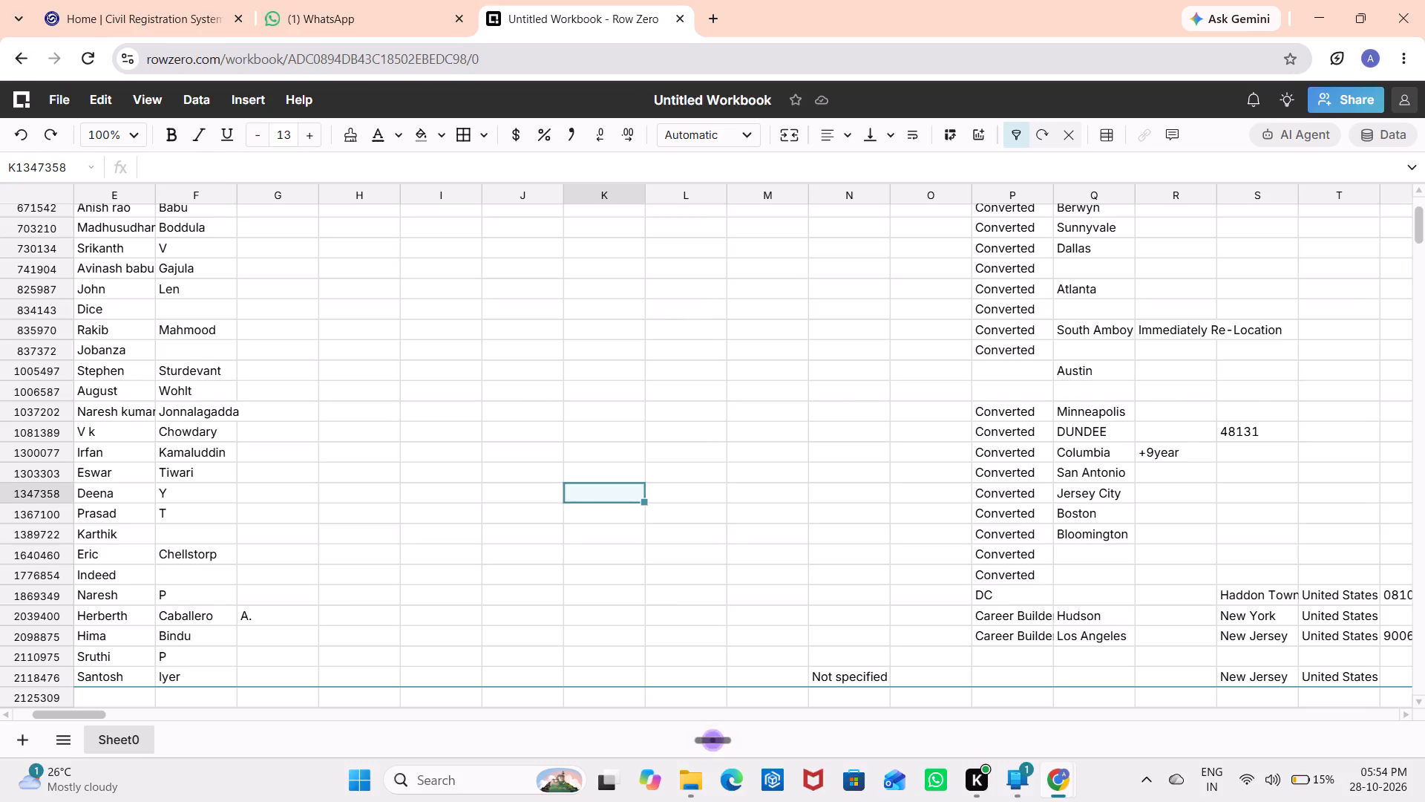
key("ctrl+Up")
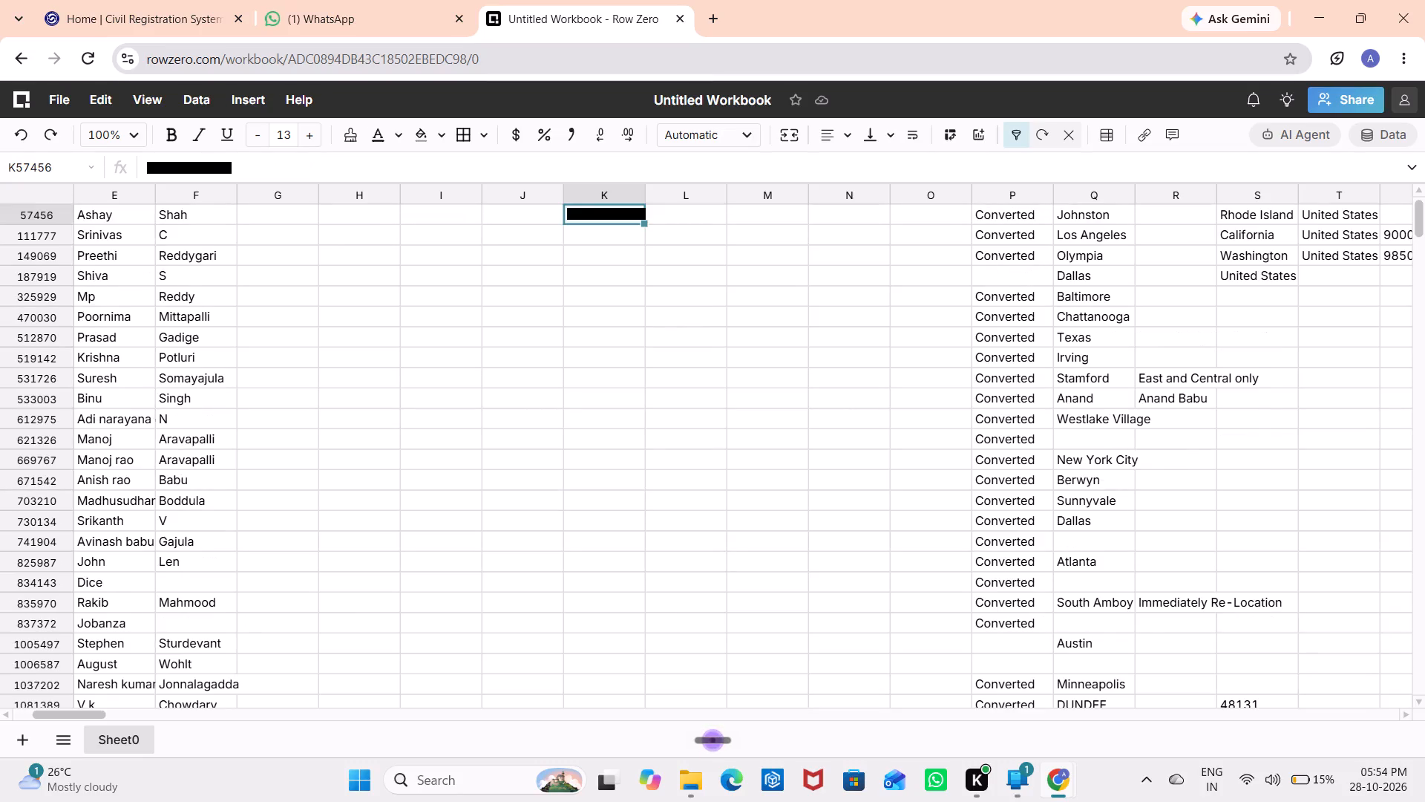
key("Delete")
key("ctrl+Up")
key("Down")
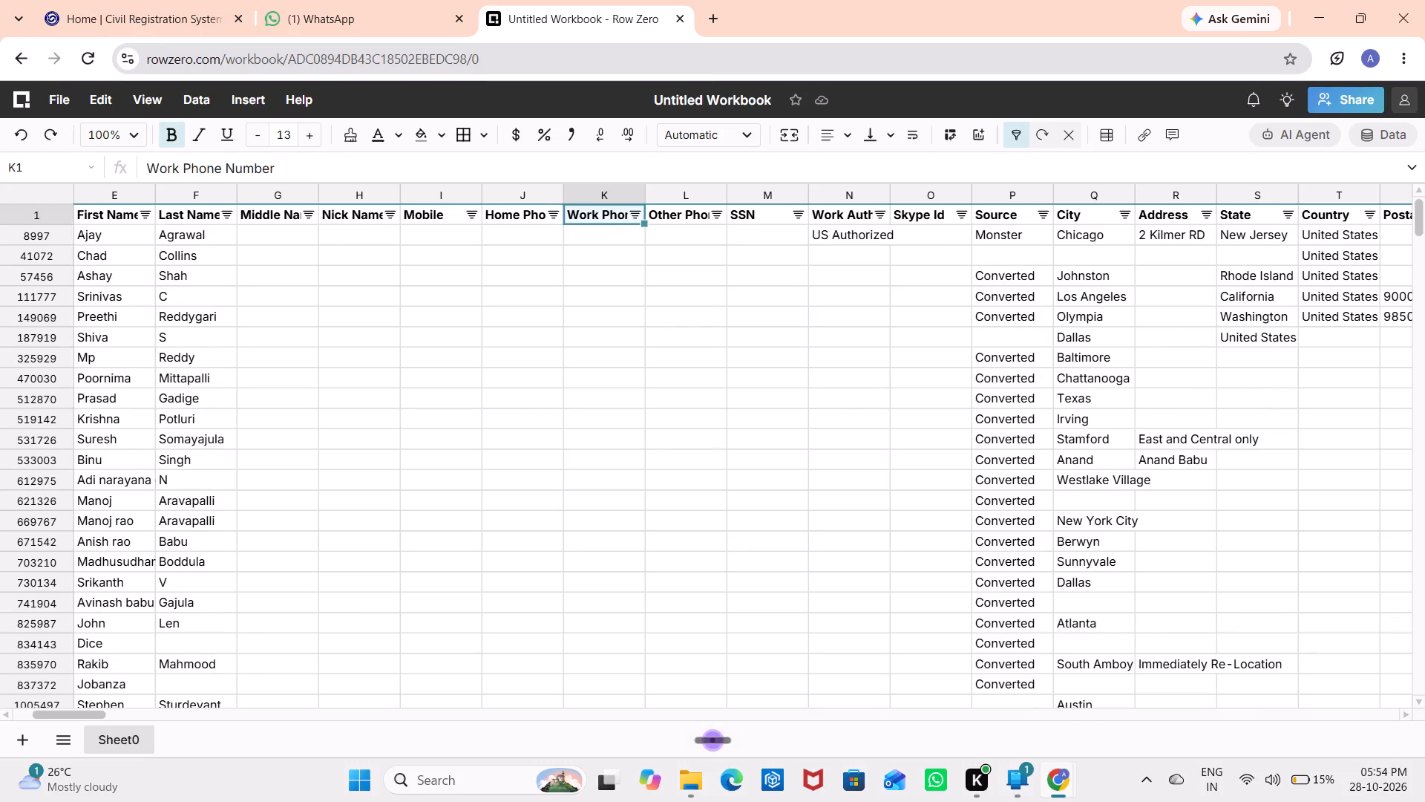
key("ctrl+Down")
key("ctrl+Up")
key("ctrl+Down")
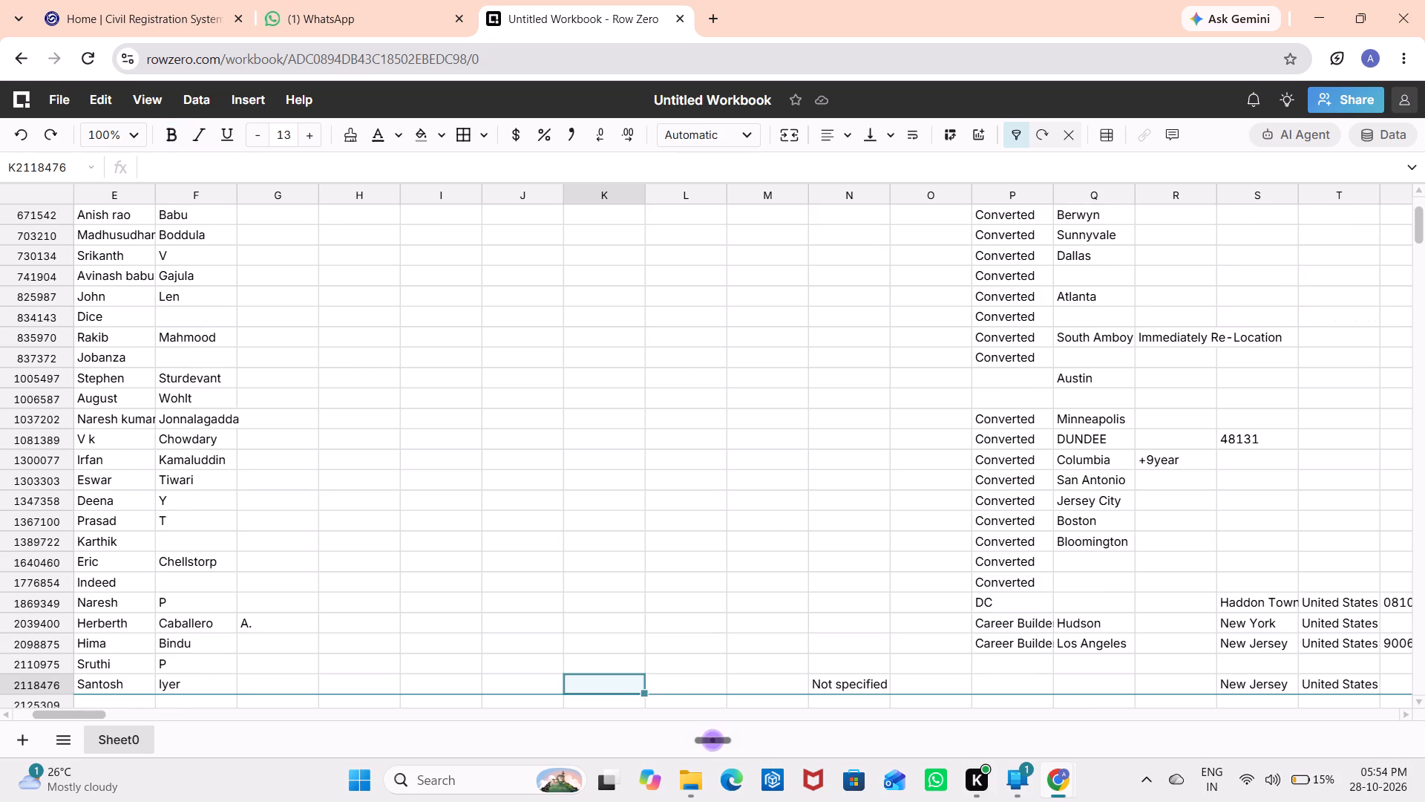
Clear the Not specified work authorization value in row 2118476.
key("Right")
key("Right")
key("Right")
key("Delete")
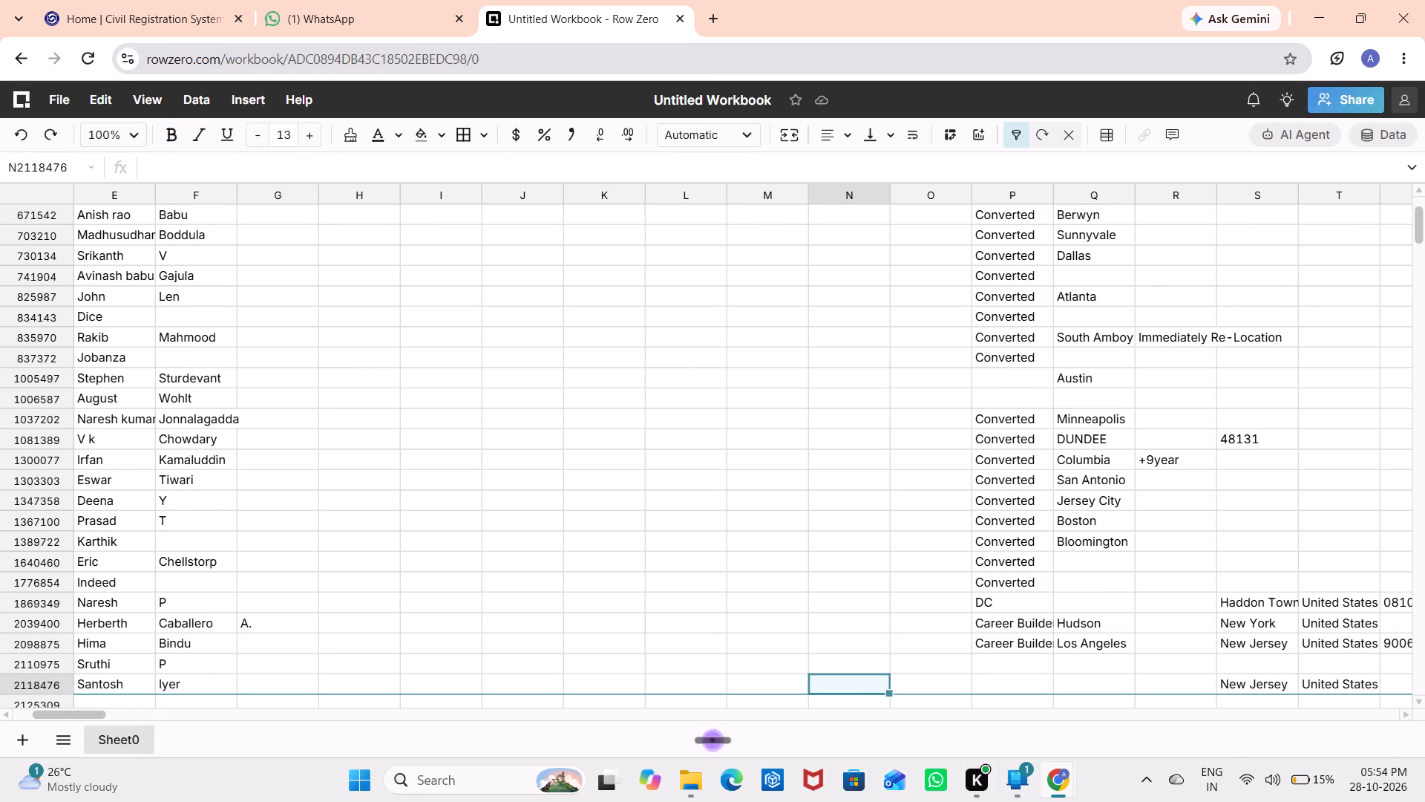
Check the work authorization column and neighbouring fields of the filtered rows for misplaced values.
key("ctrl+Up")
key("Up")
key("Up")
key("Up")
key("Up")
key("Up")
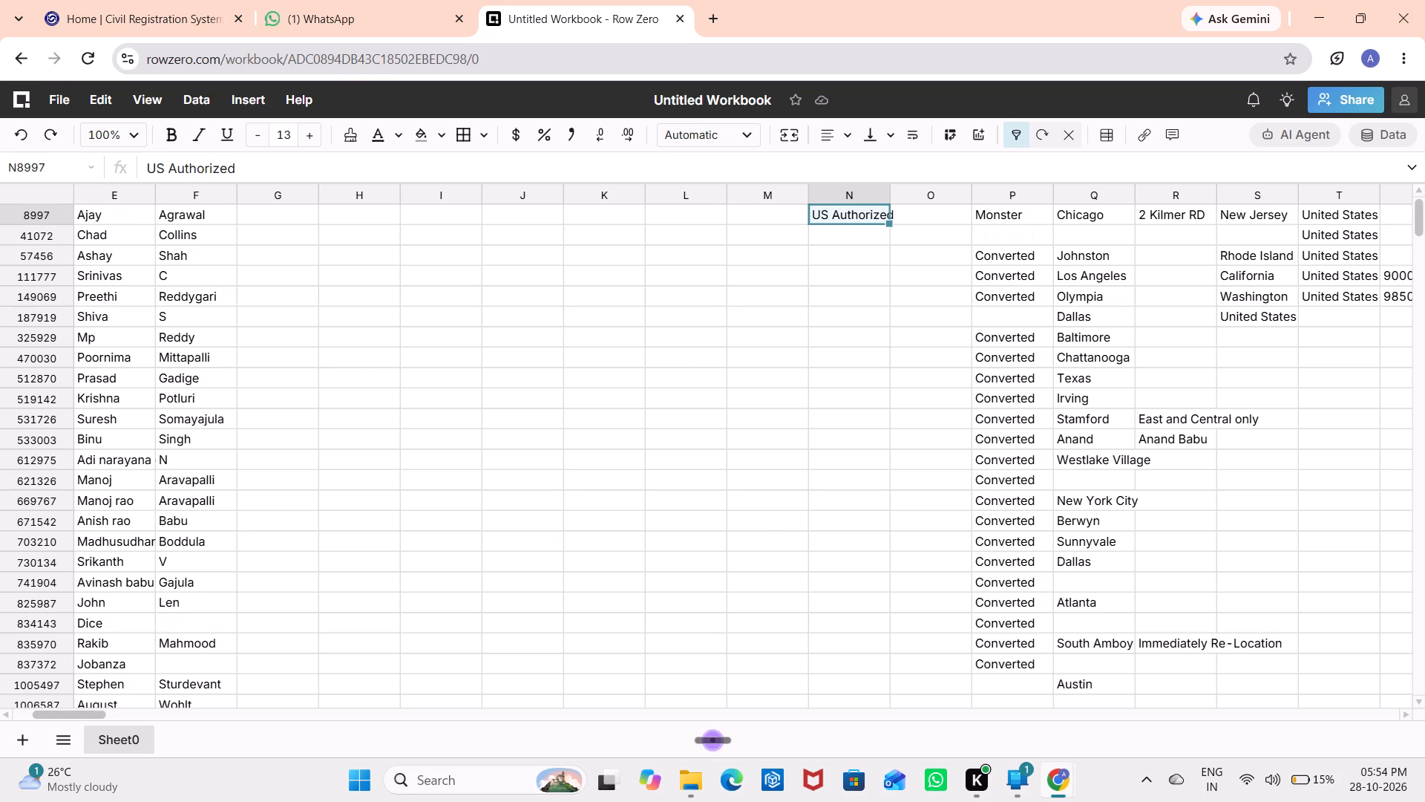
key("Down")
key("Down")
key("Down")
key("Down")
key("Down")
key("Down")
key("Down")
key("Down")
key("Down")
key("Down")
key("Down")
key("Down")
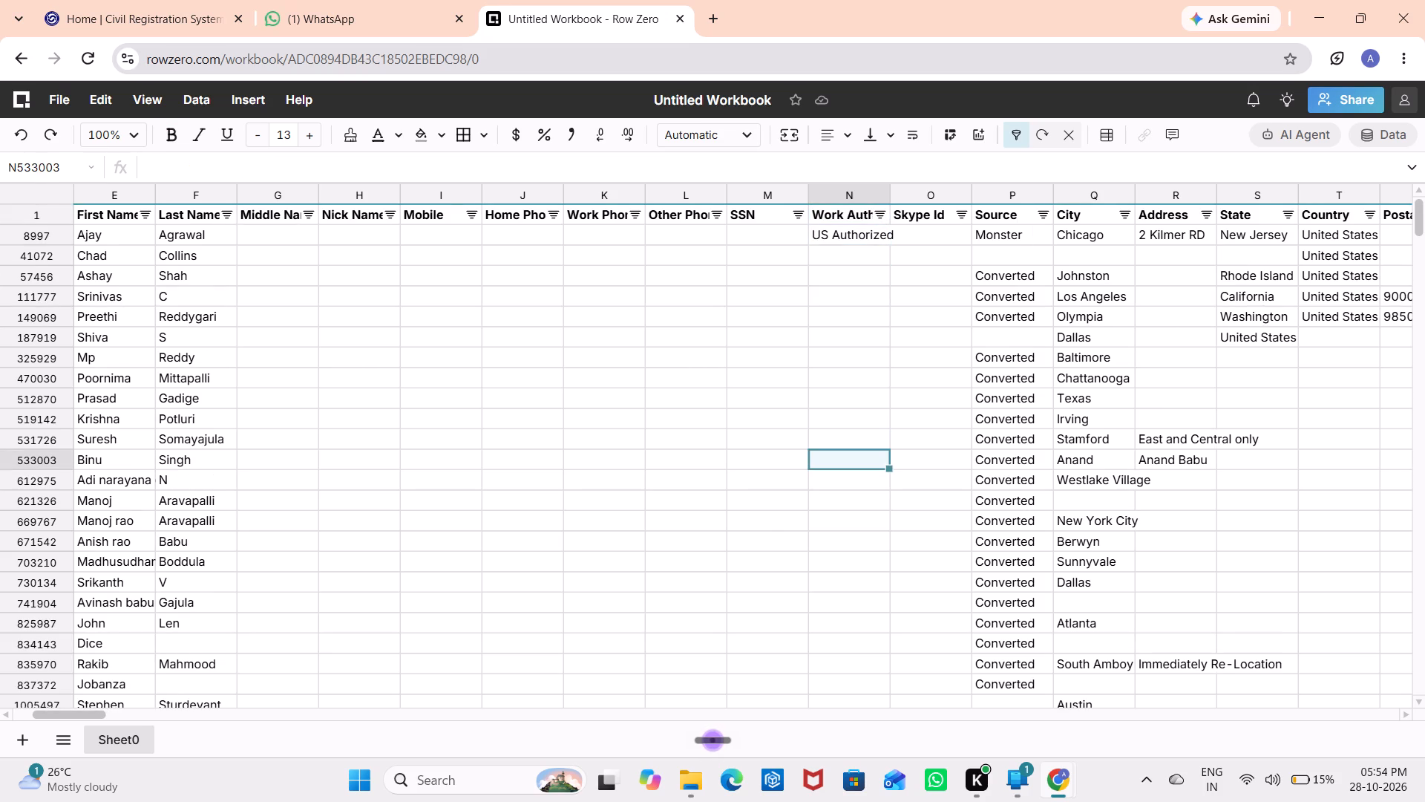
key("Down")
key("Down")
key("Down")
key("Down")
key("Down")
key("Down")
key("Down")
key("Down")
key("Down")
key("Down")
key("Down")
key("Down")
key("Down")
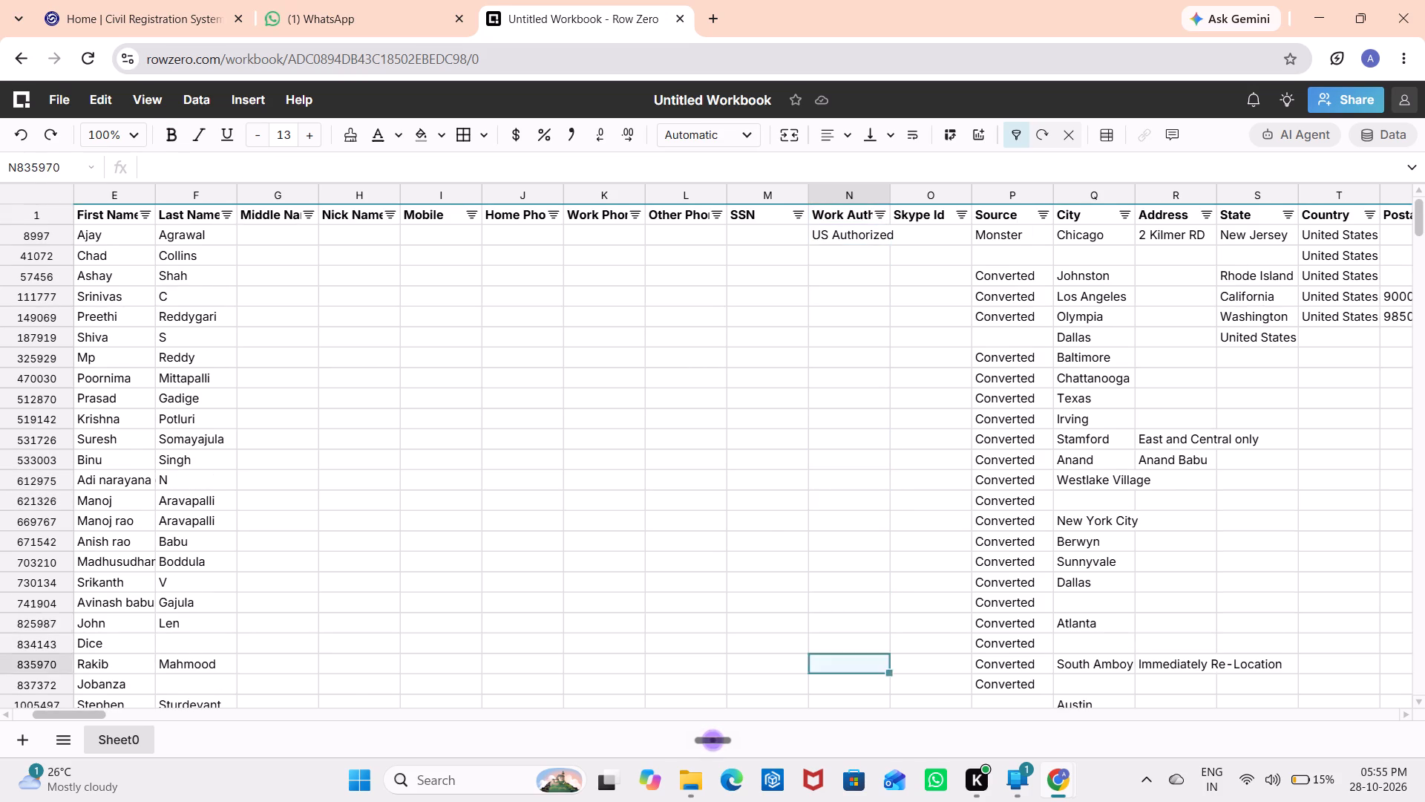
key("Down")
key("Down")
key("Up")
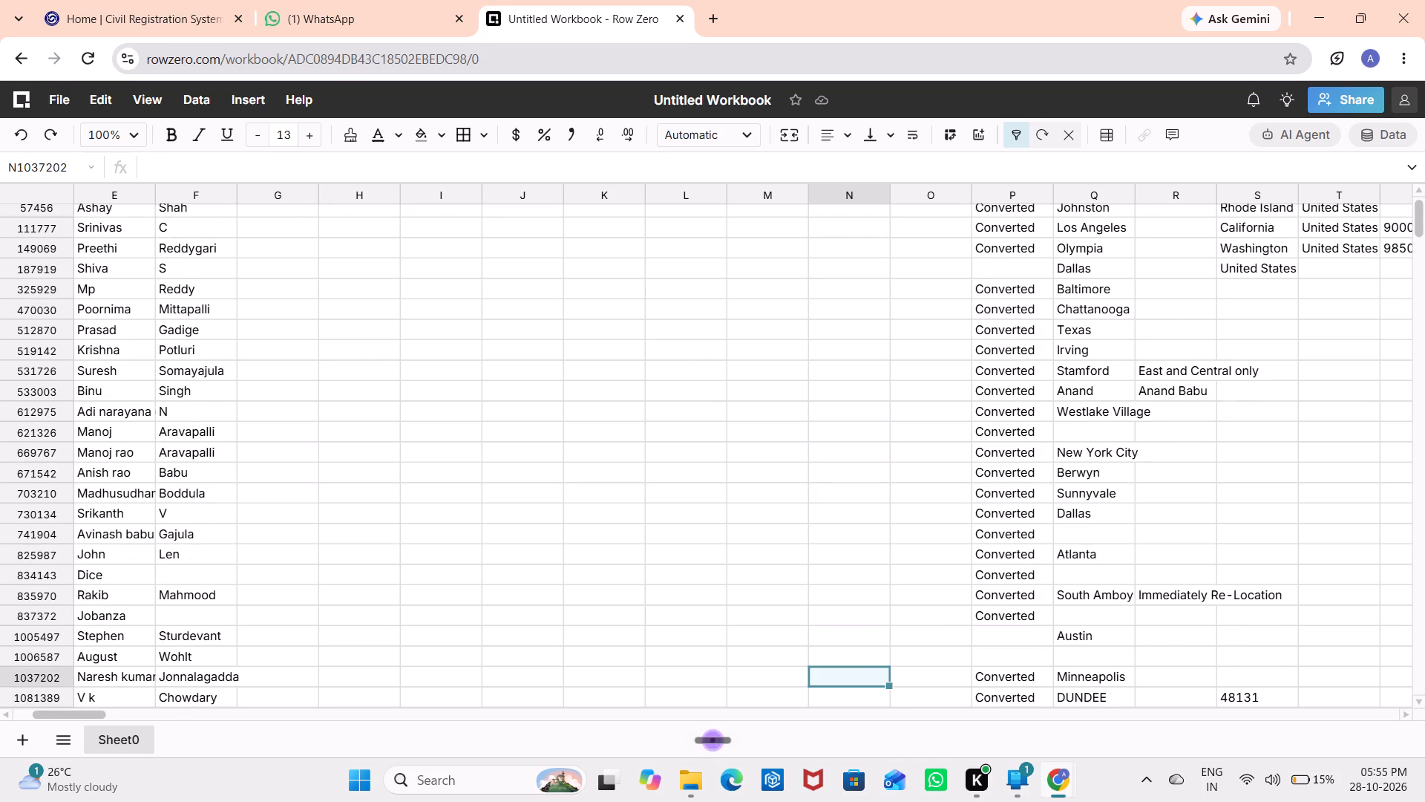
Move 48131 in row 1081389 from the State column to the Postal Code column.
key("Right")
key("Right")
key("Right")
key("Down")
key("Right")
key("Right")
key("ctrl+x")
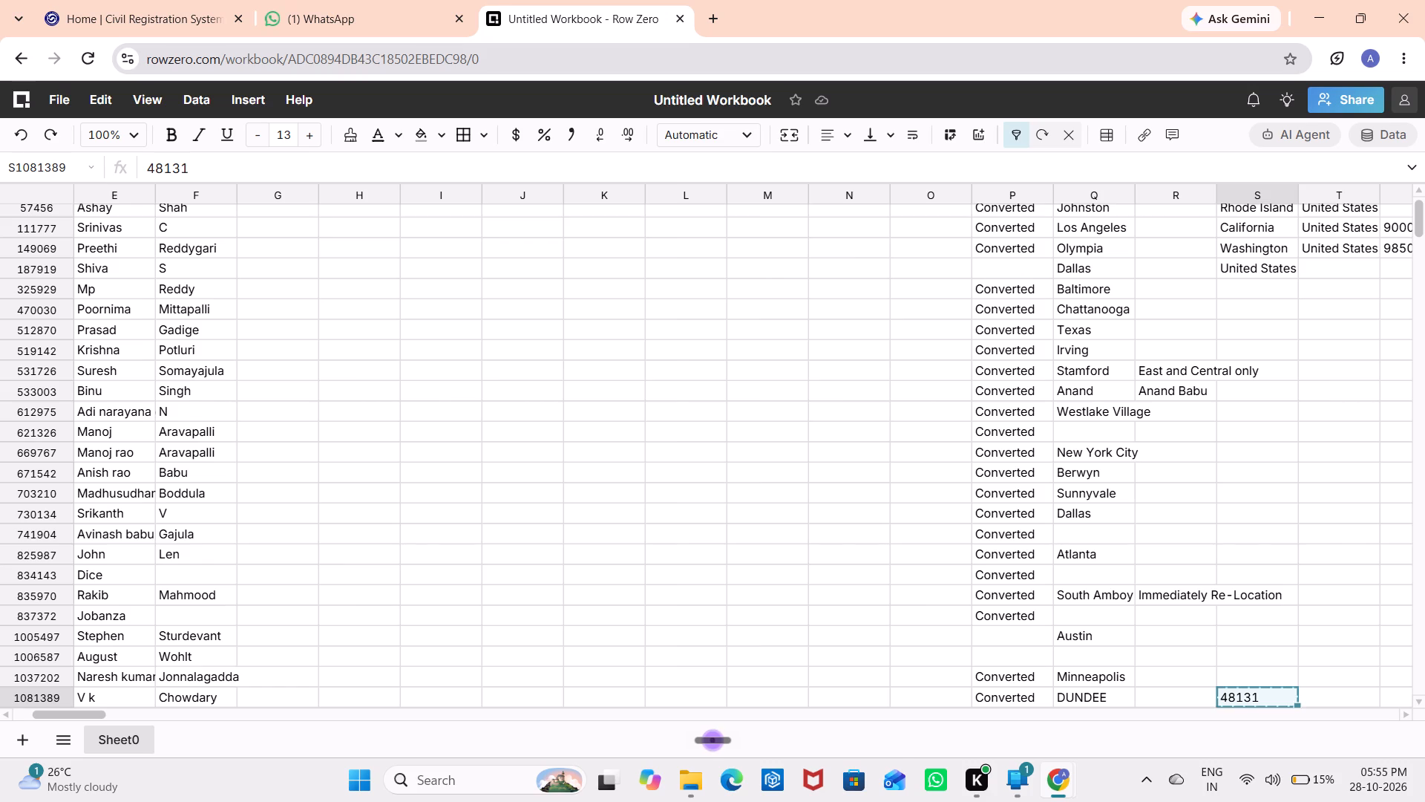
key("Right")
key("Right")
key("Right")
key("Left")
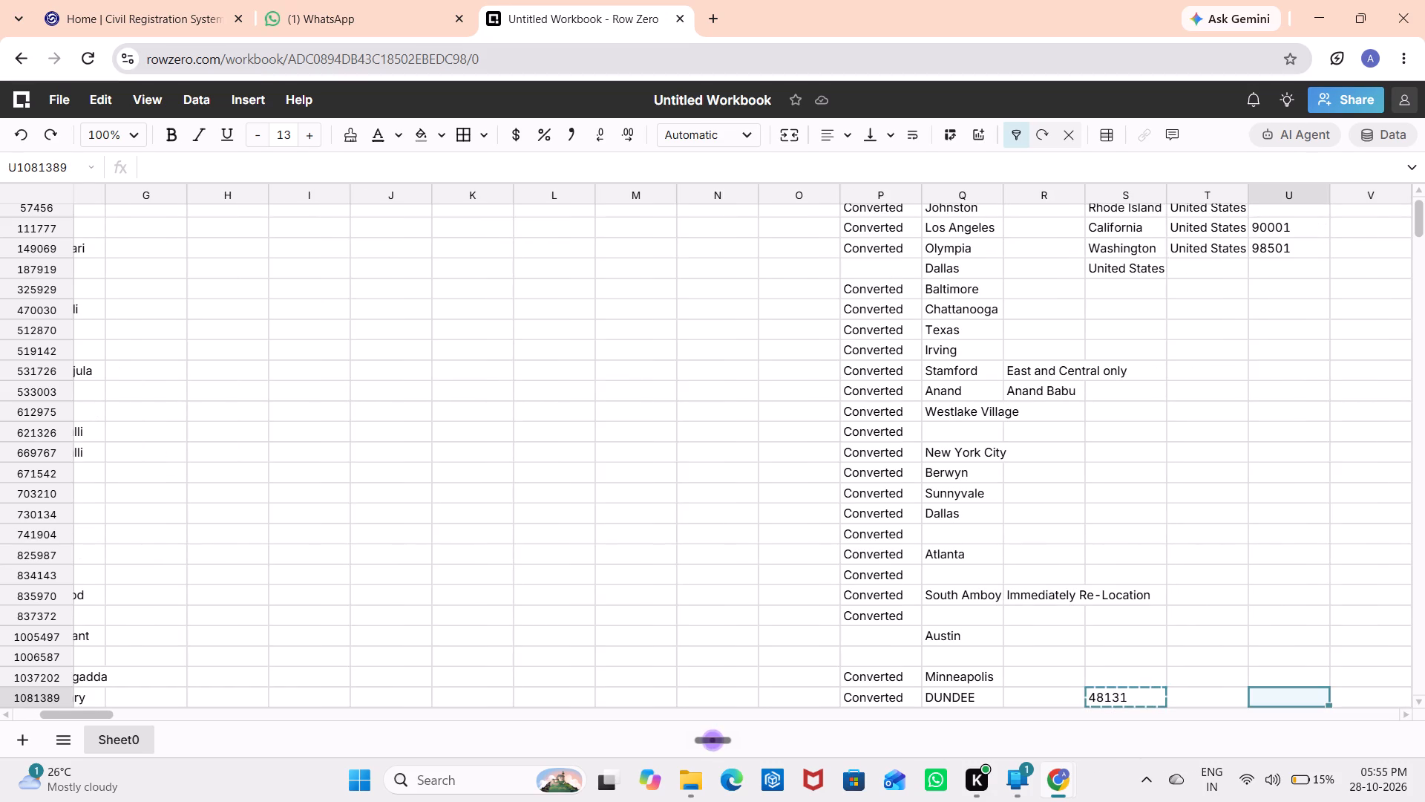
key("ctrl+v")
Review the City, Address, State, Country and Postal Code values through all filtered rows, down to row 2118476.
key("Left")
key("Left")
key("Right")
key("Down")
key("Down")
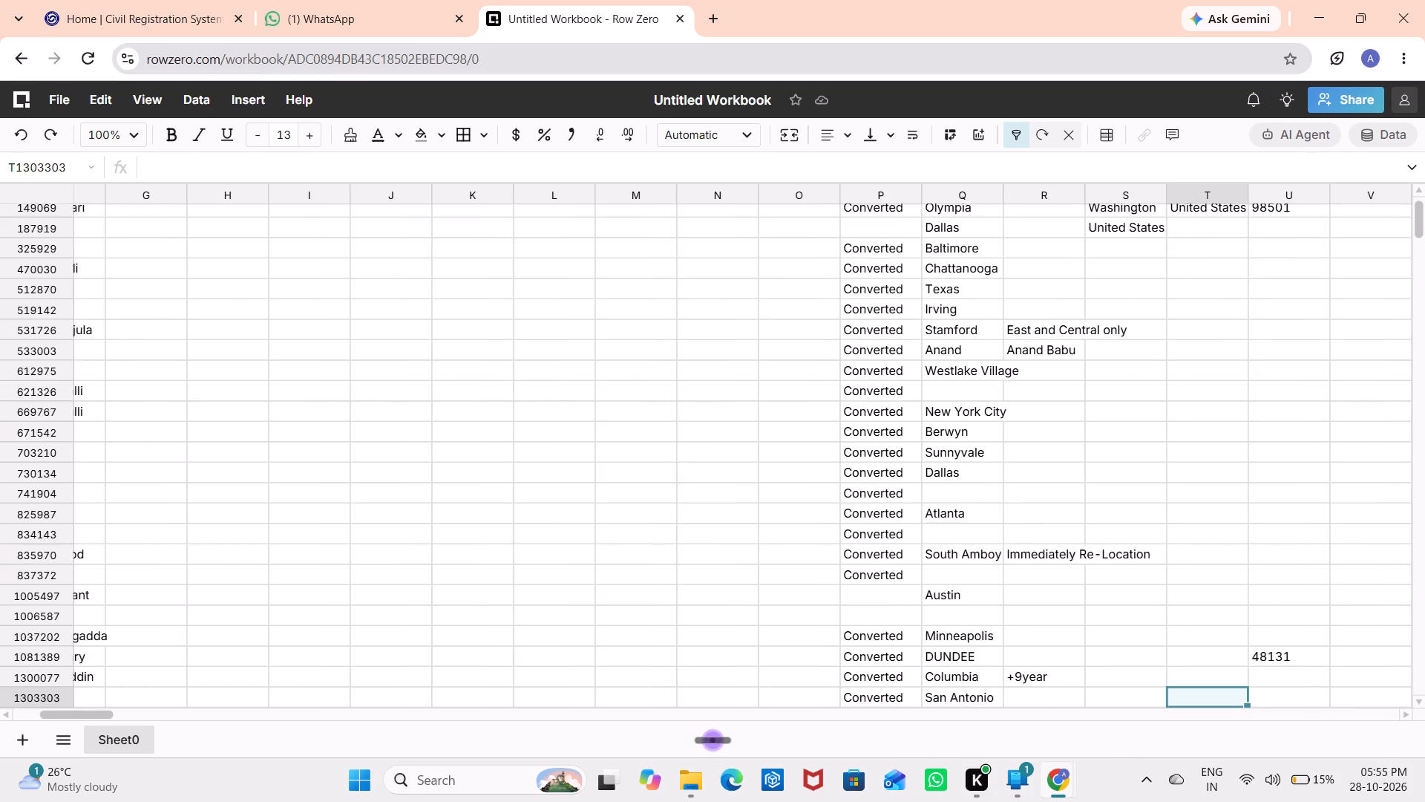
key("Down")
key("Down")
key("Up")
key("Up")
key("Up")
key("Up")
key("Up")
key("Up")
key("Up")
key("Up")
key("Up")
key("Up")
key("Up")
key("Up")
key("Up")
key("Up")
key("Up")
key("Up")
key("Up")
key("Up")
key("Up")
key("Up")
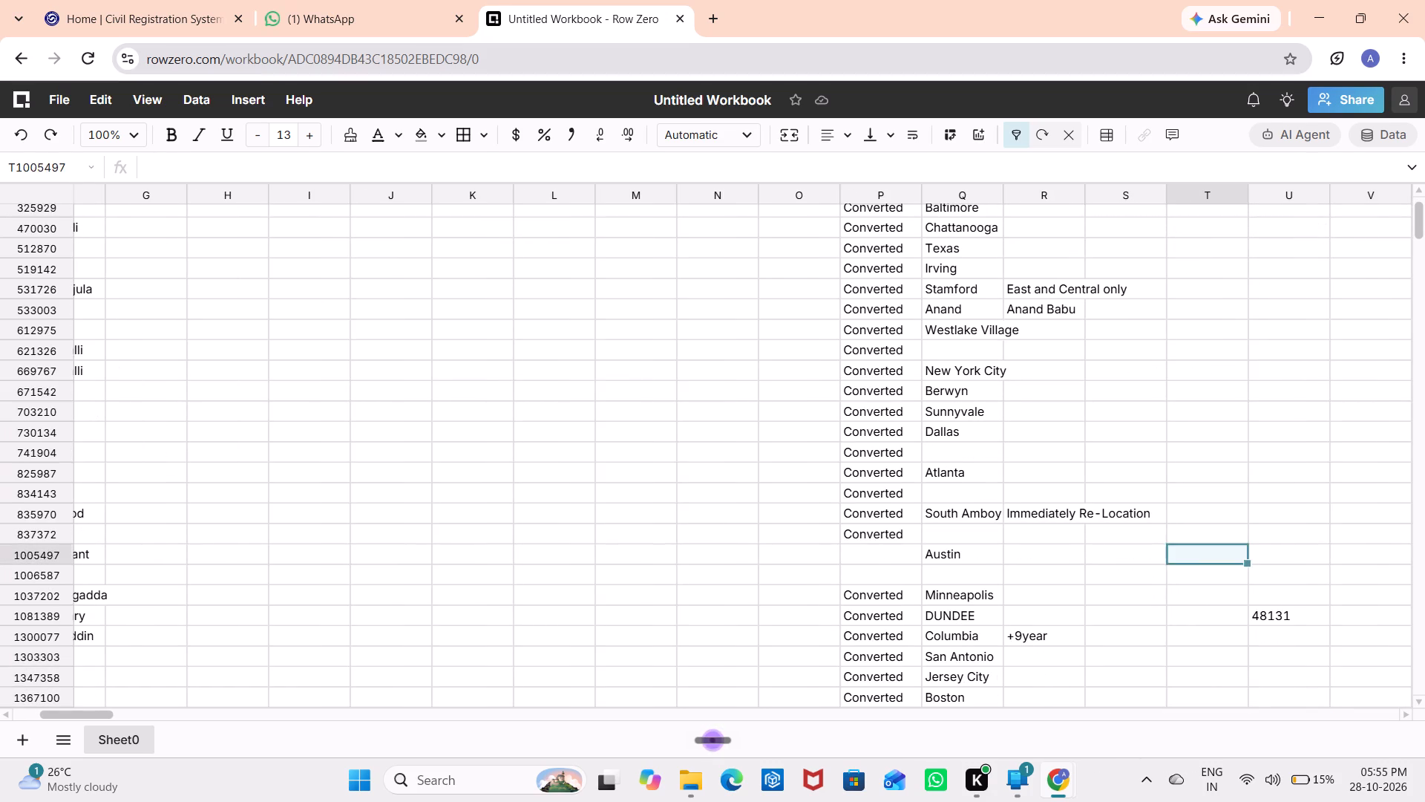
key("Down")
key("Down")
key("Down")
key("Down")
key("Down")
key("Down")
key("Down")
key("Down")
key("Down")
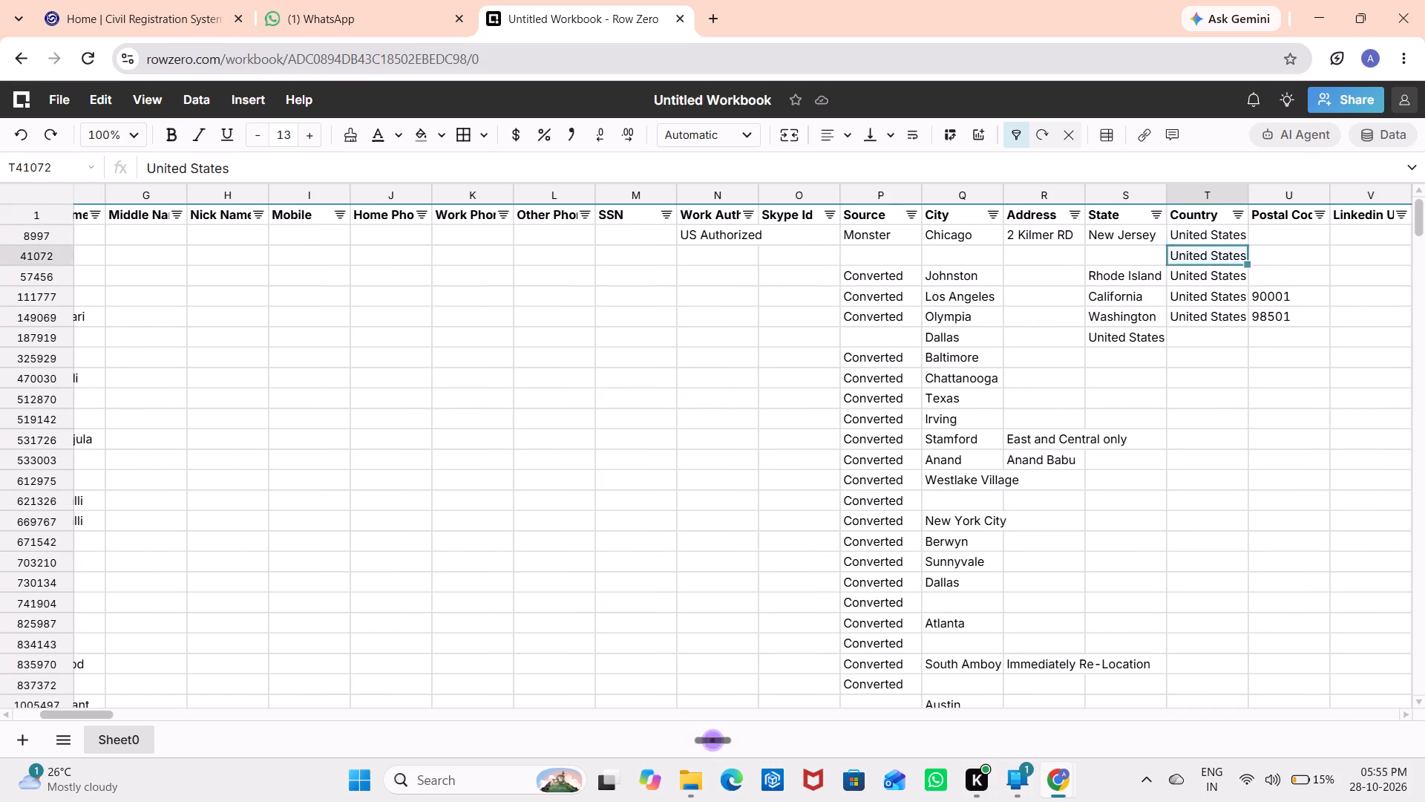
key("Down")
key("Down")
key("Down")
key("Down")
key("Down")
key("Down")
key("Down")
key("Down")
key("Down")
key("Down")
key("Down")
key("Down")
key("Down")
key("Down")
key("Down")
key("Down")
key("Down")
key("Down")
key("Down")
key("Down")
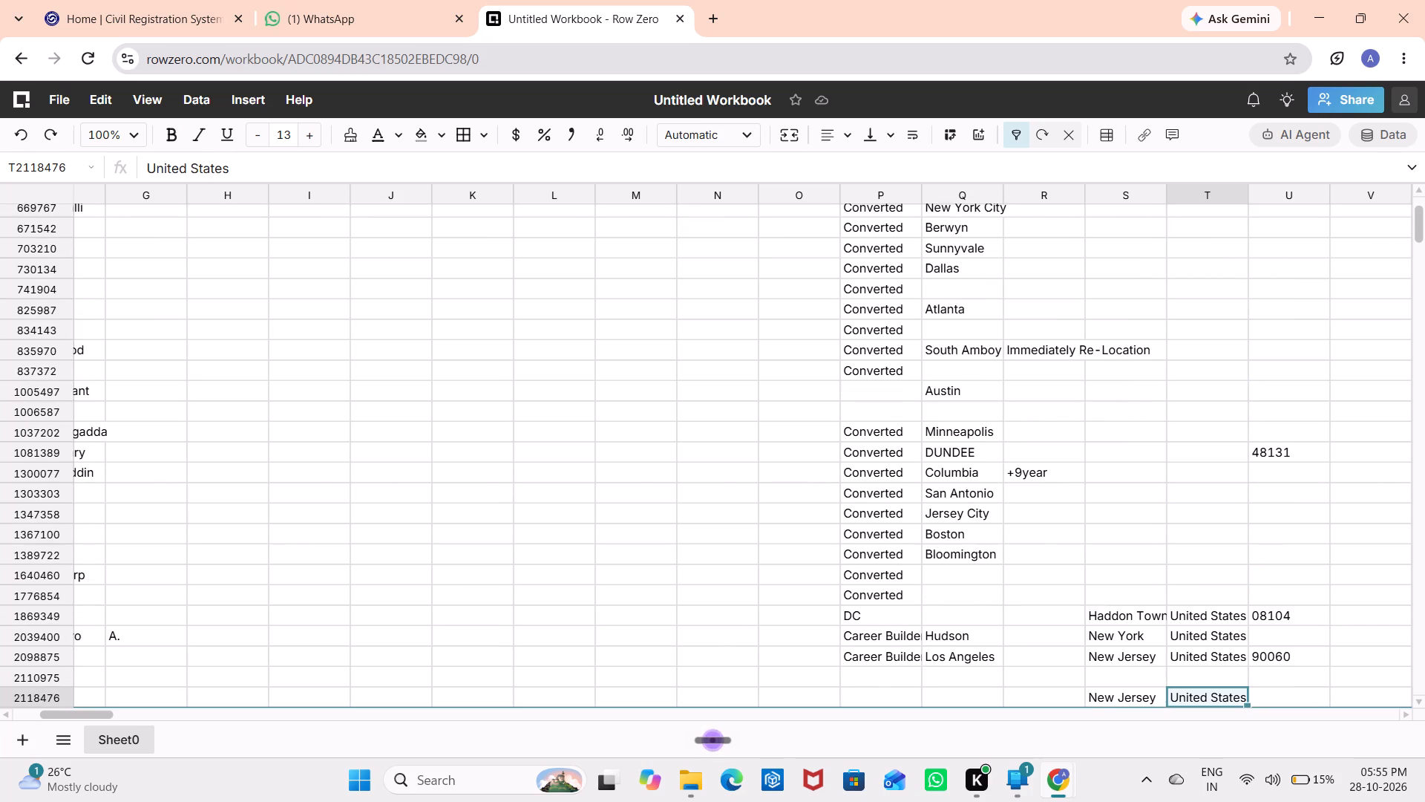
Check columns U through AK of the filtered rows for misplaced values.
key("Right")
key("Right")
key("Right")
key("Right")
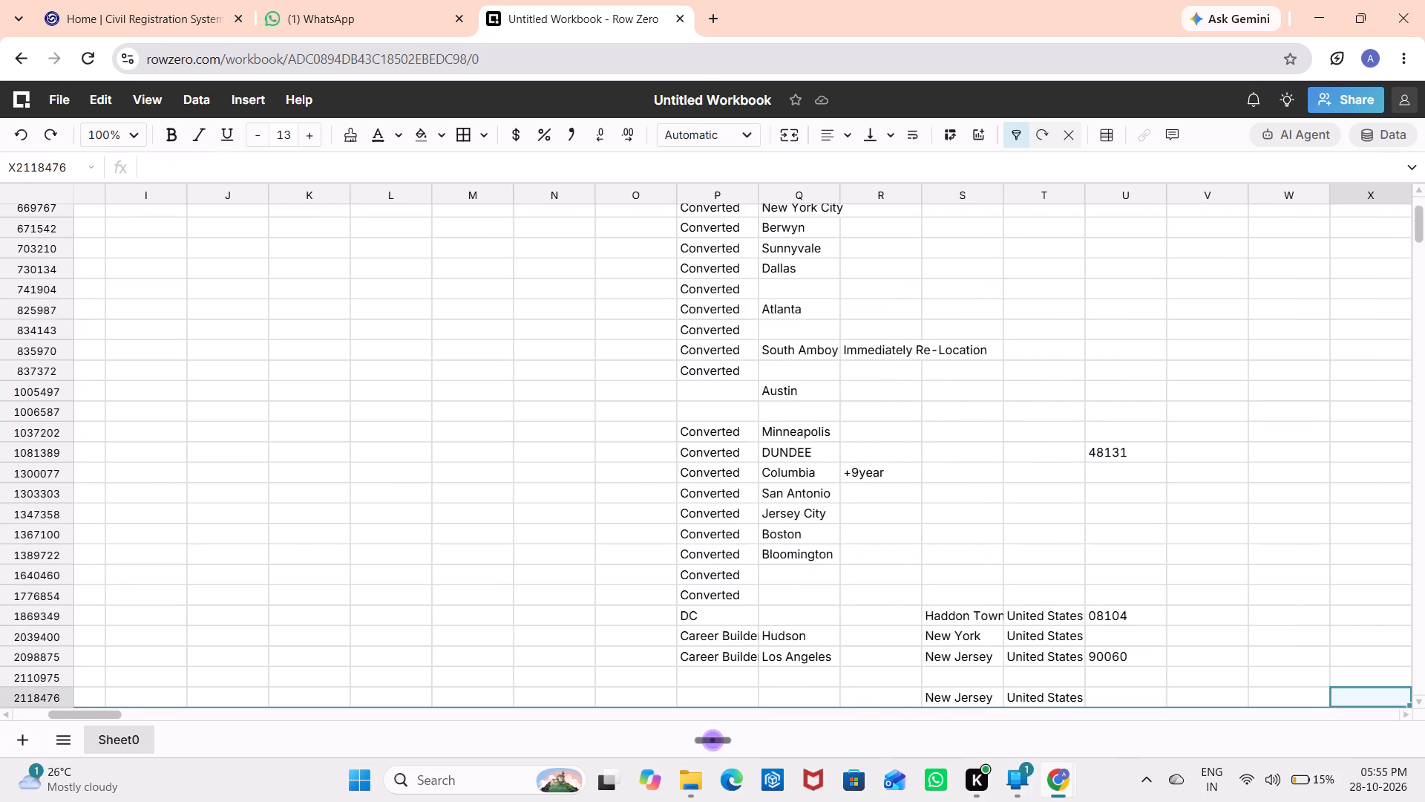
key("Right")
key("Right")
key("Right")
key("Right")
key("Right")
key("Right")
key("Right")
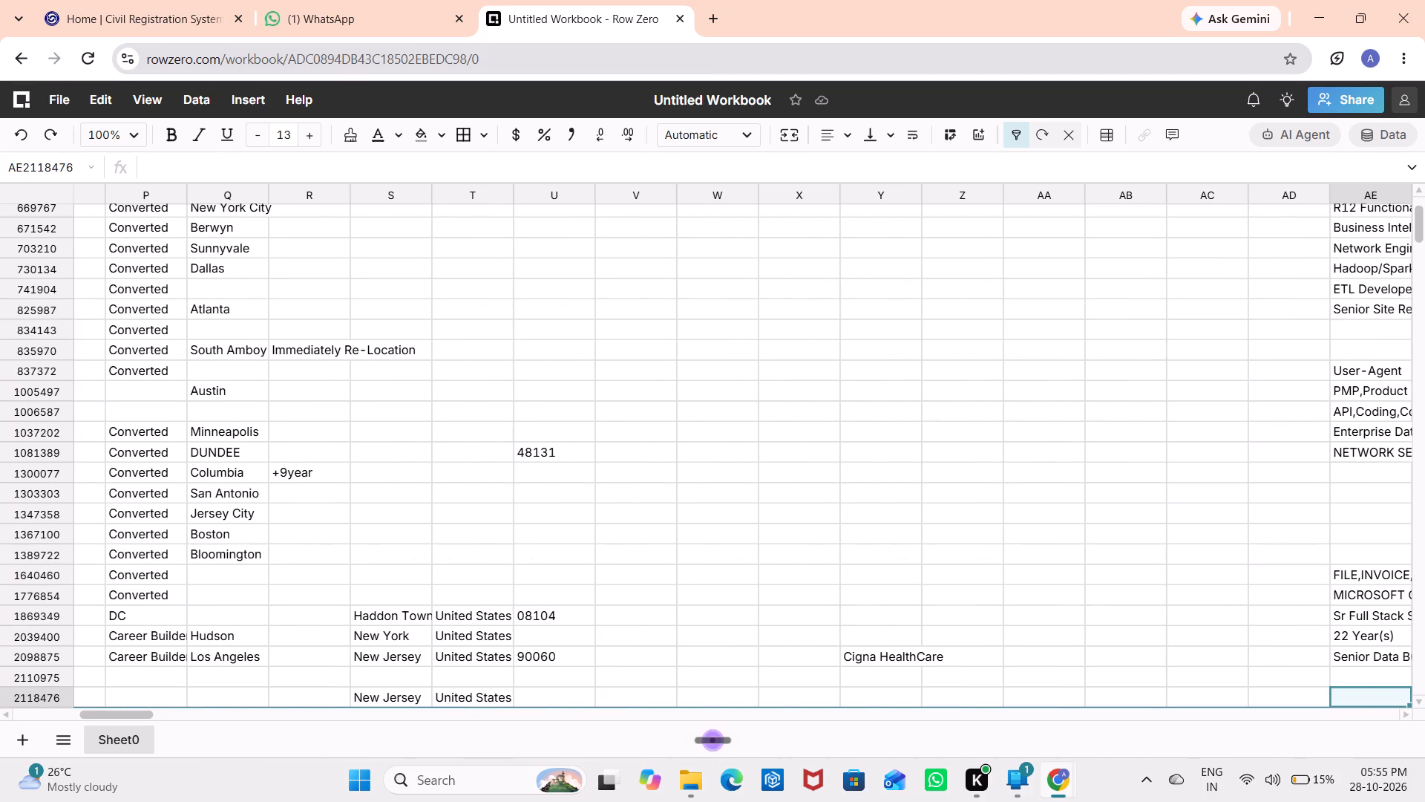
key("Right")
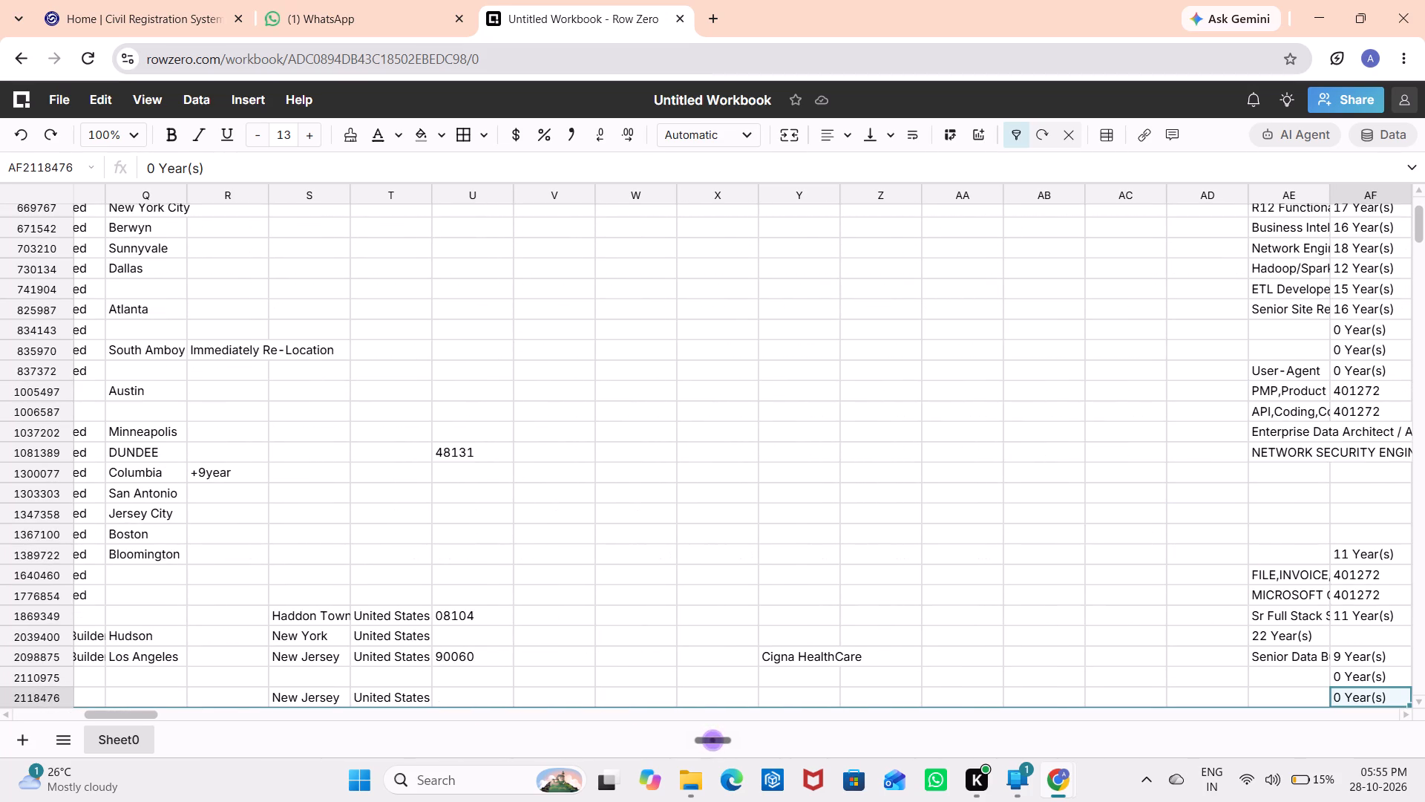
key("Right")
key("Right")
key("Right")
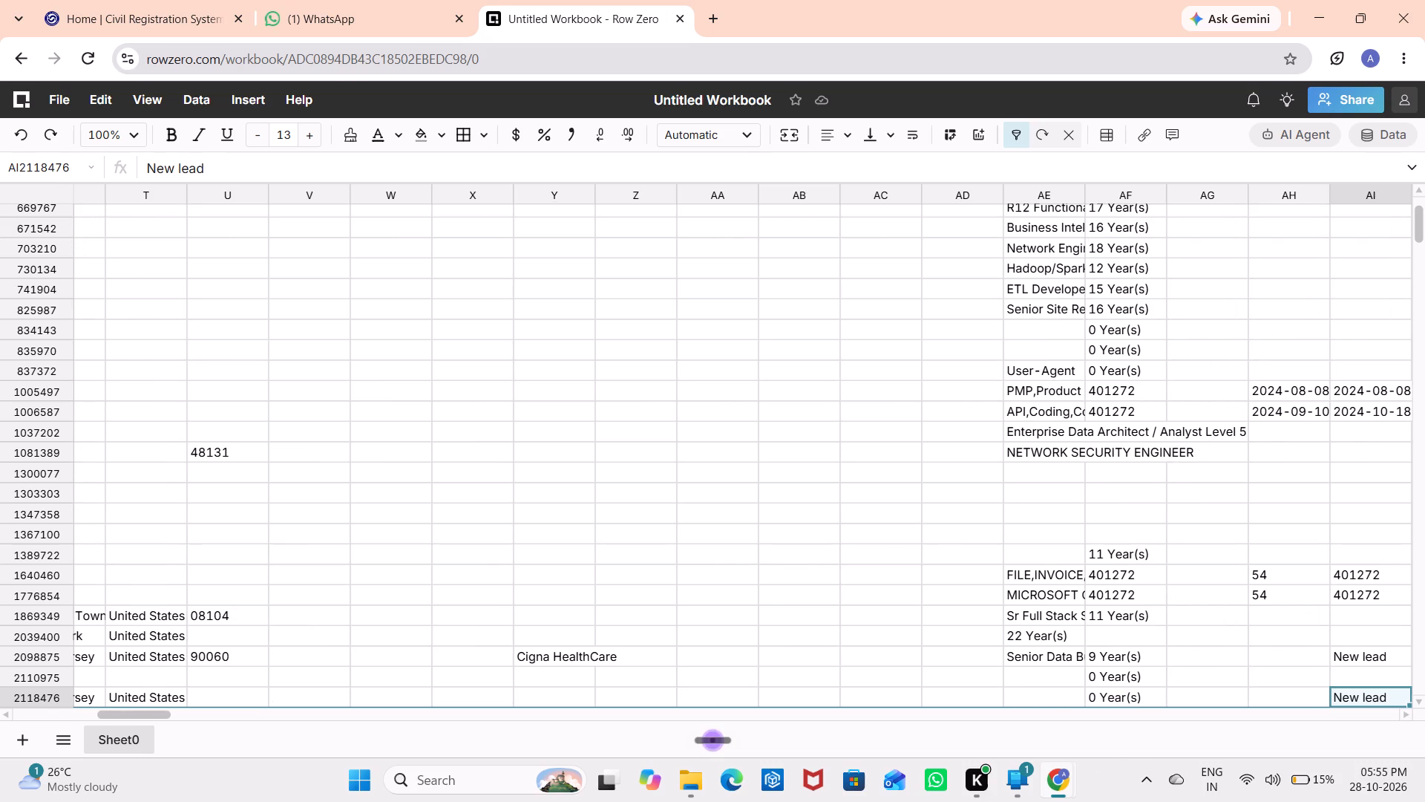
key("Right")
key("Right")
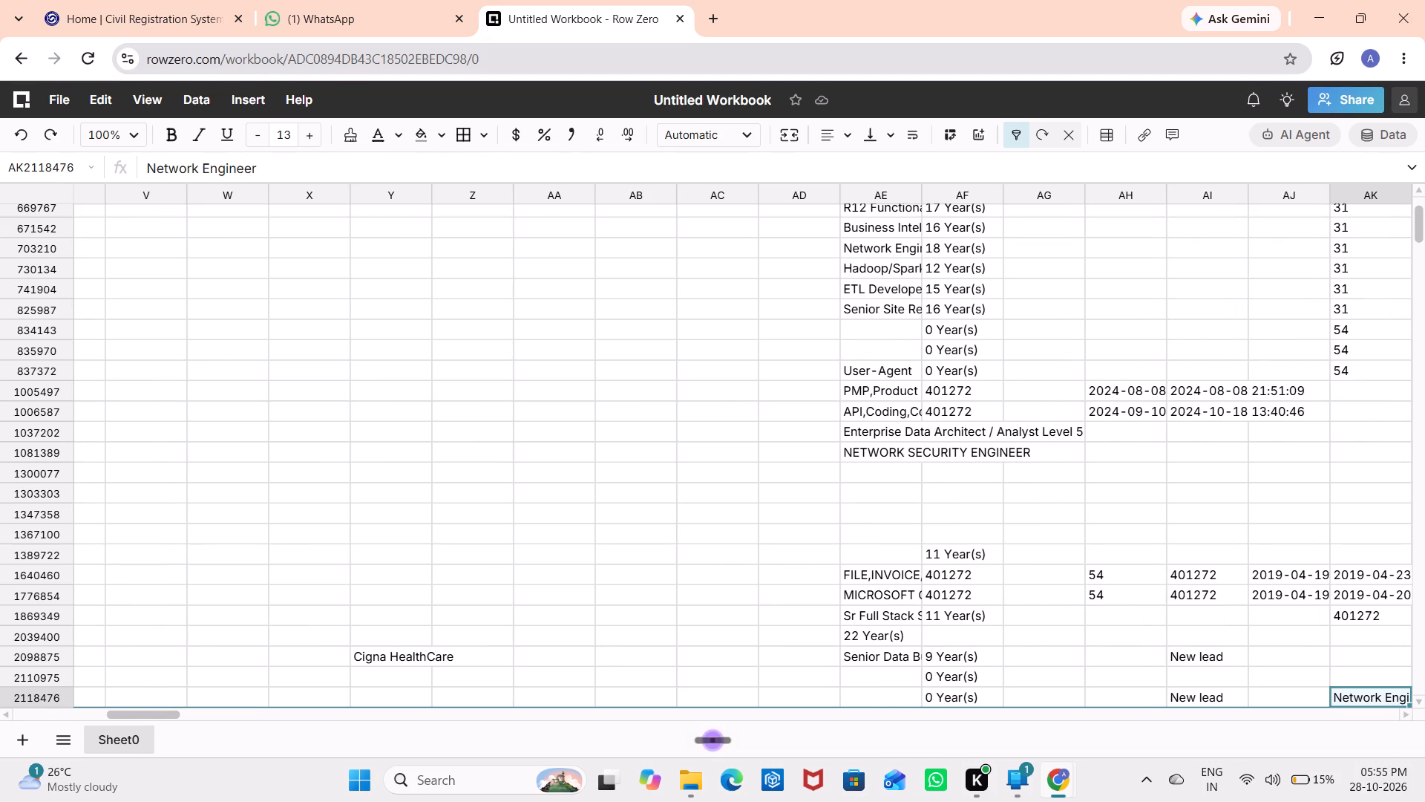
Move the 401272 and date values of rows 1005497 and 1006587 from columns AF–AJ so they start in column AM.
key("Left")
key("Left")
key("Left")
key("Up")
key("Up")
key("Left")
key("Up")
key("Up")
key("Up")
key("Up")
key("Up")
key("Up")
key("Up")
key("Up")
key("Up")
key("Up")
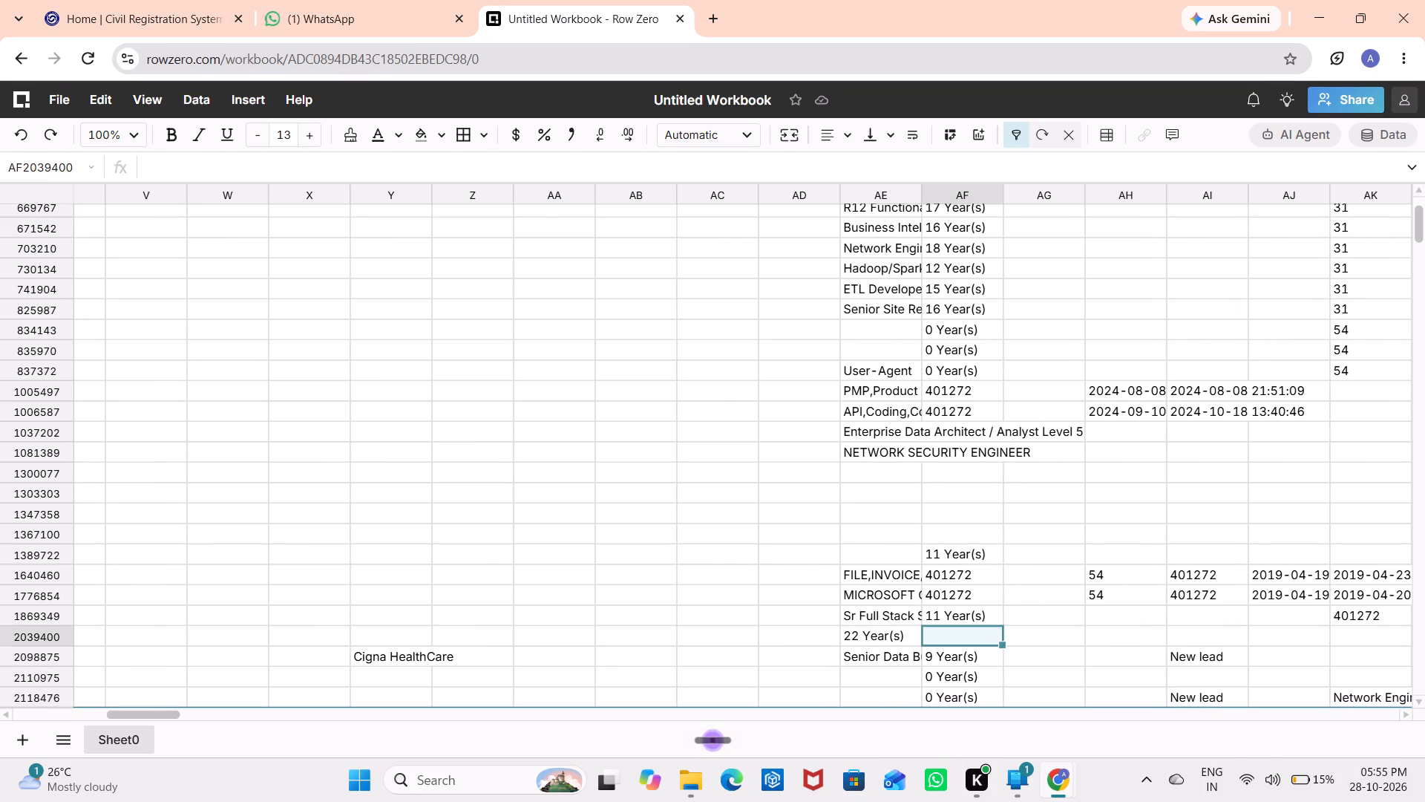
key("Up")
key("Up")
key("Up")
key("shift+Down")
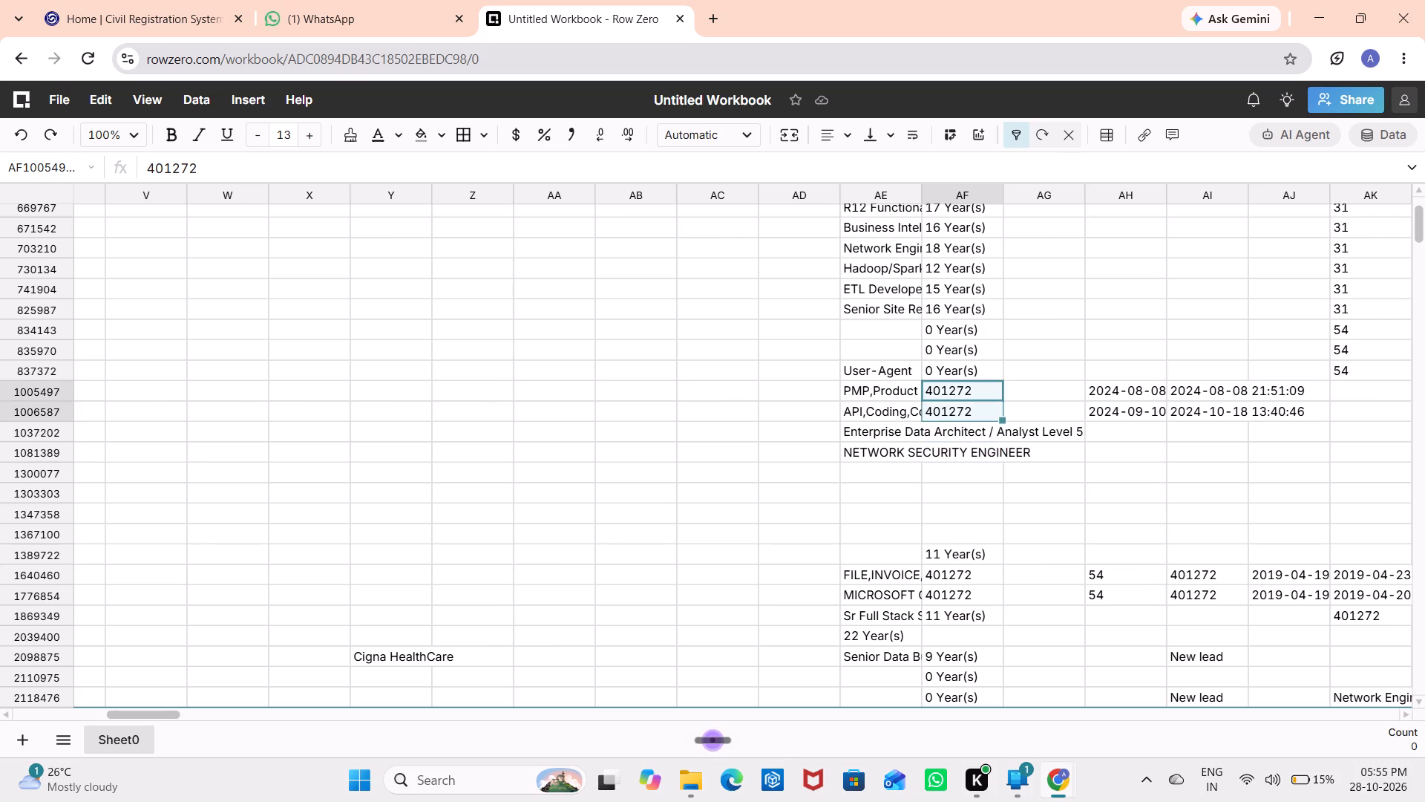
key("shift+Right")
key("shift+Right")
key("shift+Right")
key("shift+Right")
key("ctrl+x")
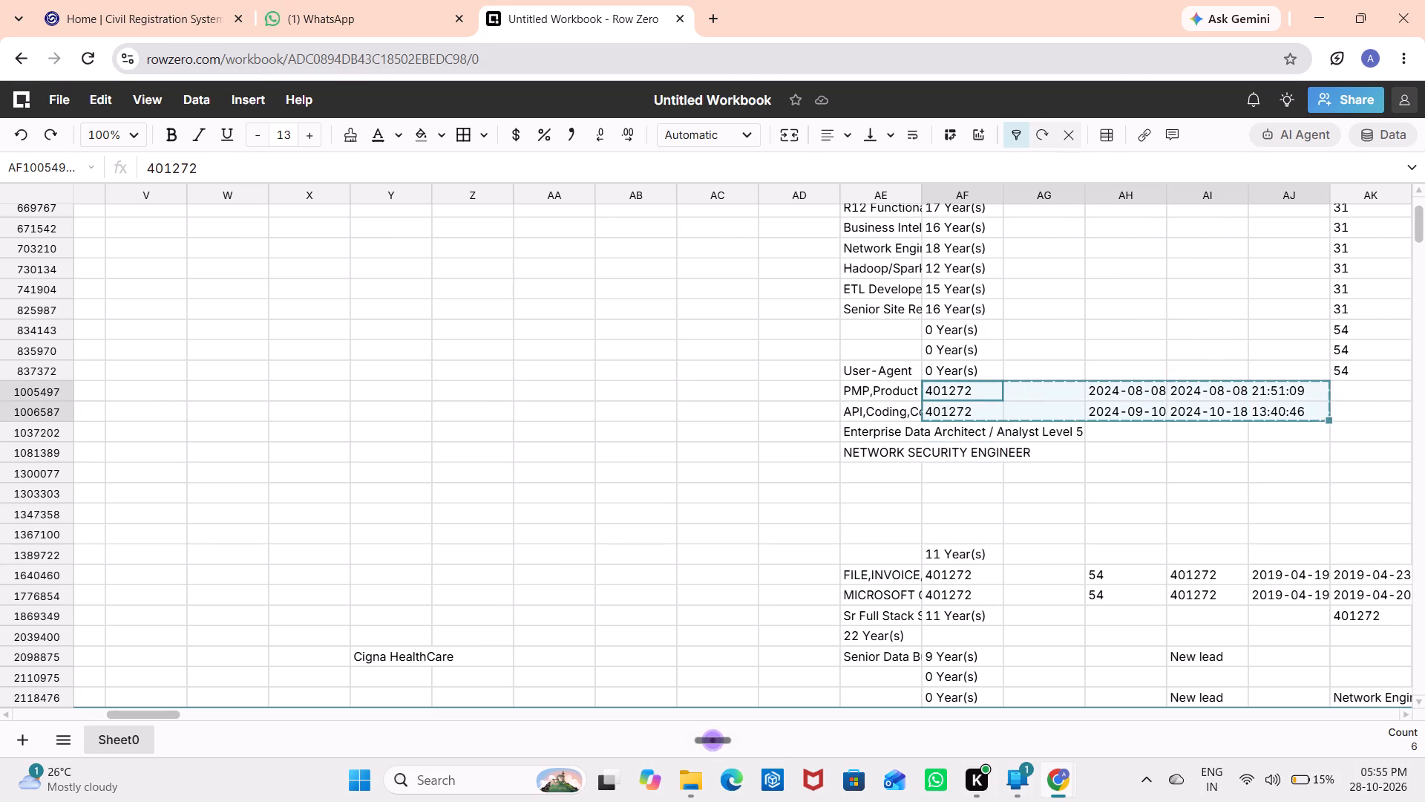
key("Right")
key("Right")
key("Right")
key("Right")
key("Right")
key("Right")
key("Right")
key("Right")
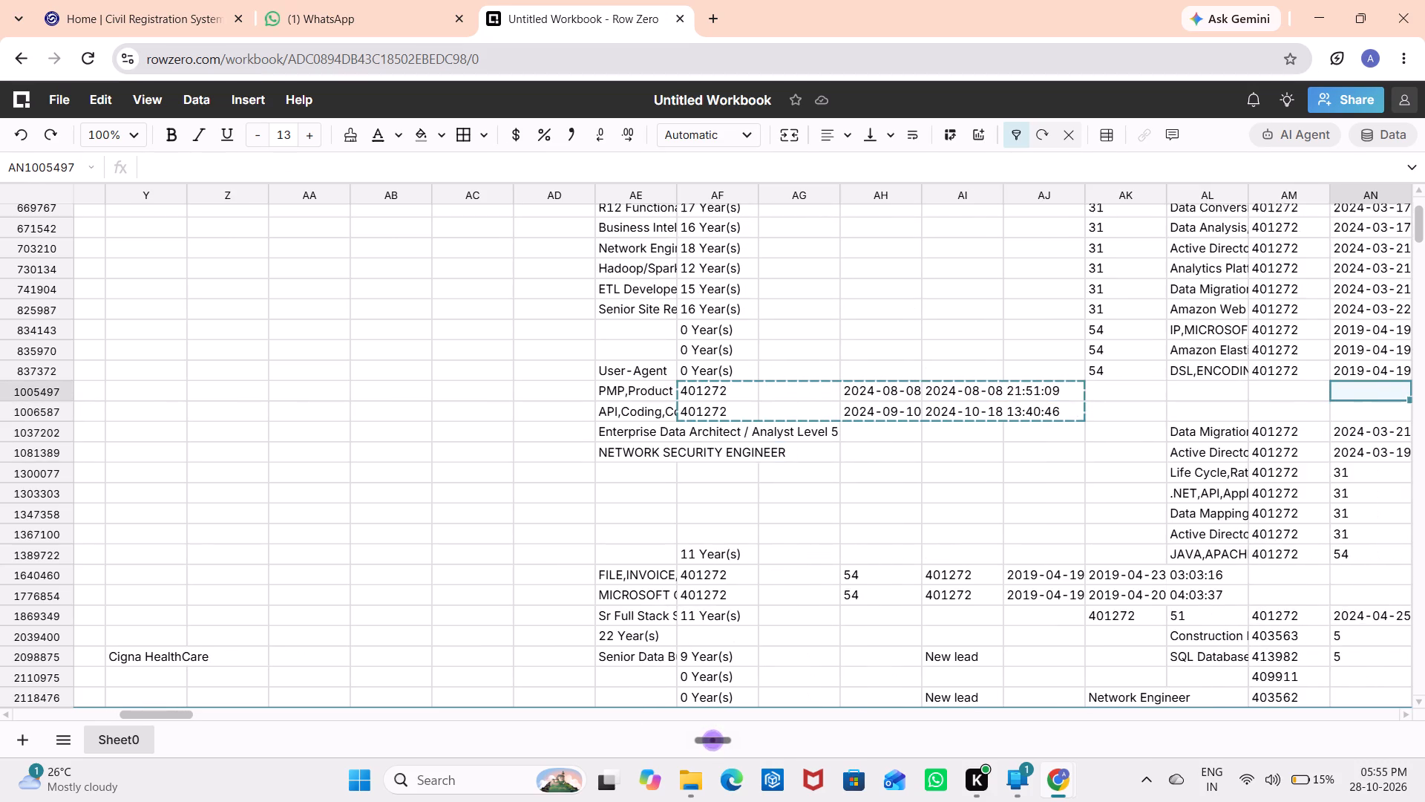
key("Left")
key("ctrl+v")
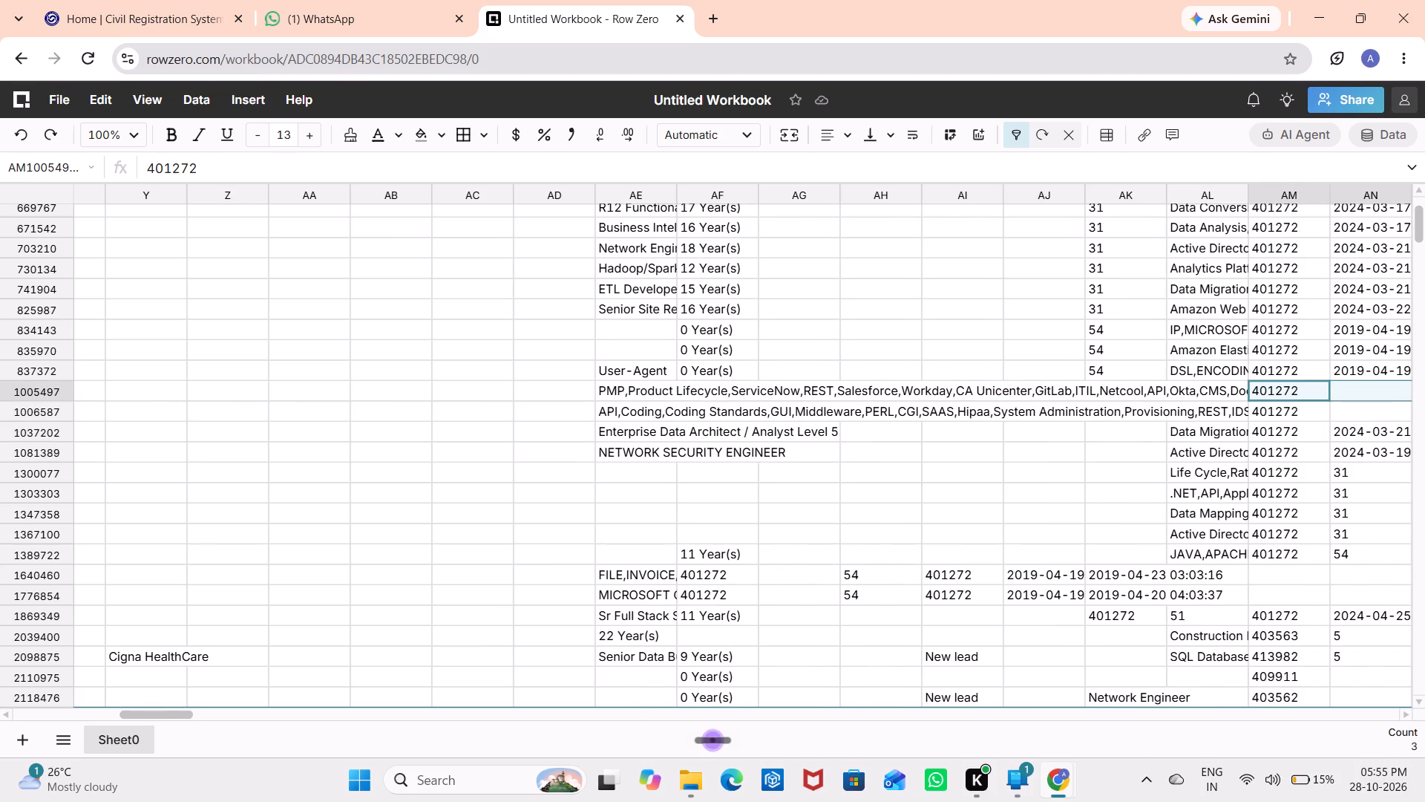
key("Down")
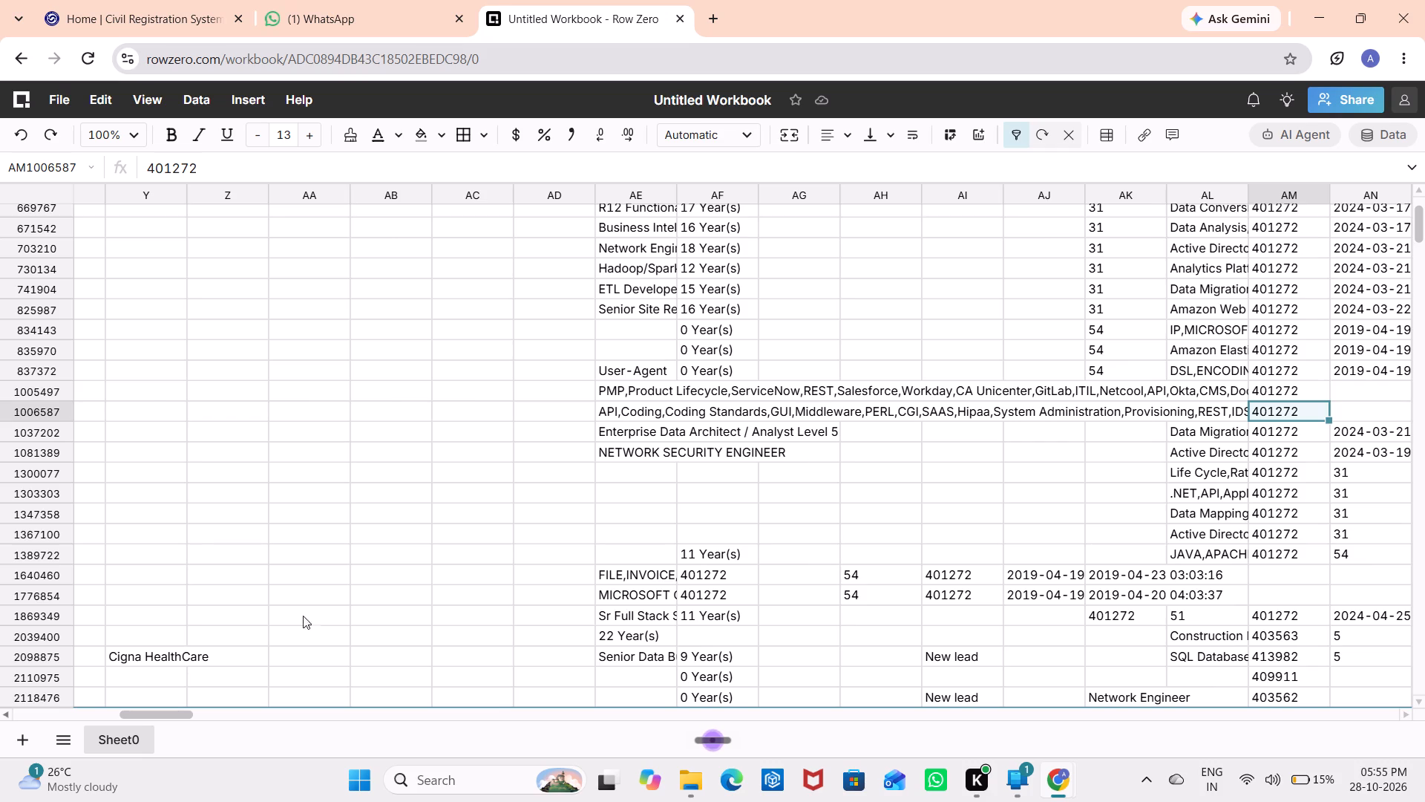
Move the 401272, 54 and date values of rows 1640460 and 1776854 from column AF onward so they start in column AI.
left_click(732, 576)
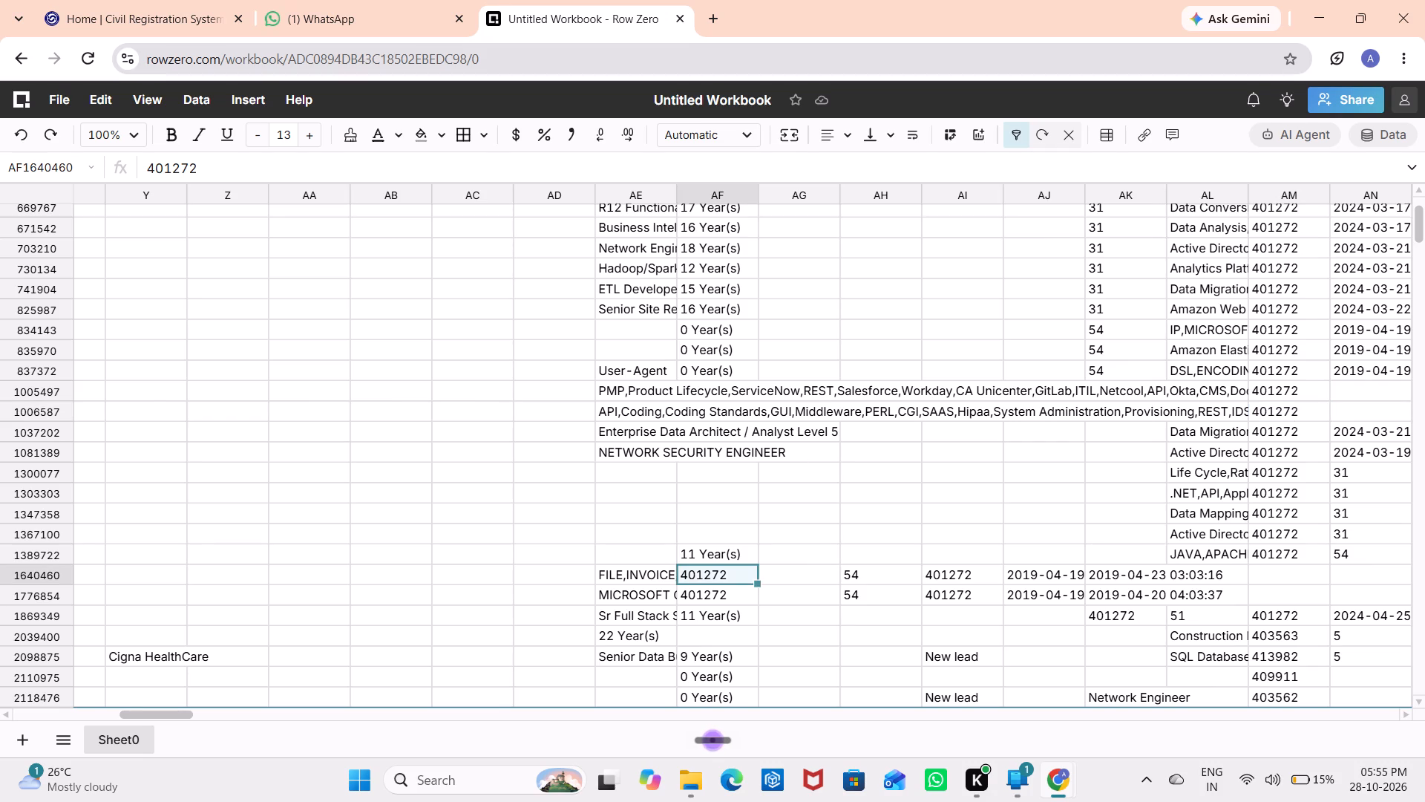
key("shift+Down")
key("shift+Down")
key("shift+Up")
key("shift+Right")
key("shift+Right")
key("shift+Right")
key("shift+Right")
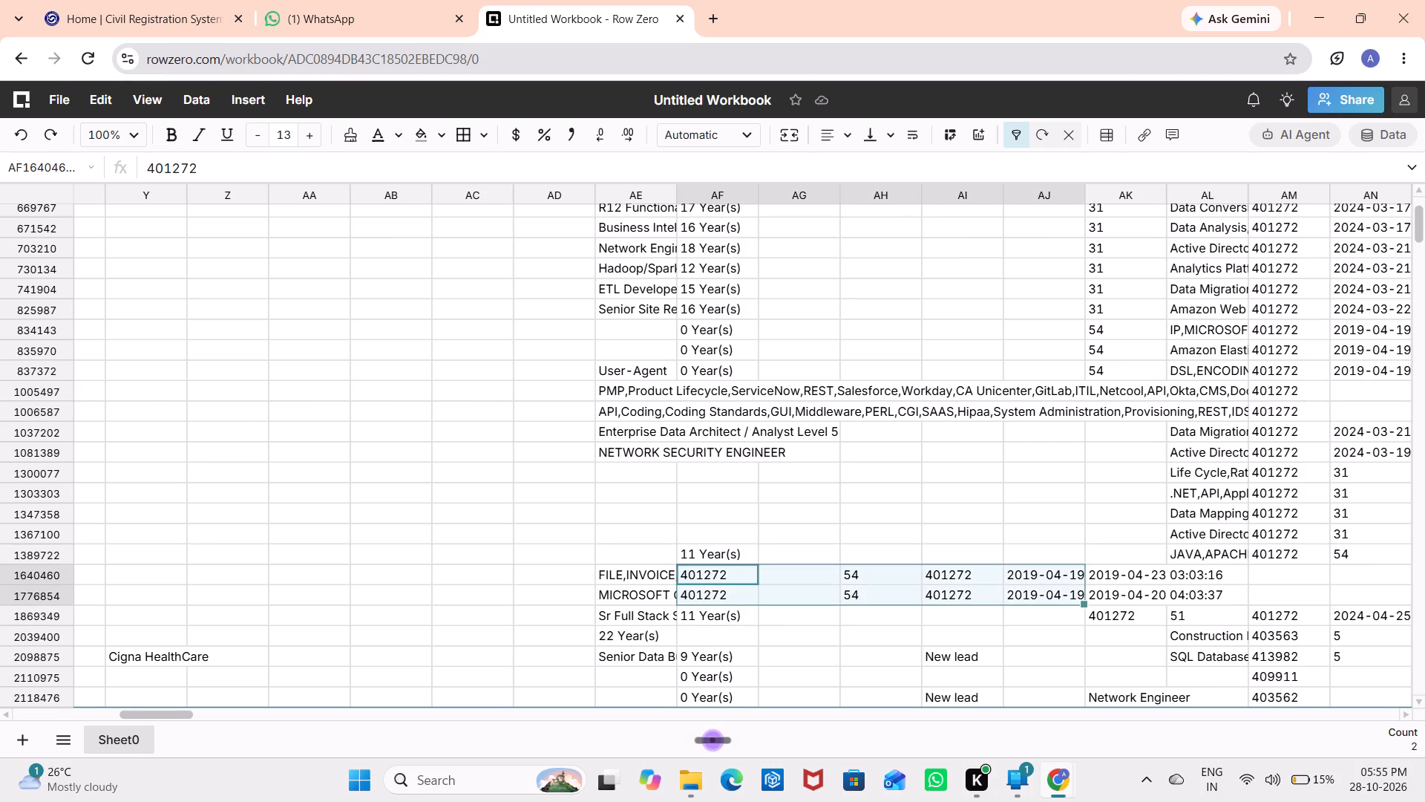
key("shift+Right")
key("shift+Right")
key("ctrl+x")
key("Right")
key("Right")
key("Right")
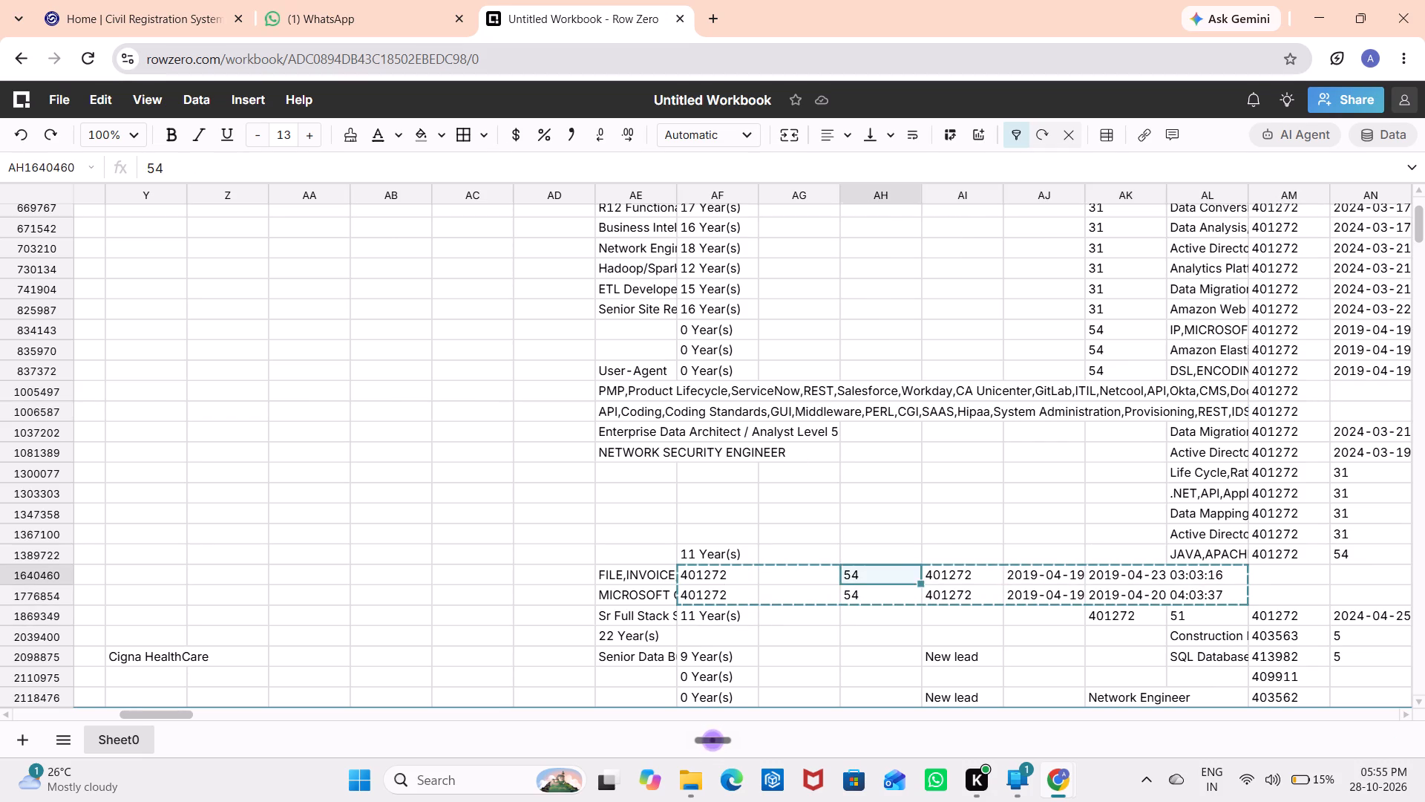
key("Right")
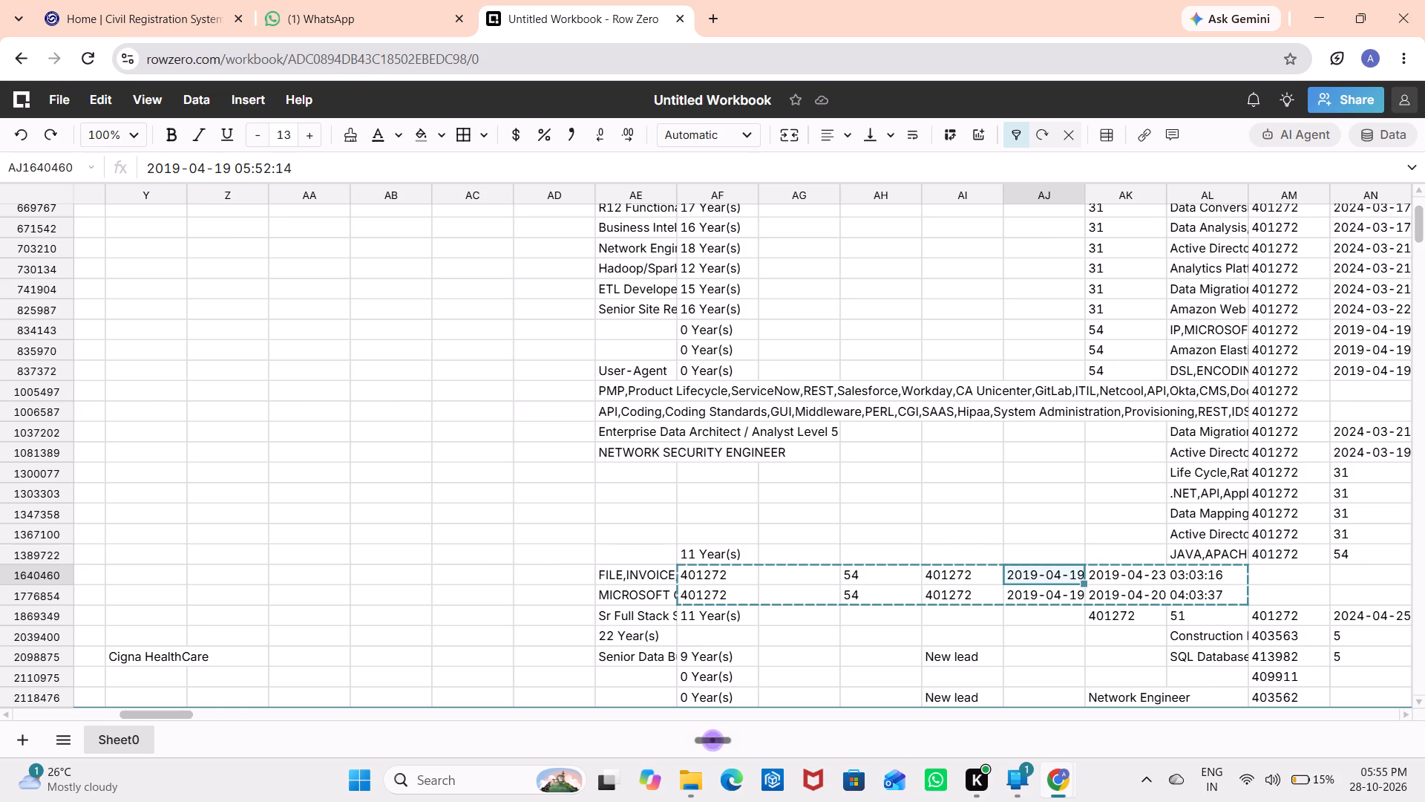
key("Left")
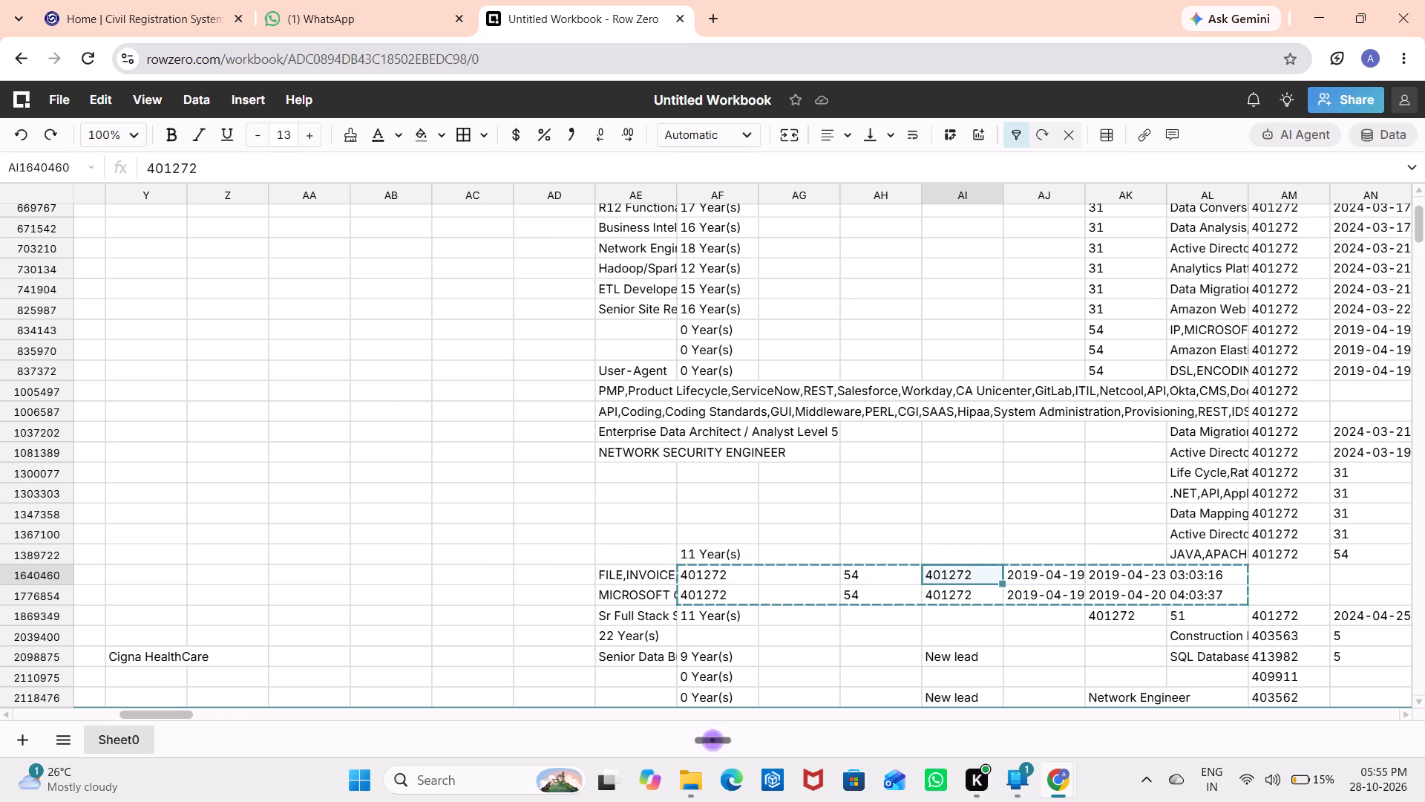
key("ctrl+v")
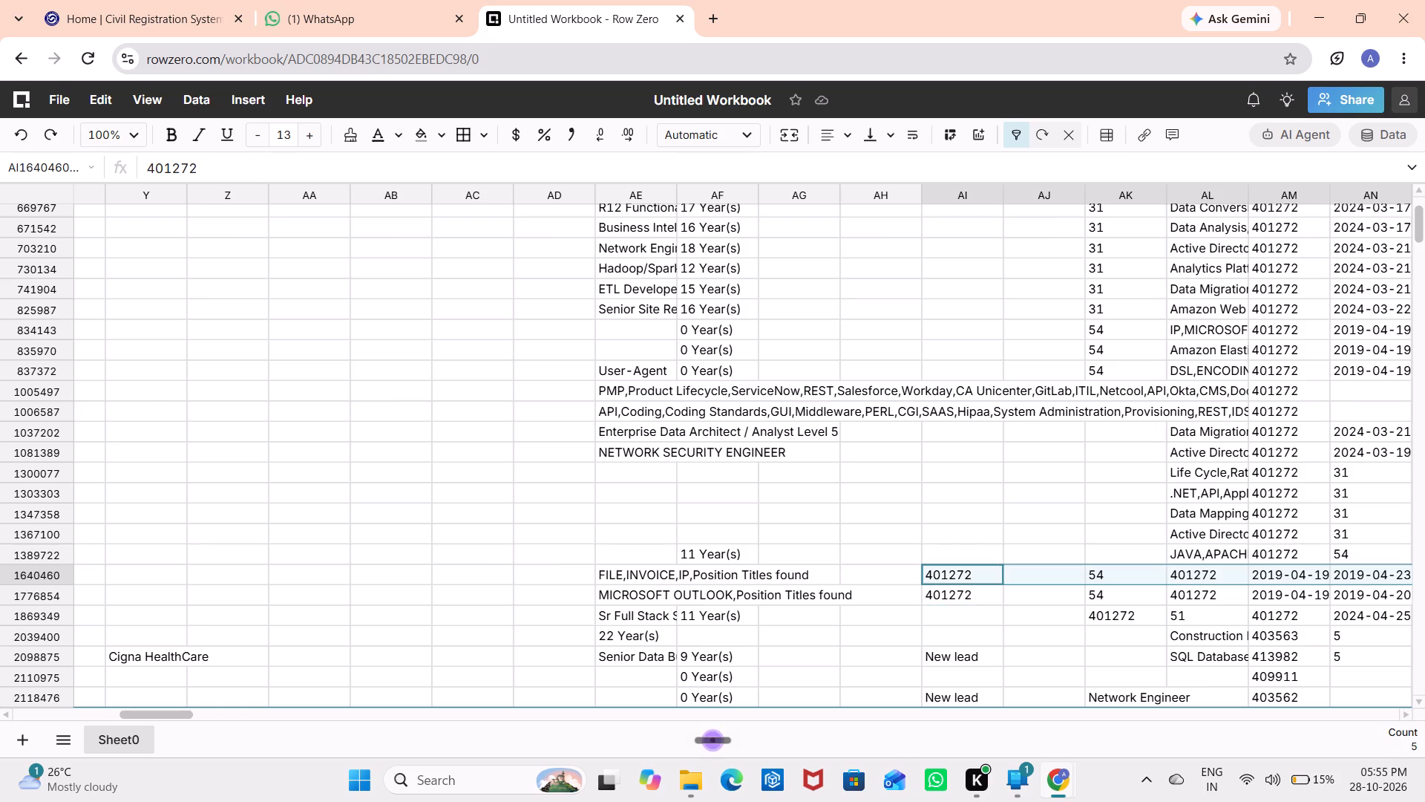
Move 401272 in row 1869349 from column AK to column AI.
key("Up")
key("Down")
key("Down")
key("Right")
key("Right")
key("Down")
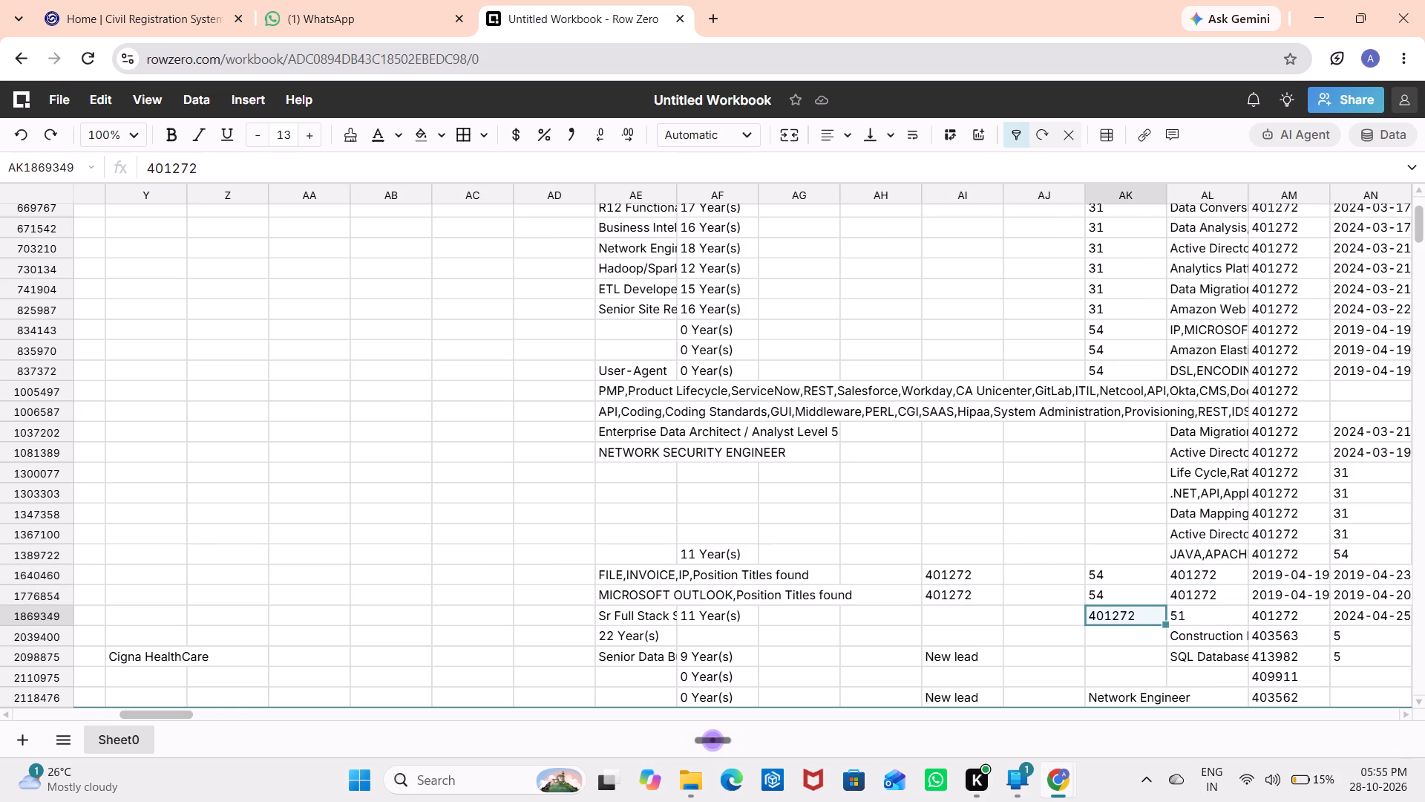
key("ctrl+x")
key("Left")
key("Left")
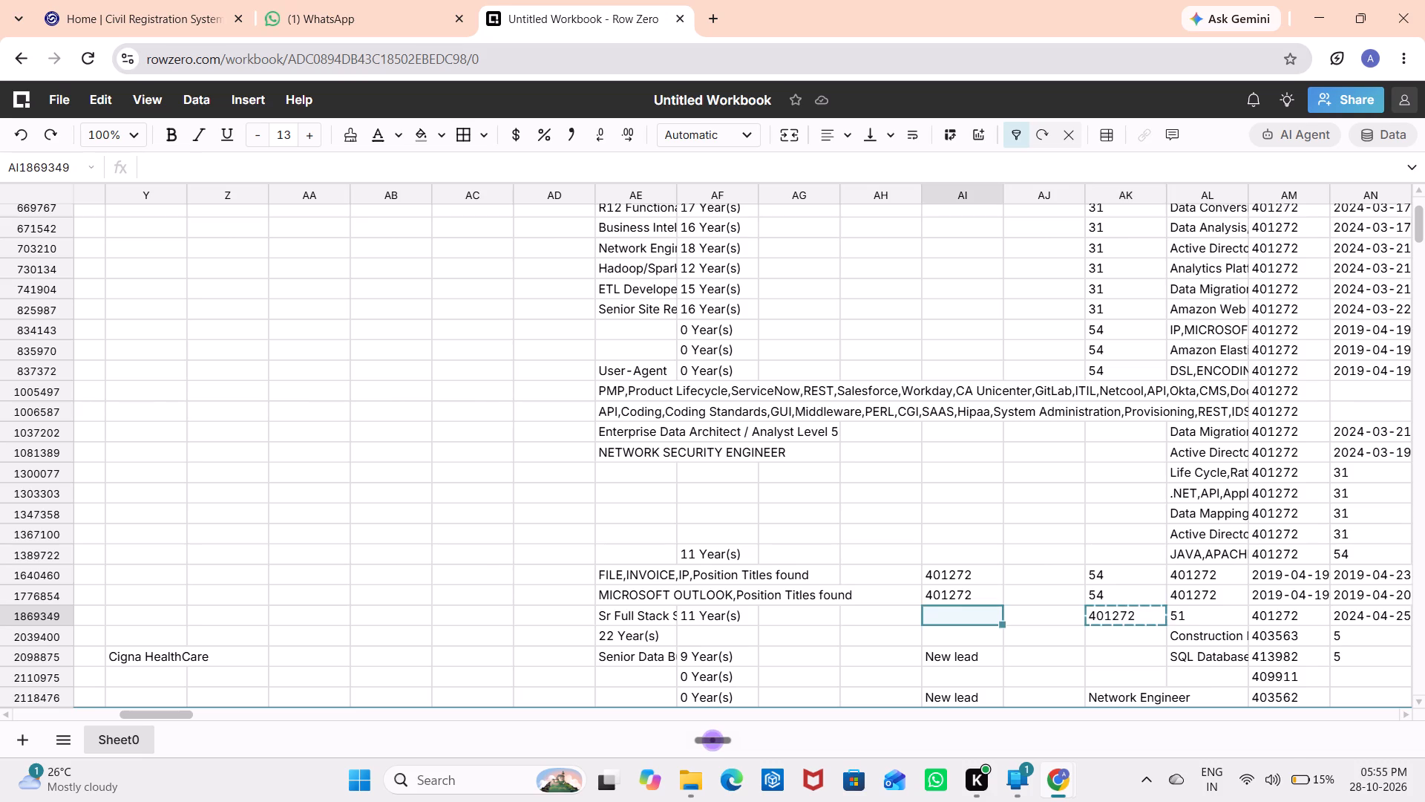
key("ctrl+v")
Shift the 51, 401272 and date values in row 1869349 one column left, from AL–AO to start in column AK.
key("Right")
key("Right")
key("Right")
key("shift+Right")
key("shift+Right")
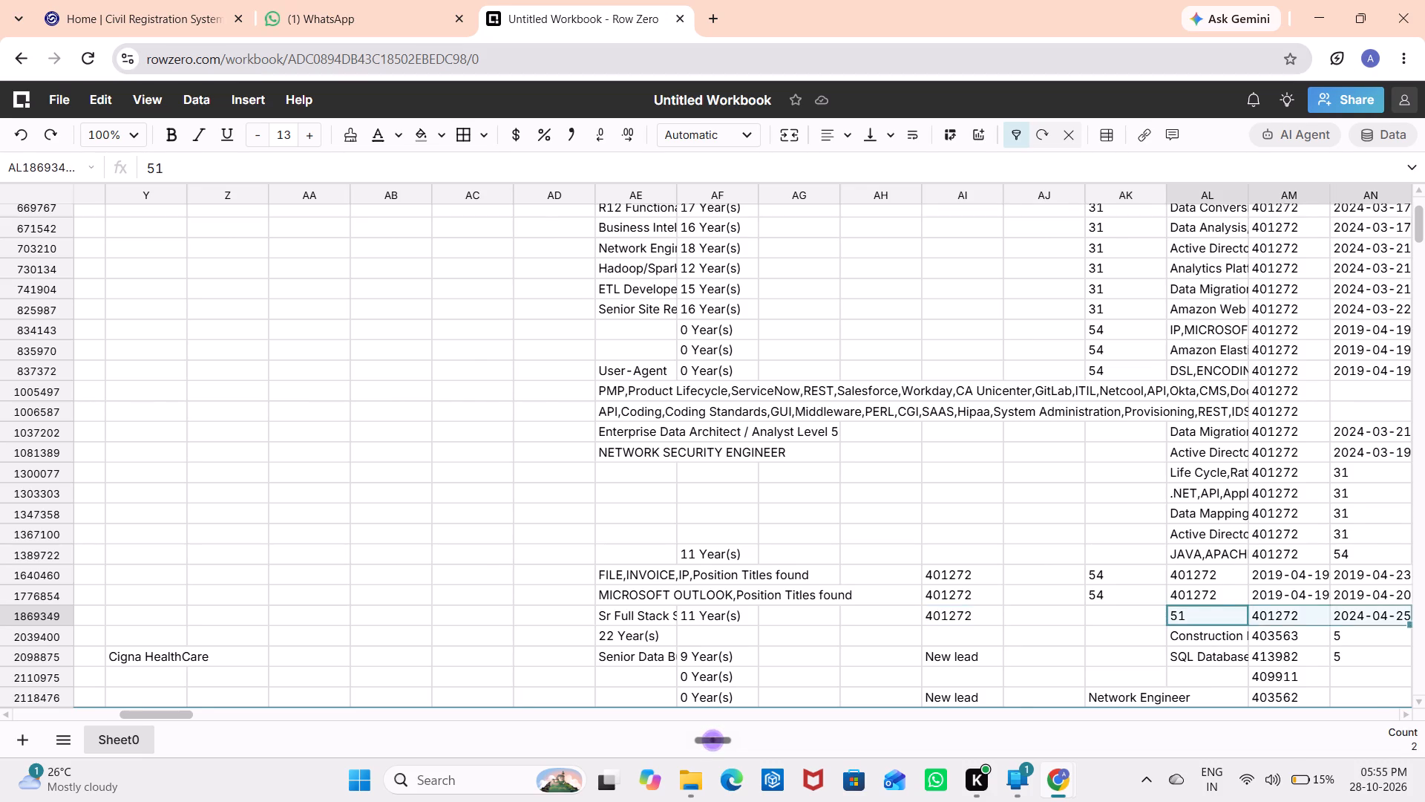
key("shift+Right")
key("shift+Right")
key("shift+Right")
key("shift+Left")
key("ctrl+x")
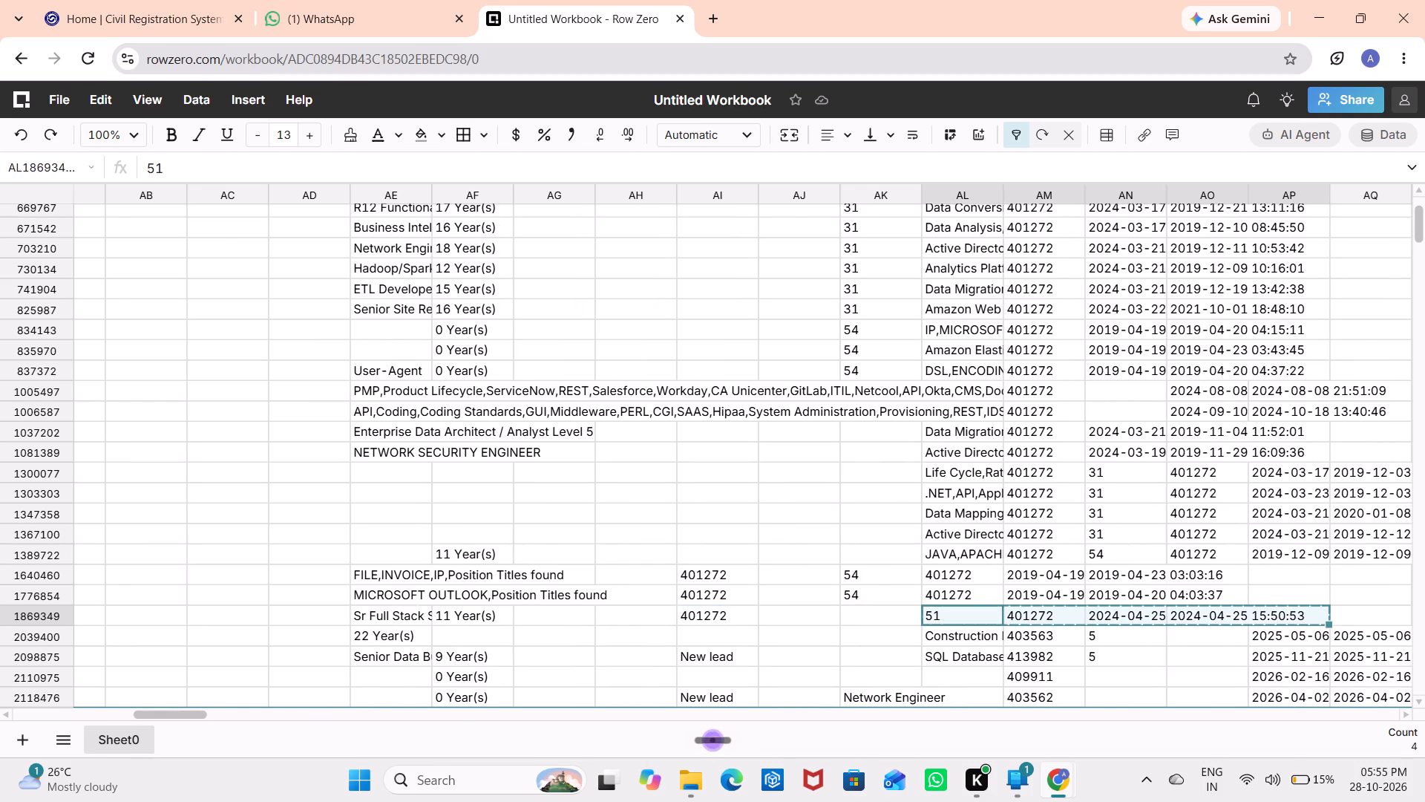
key("Left")
key("ctrl+v")
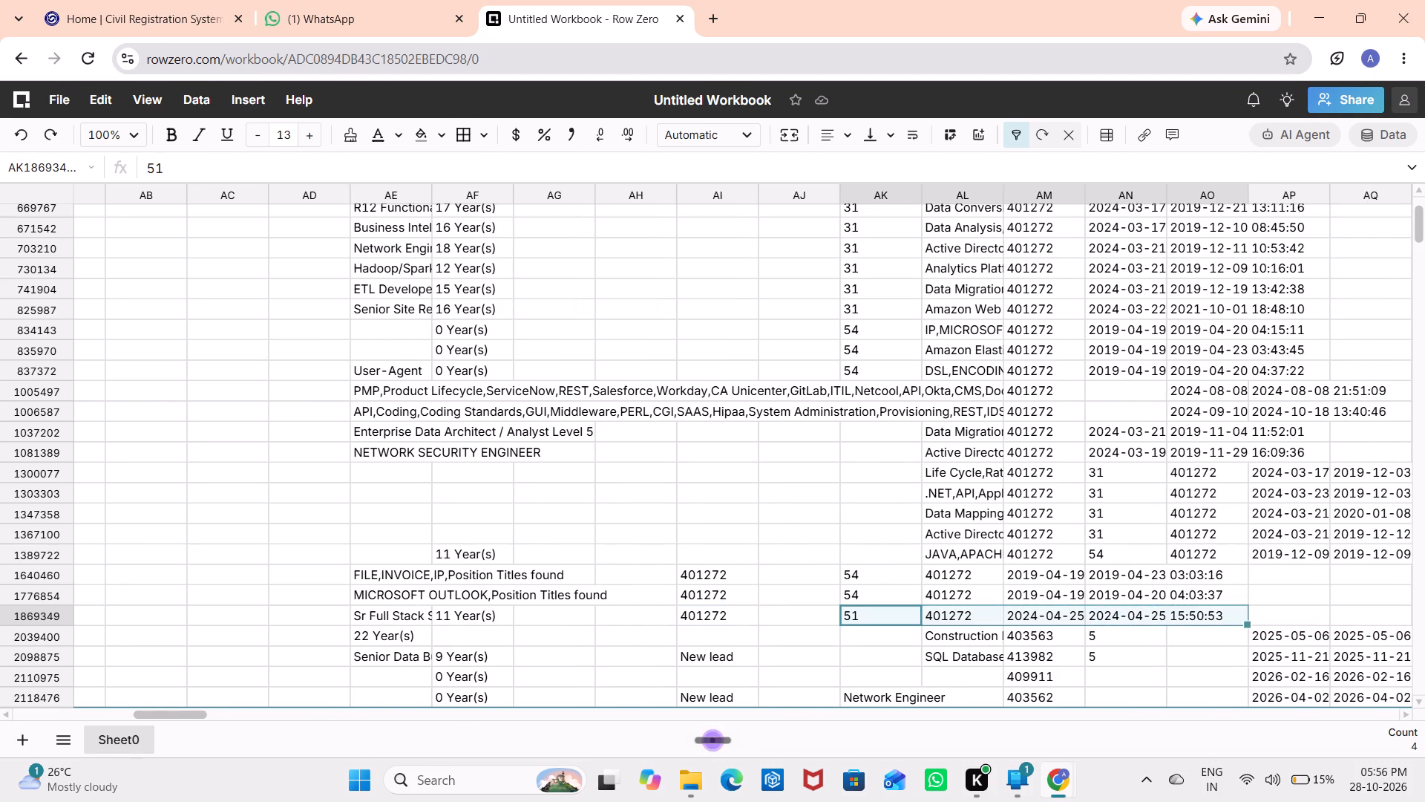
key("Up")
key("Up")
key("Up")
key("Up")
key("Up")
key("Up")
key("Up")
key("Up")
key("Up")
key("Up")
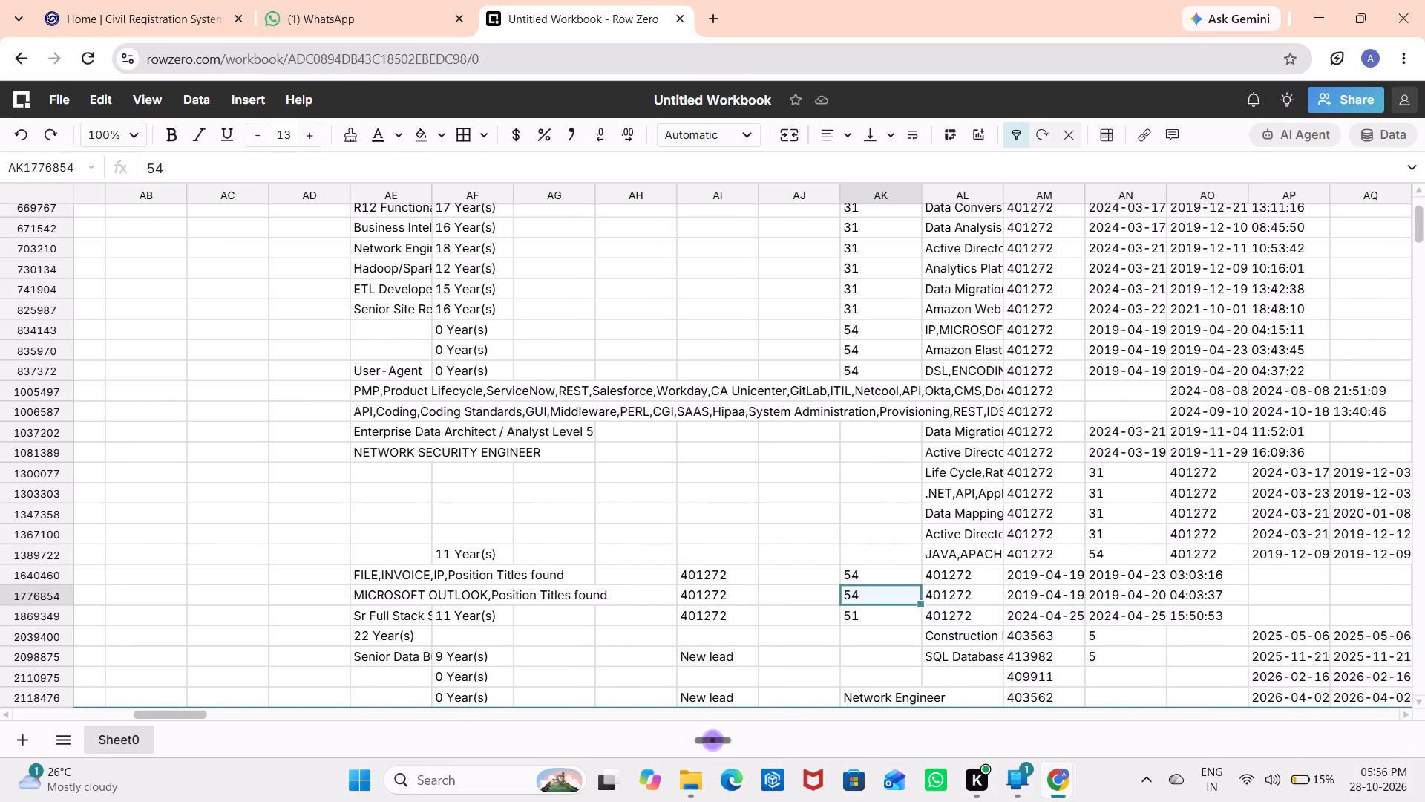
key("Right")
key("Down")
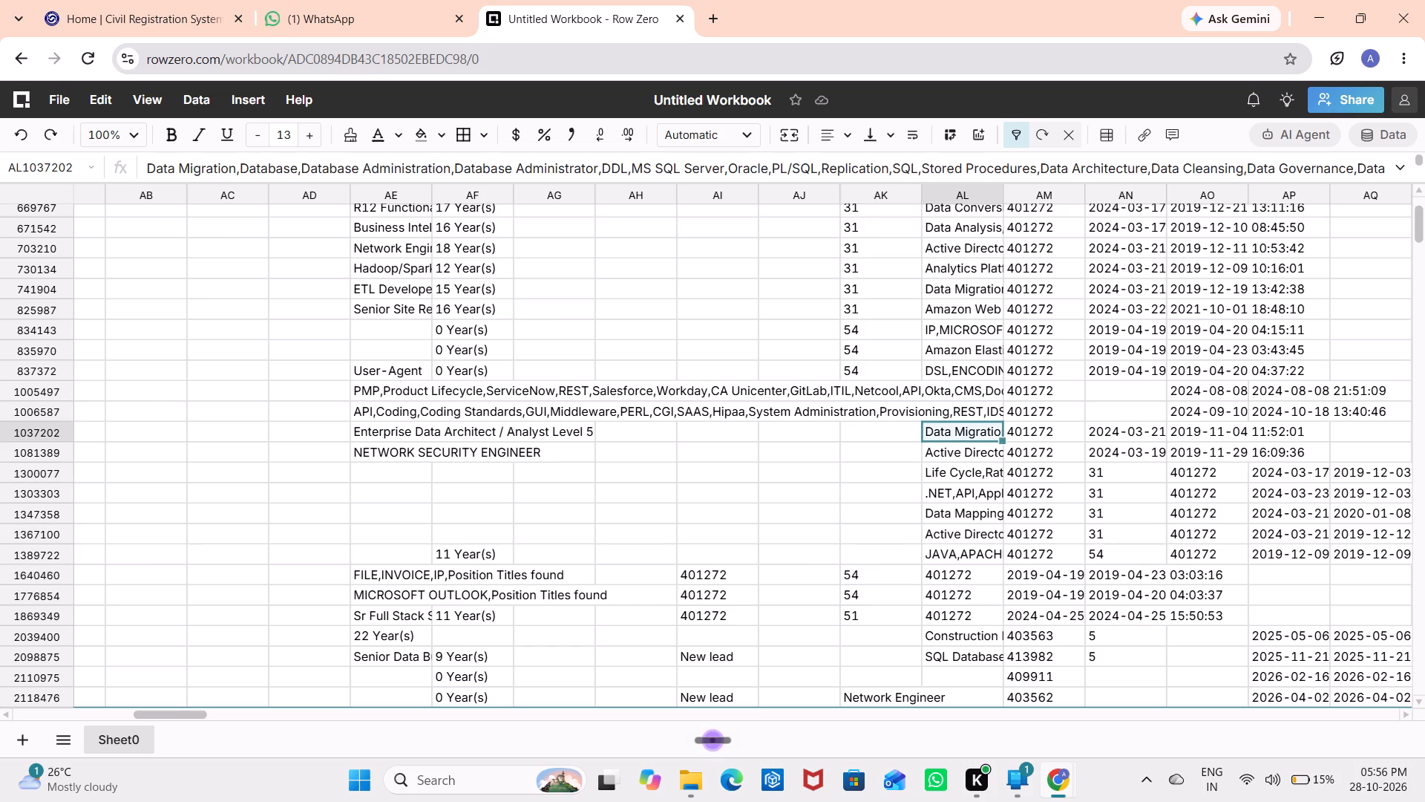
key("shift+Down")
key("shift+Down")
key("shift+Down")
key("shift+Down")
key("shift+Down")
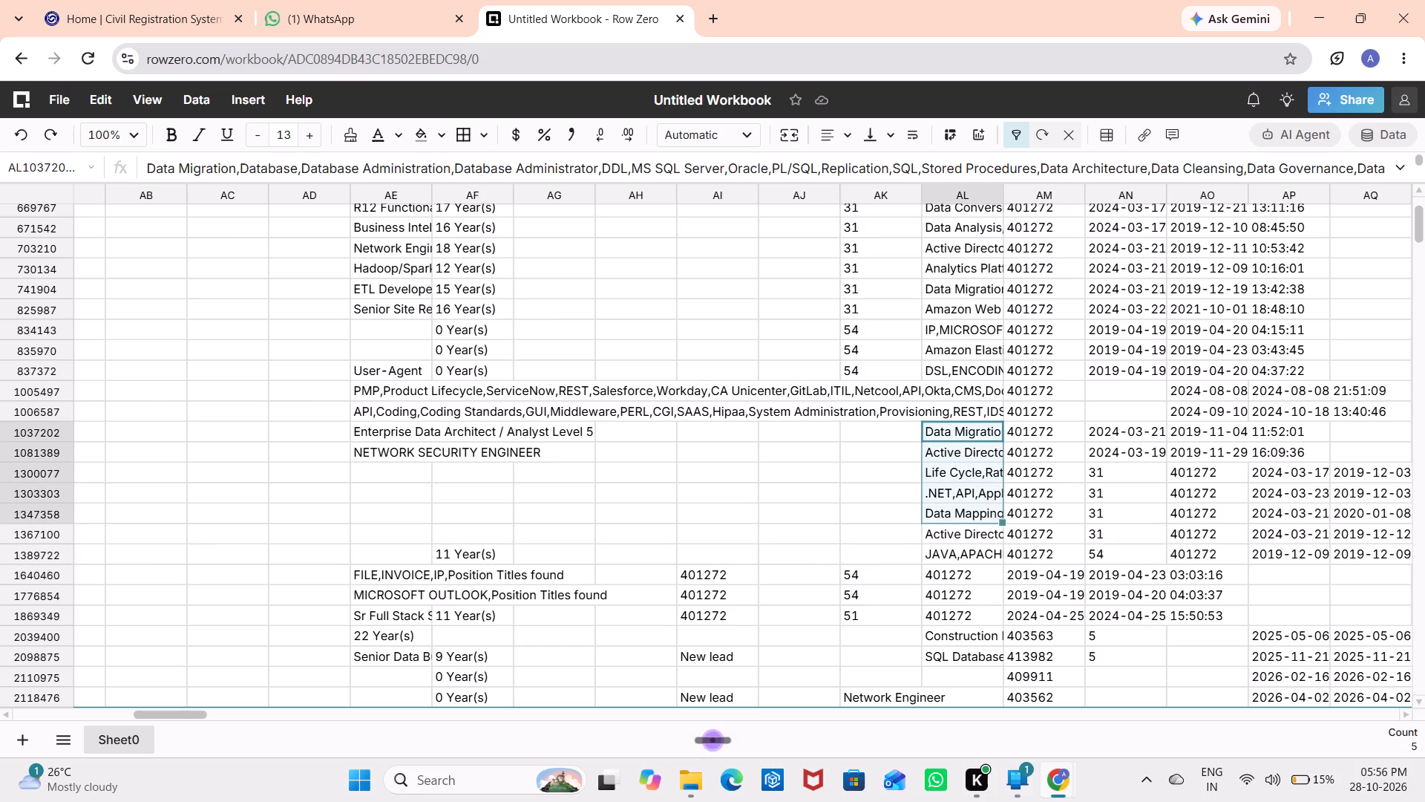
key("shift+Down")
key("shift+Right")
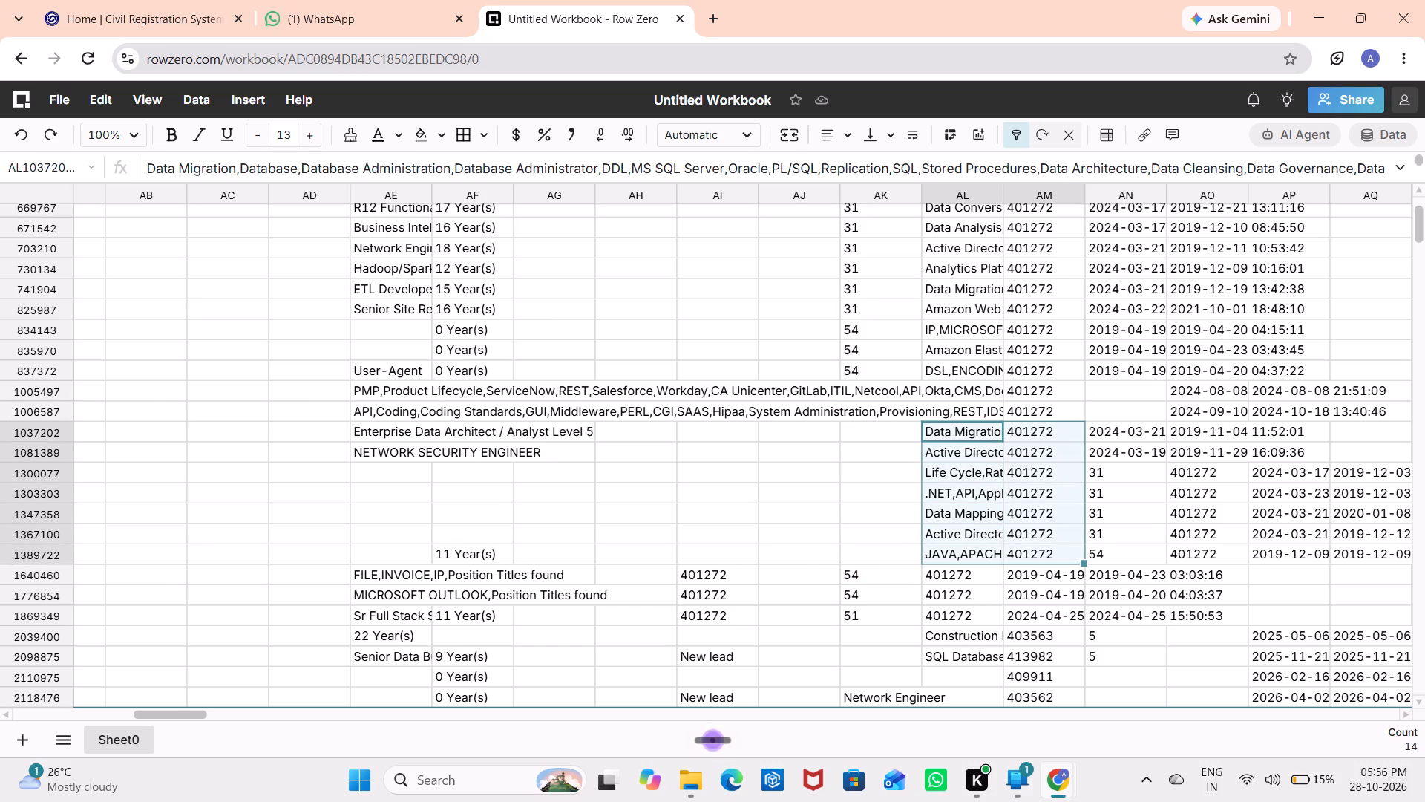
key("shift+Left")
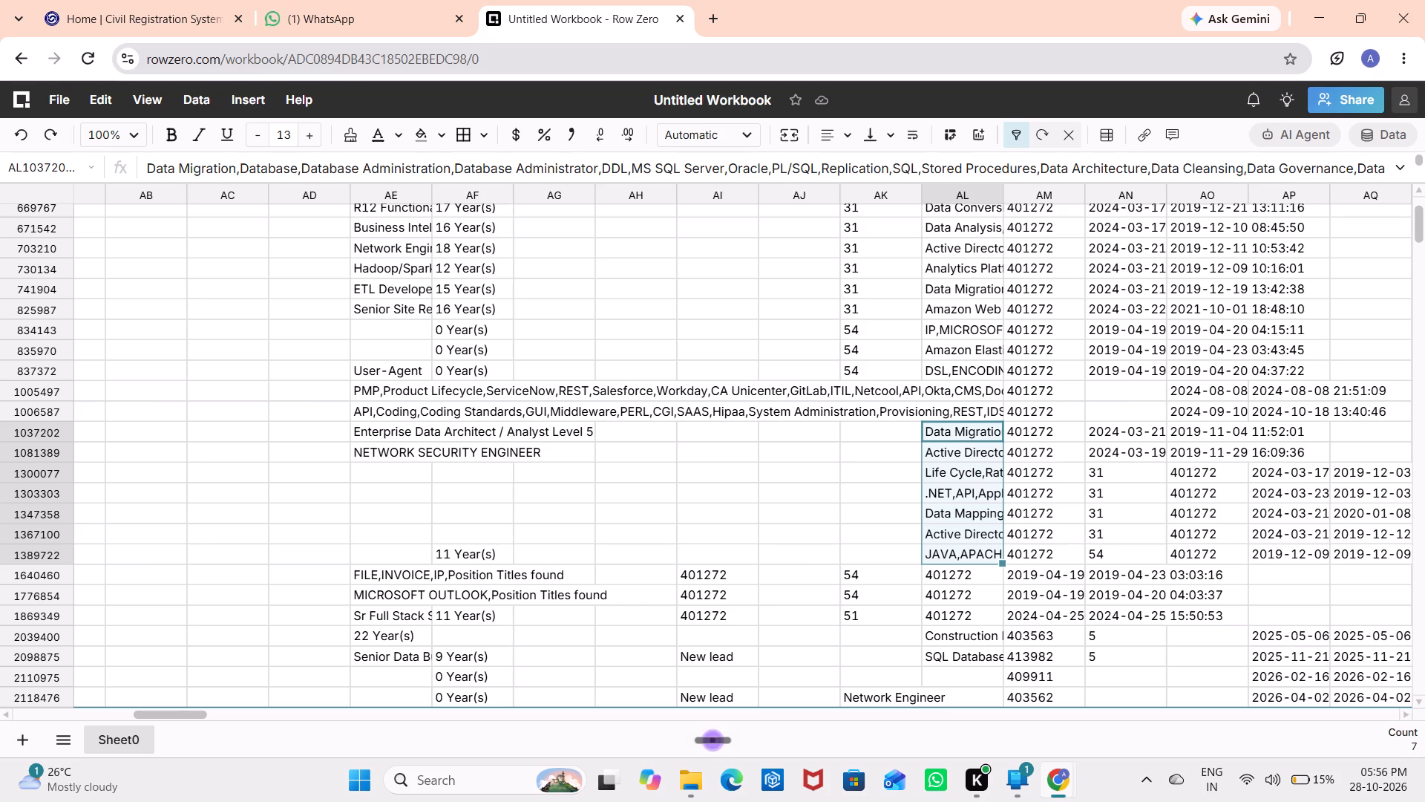
Move the two date-time values in rows 1005497 and 1006587 from columns AO–AP to columns AN–AO.
key("Right")
key("Right")
key("Right")
key("Right")
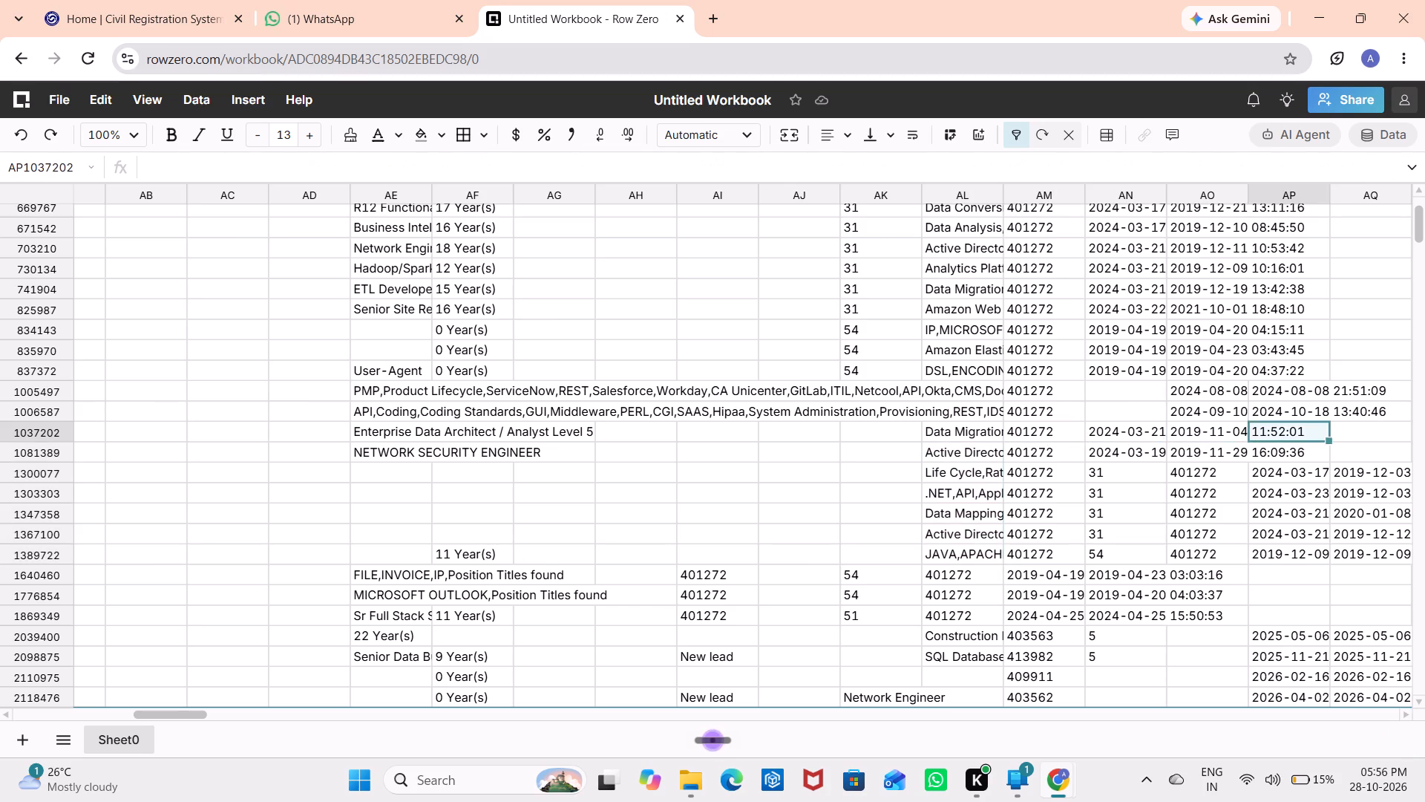
key("Up")
key("Left")
key("shift+Up")
key("shift+Right")
key("ctrl+x")
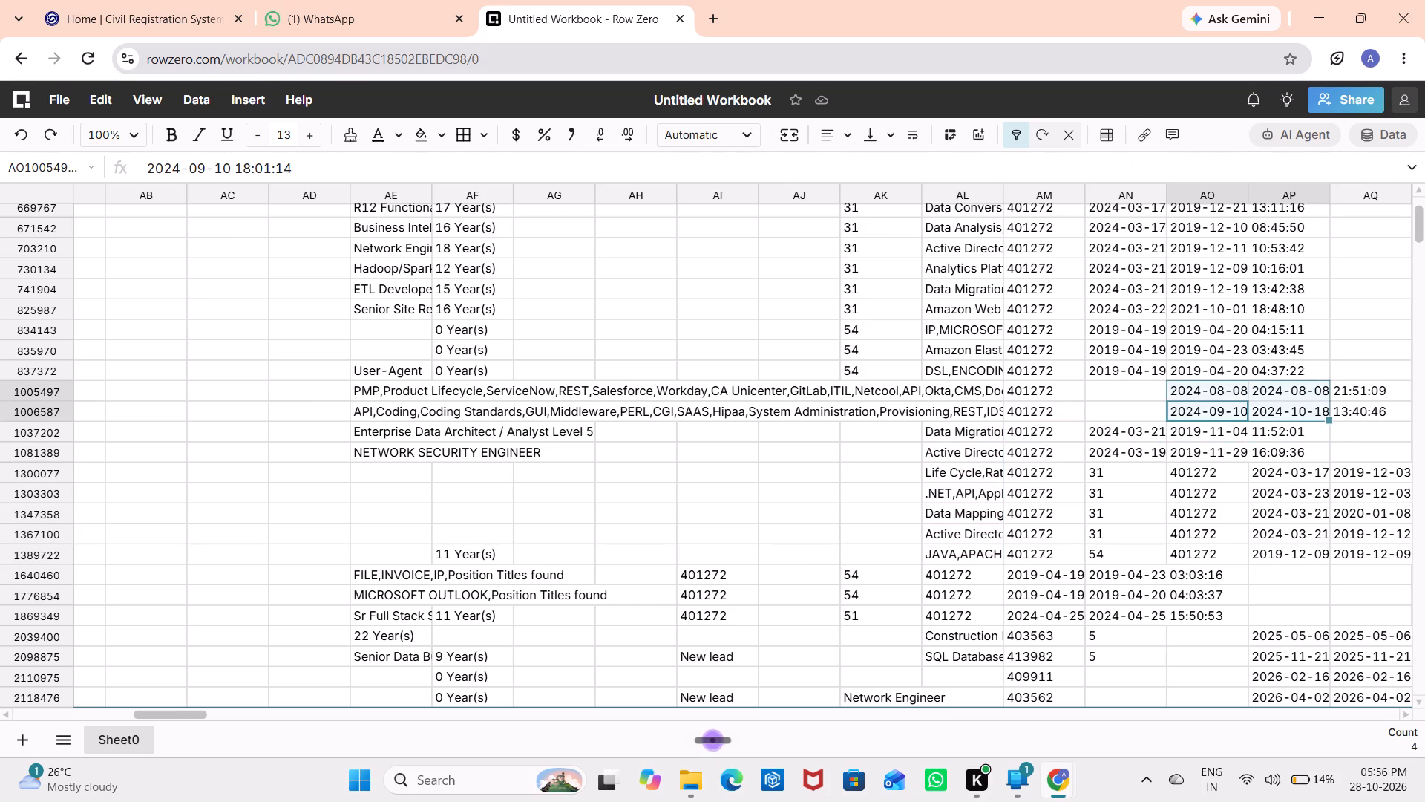
key("Left")
key("Up")
key("ctrl+v")
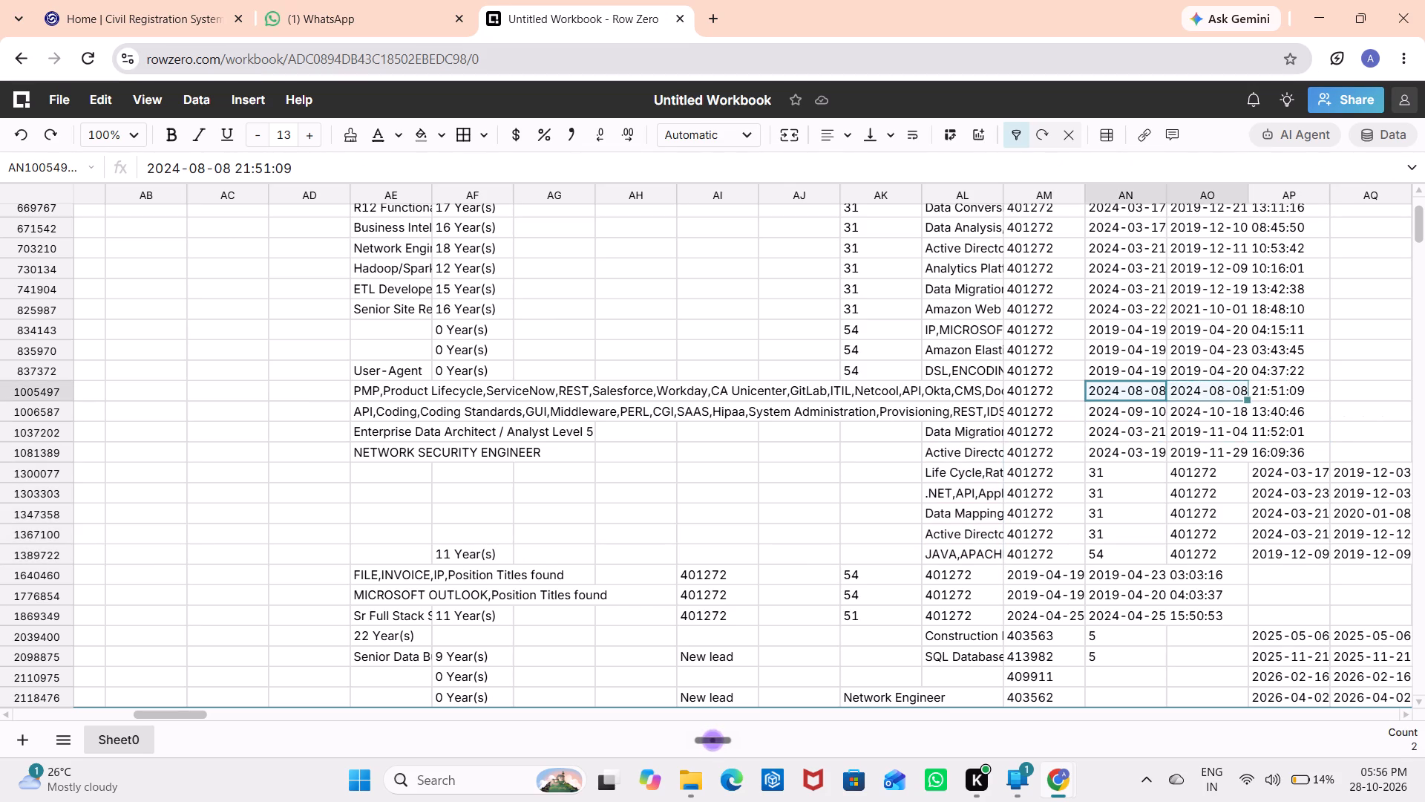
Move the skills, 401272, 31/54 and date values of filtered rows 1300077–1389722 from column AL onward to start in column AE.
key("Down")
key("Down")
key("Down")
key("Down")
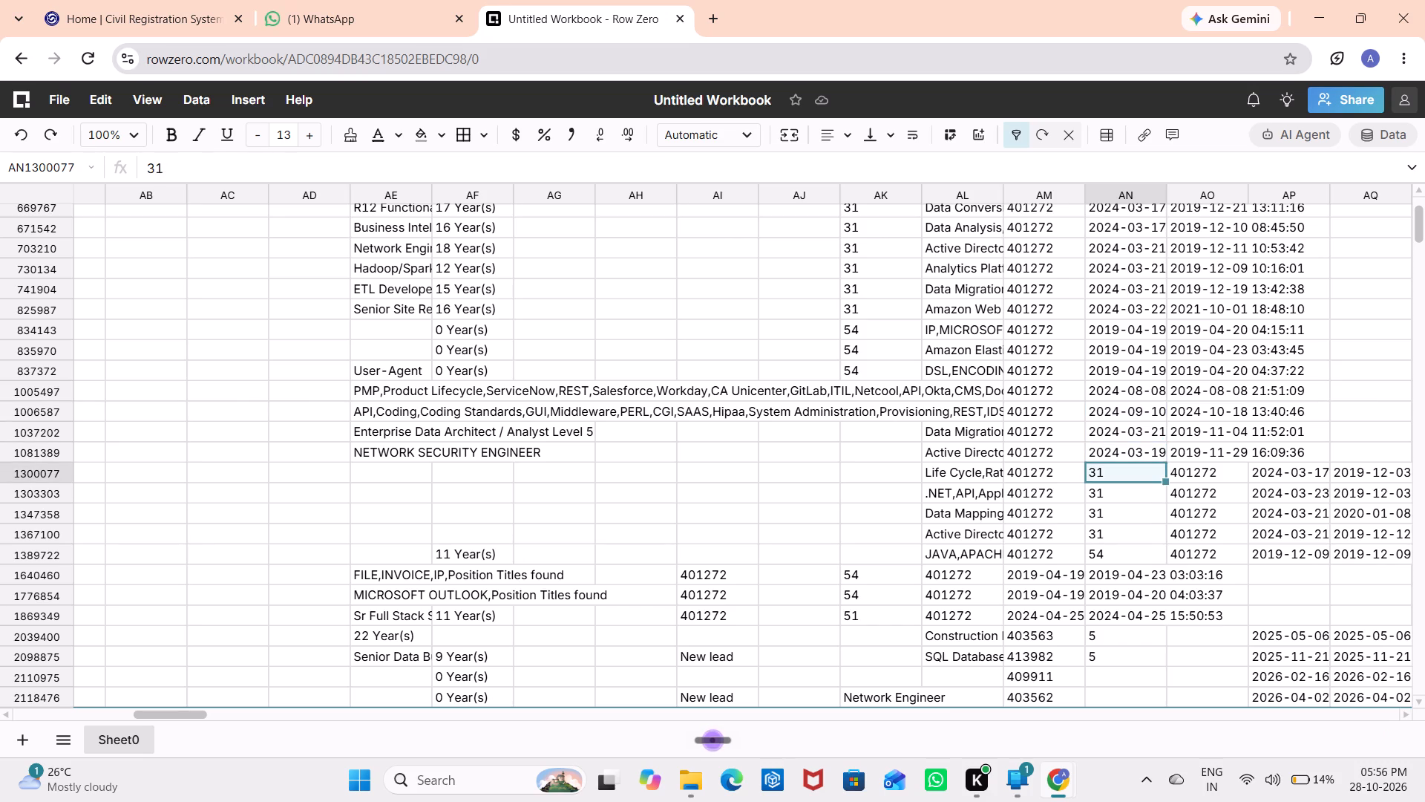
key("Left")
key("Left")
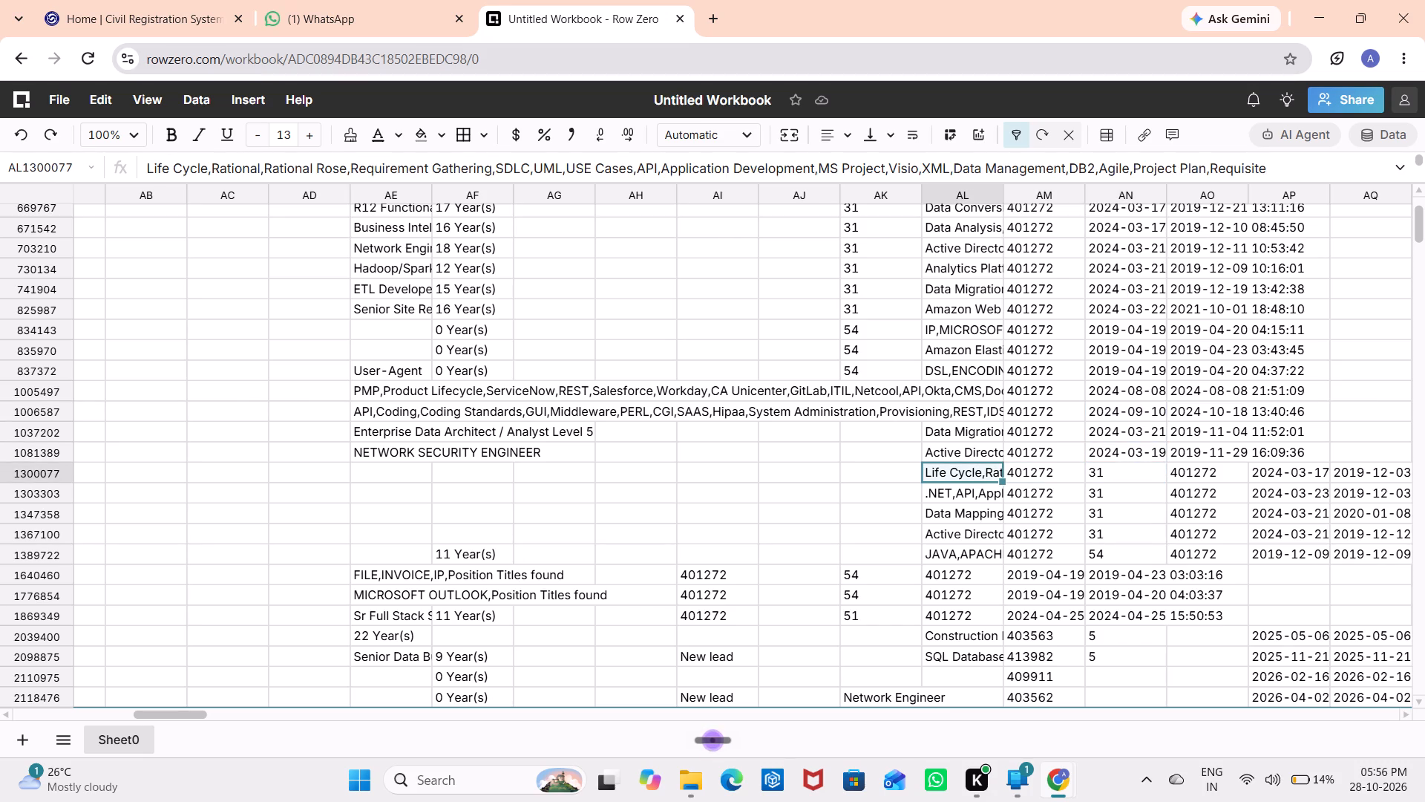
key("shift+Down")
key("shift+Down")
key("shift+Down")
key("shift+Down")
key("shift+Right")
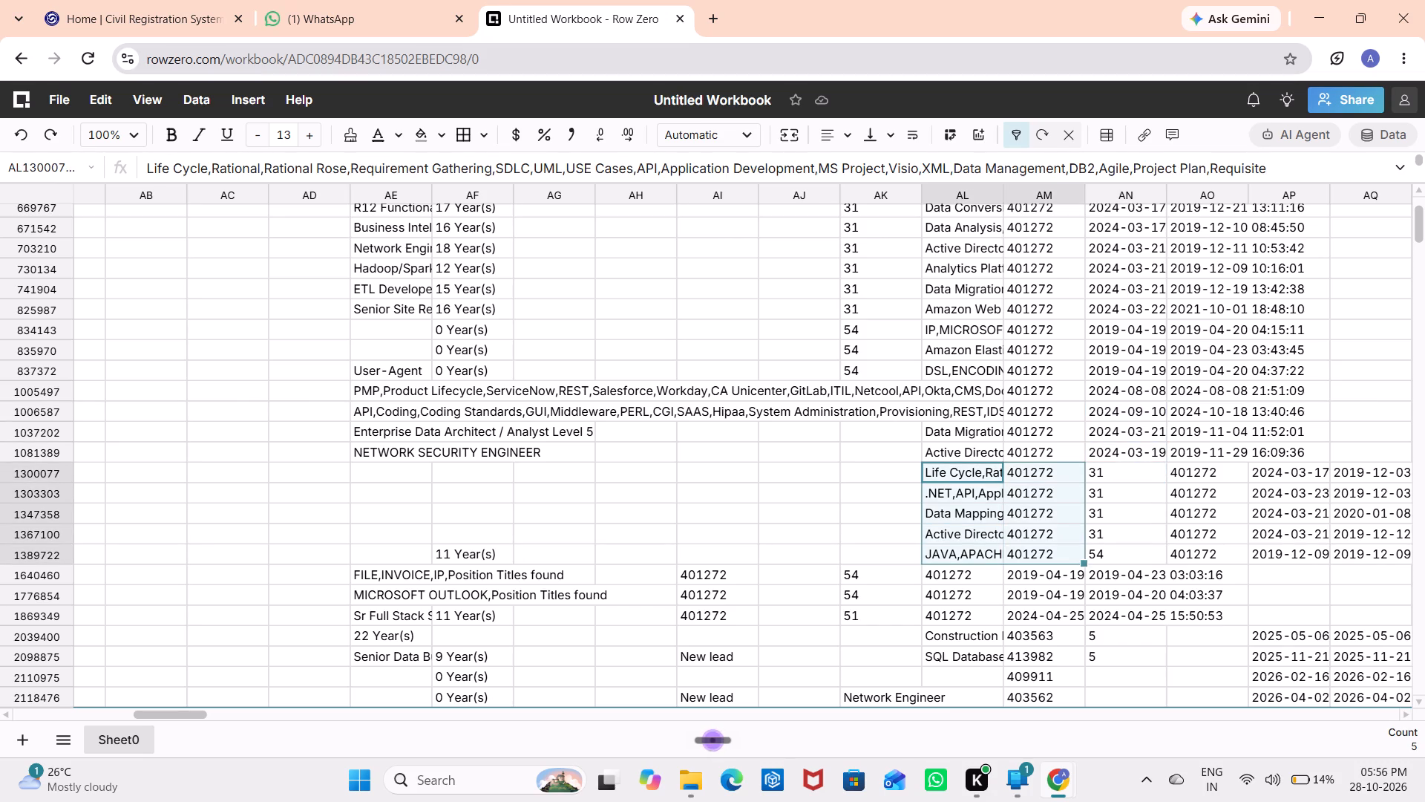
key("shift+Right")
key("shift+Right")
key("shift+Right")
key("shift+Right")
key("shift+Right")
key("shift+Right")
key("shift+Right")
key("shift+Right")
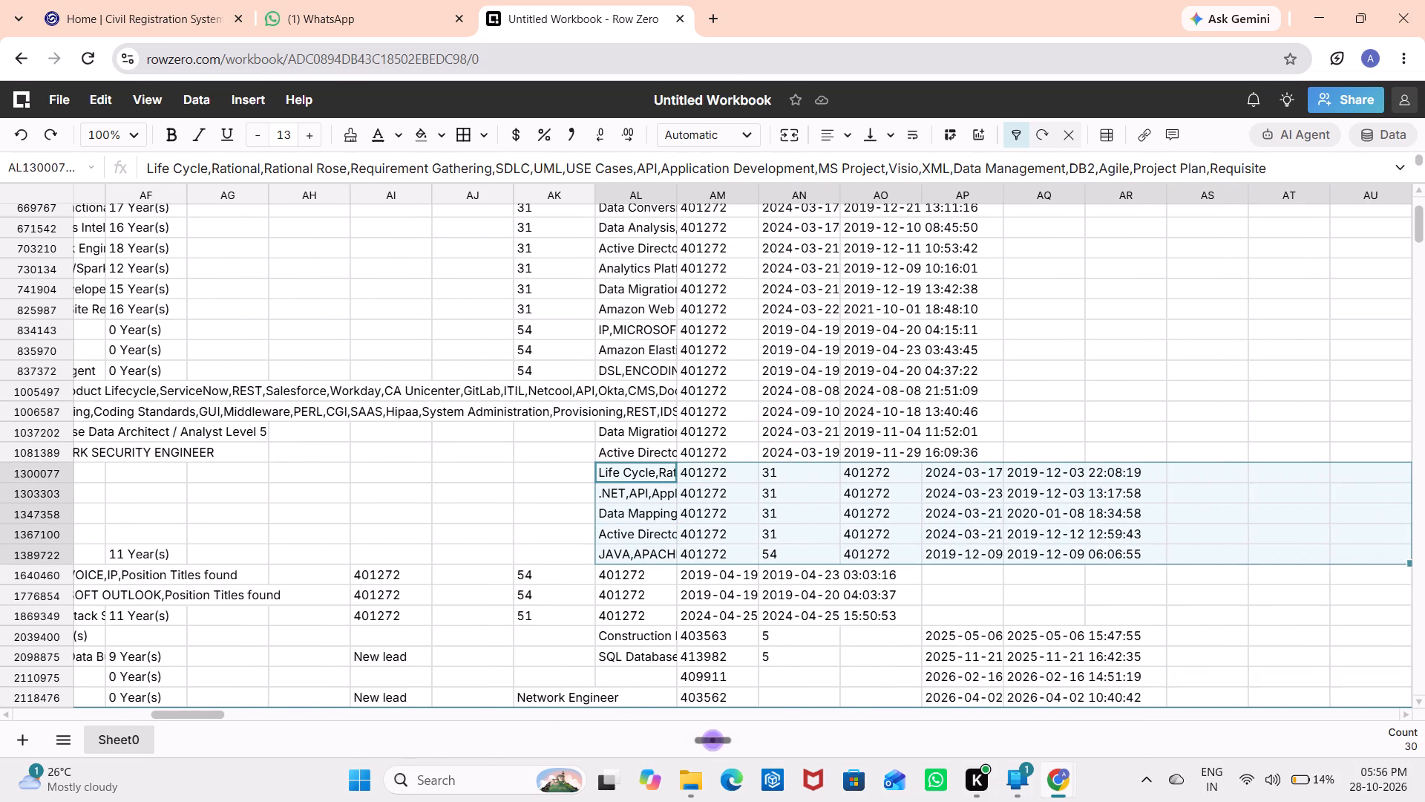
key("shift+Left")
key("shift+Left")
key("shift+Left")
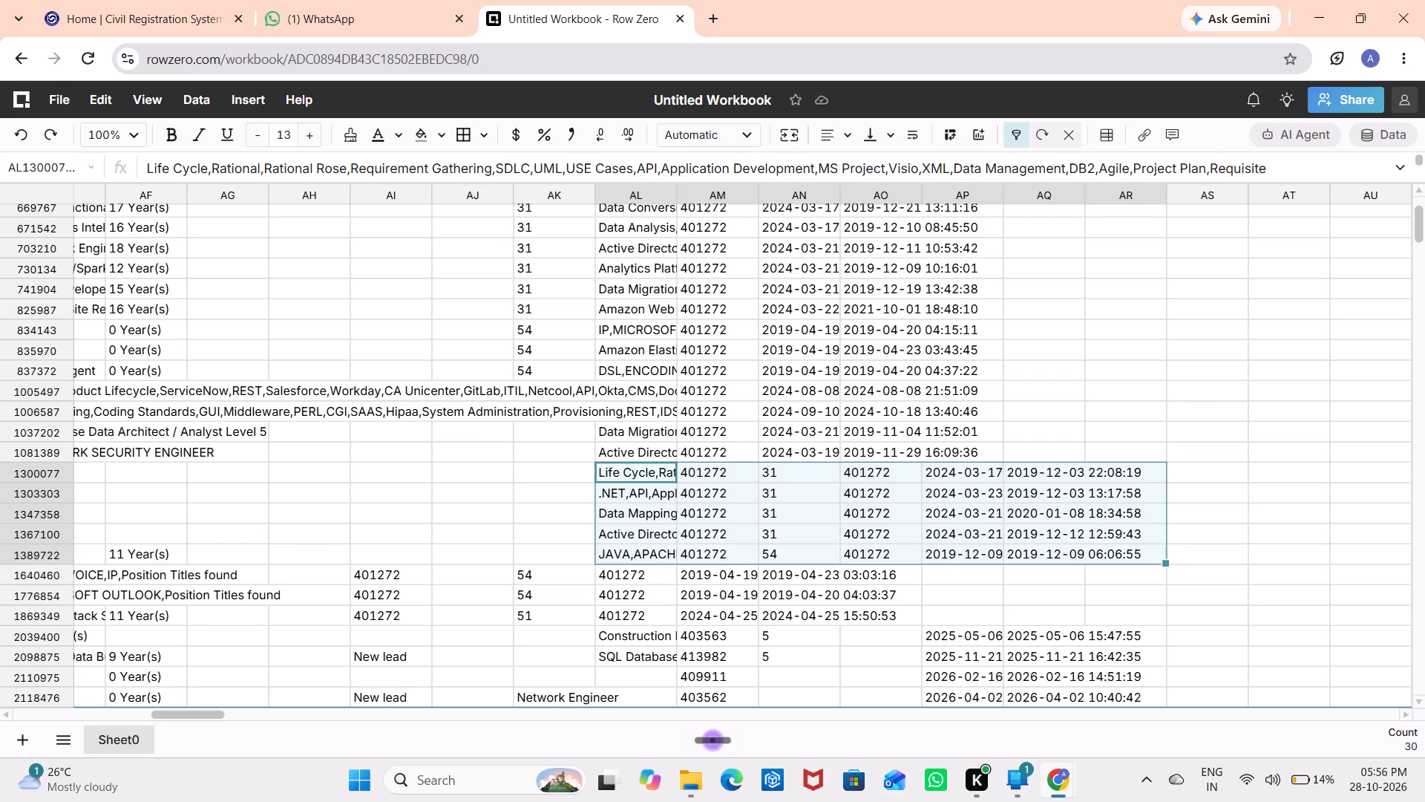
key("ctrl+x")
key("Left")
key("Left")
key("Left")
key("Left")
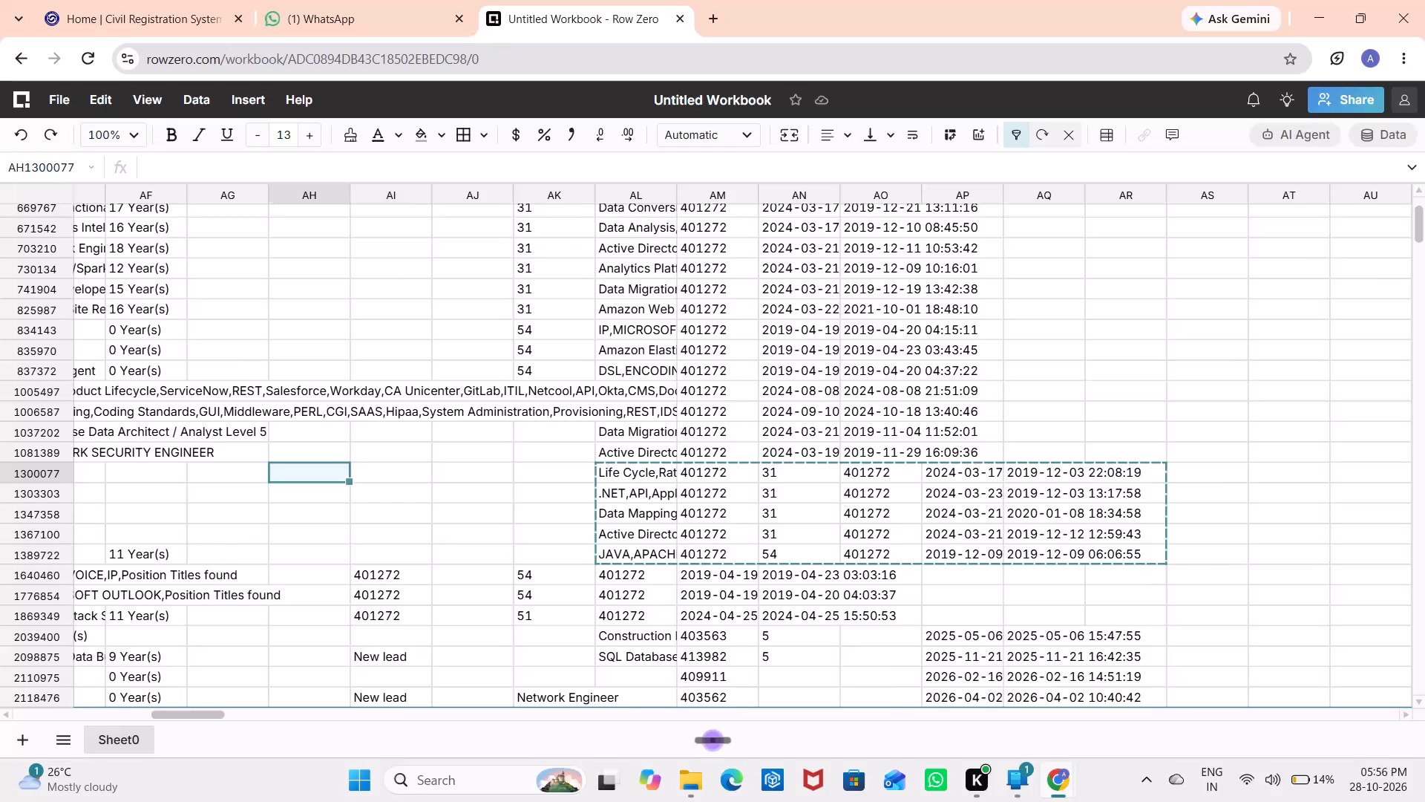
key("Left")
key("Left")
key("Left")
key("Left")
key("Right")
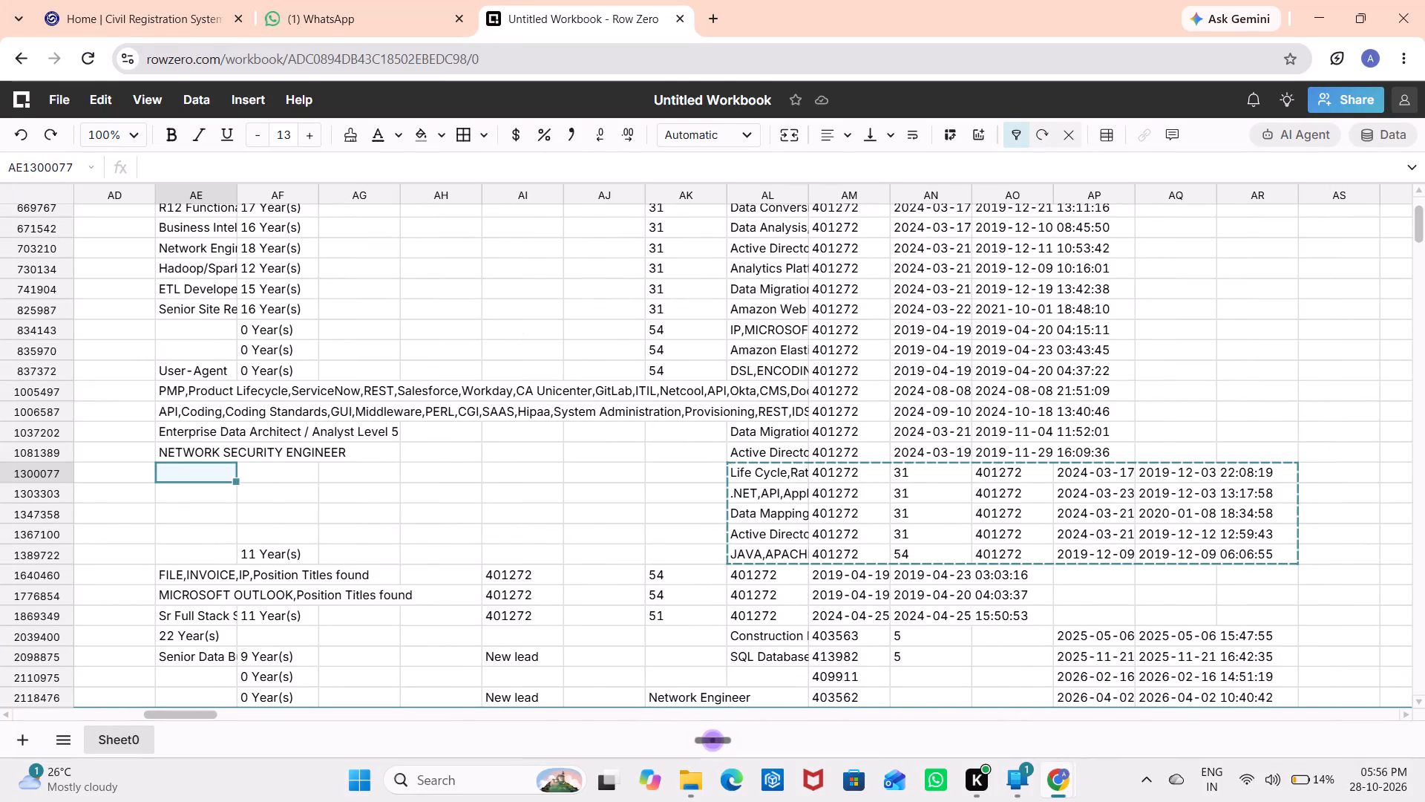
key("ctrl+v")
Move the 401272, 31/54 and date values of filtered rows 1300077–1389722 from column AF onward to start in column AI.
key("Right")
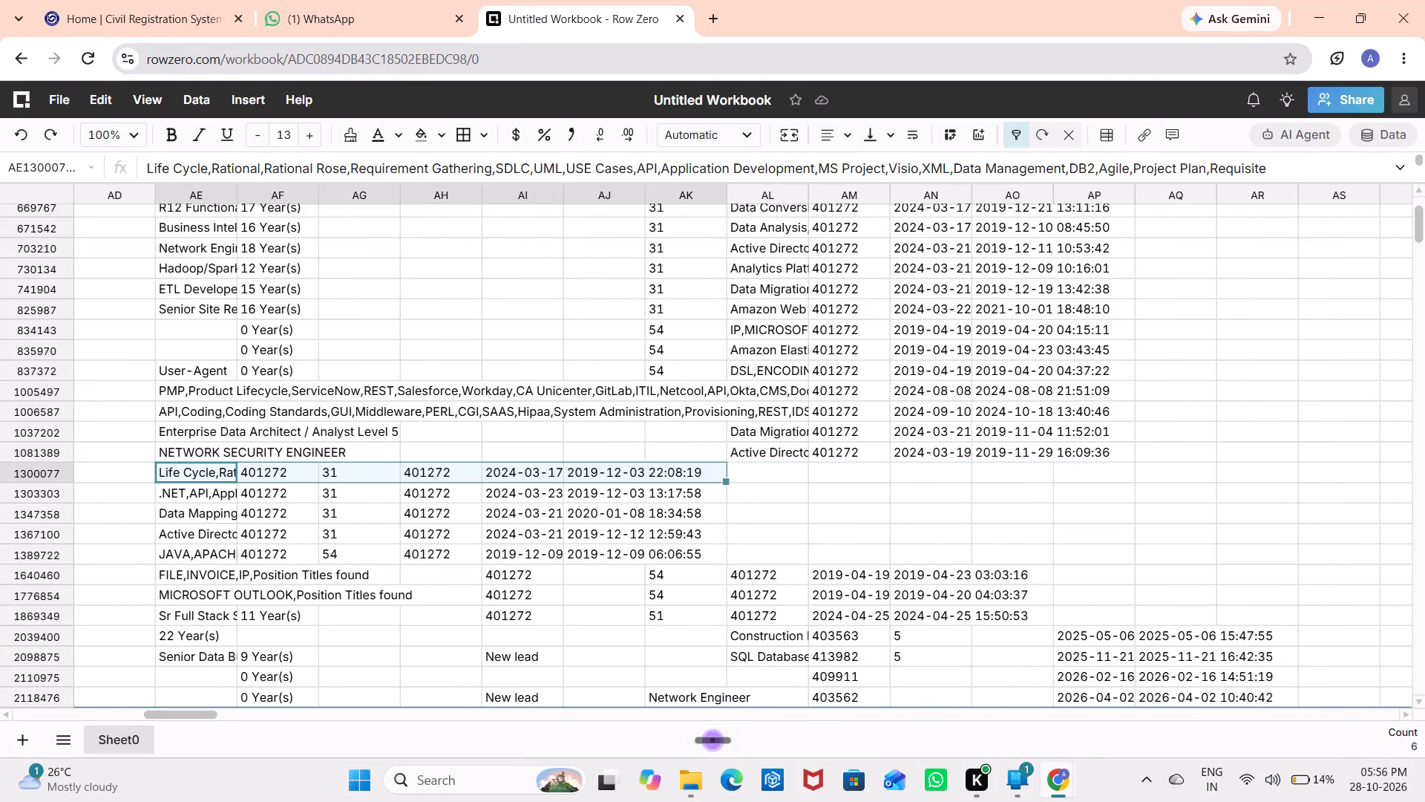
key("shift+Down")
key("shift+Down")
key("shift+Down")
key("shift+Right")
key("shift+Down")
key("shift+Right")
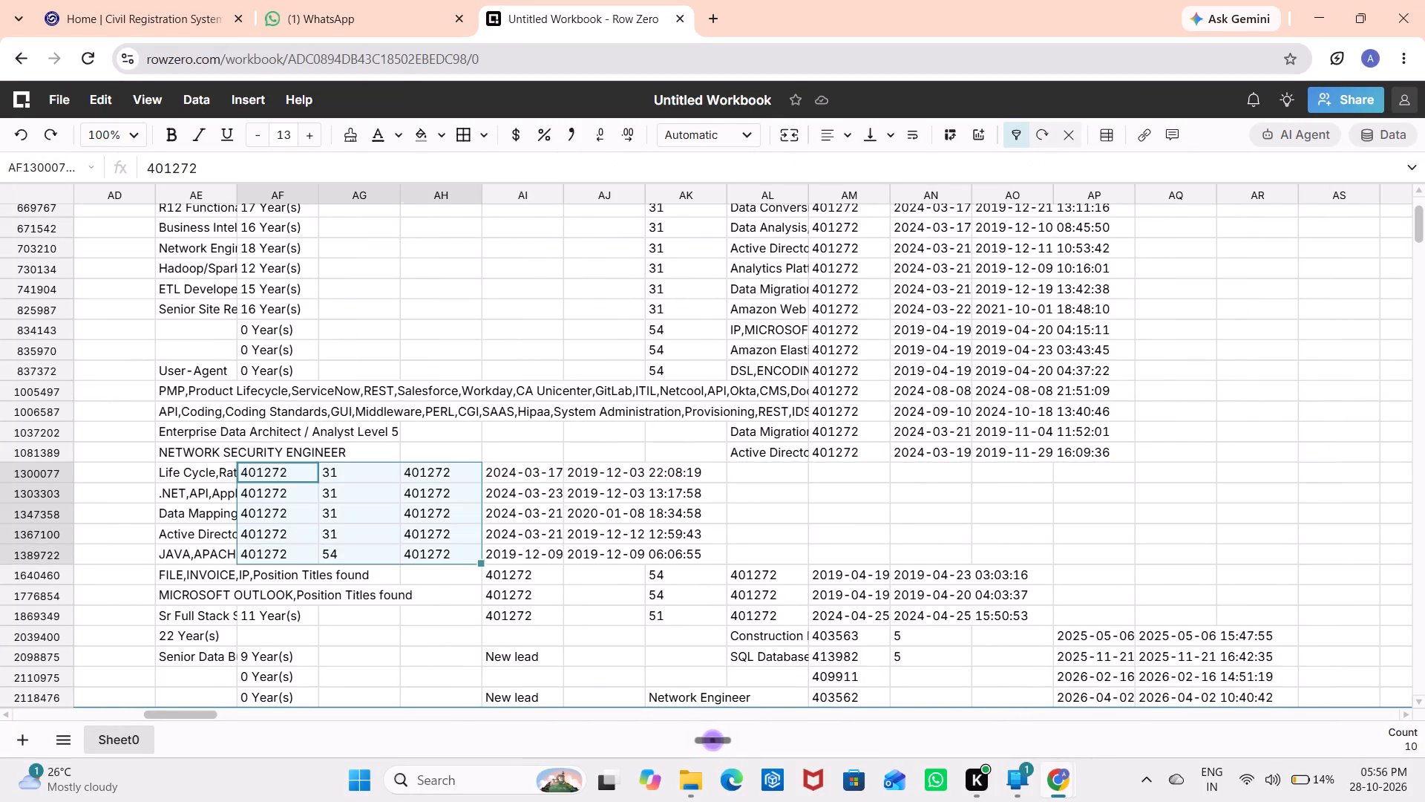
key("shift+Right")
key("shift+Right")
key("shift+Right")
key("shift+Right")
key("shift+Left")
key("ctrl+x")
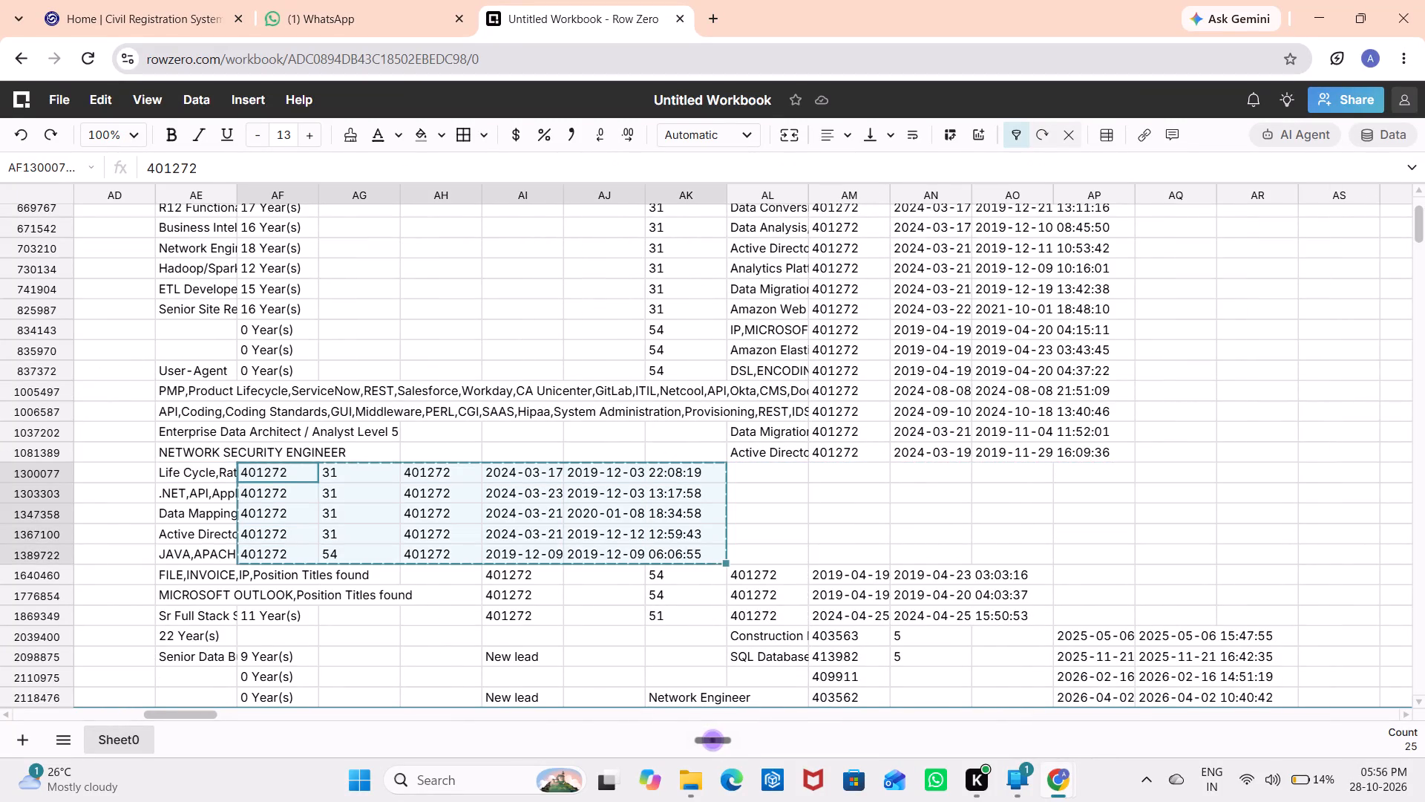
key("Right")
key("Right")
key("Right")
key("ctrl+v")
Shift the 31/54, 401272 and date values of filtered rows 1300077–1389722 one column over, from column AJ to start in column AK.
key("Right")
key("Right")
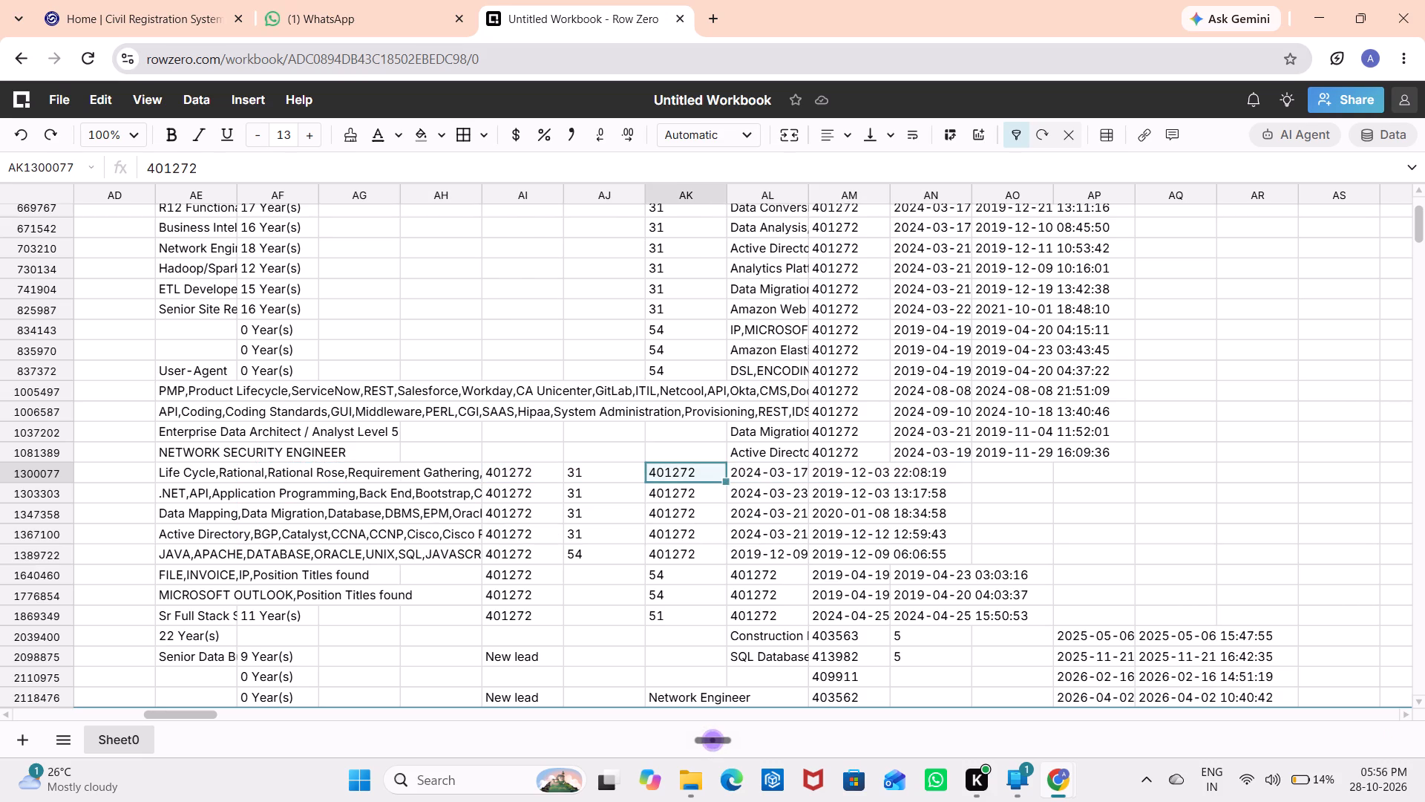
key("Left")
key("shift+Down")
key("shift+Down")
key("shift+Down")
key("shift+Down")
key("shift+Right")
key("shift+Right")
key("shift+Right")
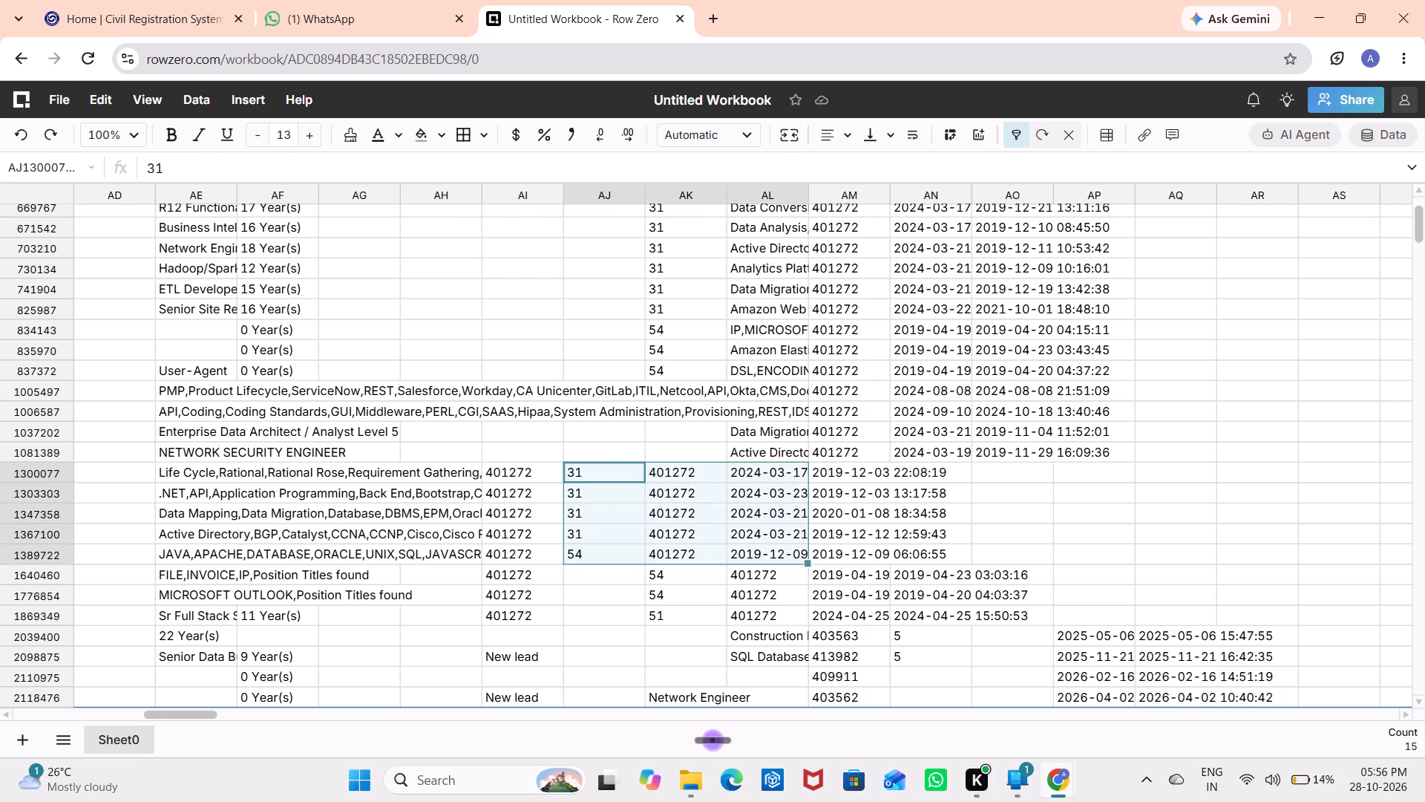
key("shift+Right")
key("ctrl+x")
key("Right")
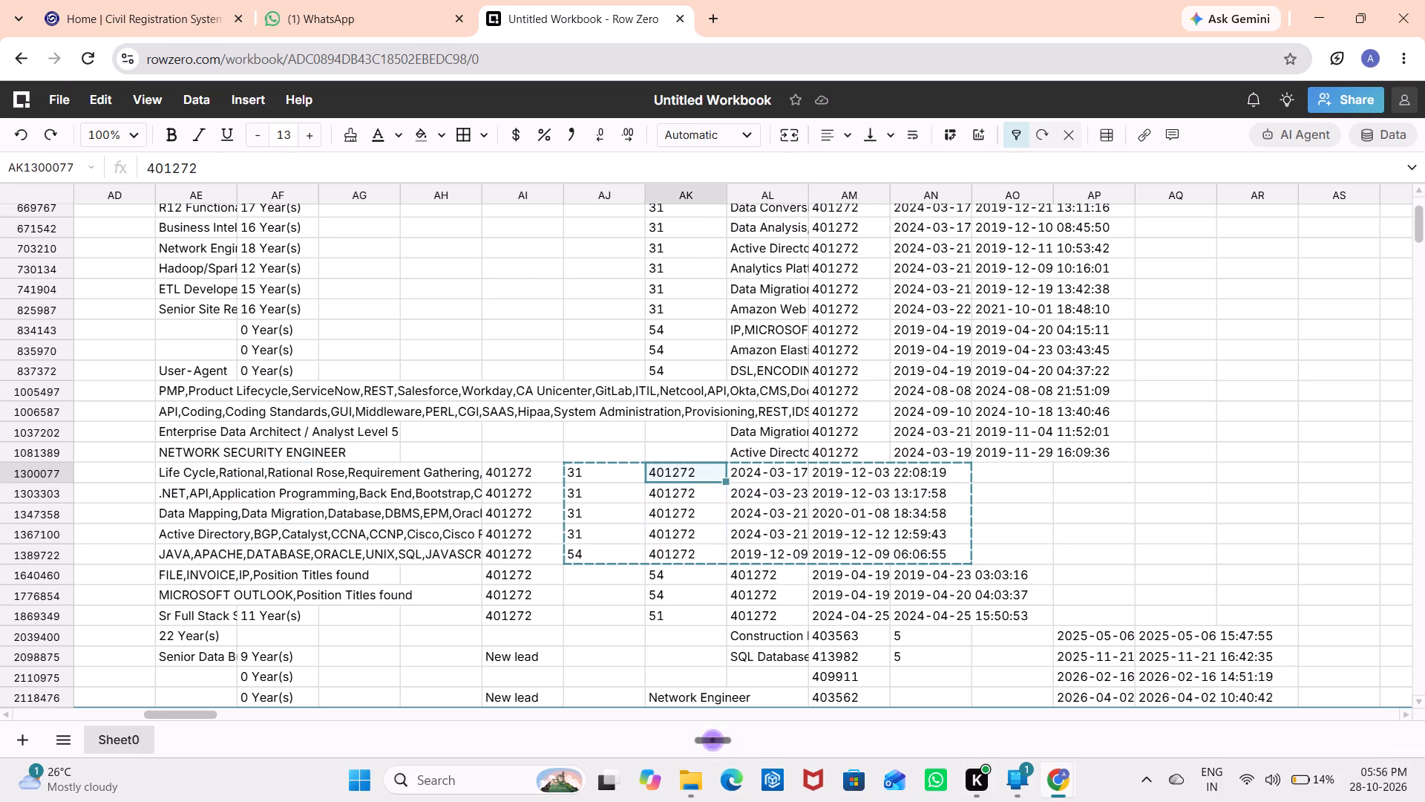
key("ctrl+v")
Review how the Primary Skills and Skills columns line up in the filtered rows between 8997 and 1081389.
key("Up")
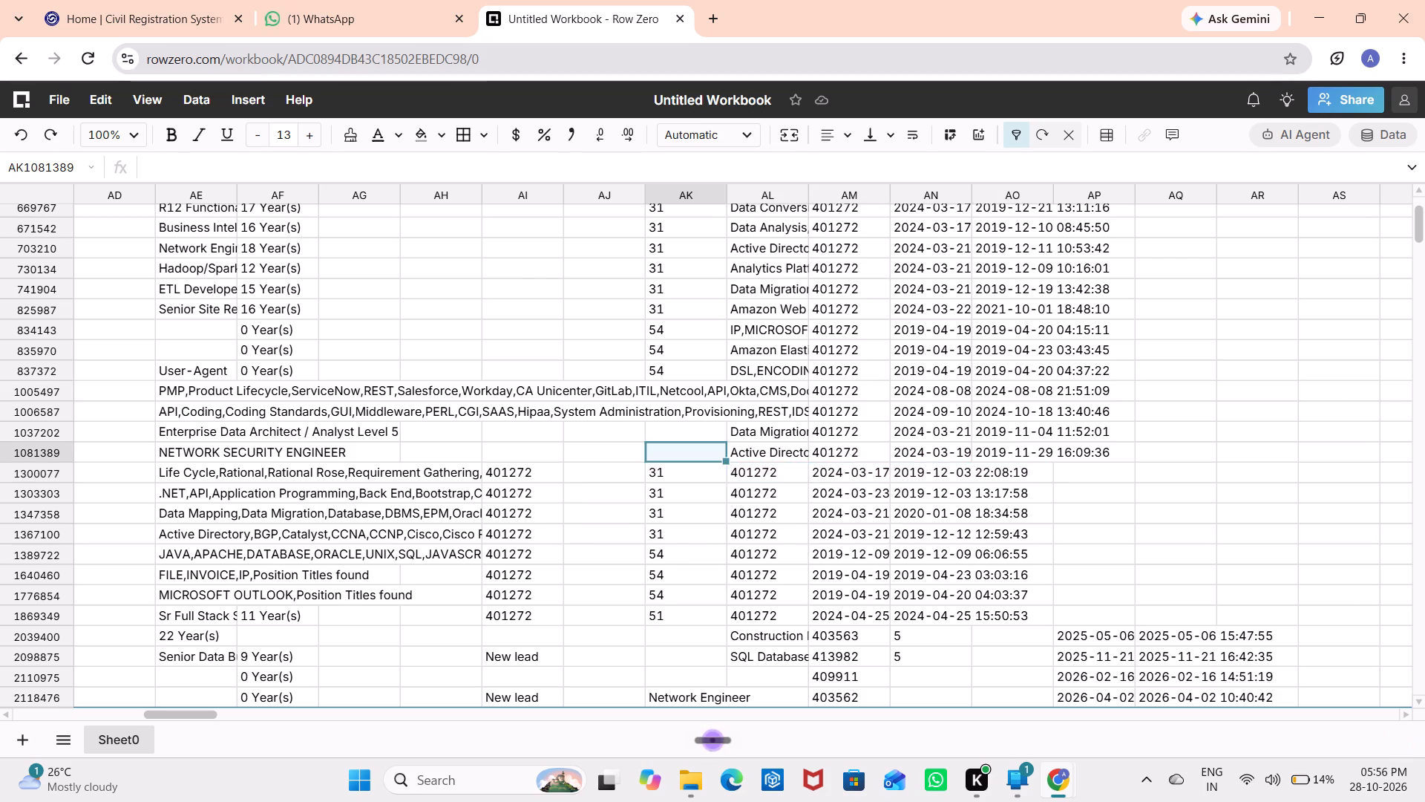
key("Right")
key("Up")
key("Up")
key("Up")
key("Up")
key("Up")
key("Up")
key("Up")
key("Up")
key("Up")
key("Up")
key("Up")
key("Up")
key("Up")
key("Up")
key("ctrl+Up")
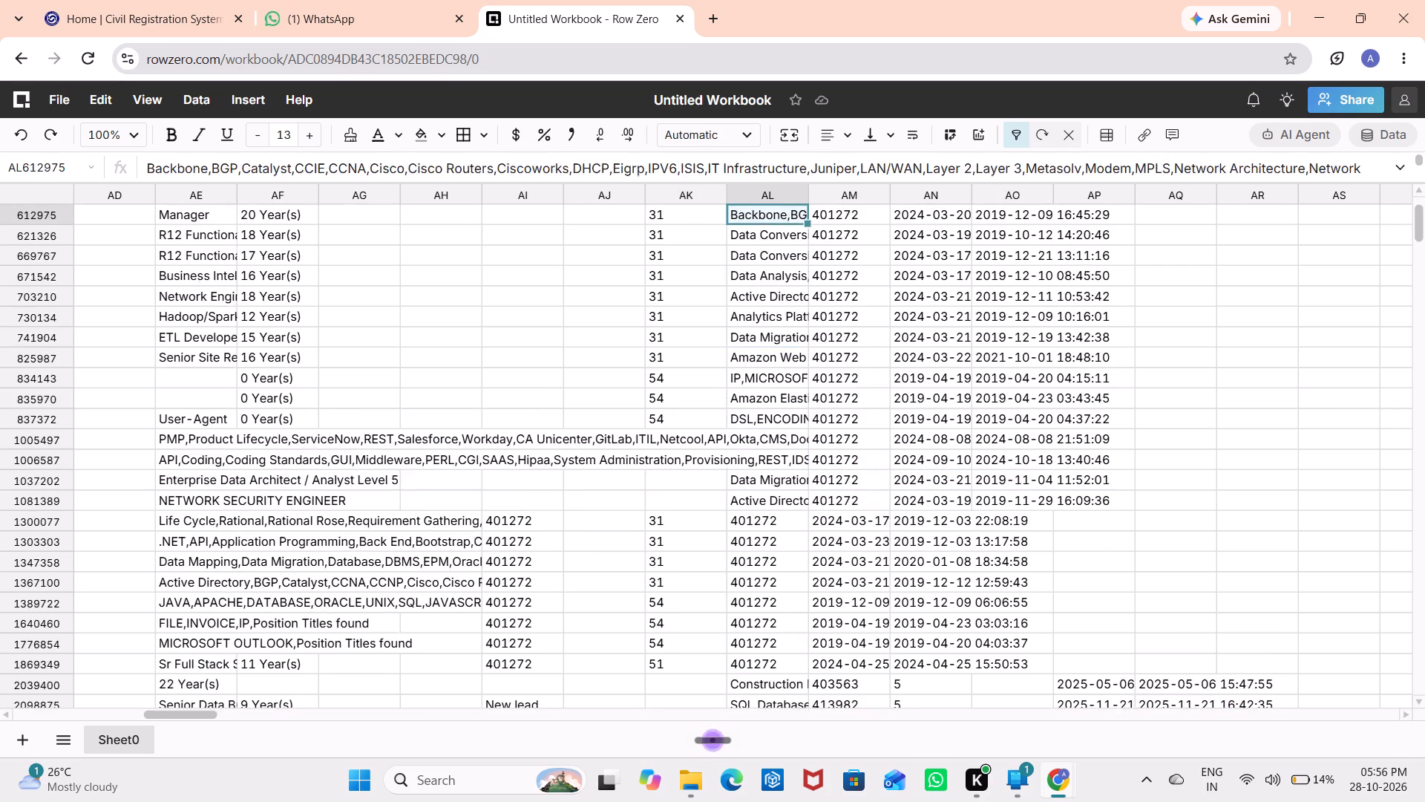
key("Up")
key("Left")
key("ctrl+Up")
key("Up")
key("ctrl+Up")
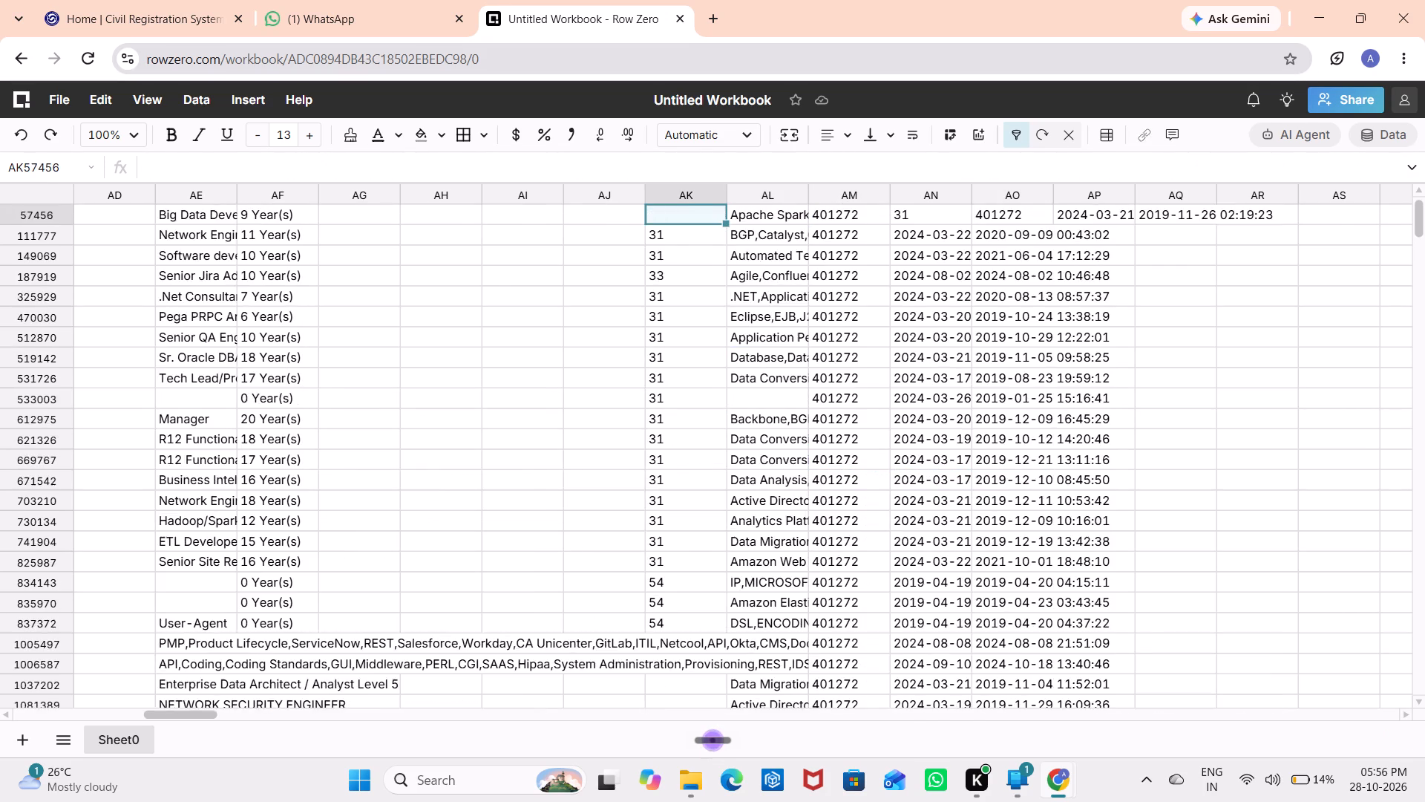
key("Down")
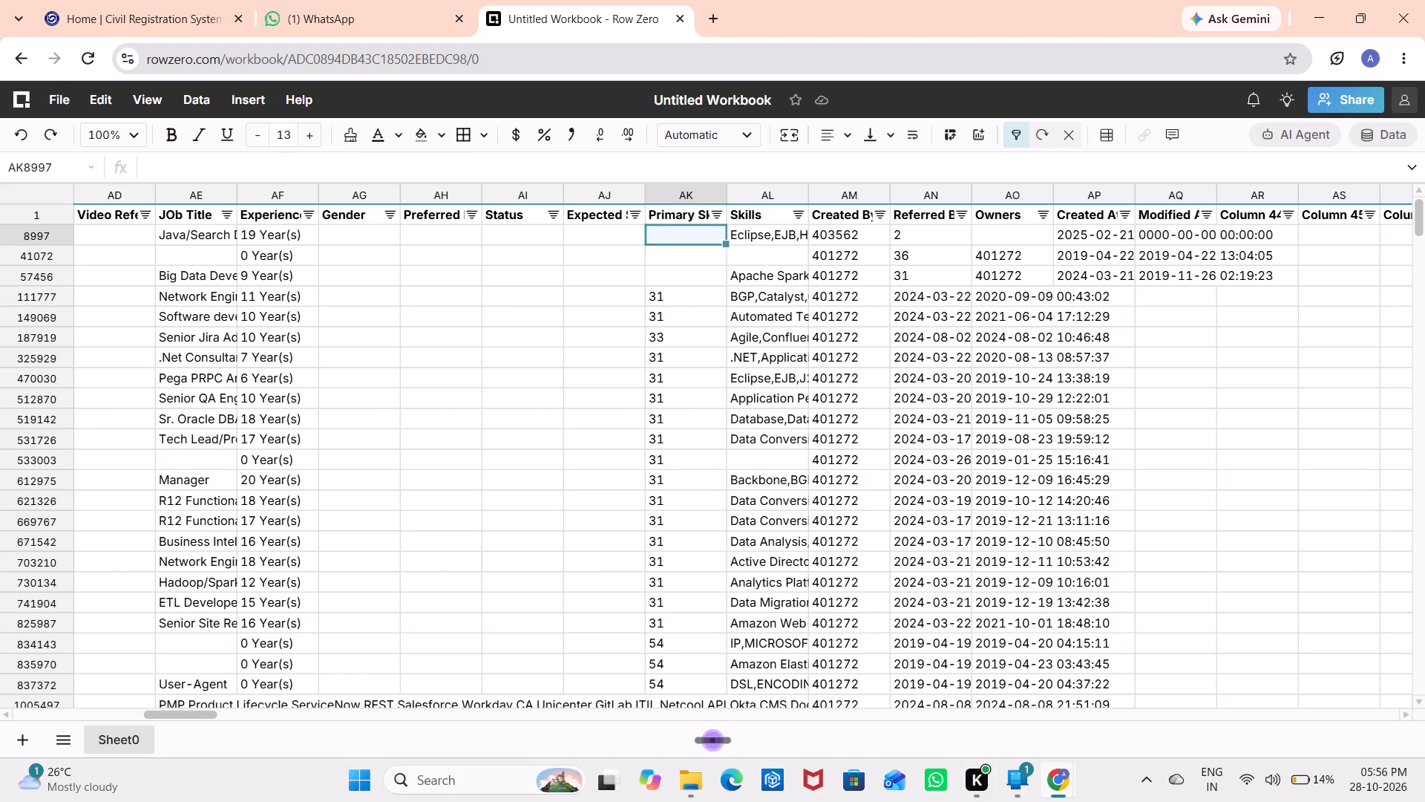
key("Right")
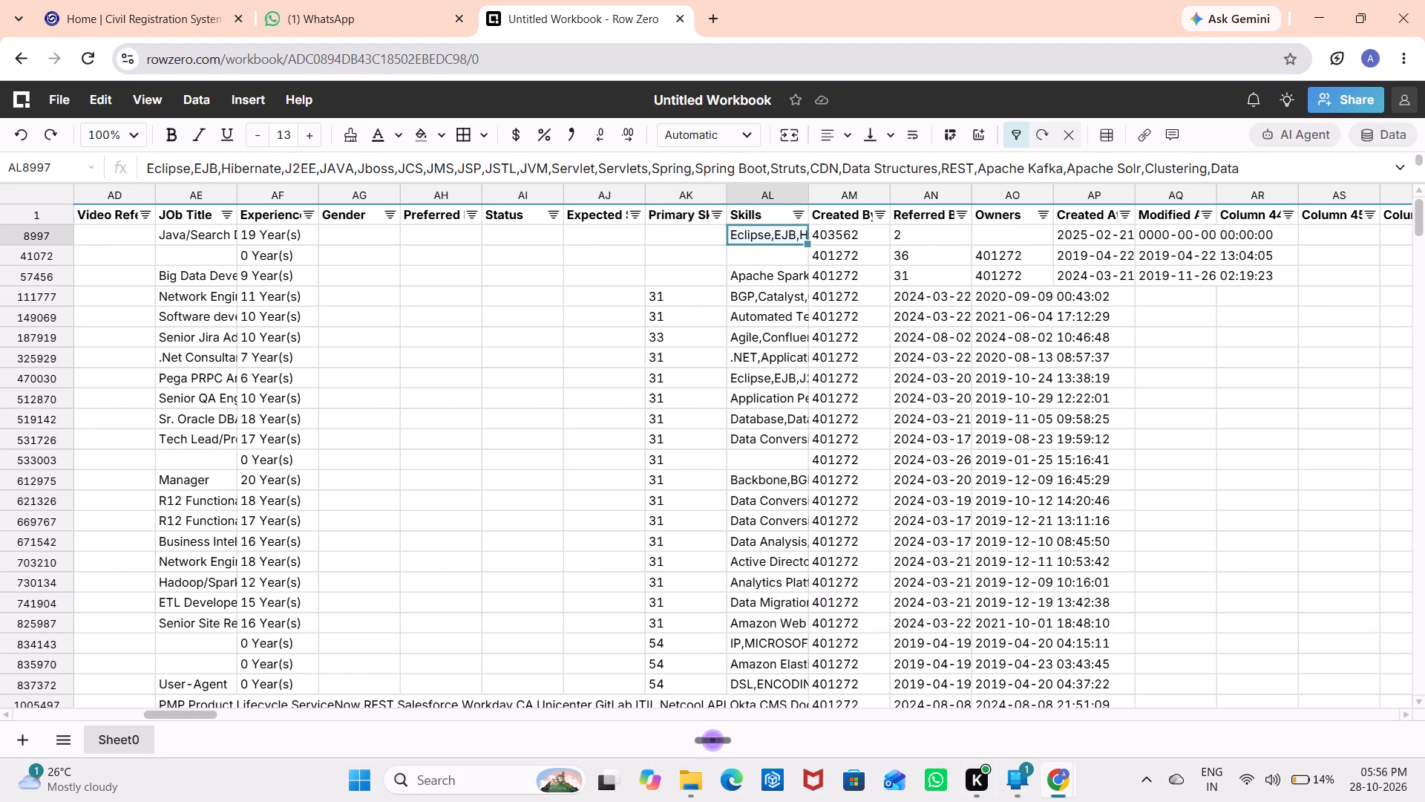
key("Down")
key("Left")
key("Down")
key("Left")
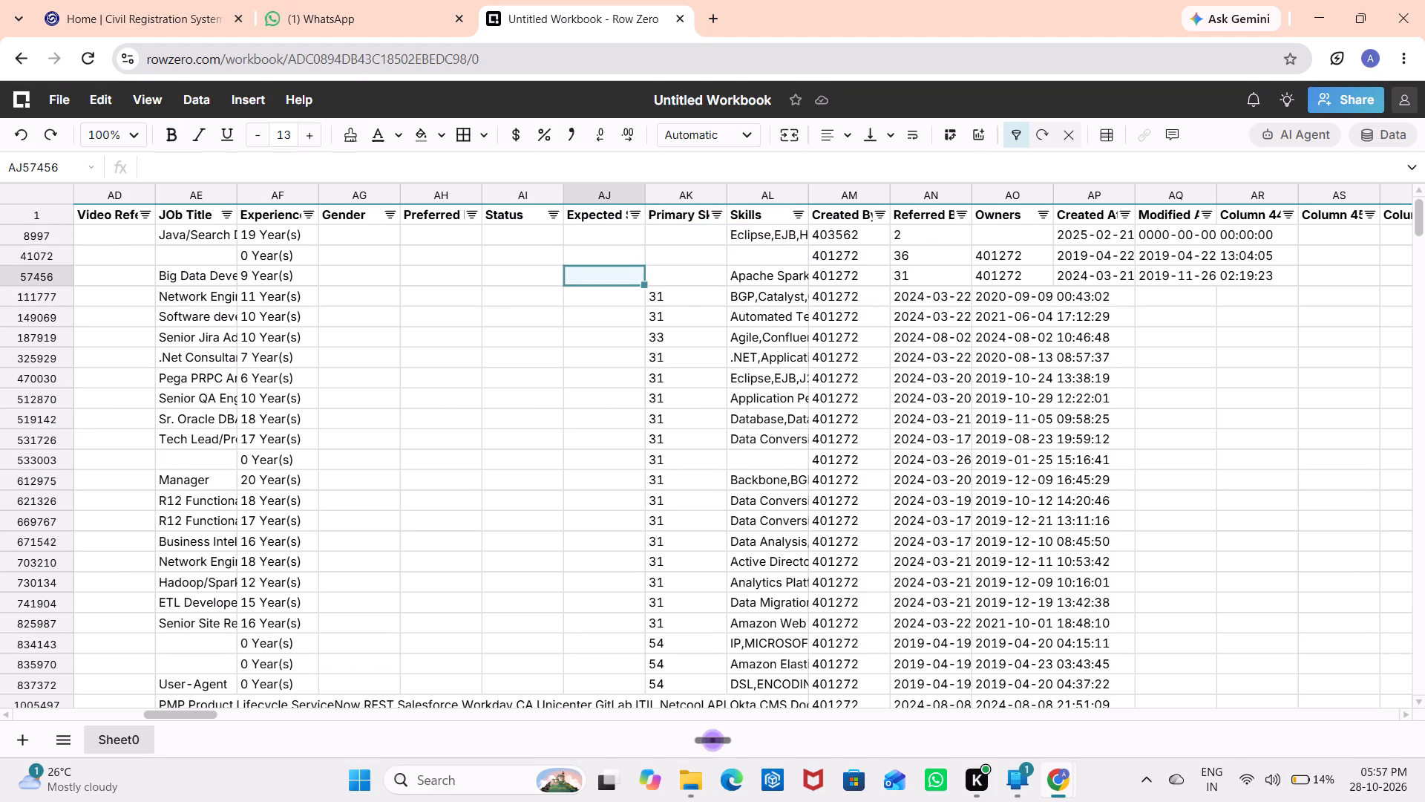
key("Right")
key("ctrl+Down")
key("Down")
key("ctrl+Down")
key("Down")
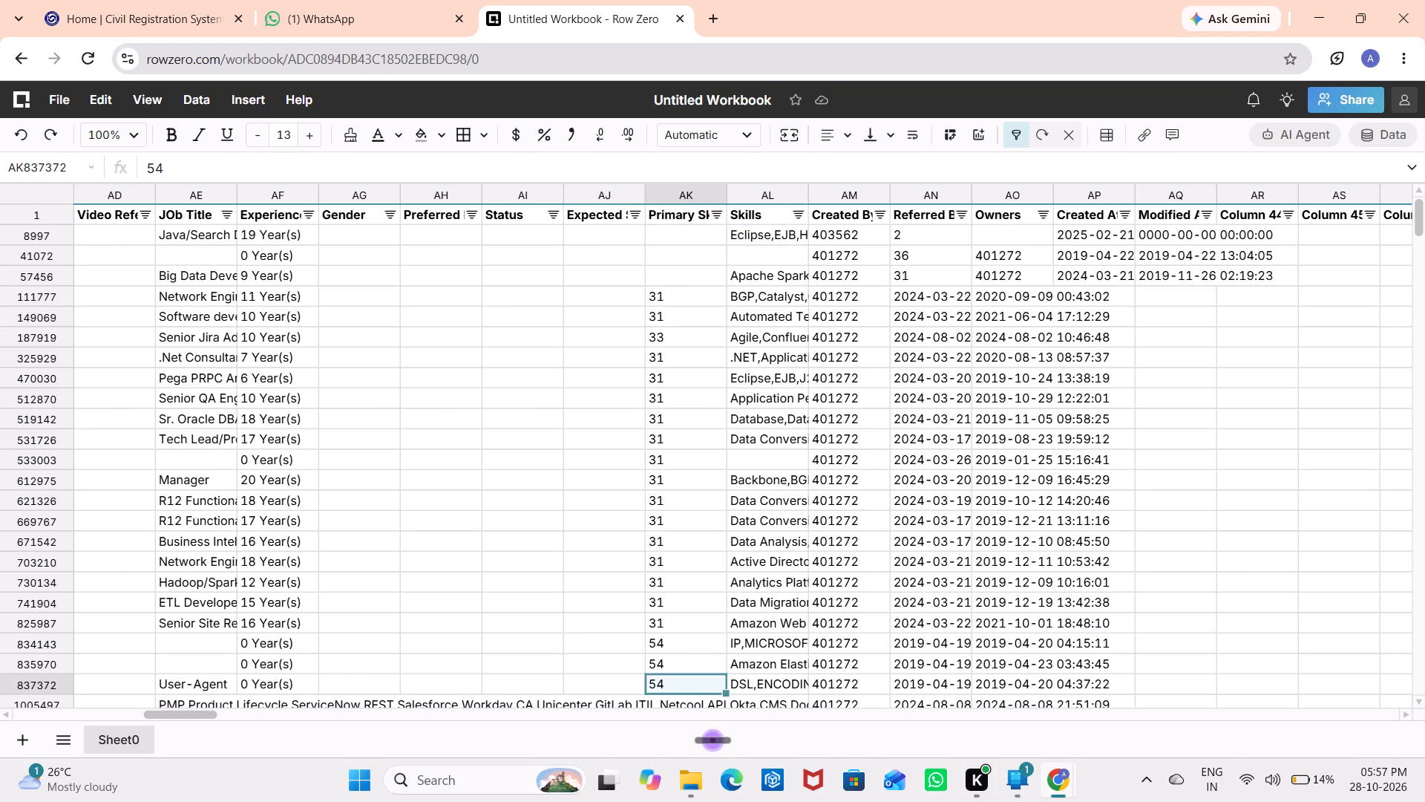
key("Down")
key("Down")
key("Down")
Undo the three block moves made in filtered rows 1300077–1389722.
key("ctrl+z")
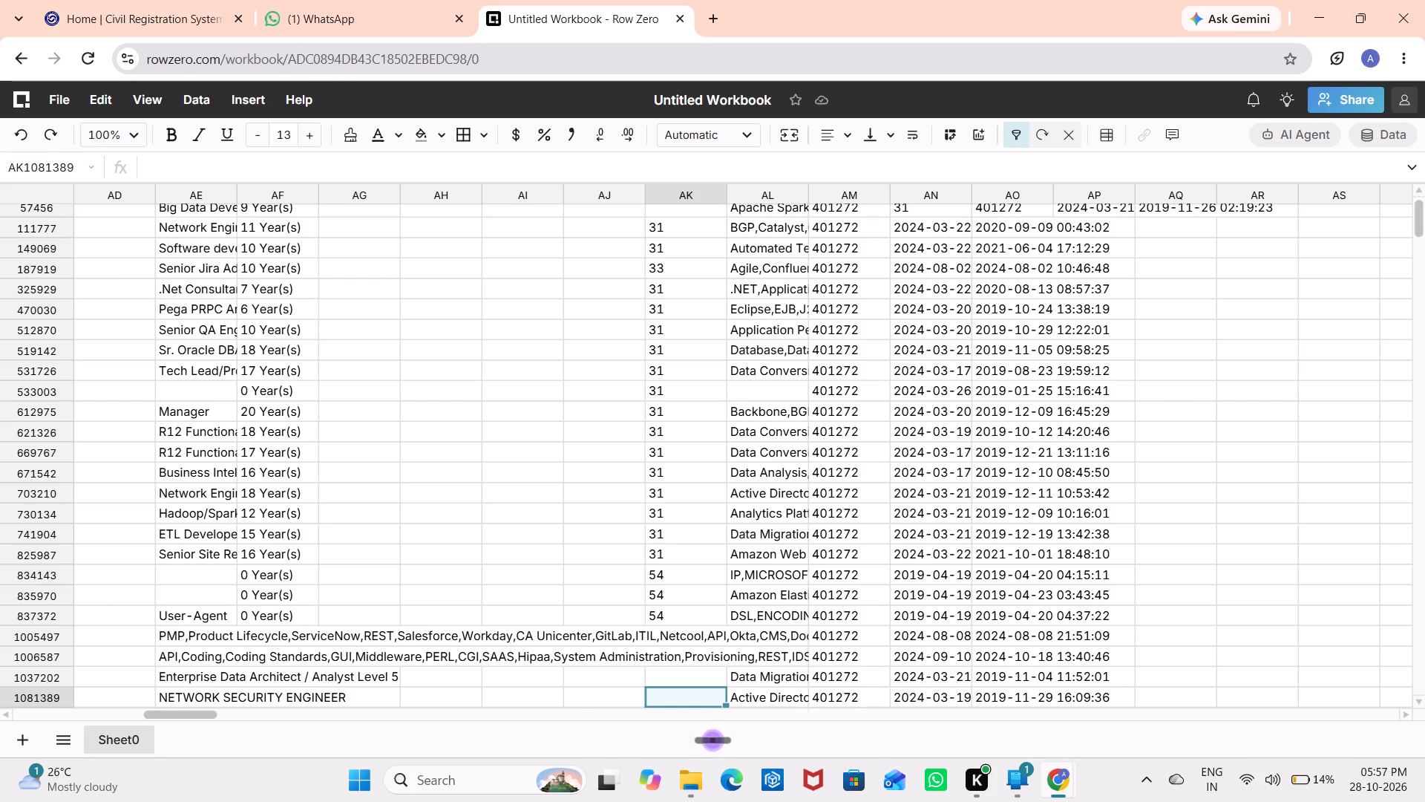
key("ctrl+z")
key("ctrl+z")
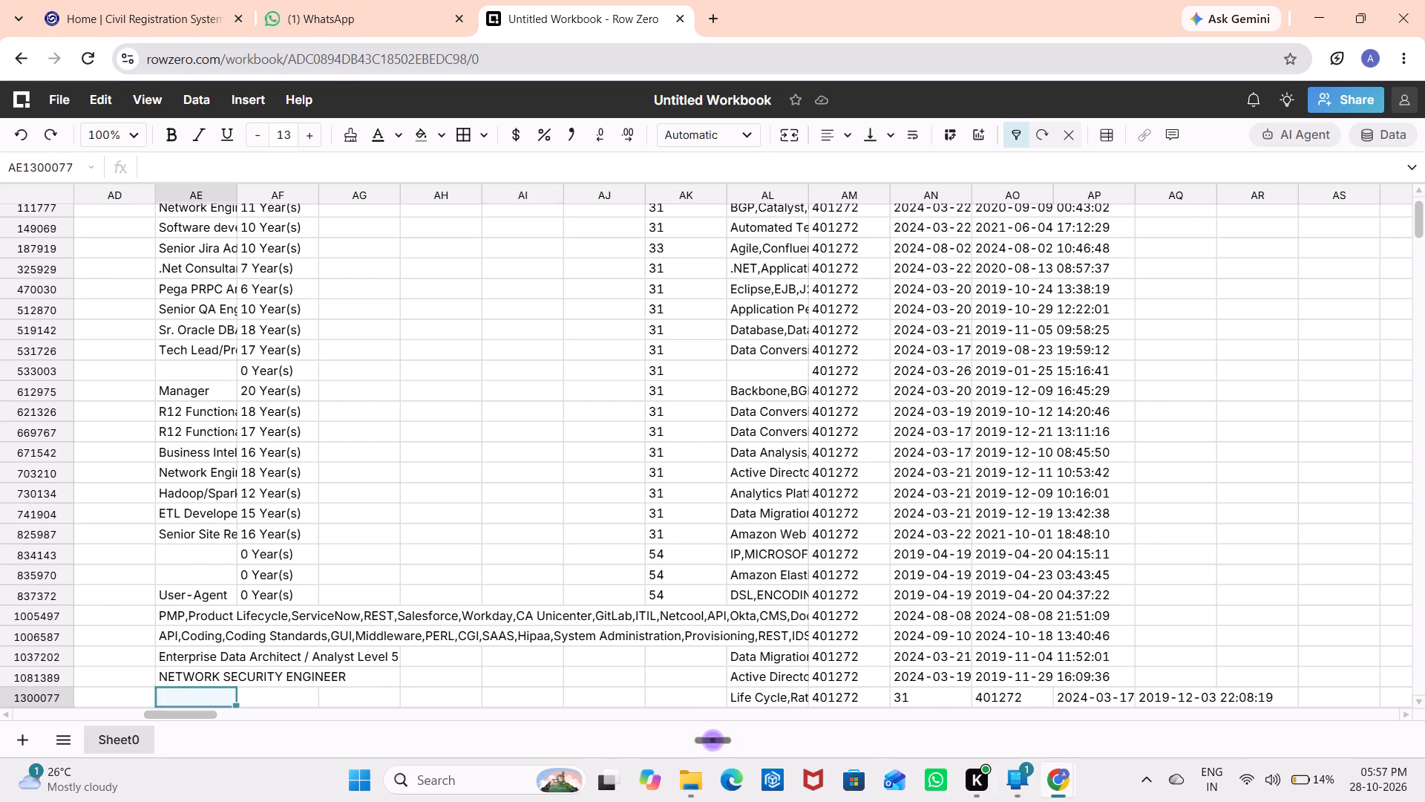
Undo the earlier value moves in rows 1005497, 1006587, 1869349, 1640460 and 1776854, plus the preceding edit in row 1081389.
key("ctrl+z")
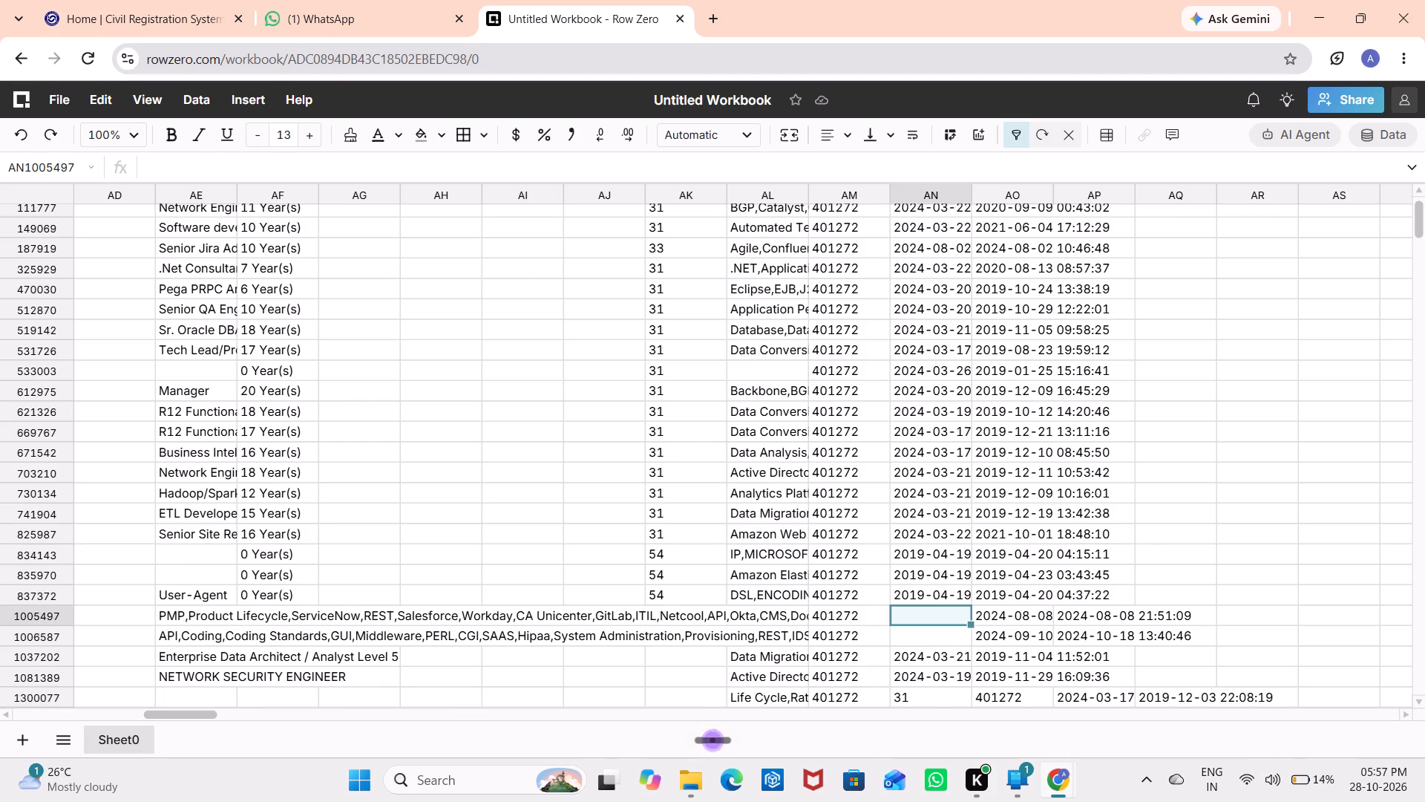
key("ctrl+z")
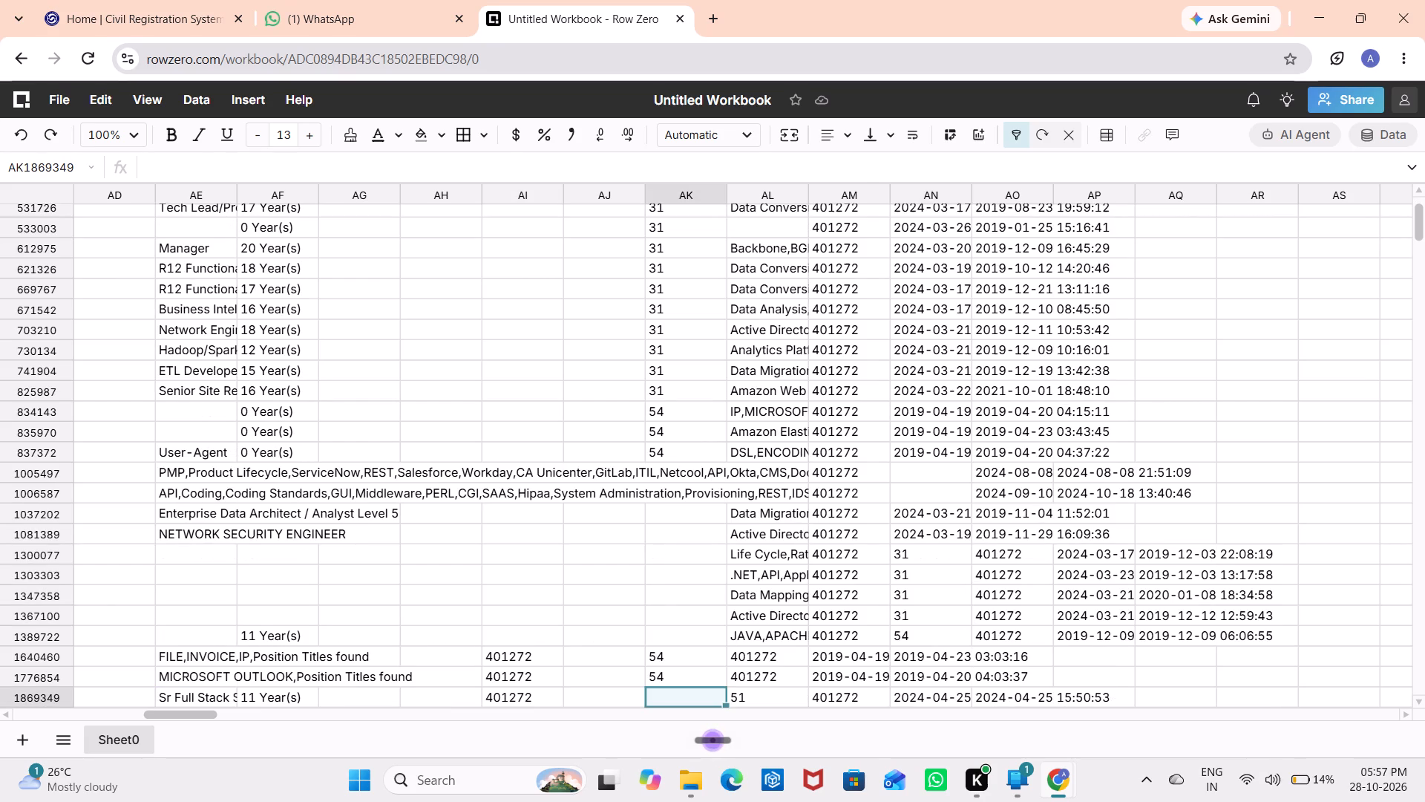
key("Down")
key("ctrl+z")
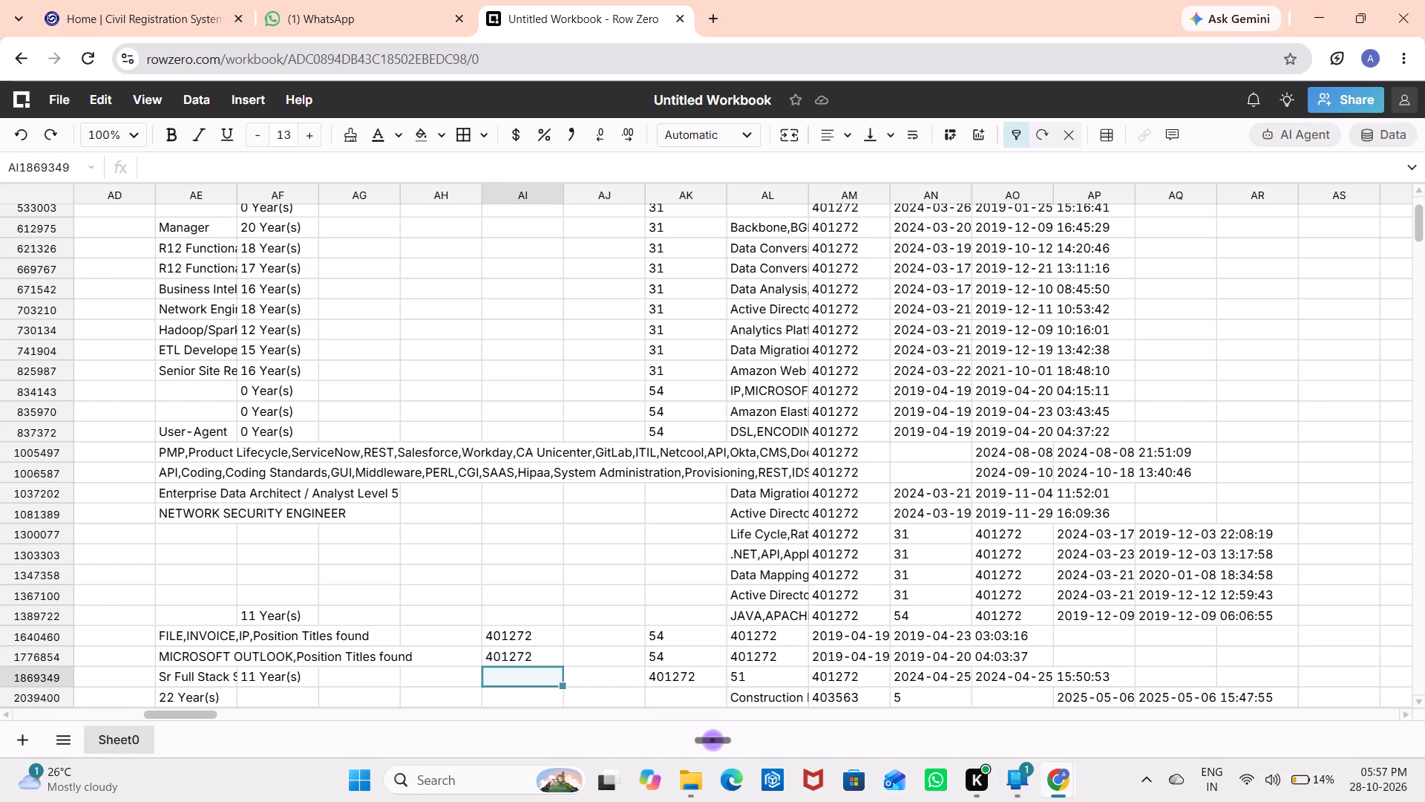
key("ctrl+z")
key("ctrl+z")
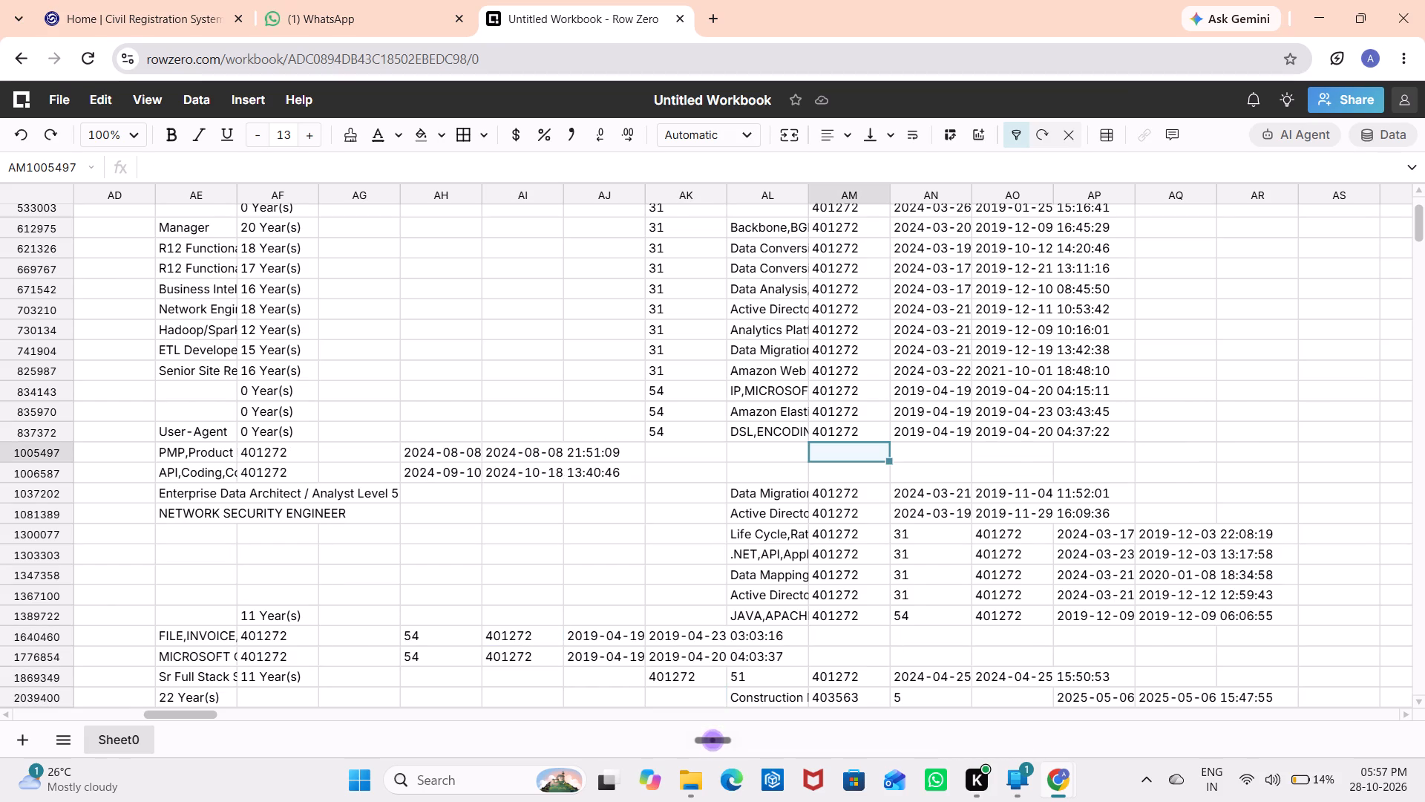
key("ctrl+z")
Return to column A, go to the last filtered record at row 2118476, and turn off the filter.
key("Left")
key("Left")
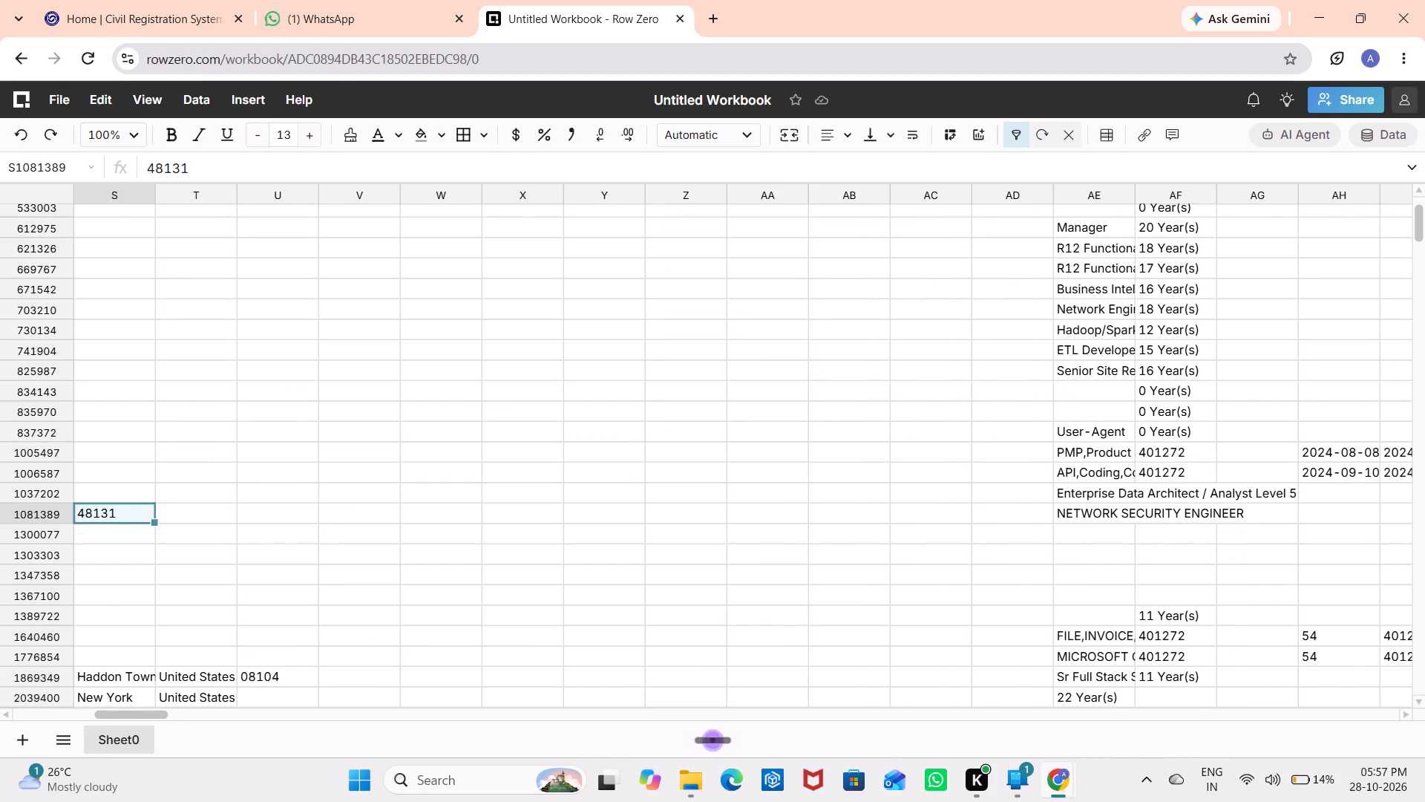
key("ctrl+Left")
key("ctrl+Left")
key("ctrl+Left")
key("ctrl+Left")
key("ctrl+Left")
key("ctrl+Left")
key("ctrl+Left")
key("ctrl+Left")
key("ctrl+Left")
key("ctrl+Left")
key("ctrl+Left")
key("ctrl+Left")
key("ctrl+Left")
key("ctrl+Left")
key("ctrl+Left")
key("ctrl+Left")
key("ctrl+Left")
key("ctrl+Left")
key("ctrl+Left")
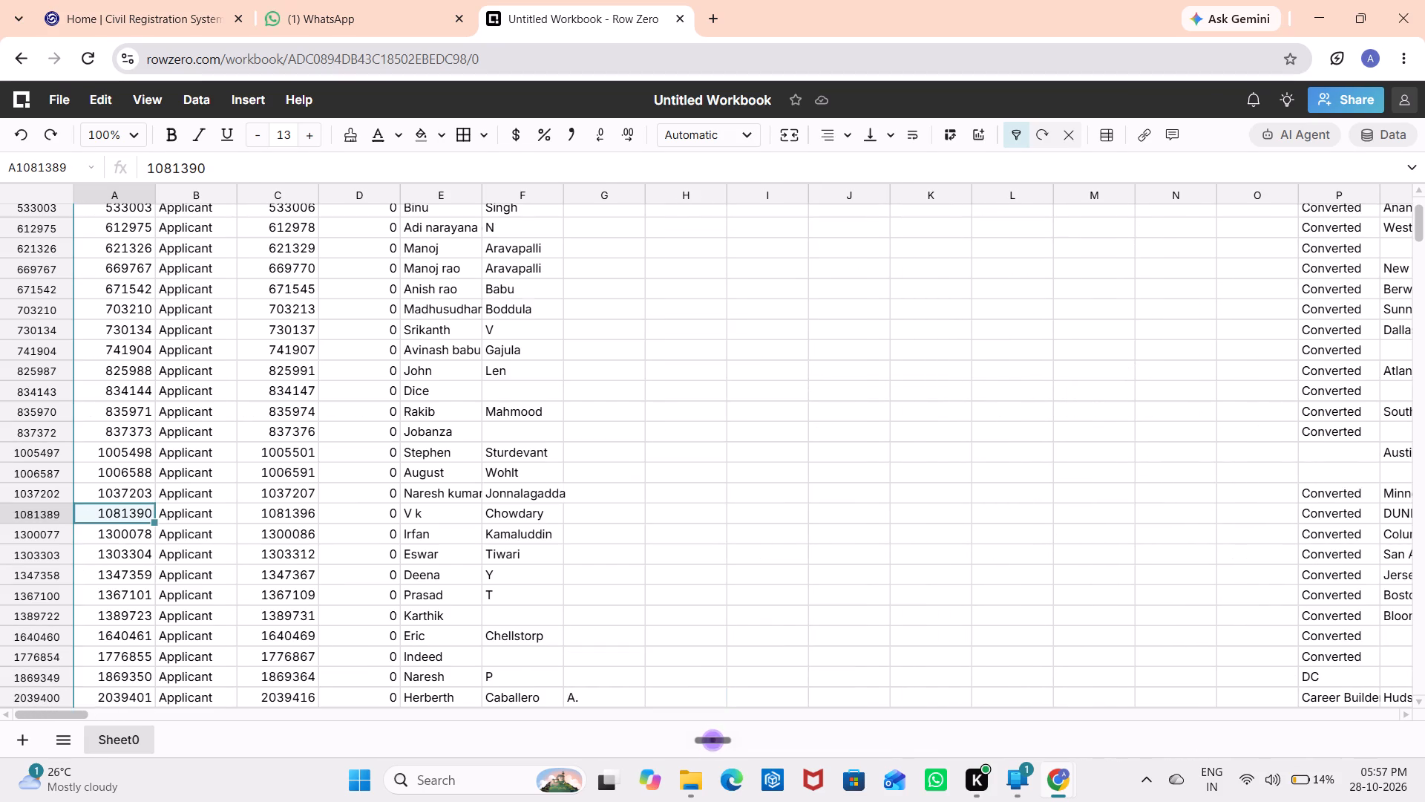
key("ctrl+Down")
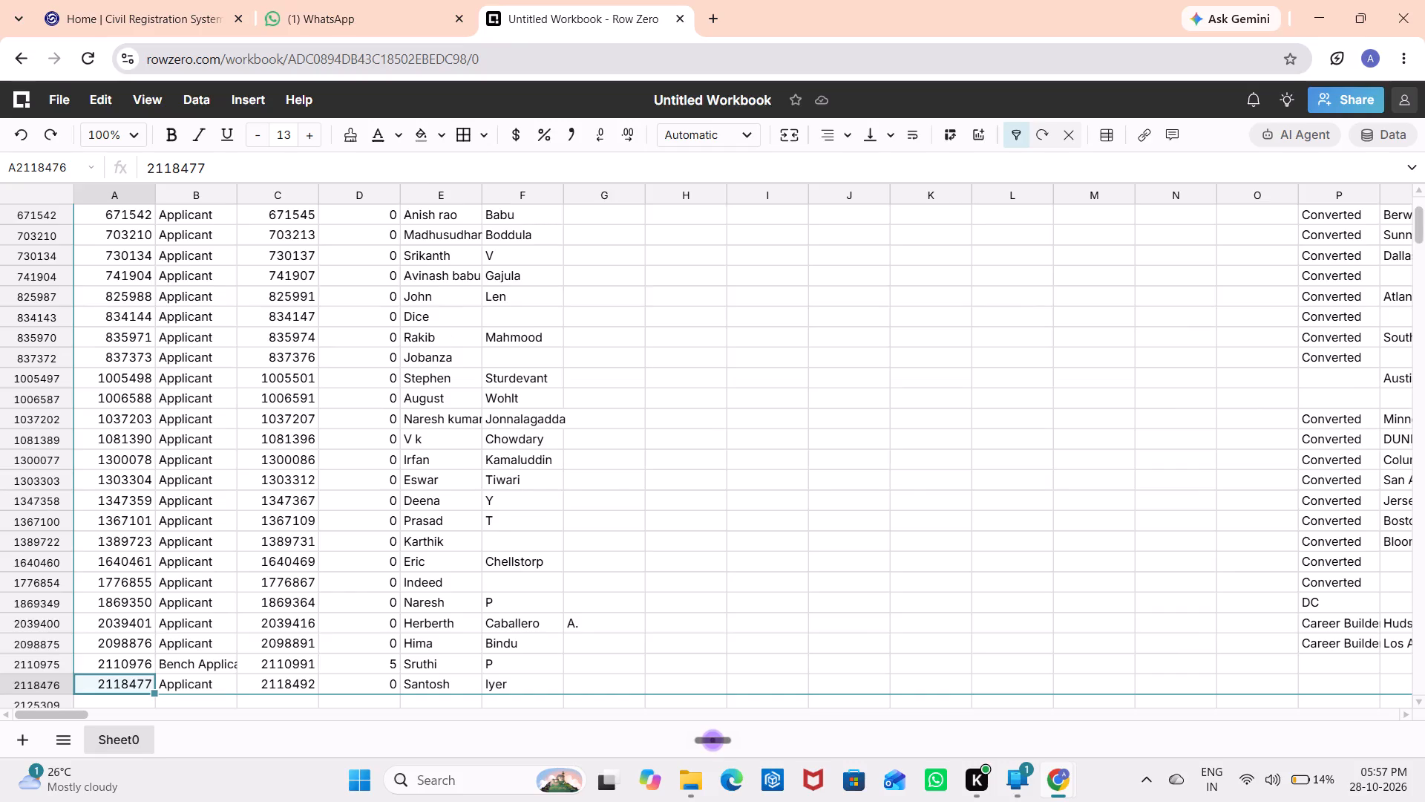
left_click(1012, 136)
Search the unfiltered sheet for "brian", then close the search.
left_click(799, 448)
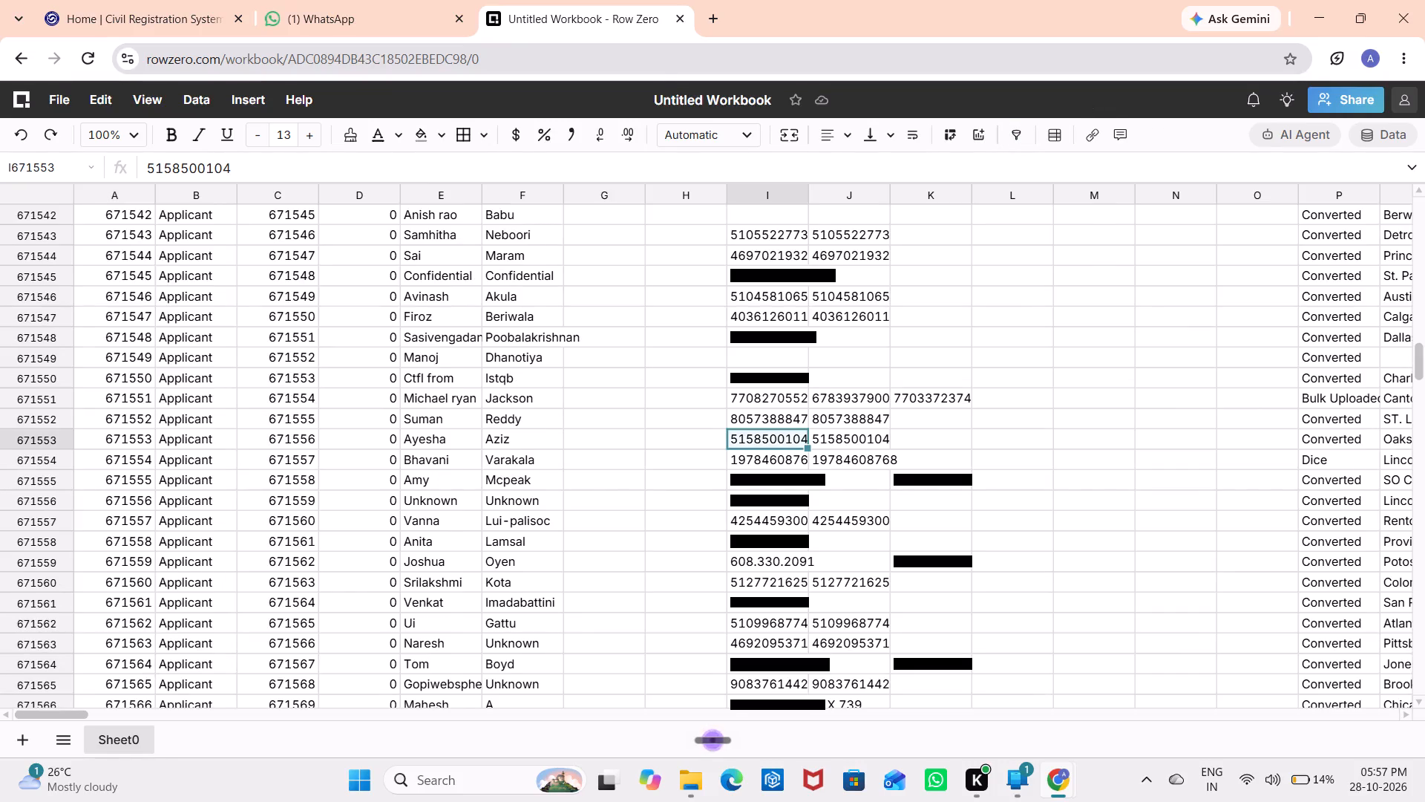
key("ctrl+f")
type("brian")
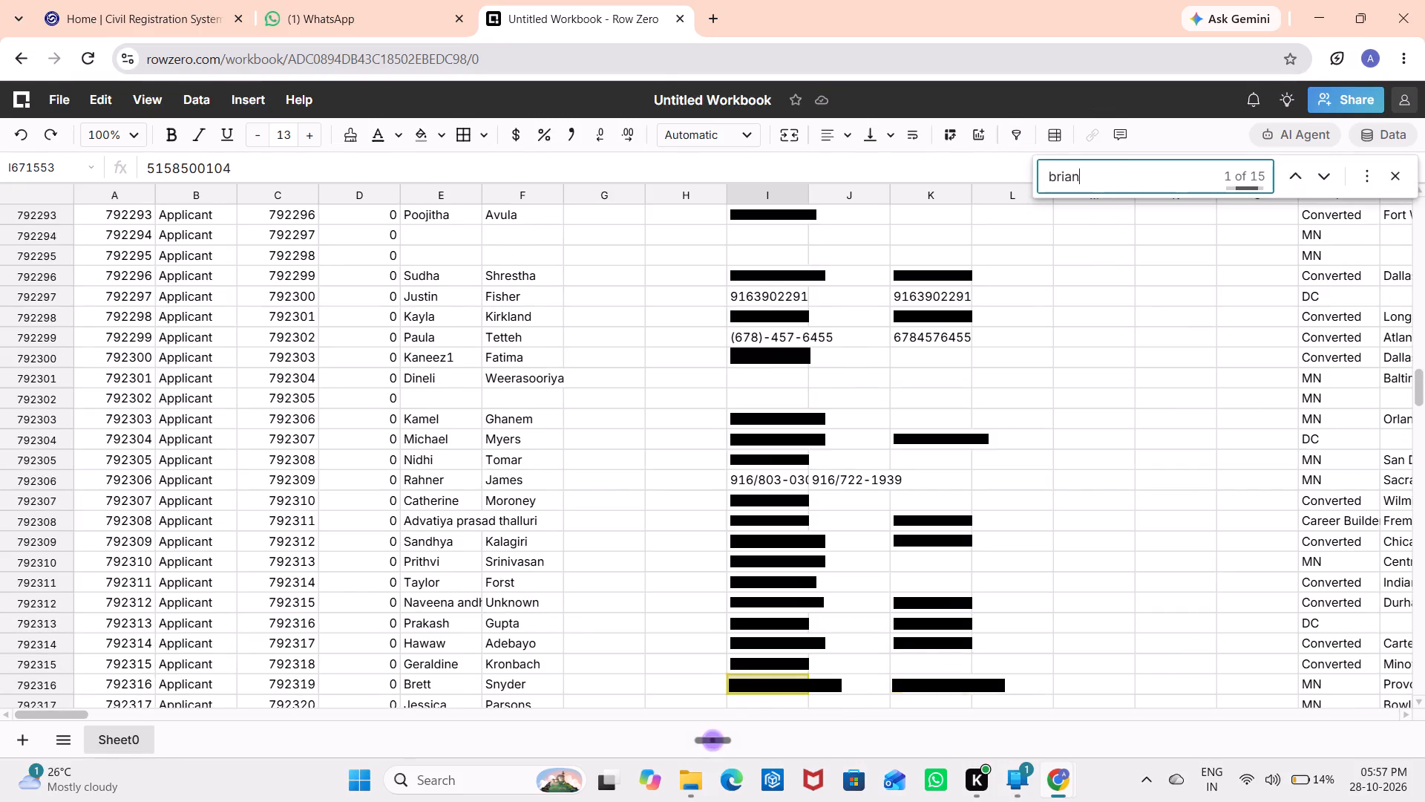
key("Escape")
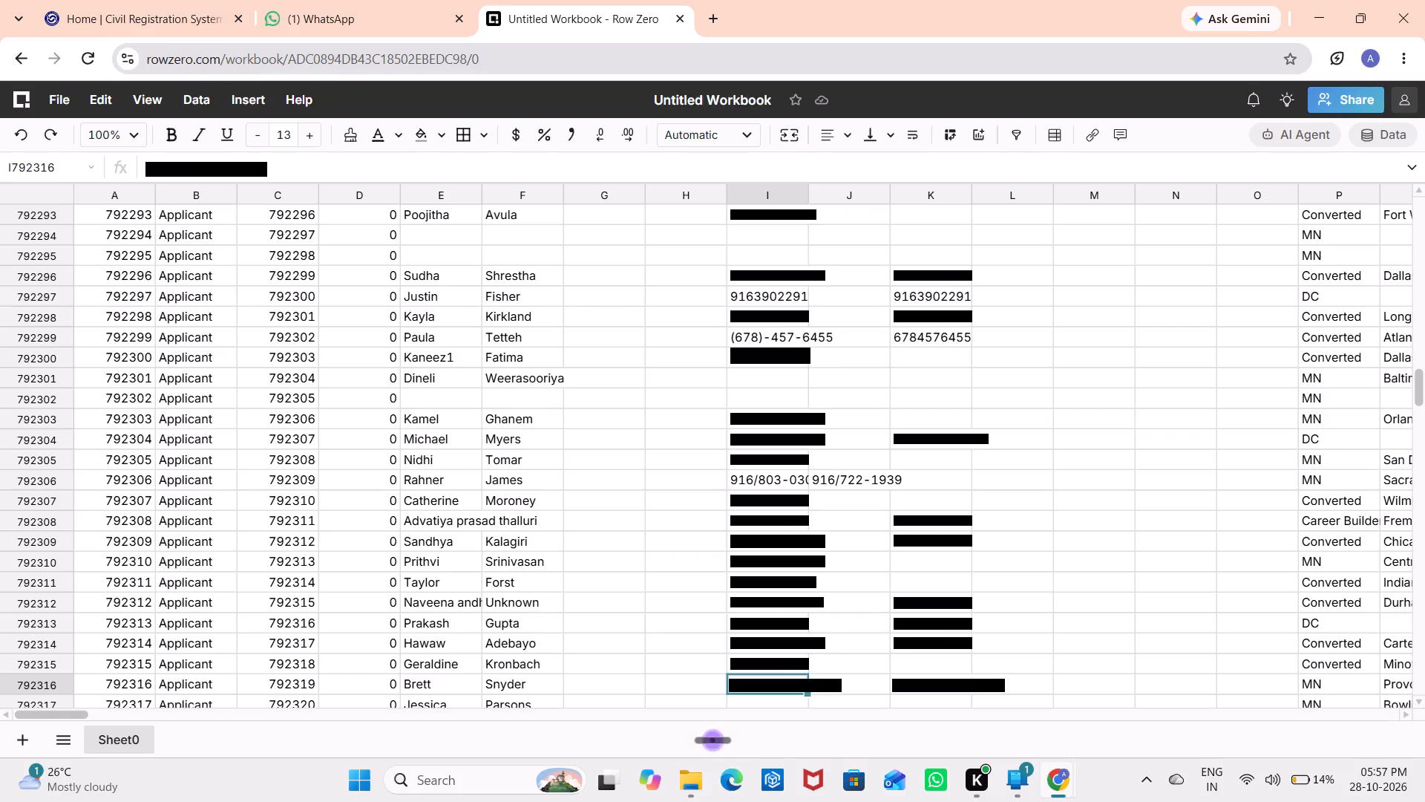
key("ctrl+Up")
key("ctrl+Up")
key("Left")
key("Left")
key("Left")
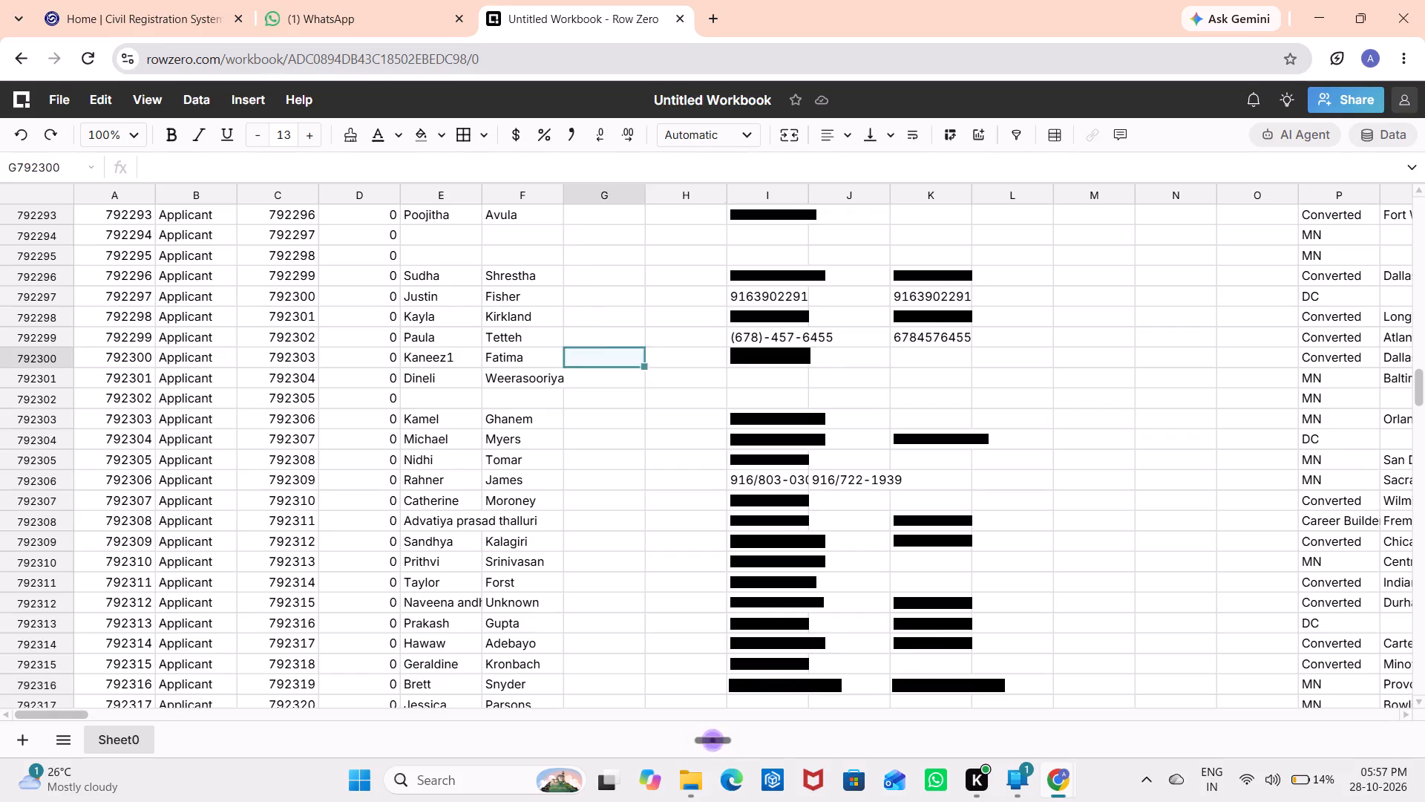
key("Left")
key("Left")
key("Left")
key("ctrl+Down")
key("ctrl+Down")
key("ctrl+Down")
key("ctrl+Down")
key("ctrl+Down")
key("ctrl+Down")
key("ctrl+Down")
key("ctrl+Down")
key("ctrl+Down")
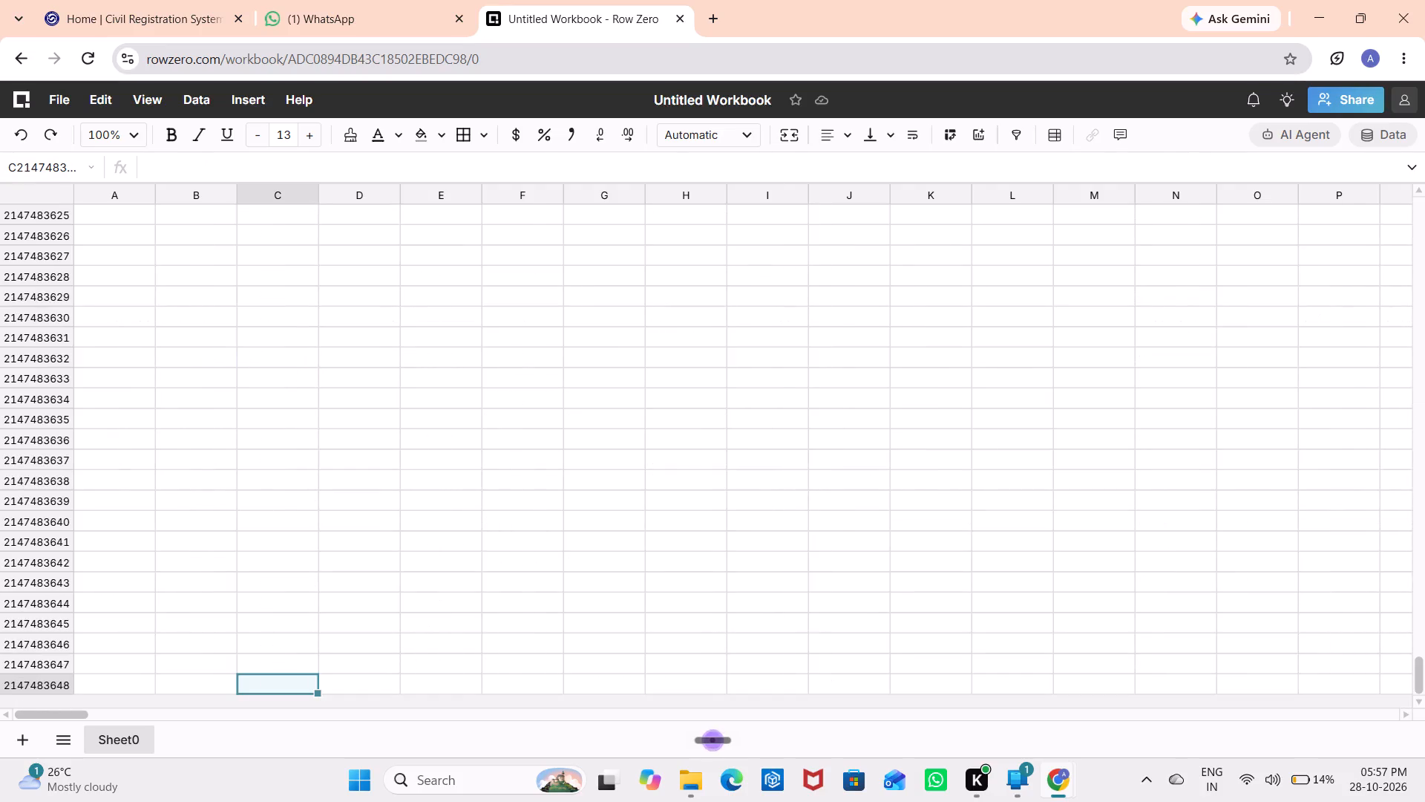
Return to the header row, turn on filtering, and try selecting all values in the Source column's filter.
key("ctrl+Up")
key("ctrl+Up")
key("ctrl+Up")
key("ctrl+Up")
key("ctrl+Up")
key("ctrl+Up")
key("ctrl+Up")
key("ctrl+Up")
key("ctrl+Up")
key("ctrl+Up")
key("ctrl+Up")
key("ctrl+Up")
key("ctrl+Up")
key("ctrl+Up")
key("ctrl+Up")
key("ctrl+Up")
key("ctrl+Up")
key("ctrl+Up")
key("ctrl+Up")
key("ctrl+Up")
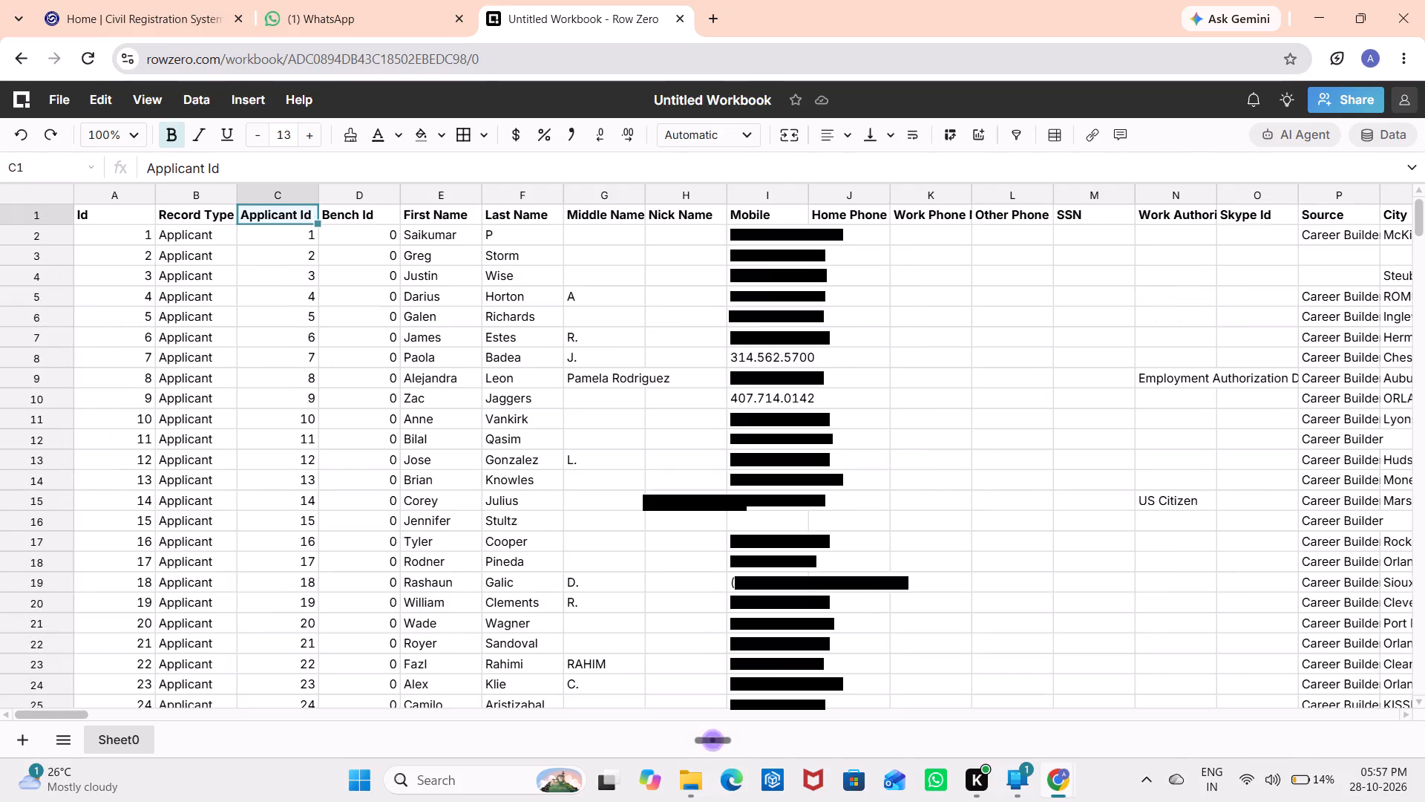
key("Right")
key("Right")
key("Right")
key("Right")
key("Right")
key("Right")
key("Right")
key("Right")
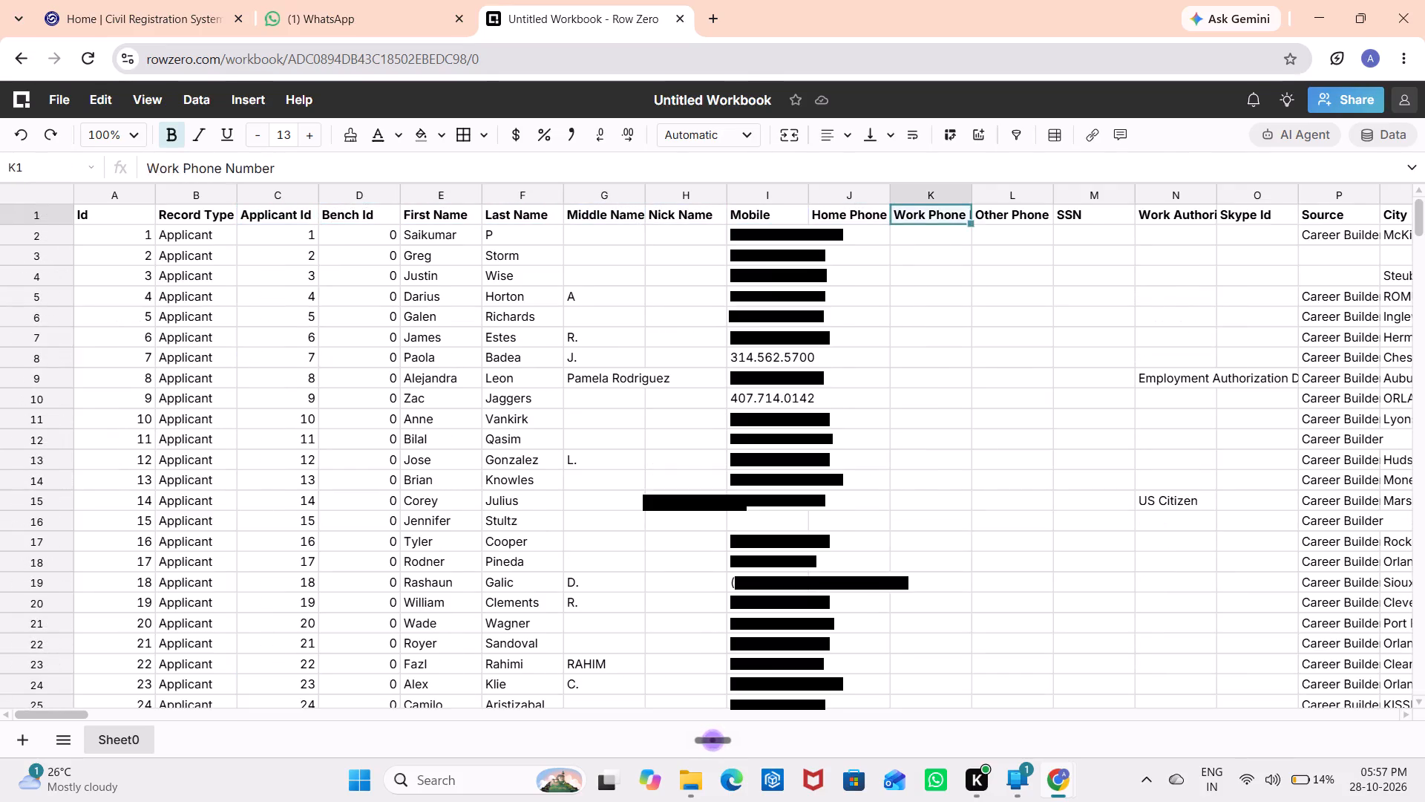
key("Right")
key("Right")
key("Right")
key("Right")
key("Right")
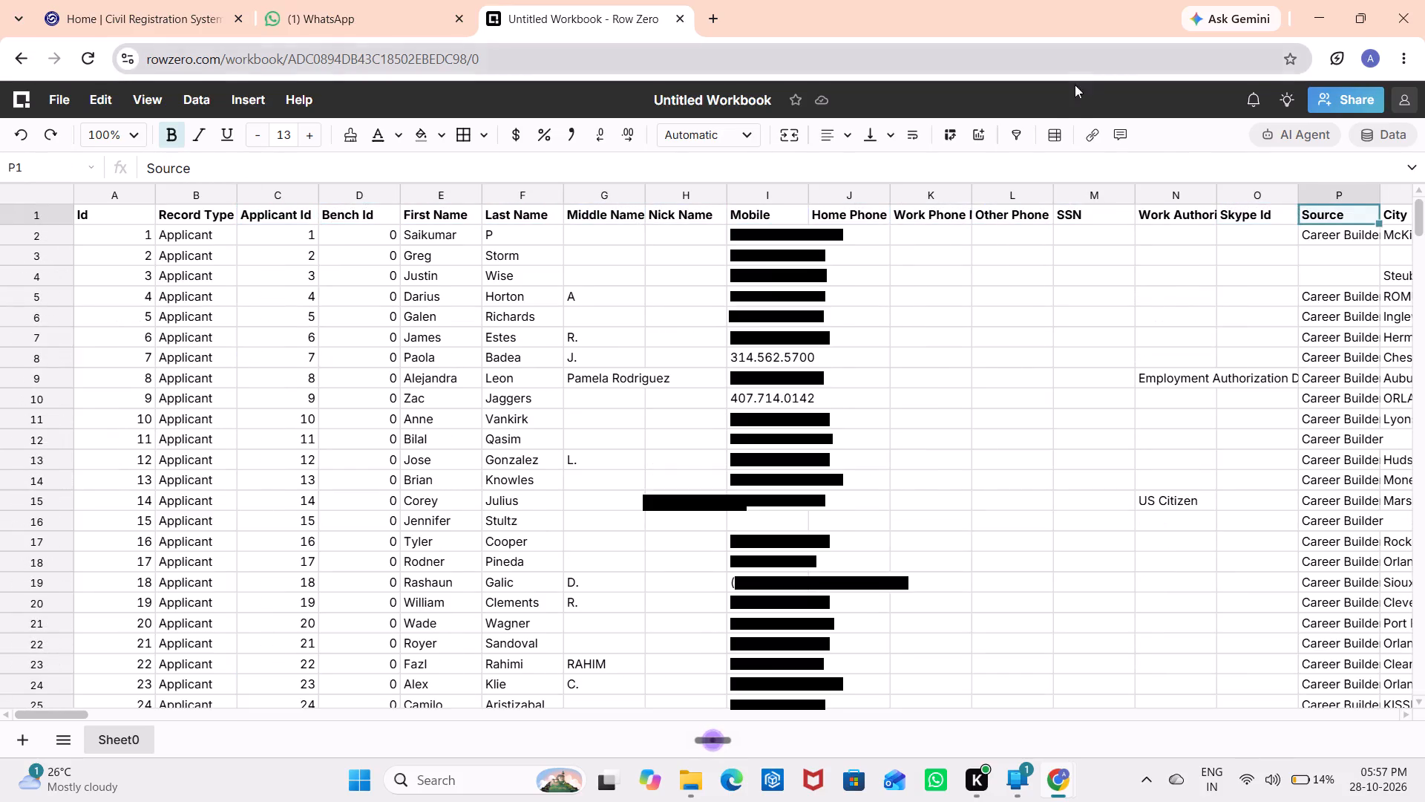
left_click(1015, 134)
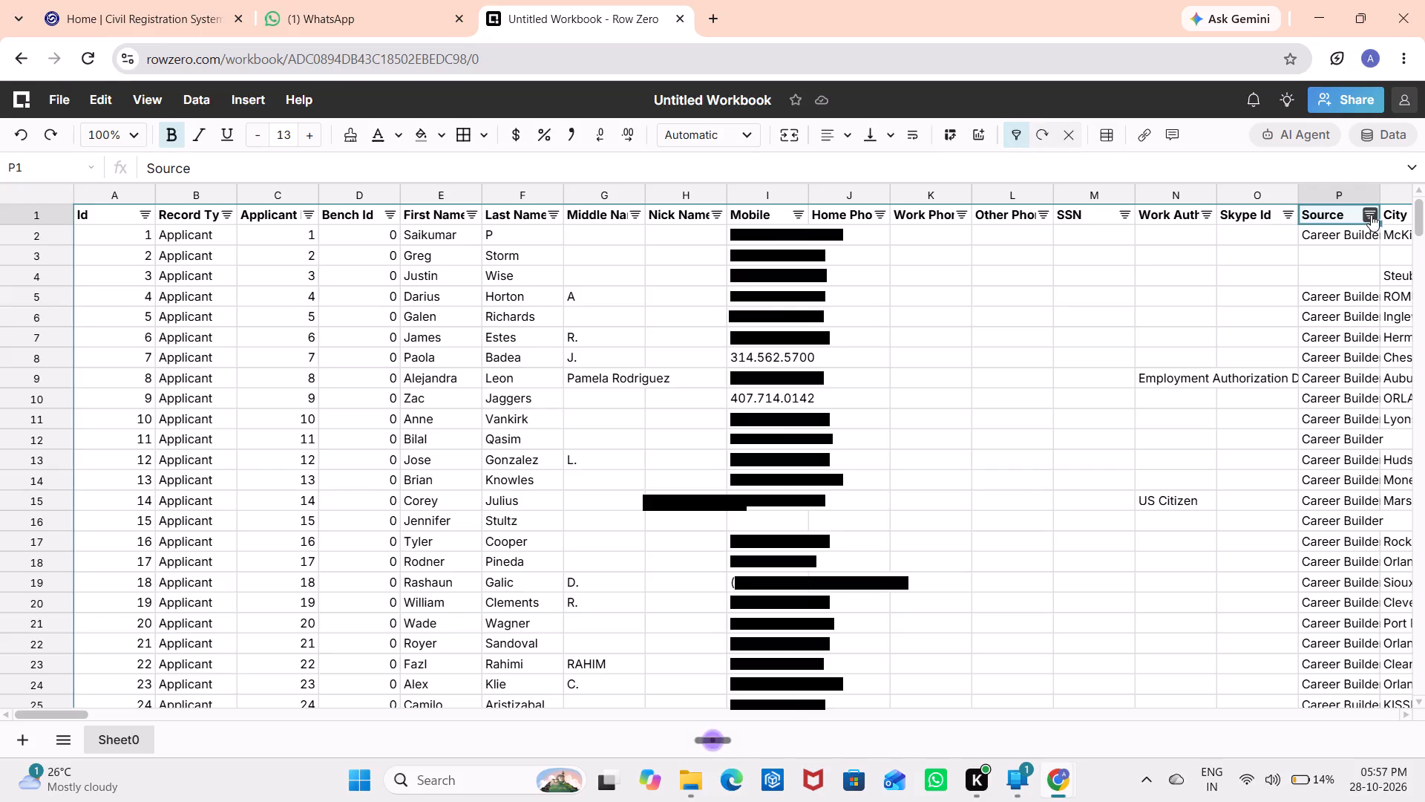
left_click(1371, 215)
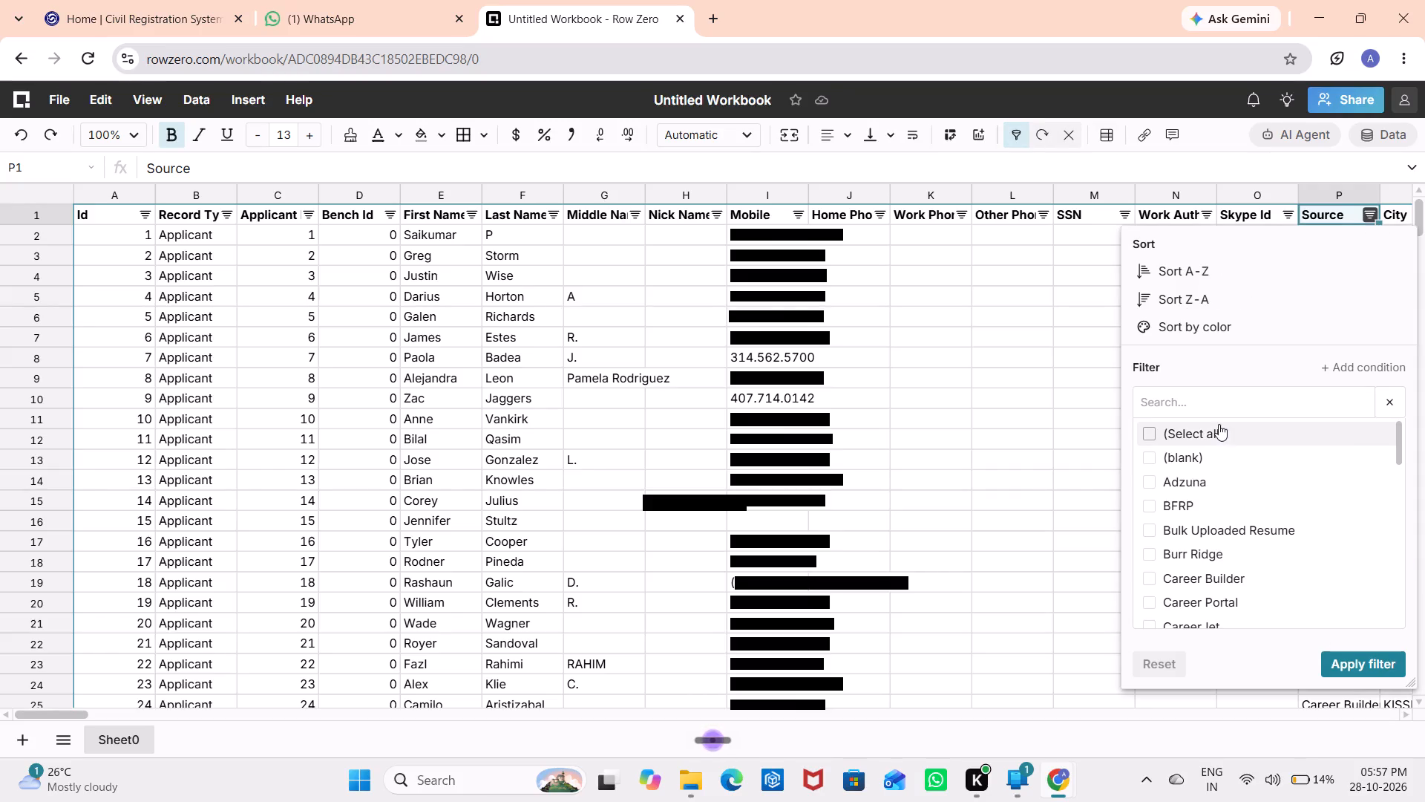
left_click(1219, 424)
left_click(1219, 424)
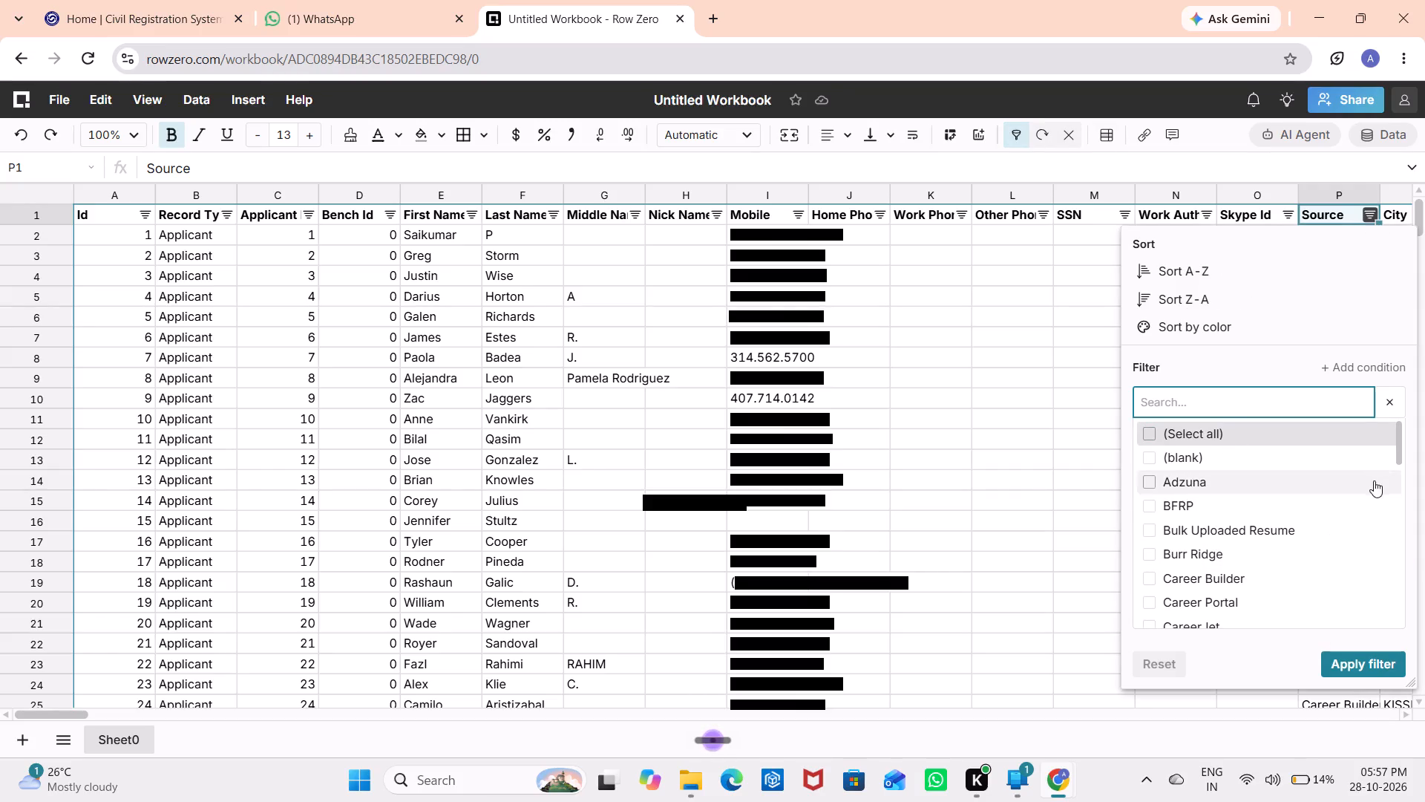
Review the full list of values in the Source column's filter, close it without applying, and turn off filtering.
left_click_drag(1395, 443, 1403, 476)
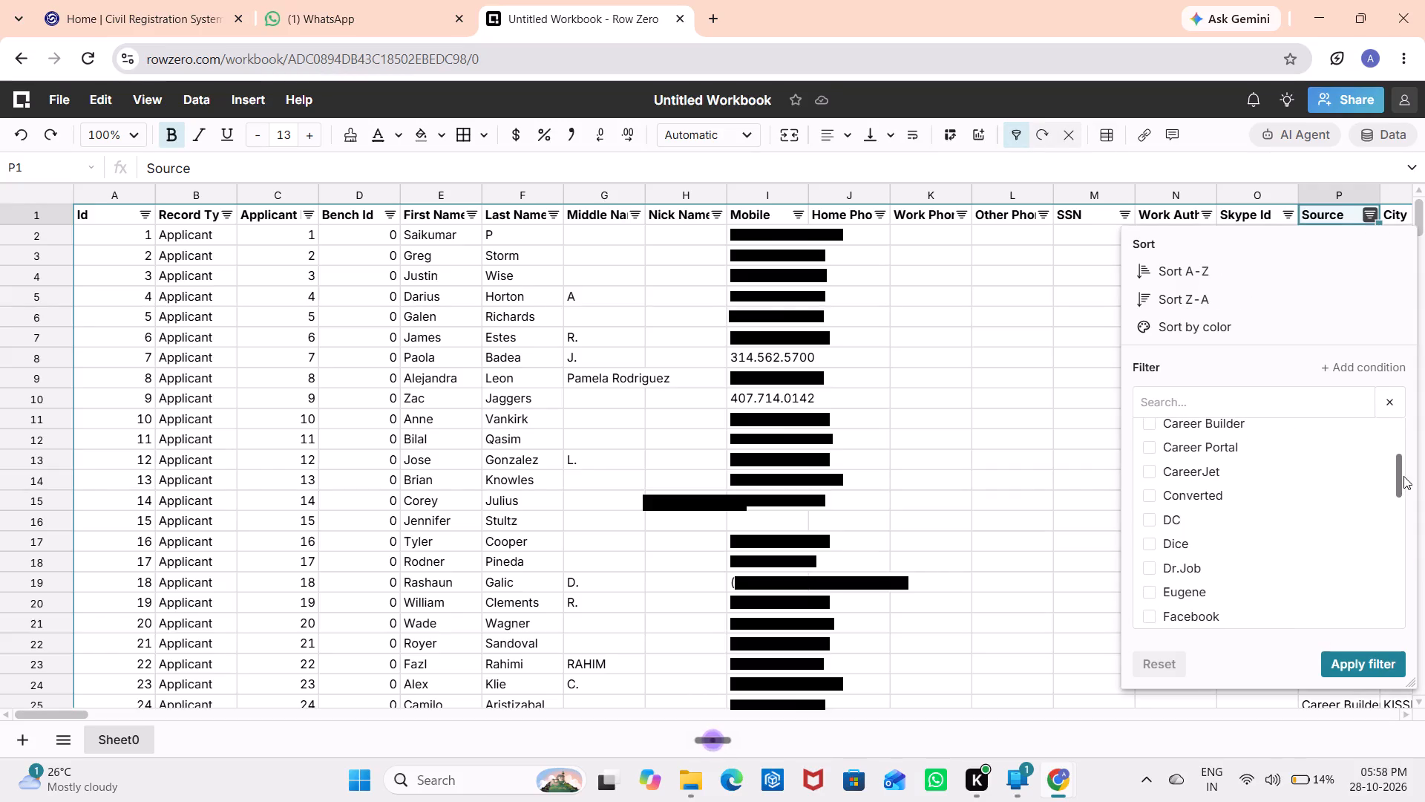
left_click_drag(1403, 476, 1401, 521)
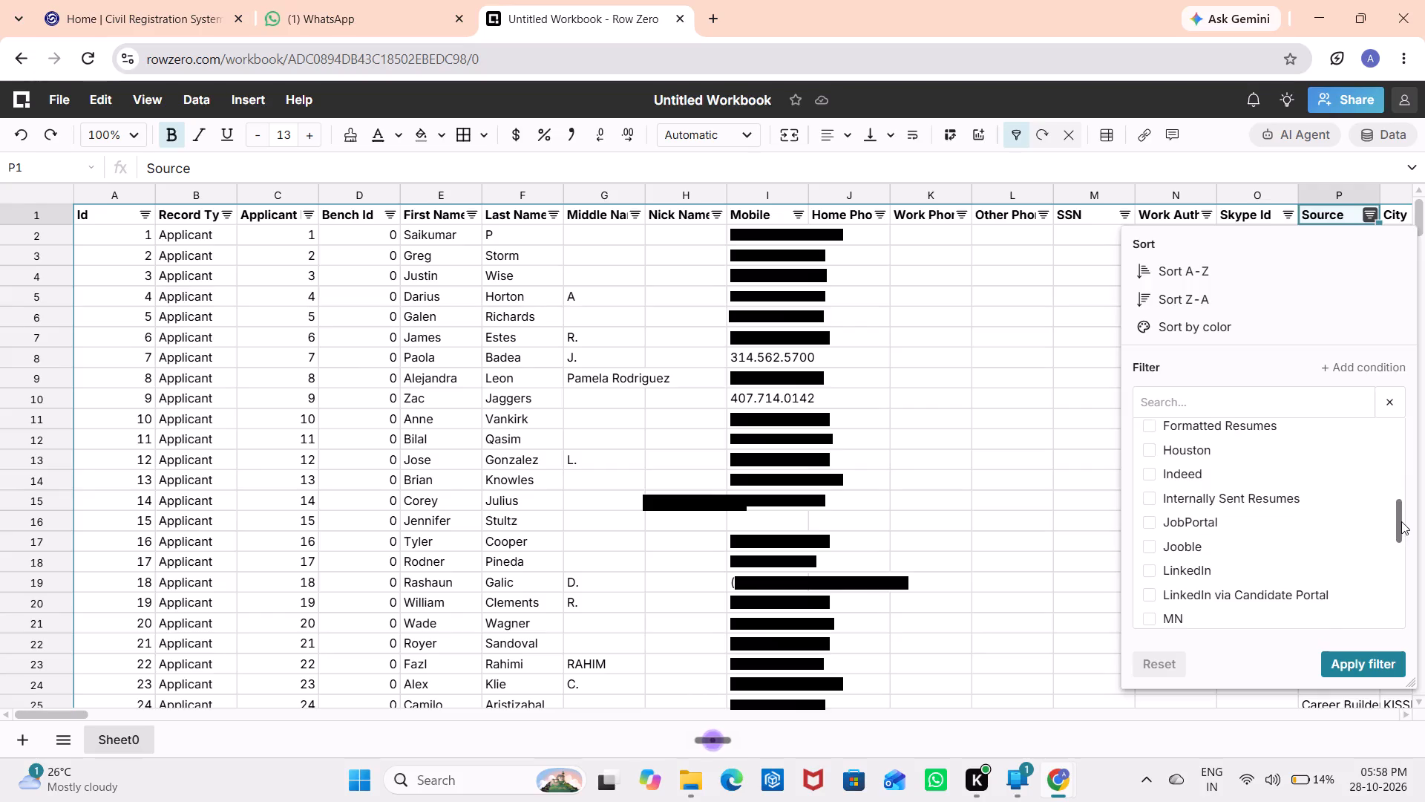
left_click_drag(1401, 521, 1398, 568)
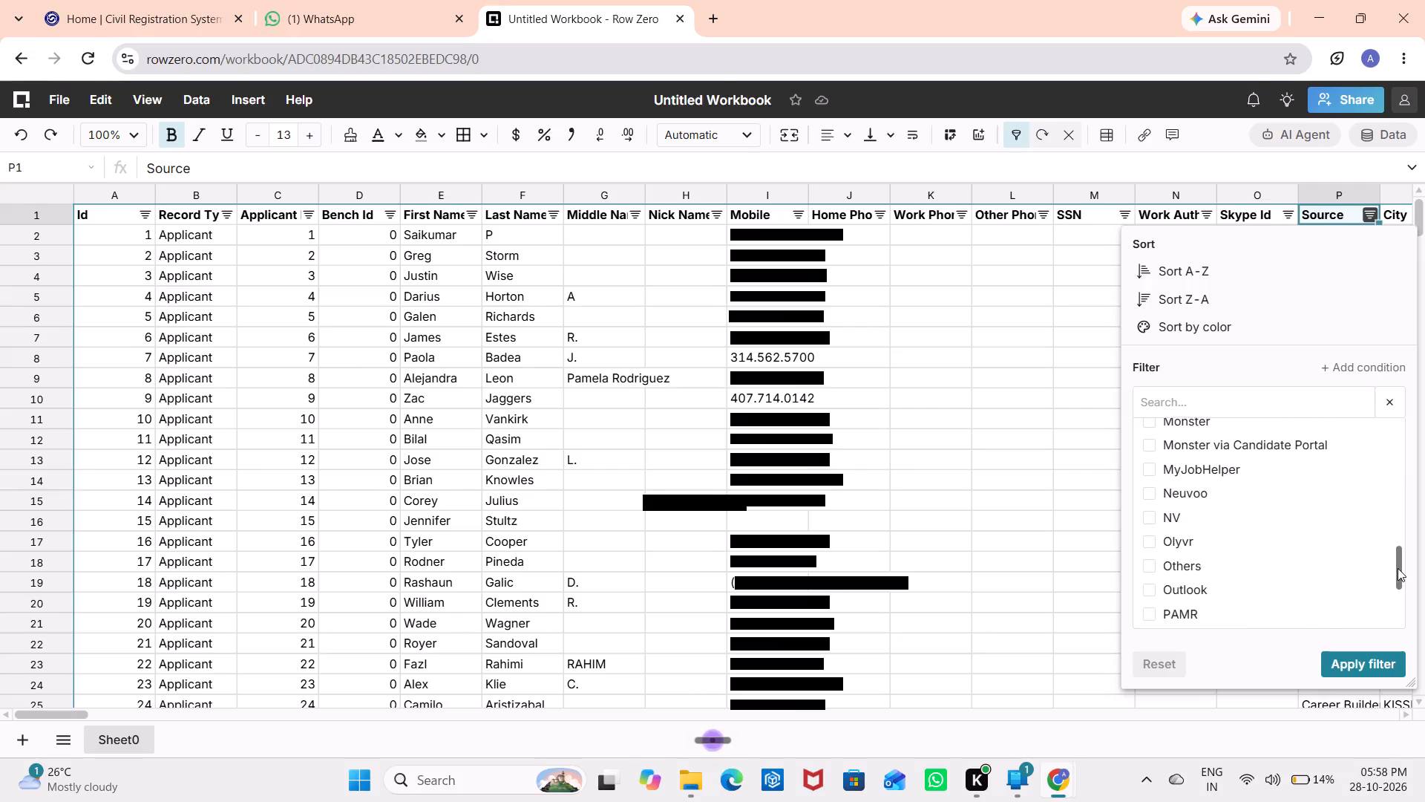
left_click_drag(1398, 568, 1406, 444)
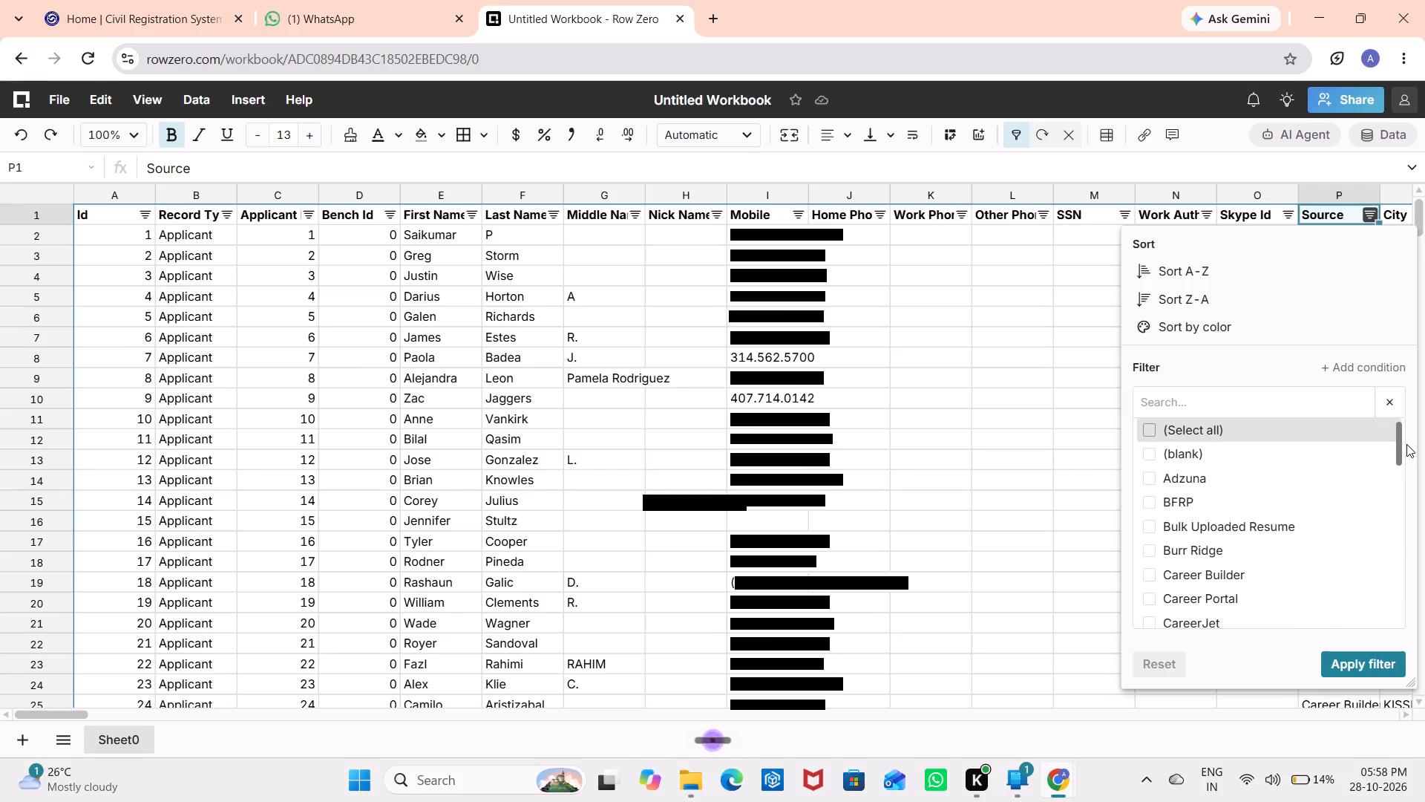
left_click_drag(1406, 444, 1403, 532)
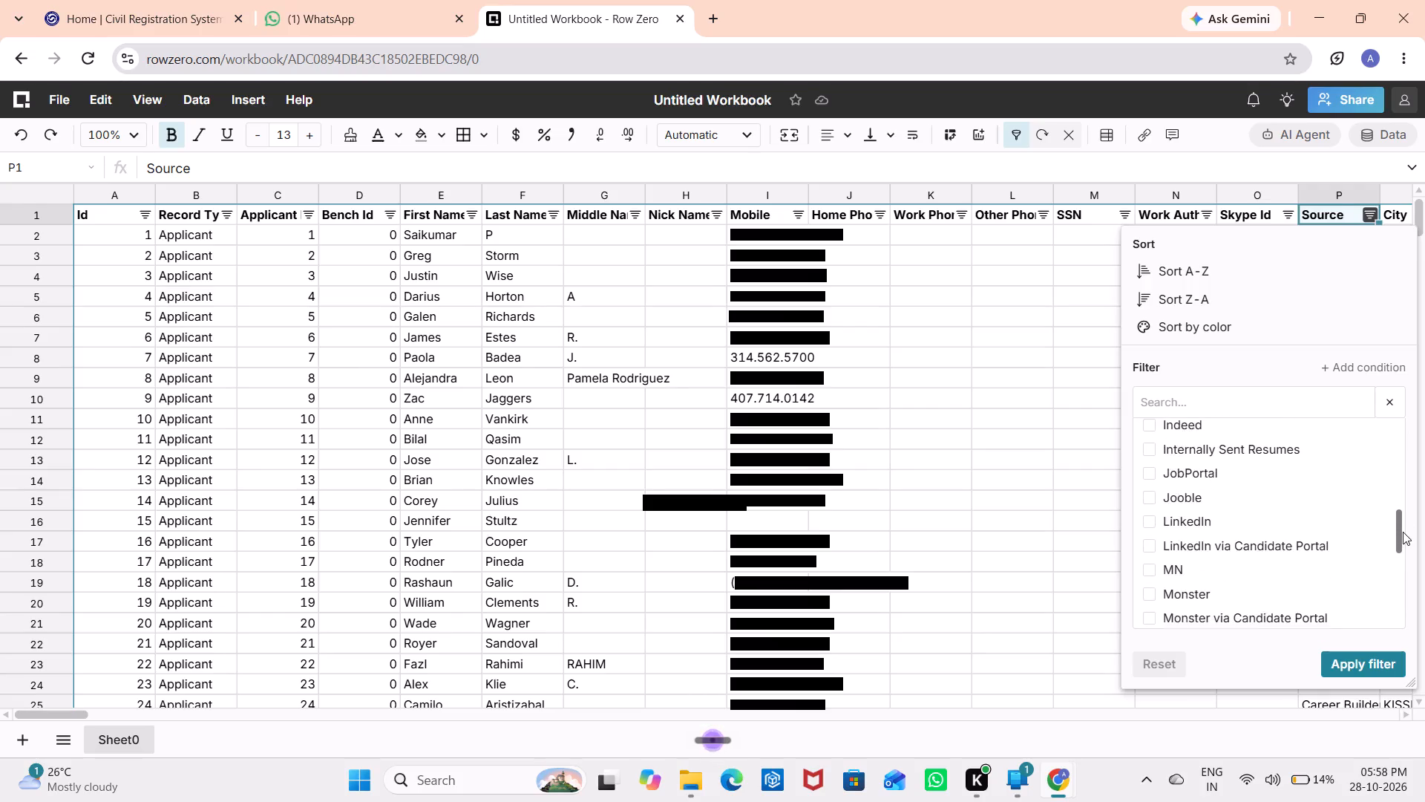
left_click_drag(1403, 532, 1401, 591)
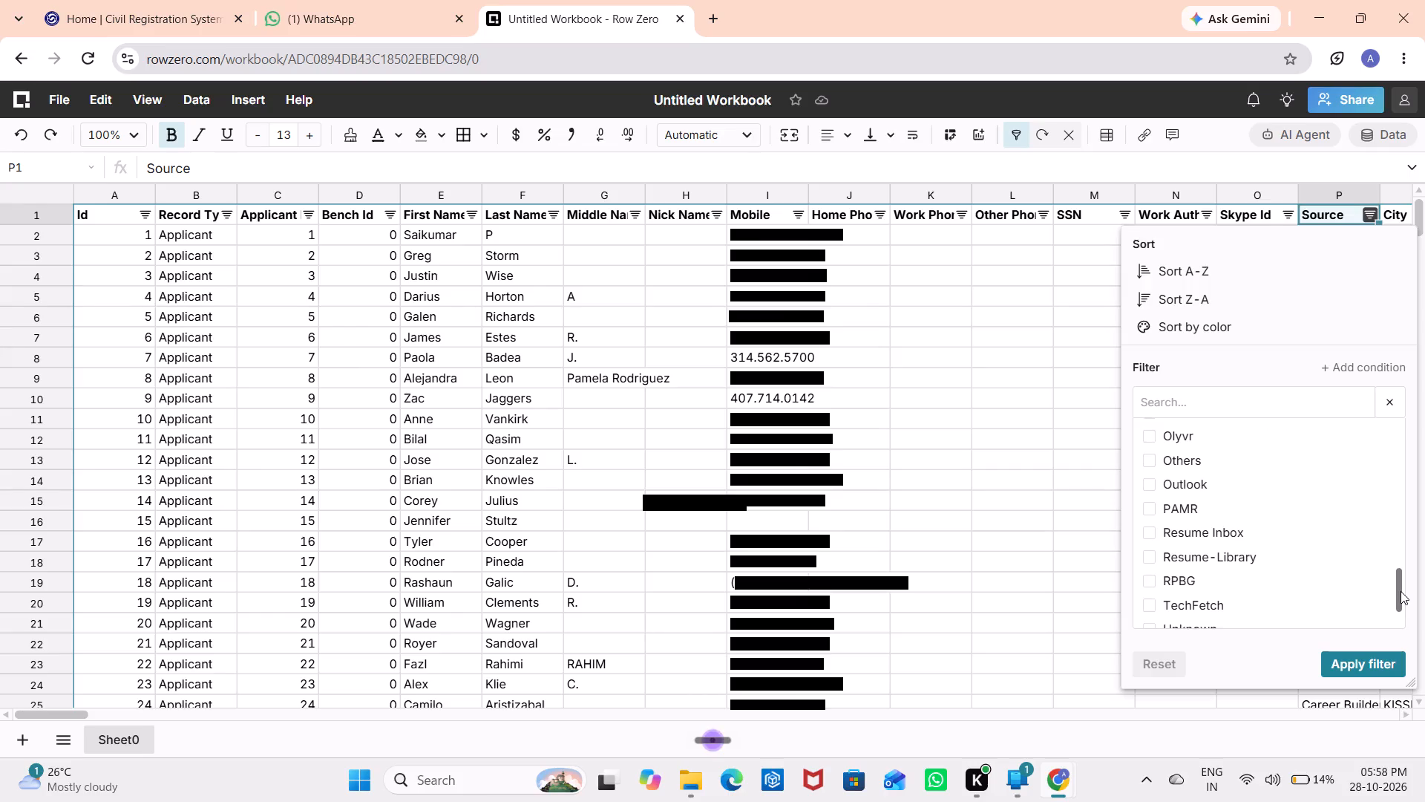
left_click_drag(1401, 591, 1397, 626)
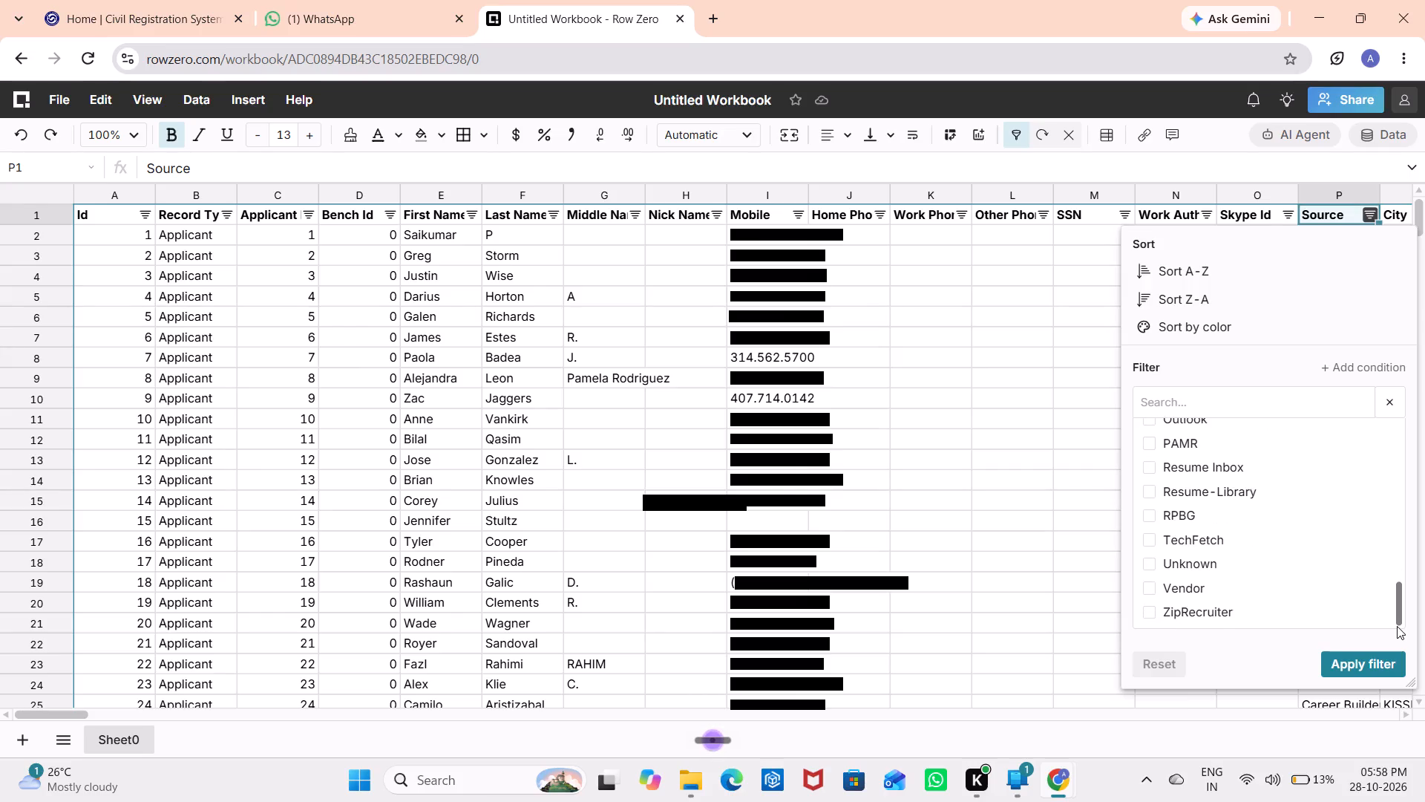
left_click_drag(1397, 626, 1398, 534)
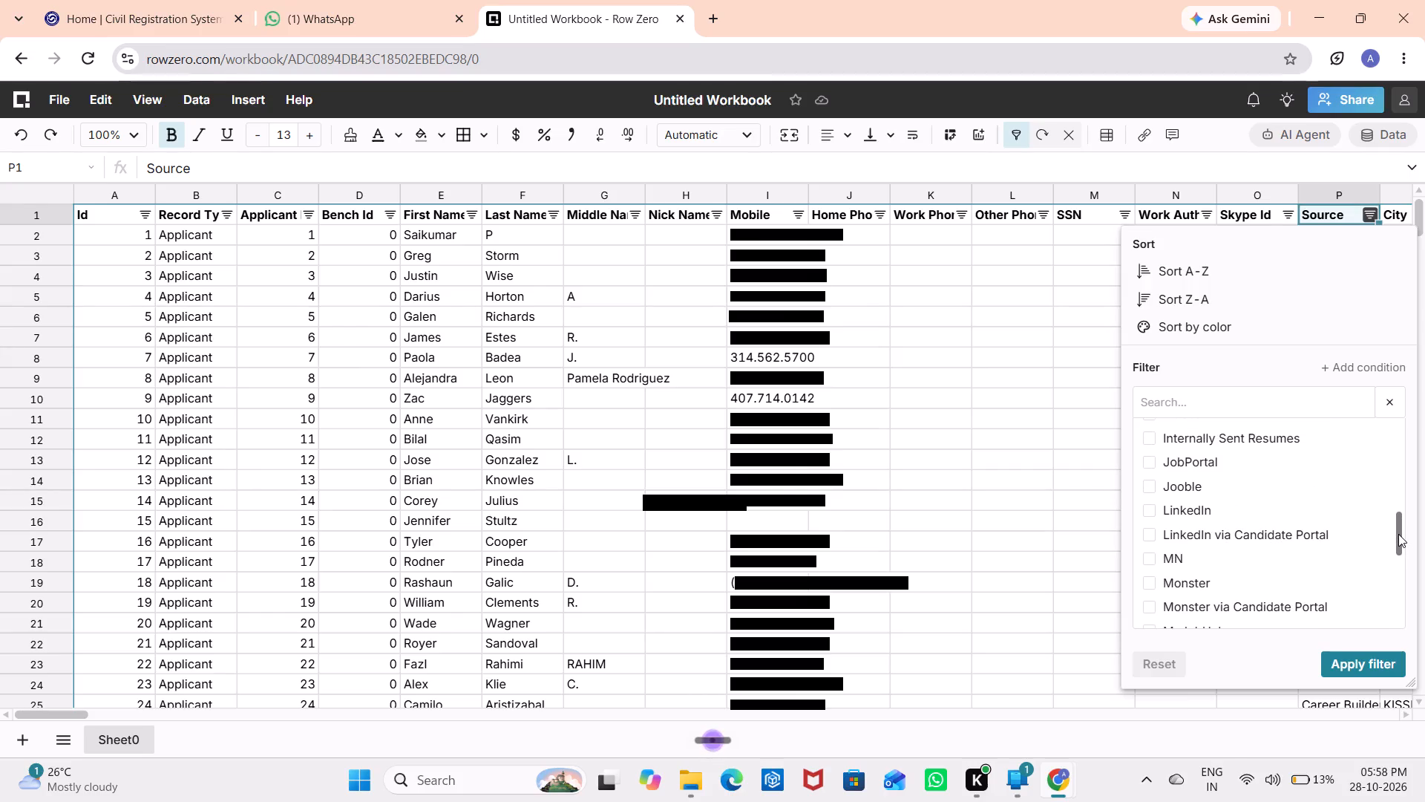
left_click_drag(1398, 534, 1391, 501)
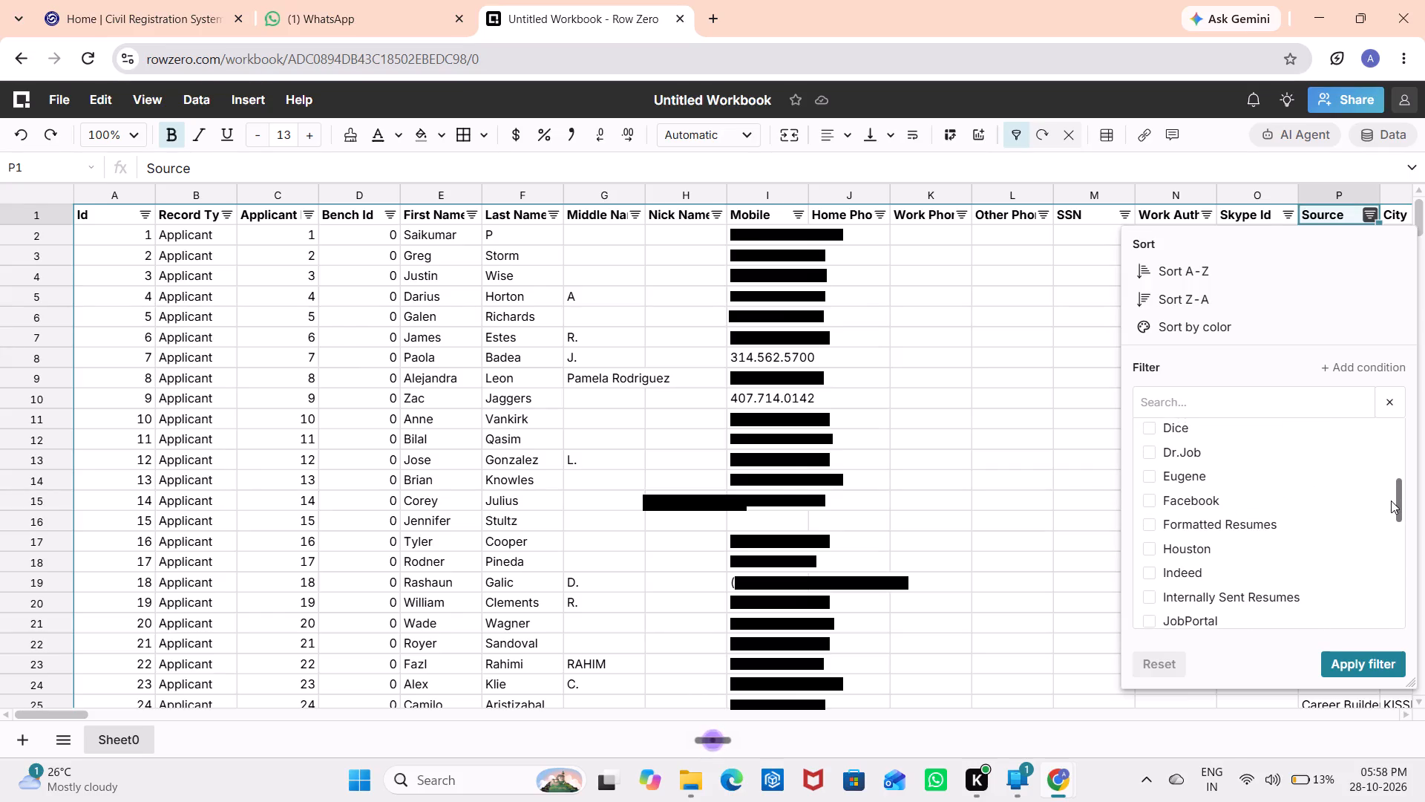
left_click_drag(1391, 501, 1386, 473)
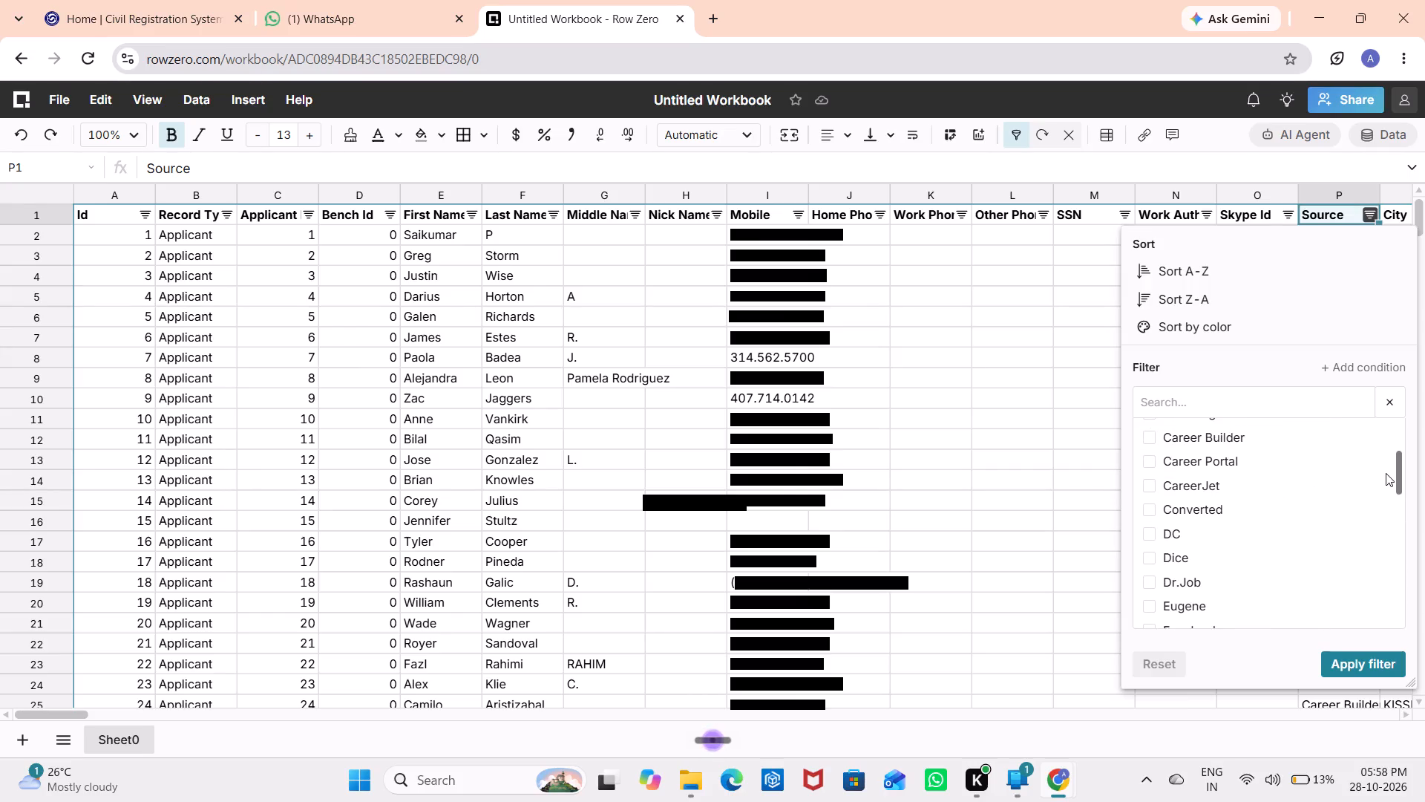
left_click_drag(1386, 473, 1386, 458)
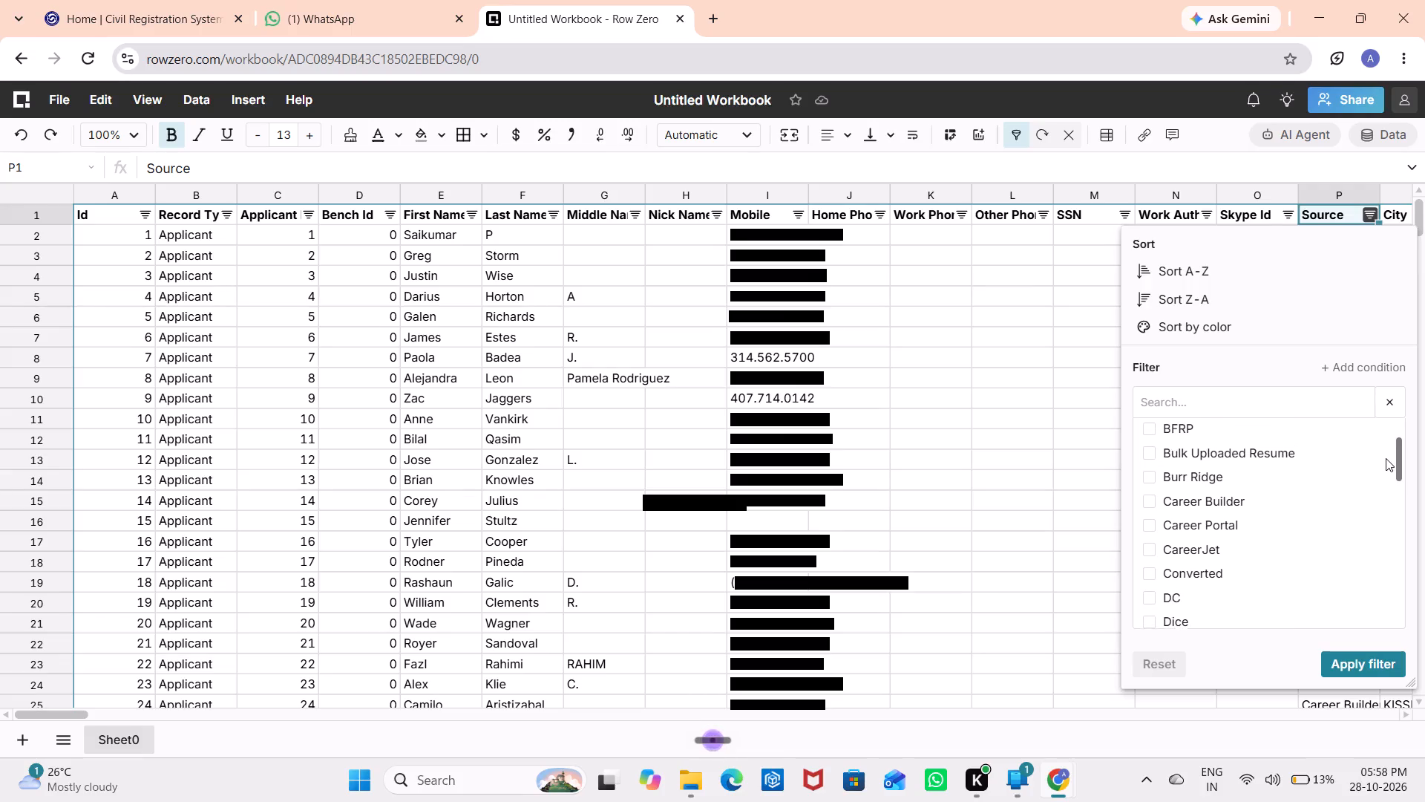
left_click_drag(1386, 458, 1386, 447)
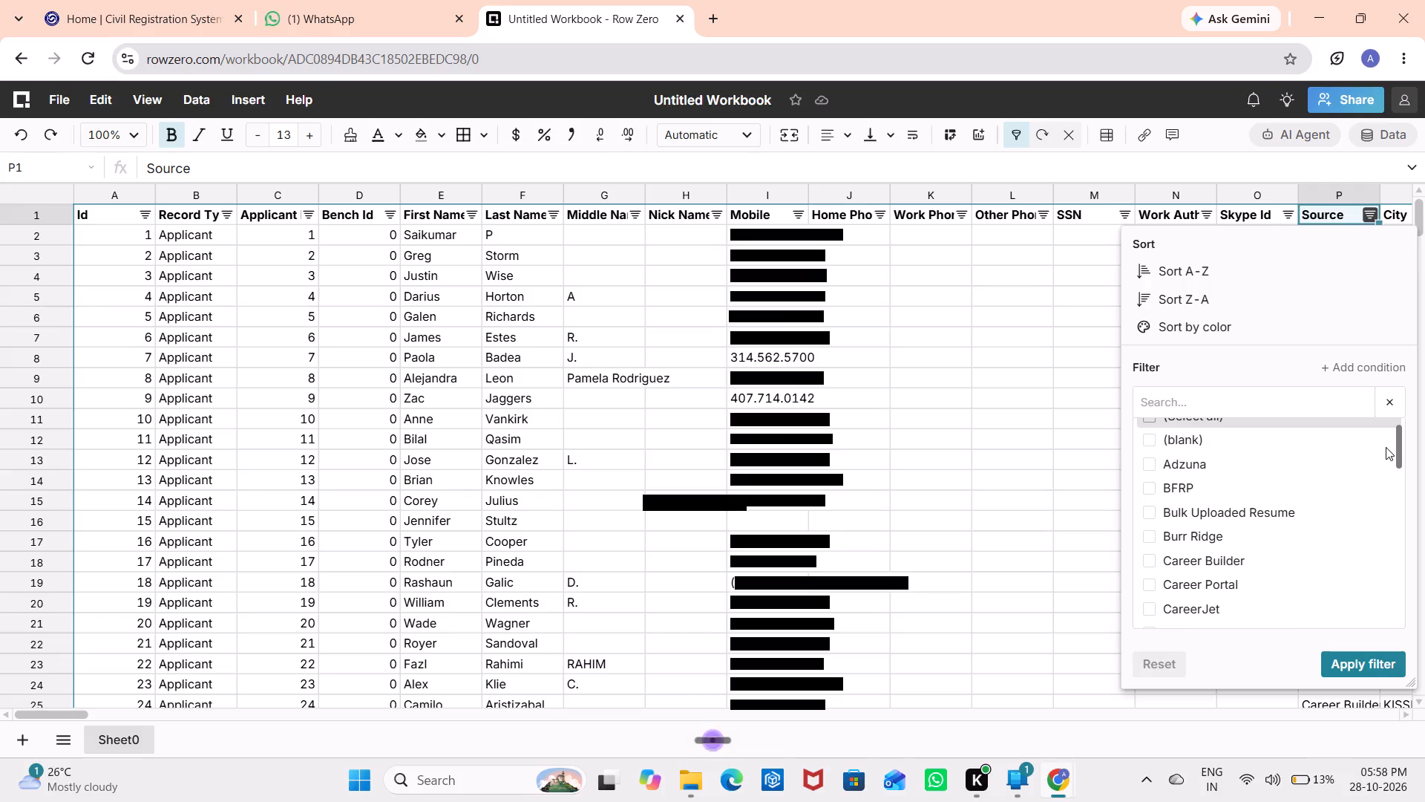
left_click_drag(1386, 447, 1387, 470)
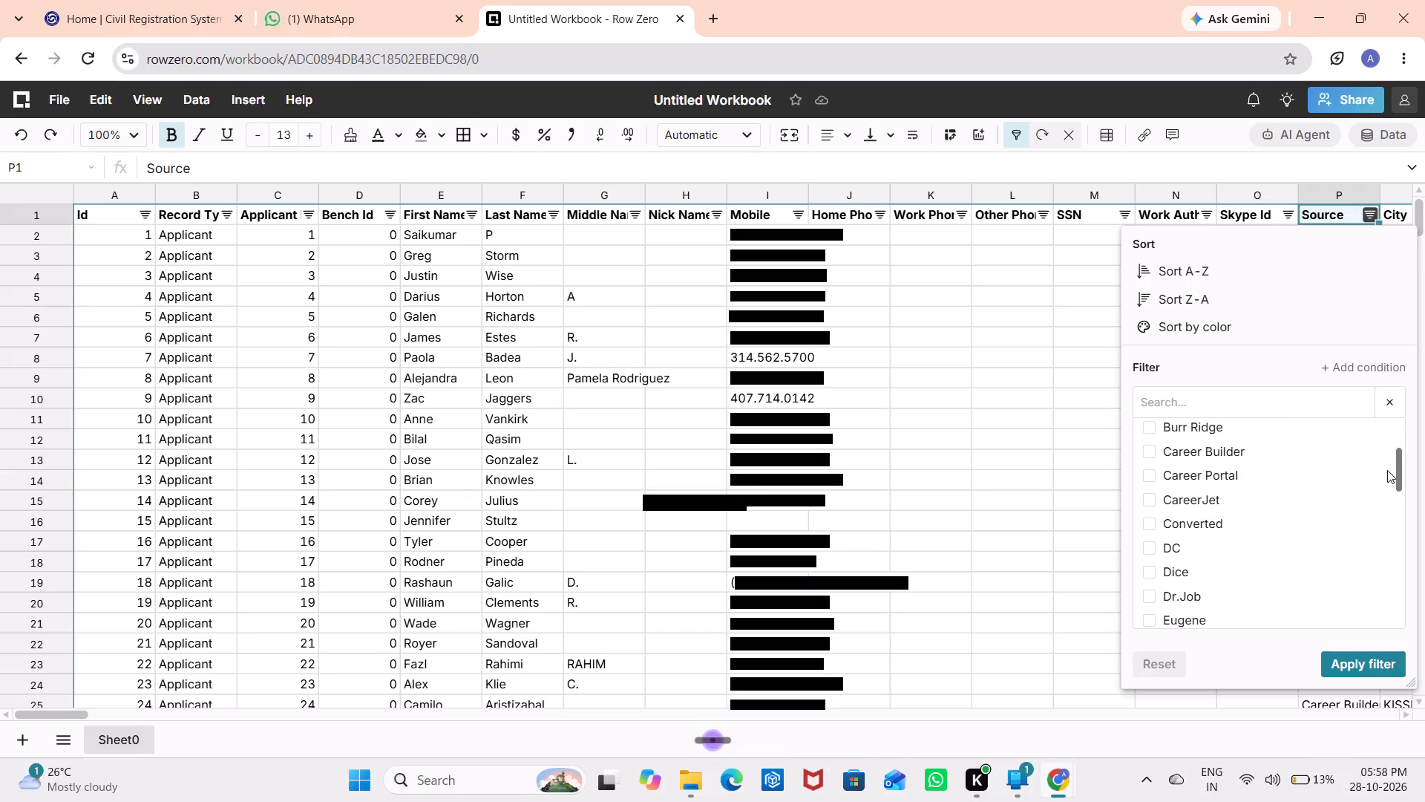
left_click_drag(1387, 470, 1158, 567)
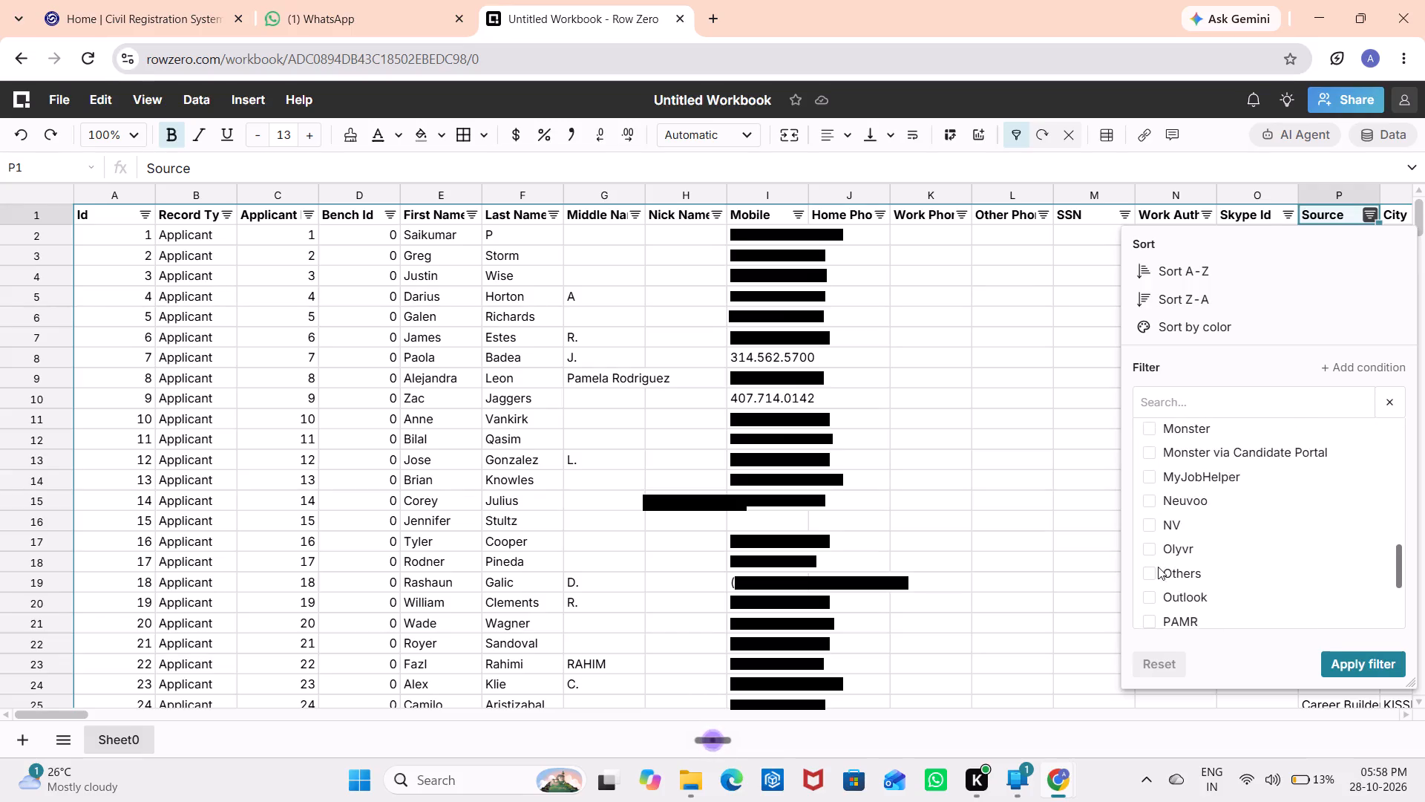
left_click_drag(1158, 567, 1371, 648)
key("Escape")
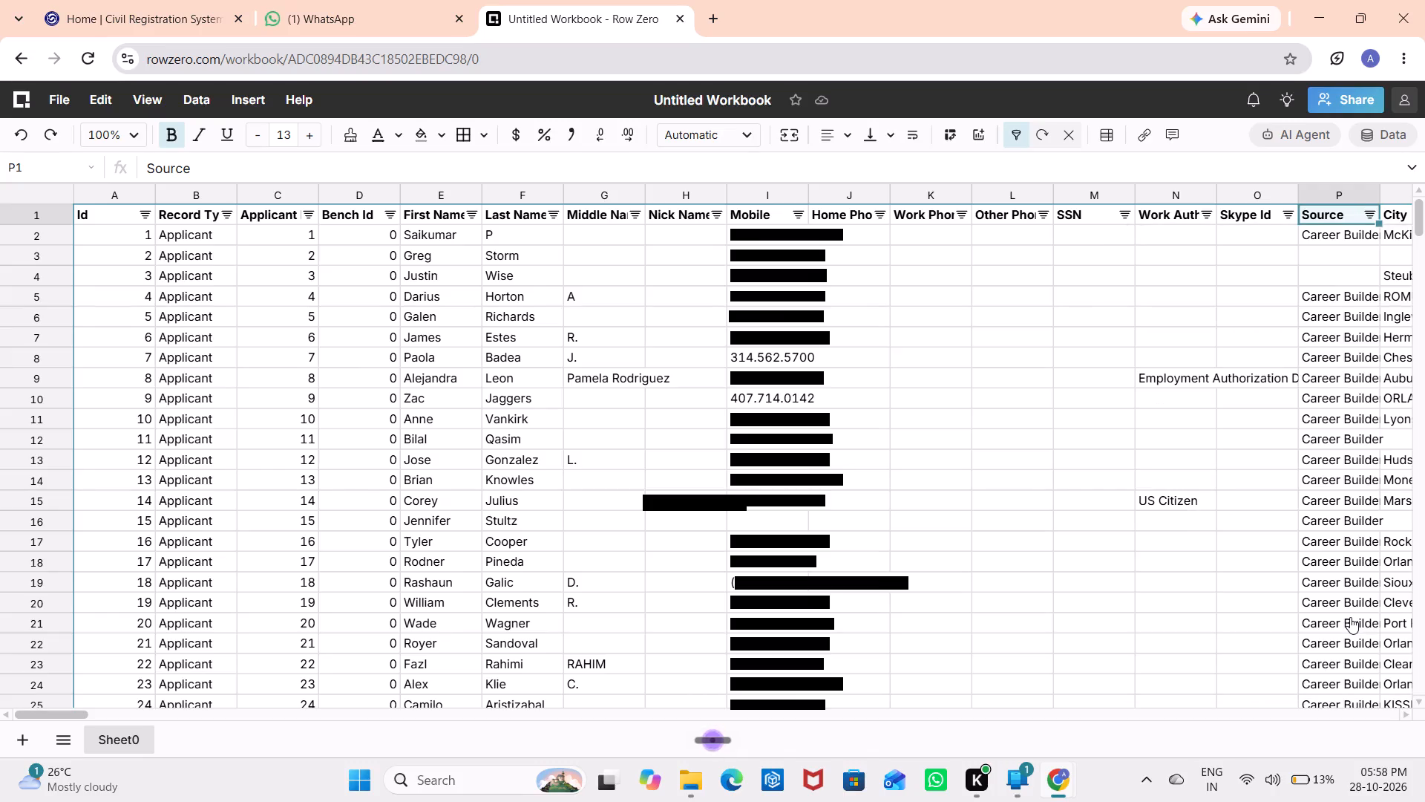
key("Escape")
left_click(1015, 127)
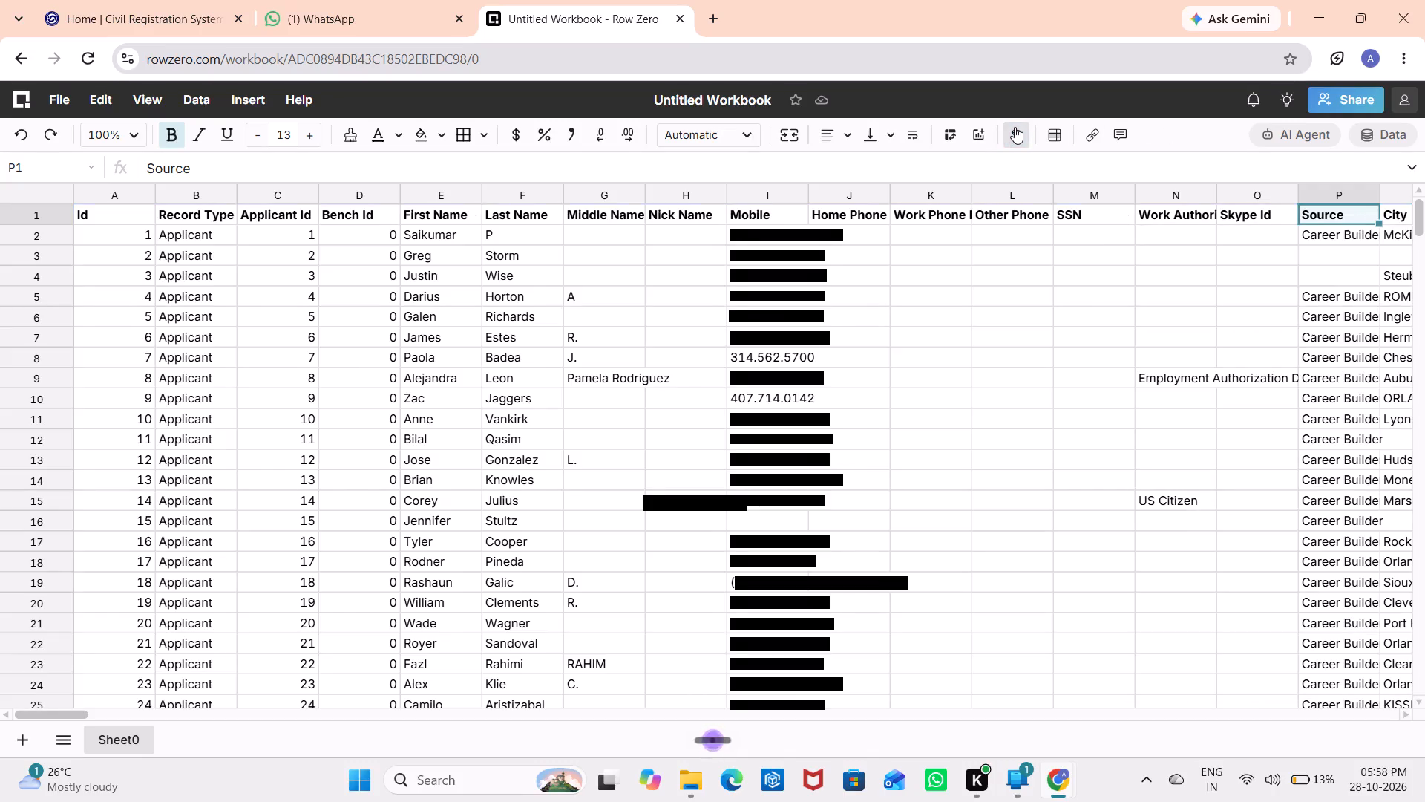
Examine the column headers along row 1 from Source across to JOb Title.
key("Right")
key("Right")
key("Right")
key("Right")
key("Right")
key("Right")
key("Right")
key("Right")
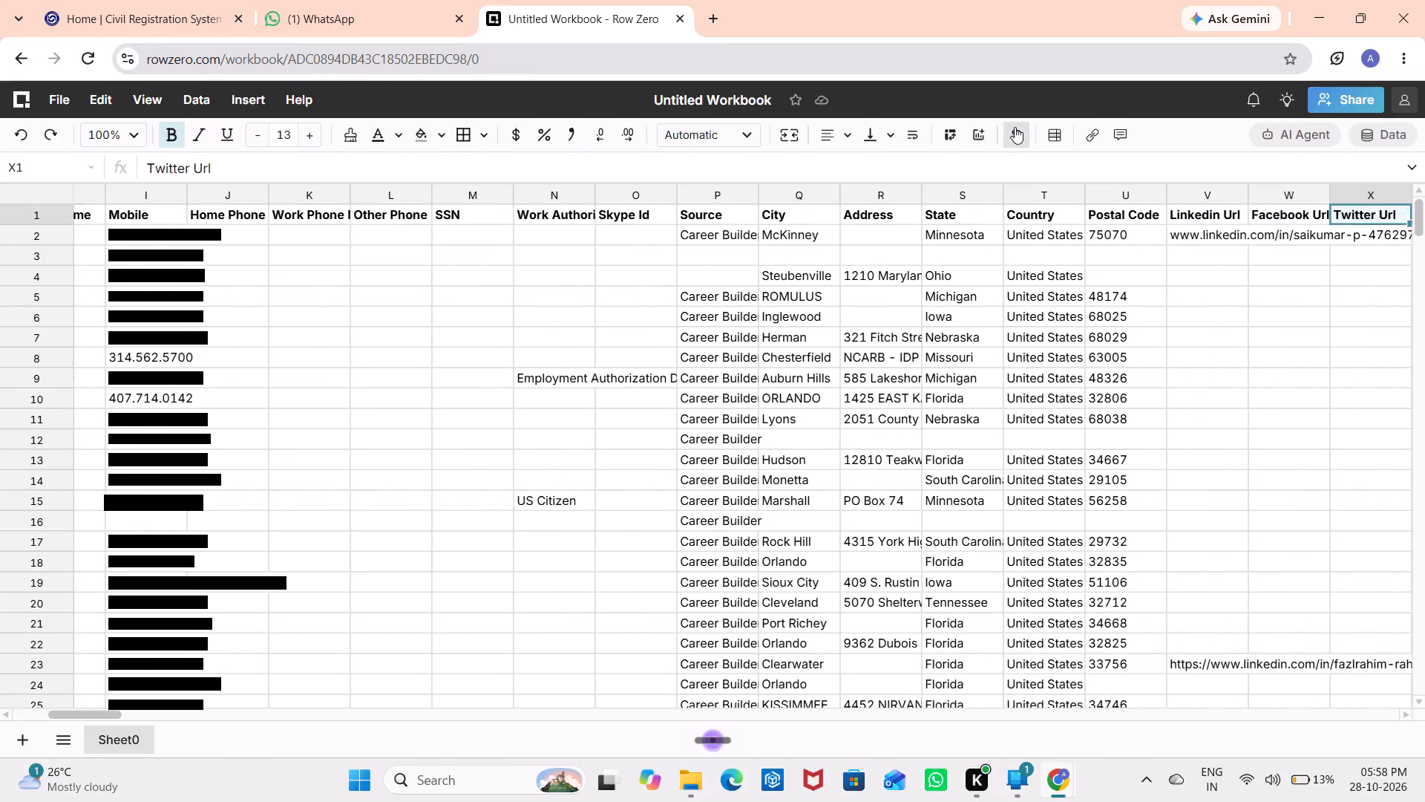
key("Right")
key("Right")
key("Right")
key("Right")
key("Right")
key("Right")
key("Right")
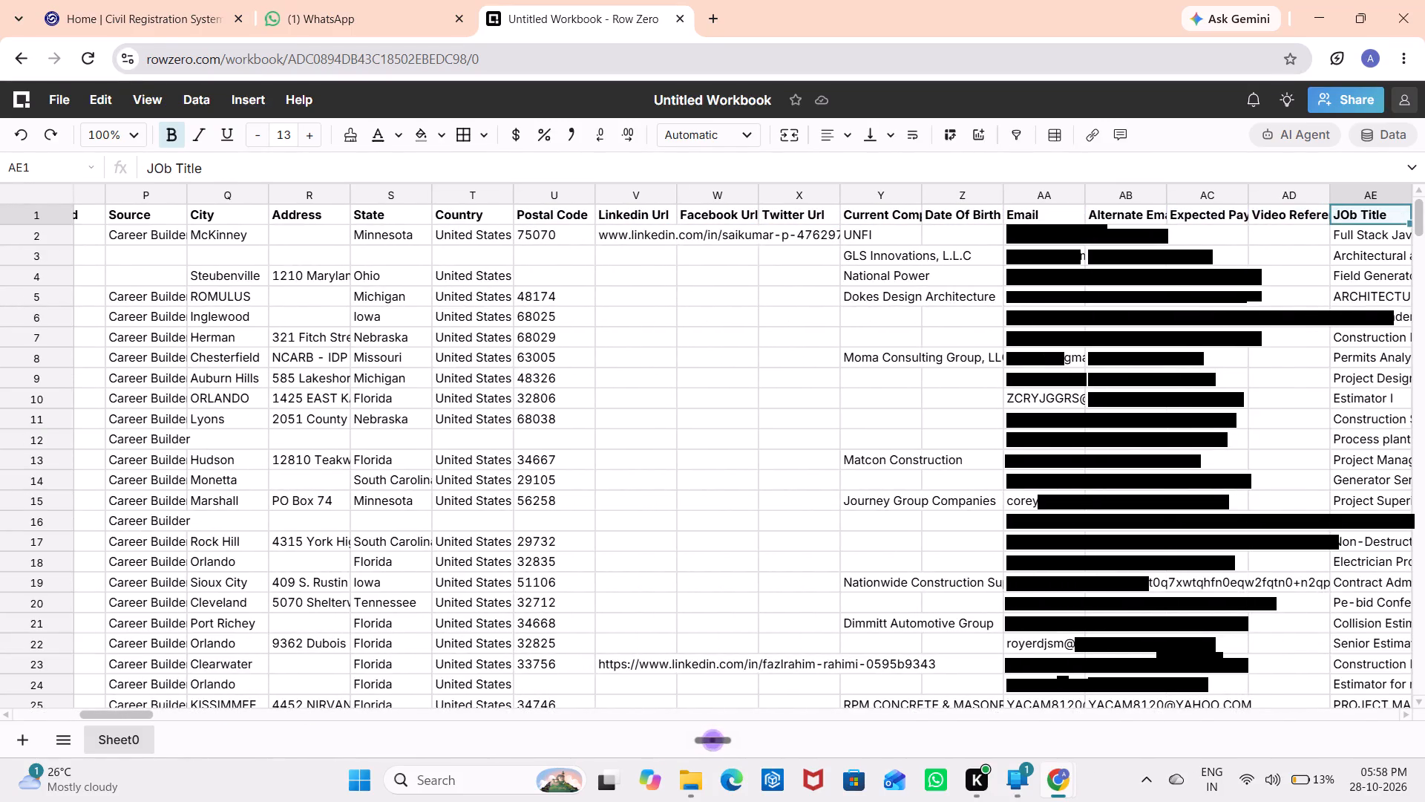
Turn on filtering and filter the Email column to all addresses matching "xenon".
left_click(552, 213)
key("Right")
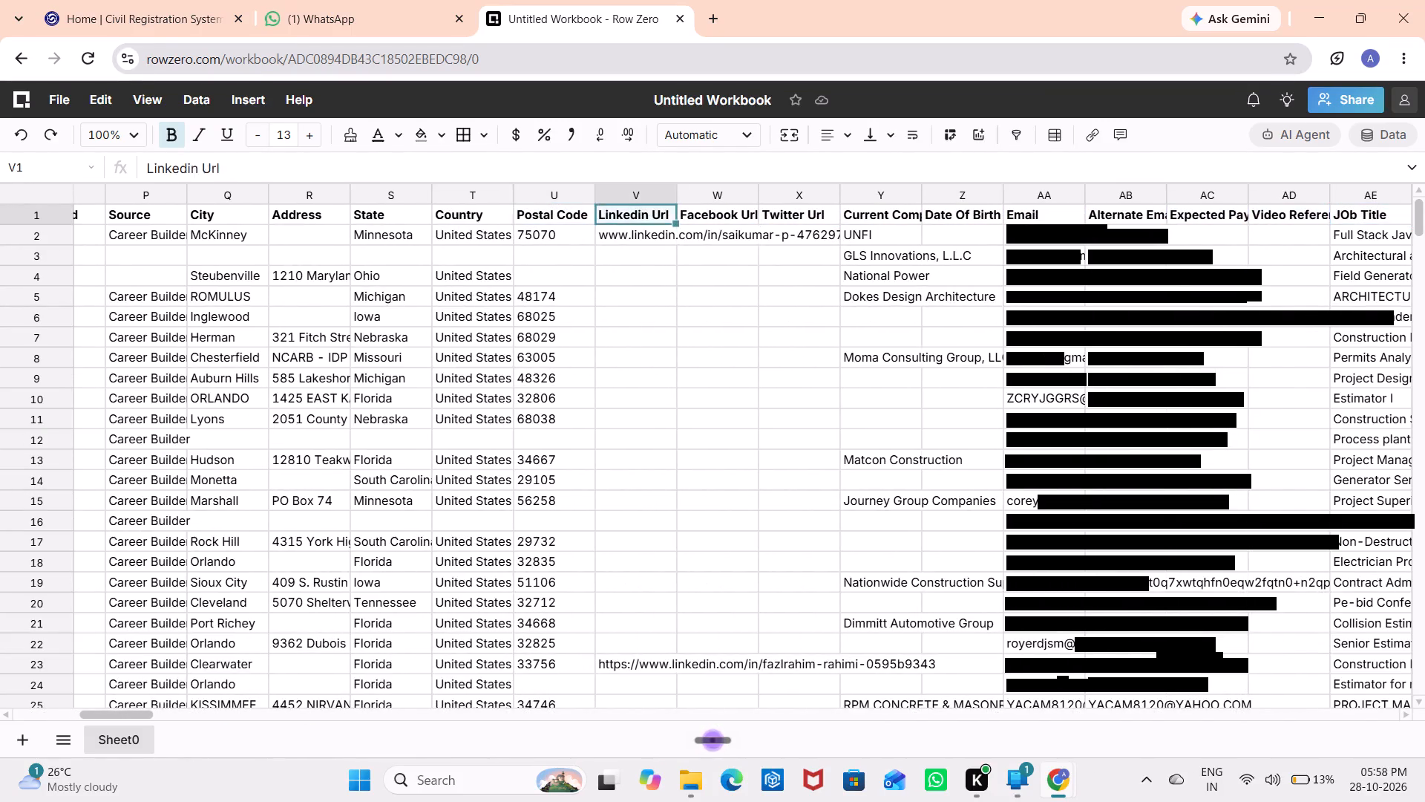
key("Right")
key("Right")
key("Right")
key("Right")
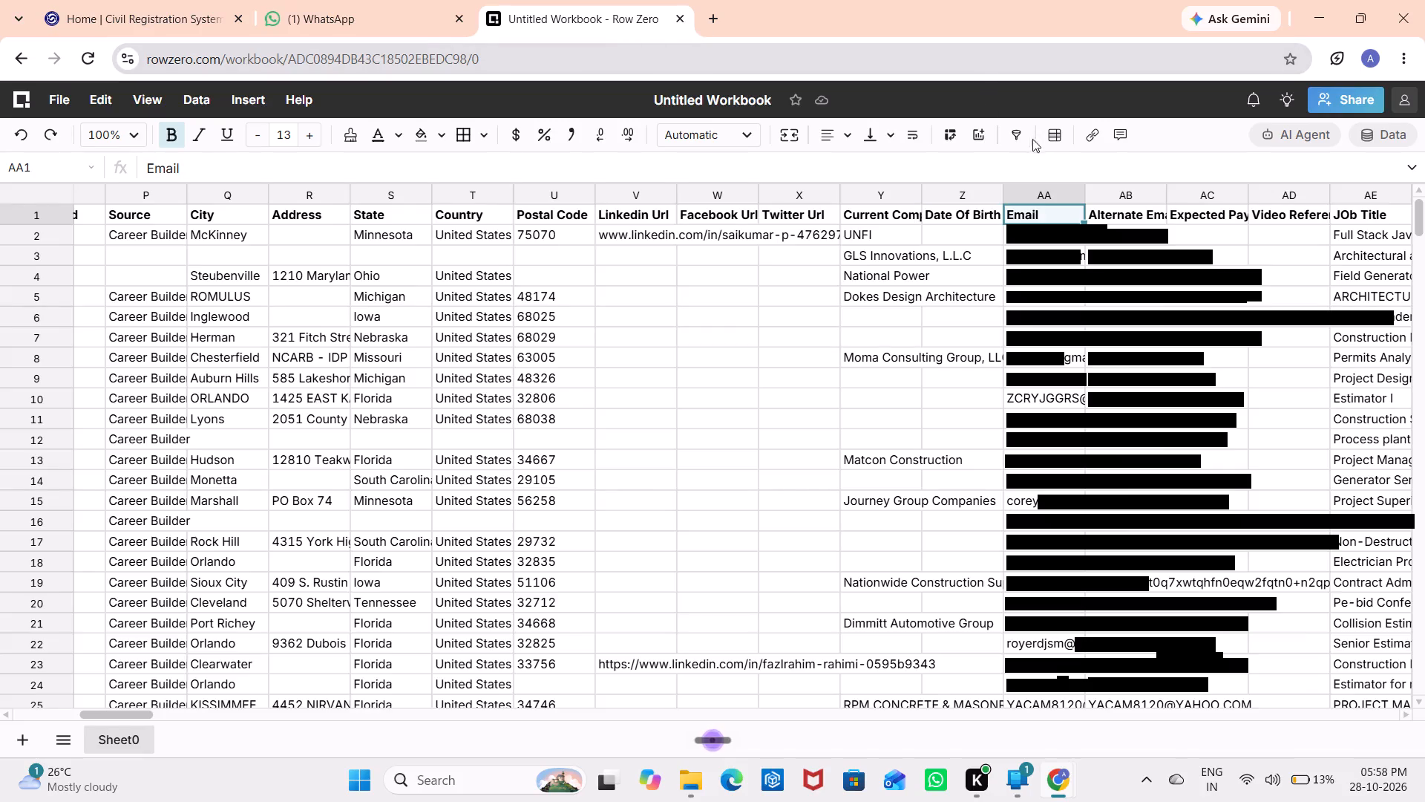
left_click(1017, 130)
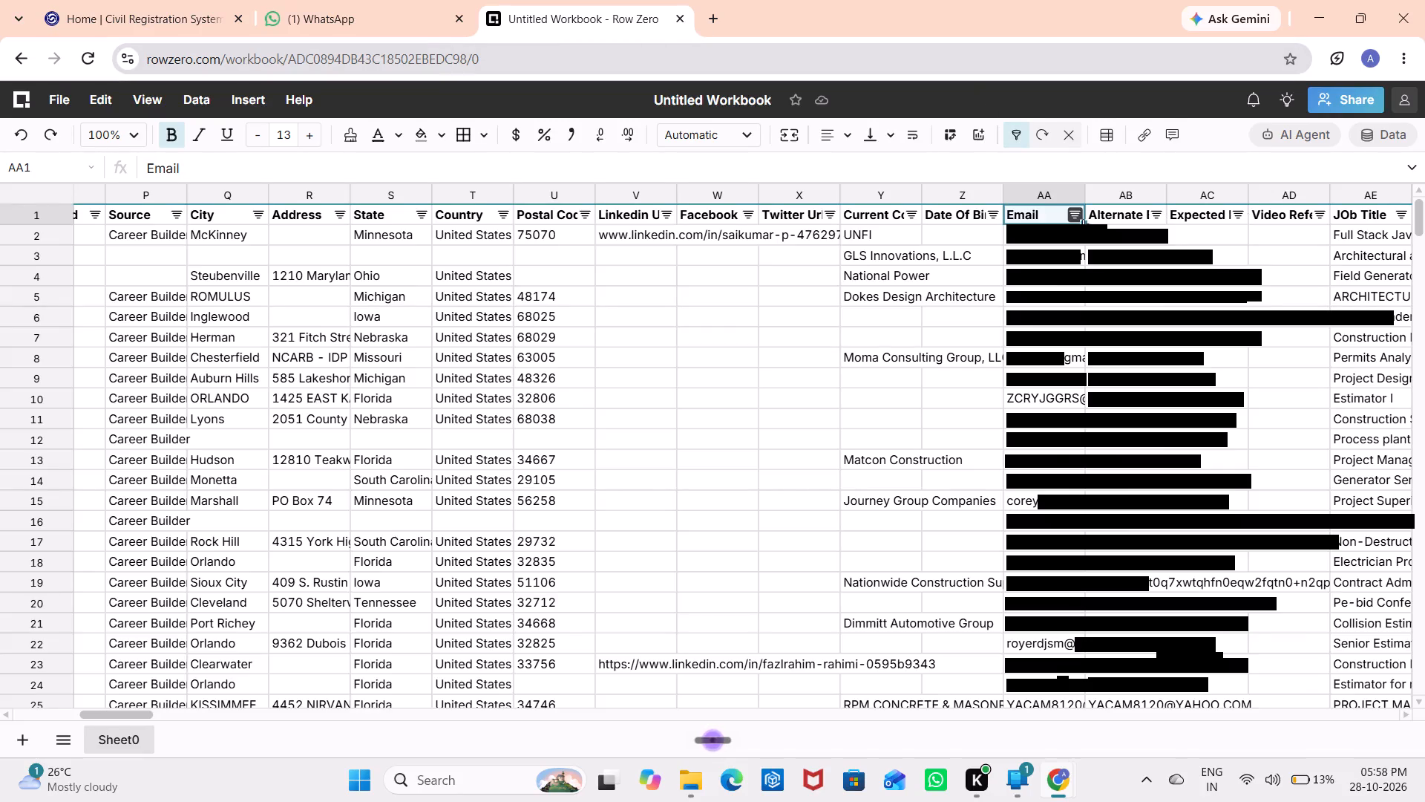
left_click(1083, 219)
left_click(1127, 409)
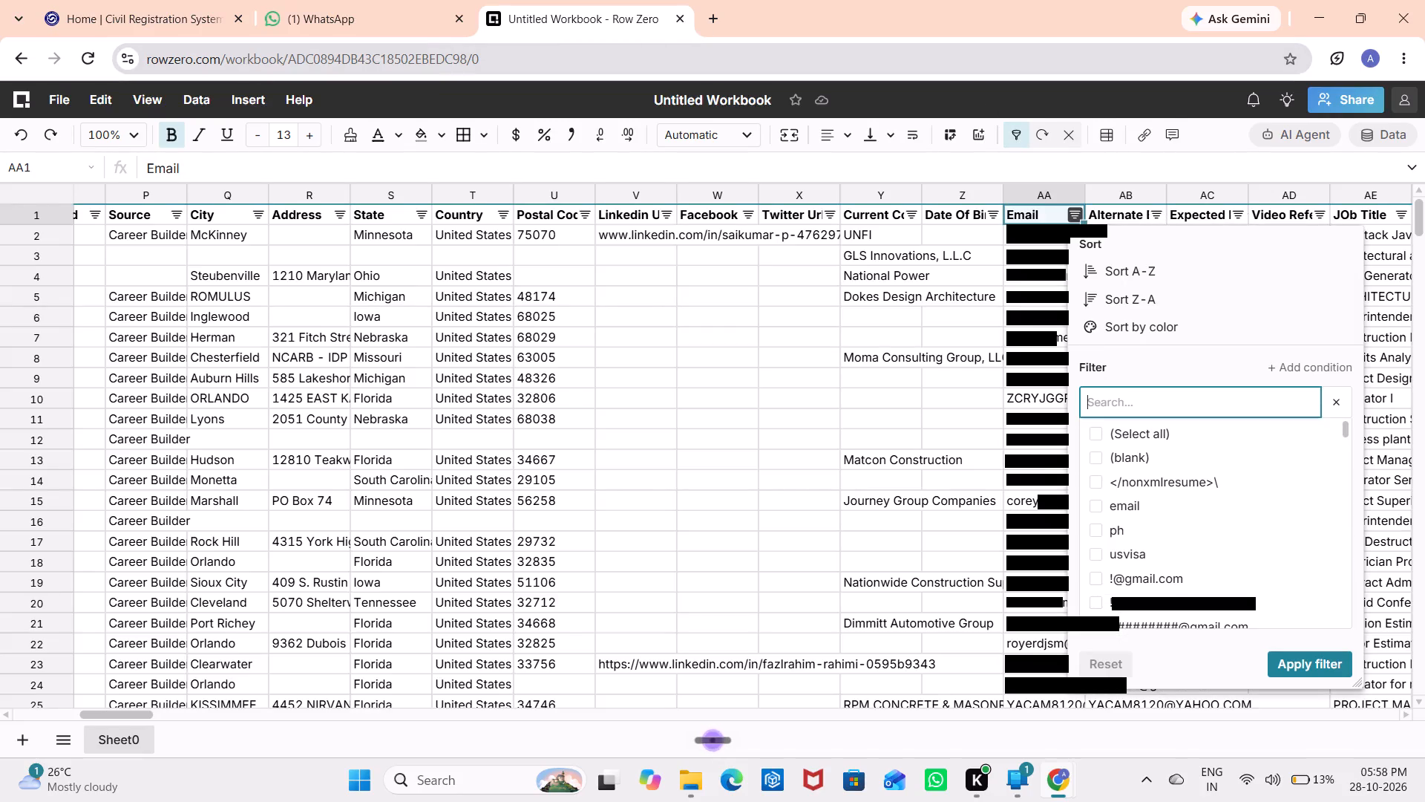
key("o")
key("BackSpace")
key("BackSpace")
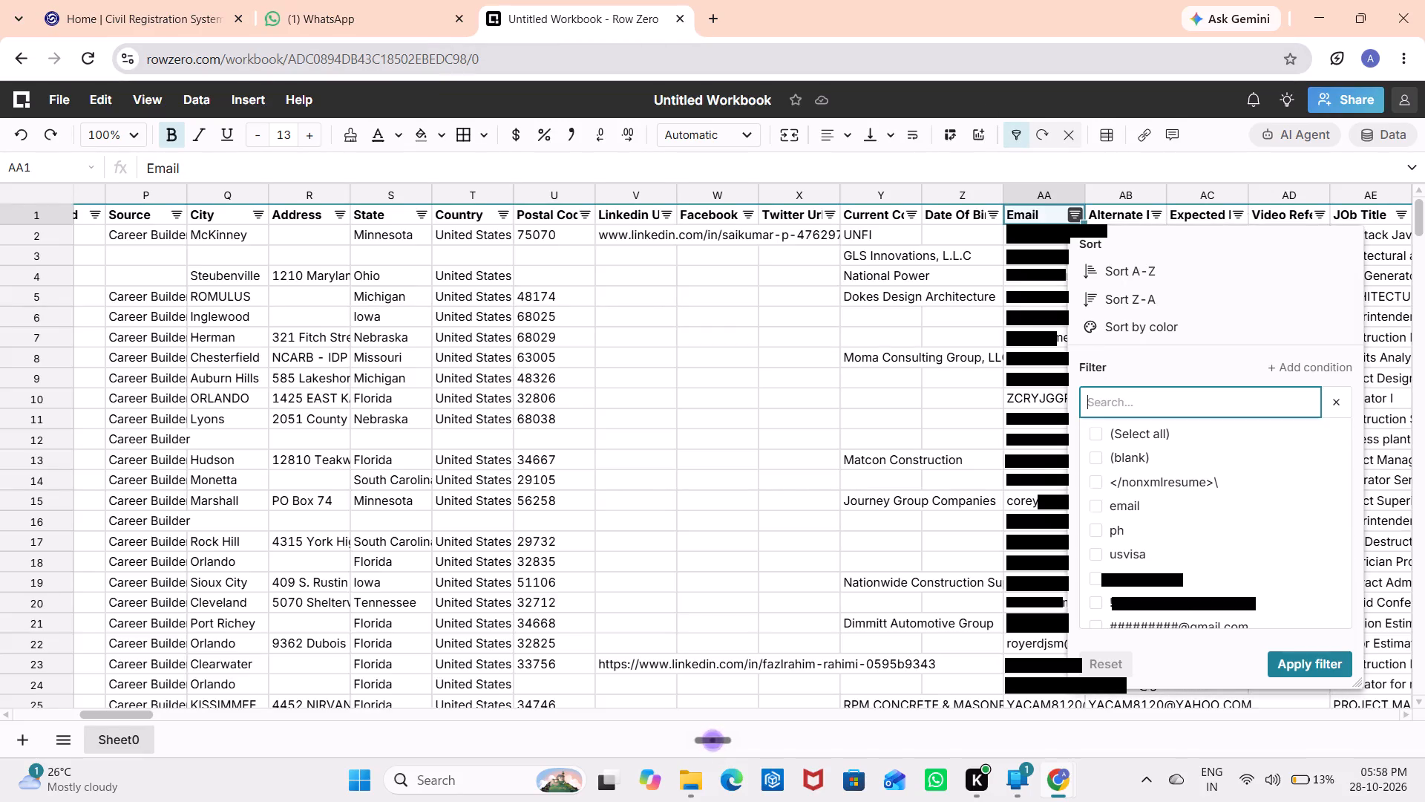
type("xenon")
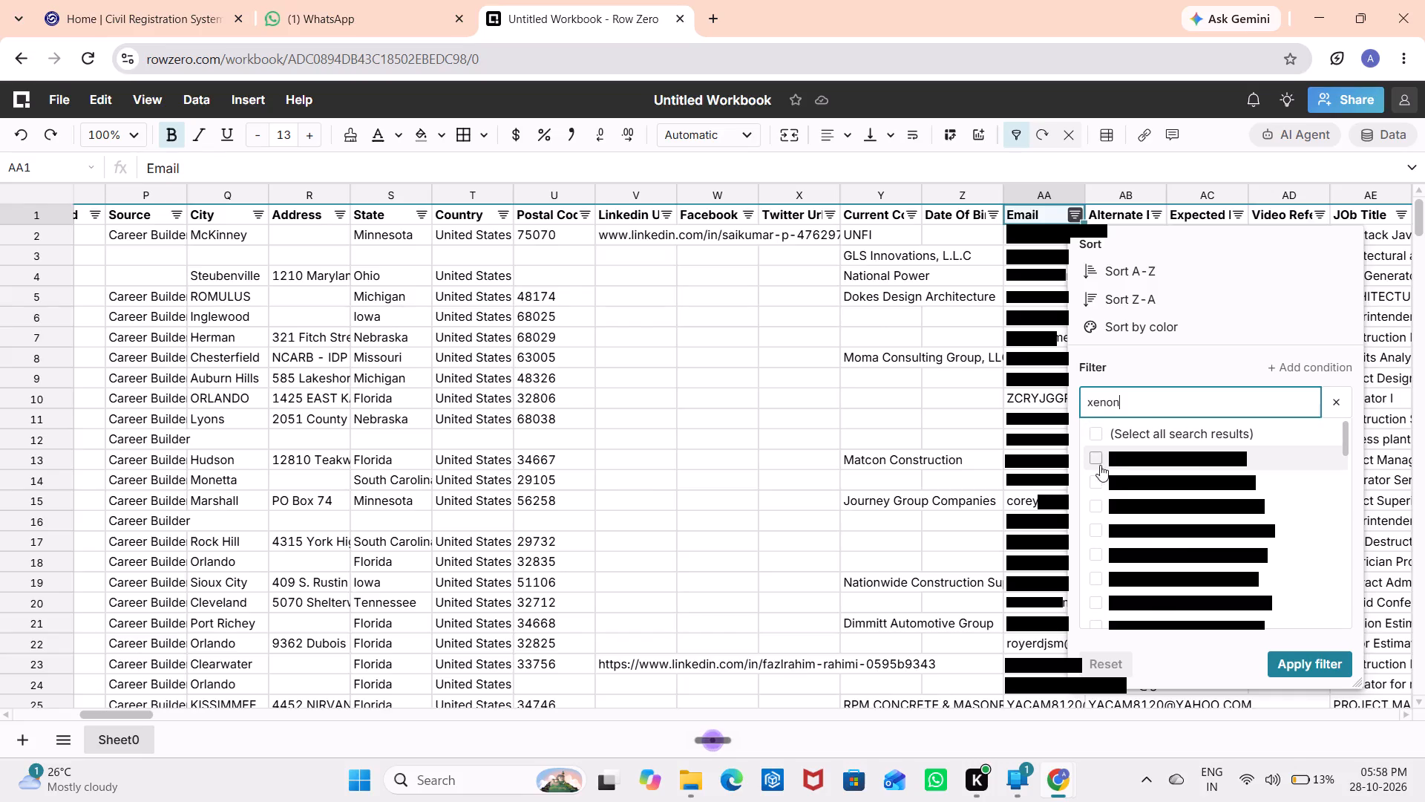
left_click(1100, 433)
left_click(1319, 665)
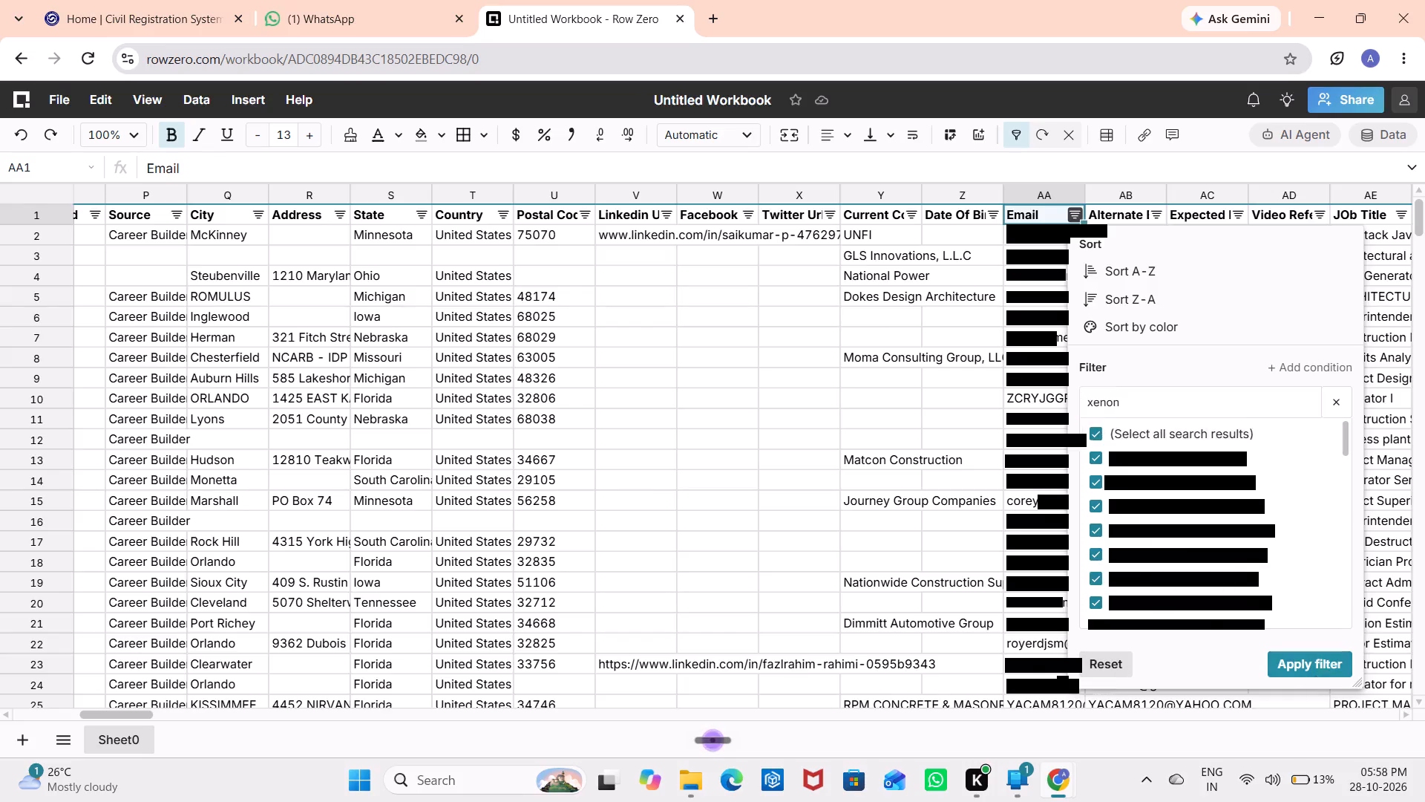
Clear the Email and Alternate Email values of all filtered records, from row 73995 through row 2117055.
key("Down")
key("ctrl+shift+Down")
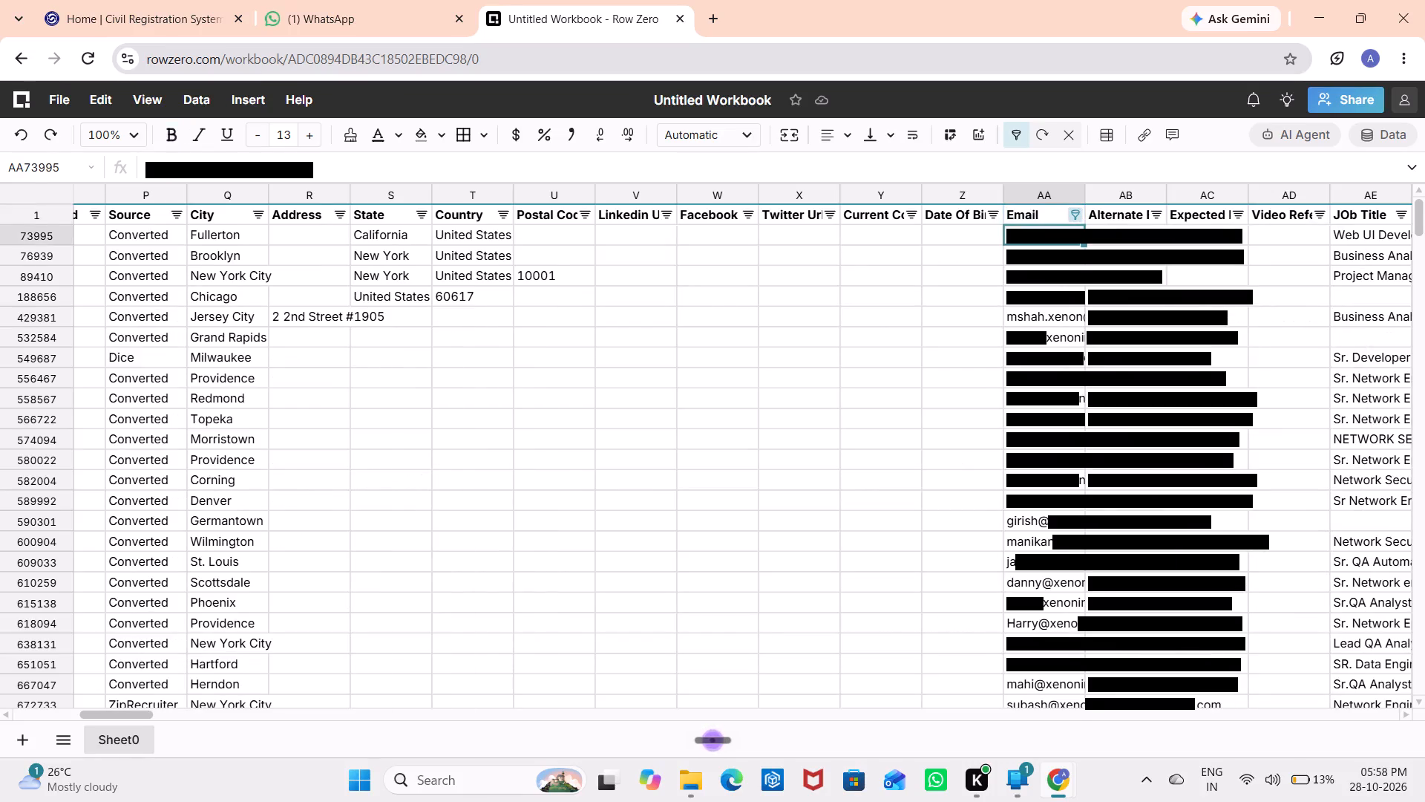
key("shift+Right")
key("Delete")
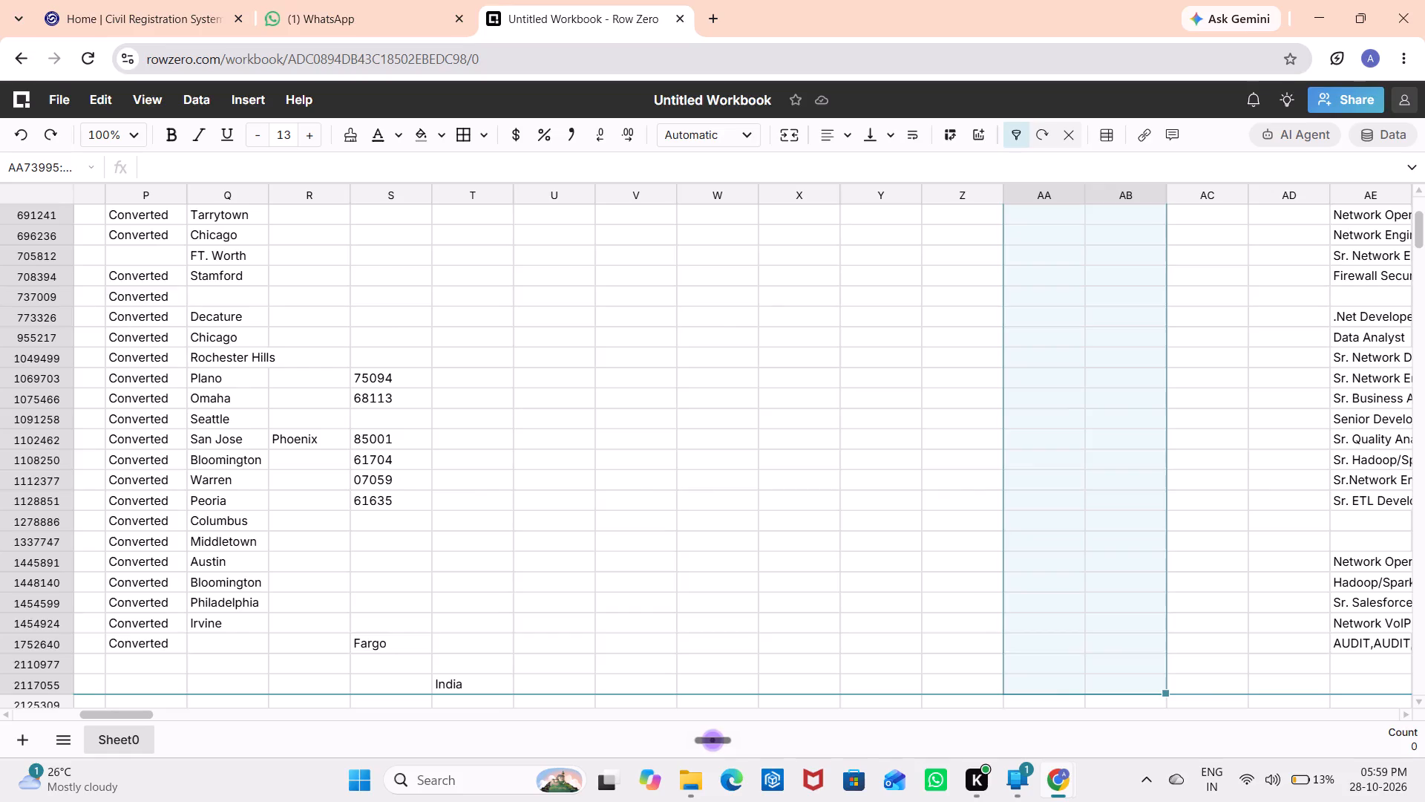
Clear the Mobile, Home Phone, Work Phone and Other Phone values of all filtered records from row 73995 through row 2117055.
key("Up")
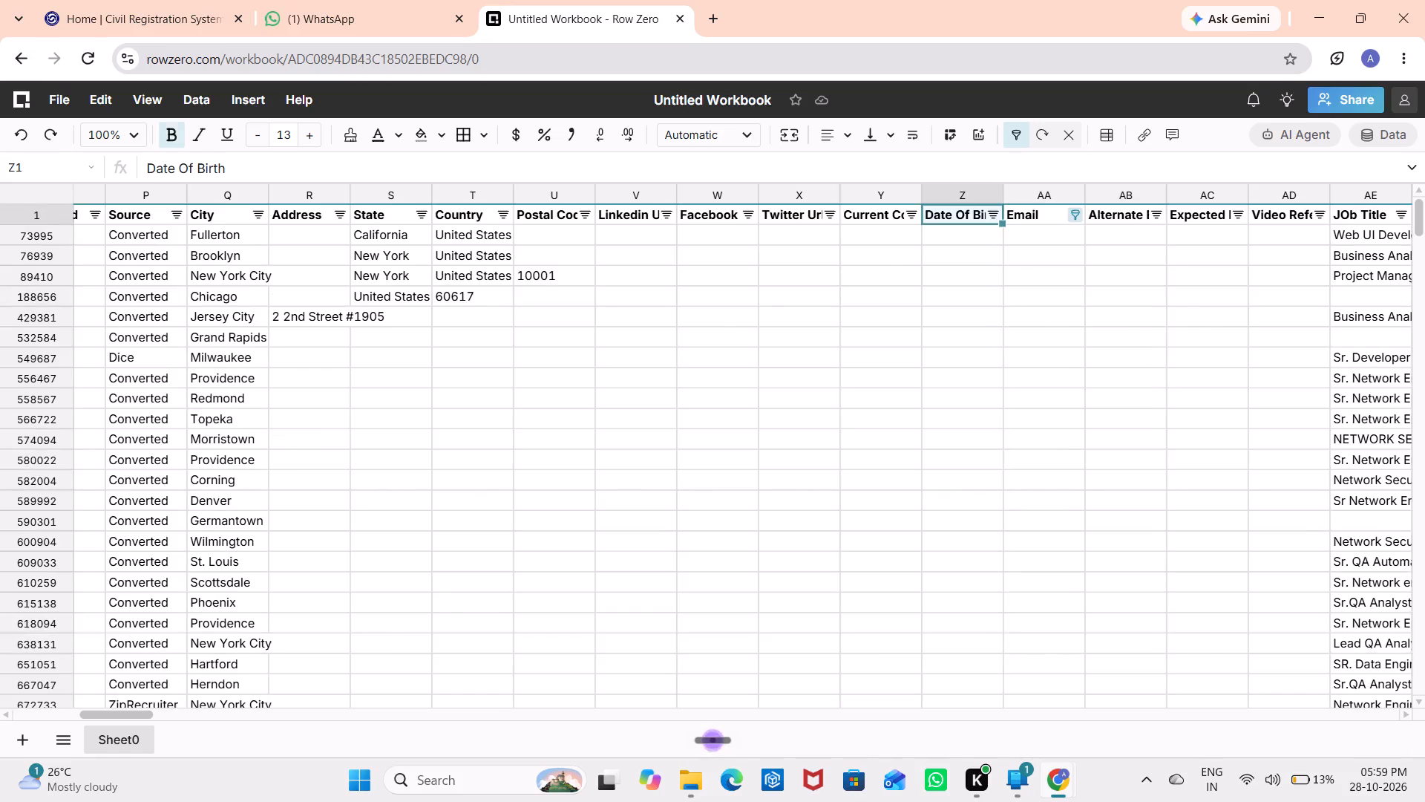
key("Up")
key("ctrl+Left")
key("Right")
key("Right")
key("Right")
key("Right")
key("Right")
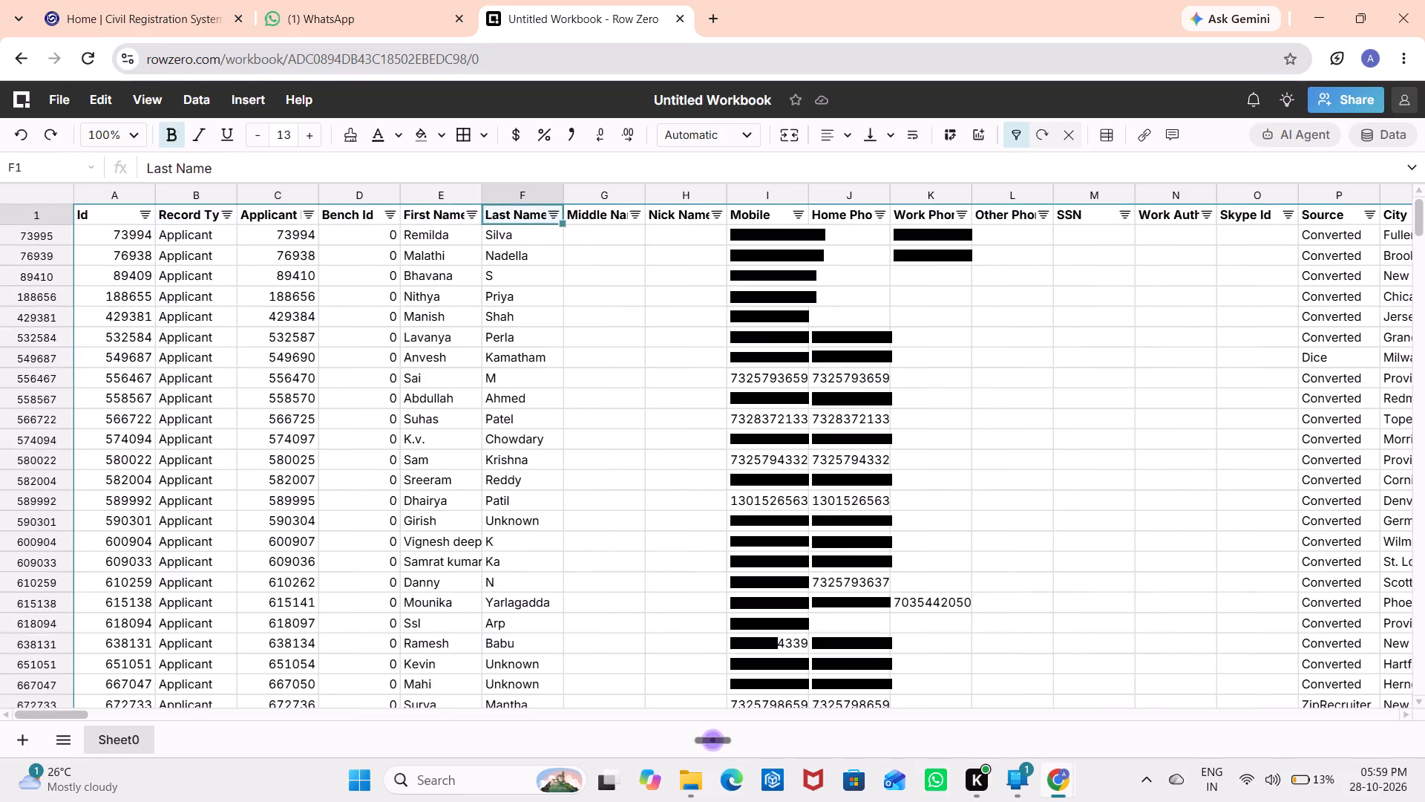
key("Right")
key("Down")
key("Right")
key("Right")
key("ctrl+shift+Down")
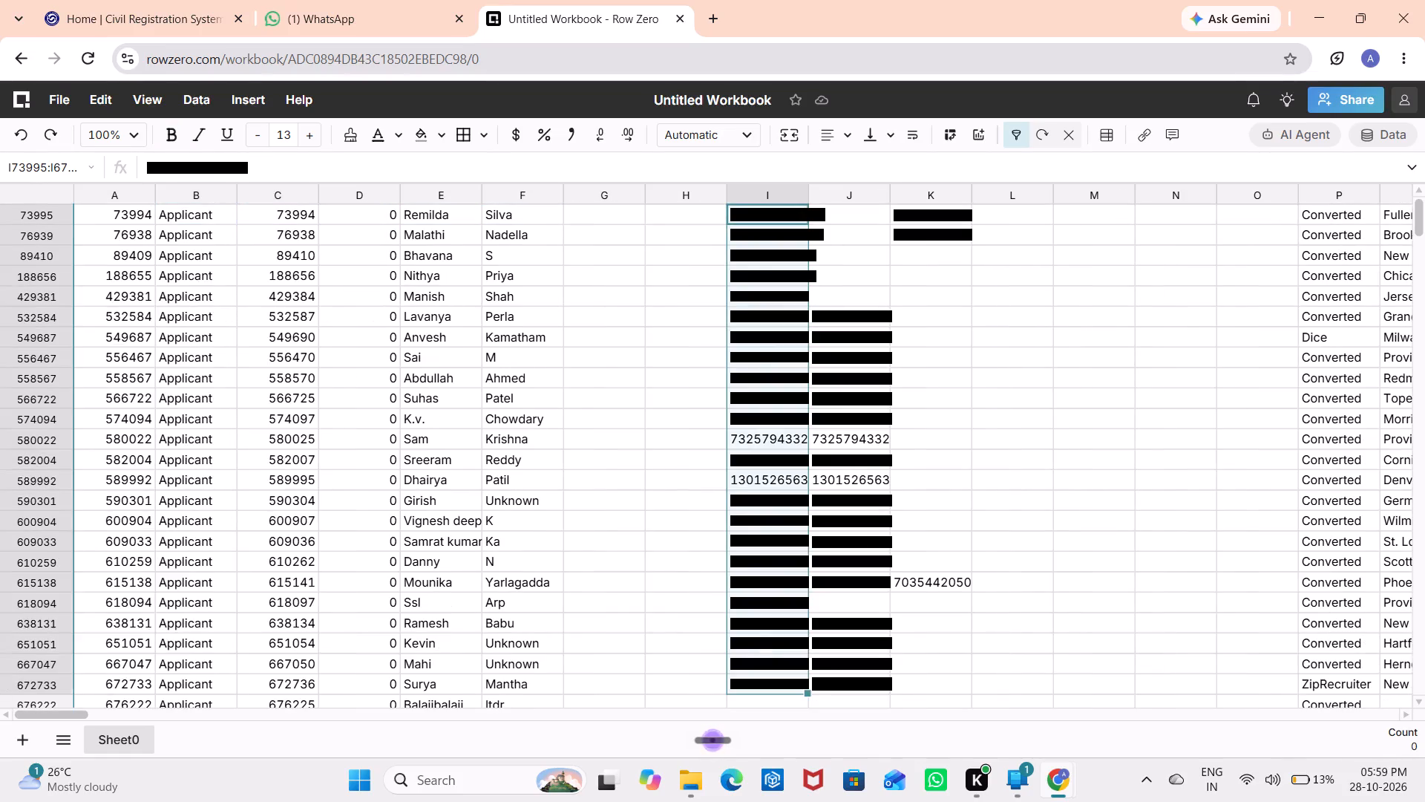
key("shift+Down")
key("shift+Up")
key("shift+Down")
key("shift+Down")
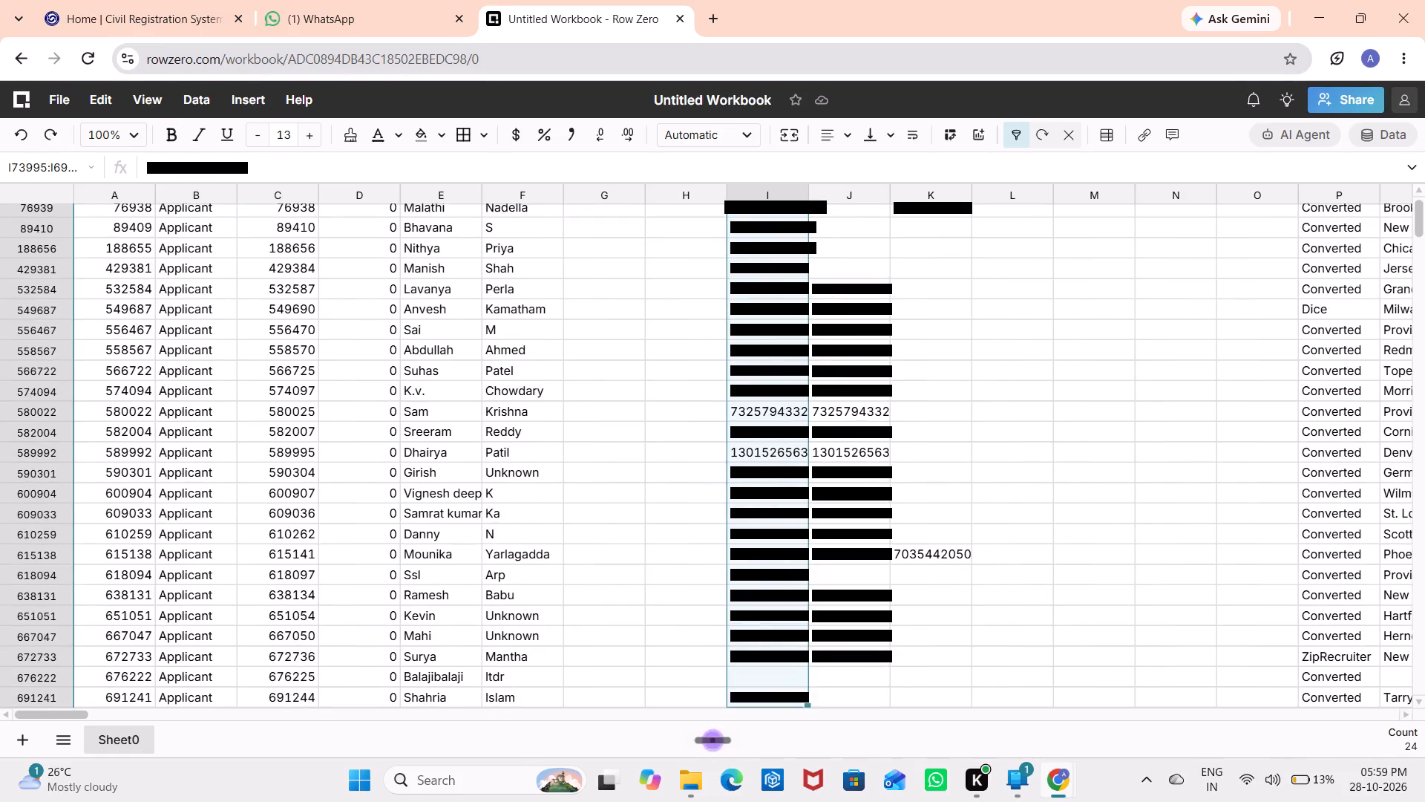
key("ctrl+shift+Down")
key("shift+Down")
key("shift+Down")
key("ctrl+shift+Down")
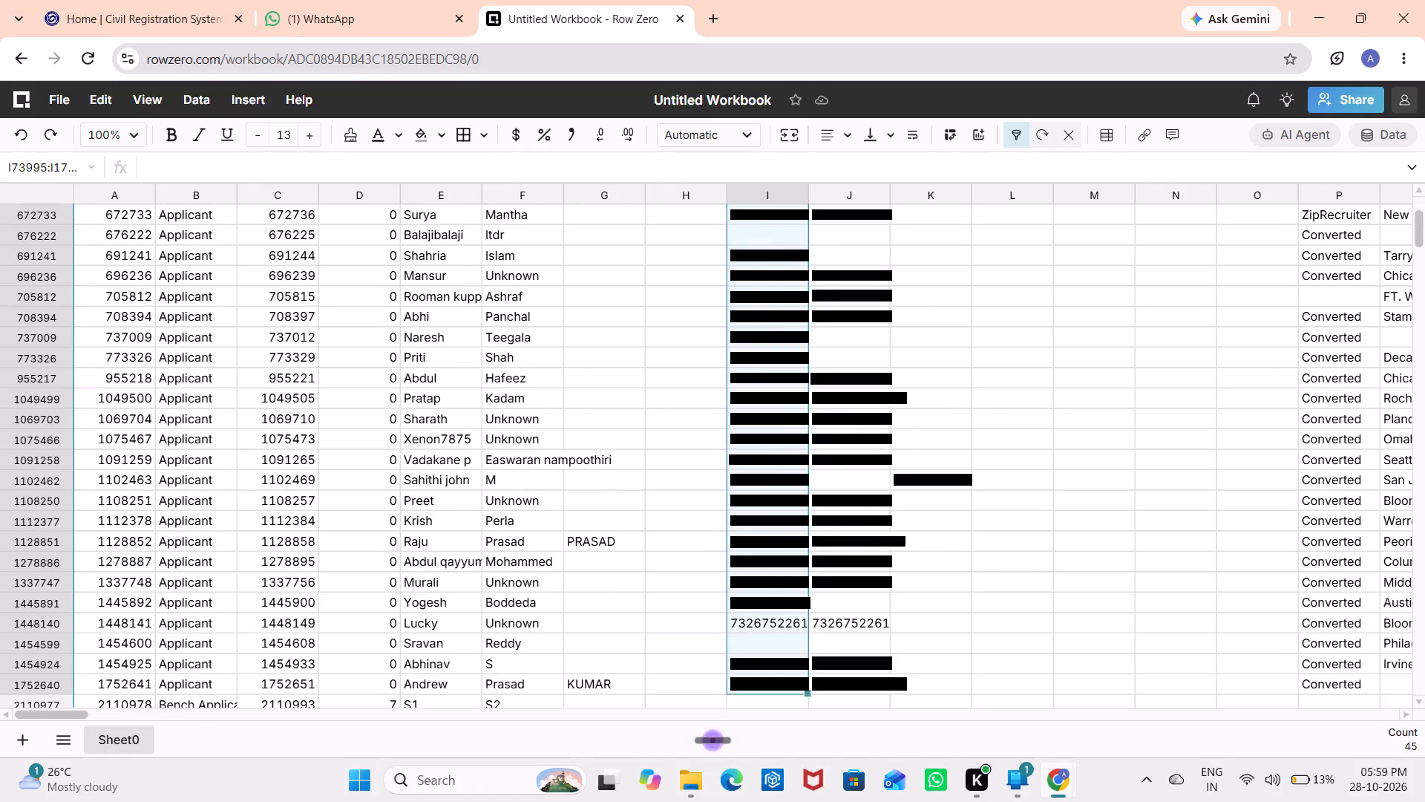
key("shift+Down")
key("ctrl+shift+Down")
key("shift+Right")
key("shift+Right")
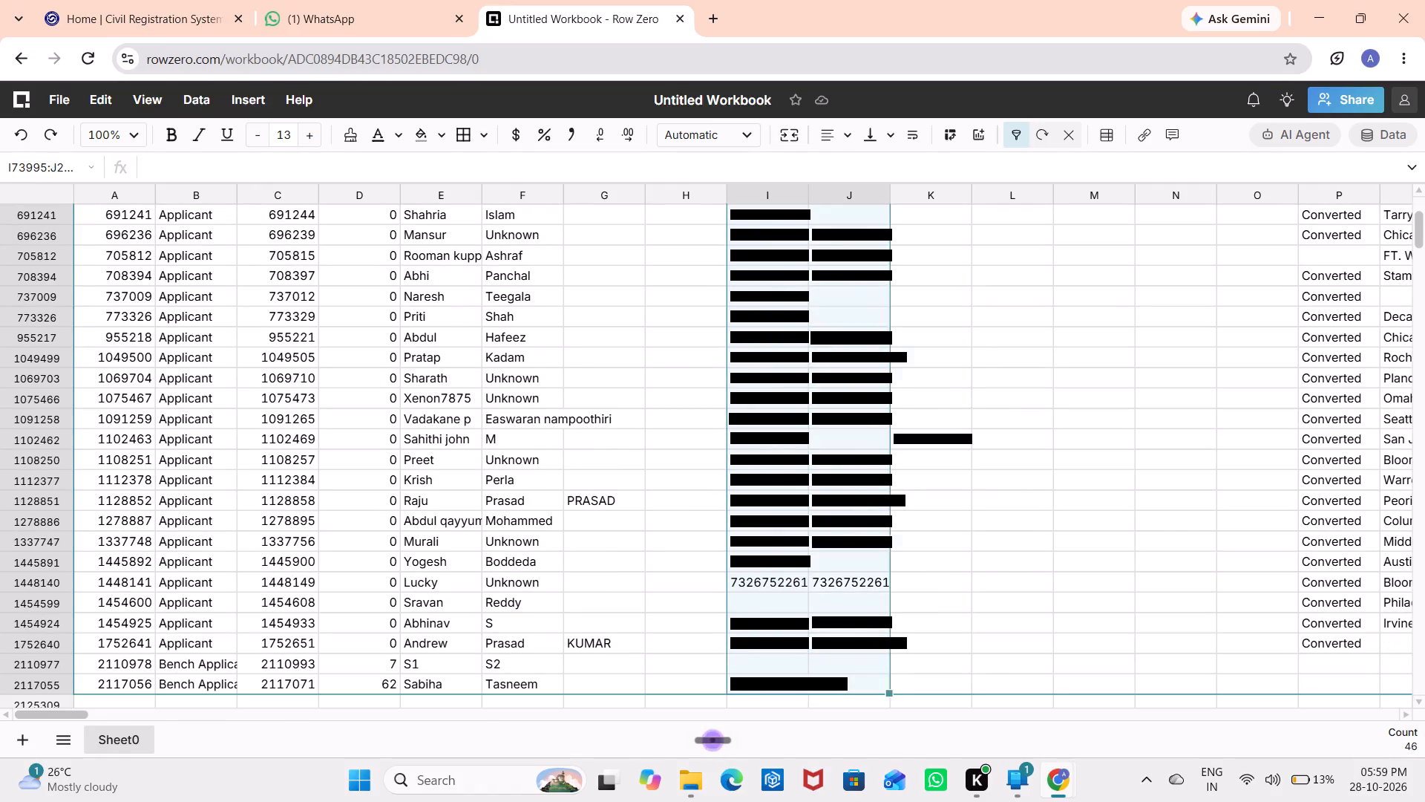
key("shift+Right")
key("Delete")
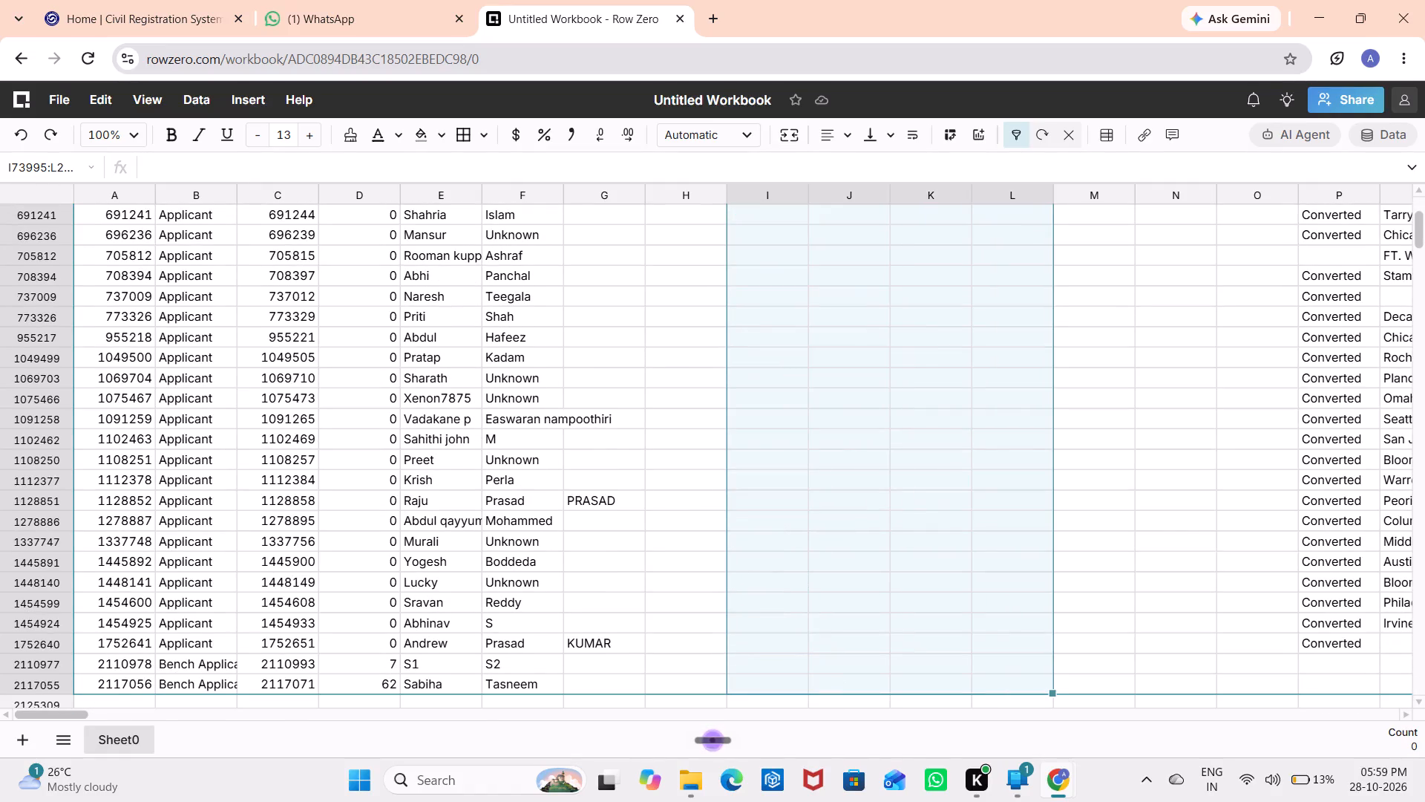
Search the filtered sheet for "ibrian" and "ibrain", then close the search.
key("ctrl+Up")
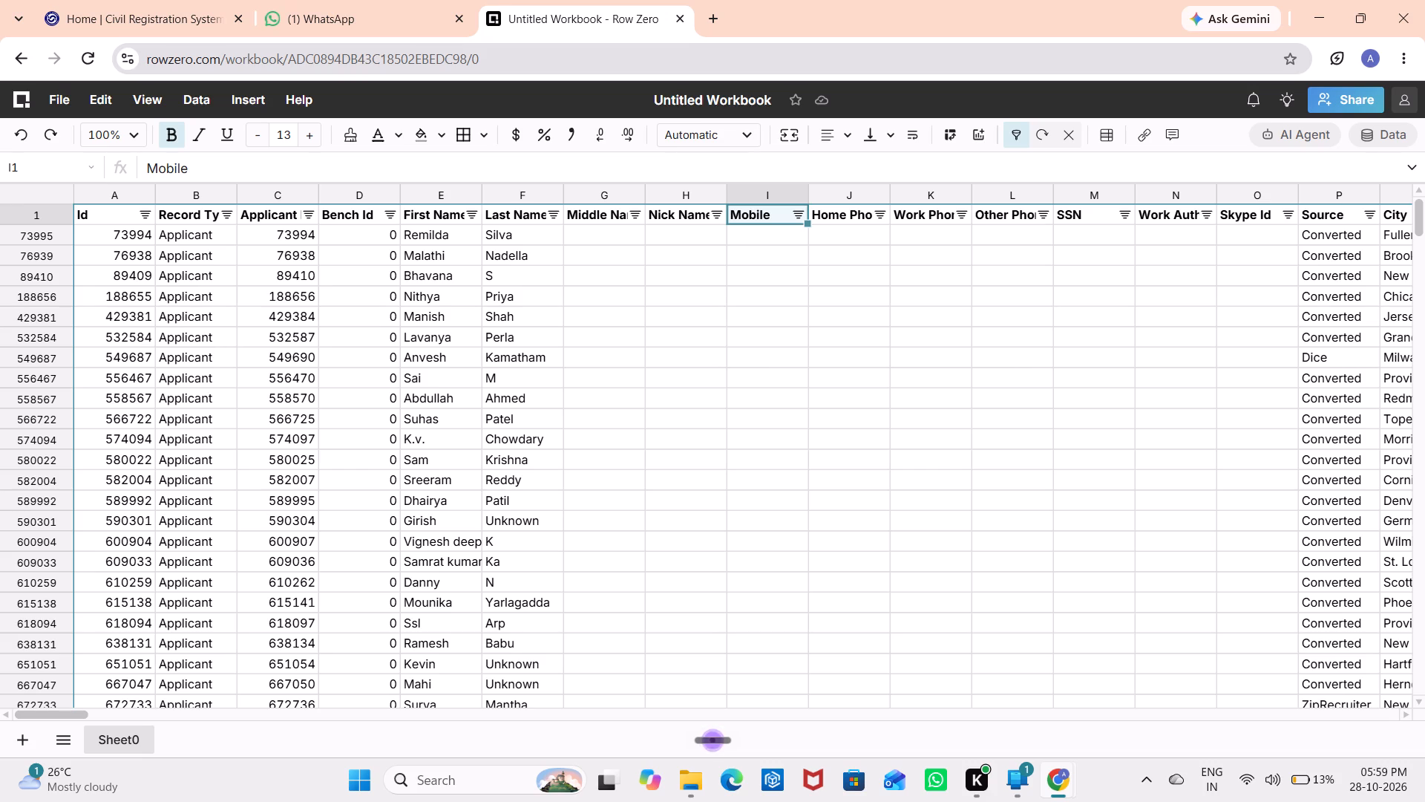
key("Down")
key("Down")
key("Left")
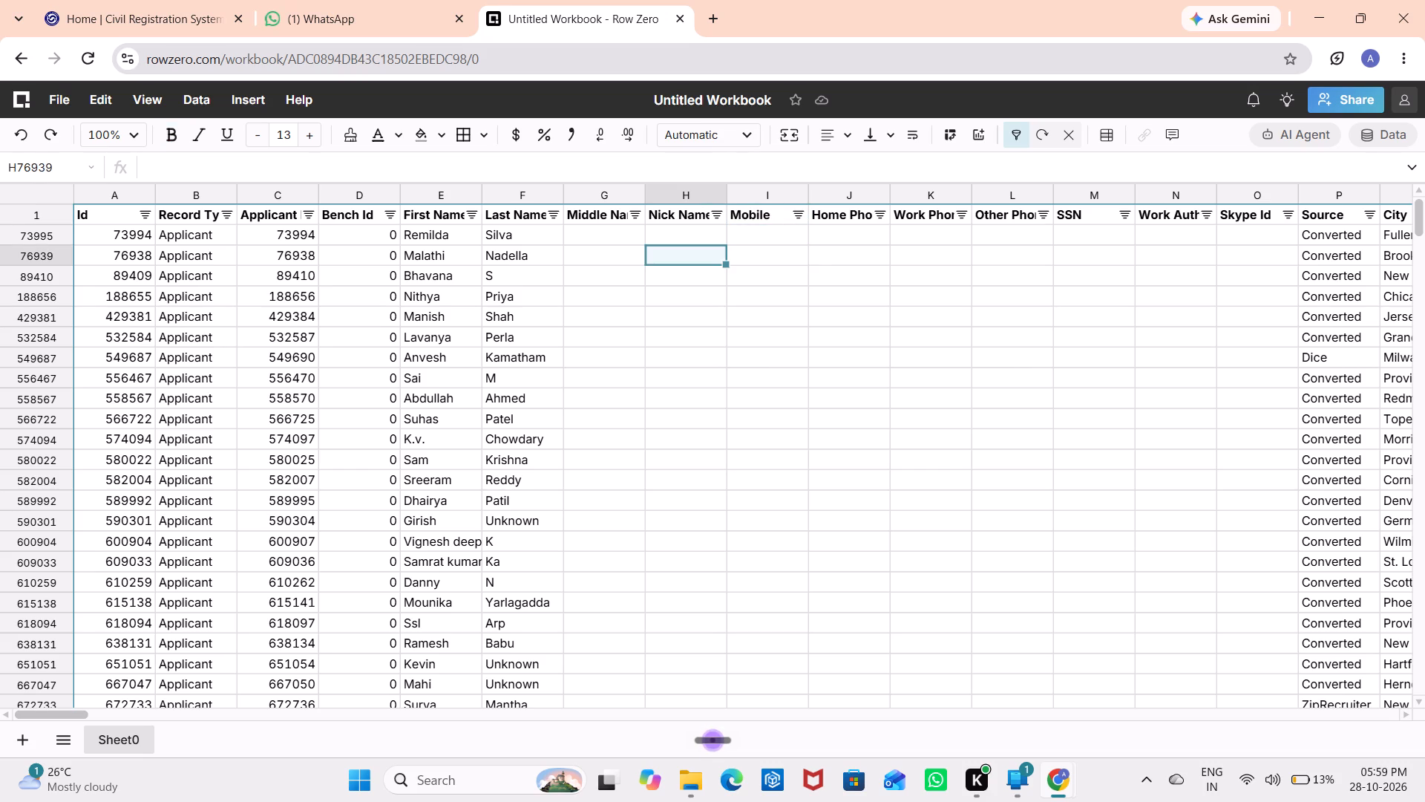
key("ctrl+f")
type("inrian")
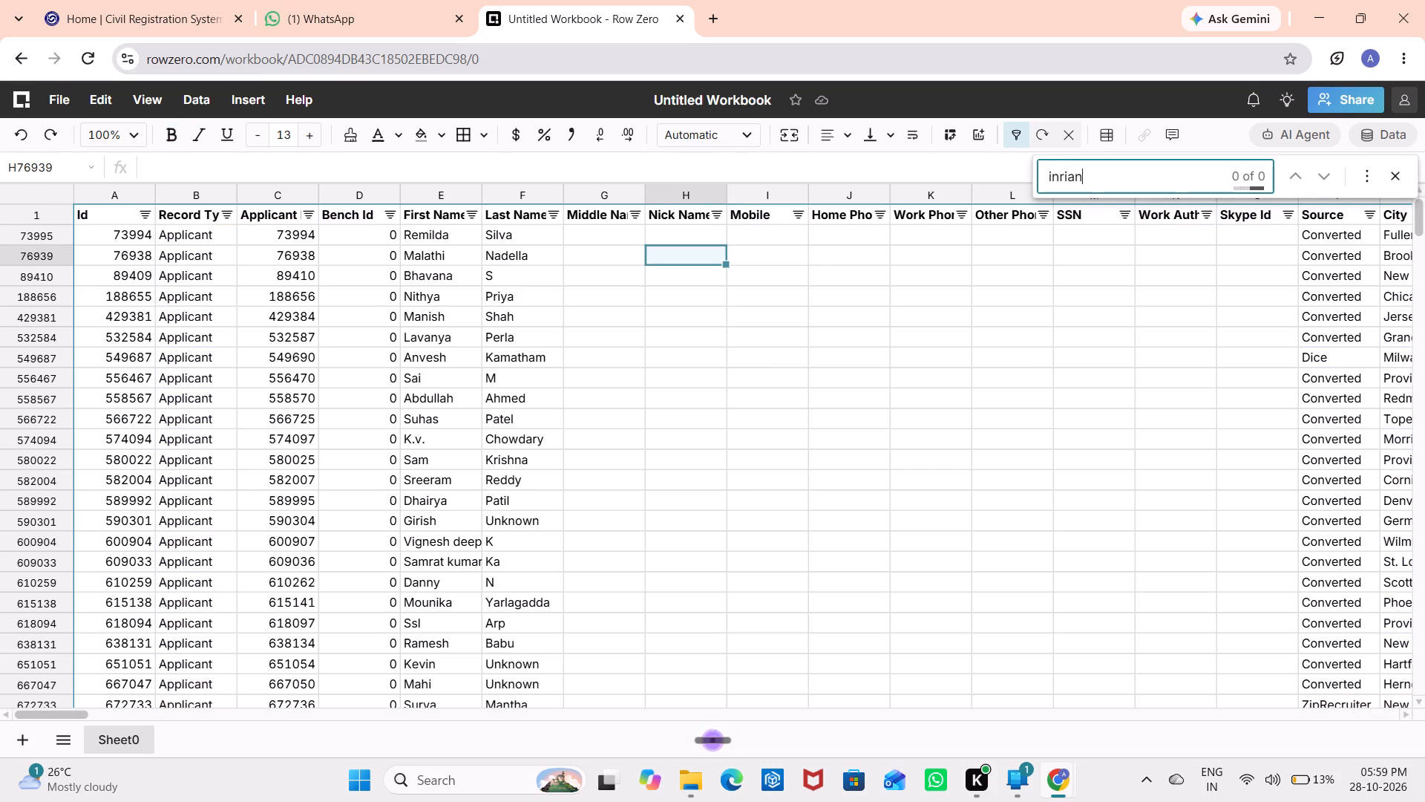
key("BackSpace")
key("BackSpace")
key("BackSpace")
key("BackSpace")
key("BackSpace")
type("nr")
key("BackSpace")
key("BackSpace")
type("brian")
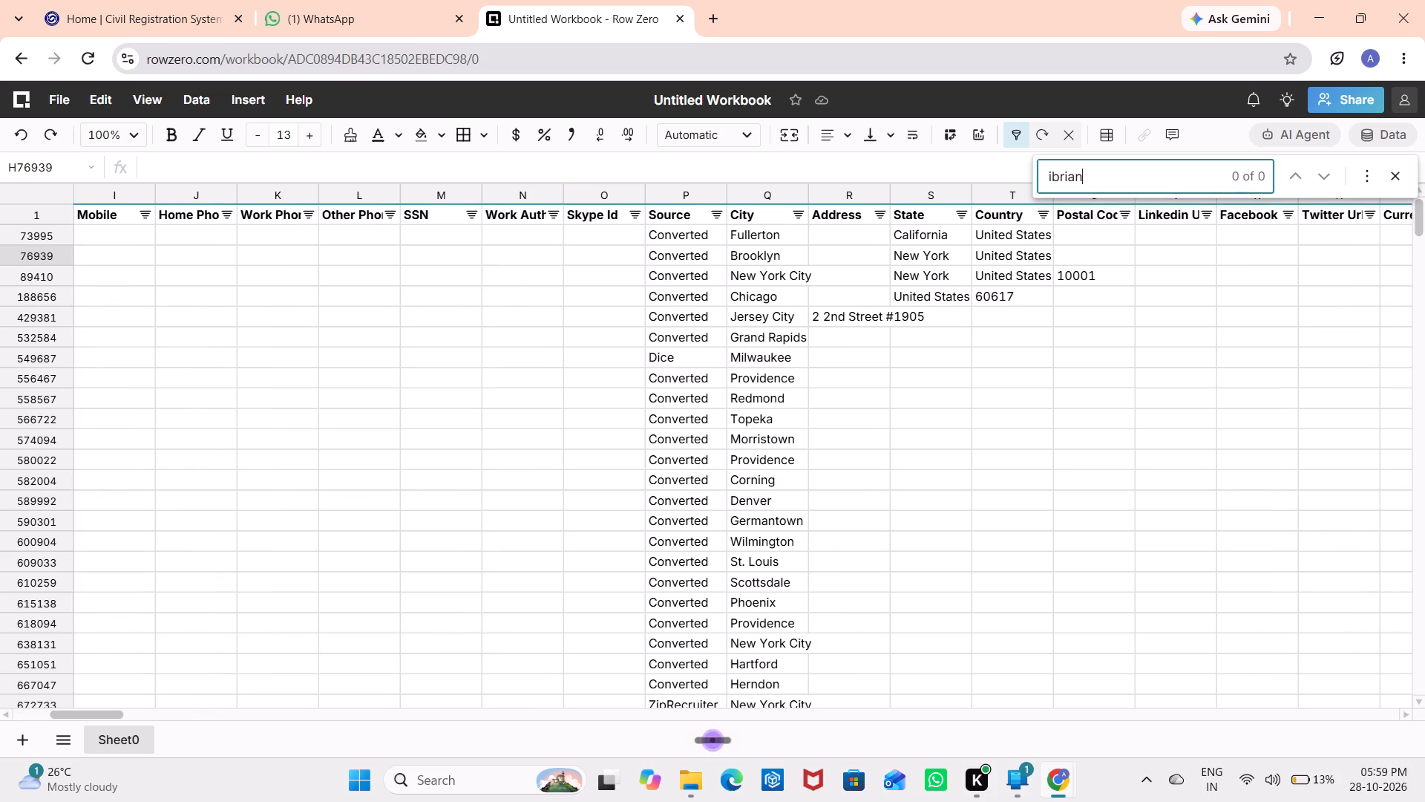
key("BackSpace")
key("BackSpace")
key("BackSpace")
type("ain")
key("Return")
key("Escape")
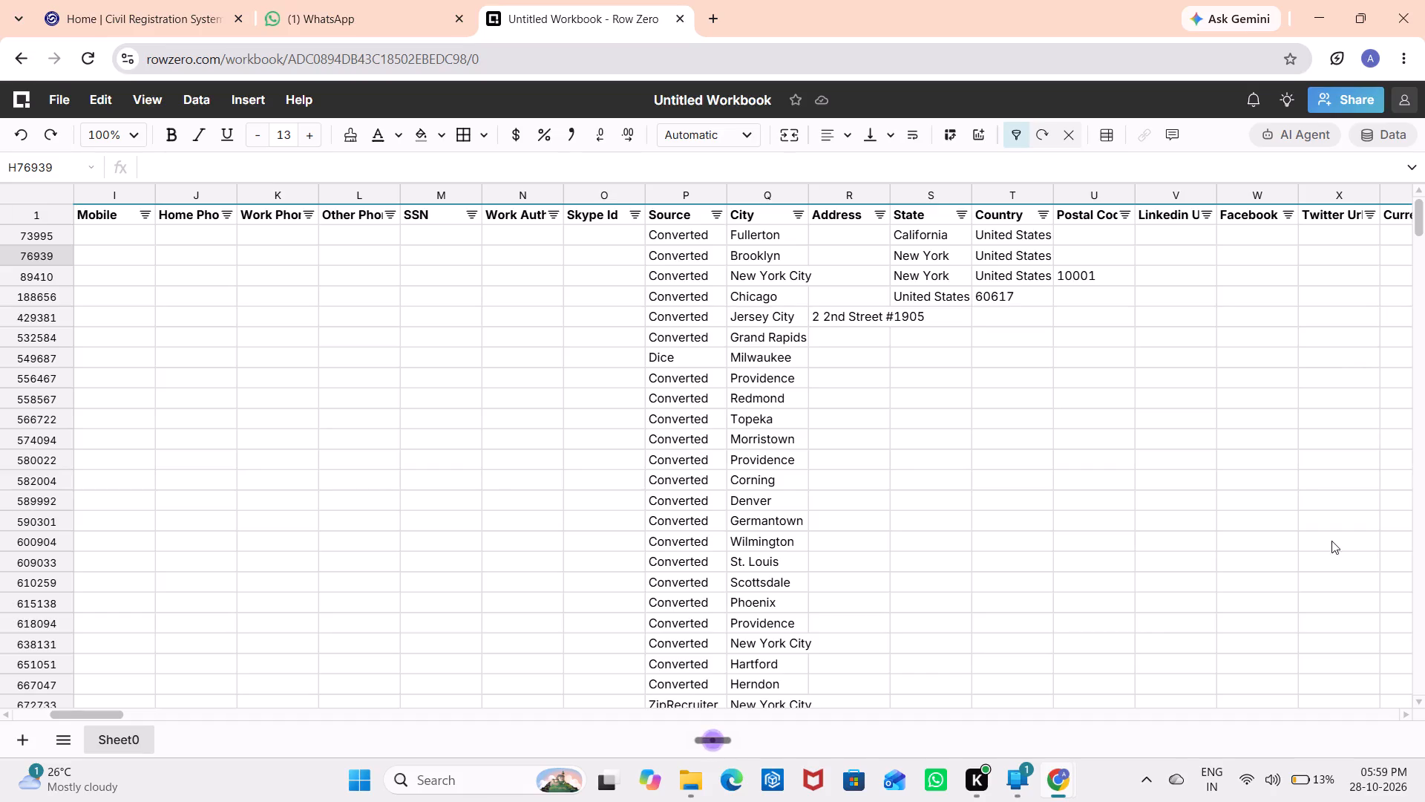
Turn off the filter and return to the Email header in row 1 of the full sheet.
left_click(1017, 138)
left_click(825, 416)
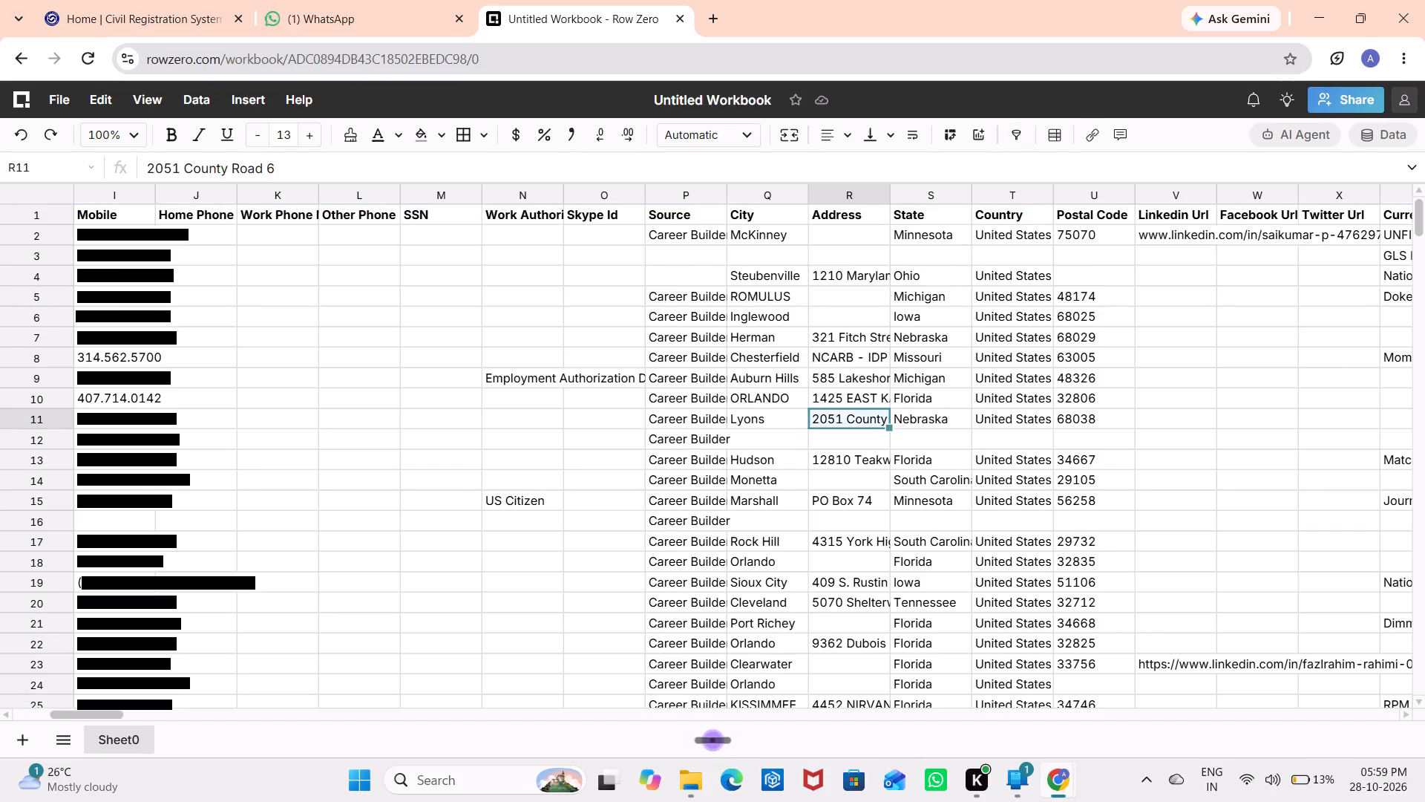
key("ctrl+Up")
key("ctrl+Up")
key("ctrl+Up")
key("ctrl+Up")
key("ctrl+Up")
key("ctrl+Up")
key("ctrl+Up")
key("ctrl+Up")
key("ctrl+Up")
key("ctrl+Up")
key("ctrl+Up")
key("ctrl+Up")
key("ctrl+Up")
key("ctrl+Up")
key("ctrl+Up")
key("ctrl+Up")
key("ctrl+Up")
key("ctrl+Up")
key("ctrl+Up")
key("ctrl+Up")
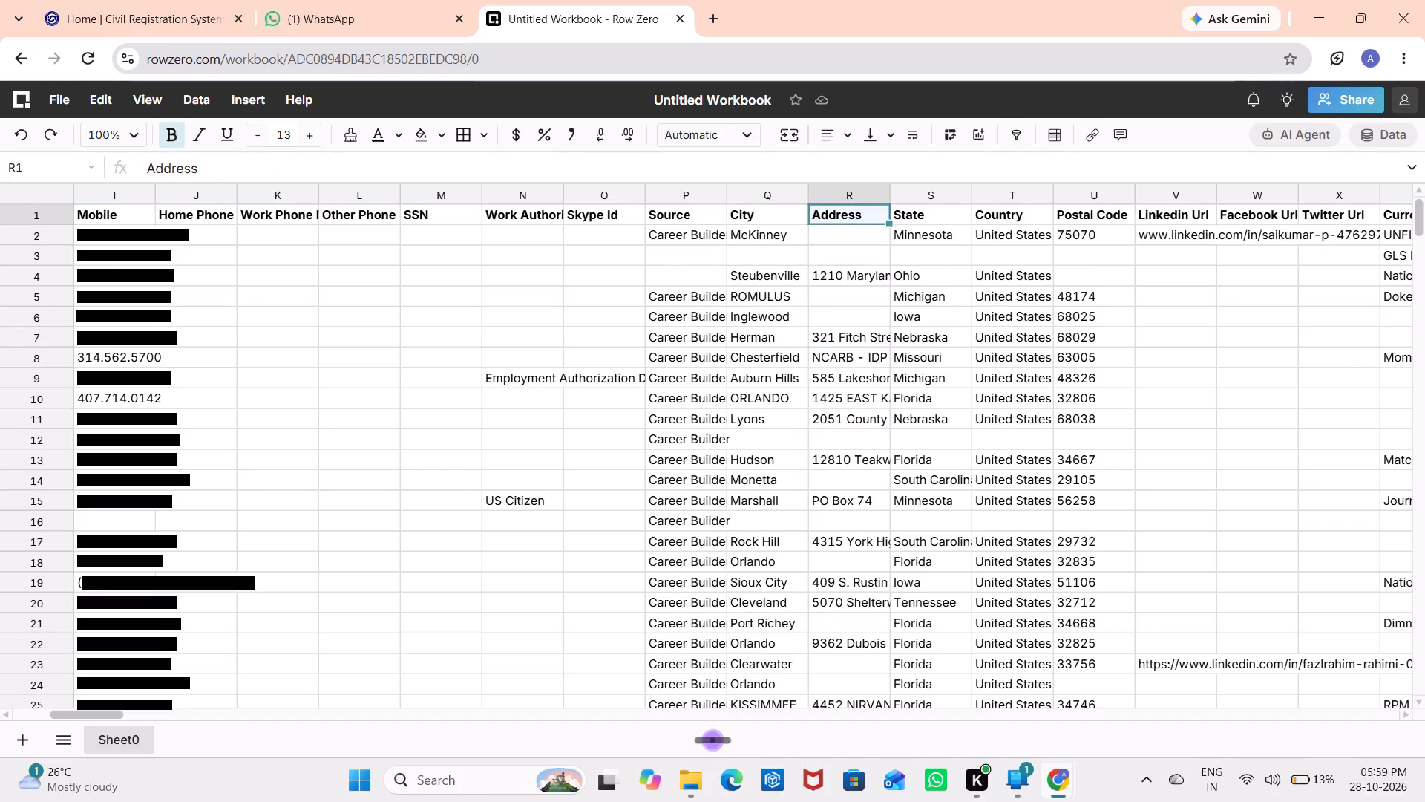
key("Right")
key("Right")
key("Right")
key("Right")
key("Right")
key("Right")
key("Right")
key("Right")
key("Right")
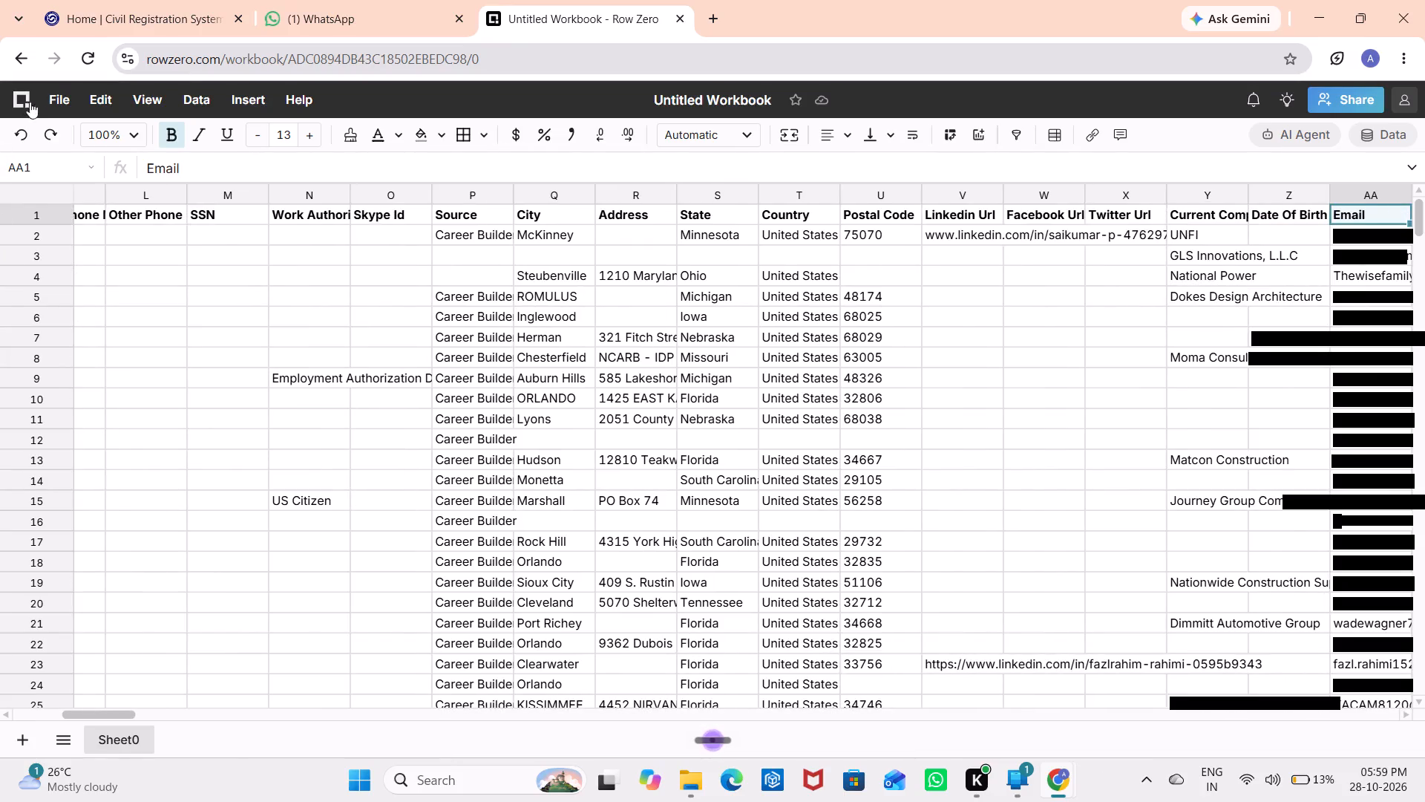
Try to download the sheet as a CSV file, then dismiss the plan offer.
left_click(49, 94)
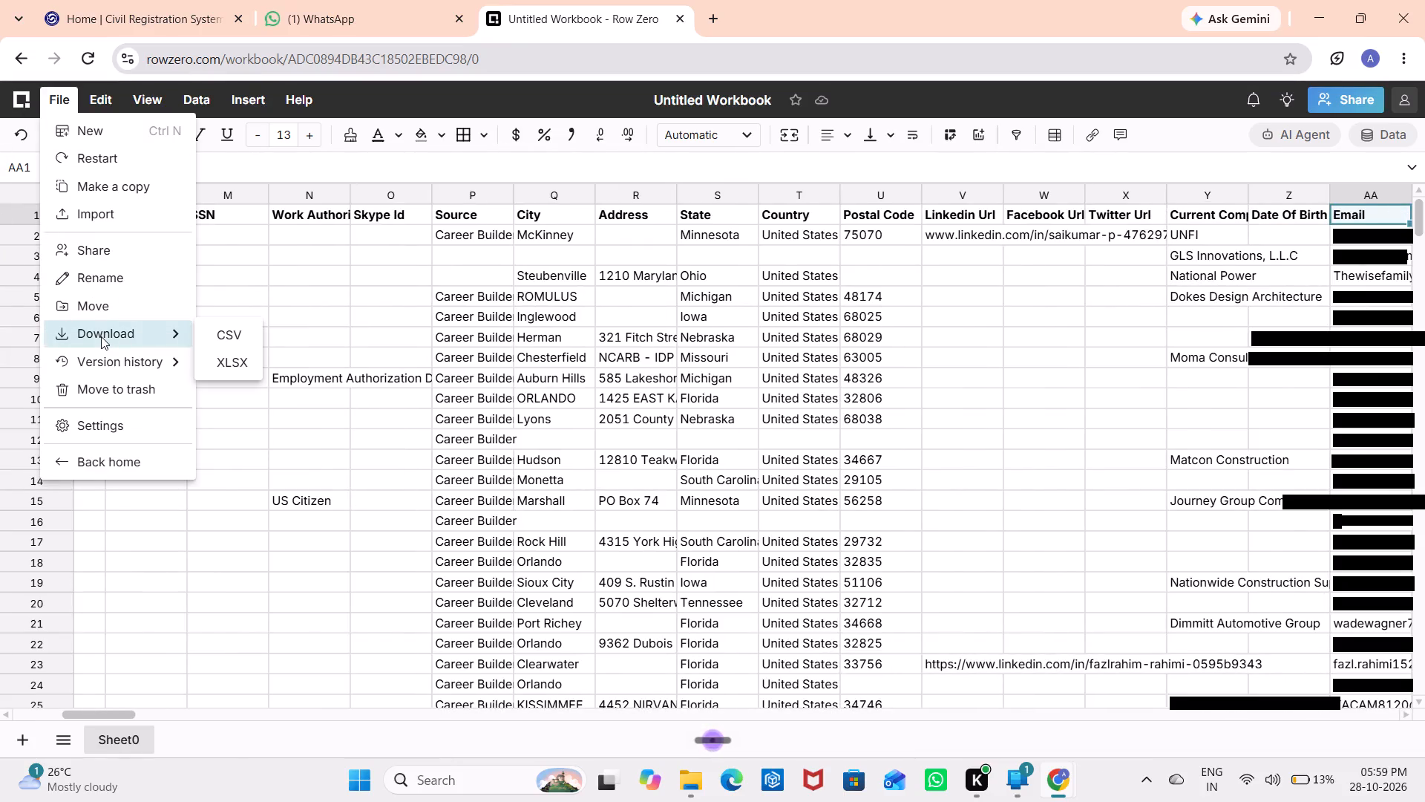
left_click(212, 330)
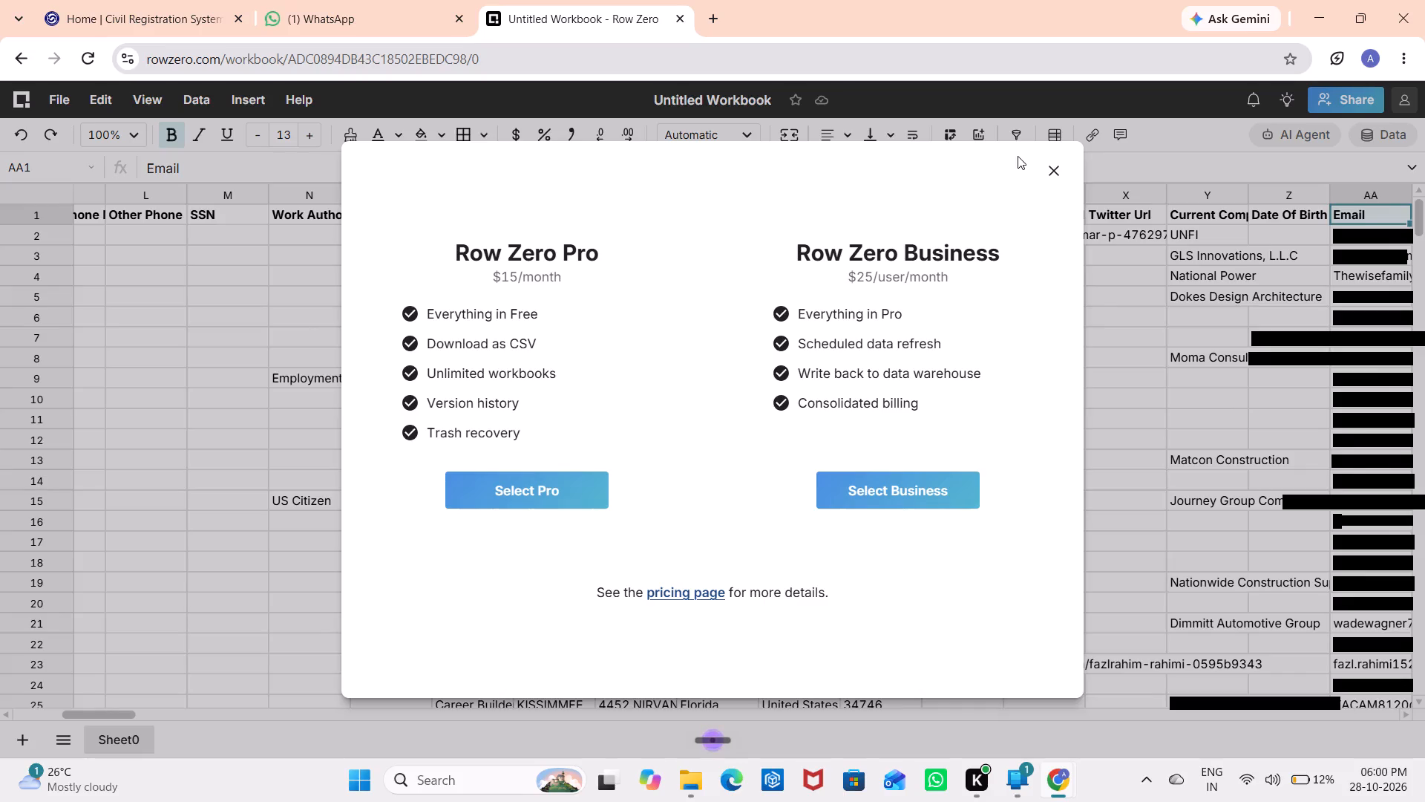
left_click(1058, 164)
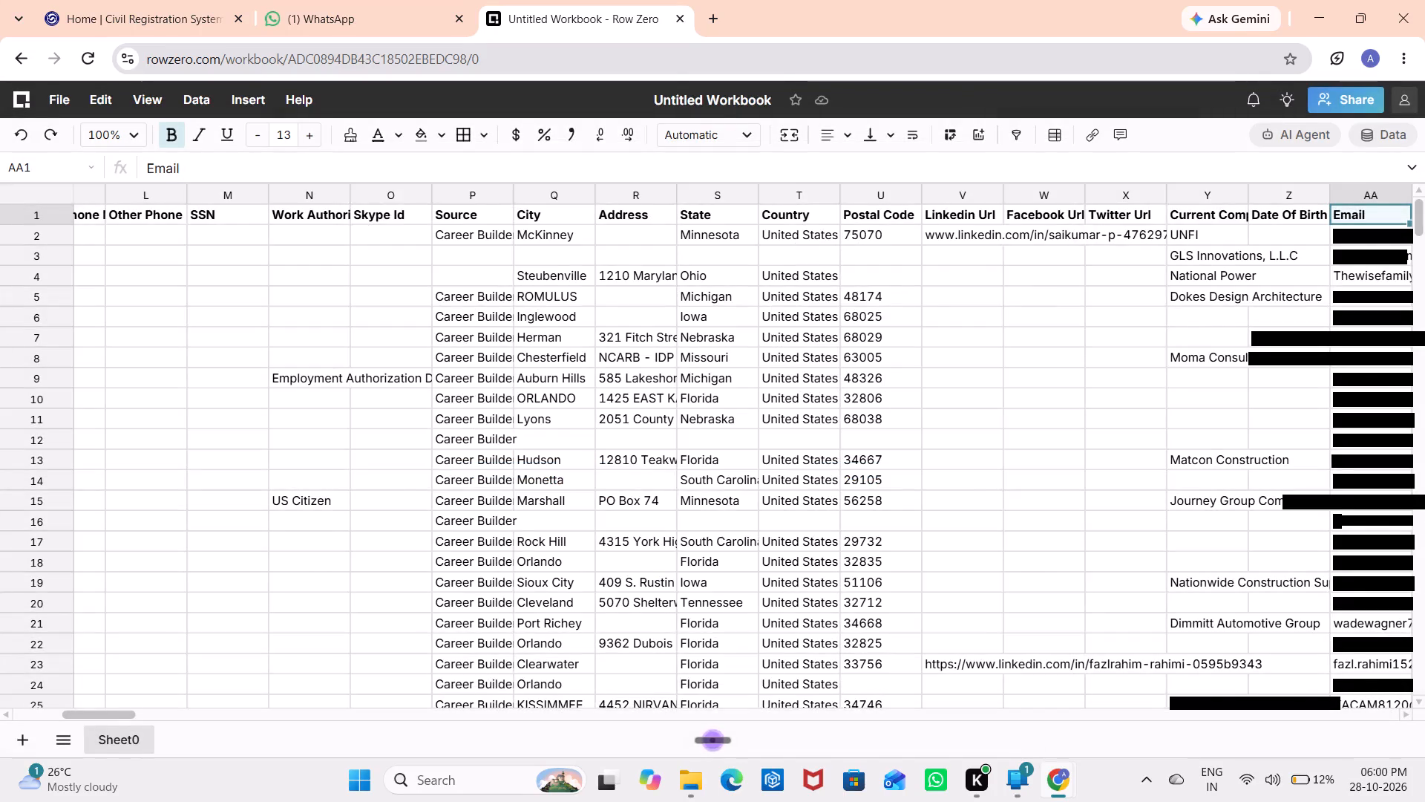
Turn on the filter for the full sheet and search the Email column's filter values for "xenon".
key("Right")
key("Right")
key("Right")
key("Right")
key("Left")
key("Left")
key("Escape")
left_click(1253, 270)
key("Right")
key("Right")
key("Right")
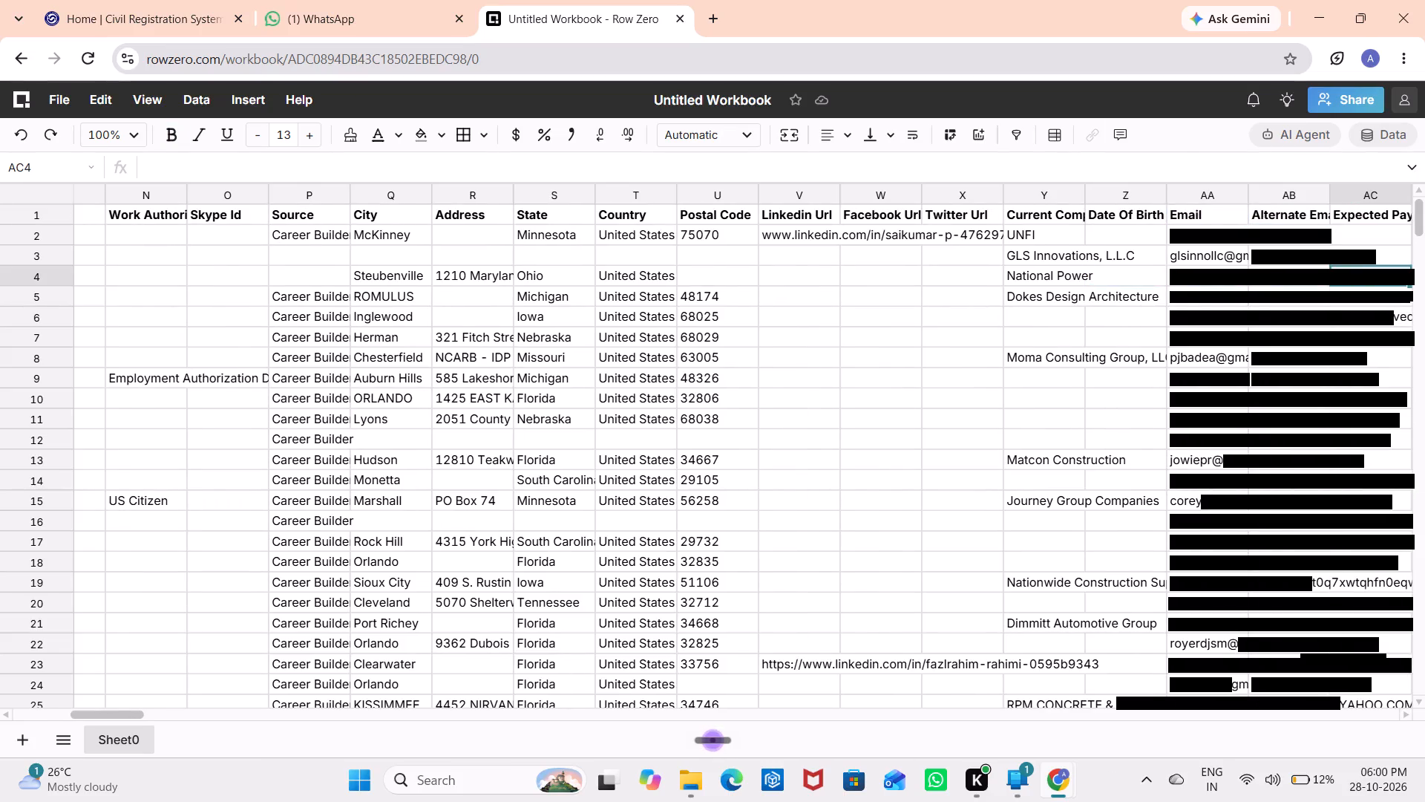
left_click(1208, 221)
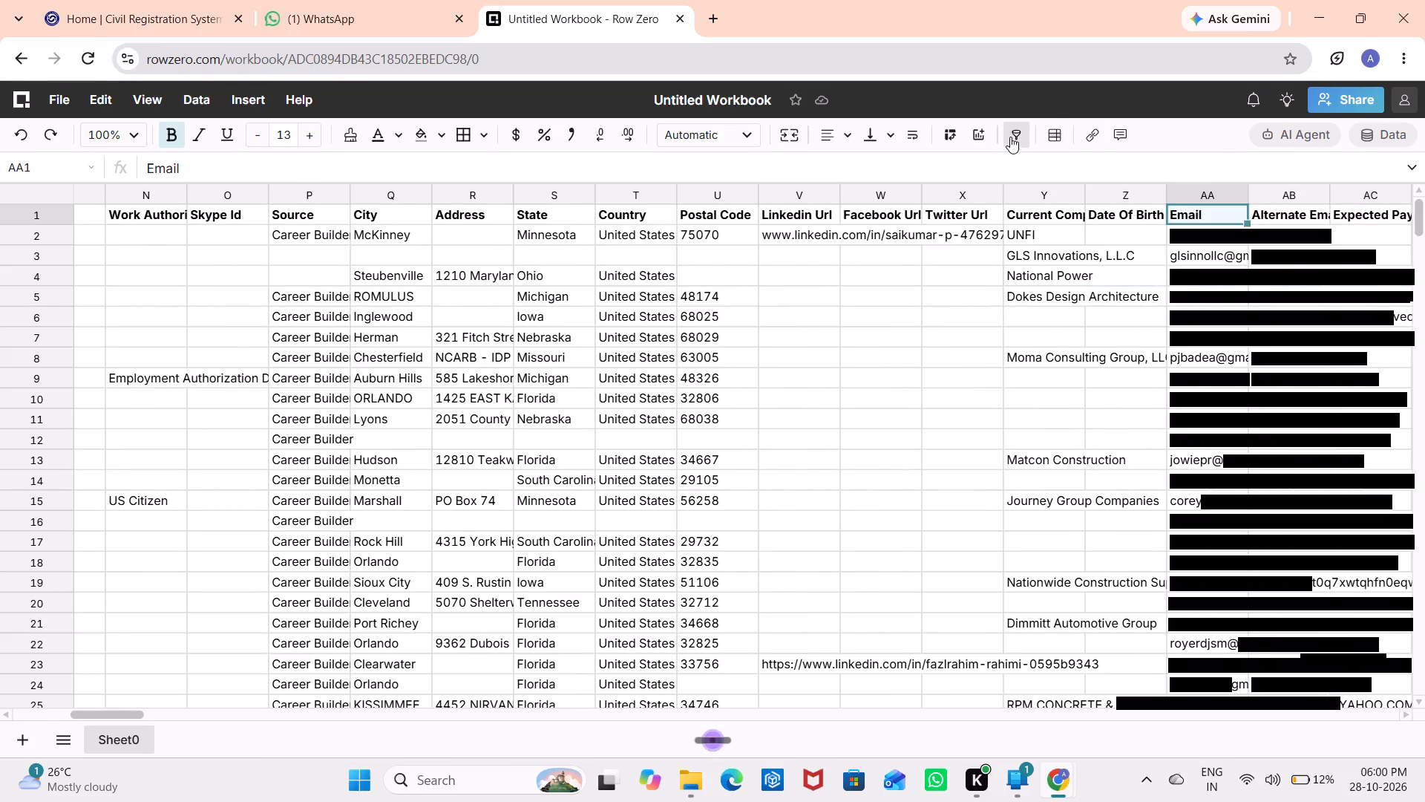
left_click(1010, 135)
left_click(1239, 215)
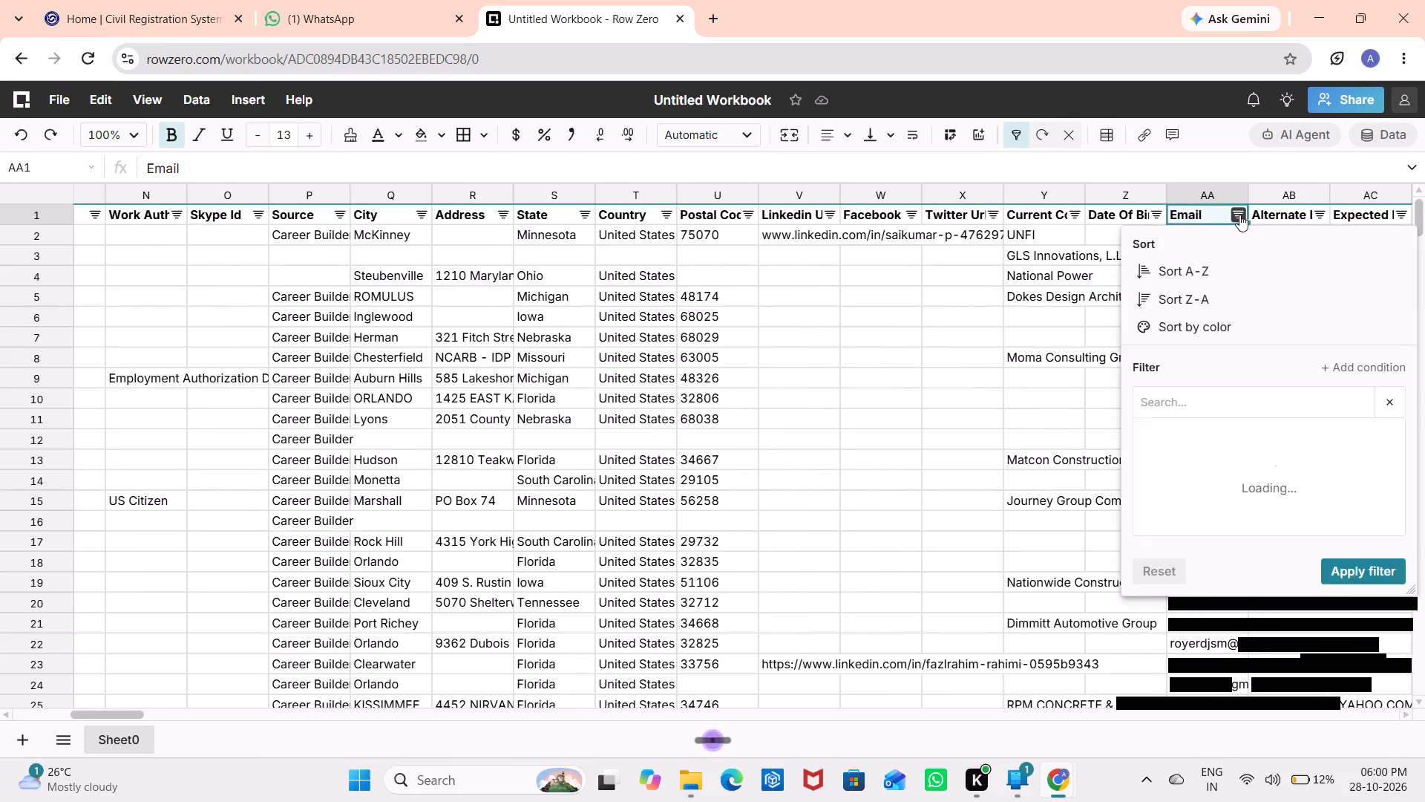
left_click(1183, 414)
type("xe")
type("non")
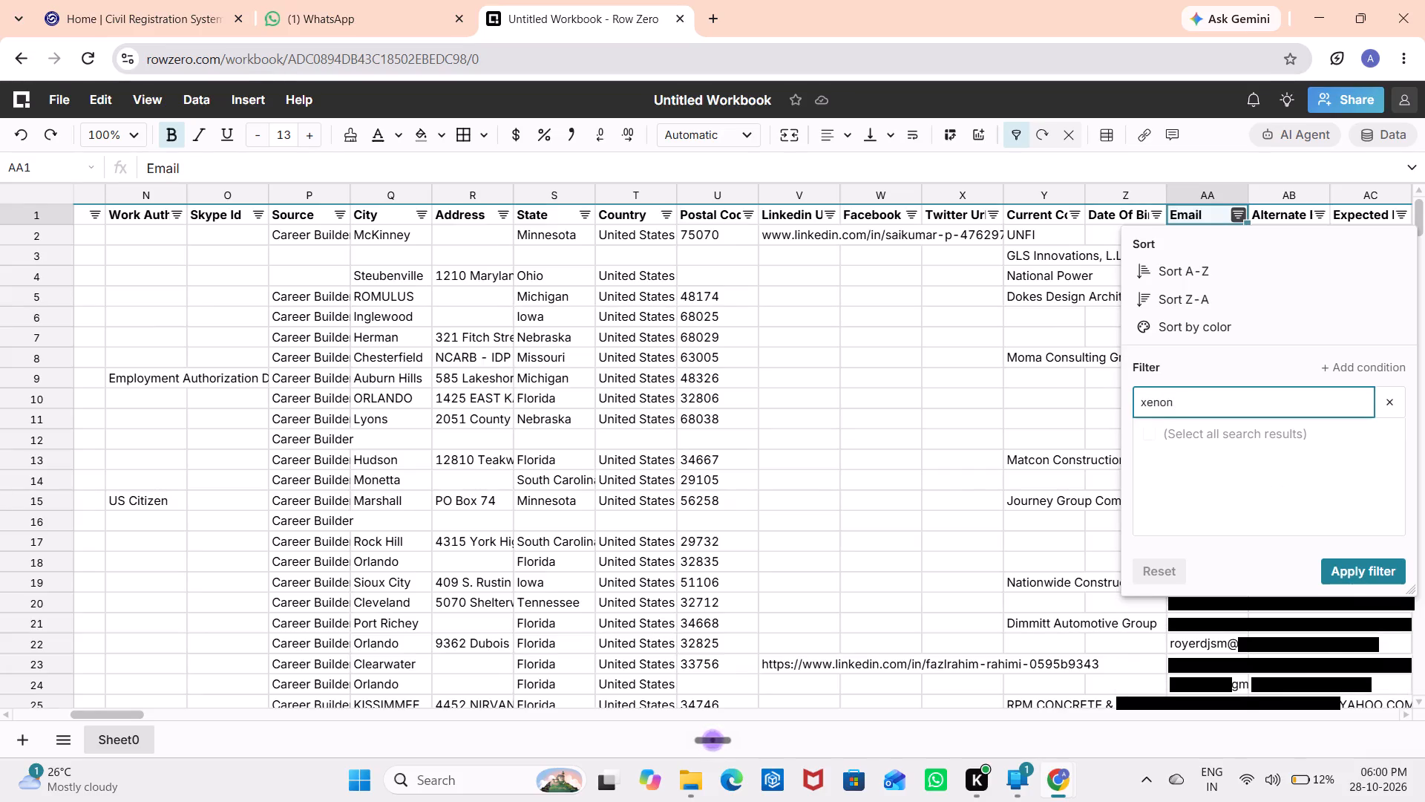
Filter the Email column to all values that match the search "ibrian".
key("BackSpace")
key("BackSpace")
key("BackSpace")
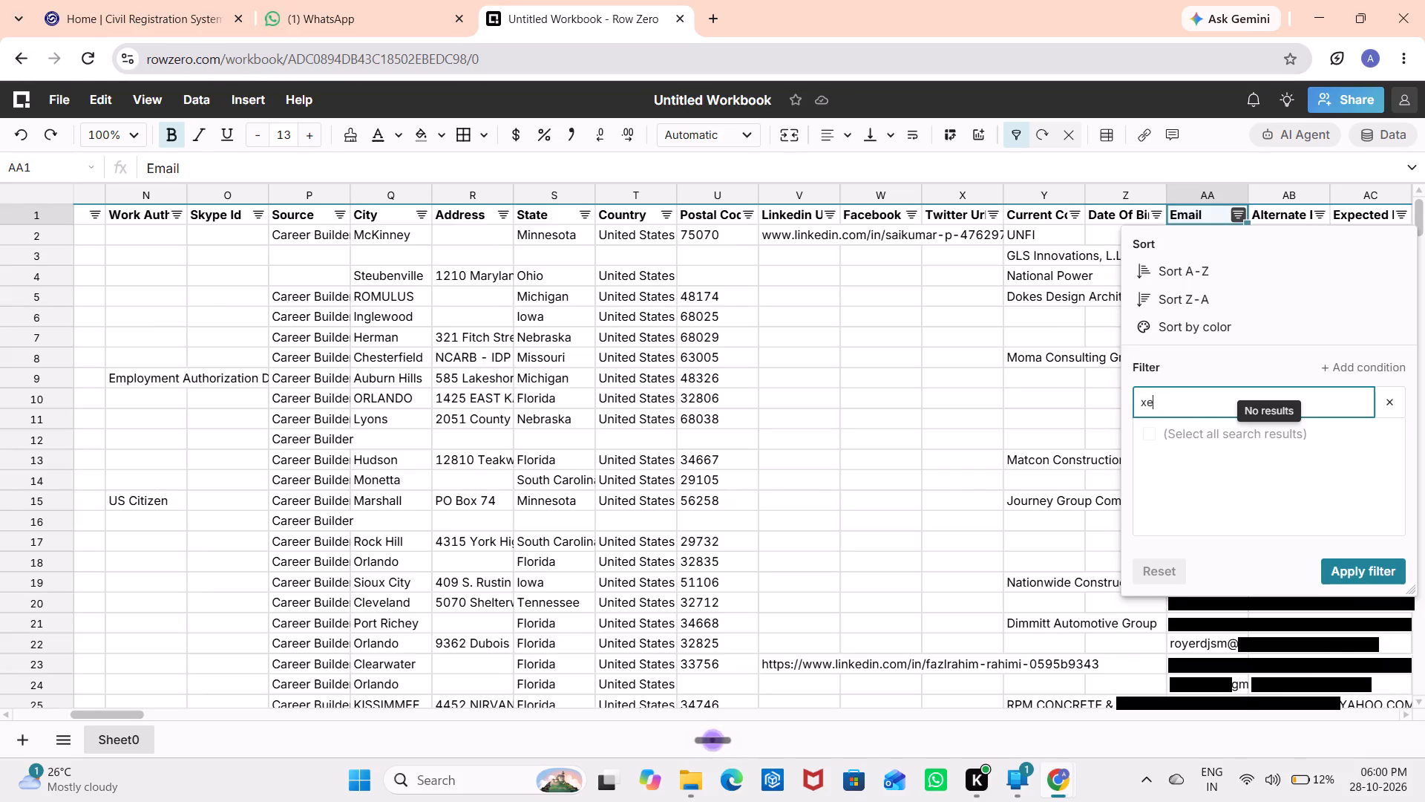
key("BackSpace")
key("BackSpace")
key("BackSpace")
key("BackSpace")
type("ibrian")
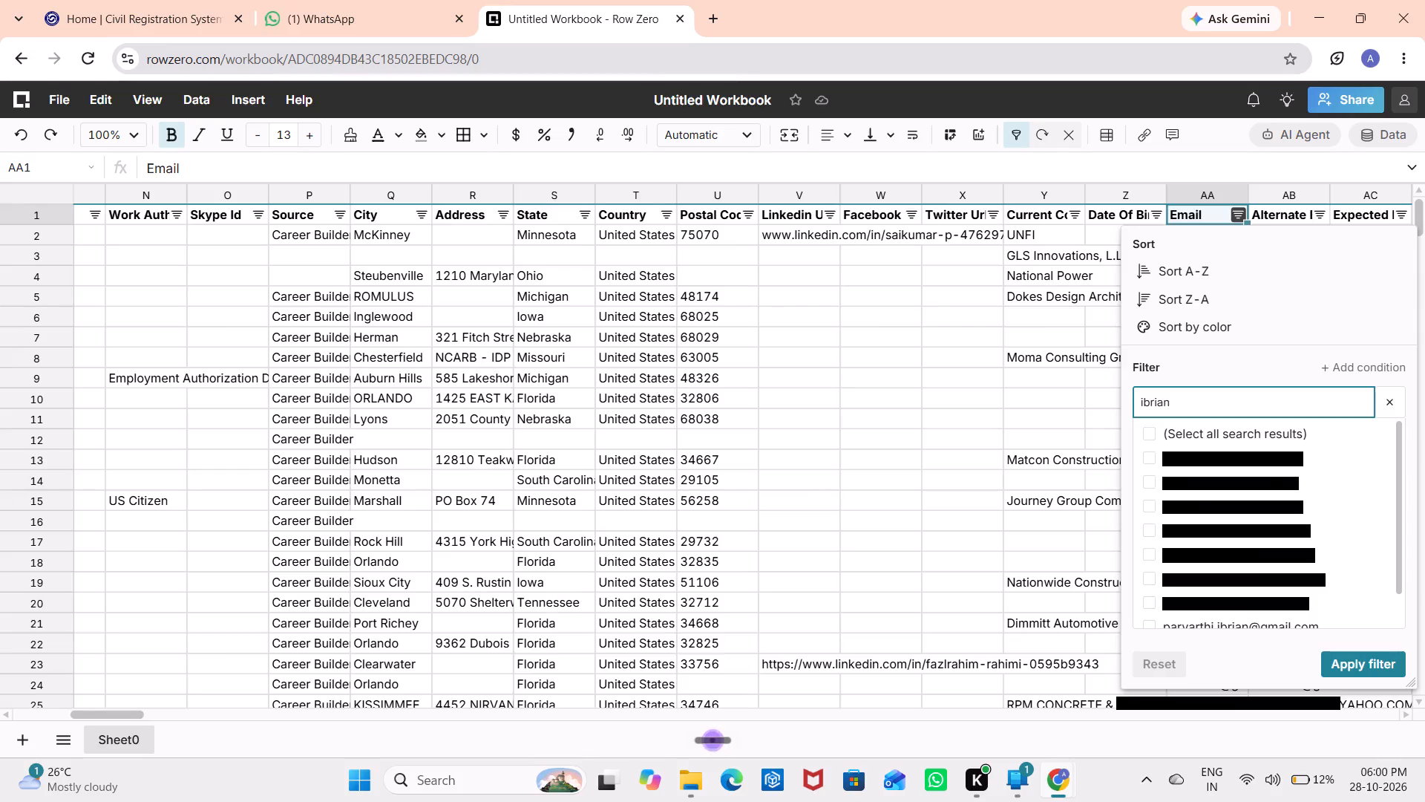
left_click(1145, 430)
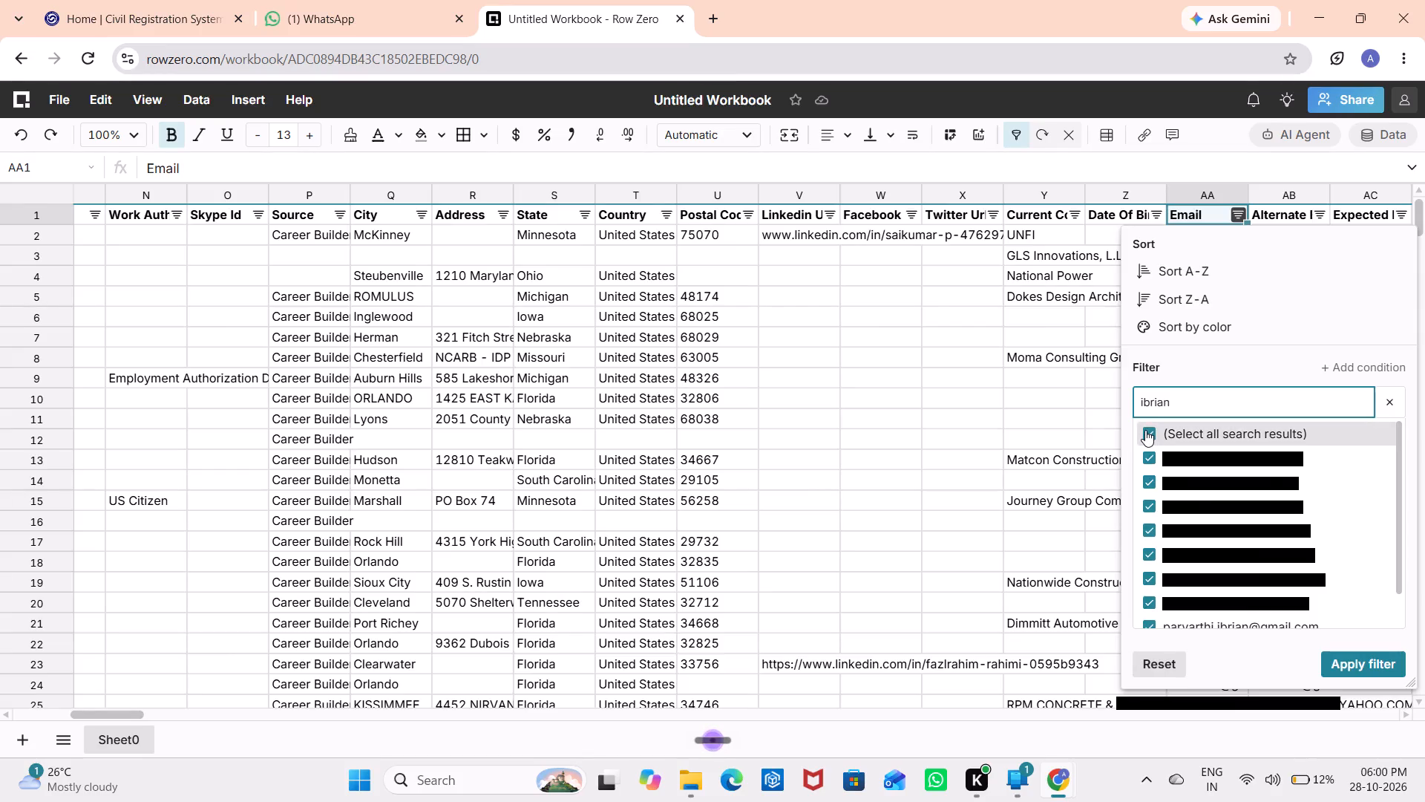
left_click(1354, 659)
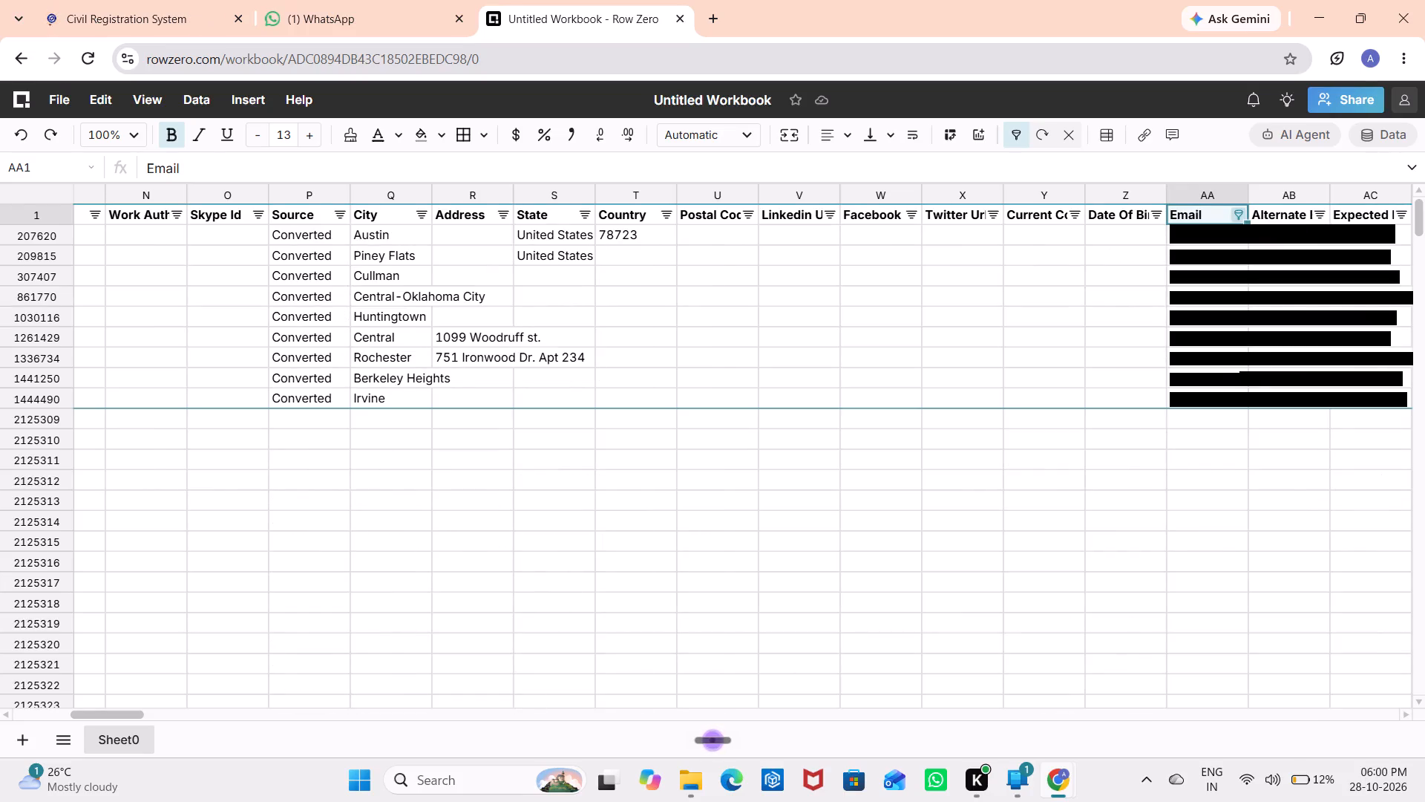
Clear the Email and Alternate Email values of all filtered records, from row 207620 through row 1444490.
key("Down")
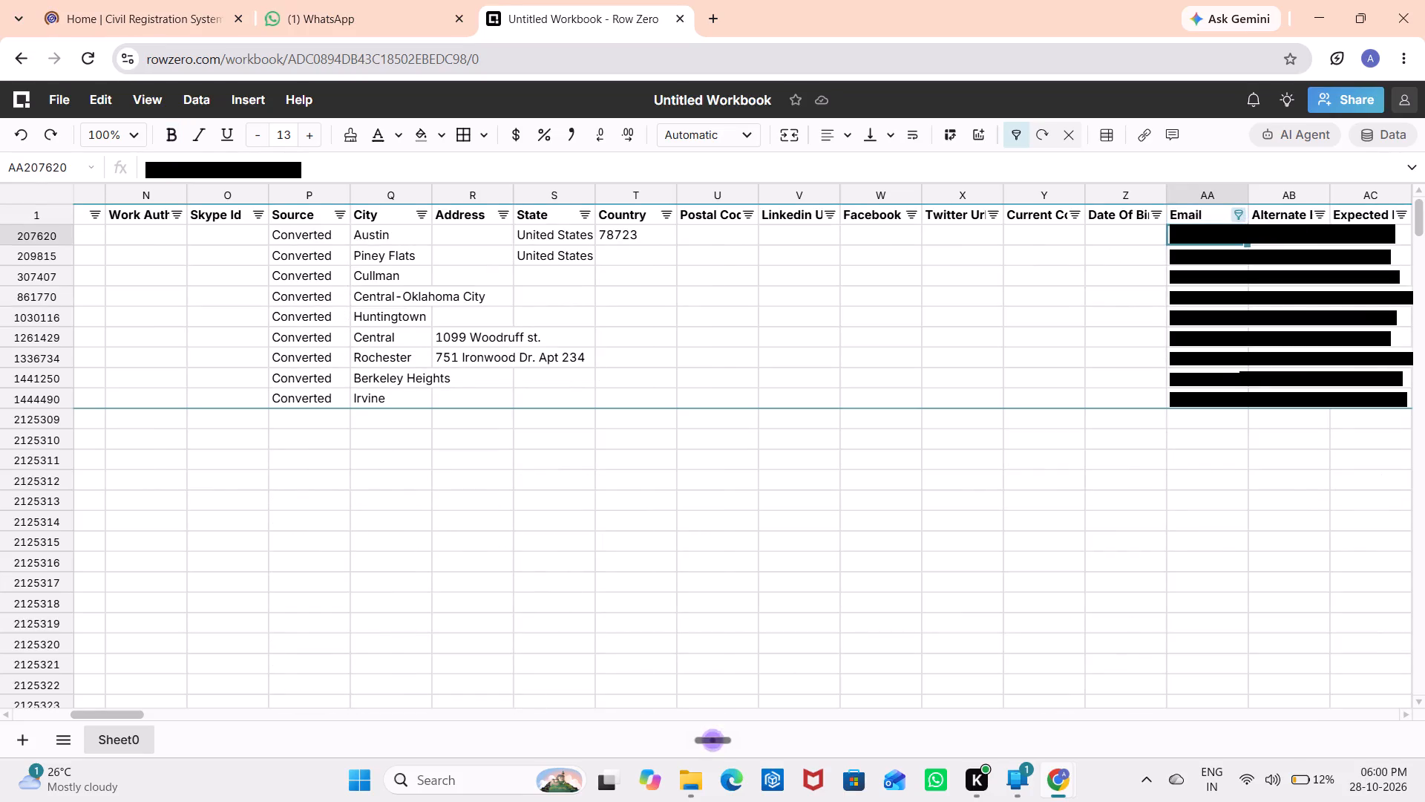
key("shift+Down")
key("shift+Down")
key("shift+Down")
key("shift+Down")
key("shift+Down")
key("shift+Down")
key("shift+Down")
key("shift+Down")
key("shift+Right")
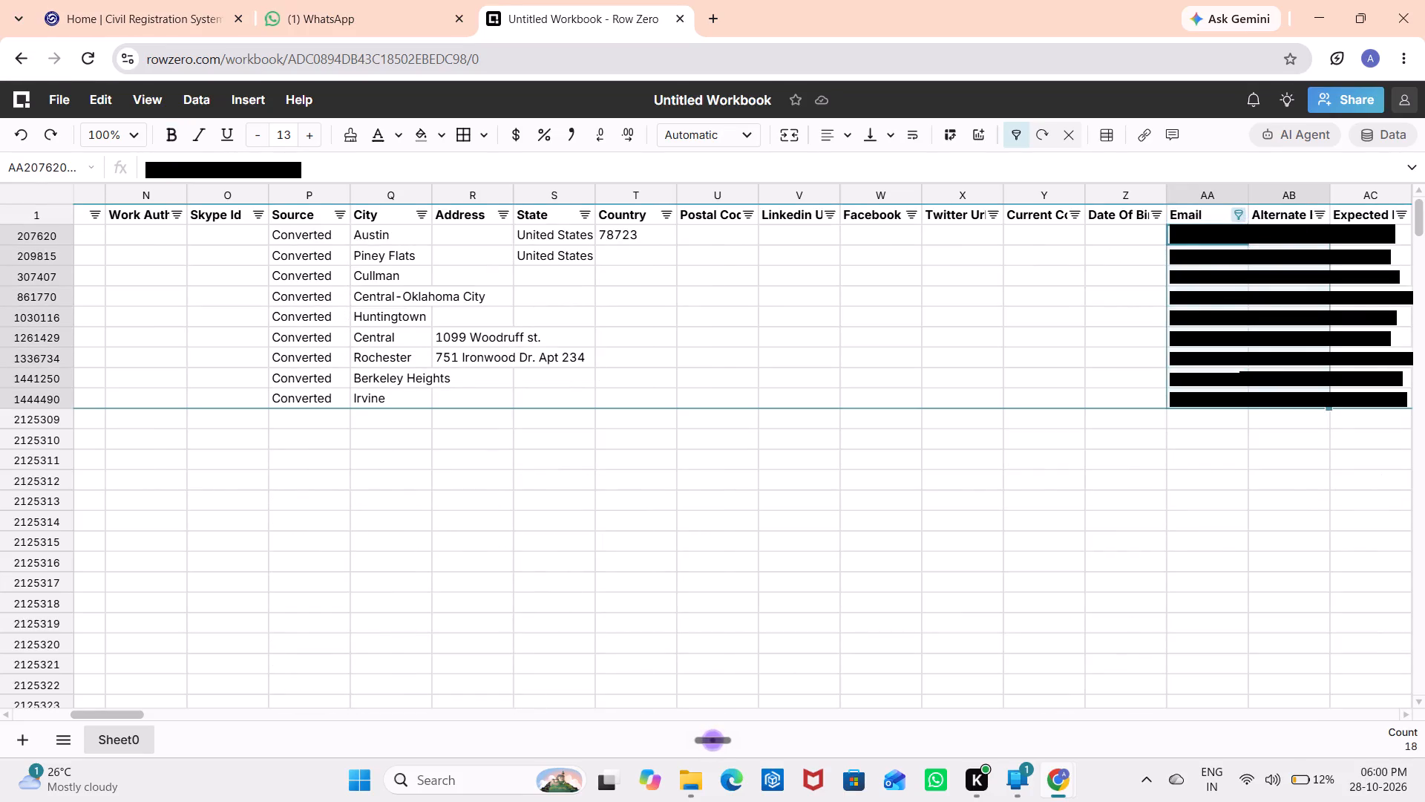
key("Delete")
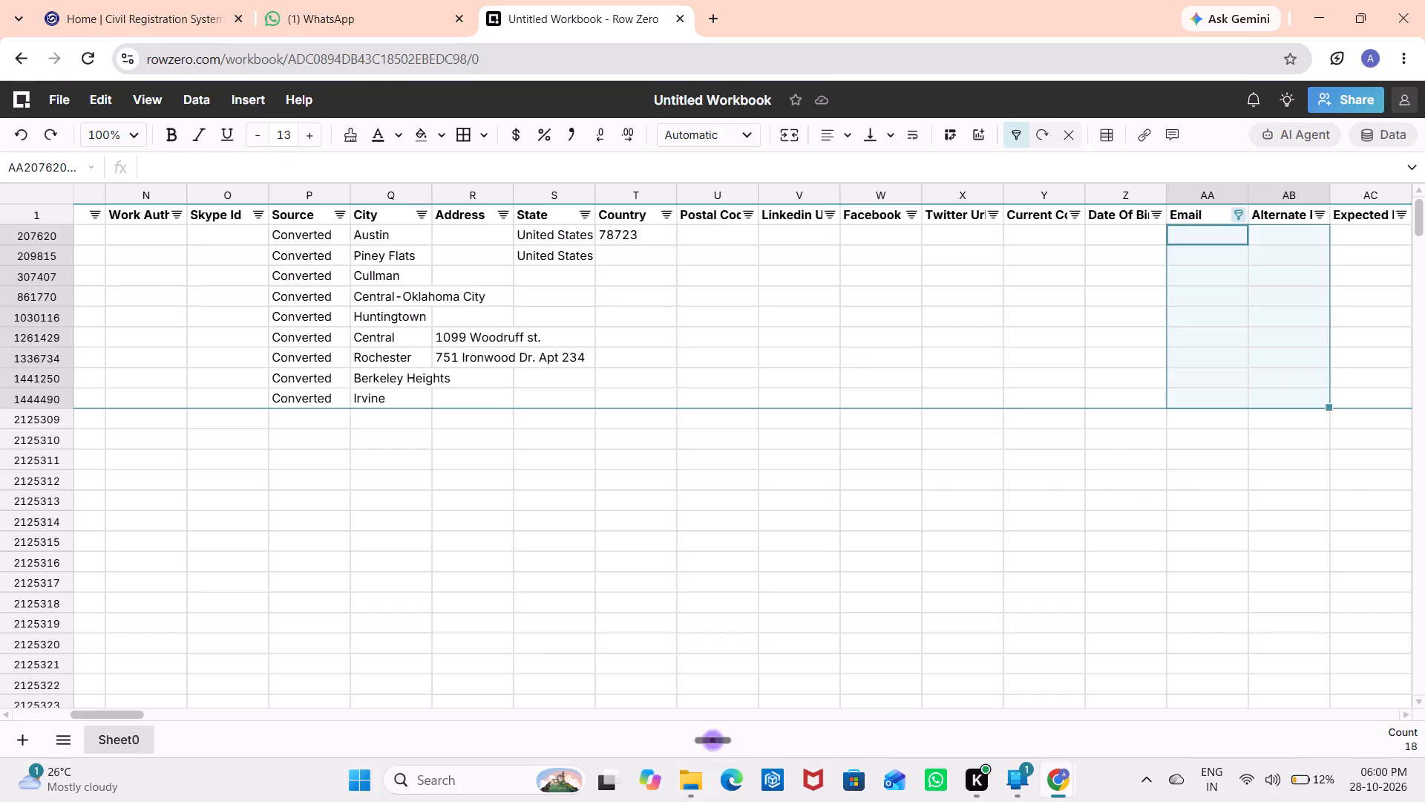
Clear the Mobile, Home Phone and Work Phone values of all filtered records, from row 207620 through row 1444490.
key("Up")
key("Left")
key("Left")
key("Left")
key("Left")
key("Left")
key("Left")
key("Left")
key("Left")
key("Left")
key("Left")
key("Left")
key("Left")
key("Left")
key("Left")
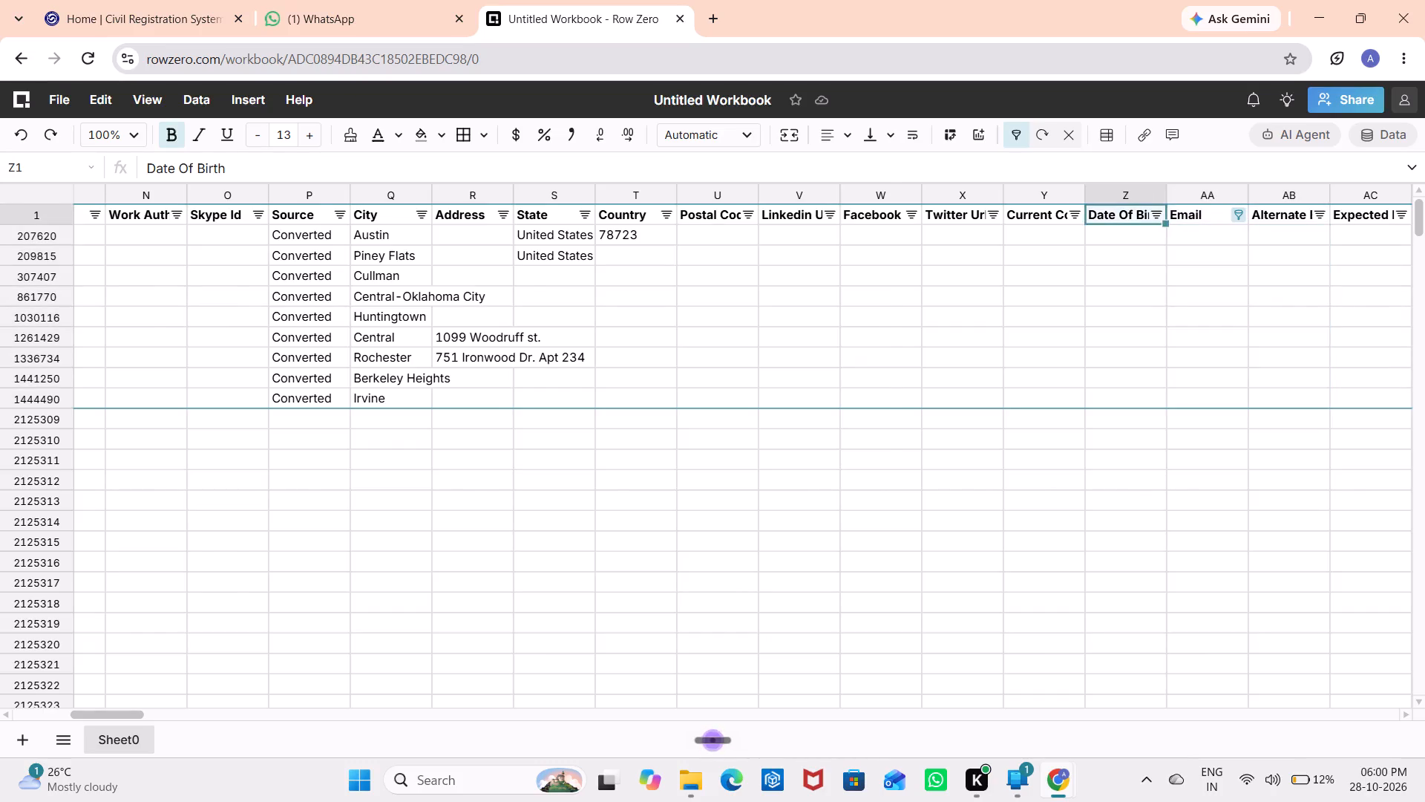
key("Left")
key("Left")
key("Left")
key("Left")
key("Down")
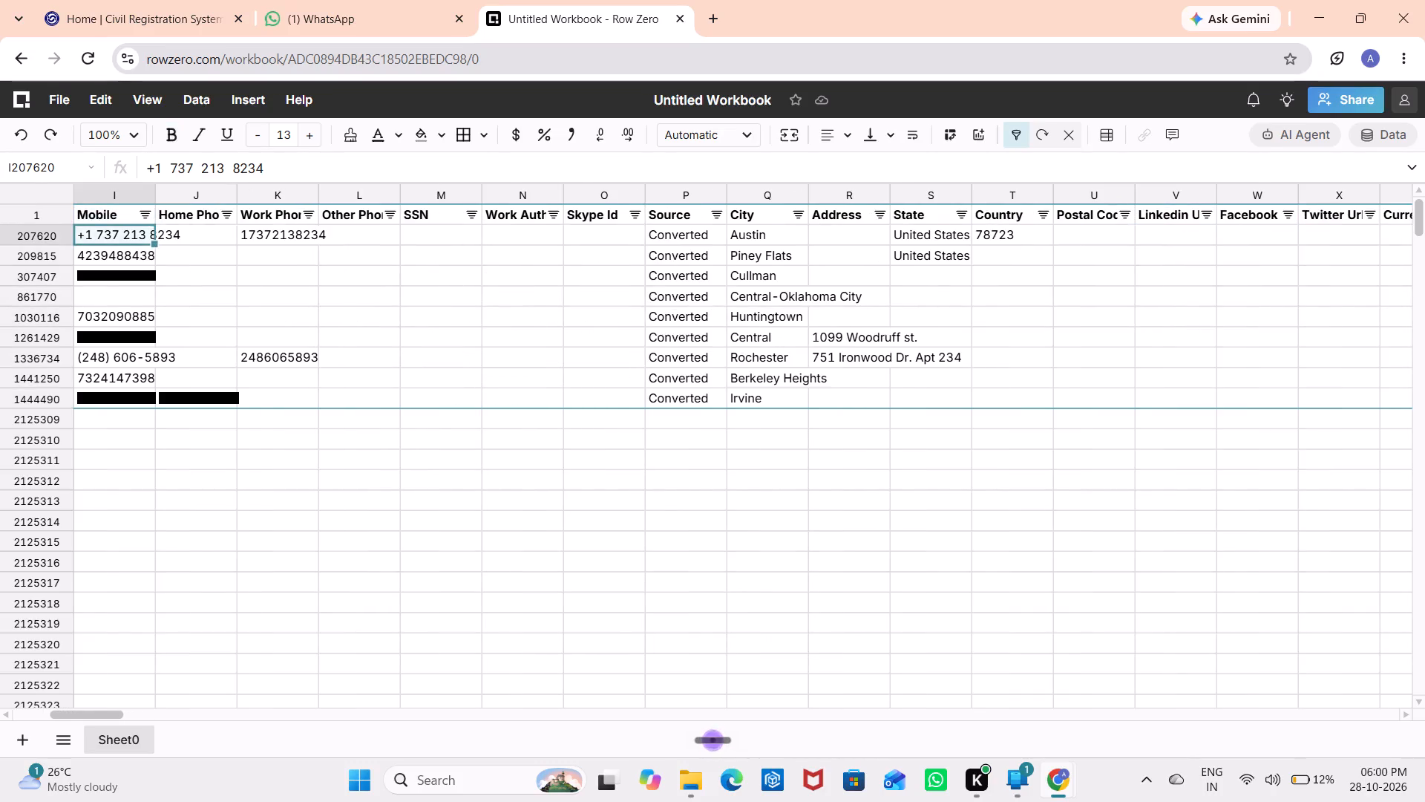
key("shift+Down")
key("shift+Down")
key("shift+Down")
key("shift+Down")
key("shift+Down")
key("shift+Down")
key("shift+Down")
key("shift+Down")
key("shift+Right")
key("shift+Right")
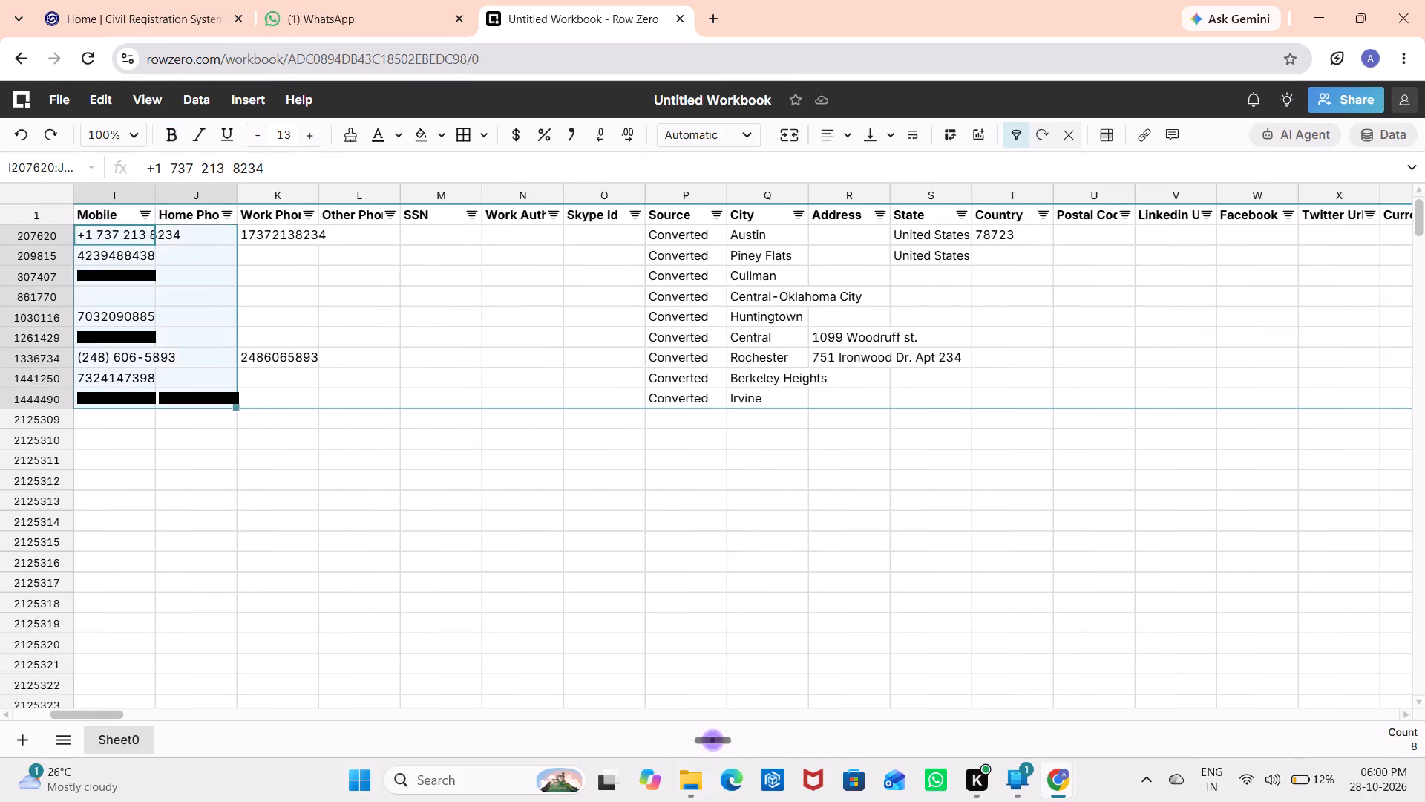
key("Delete")
Clear the Last Name value of the record in row 1444490.
key("Left")
key("Left")
key("Left")
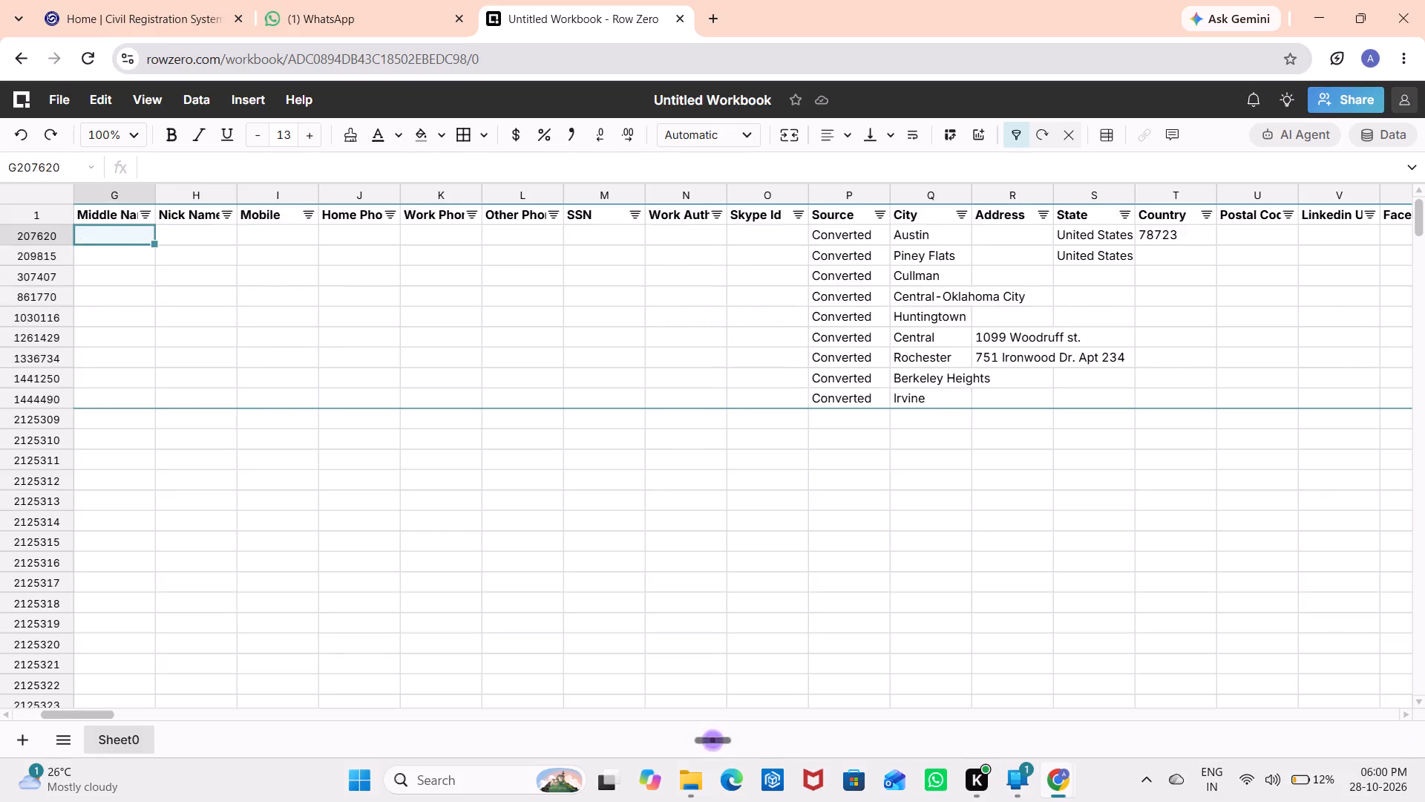
key("Left")
key("Left")
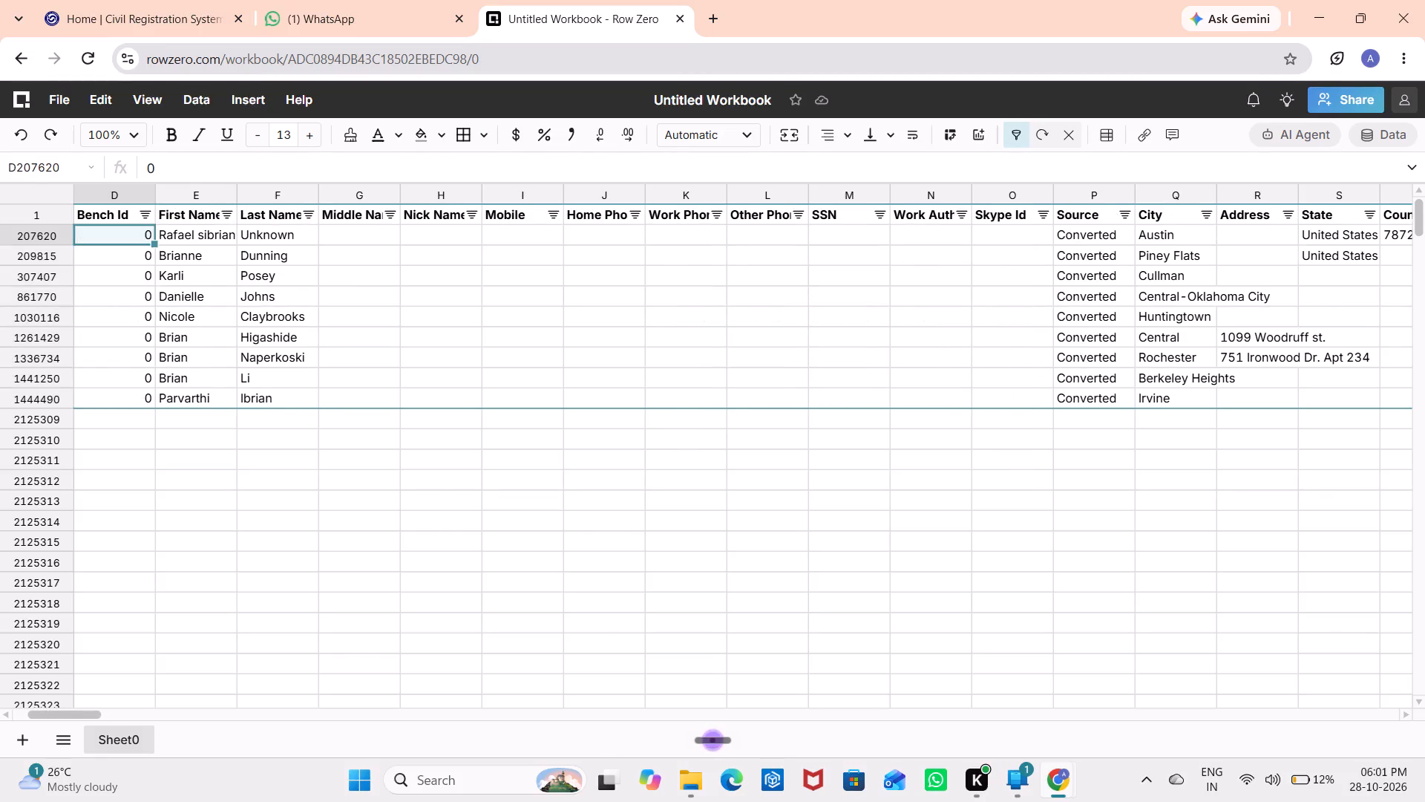
key("Right")
key("ctrl+Down")
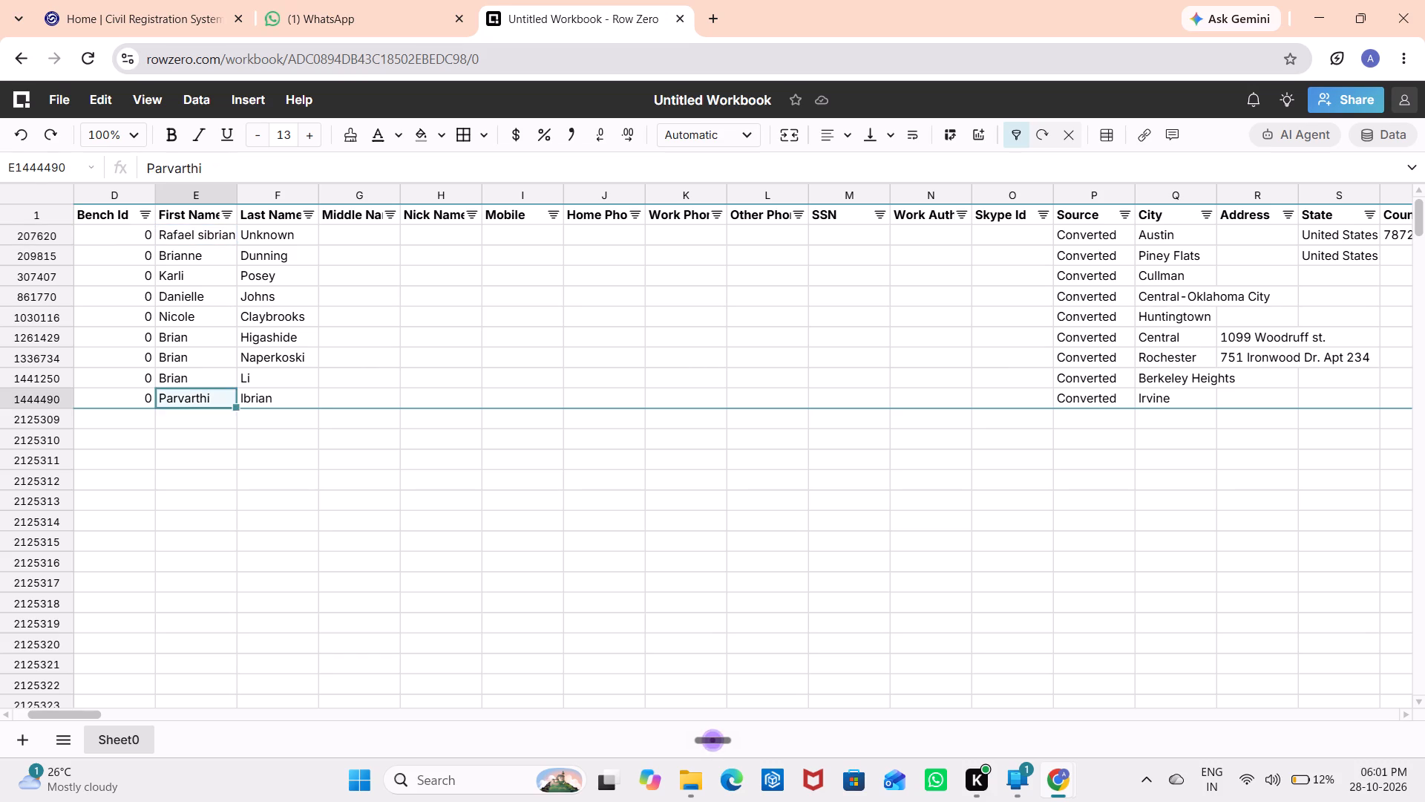
key("Right")
key("Delete")
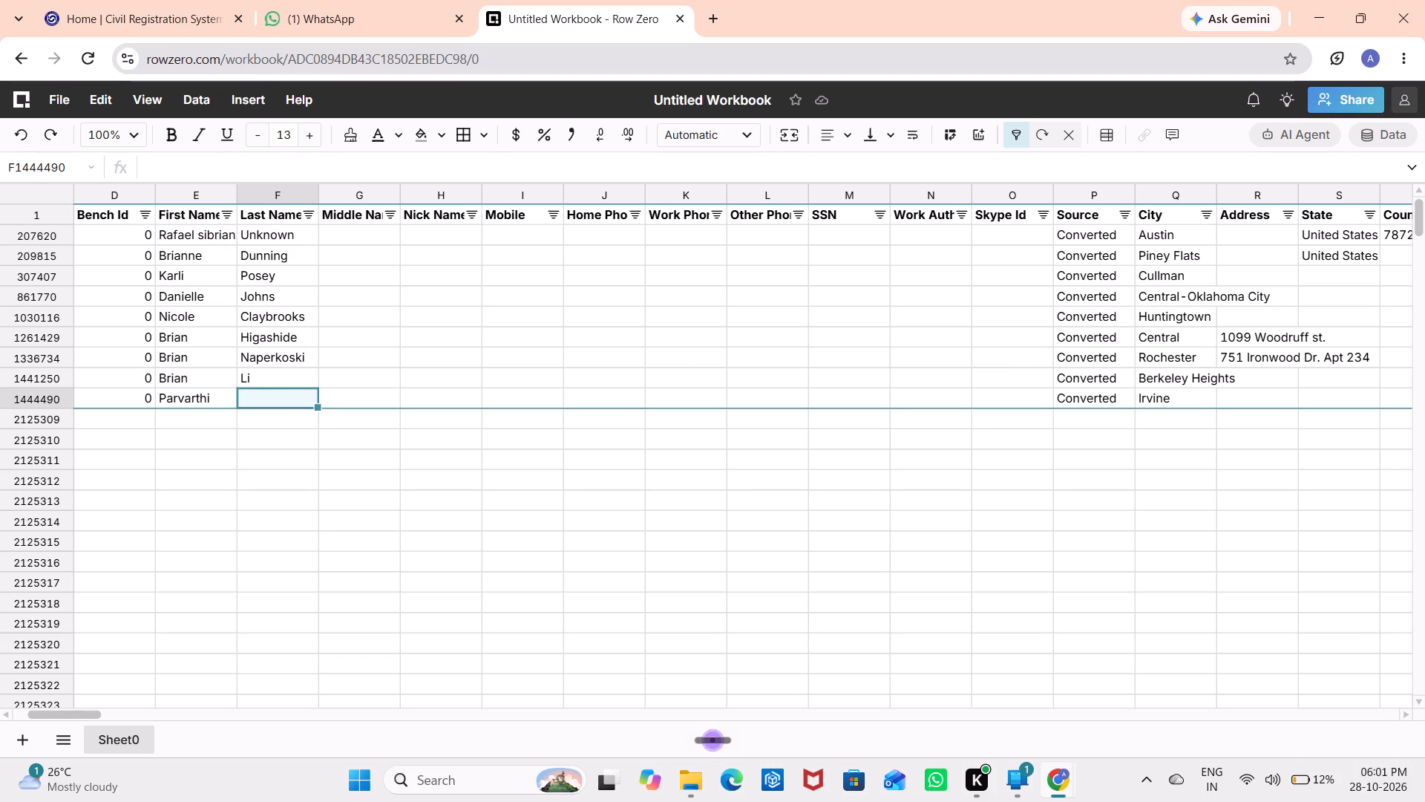
Remove the surname from the First Name value in row 207620, leaving only the given name.
key("ctrl+Up")
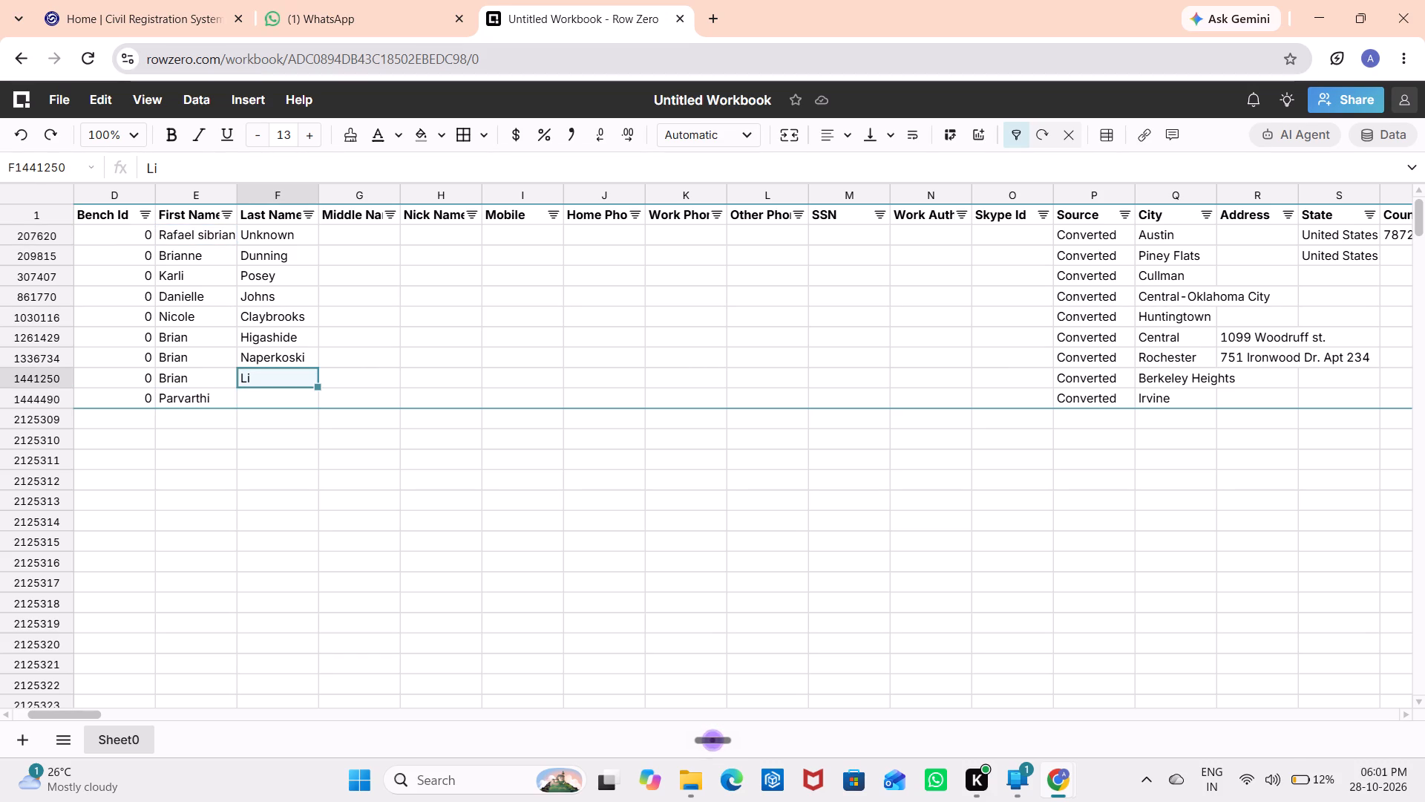
key("ctrl+Up")
key("Down")
key("Left")
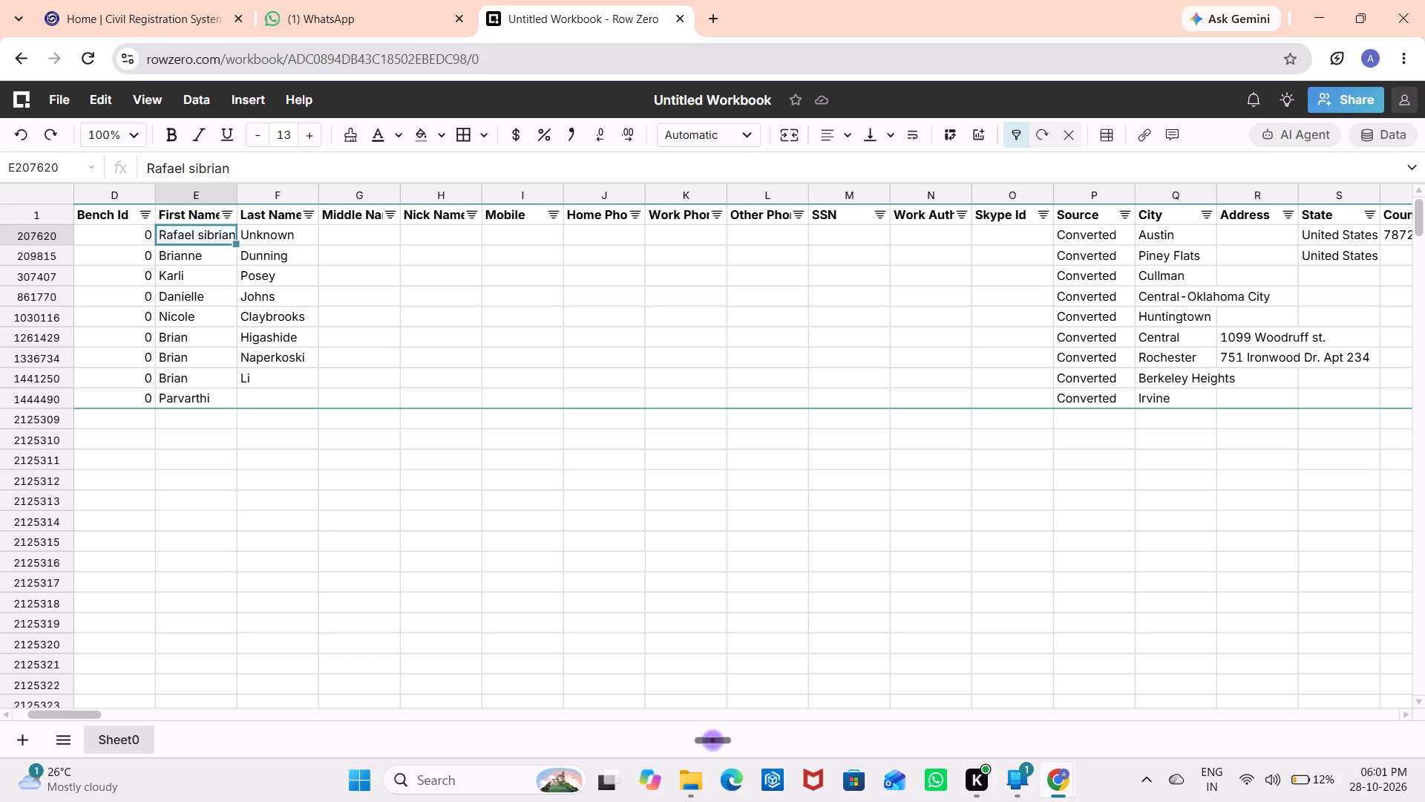
left_click_drag(186, 166, 609, 225)
key("Delete")
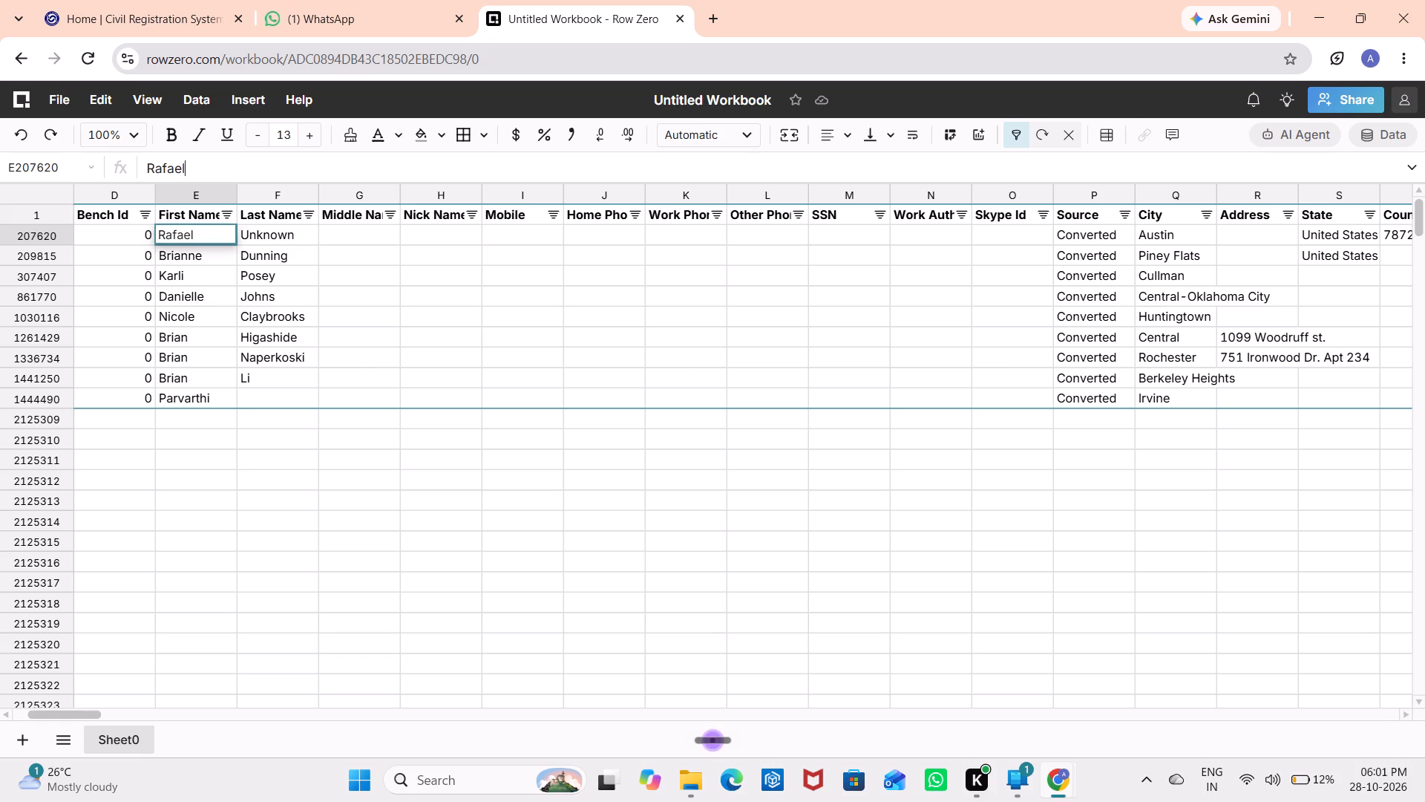
key("Return")
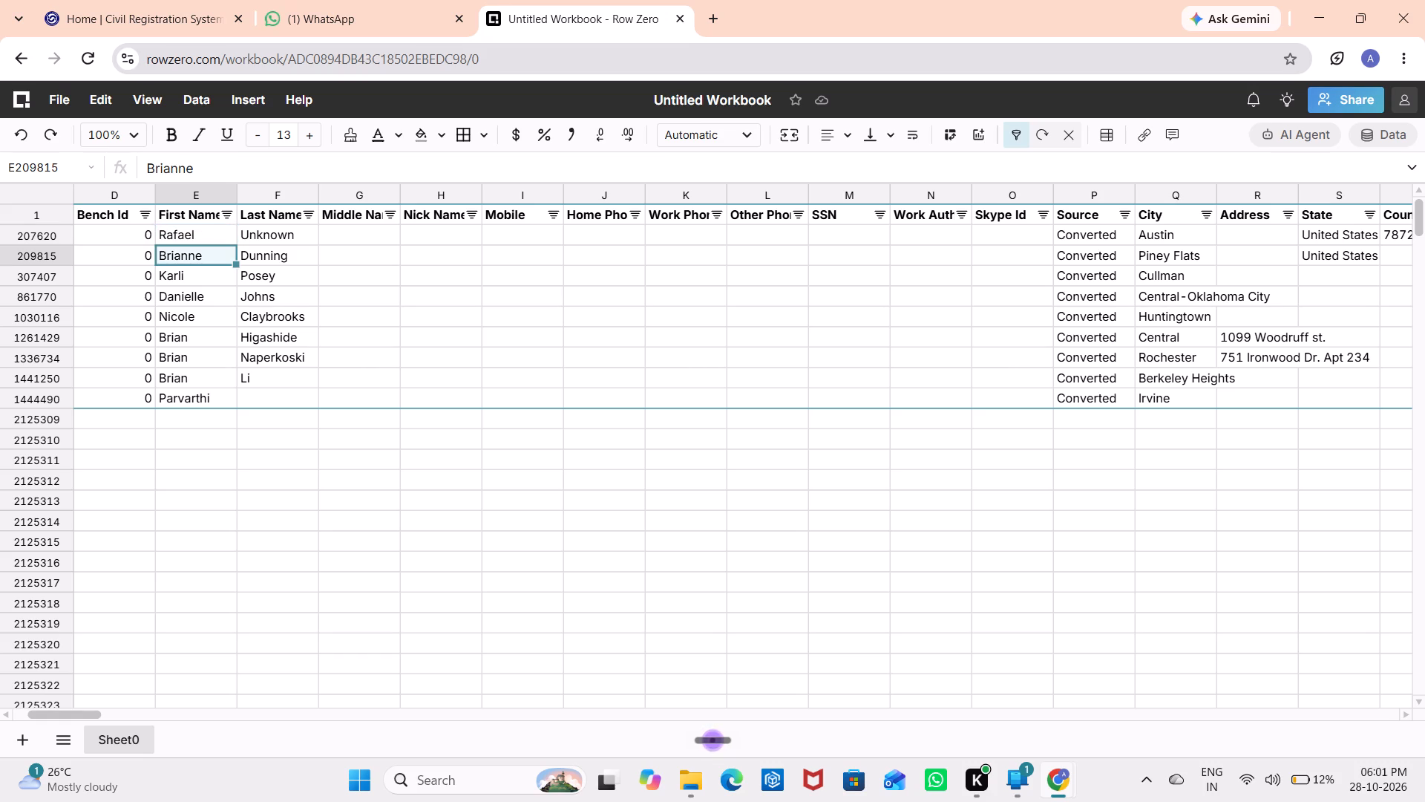
Remove the active filter from the sheet, starting from the First Name header, so every record is listed.
key("ctrl+Up")
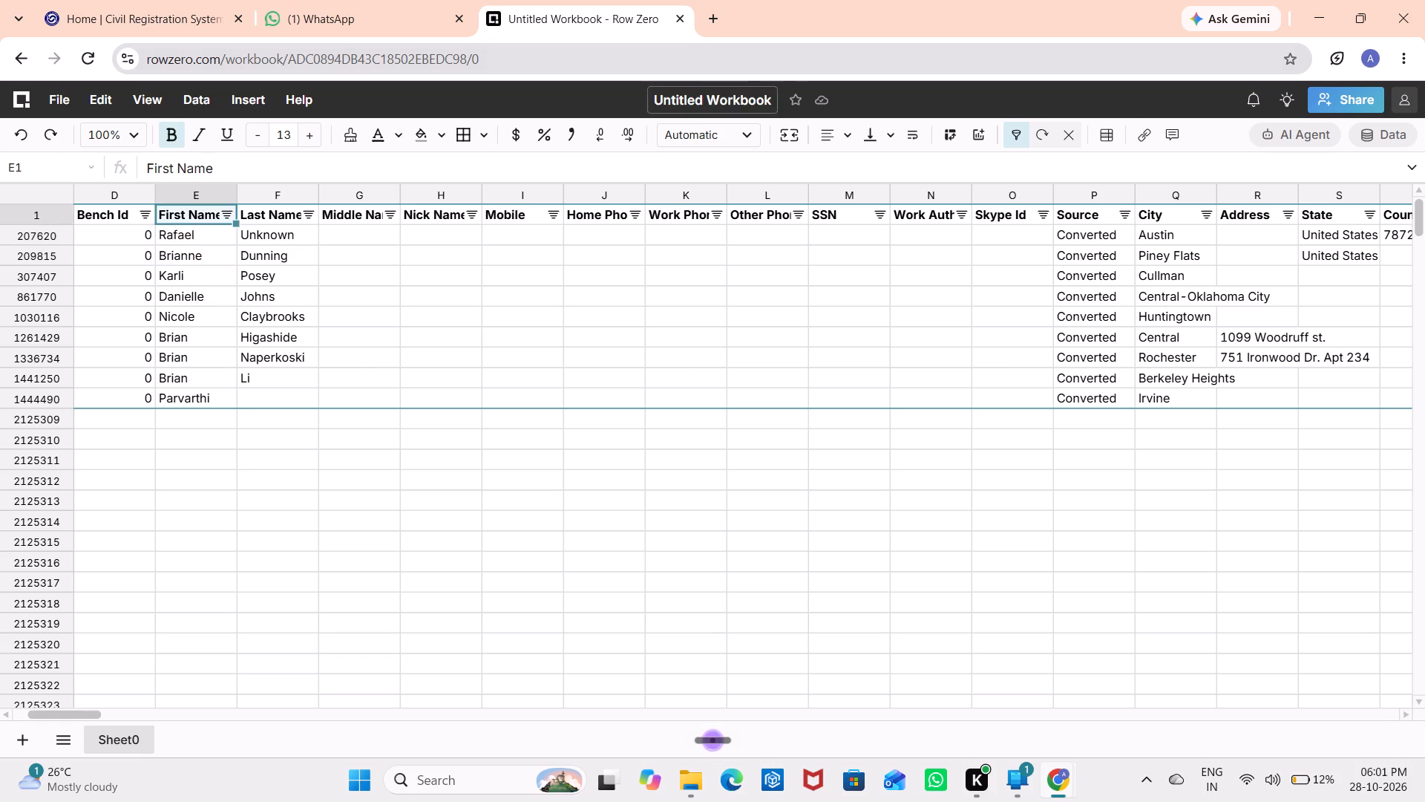
left_click(1008, 124)
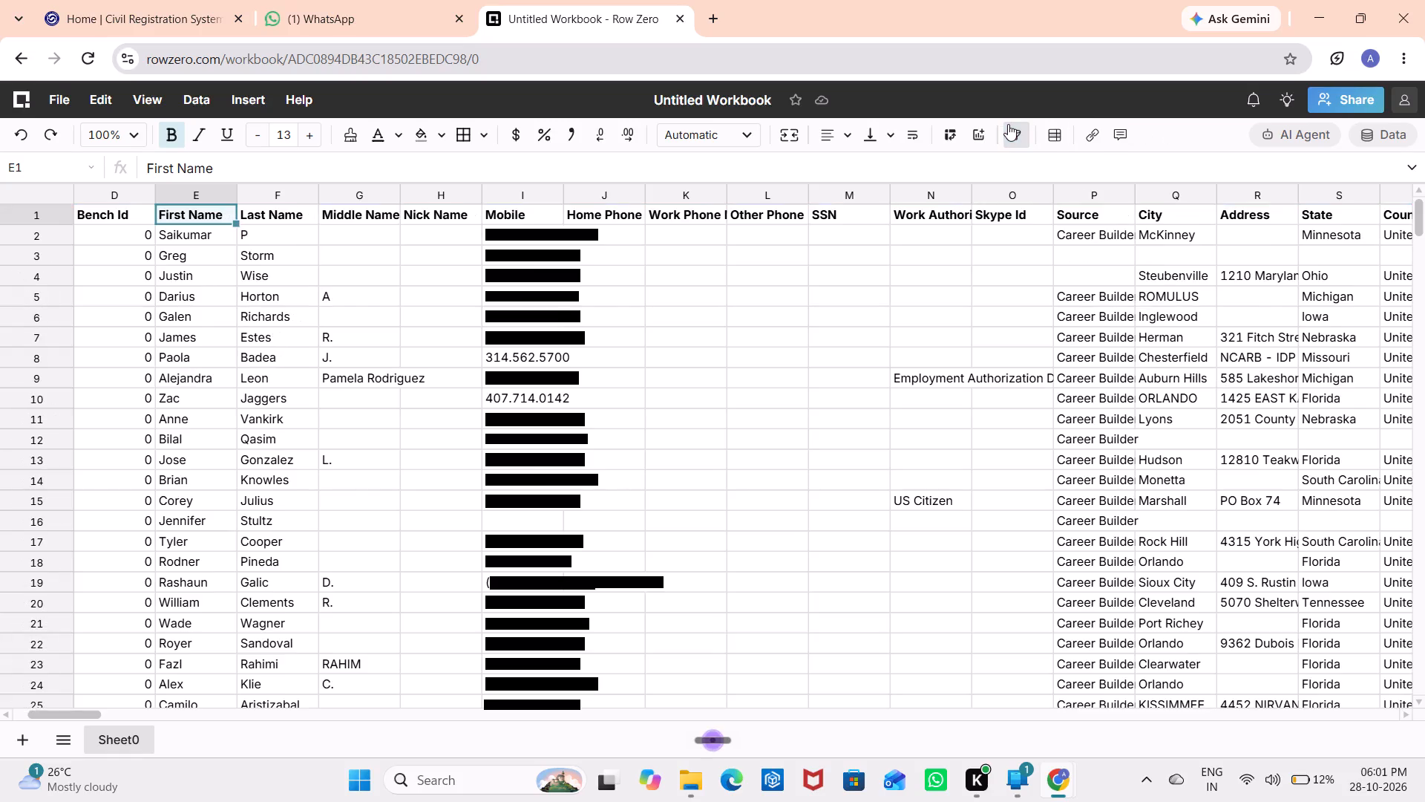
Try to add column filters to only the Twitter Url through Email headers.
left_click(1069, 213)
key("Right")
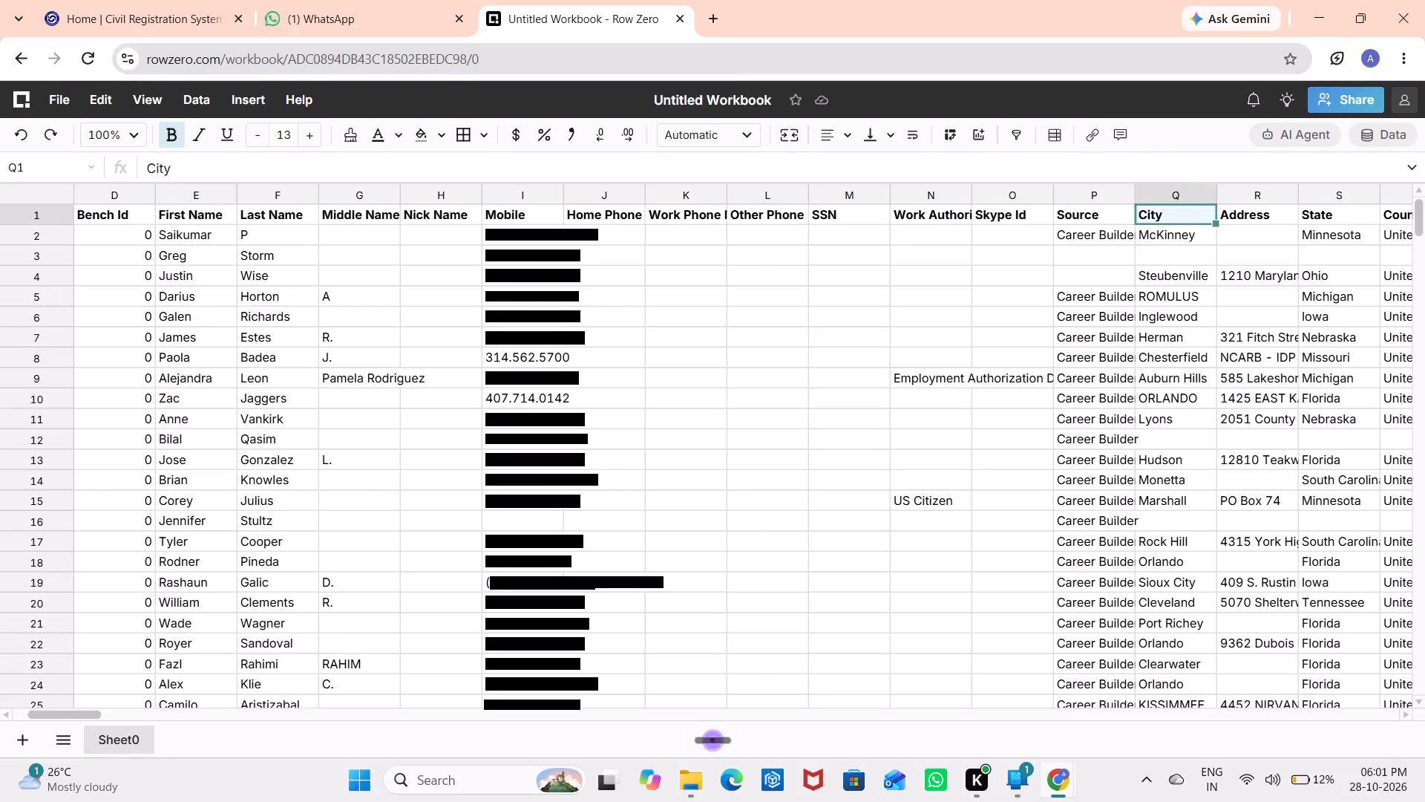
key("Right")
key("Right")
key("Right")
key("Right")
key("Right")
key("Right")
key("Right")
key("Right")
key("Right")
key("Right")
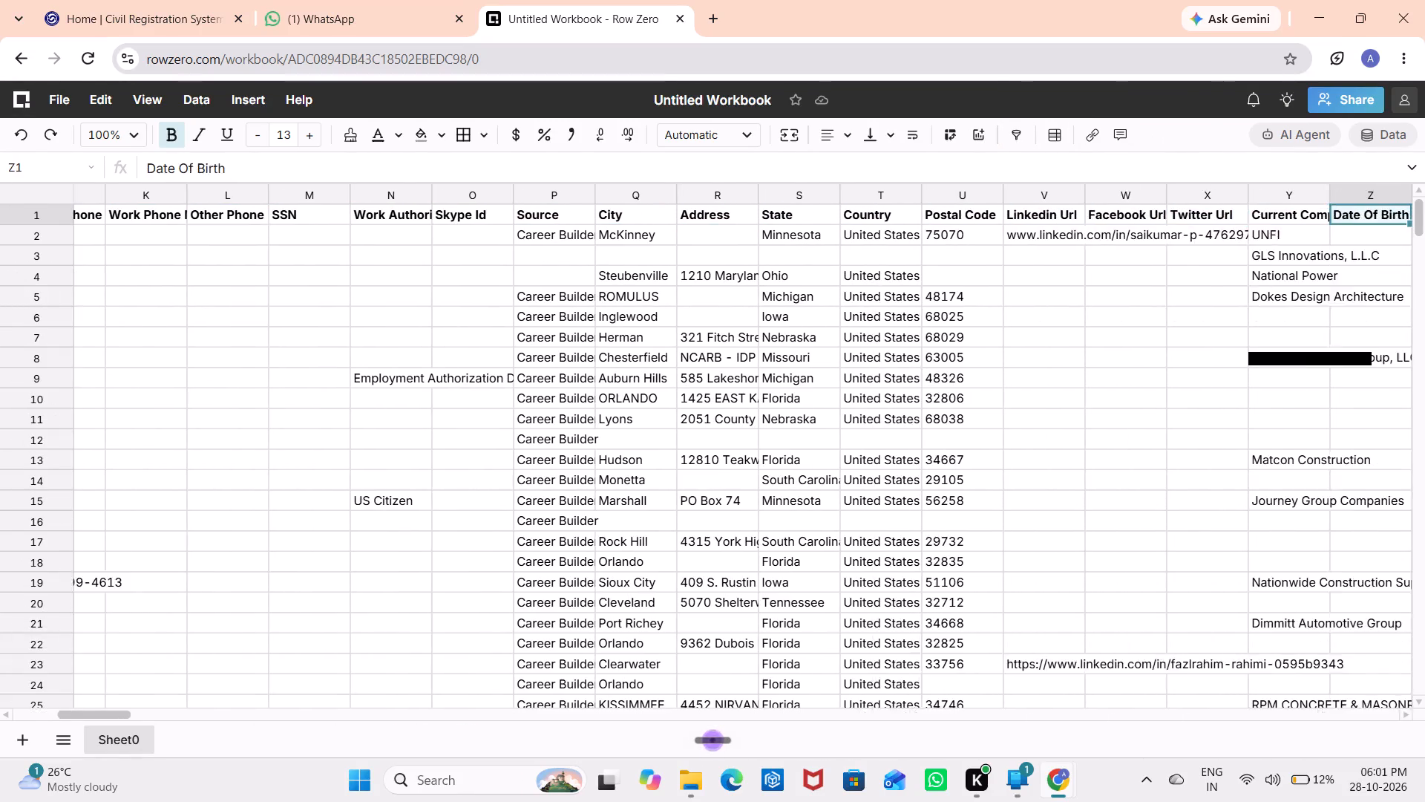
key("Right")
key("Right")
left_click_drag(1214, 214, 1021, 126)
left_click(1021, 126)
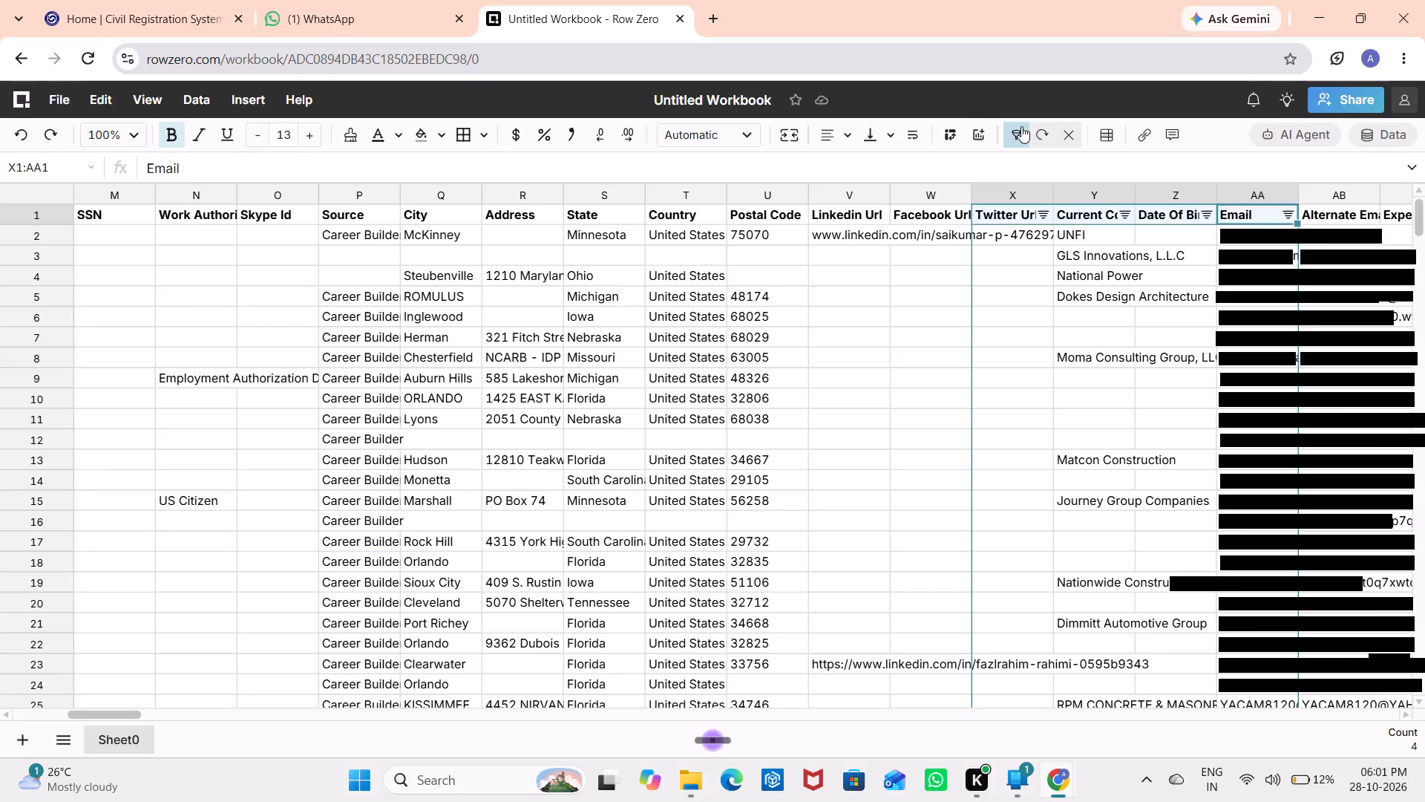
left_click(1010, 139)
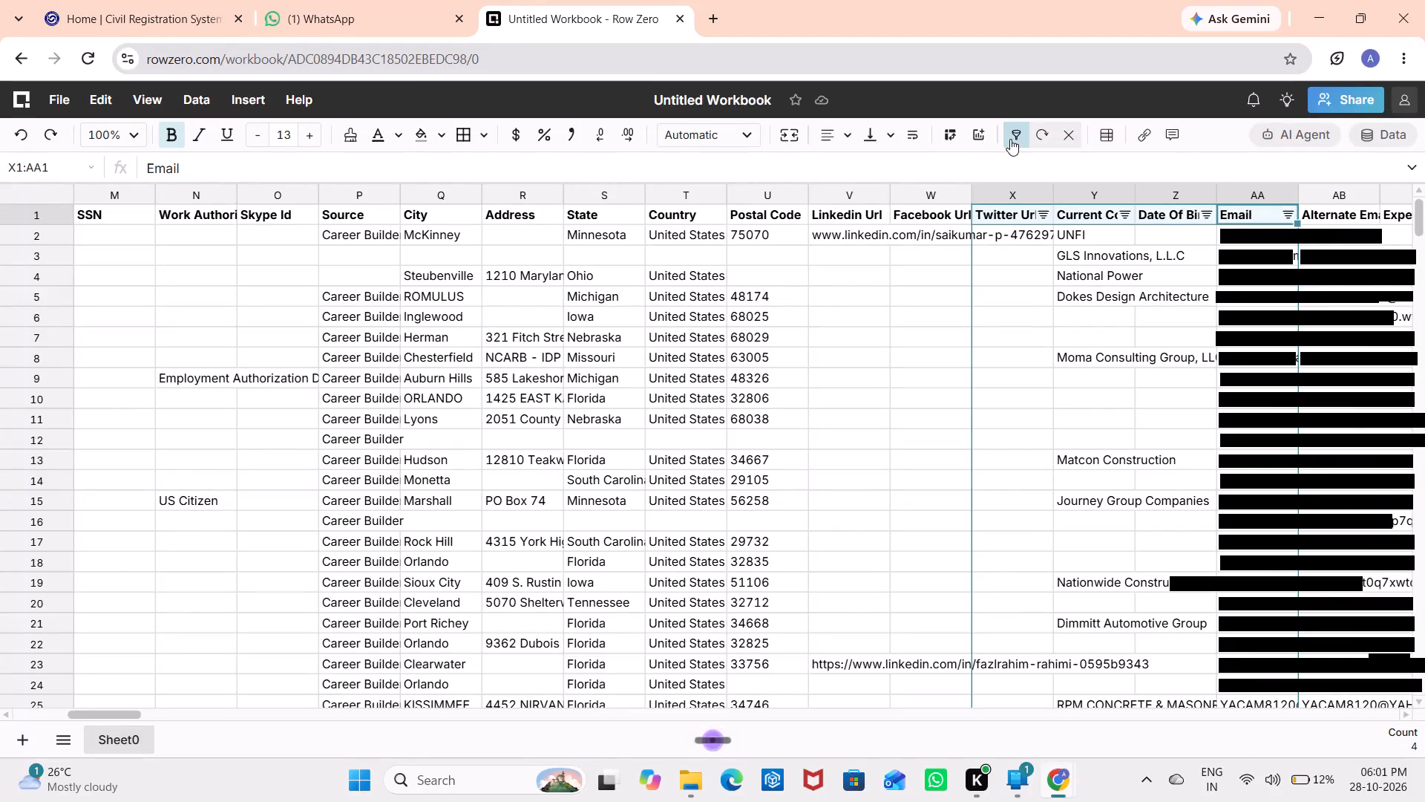
Turn on column filters across the whole header row, starting from the Facebook Url header.
left_click(961, 217)
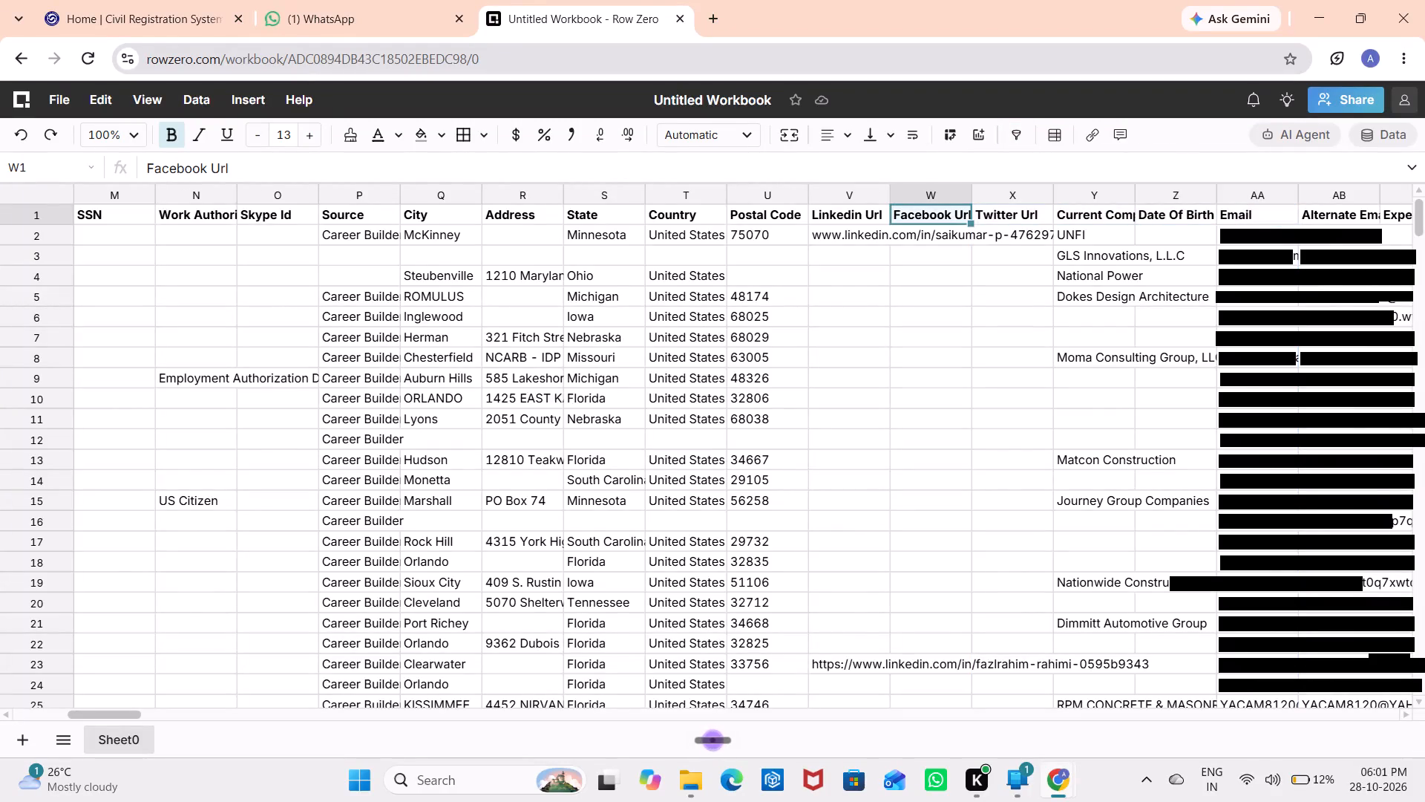
left_click(1020, 143)
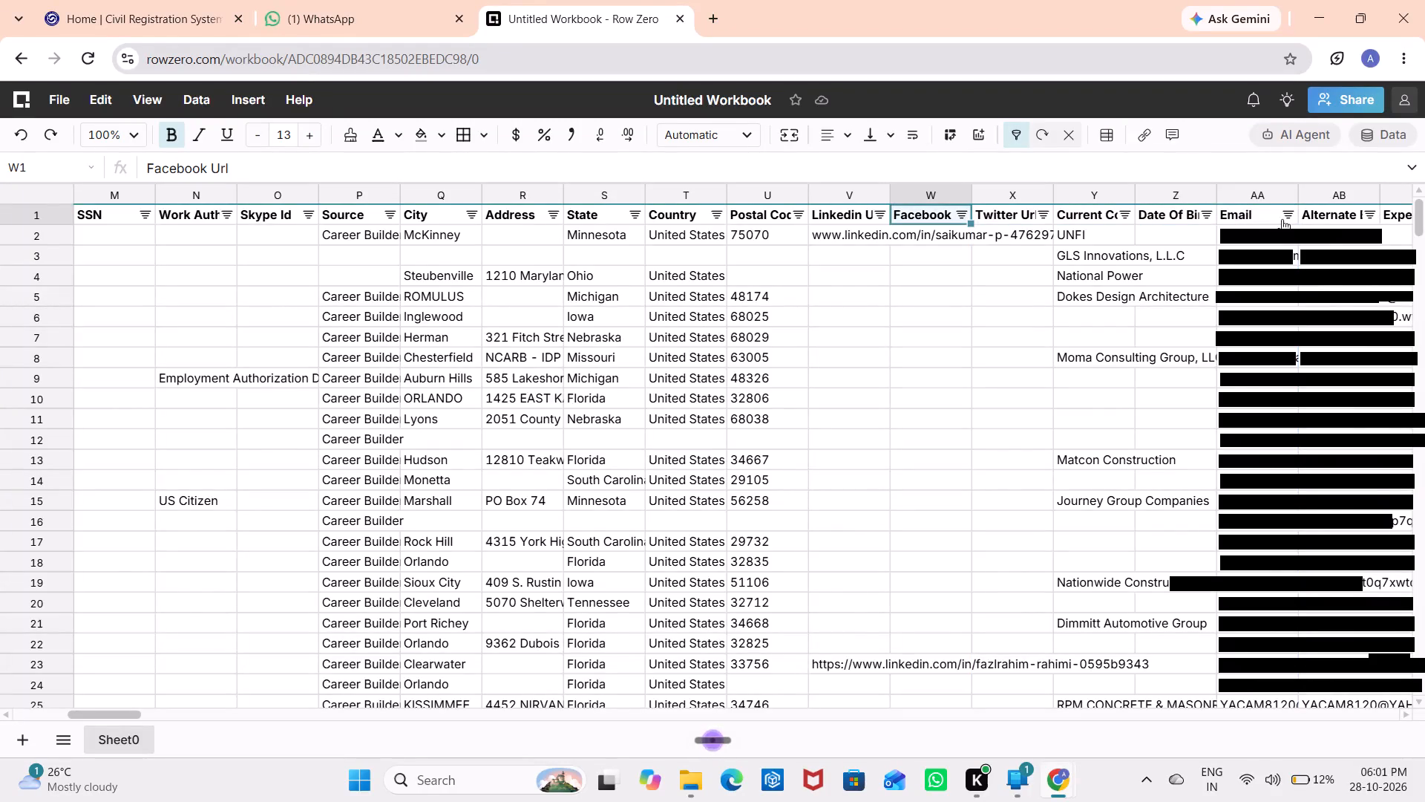
Search the Email column's filter values for "softwareenter".
left_click(1292, 218)
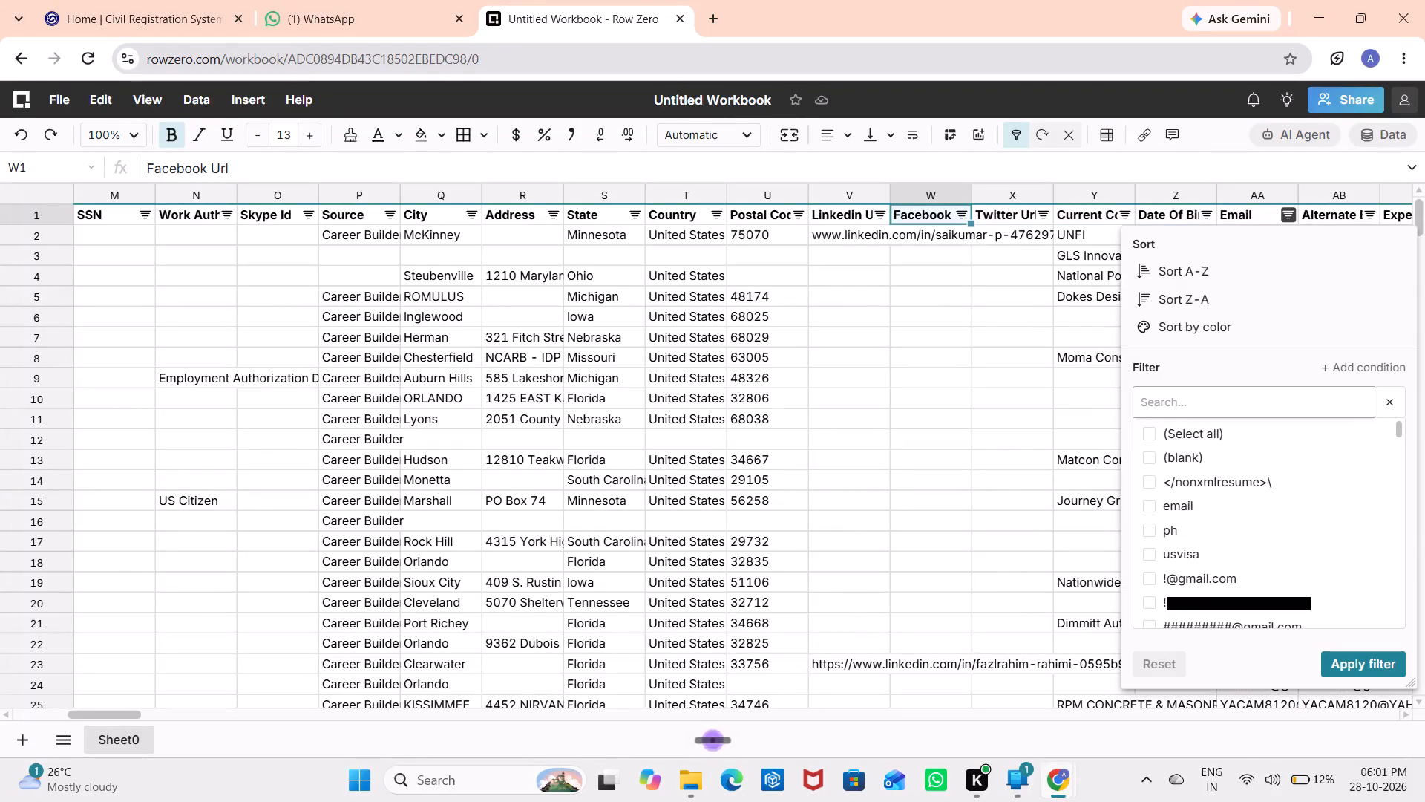
left_click(1211, 401)
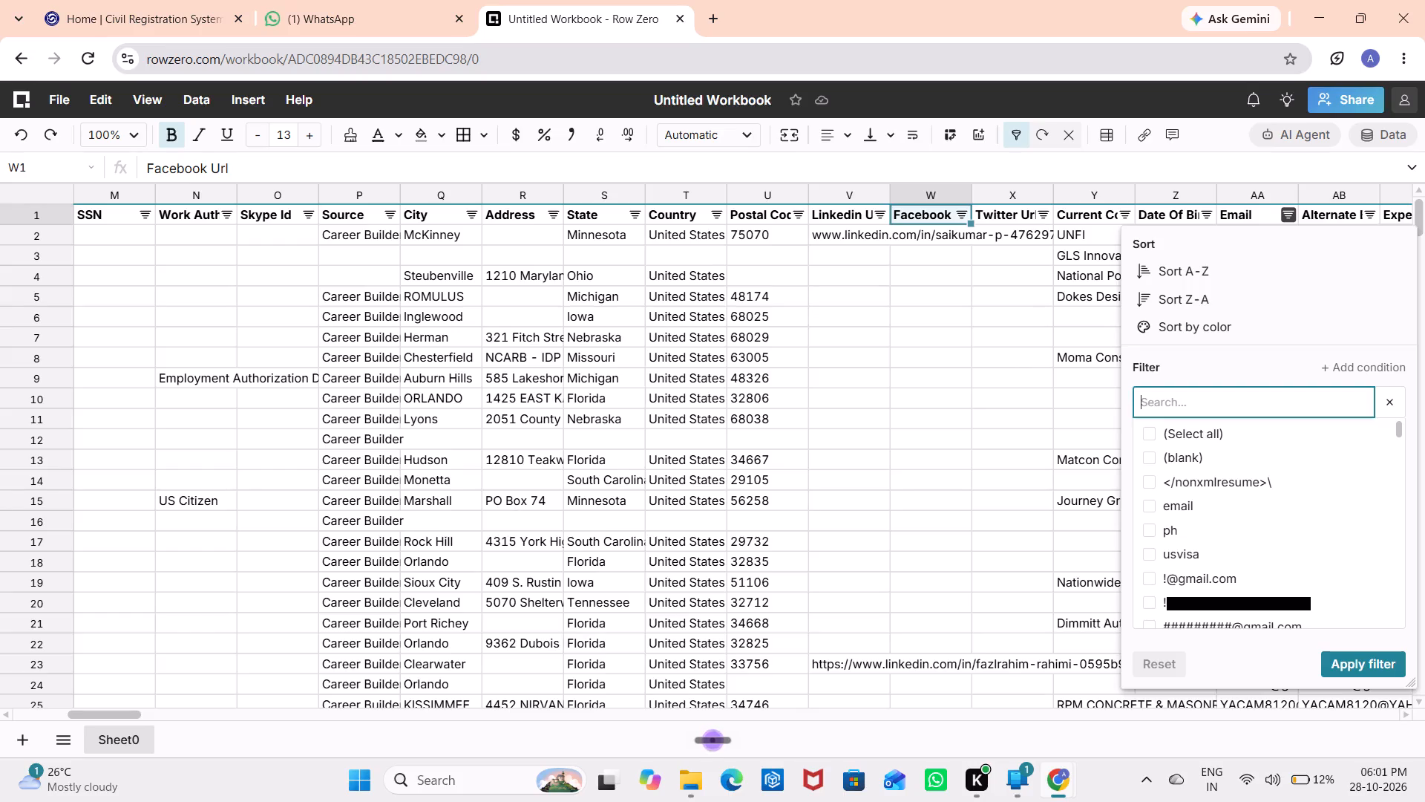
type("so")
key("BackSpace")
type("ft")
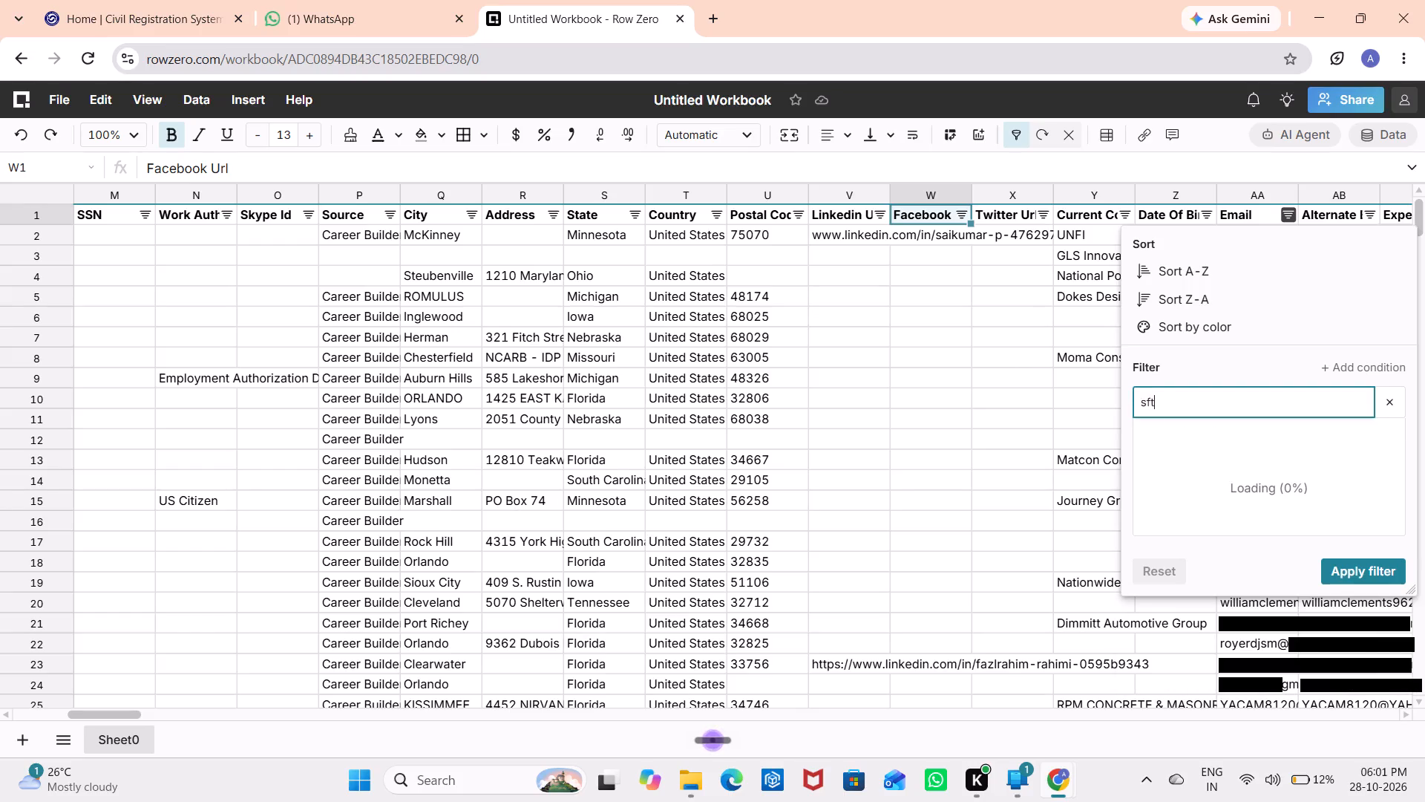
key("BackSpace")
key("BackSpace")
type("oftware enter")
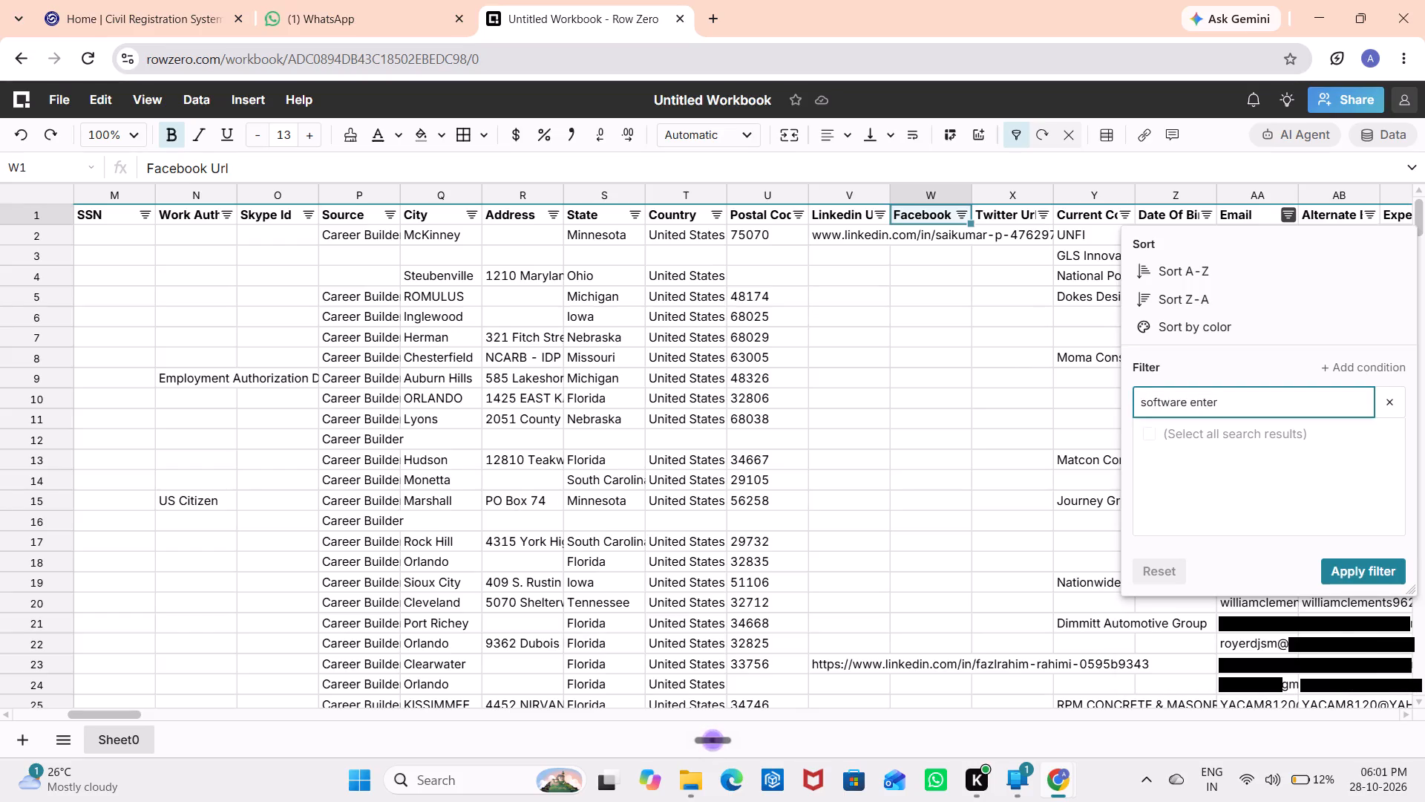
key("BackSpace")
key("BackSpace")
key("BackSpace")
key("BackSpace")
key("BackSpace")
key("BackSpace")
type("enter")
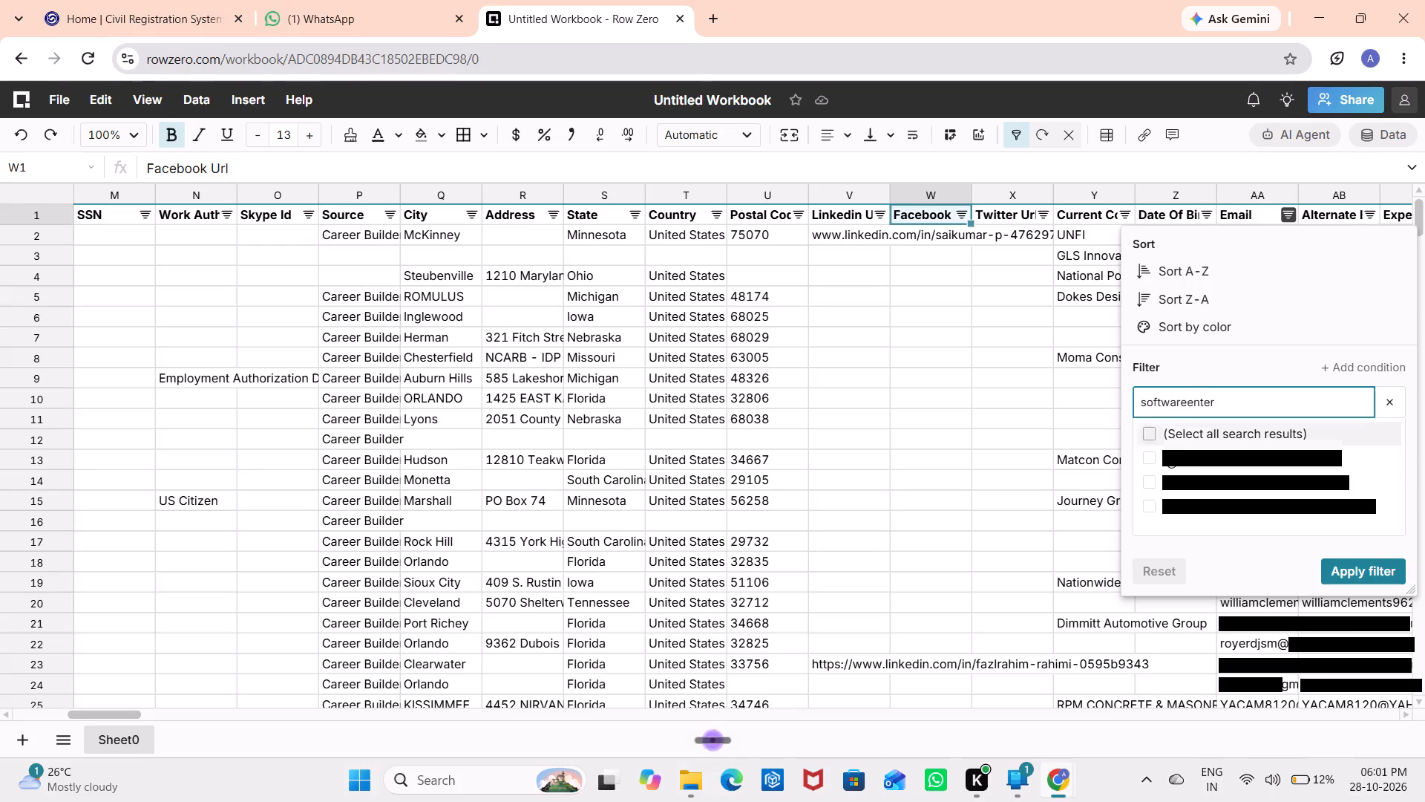
Filter the Email column to all values that match the search "softwareenter".
left_click(1149, 440)
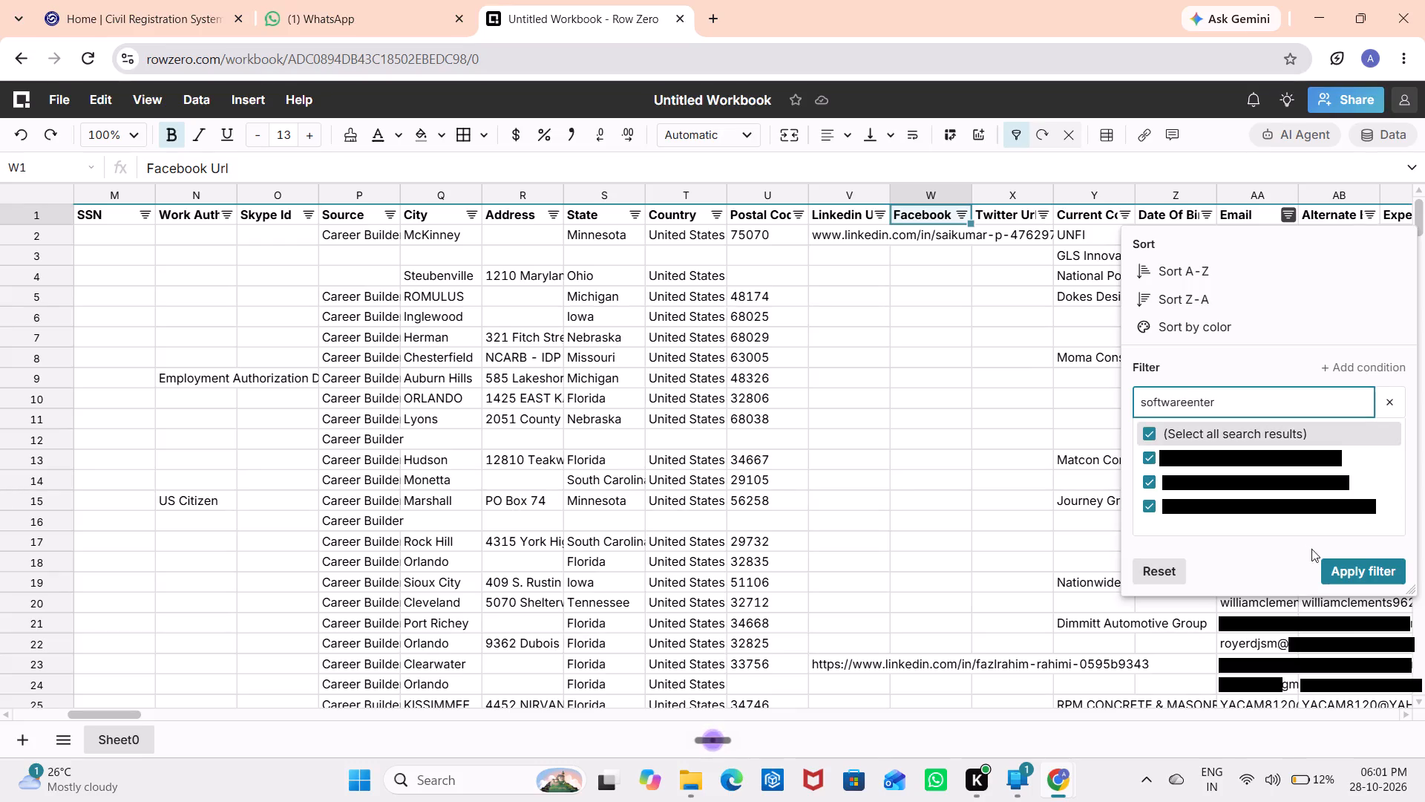
left_click(1354, 570)
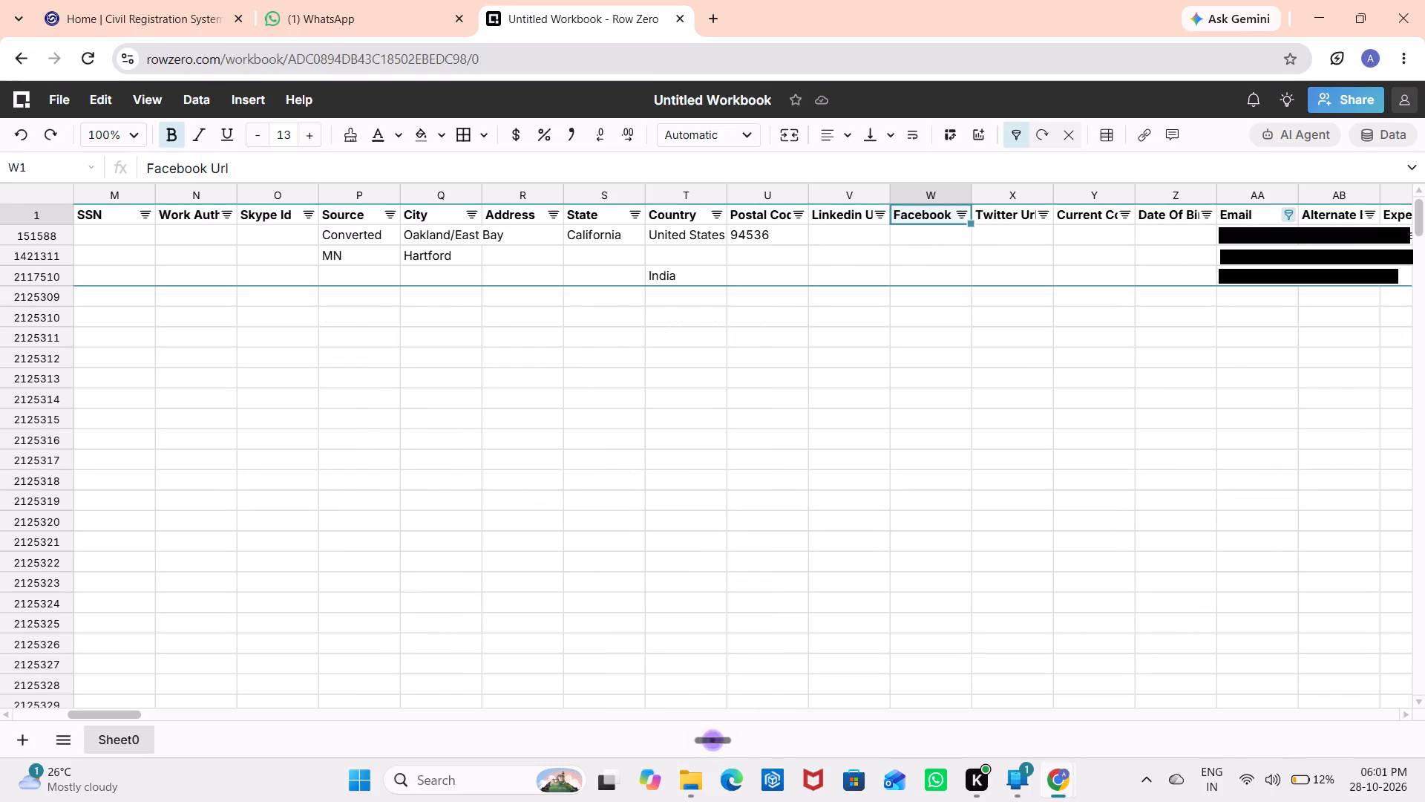
Clear the Email and Alternate Email values of all filtered records, from row 151588 through row 2117510.
left_click(1252, 229)
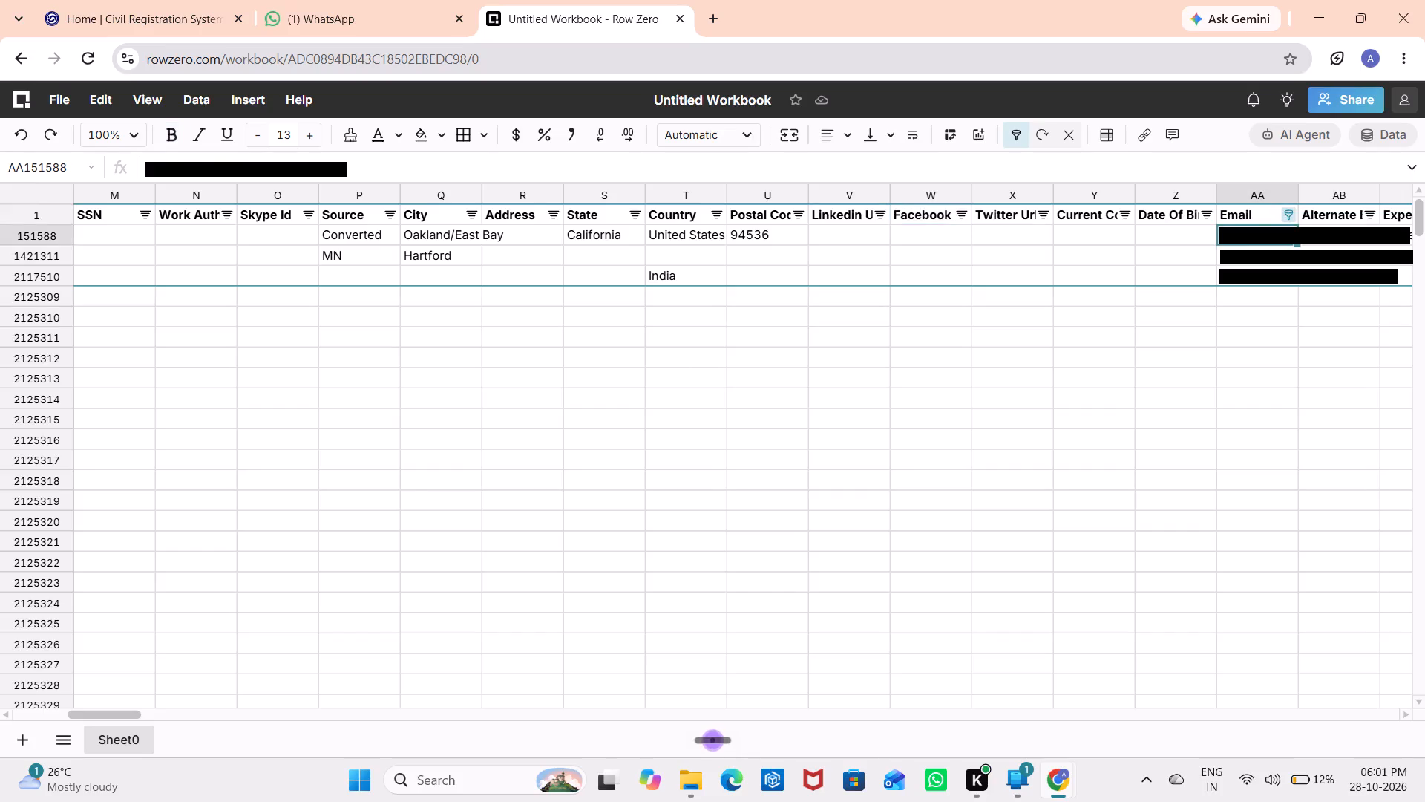
key("shift+Down")
key("shift+Right")
key("shift+Down")
key("shift+Right")
key("shift+Right")
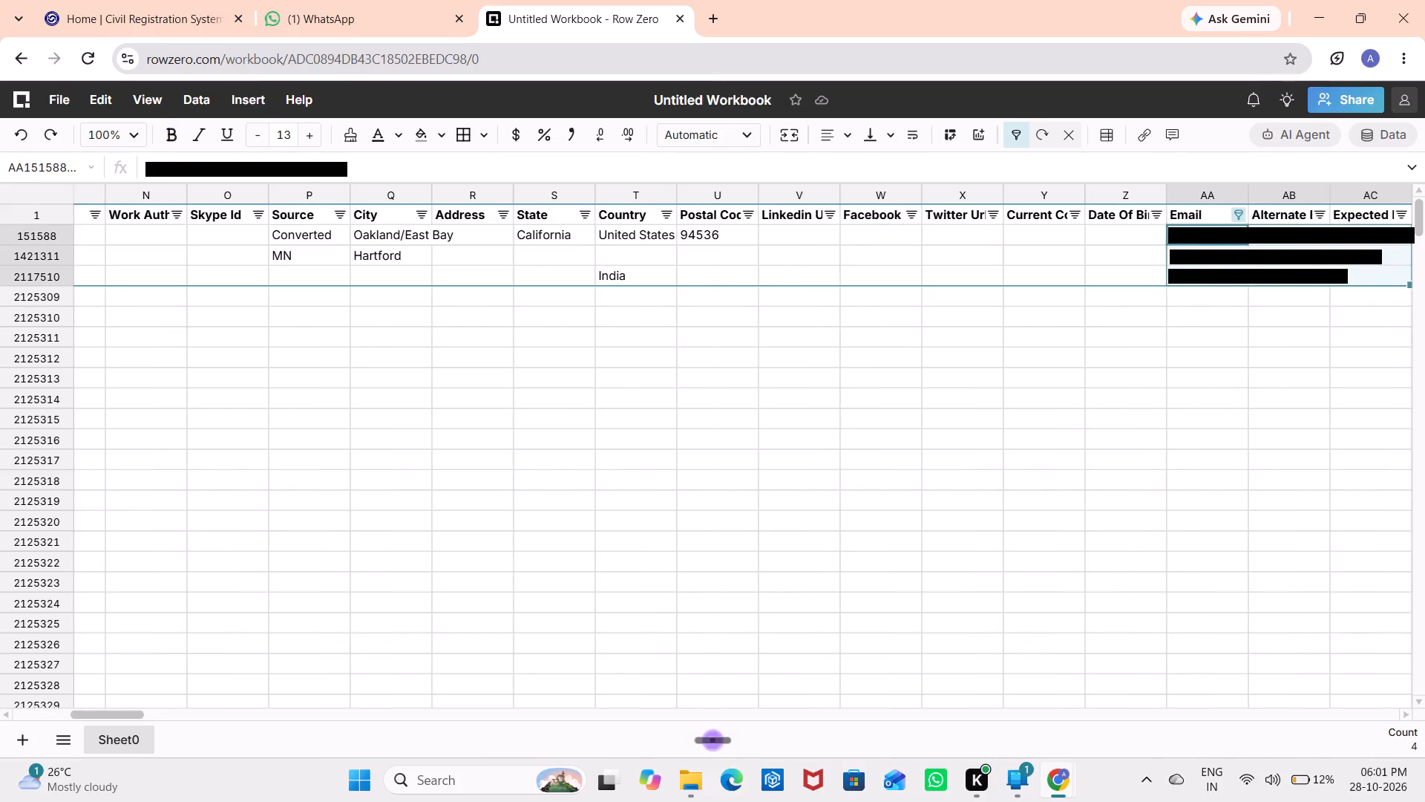
key("shift+Left")
key("shift+Left")
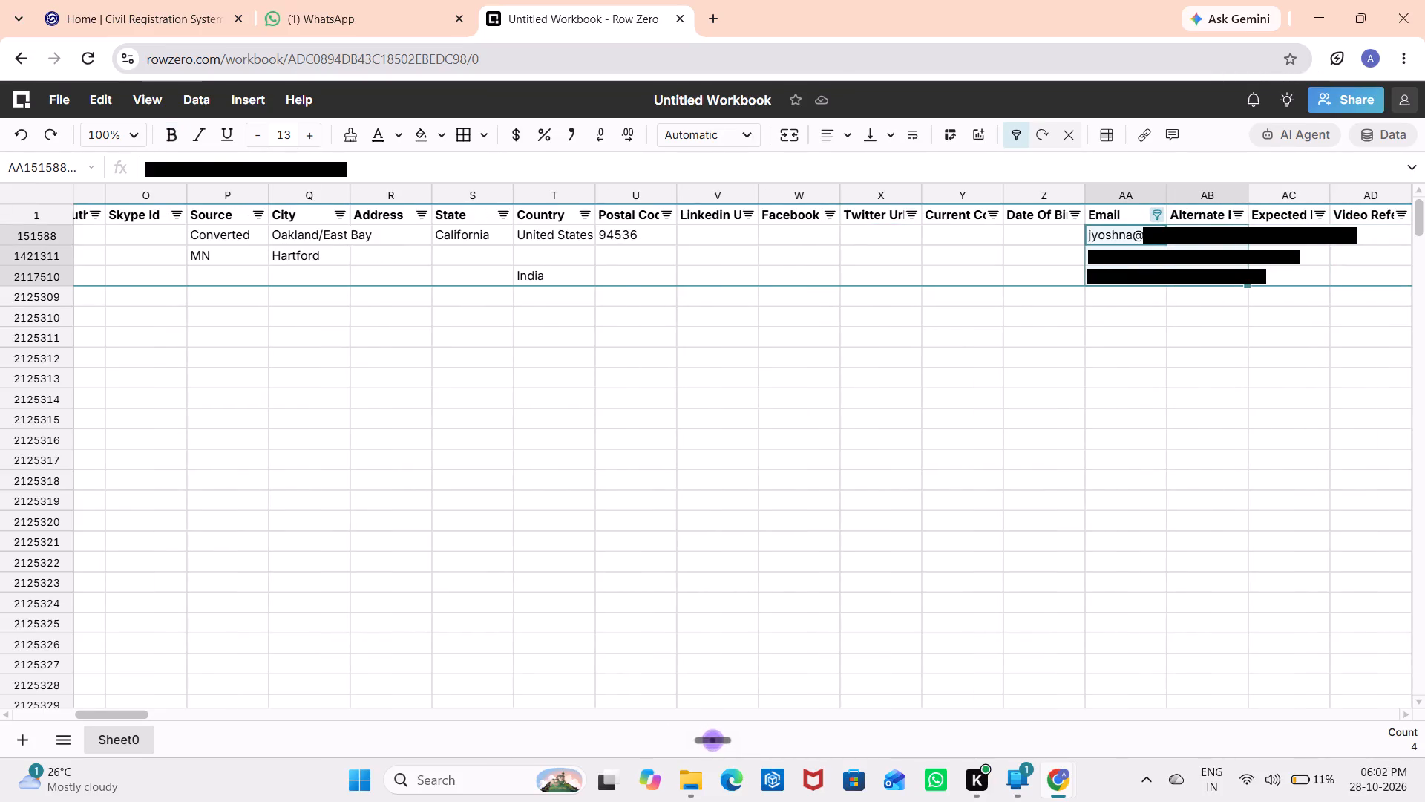
key("Delete")
Clear the Mobile, Home Phone and Work Phone values of all filtered records, from row 151588 through row 2117510.
key("Left")
key("Left")
key("Left")
key("Left")
key("Left")
key("Left")
key("Left")
key("Left")
key("Left")
key("Left")
key("Left")
key("Left")
key("Left")
key("Left")
key("Left")
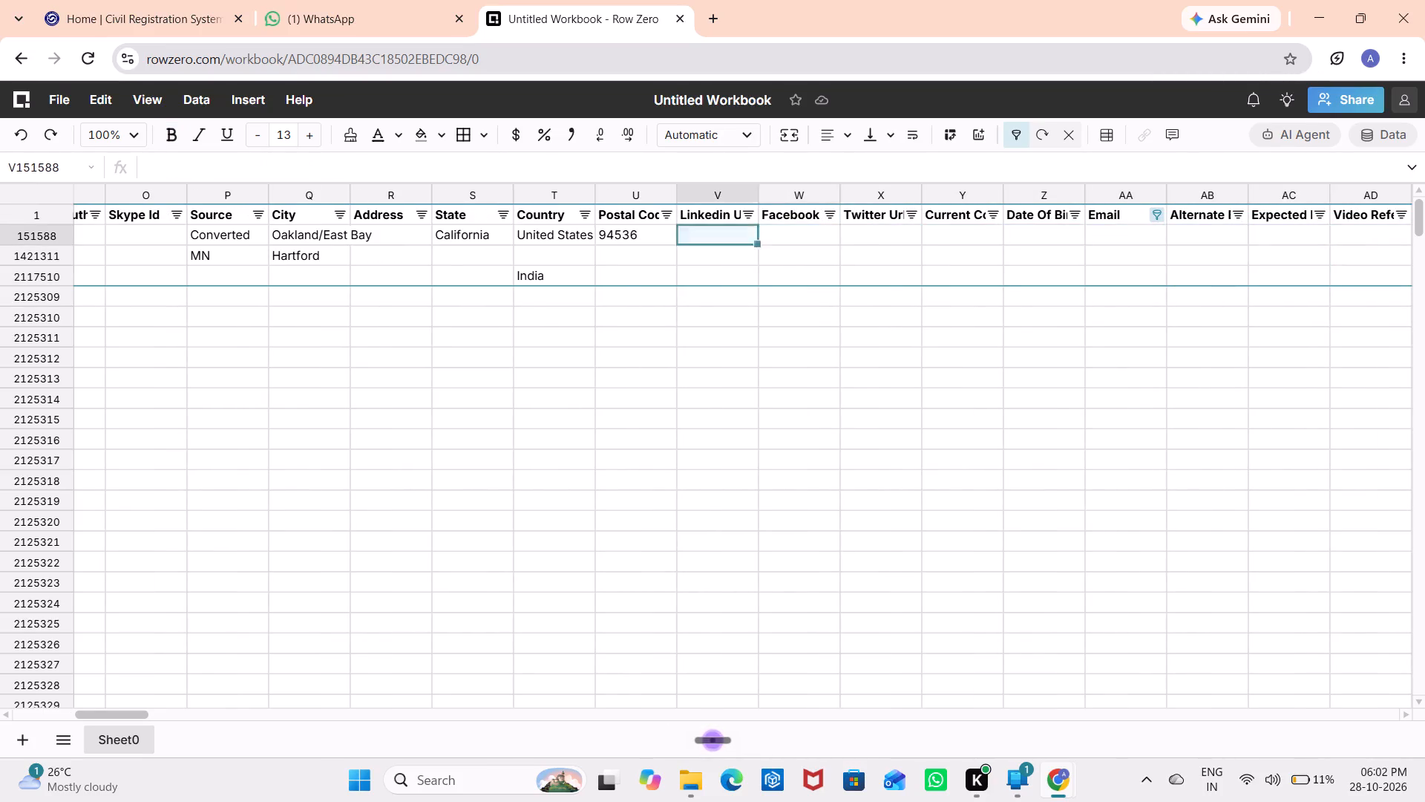
key("Left")
key("Left")
key("Left")
key("Right")
key("Left")
key("Left")
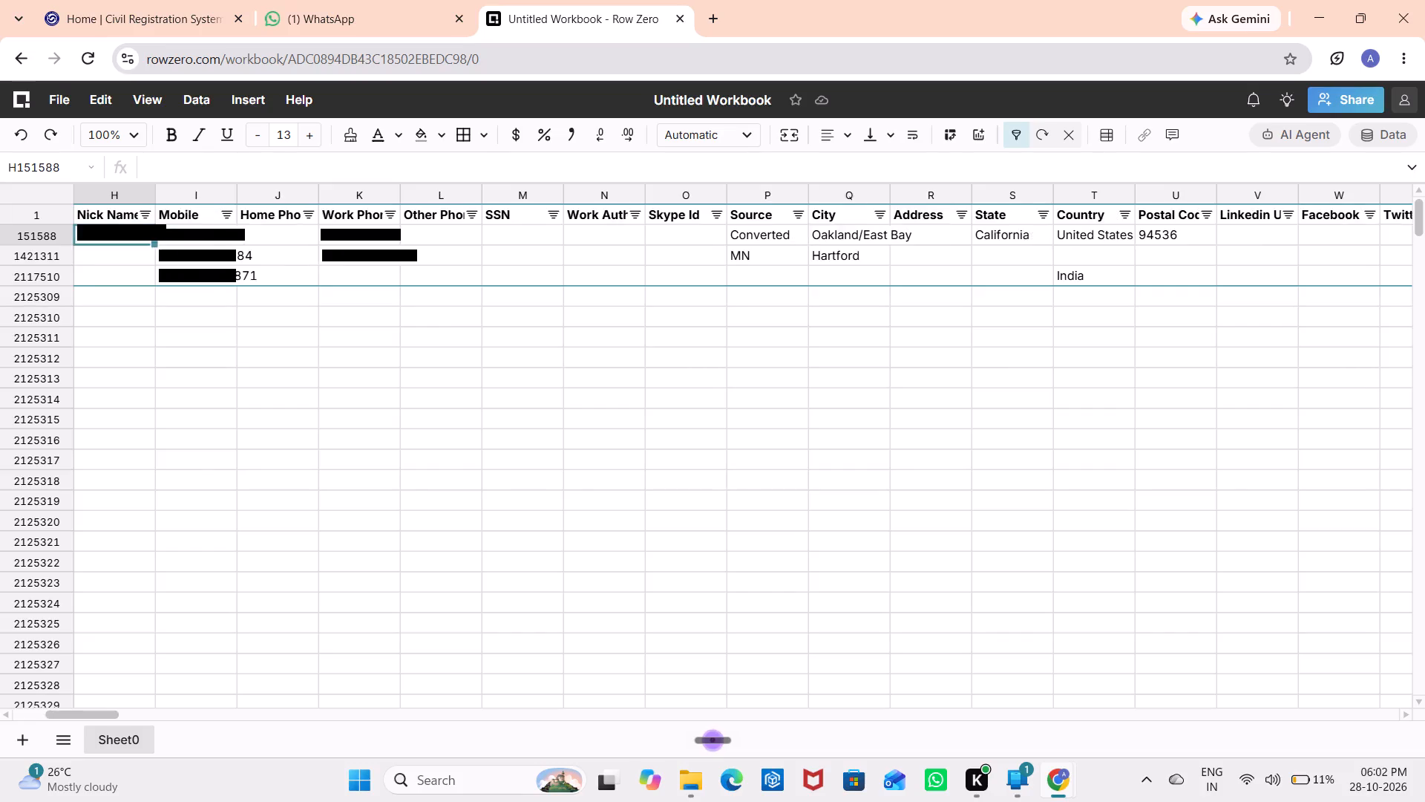
key("Left")
key("Right")
key("Right")
key("shift+Down")
key("shift+Down")
key("shift+Right")
key("shift+Right")
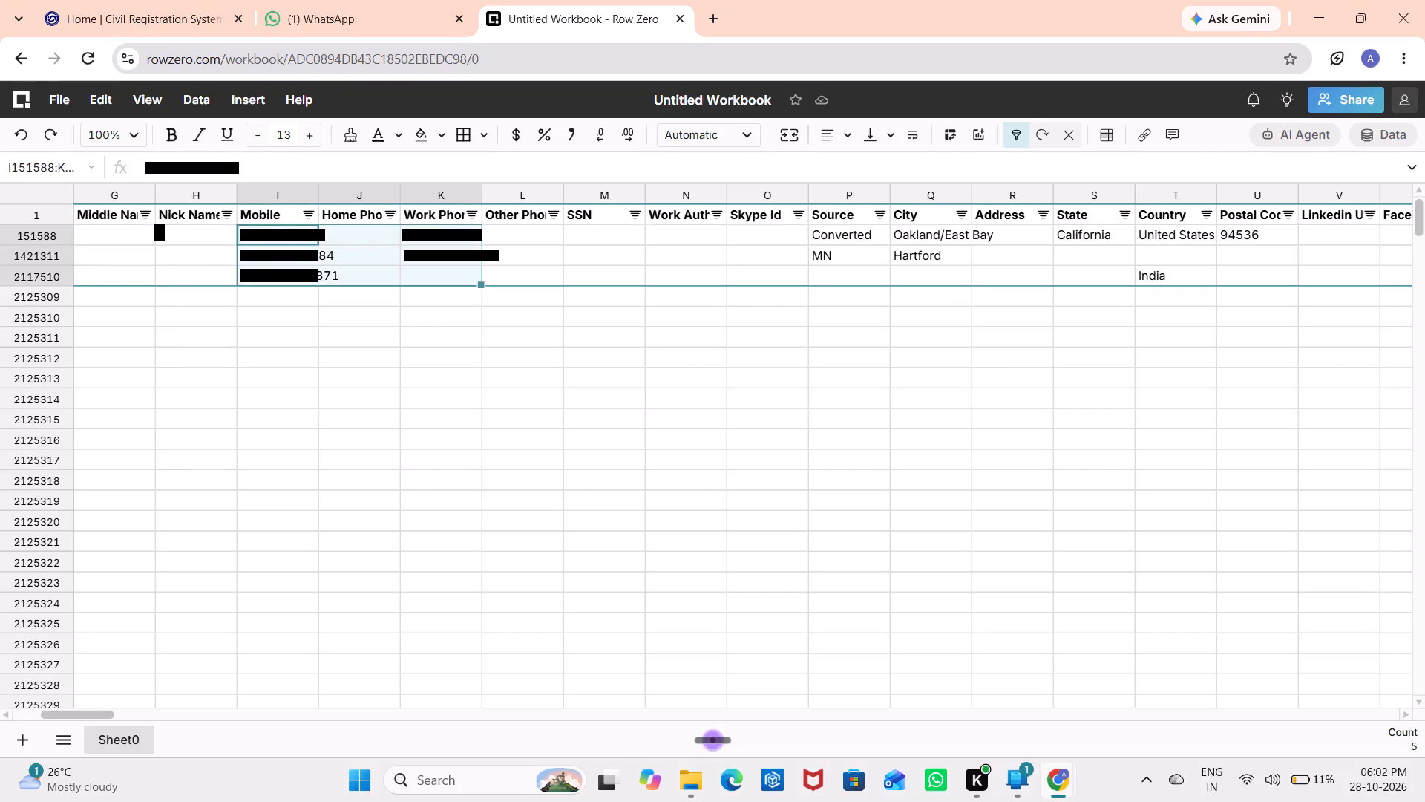
key("Delete")
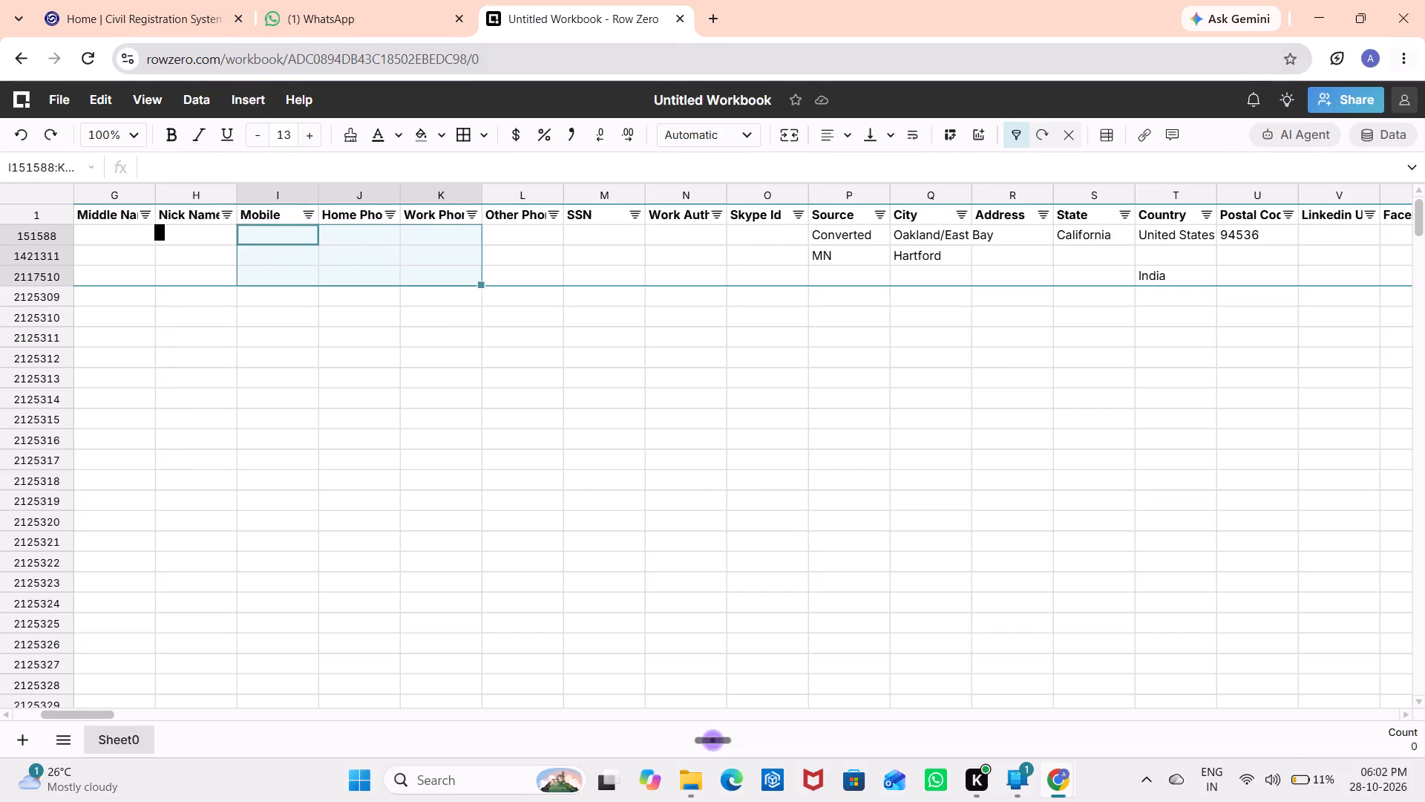
Turn off the sheet's filter so all records are included again.
left_click(1021, 134)
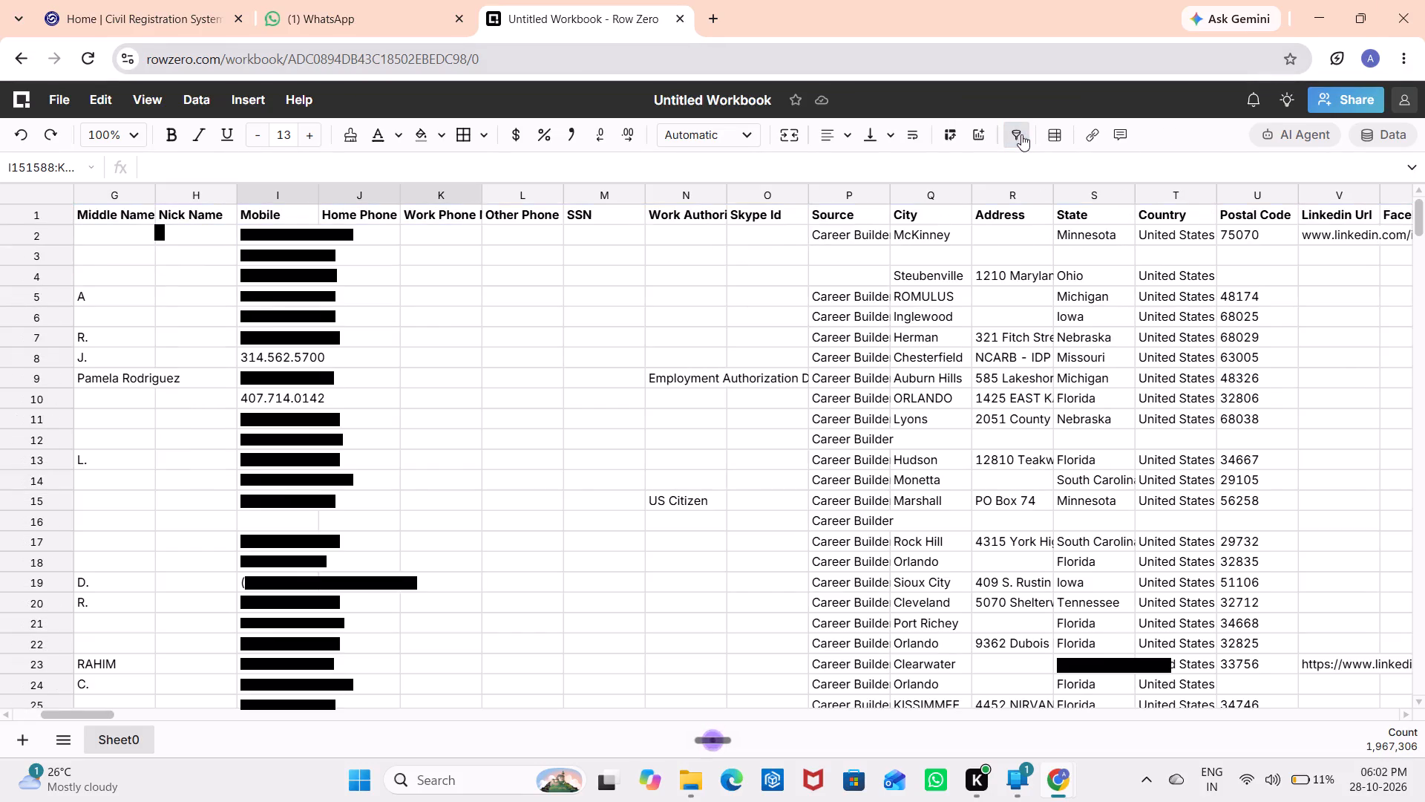
Turn the column filters back on from the Email header cell in row 1.
left_click(1041, 319)
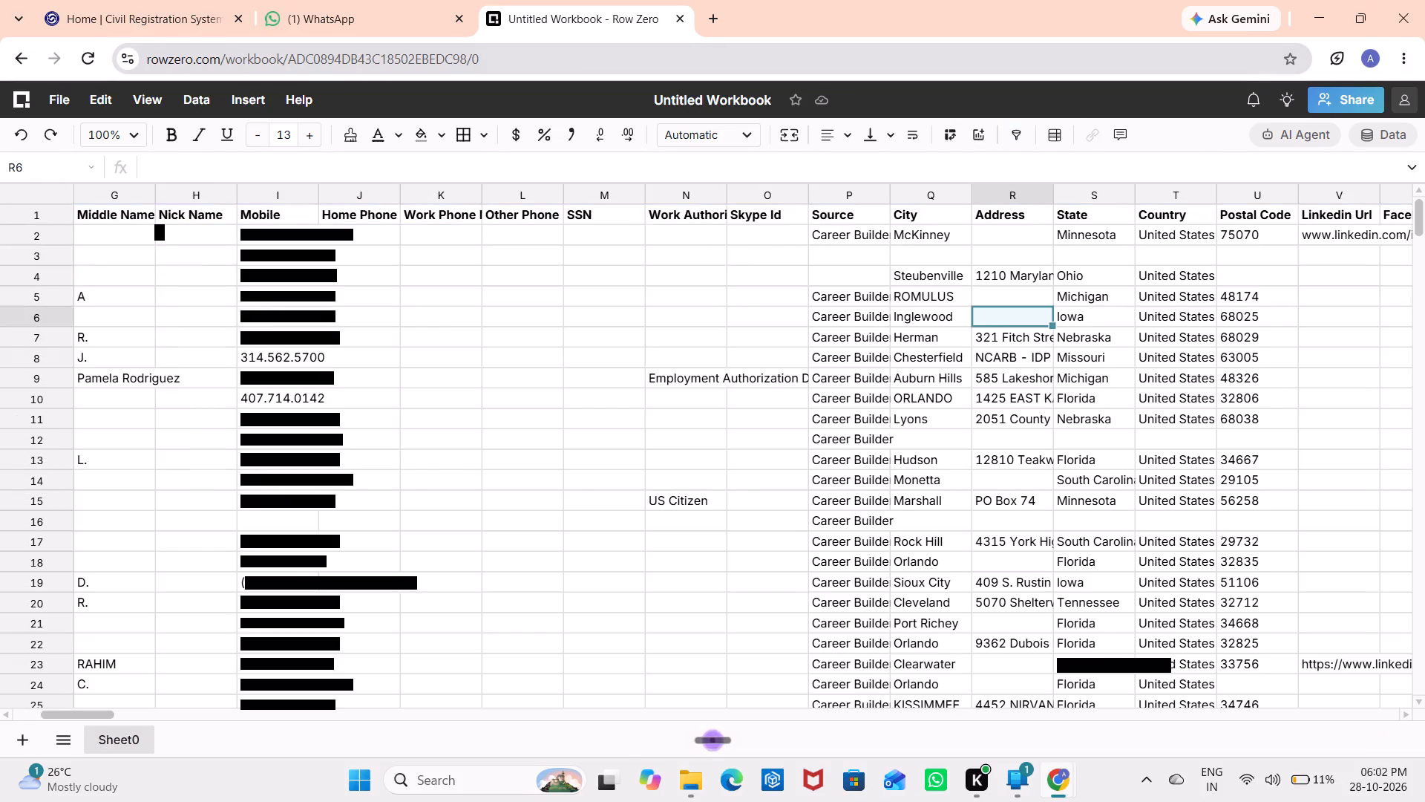
key("Up")
key("Up")
key("Up")
key("Up")
key("Up")
key("Up")
key("Up")
key("Up")
key("Up")
key("Up")
key("Up")
key("Up")
key("Up")
key("Up")
key("Right")
key("Right")
key("Right")
key("Right")
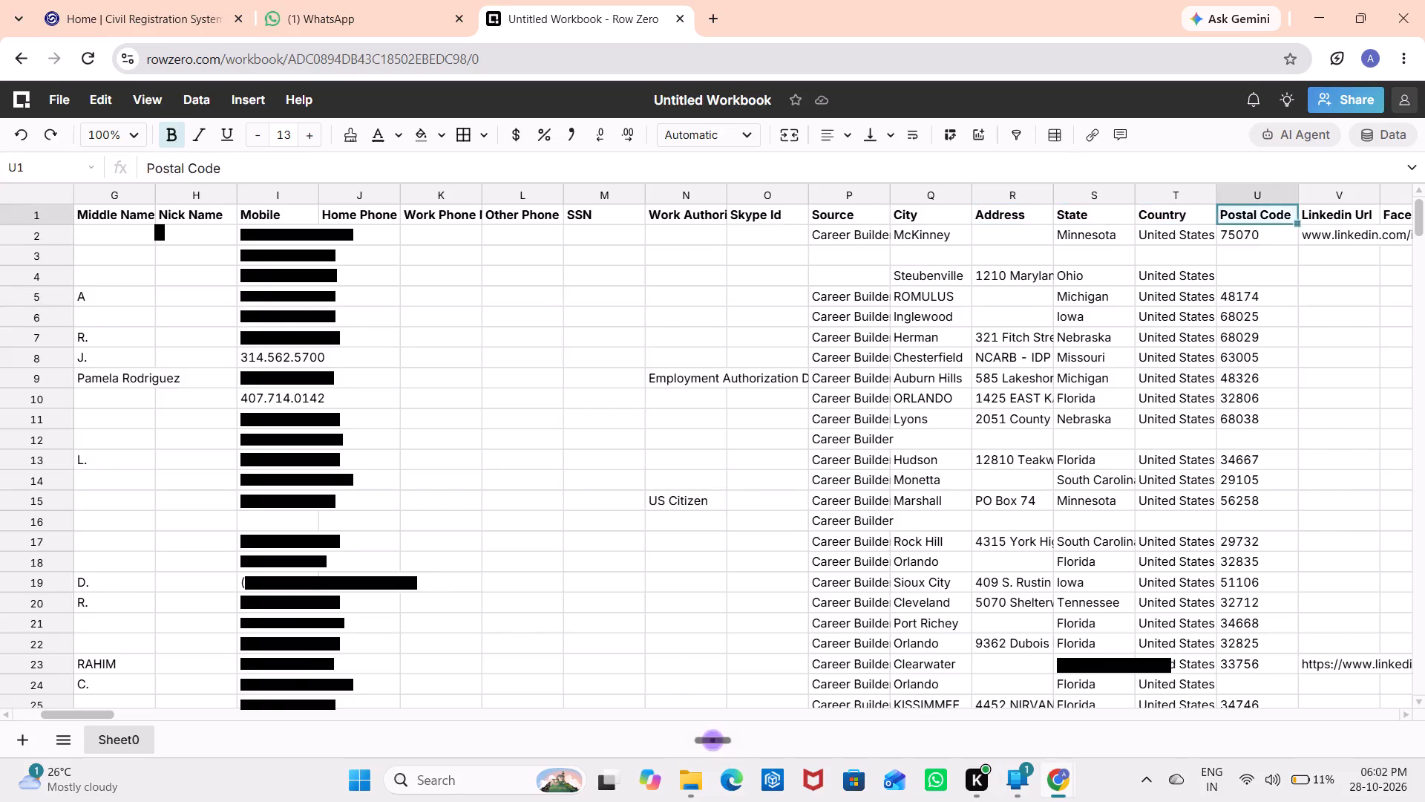
key("Right")
key("Right")
key("Right")
key("Right")
key("Right")
key("Right")
key("Right")
key("Right")
key("Right")
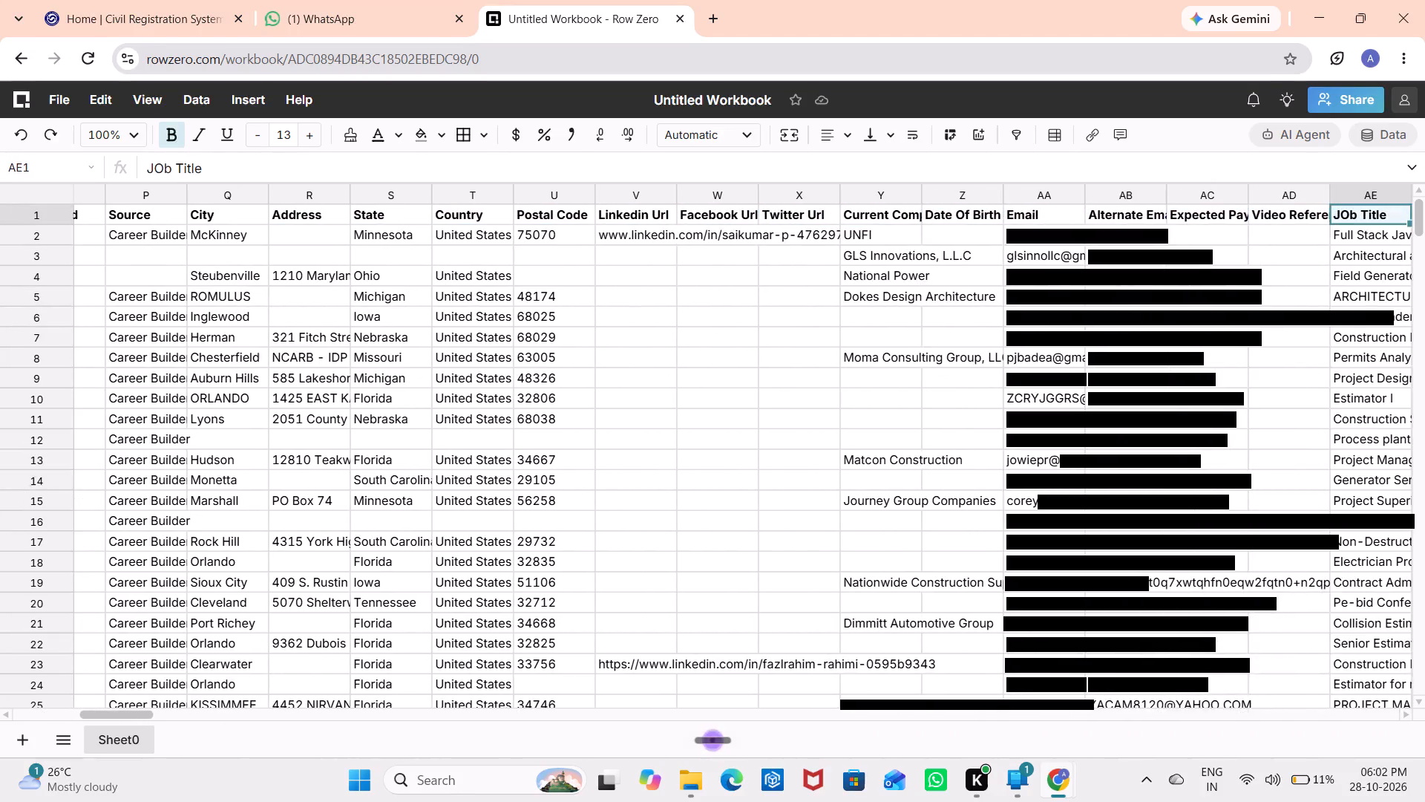
key("Right")
key("Right")
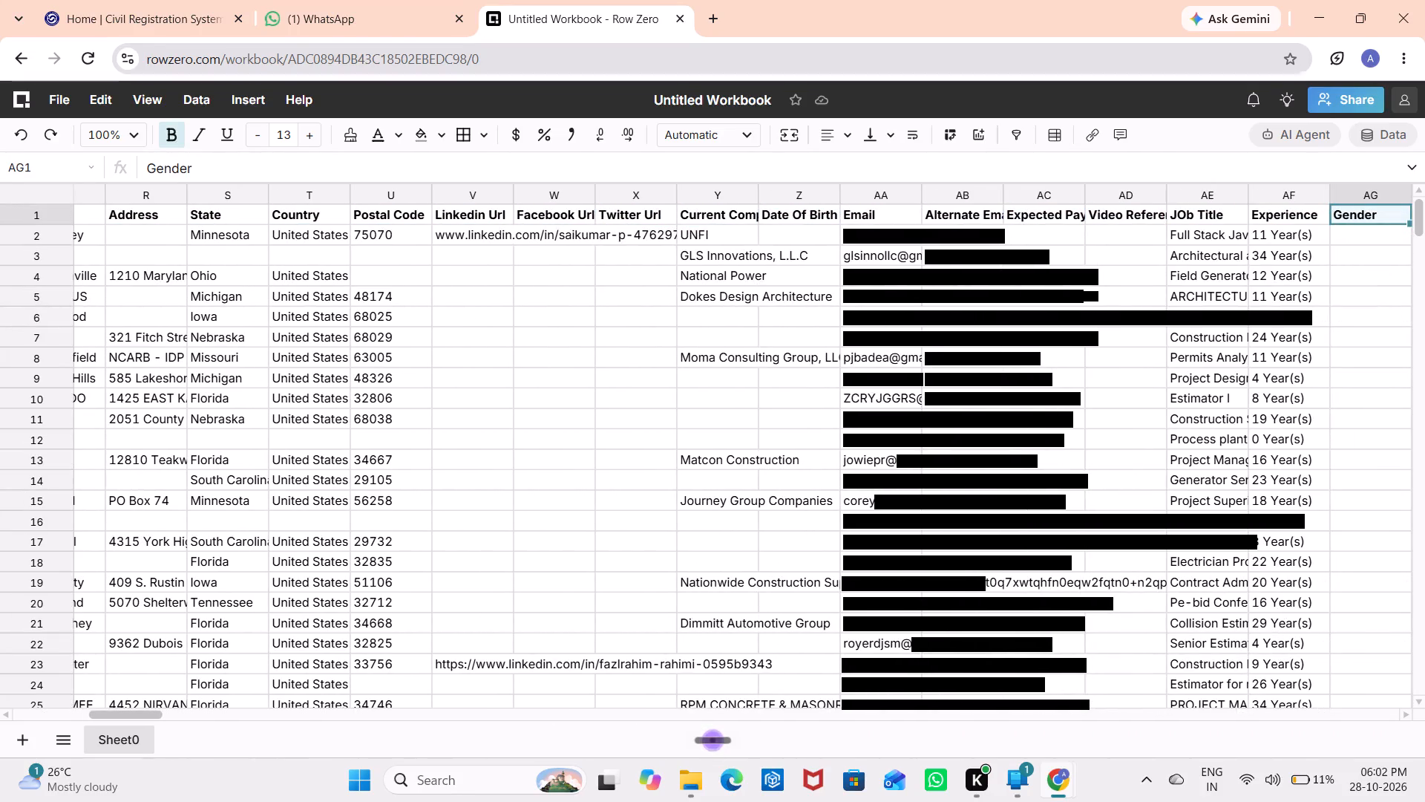
key("Left")
key("Left")
key("Left")
key("Left")
key("Left")
key("Left")
key("Left")
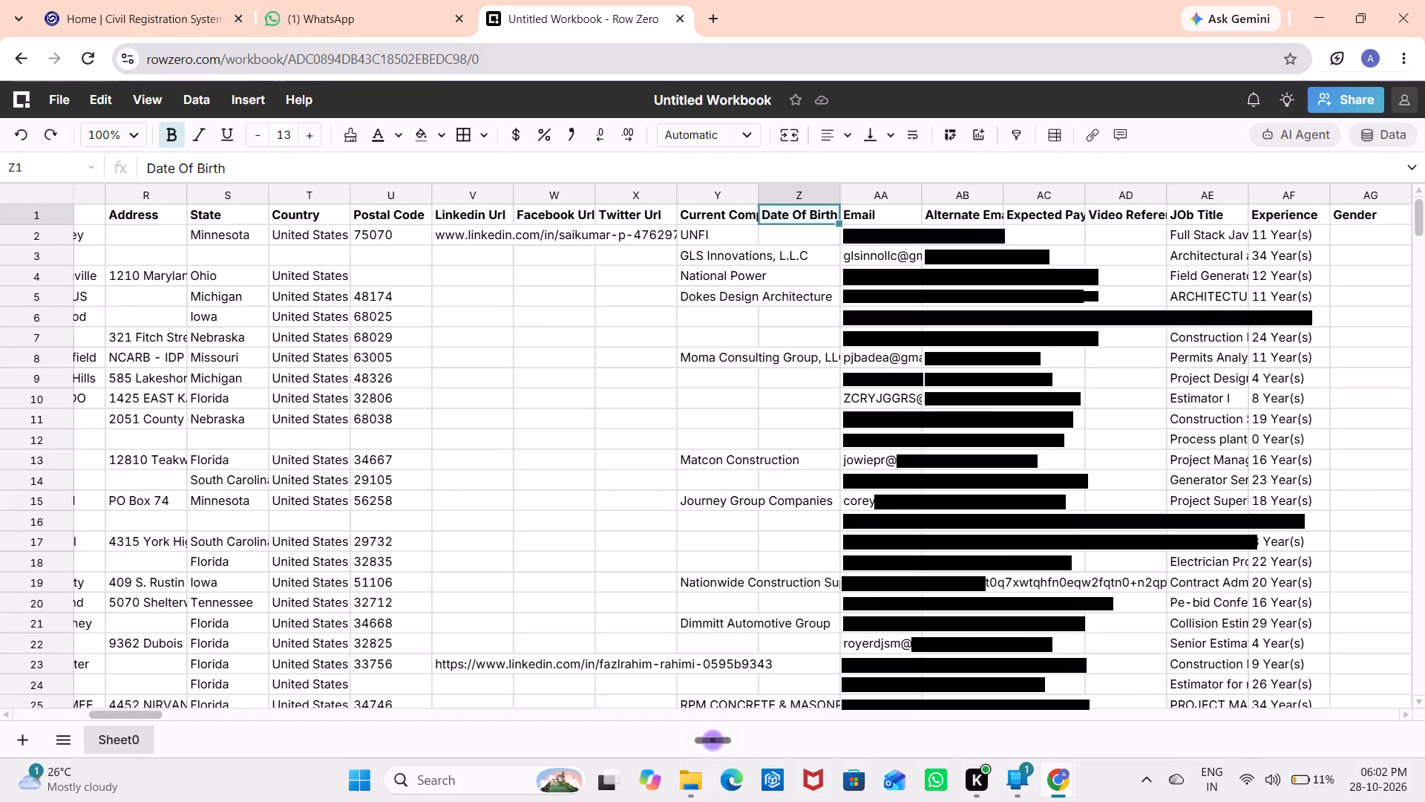
left_click(904, 212)
left_click(1012, 134)
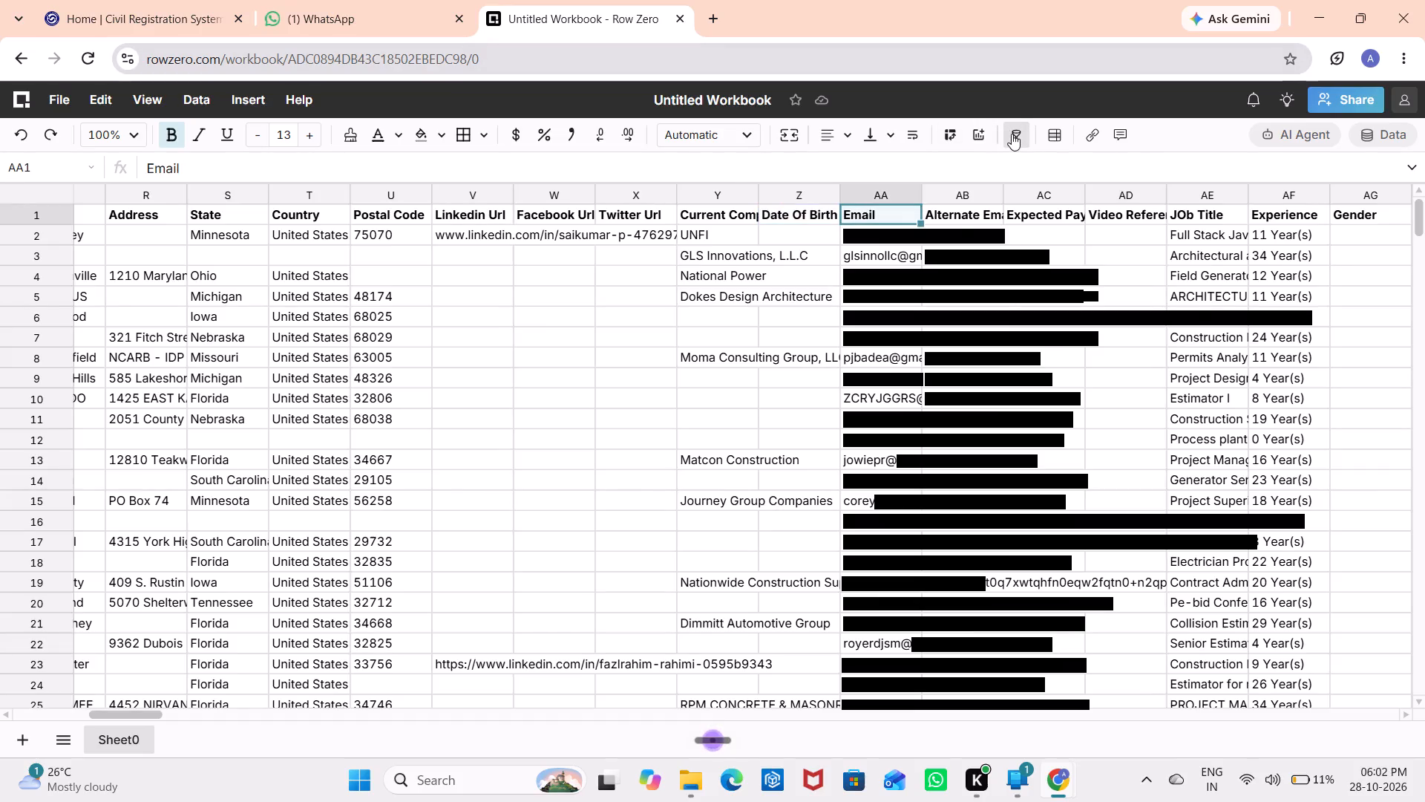
Search the Email column's filter values for "xenon", then empty the search.
left_click(908, 214)
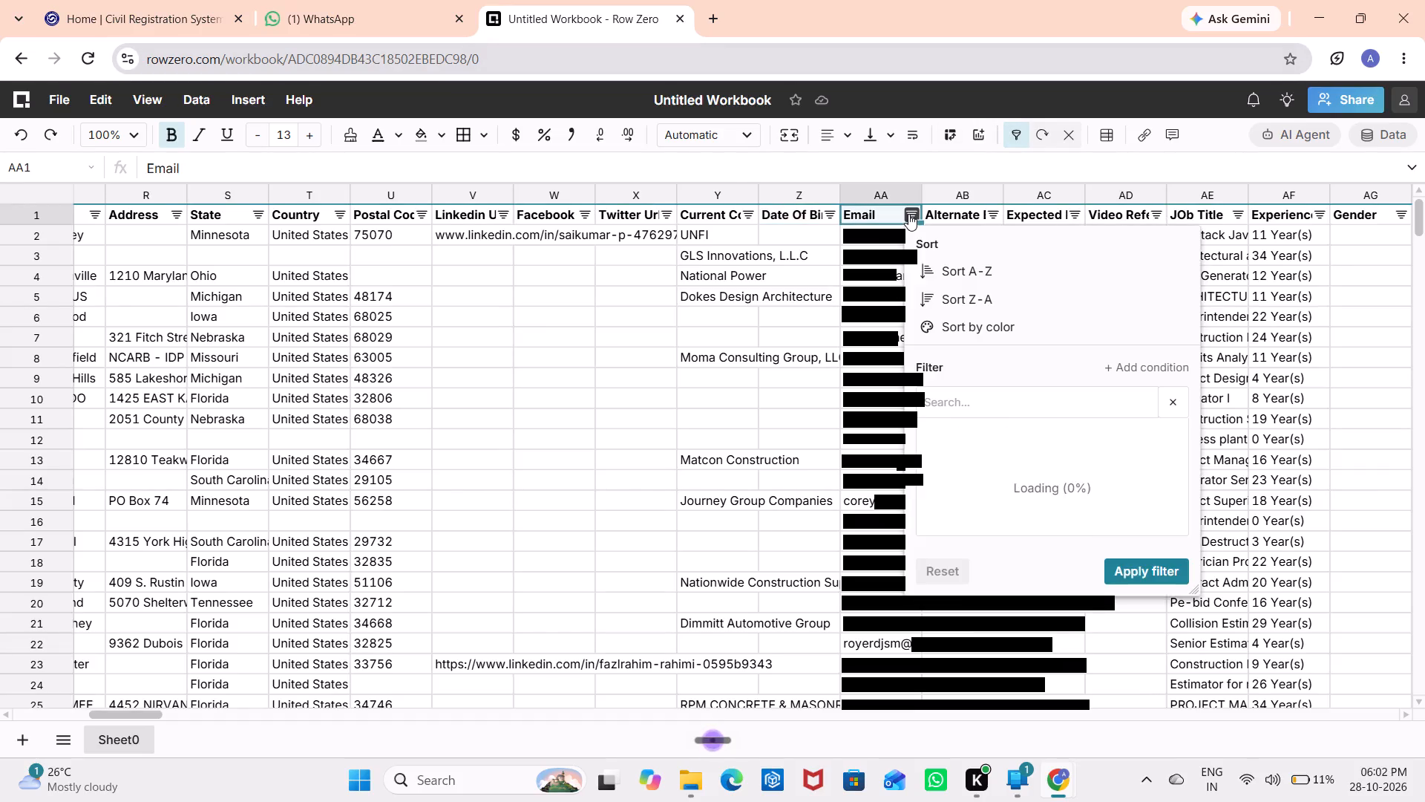
left_click(992, 401)
type("xenon")
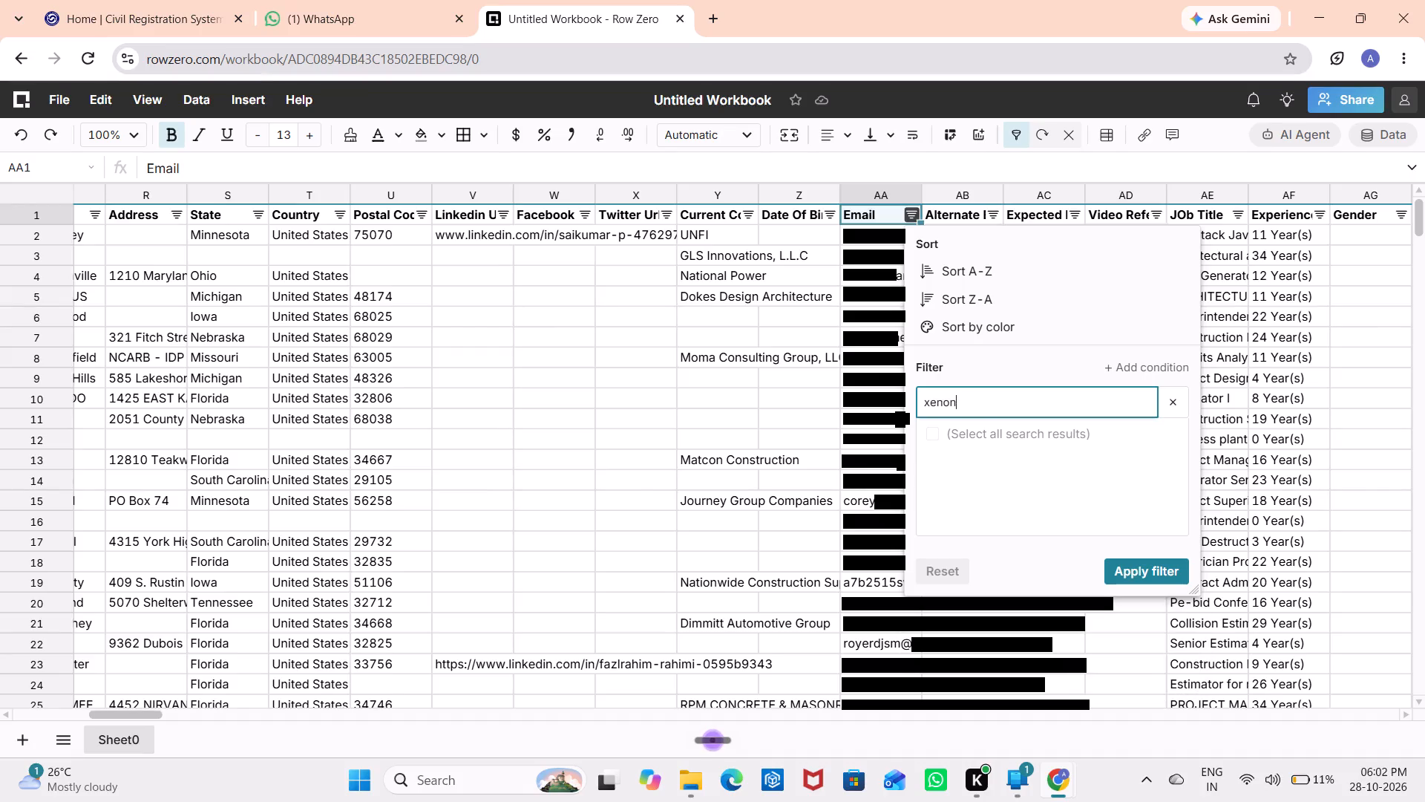
key("BackSpace")
key("BackSpace")
key("BackSpace")
key("BackSpace")
key("BackSpace")
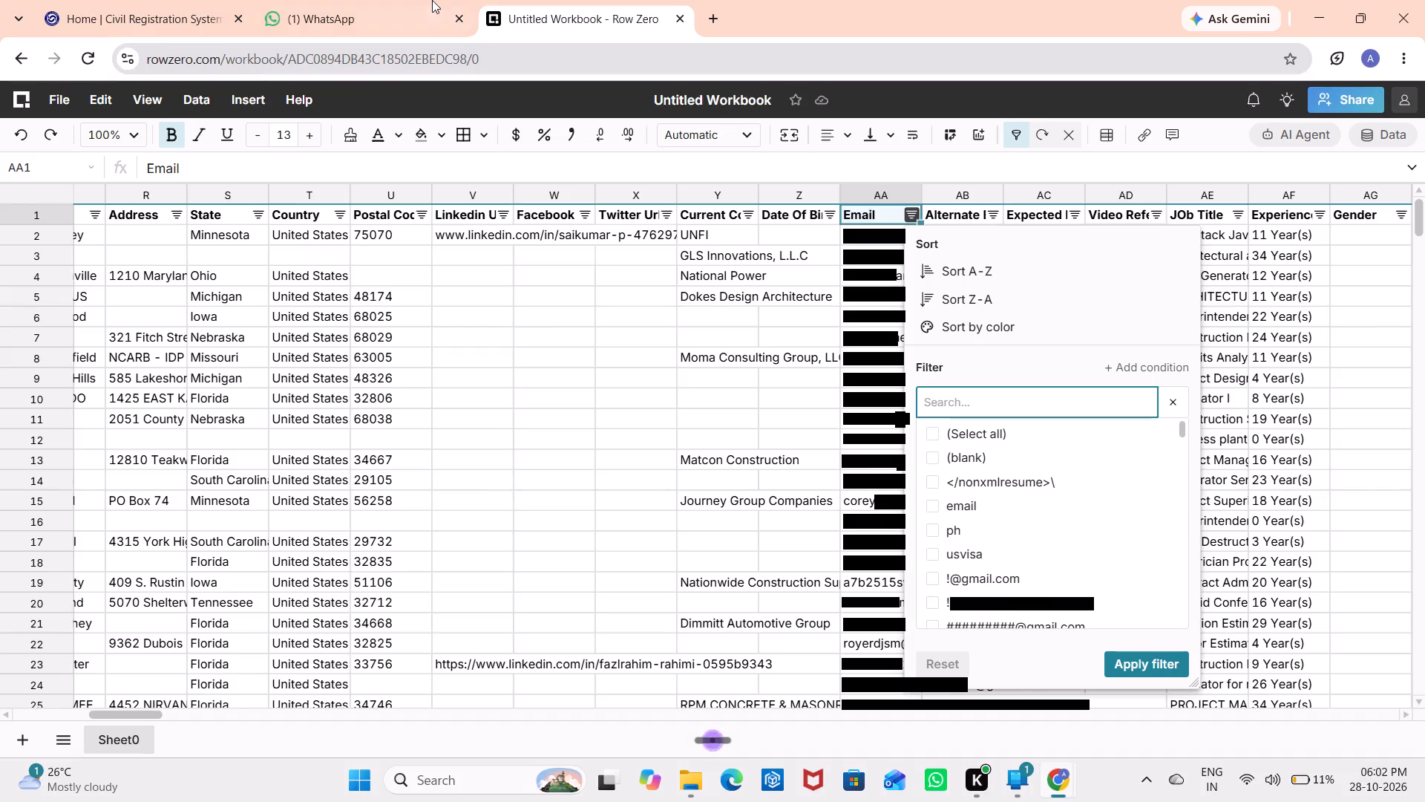
Switch to the LinkedIn post that lists the related company names under United States operations.
key("alt+Tab")
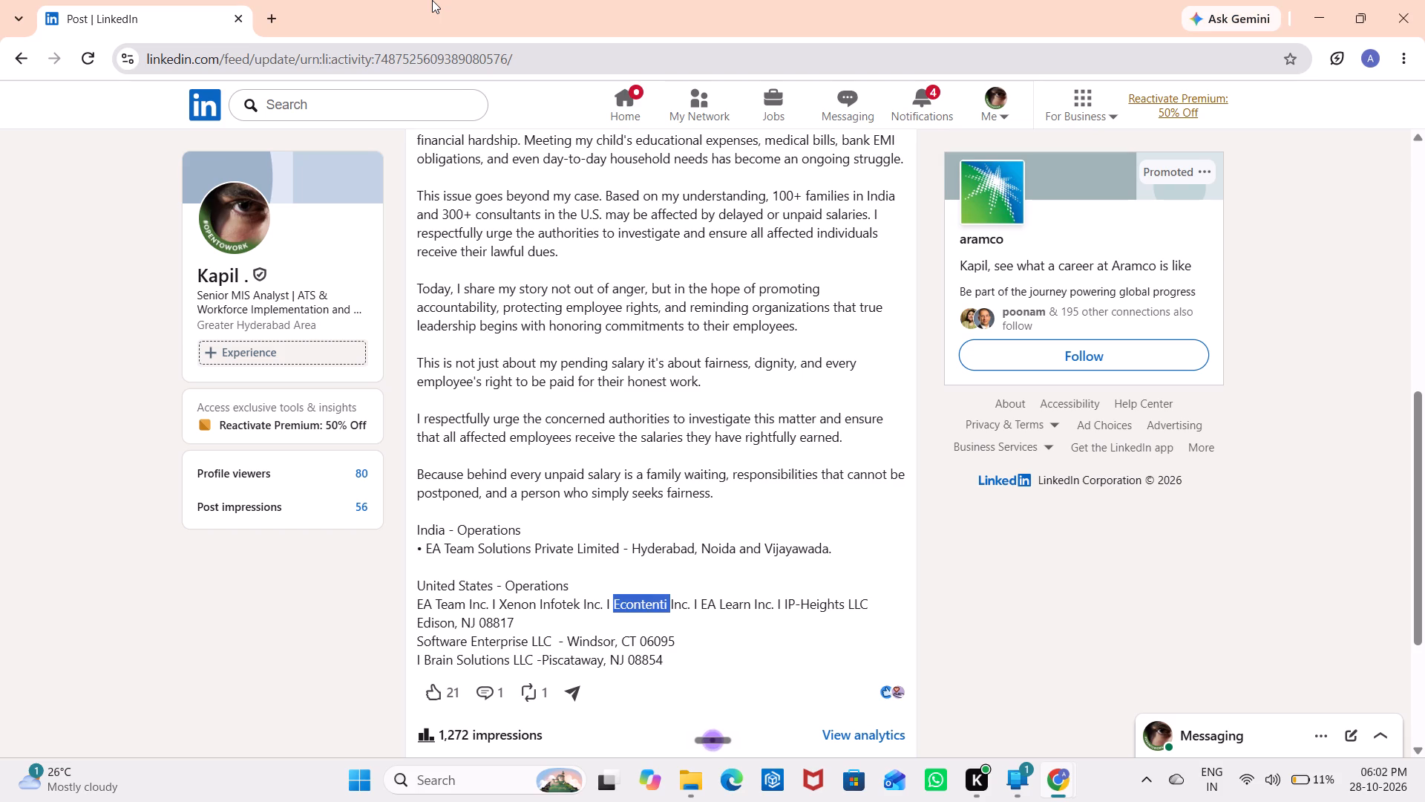
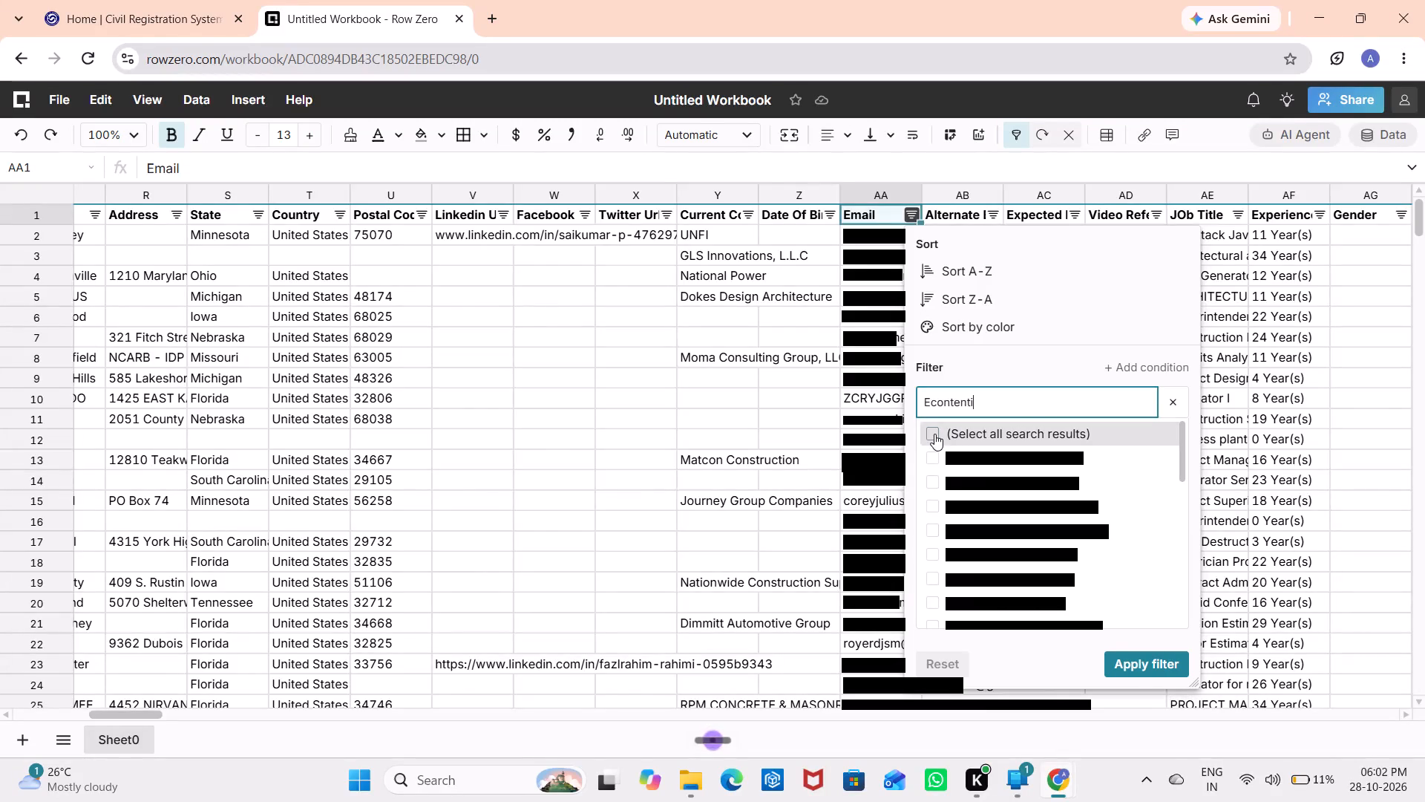
Apply the "Econtenti" filter to the Email column and clear the Email and Alternate Email cells of all filtered records.
left_click(1136, 658)
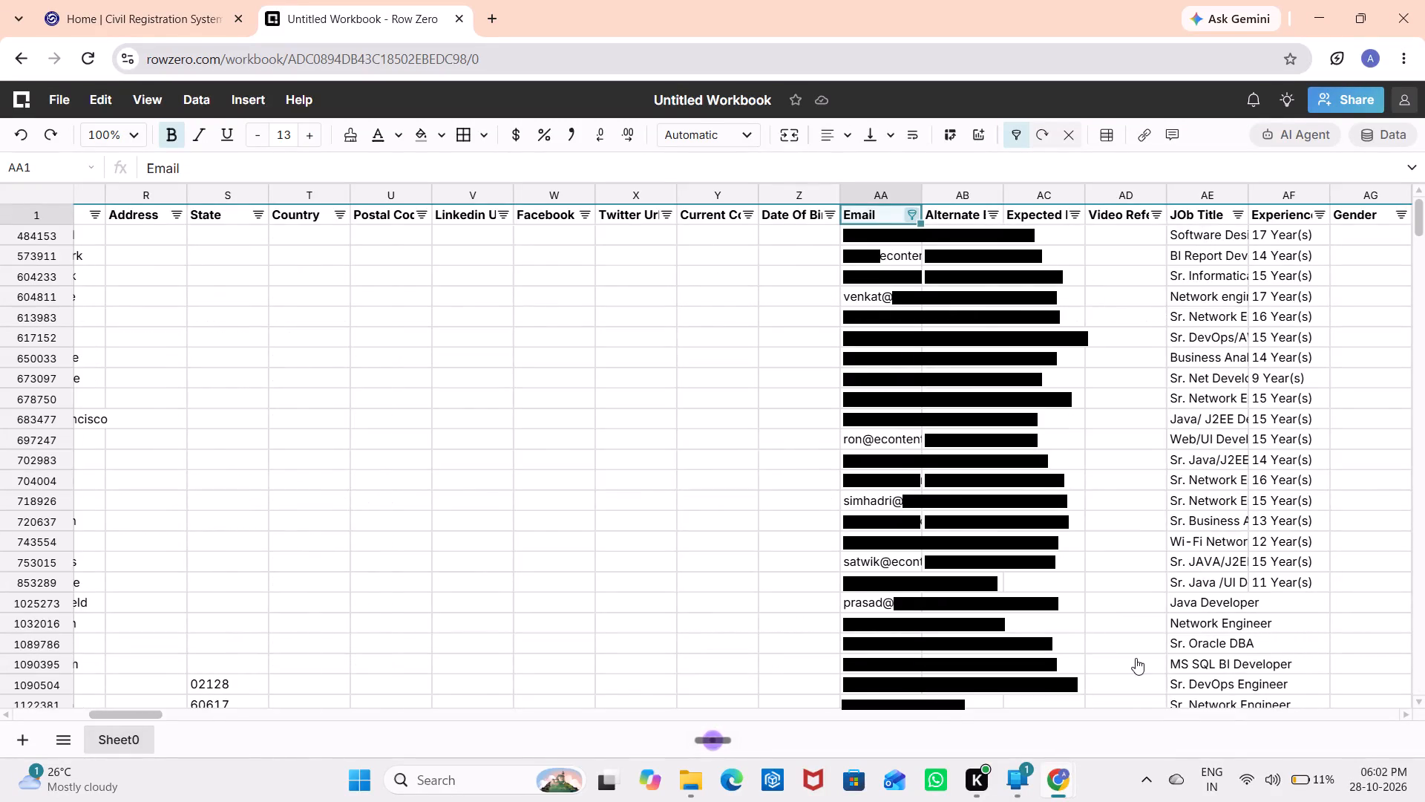
key("Down")
key("ctrl+shift+Down")
key("shift+Right")
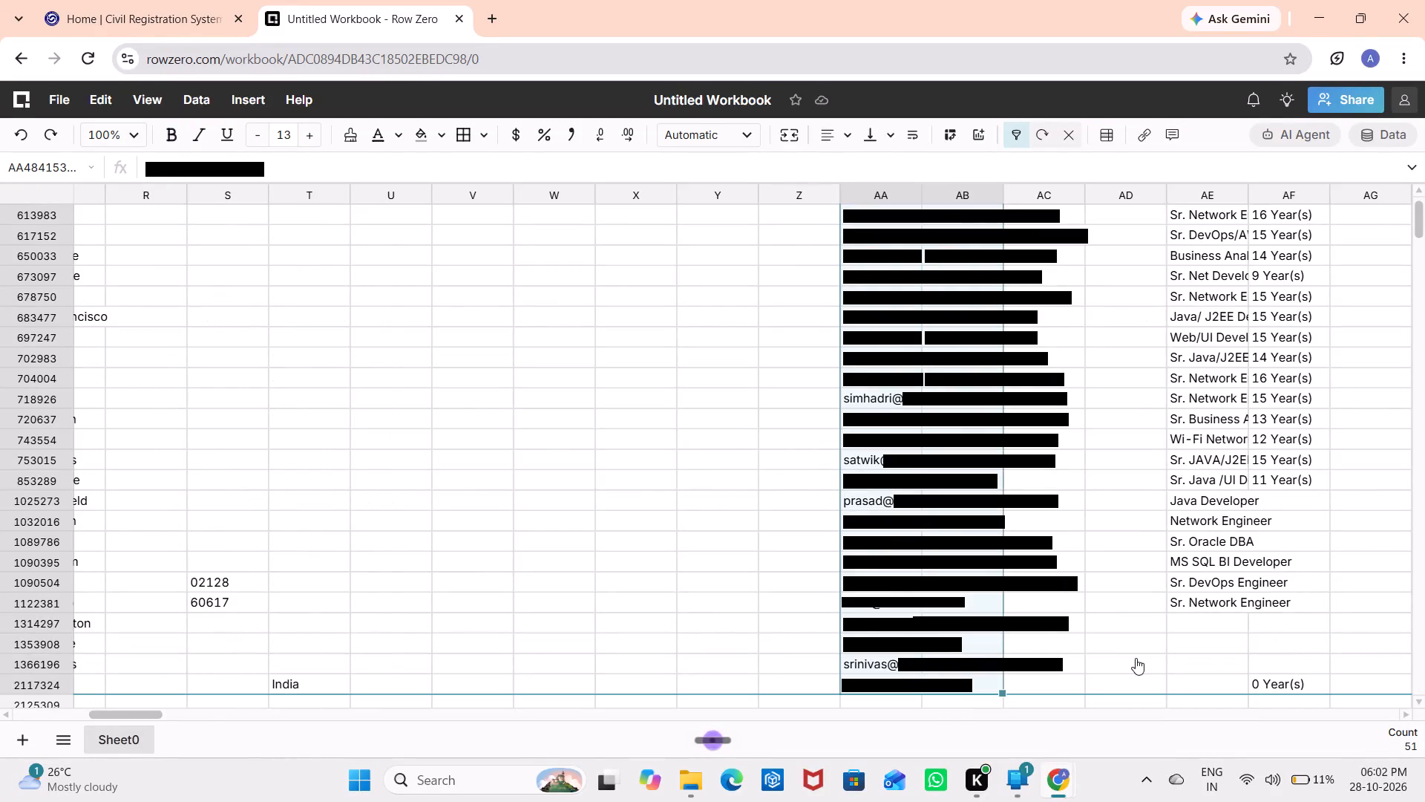
key("Delete")
Clear the Mobile through Other Phone cells of the filtered Econtenti records, from row 573911 to the last record.
key("ctrl+Up")
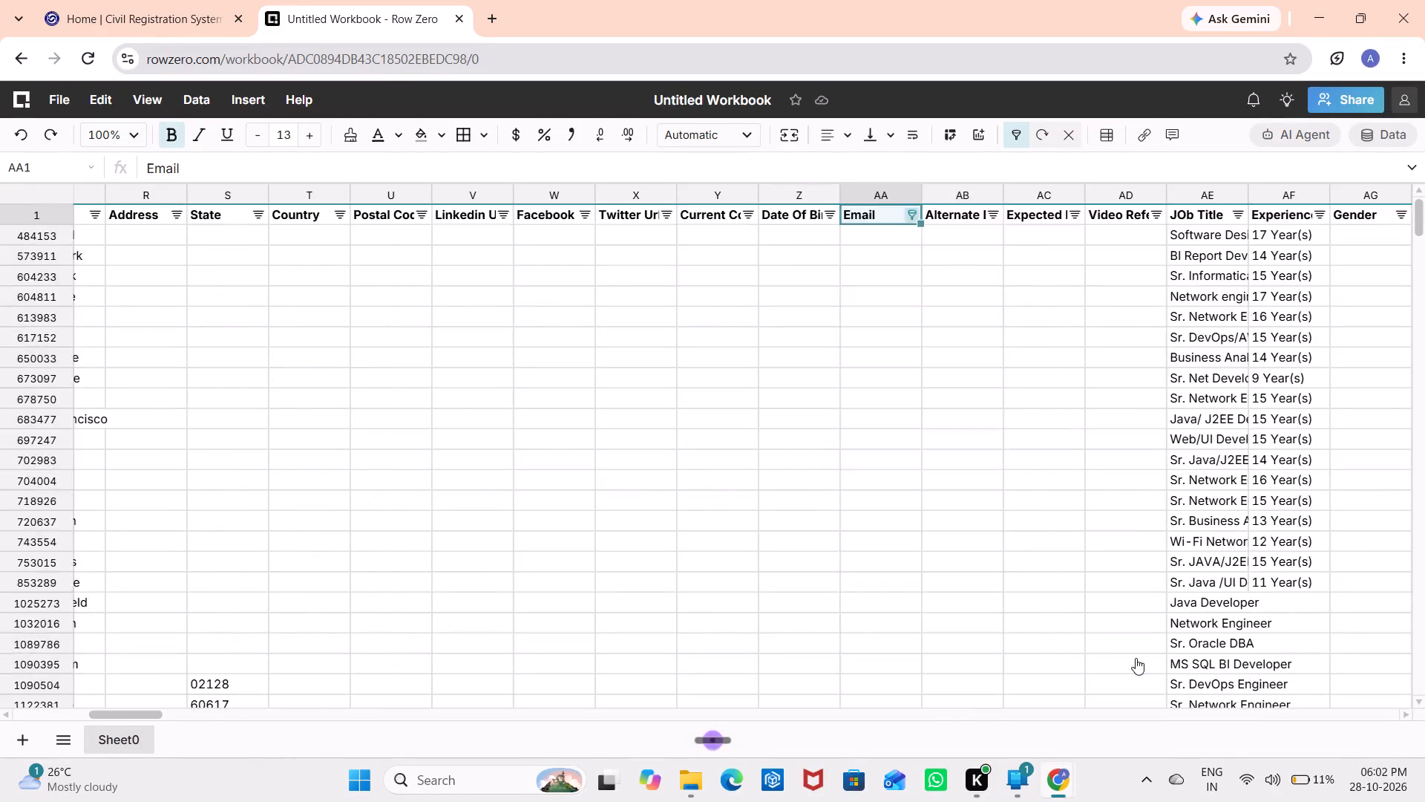
key("ctrl+Left")
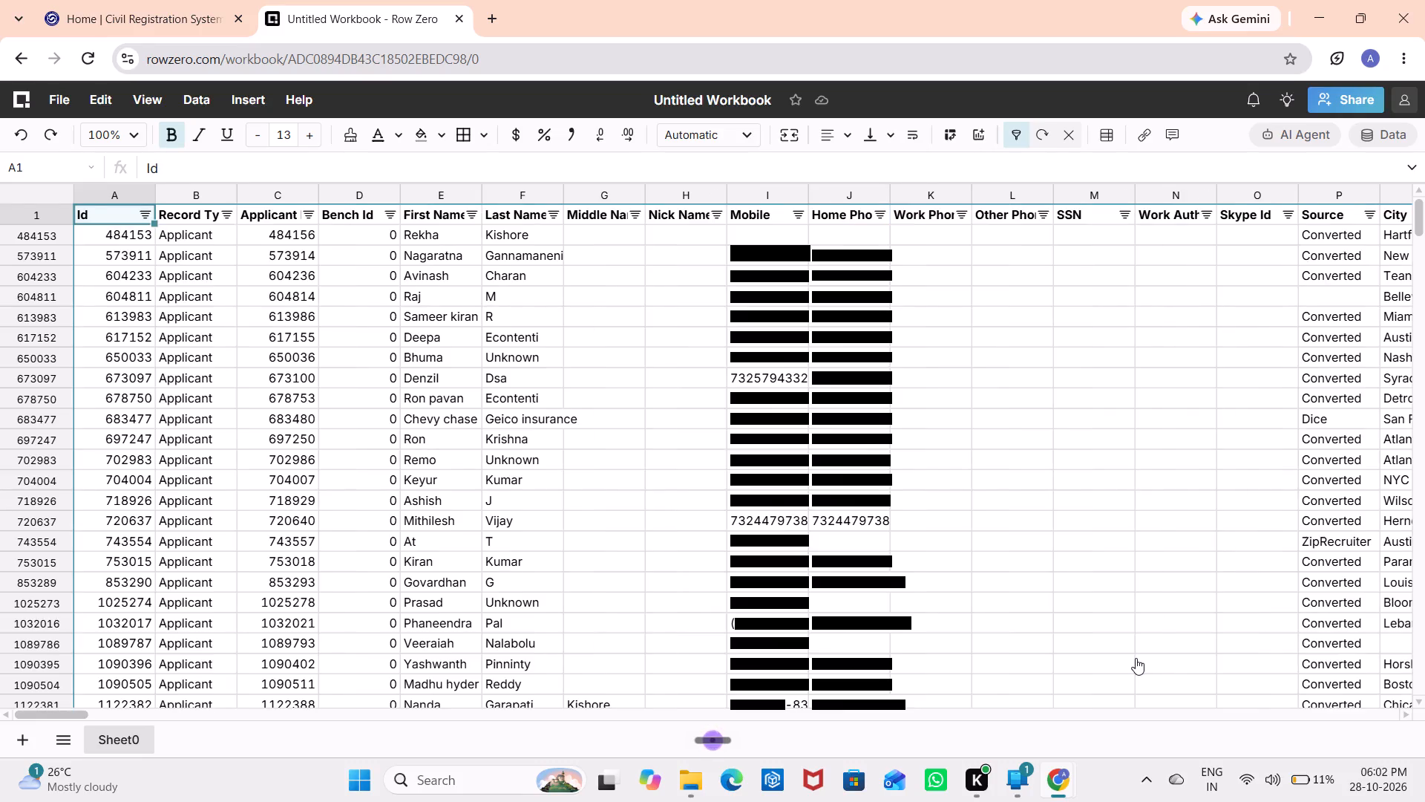
key("Right")
key("Right")
key("Right")
key("Right")
key("Down")
key("Right")
key("Right")
key("Right")
key("Down")
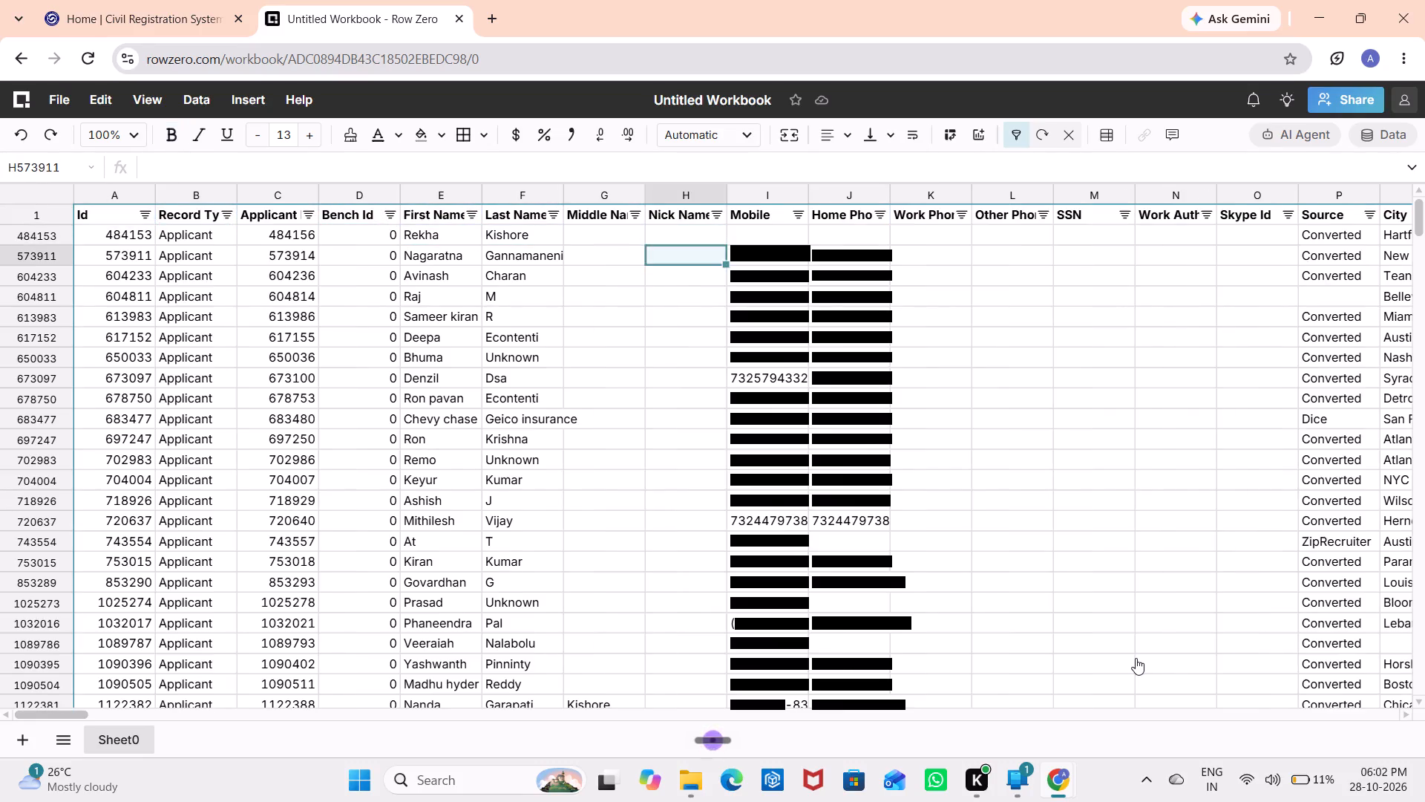
key("Right")
key("ctrl+shift+Down")
key("shift+Down")
key("shift+Up")
key("shift+Right")
key("shift+Right")
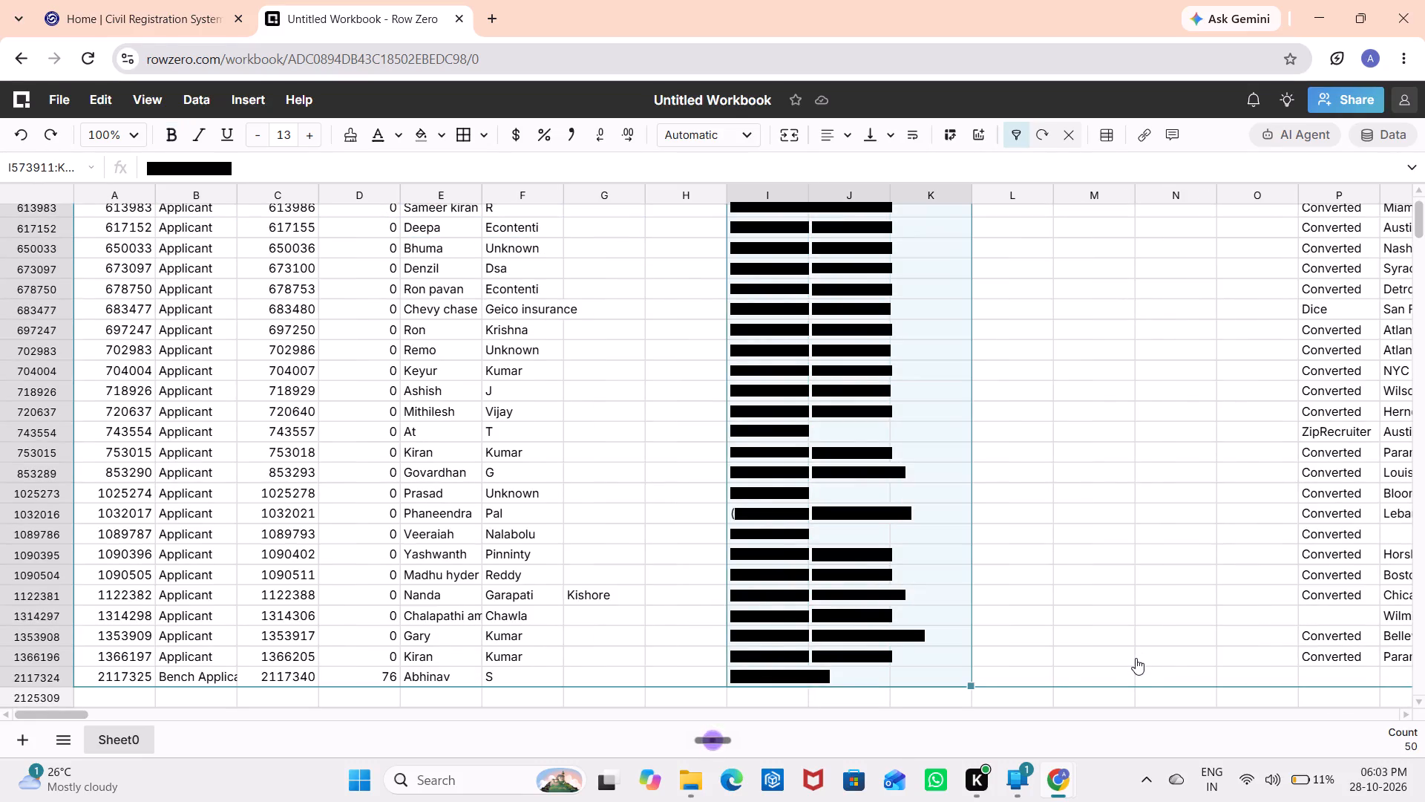
key("shift+Right")
key("Delete")
Find "Econtenti" in the filtered records and clear it from the Last Name cells in rows 617152 and 678750.
key("ctrl+Up")
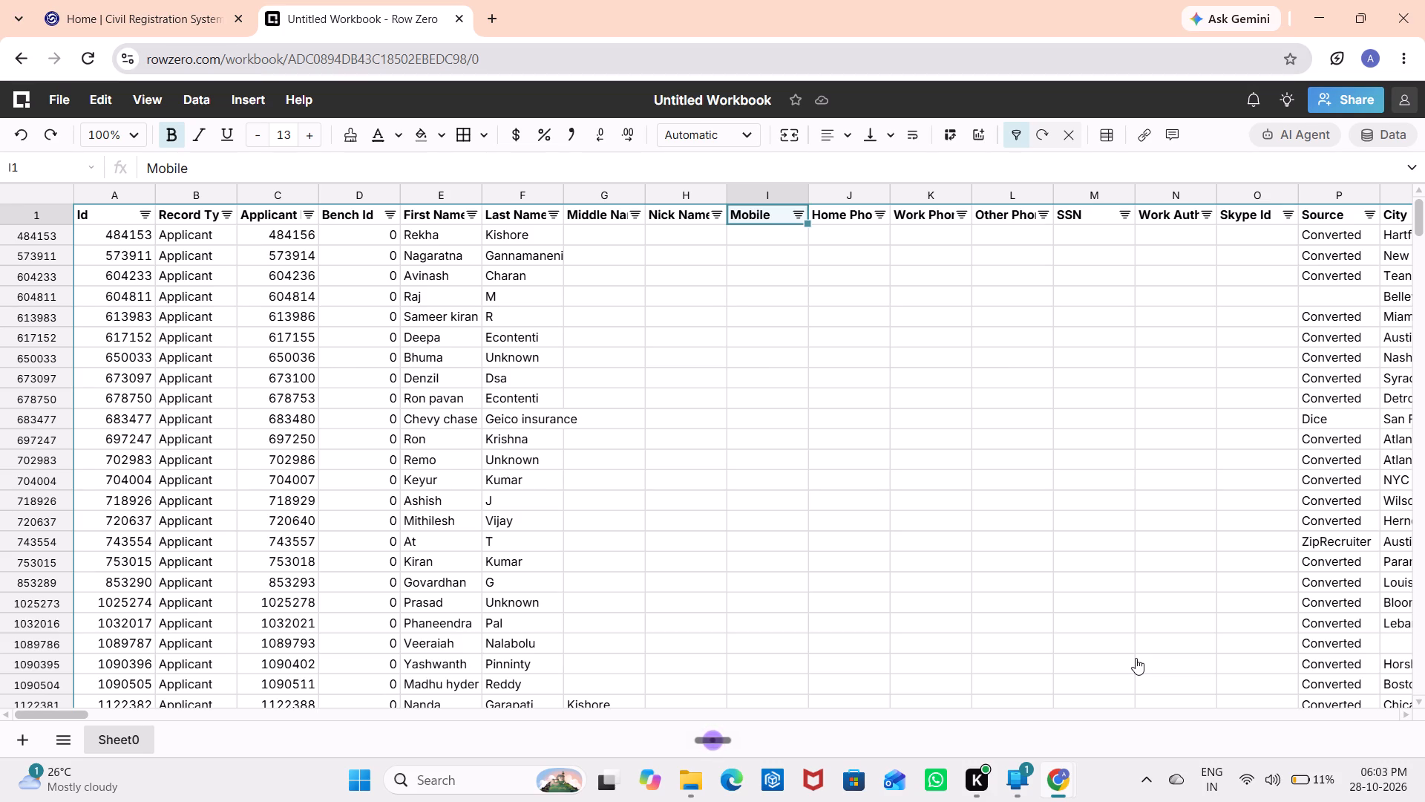
key("ctrl+f")
key("ctrl+v")
key("BackSpace")
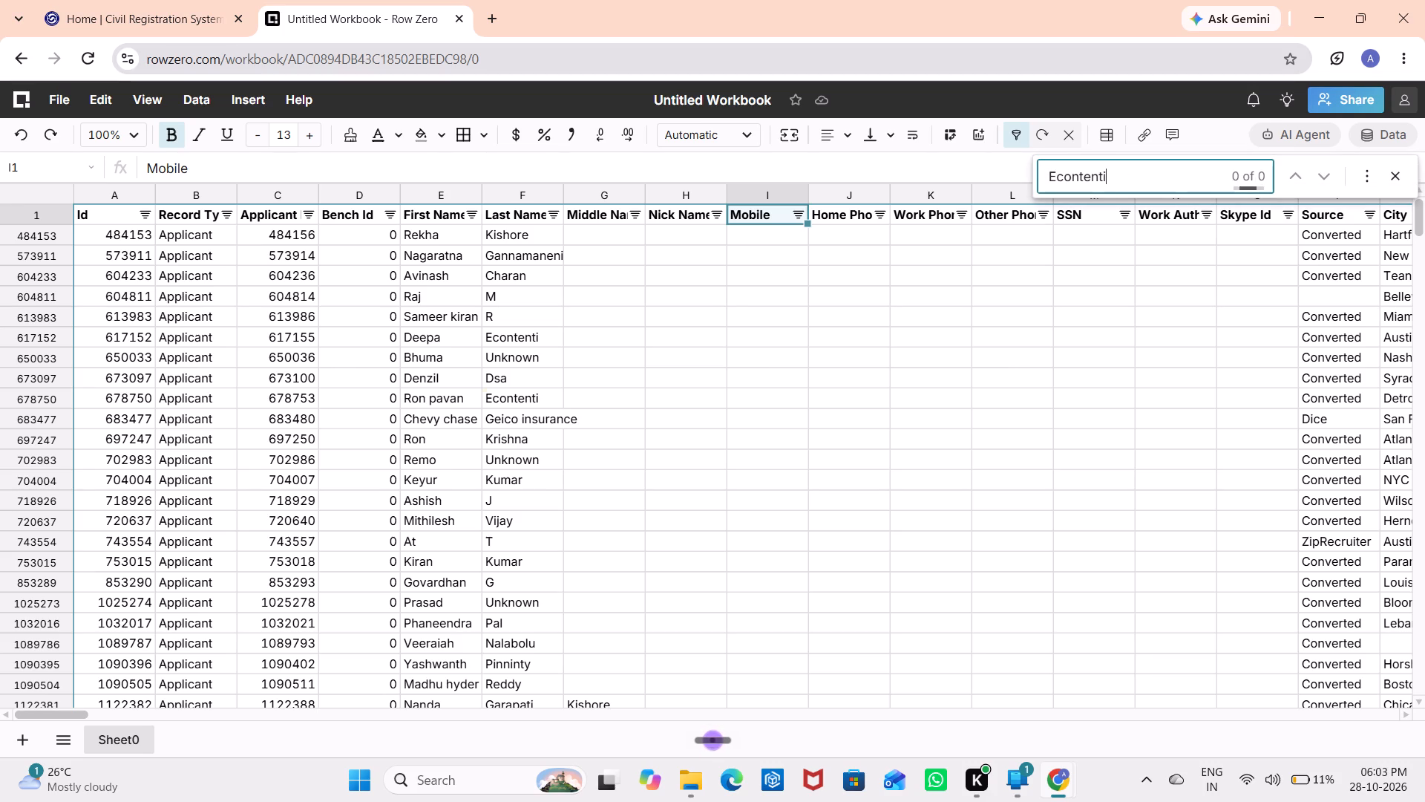
key("Escape")
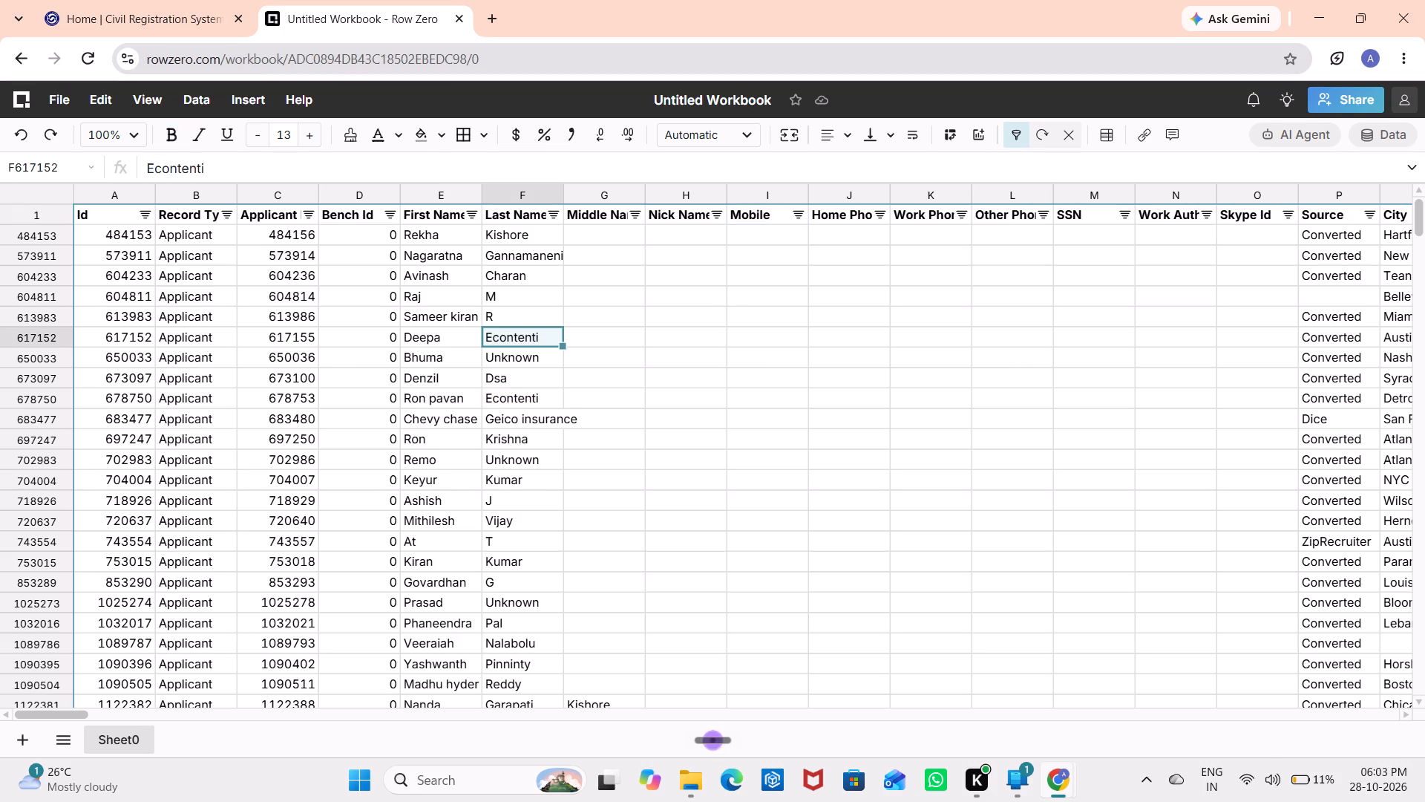
left_click(540, 345)
key("Delete")
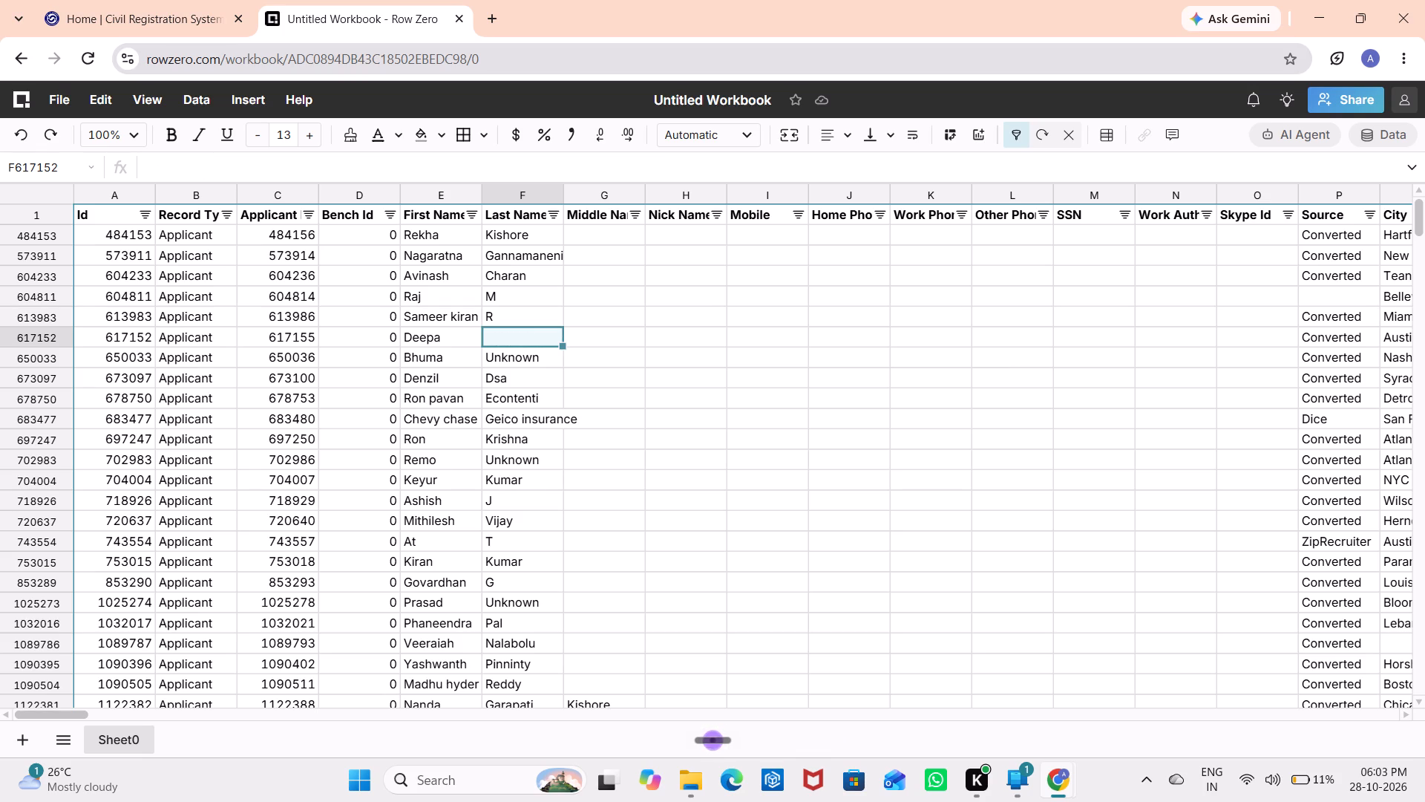
left_click(524, 403)
key("Delete")
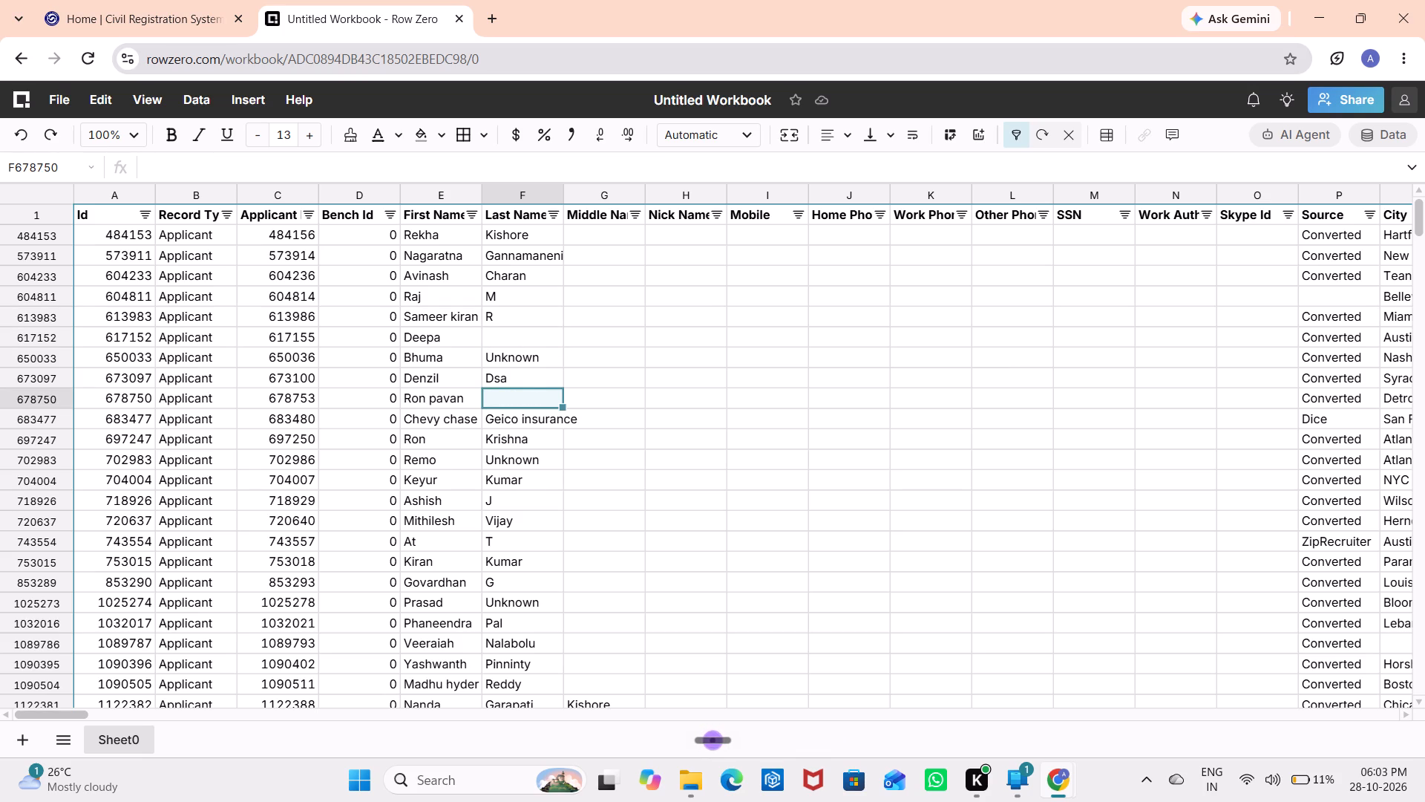
Search the filtered records again for any remaining "Econtenti" entries, then close the search.
left_click(568, 483)
key("ctrl+f")
key("ctrl+v")
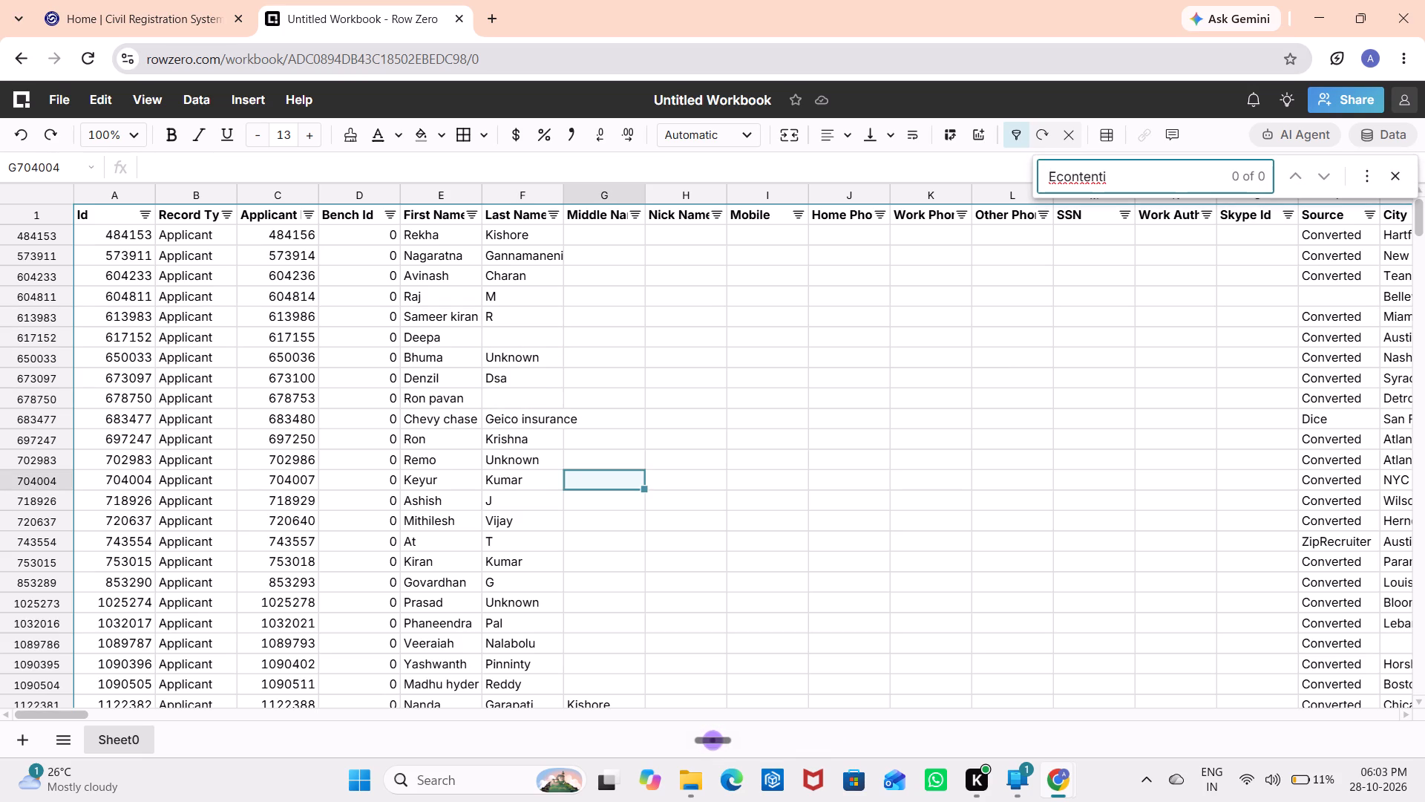
key("BackSpace")
key("Escape")
key("Escape")
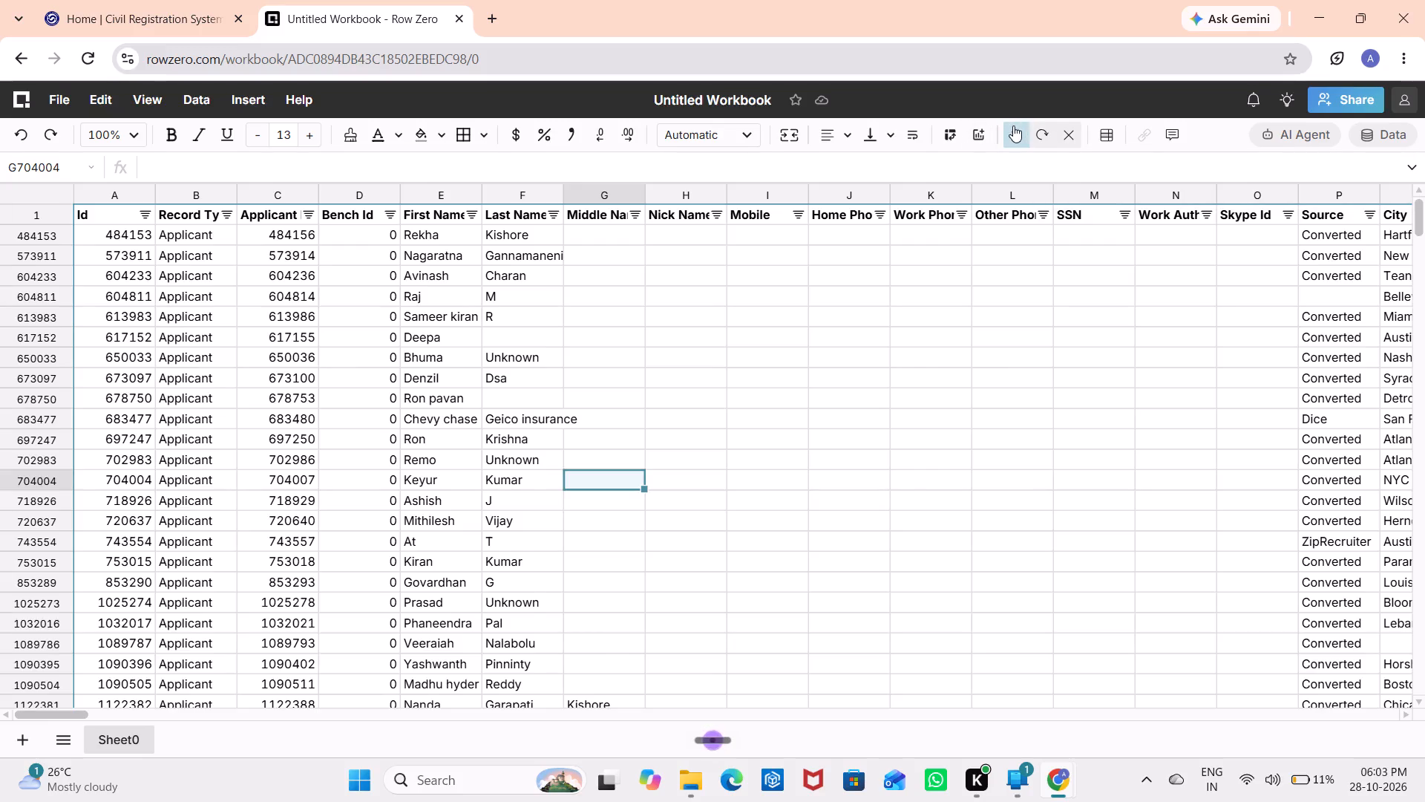
Turn off the sheet's filter so all records are included again.
left_click(1013, 125)
left_click(928, 437)
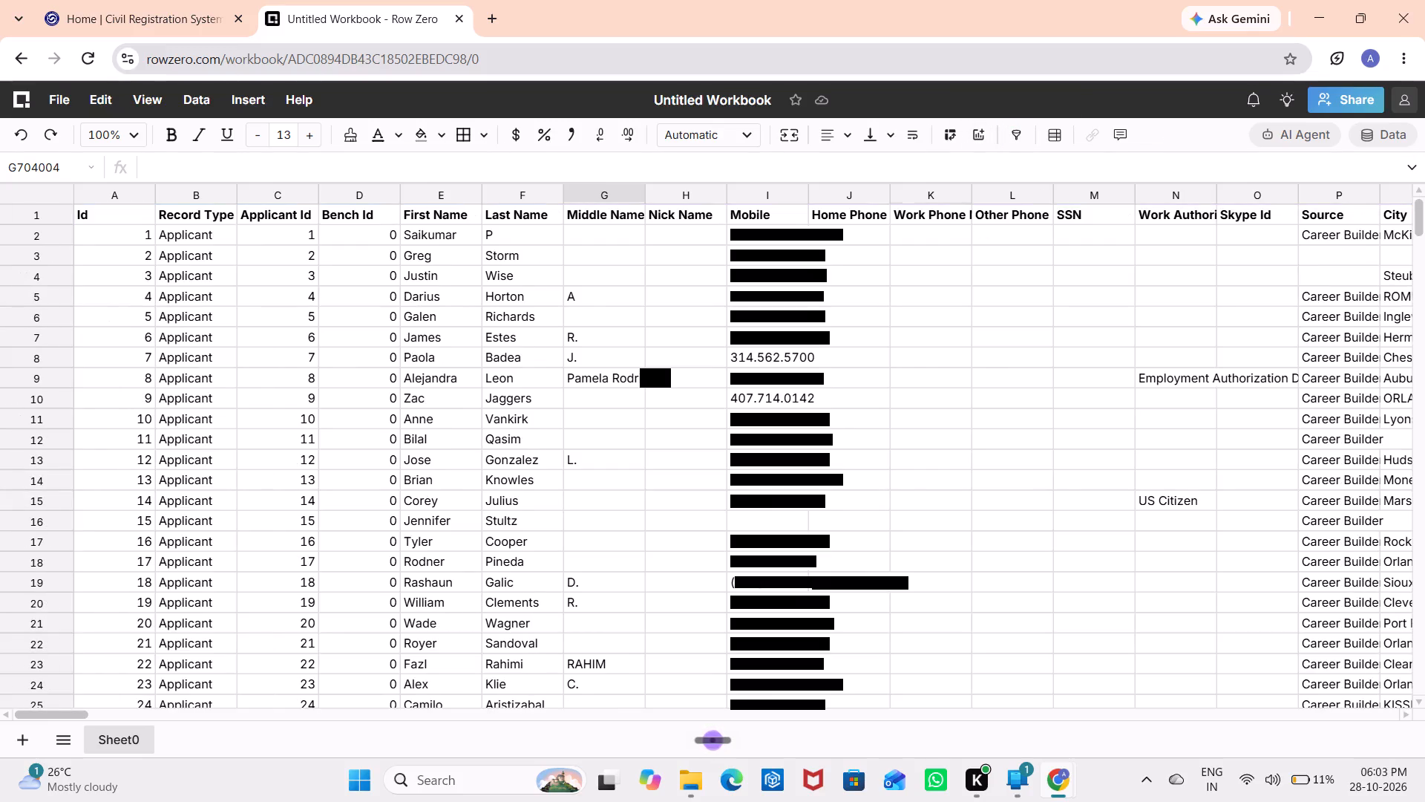
Turn the column filters back on from the Email header cell in row 1.
key("ctrl+Up")
key("ctrl+Up")
key("ctrl+Up")
key("ctrl+Up")
key("ctrl+Up")
key("ctrl+Up")
key("ctrl+Up")
key("ctrl+Up")
key("ctrl+Up")
key("ctrl+Up")
key("ctrl+Up")
key("ctrl+Up")
key("ctrl+Up")
key("Right")
key("Right")
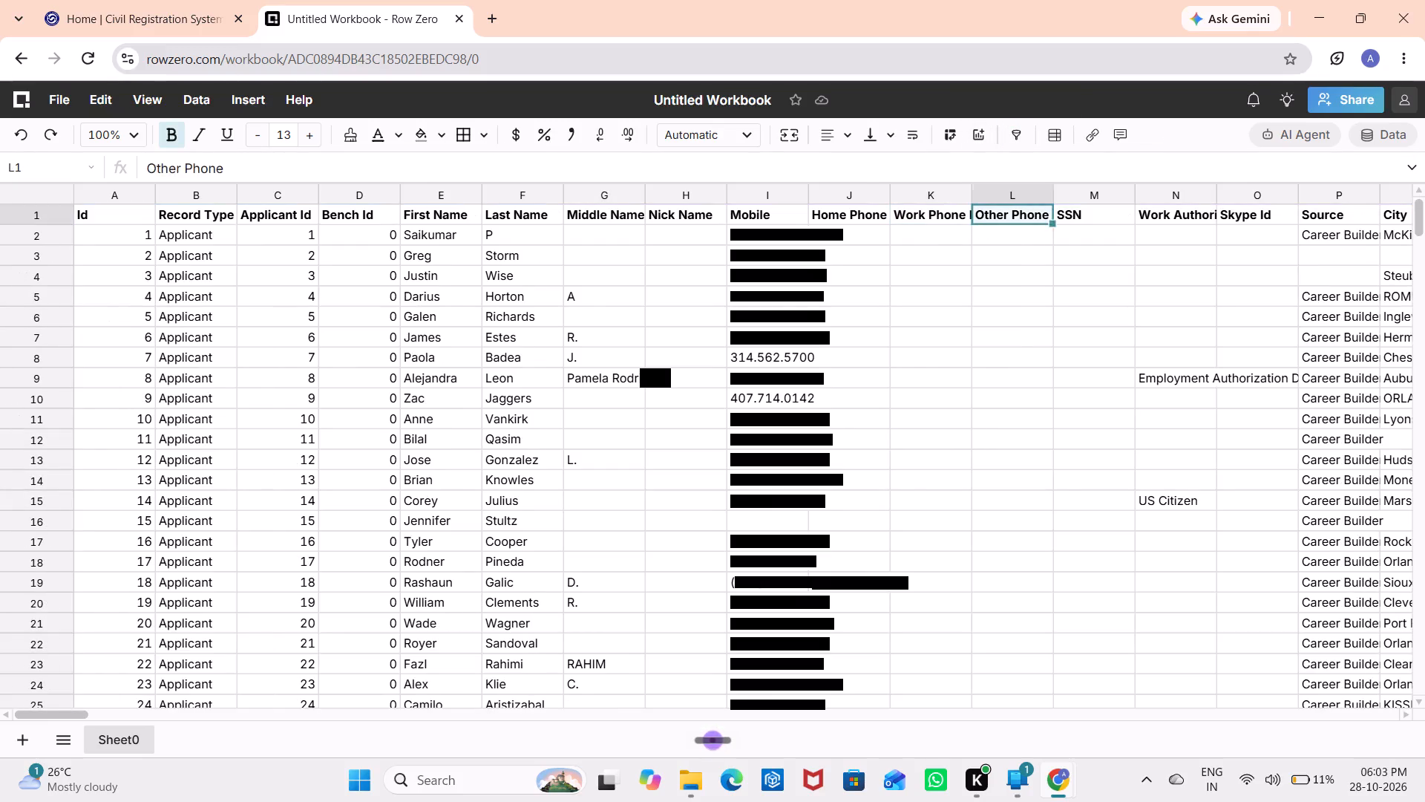
key("Right")
key("Right")
key("Right")
key("Right")
key("Right")
key("Right")
key("Right")
key("Right")
key("Right")
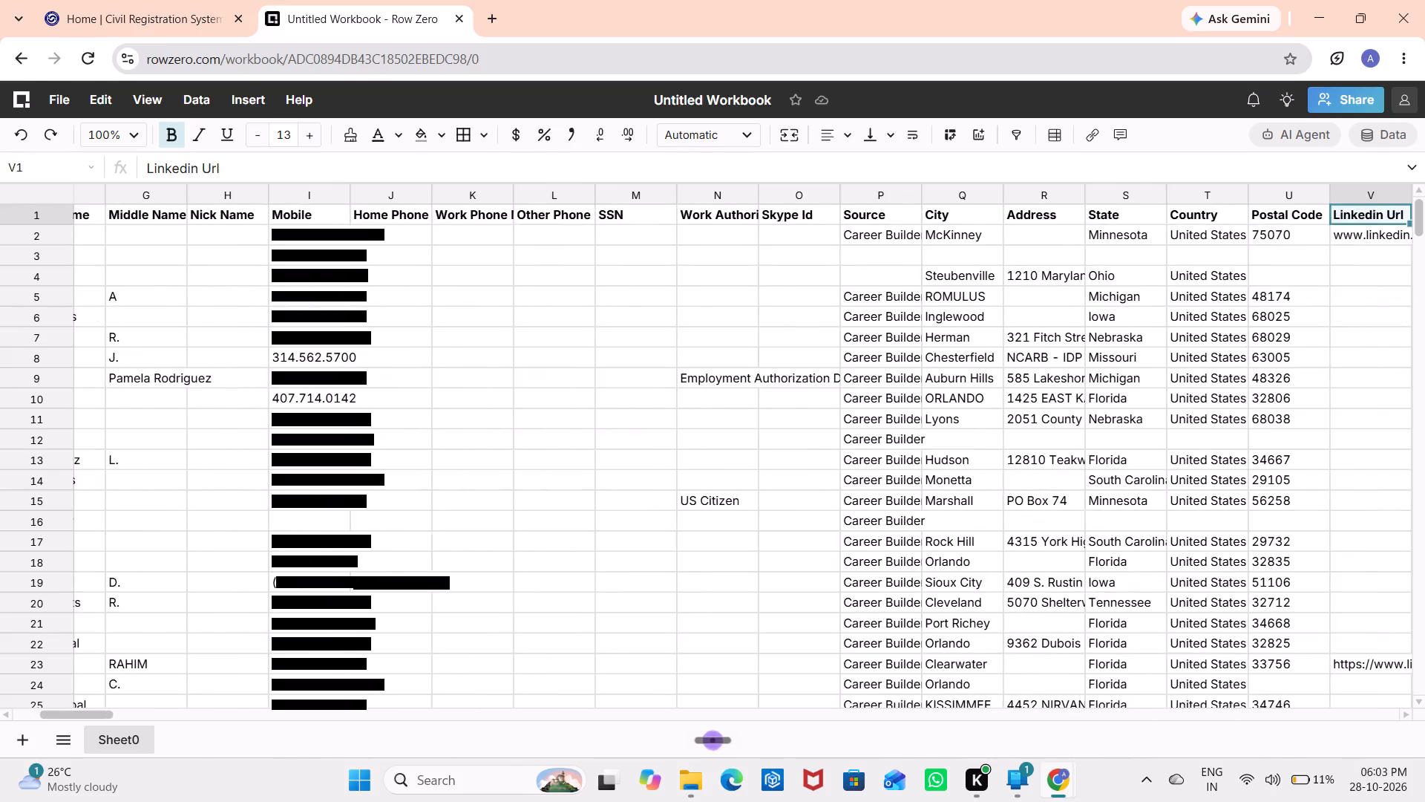
key("Right")
key("Right")
key("Right")
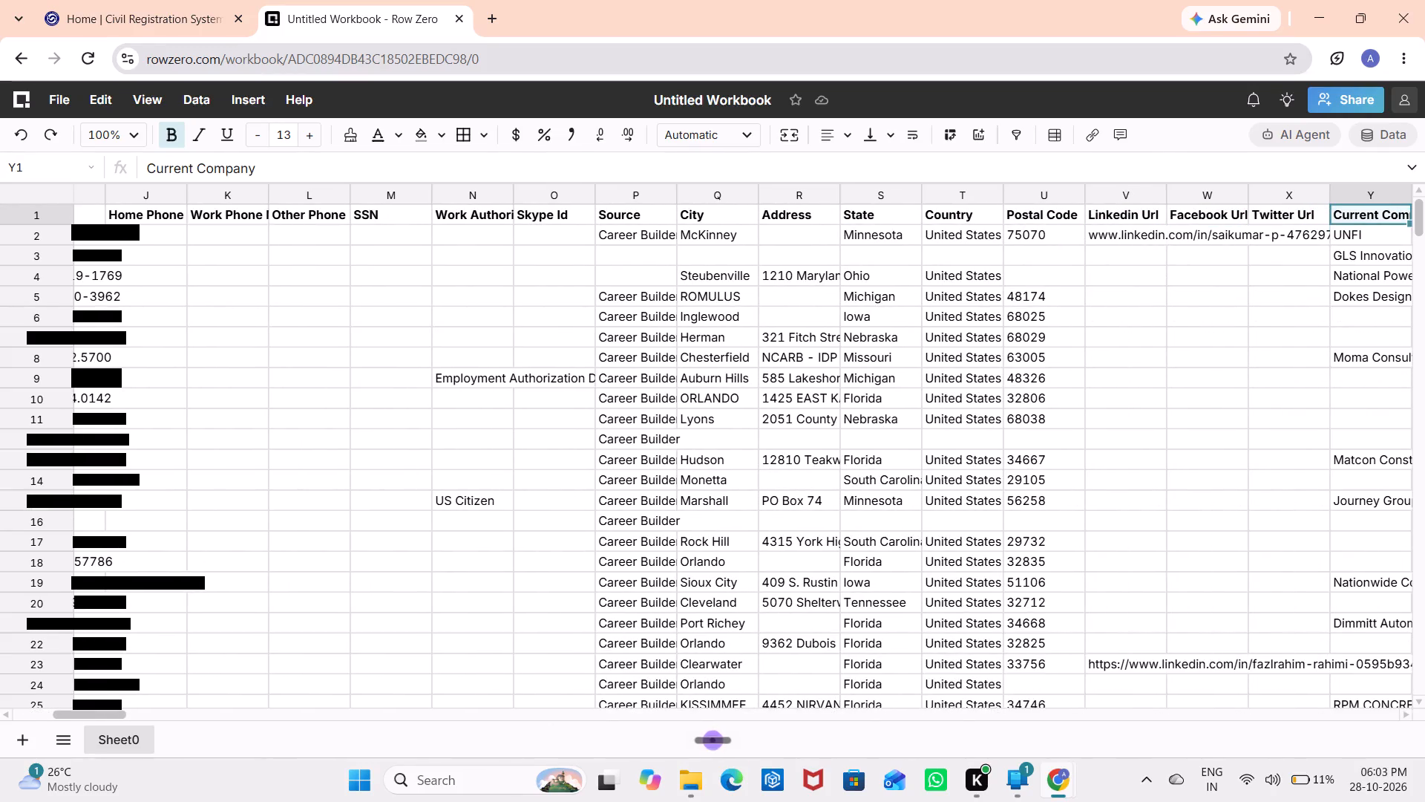
key("Right")
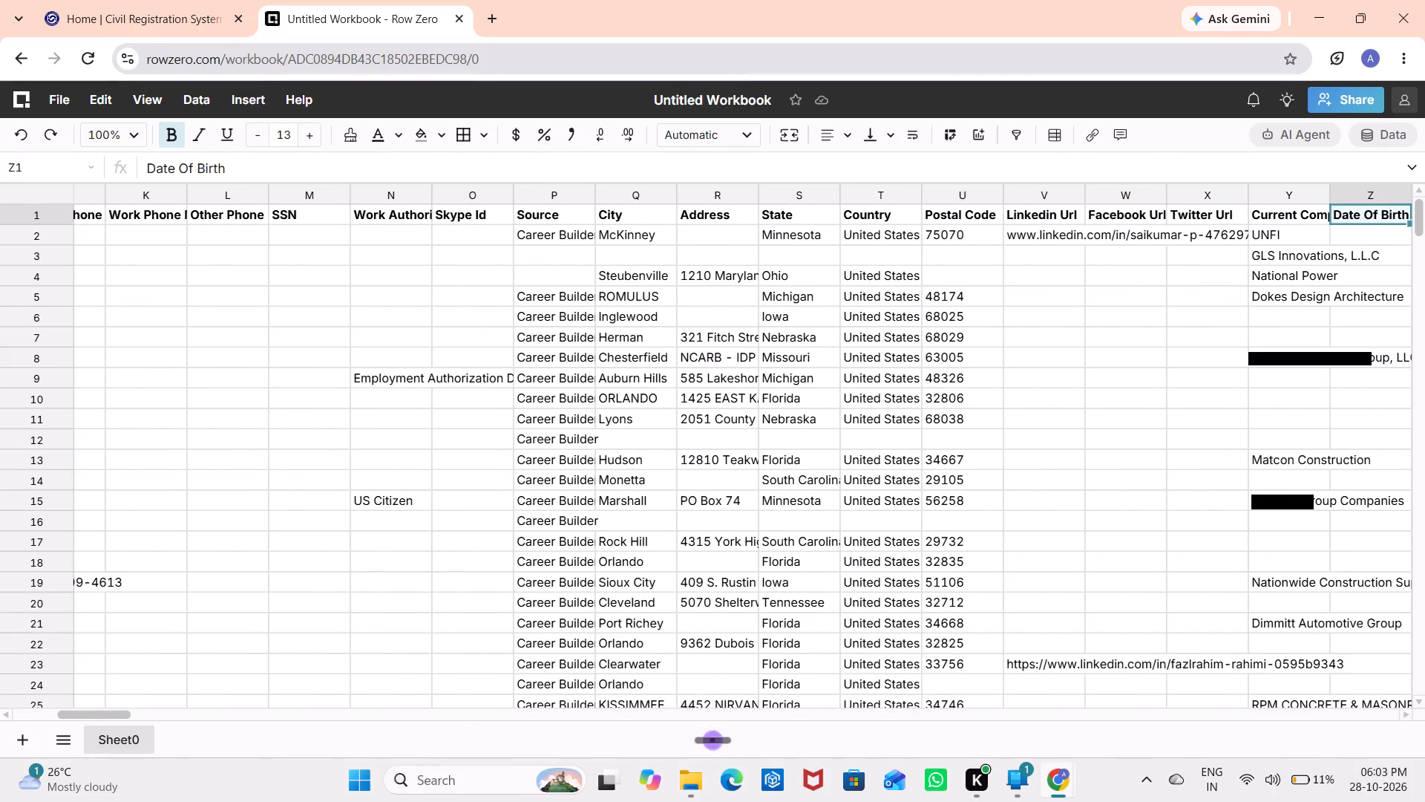
key("Right")
key("Right")
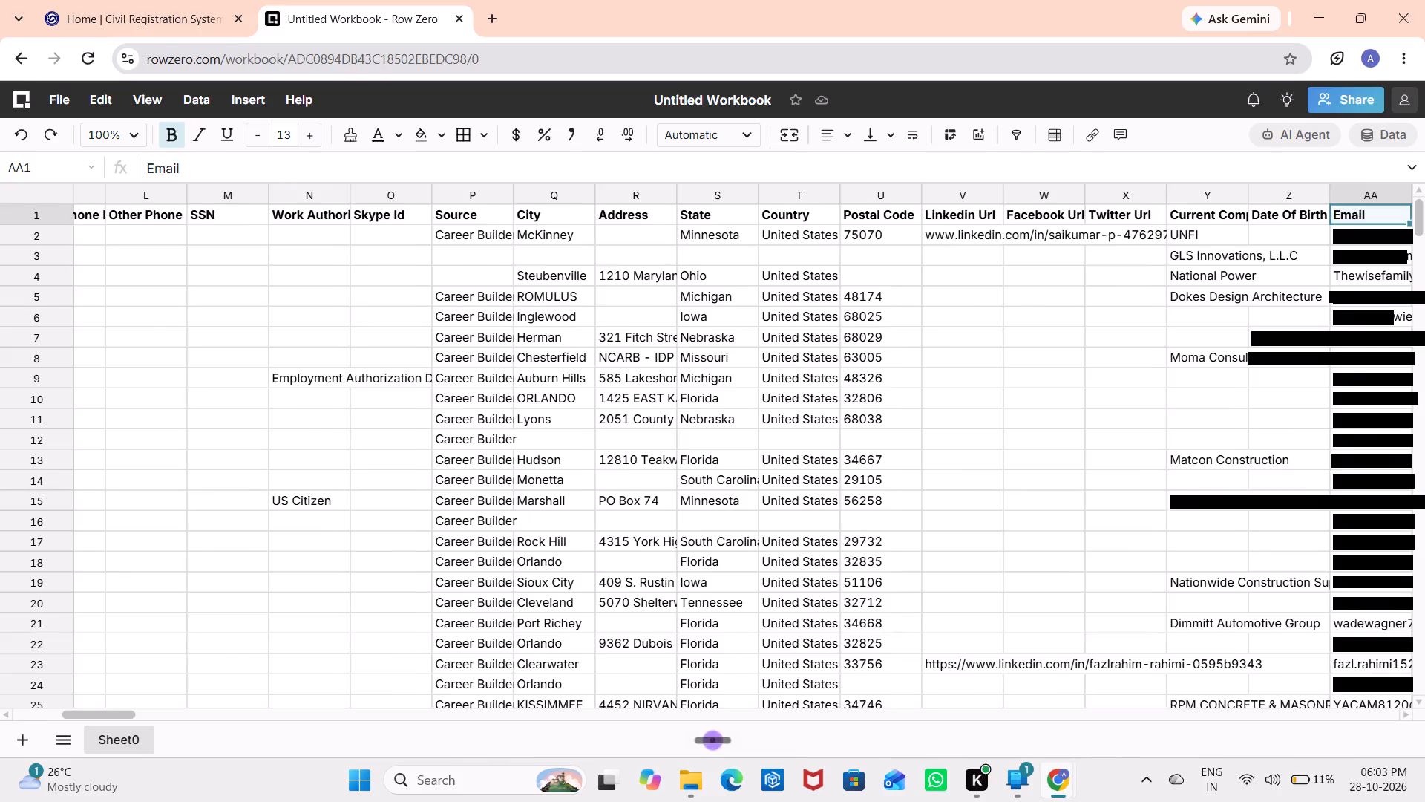
key("Right")
key("Right")
key("Right")
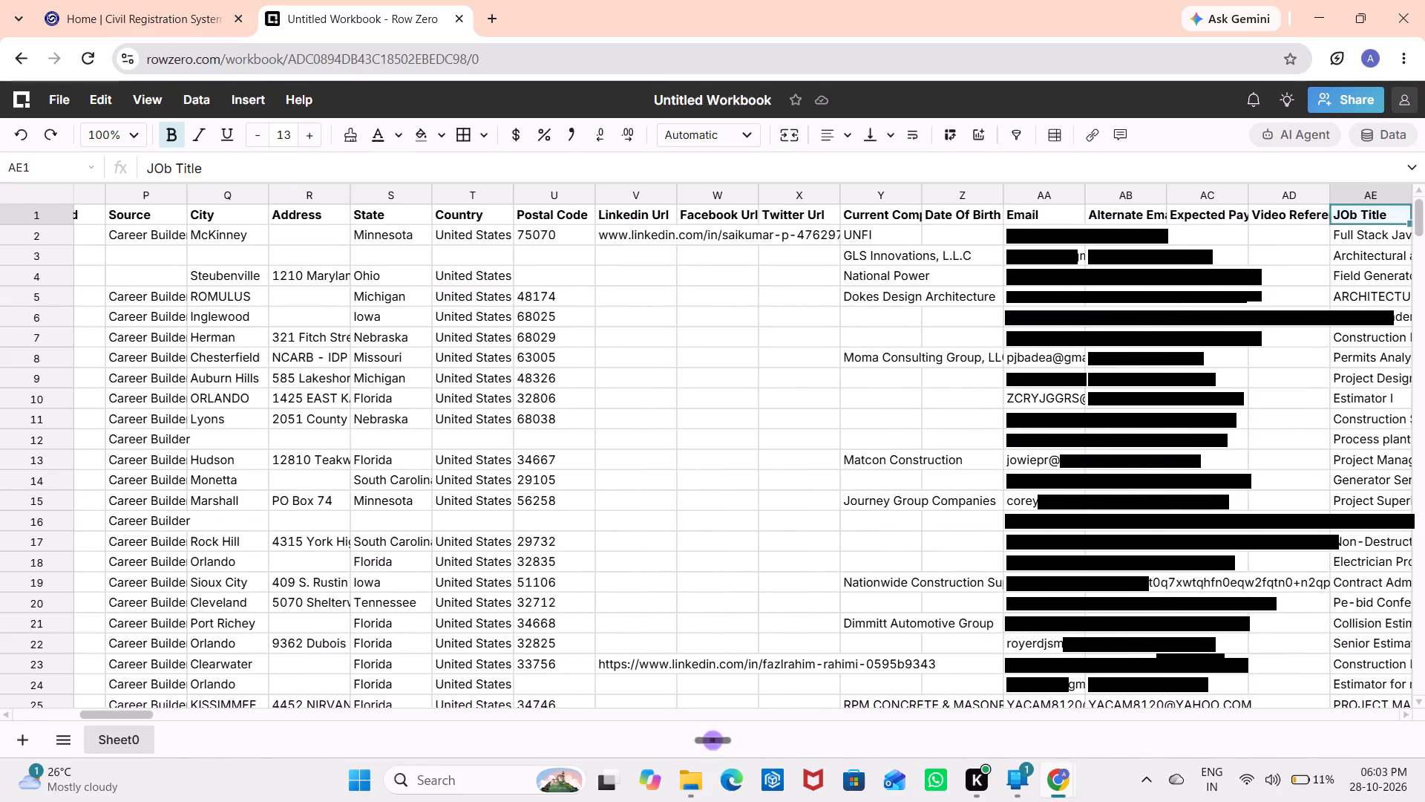
left_click(1041, 221)
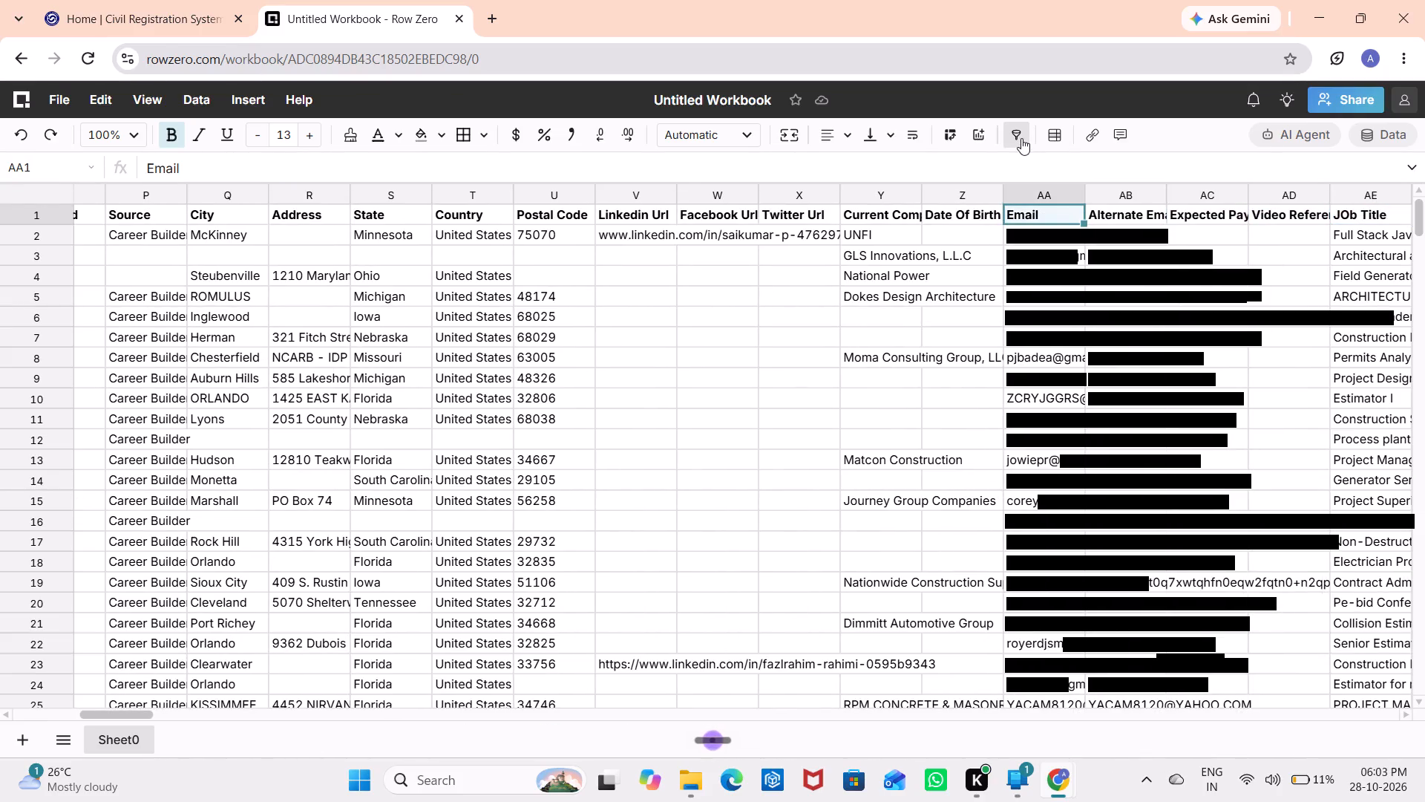
left_click(1021, 138)
Check the IP-Heights company name in the LinkedIn post and filter the Email column to all search results for "ipheig".
left_click(1073, 218)
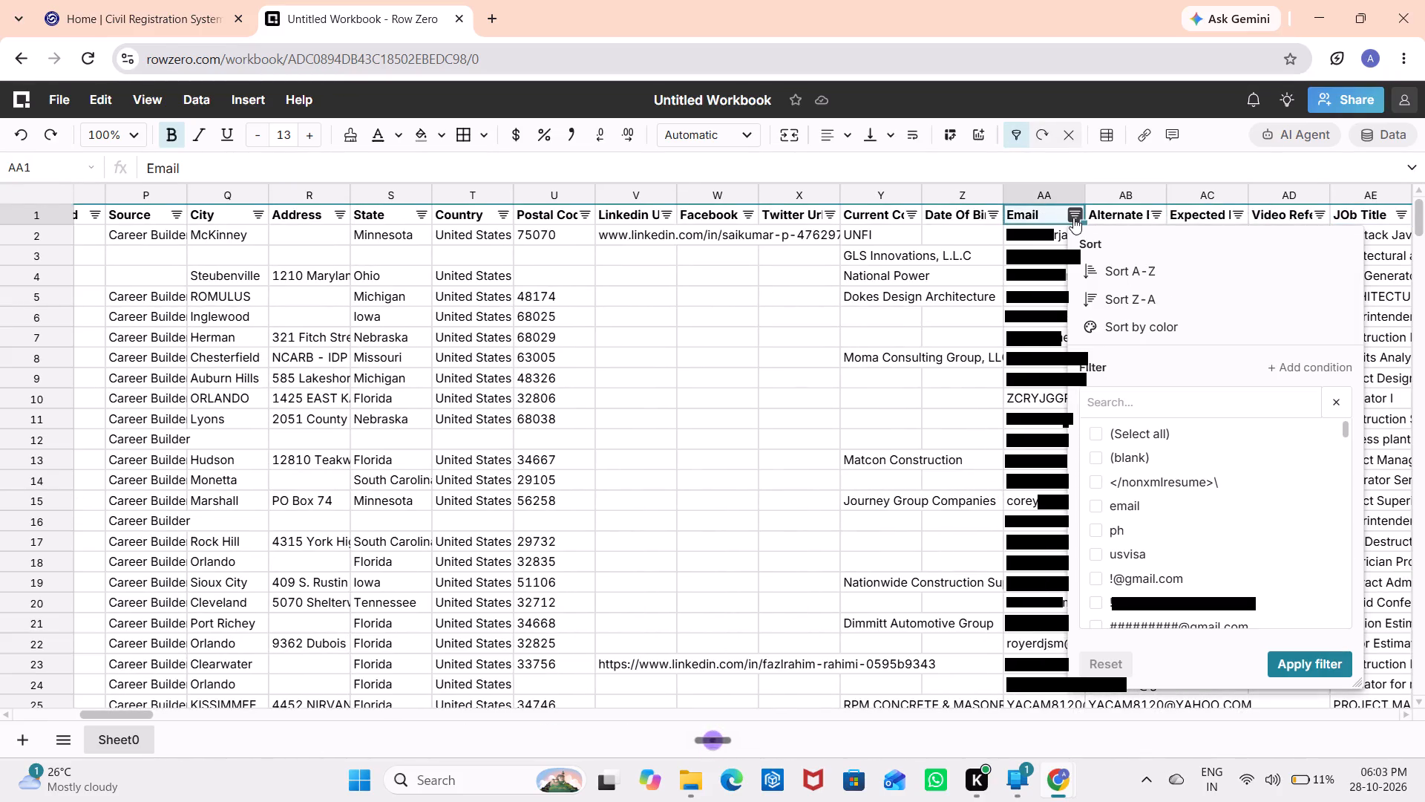
key("alt+Tab")
key("alt+Tab")
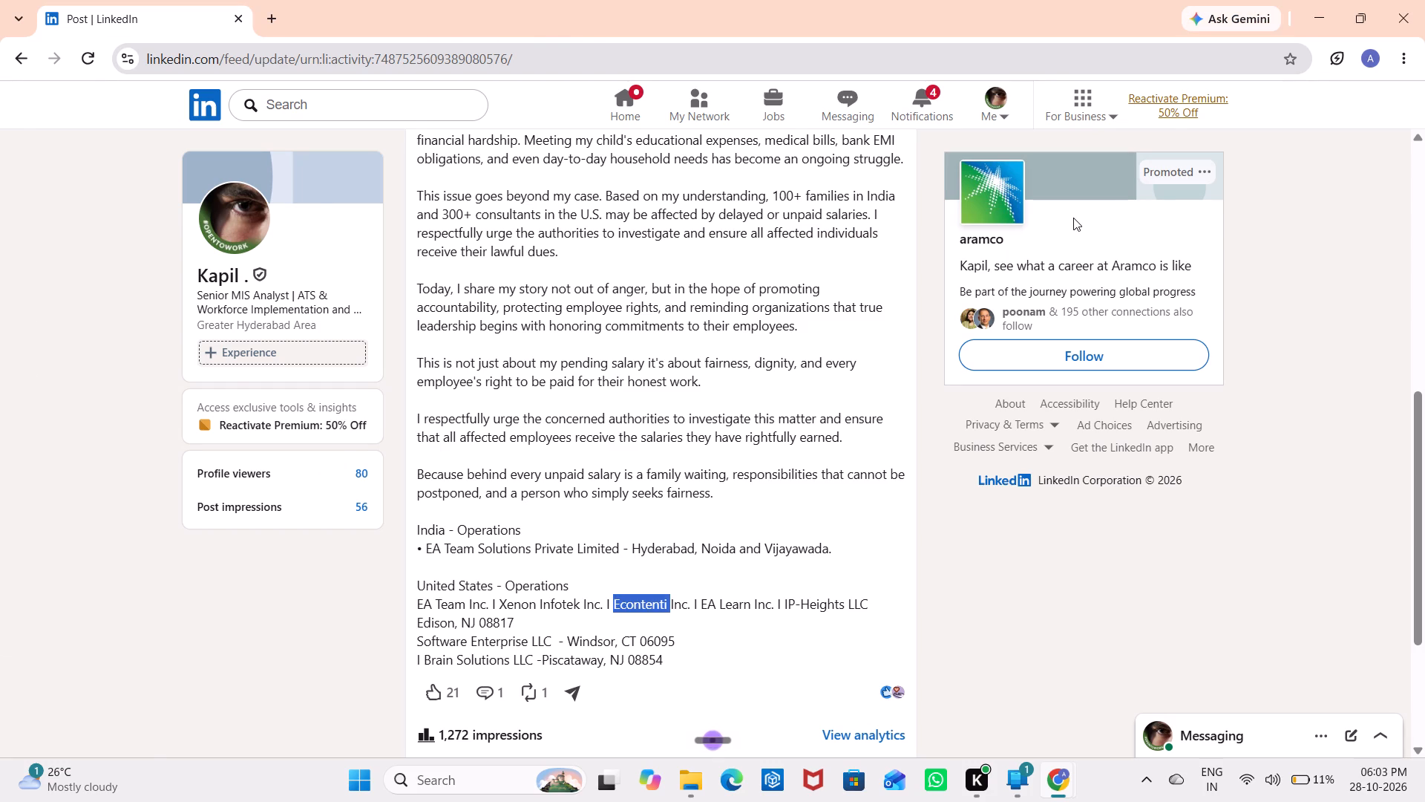
key("alt+Tab")
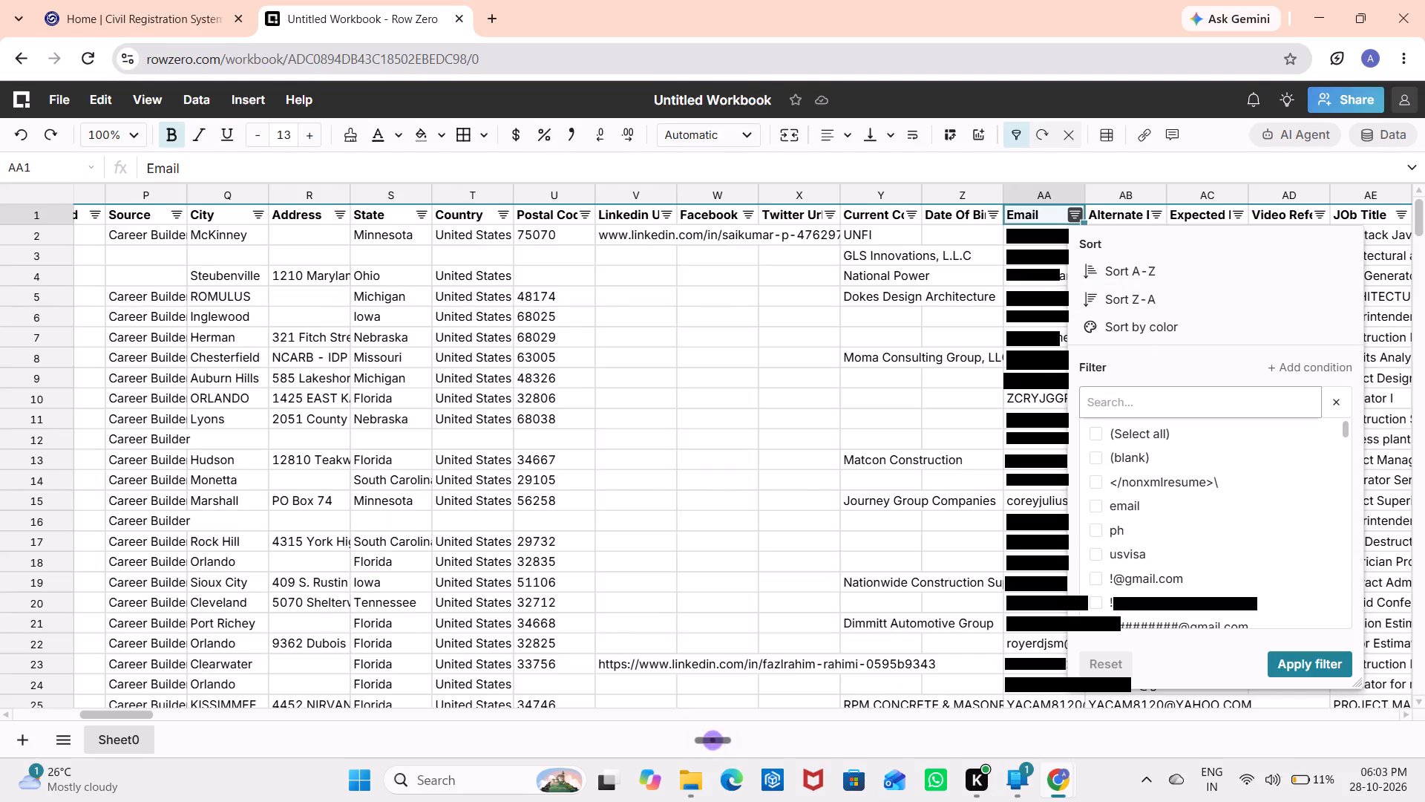
left_click(1100, 405)
type("iphe")
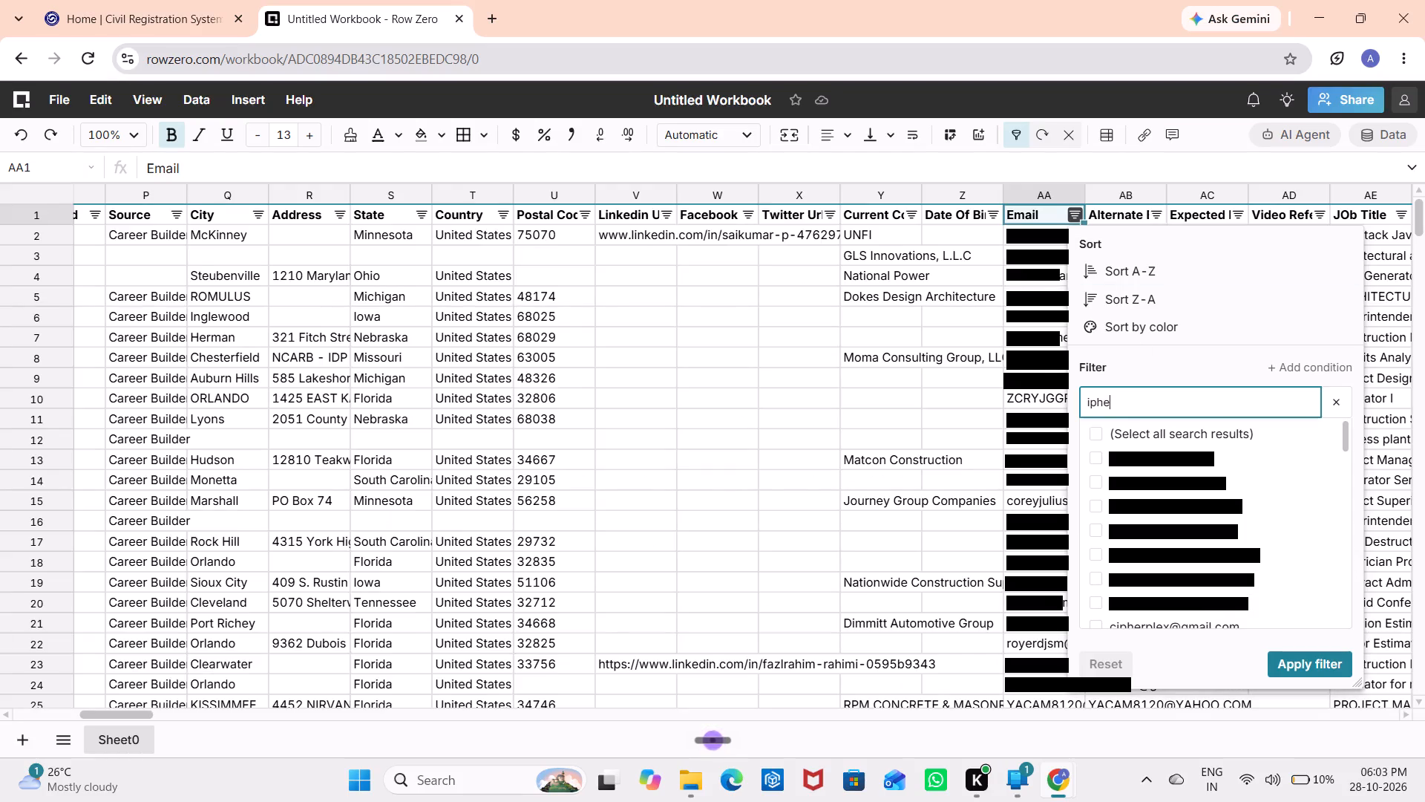
type("ig")
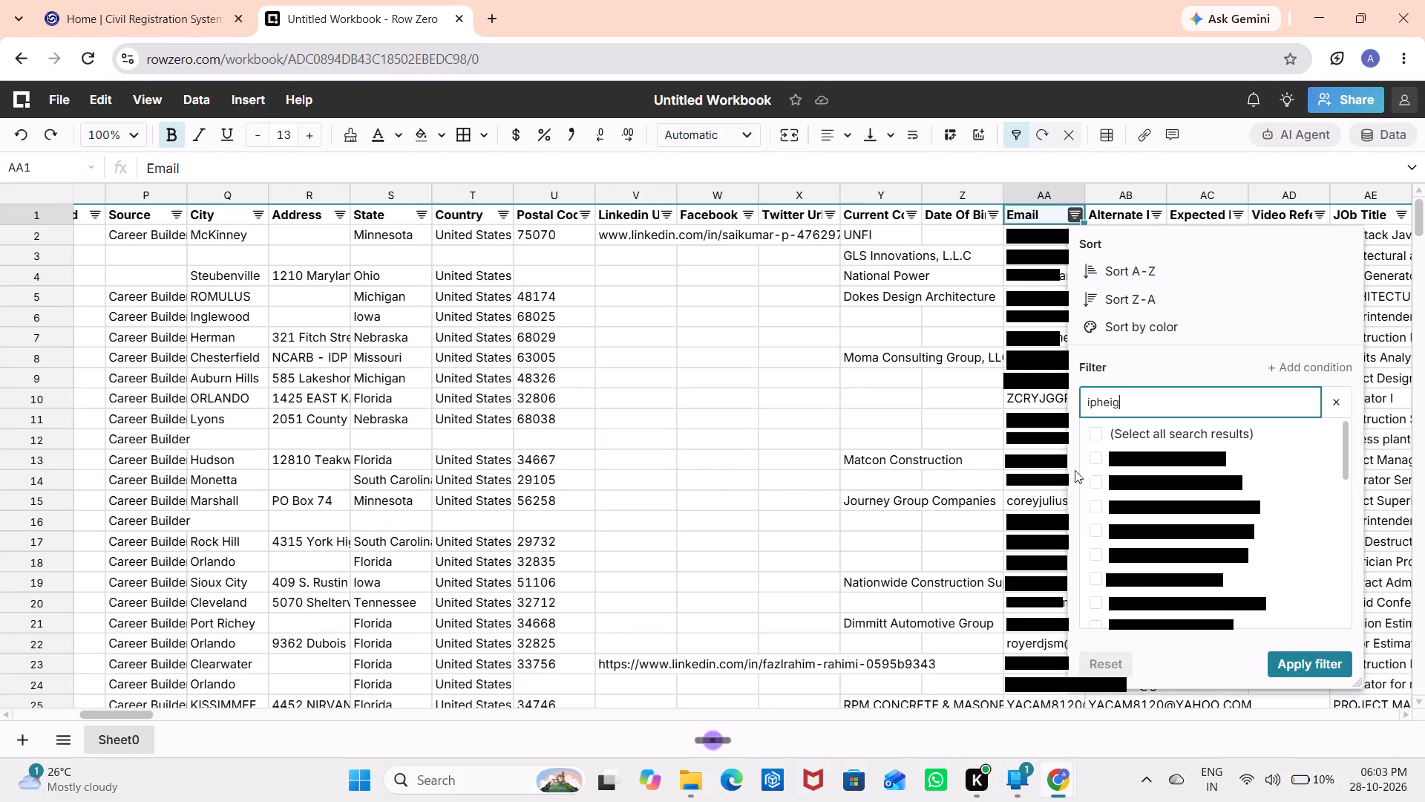
left_click(1090, 434)
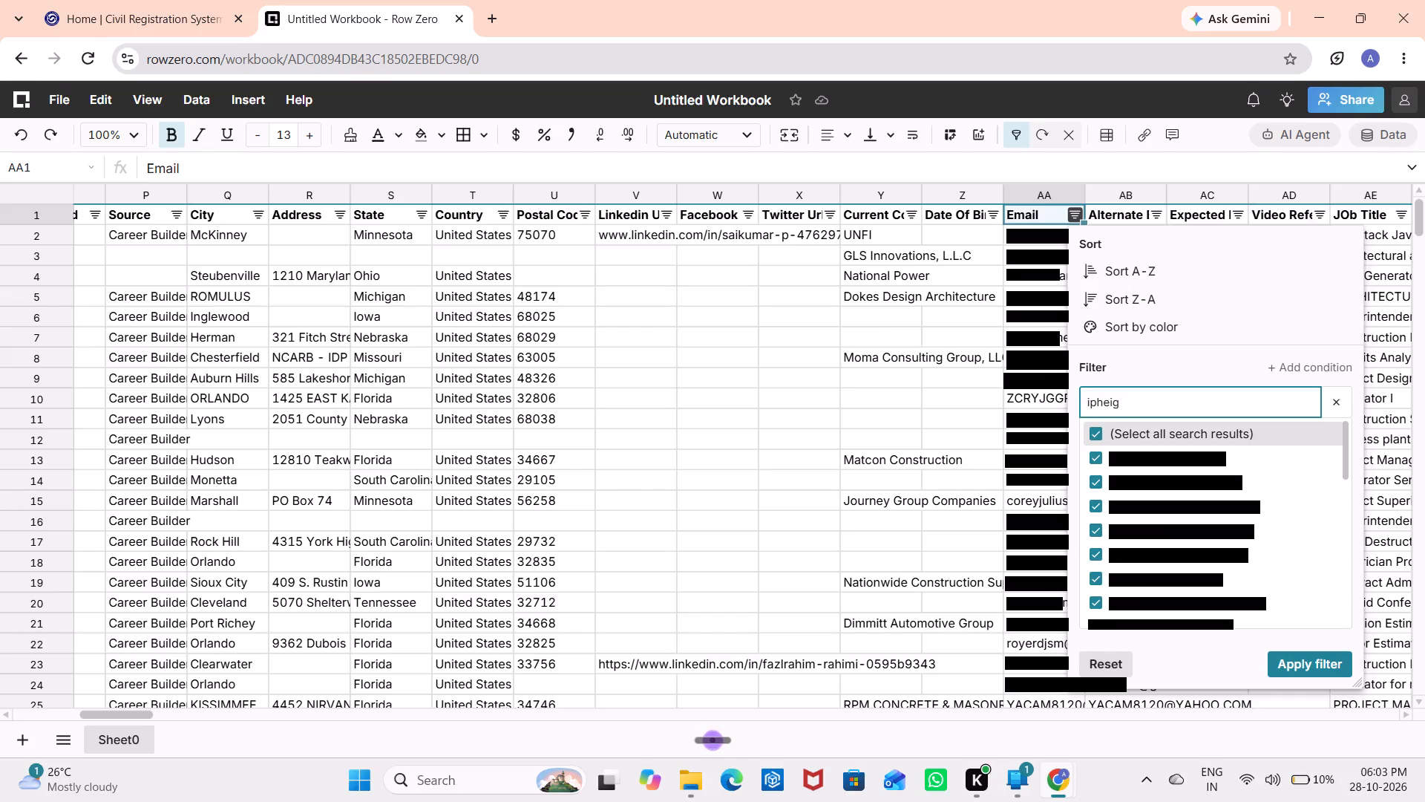
left_click(1294, 663)
Clear the Email and Alternate Email cells of all records filtered by "ipheig".
key("Down")
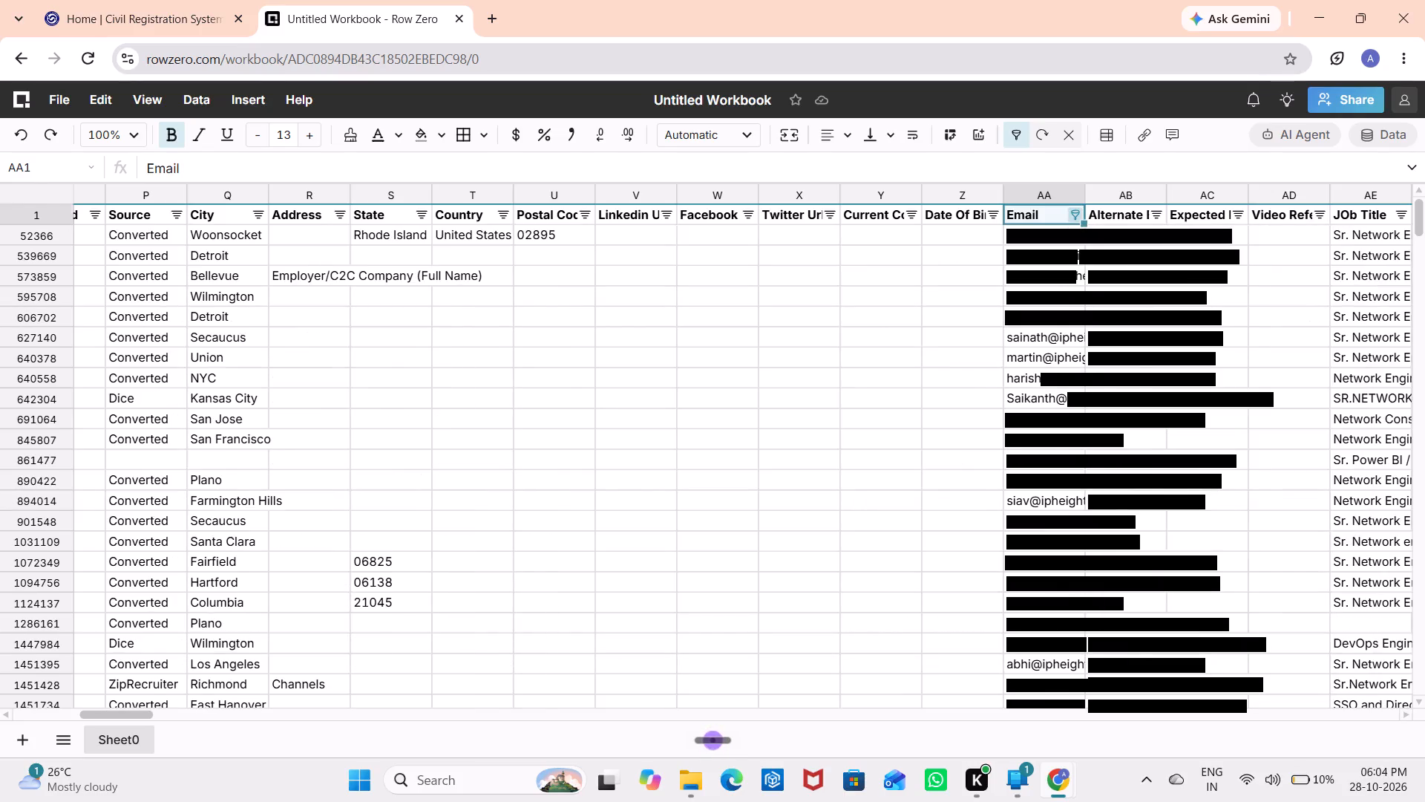
key("ctrl+shift+Down")
key("shift+Right")
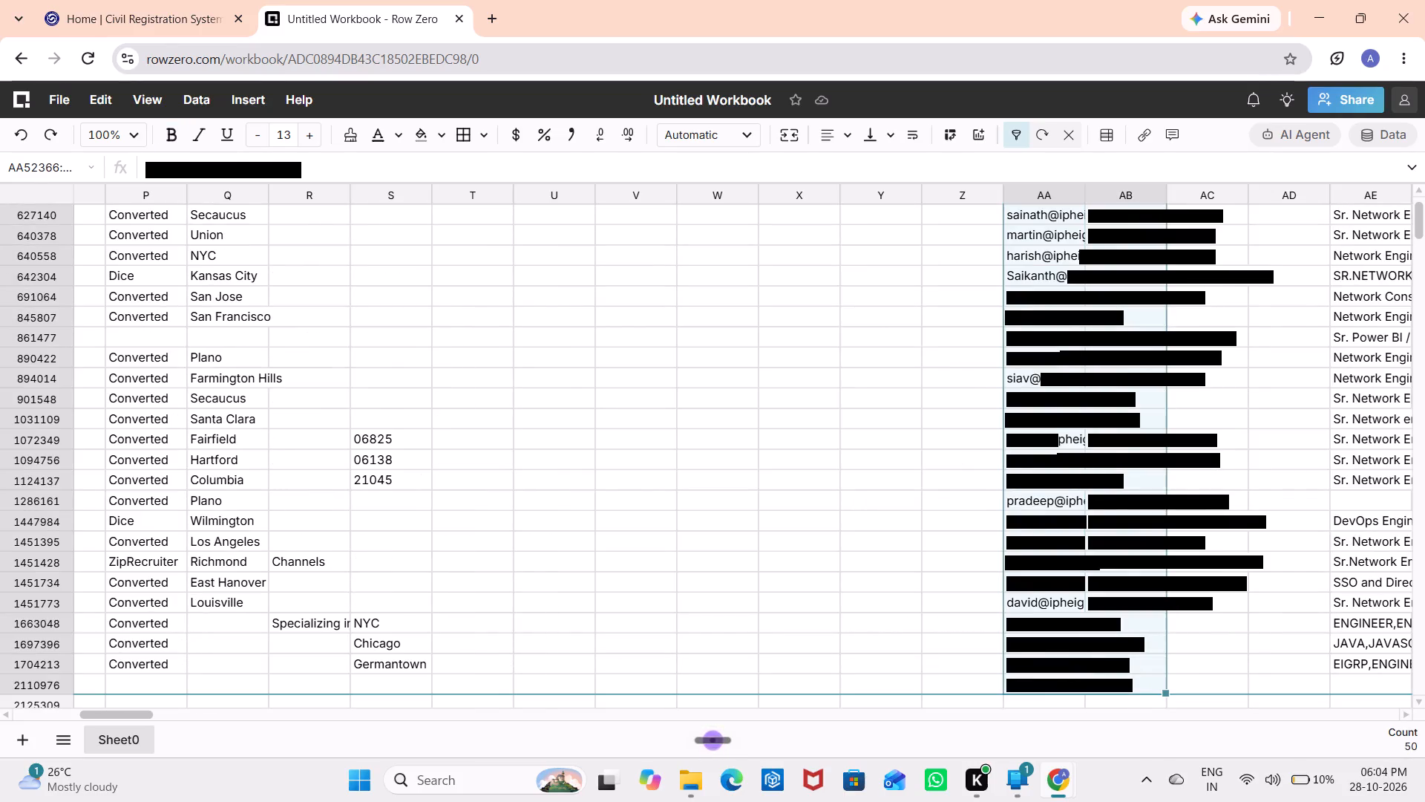
key("Delete")
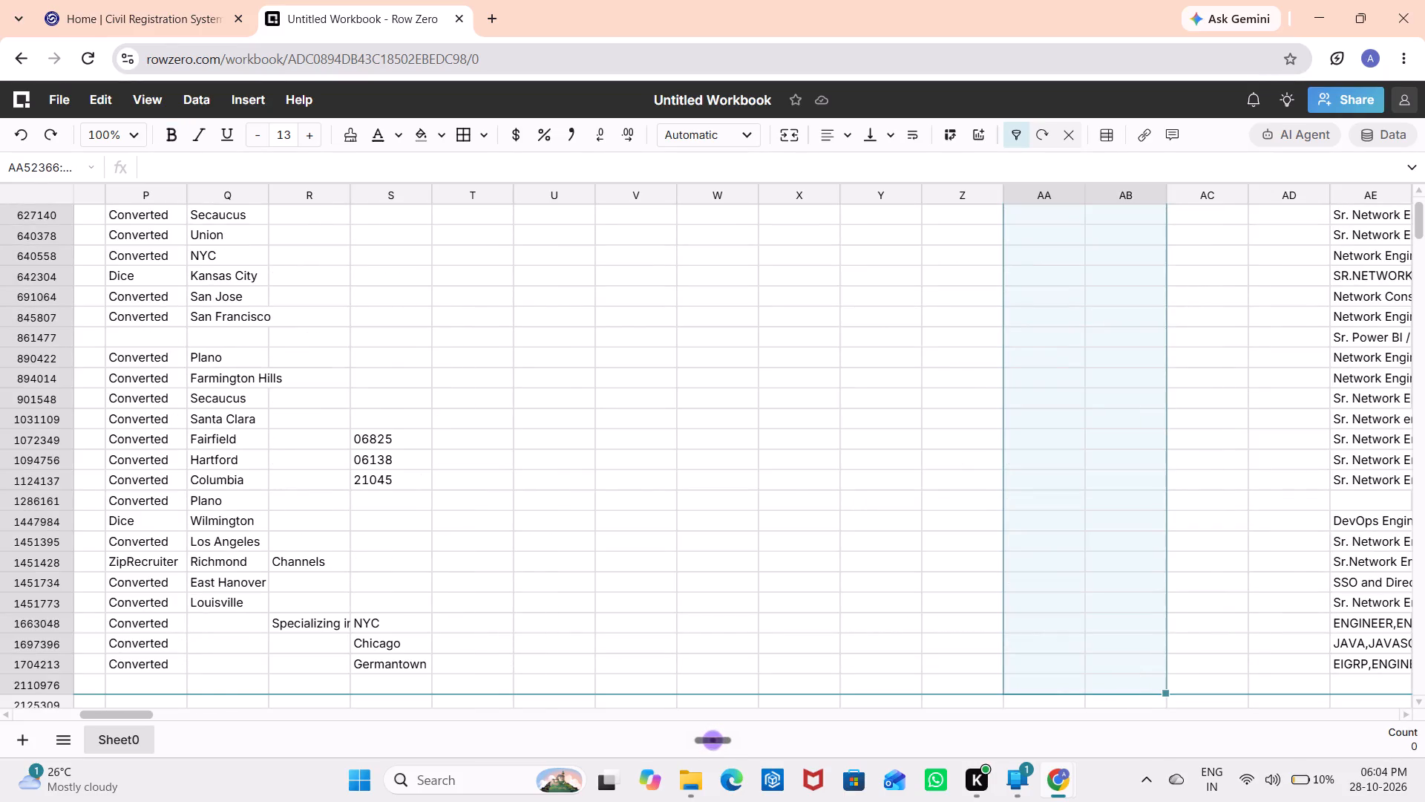
Clear the Mobile and Home Phone cells of all records filtered by "ipheig", from row 52366 to row 2110976.
key("ctrl+Up")
key("ctrl+Left")
key("Right")
key("Right")
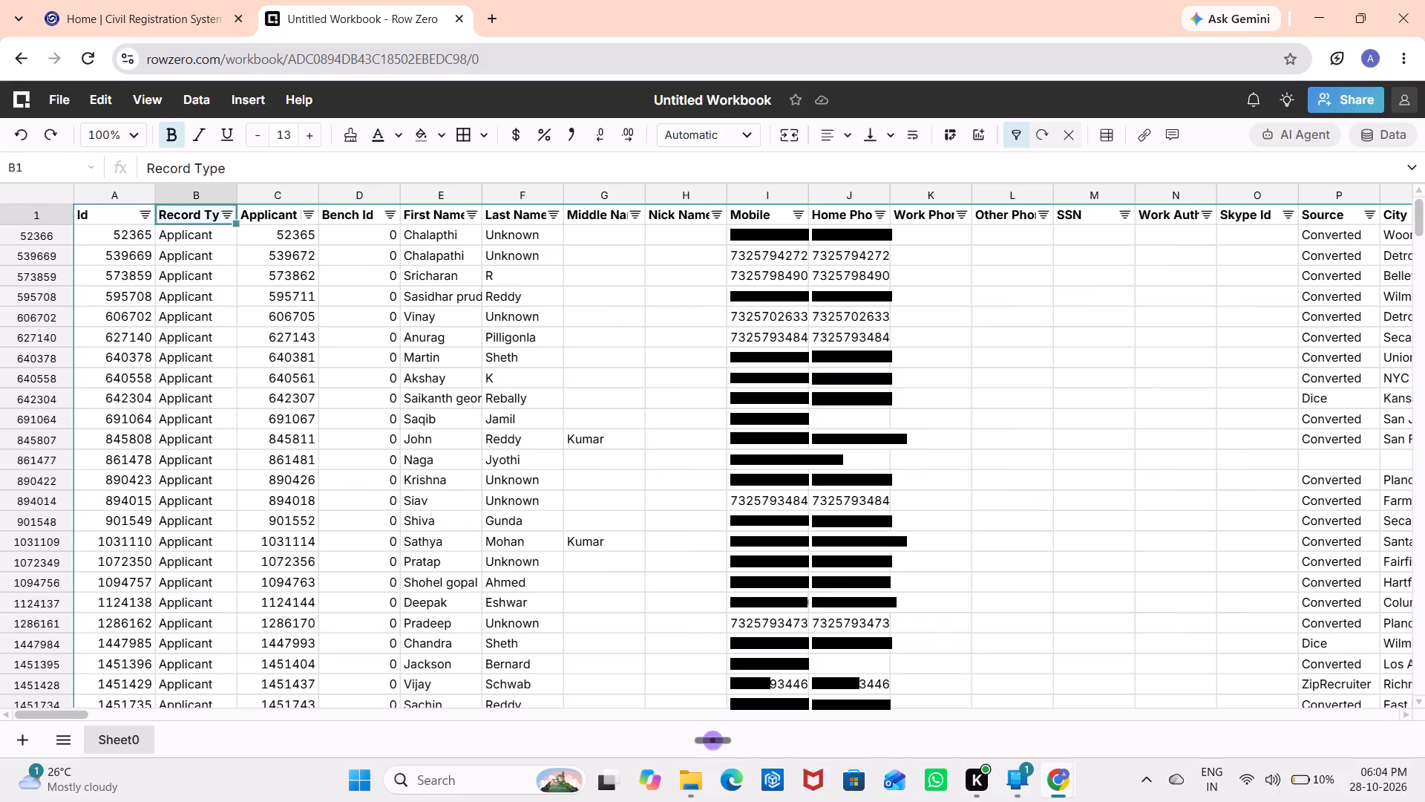
key("Right")
key("Right")
key("Right")
key("Right")
key("Down")
key("Right")
key("Right")
key("ctrl+shift+Down")
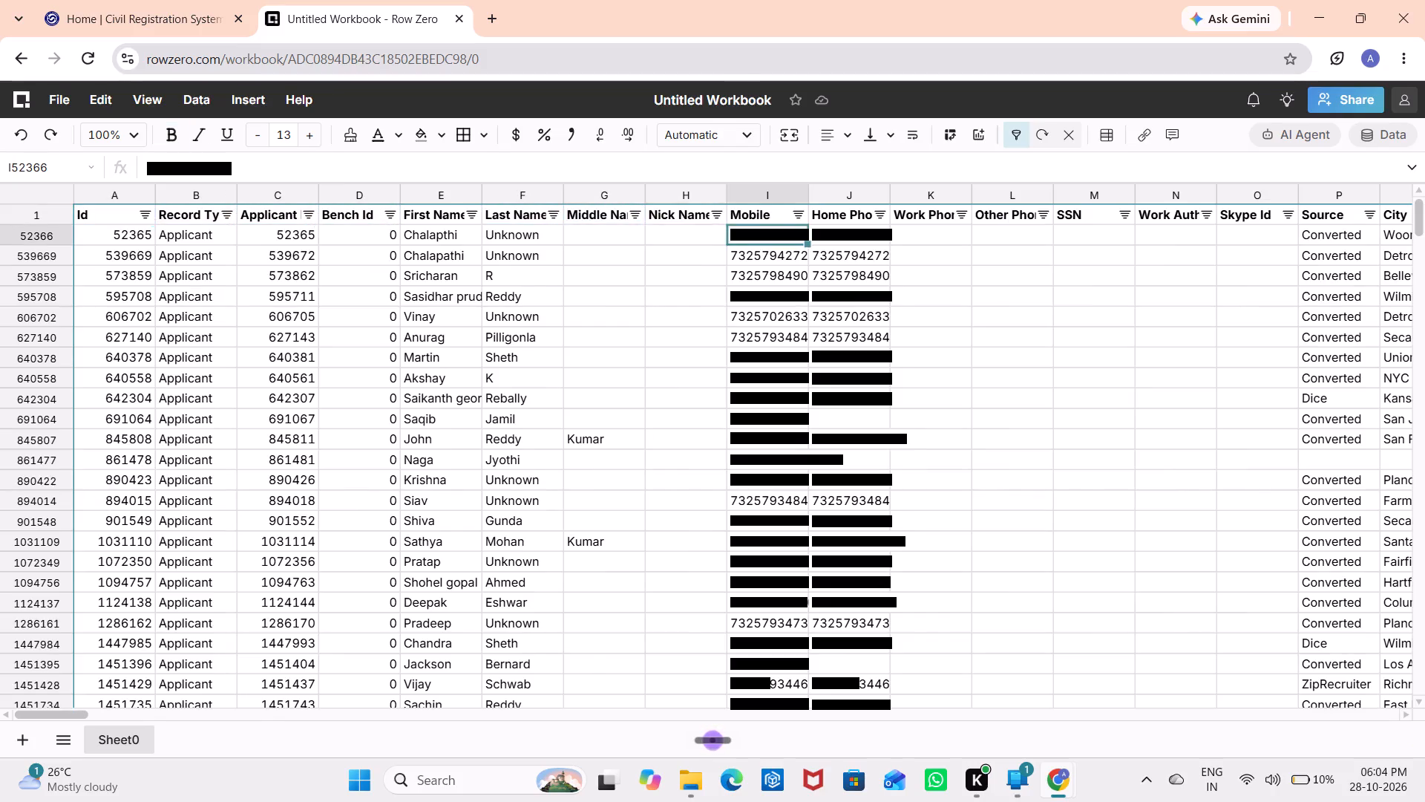
key("shift+Down")
key("shift+Down")
key("shift+Up")
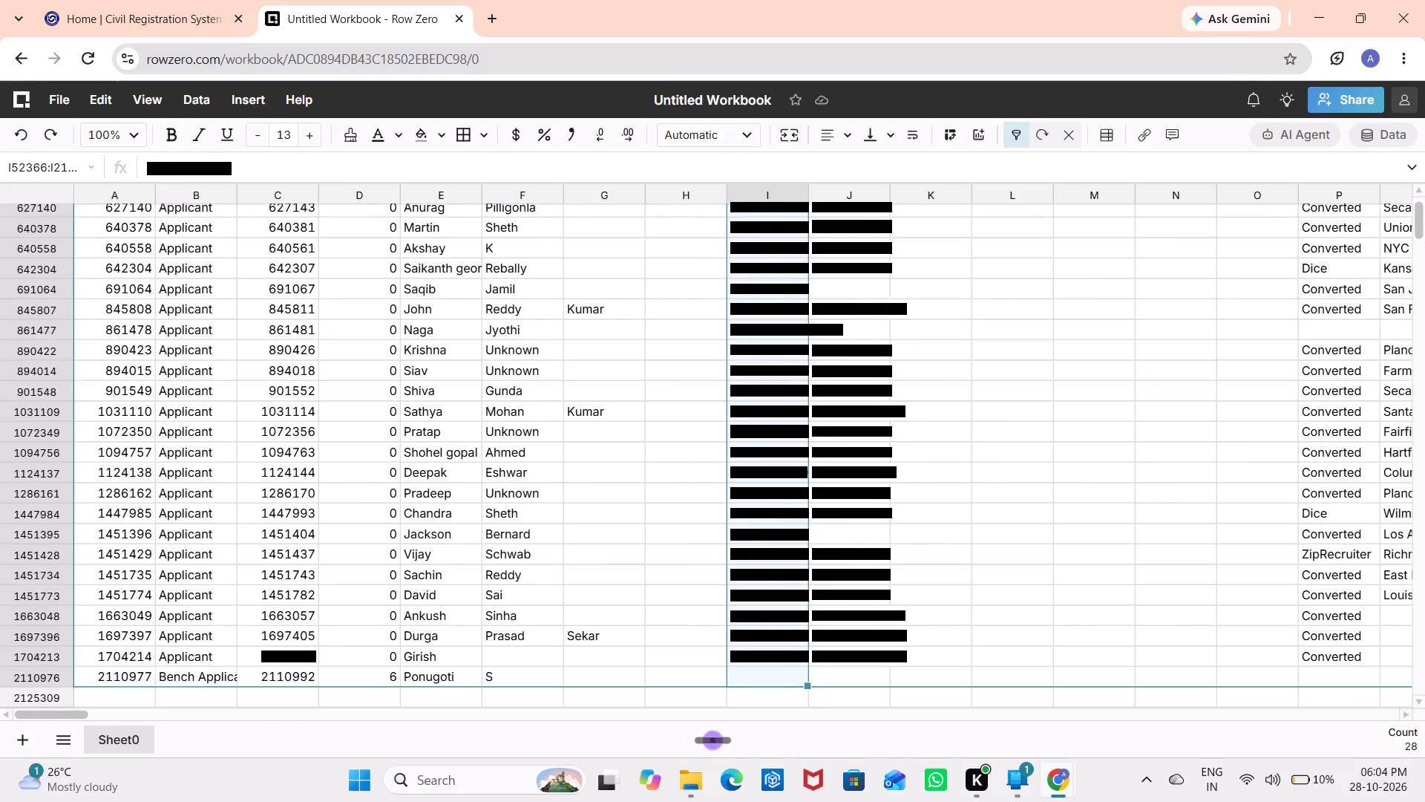
key("shift+Right")
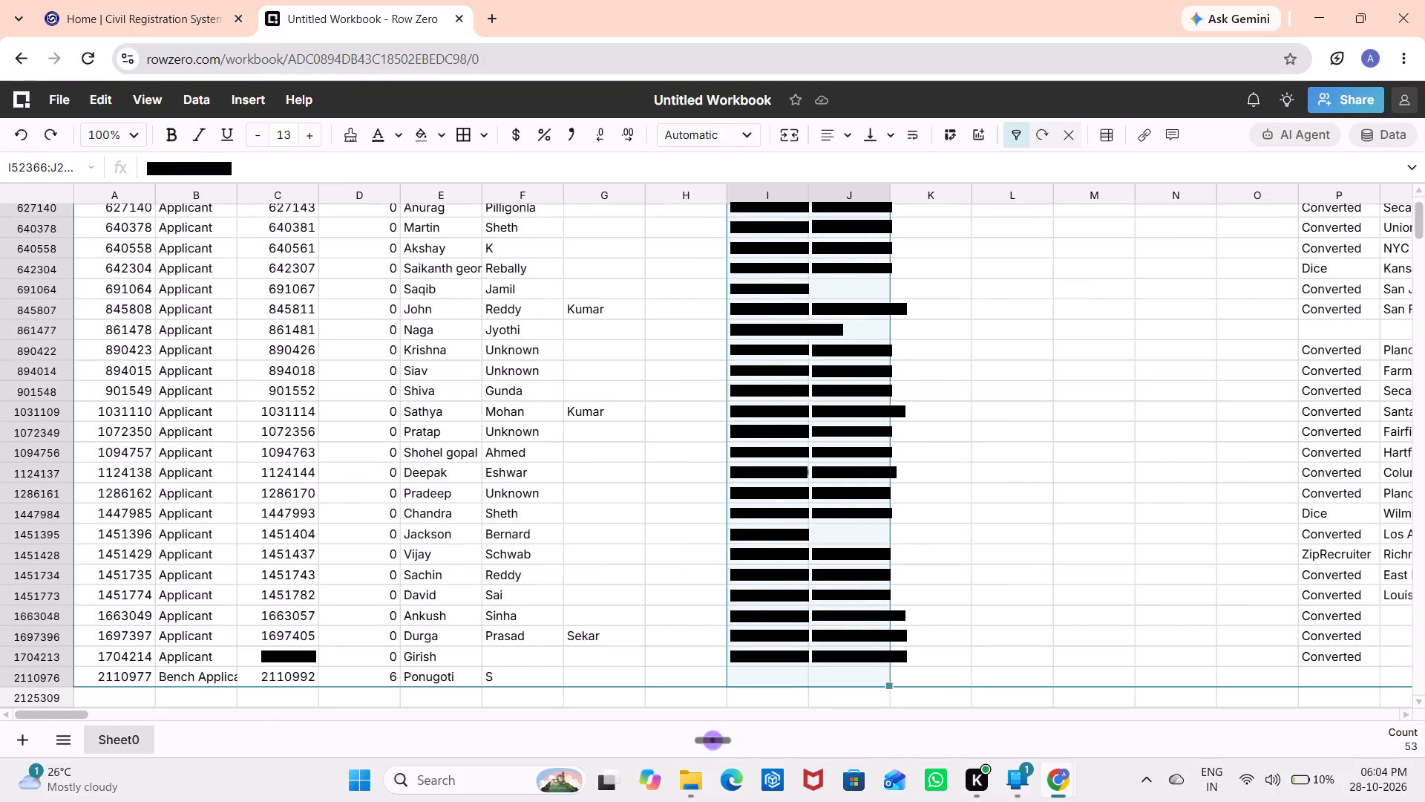
key("Delete")
key("Up")
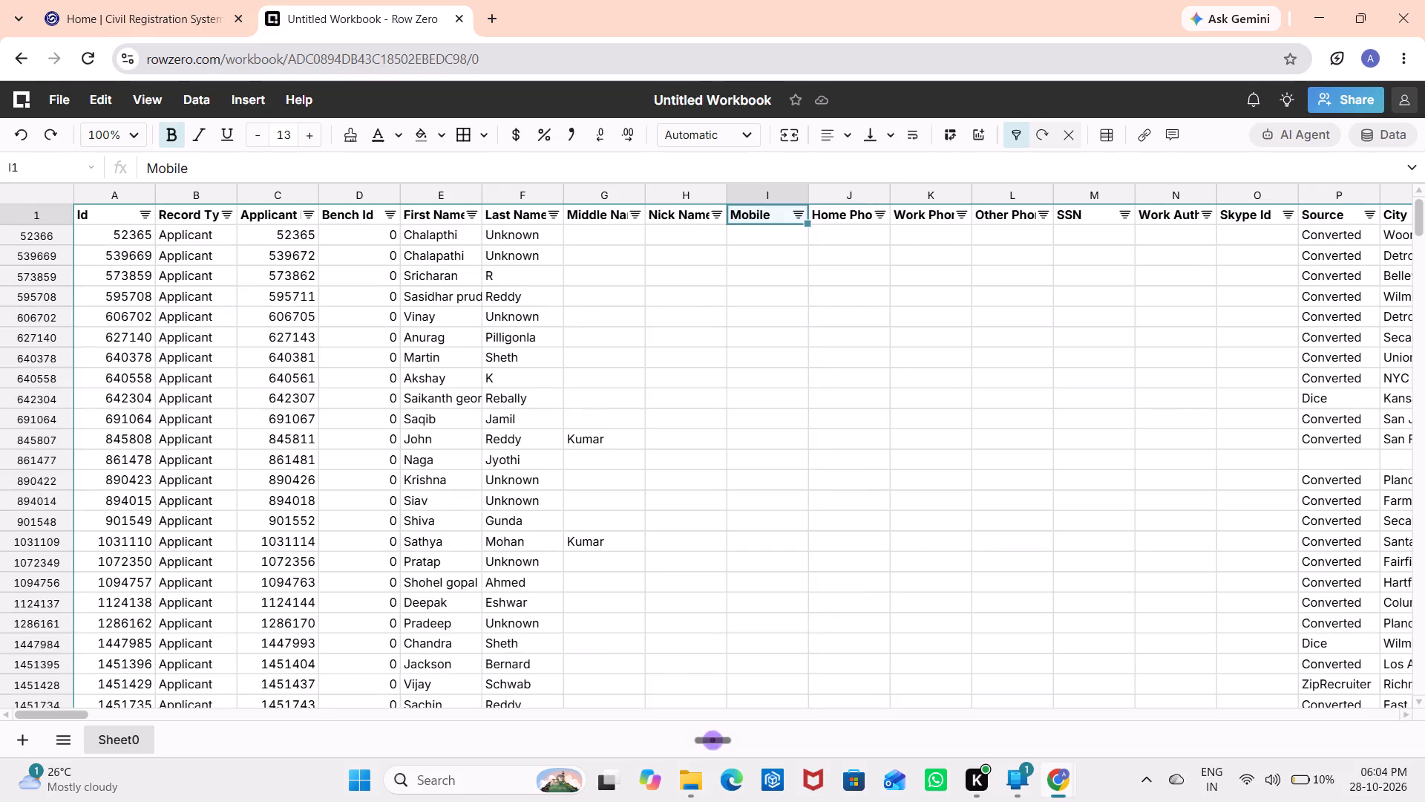
Search the sheet for "ipheight" to check the filtered records for remaining mentions.
key("ctrl+f")
type("ip")
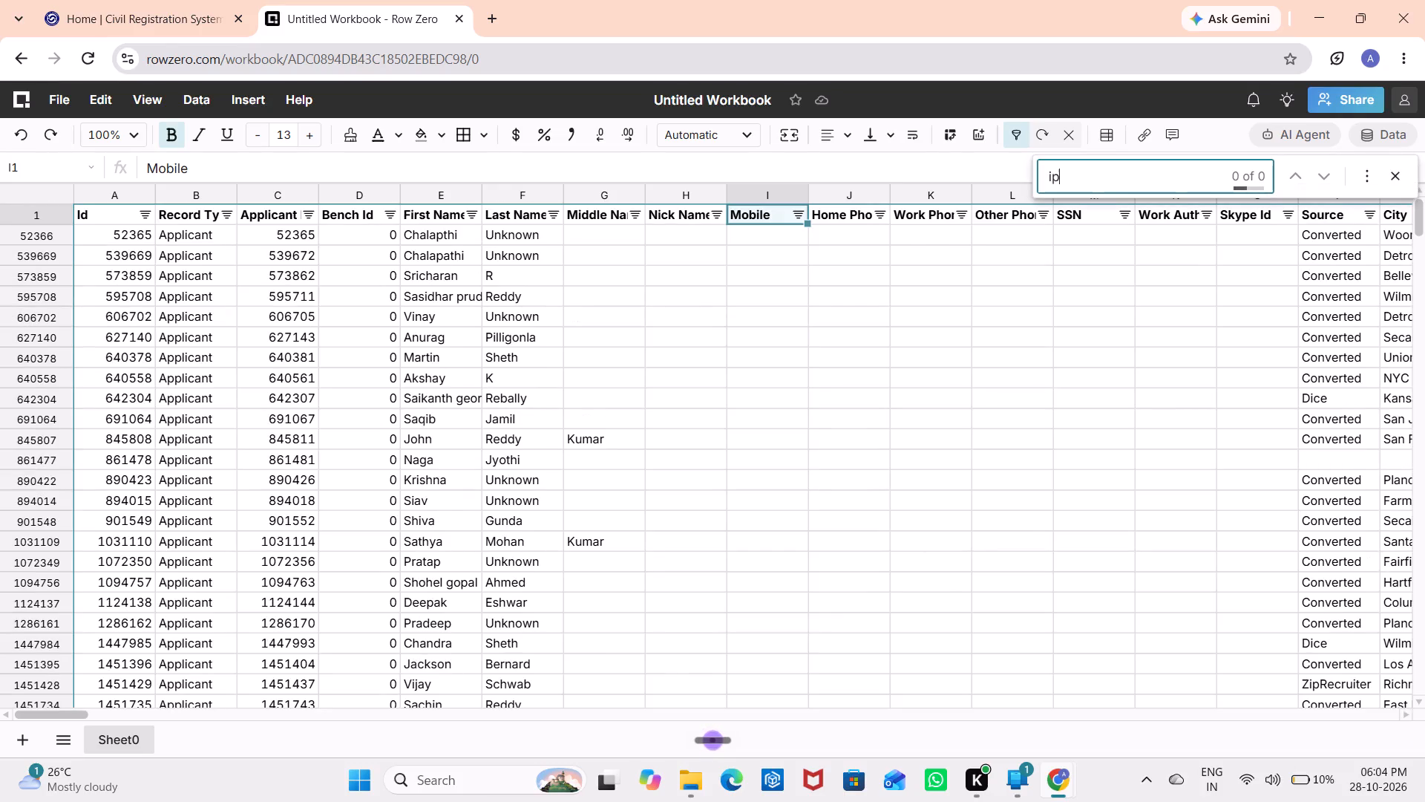
type("je")
key("BackSpace")
key("BackSpace")
type("height")
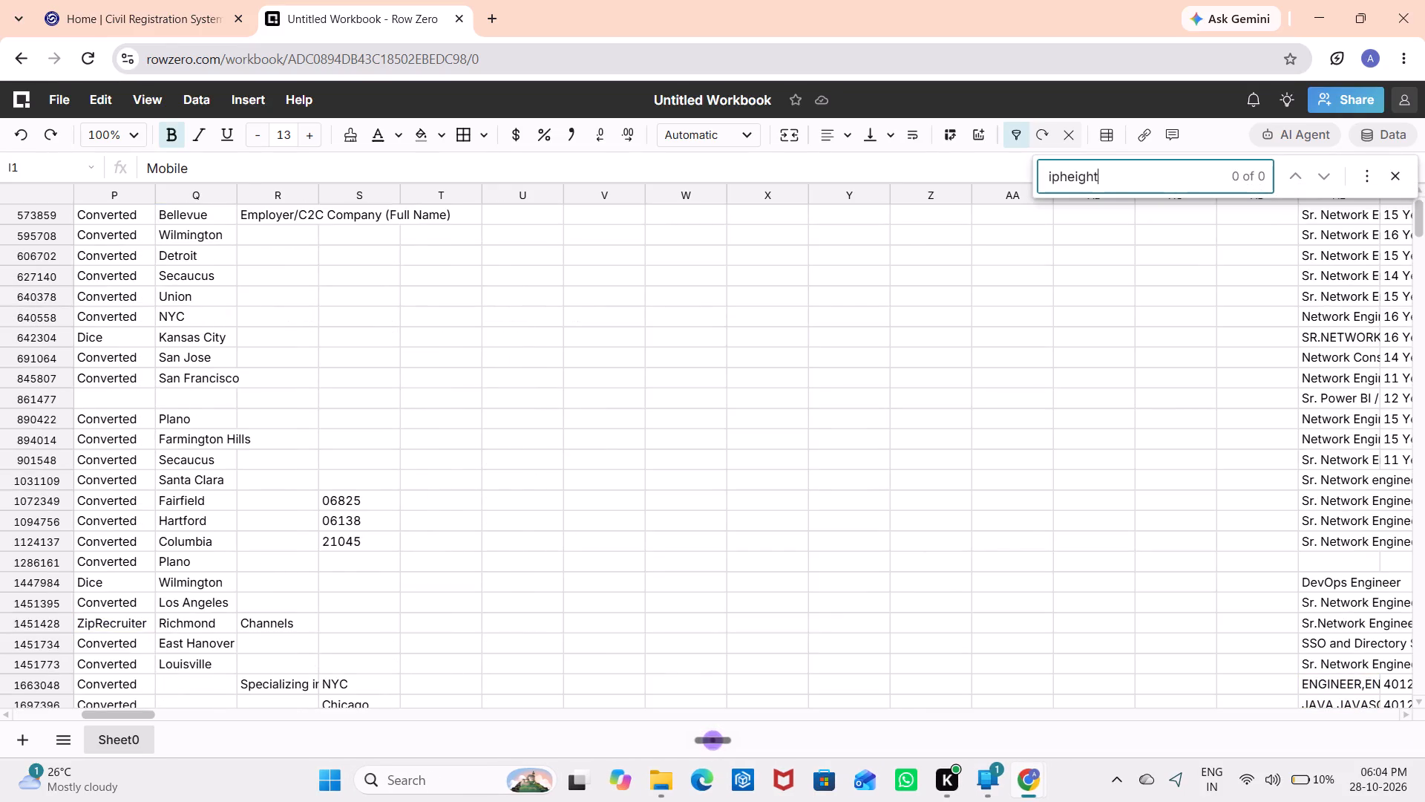
key("Escape")
key("Escape")
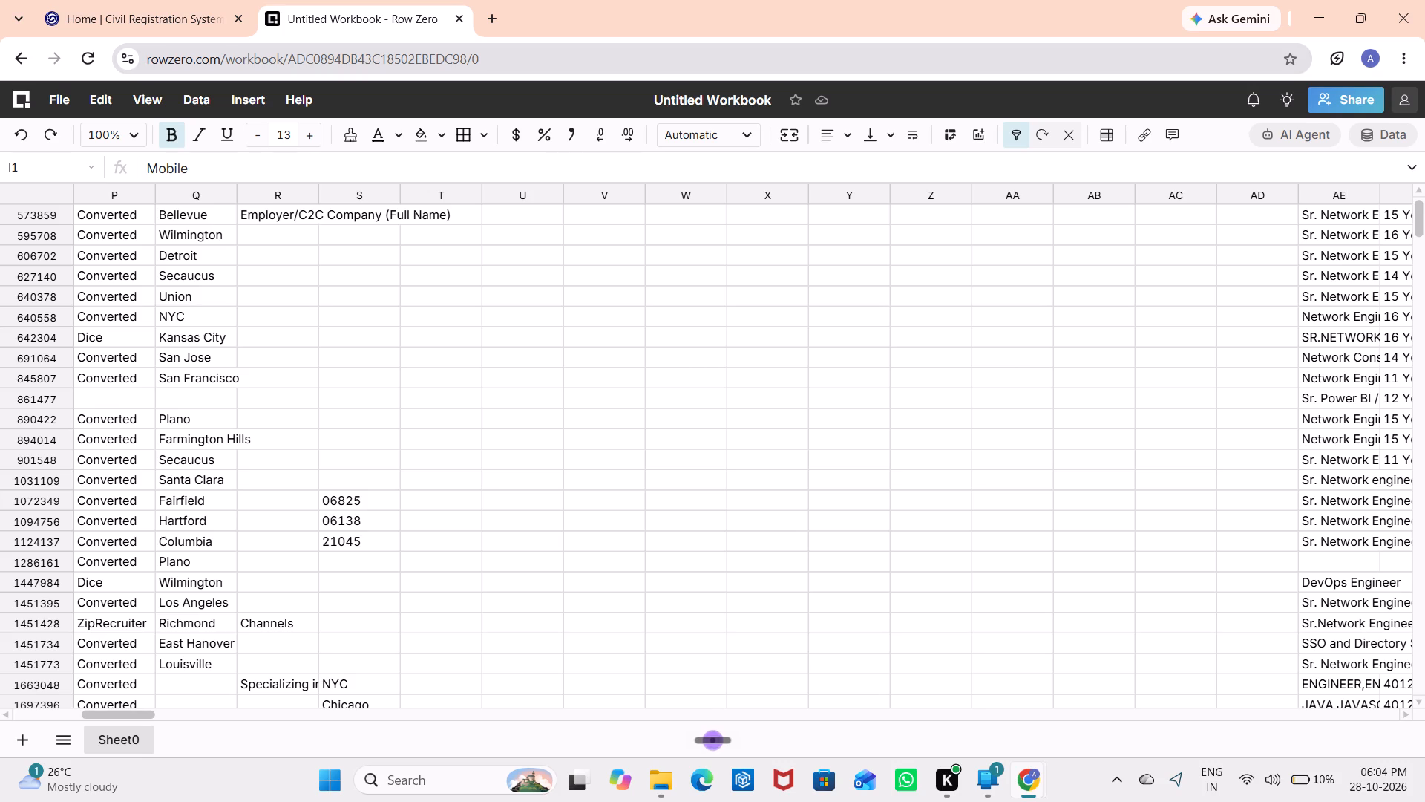
Look across the filtered records' columns through to Column 44 and down past the last record.
key("Right")
key("Right")
key("Right")
key("Right")
key("Right")
key("Right")
key("Right")
key("Right")
key("Right")
key("Right")
key("Right")
key("Right")
key("Right")
key("Right")
key("Right")
key("Right")
key("Right")
key("Right")
key("Right")
key("Right")
key("Right")
key("Right")
key("Right")
key("Right")
key("Right")
key("Right")
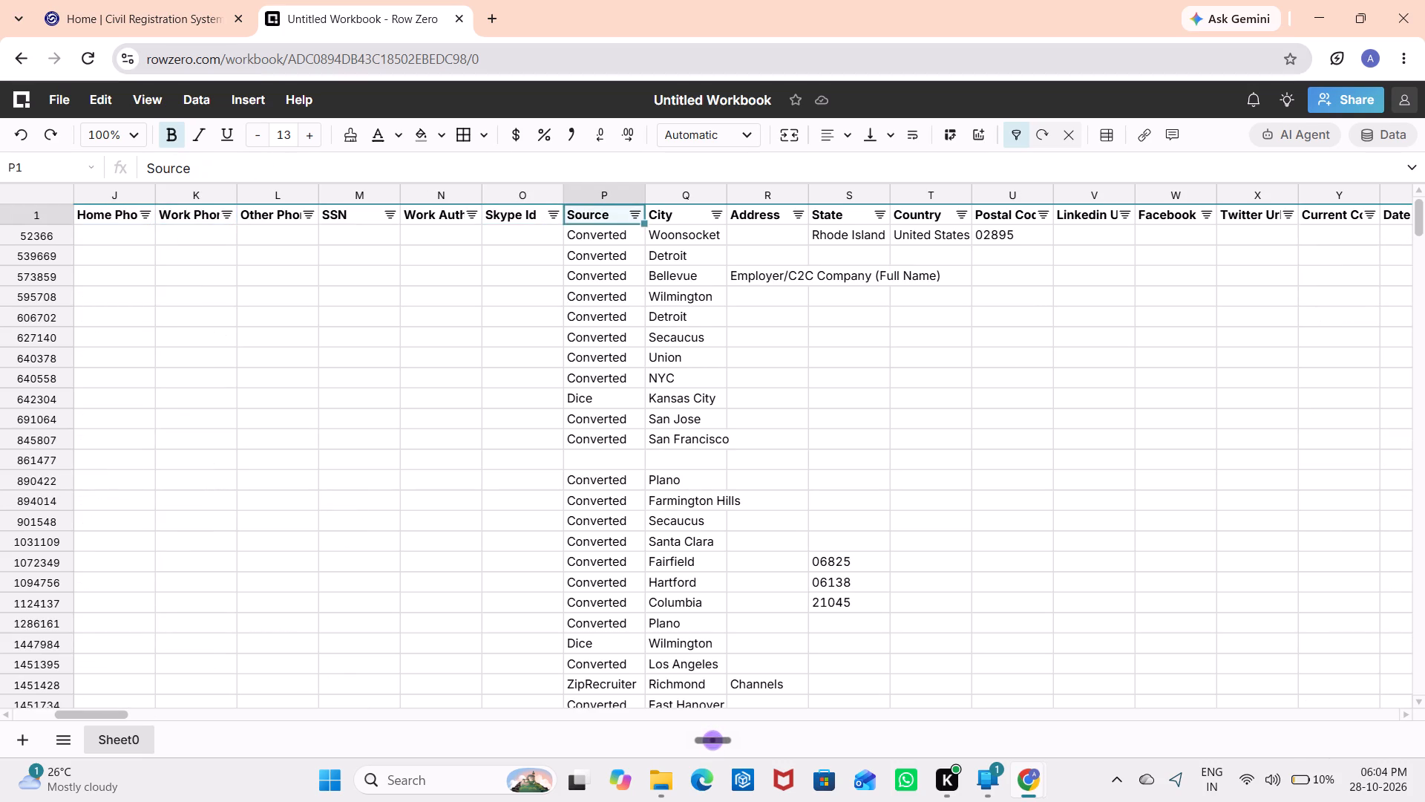
key("Right")
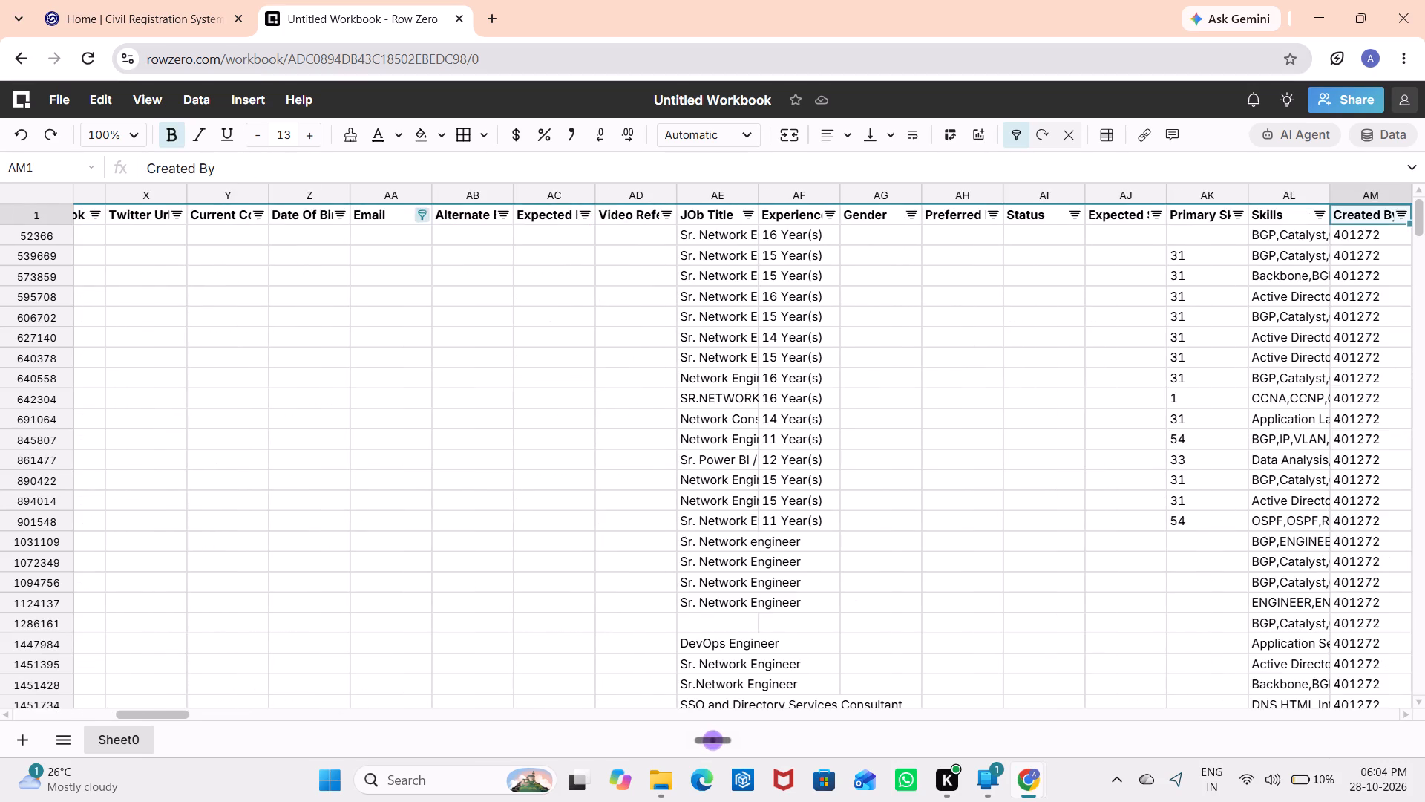
key("Right")
key("Right")
key("Right")
key("Right")
key("Right")
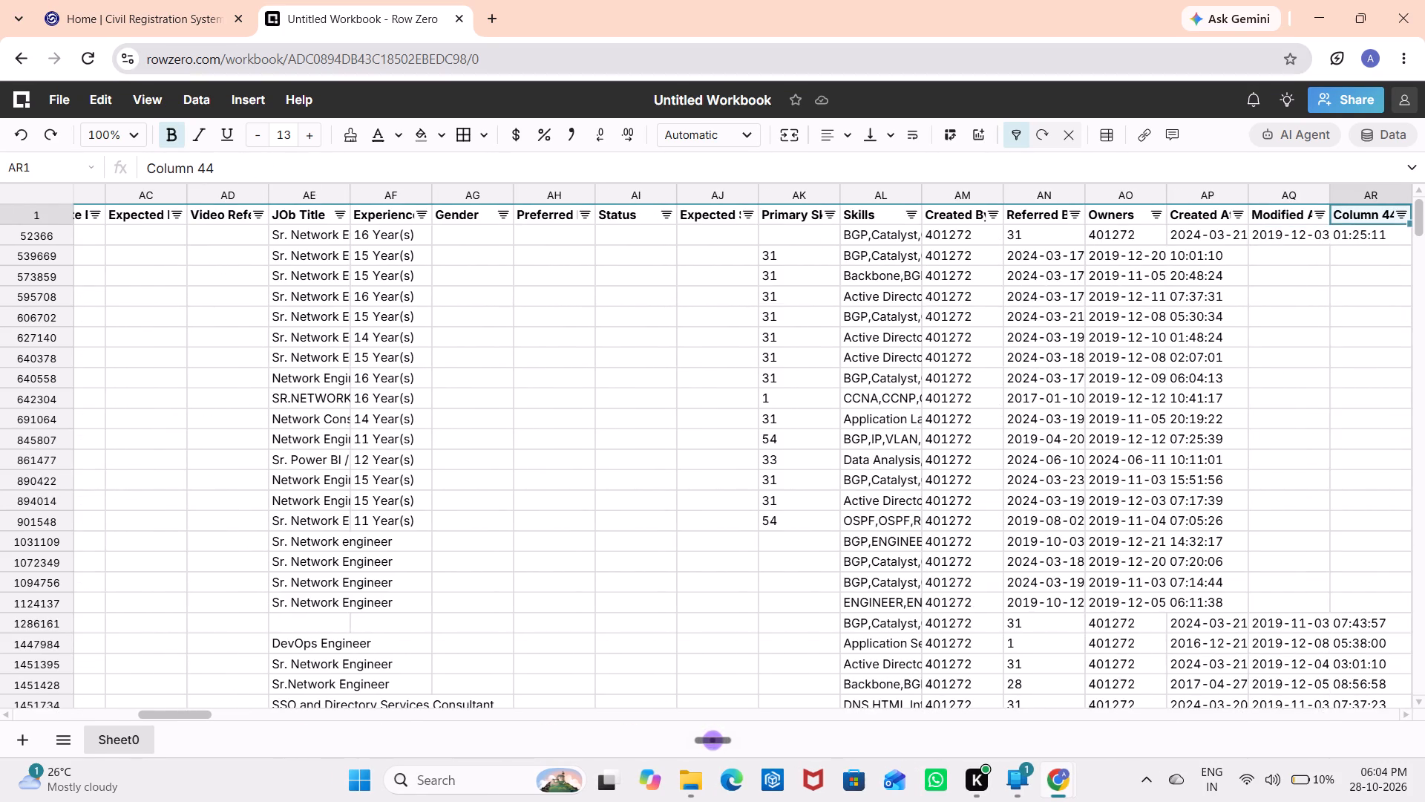
key("Down")
key("Down")
key("Down")
key("Down")
key("Down")
key("Down")
key("Down")
key("Down")
key("Down")
key("Down")
key("Down")
key("Down")
key("Down")
key("Down")
key("Down")
key("Down")
key("Down")
key("Down")
key("Down")
key("Down")
key("Down")
key("Down")
key("Down")
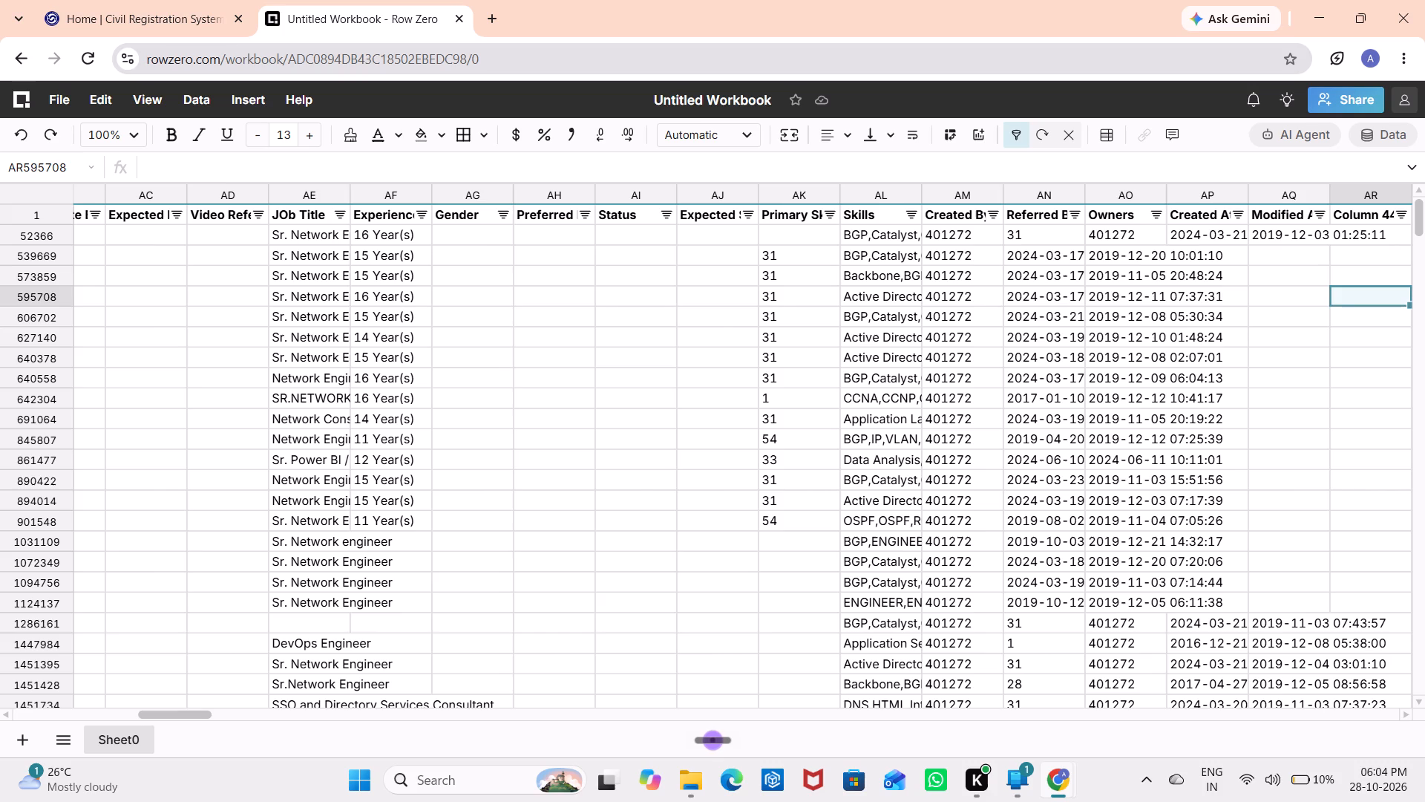
key("Down")
key("Down")
key("Down")
key("Down")
key("Down")
key("Down")
key("Down")
key("Down")
key("Down")
key("Down")
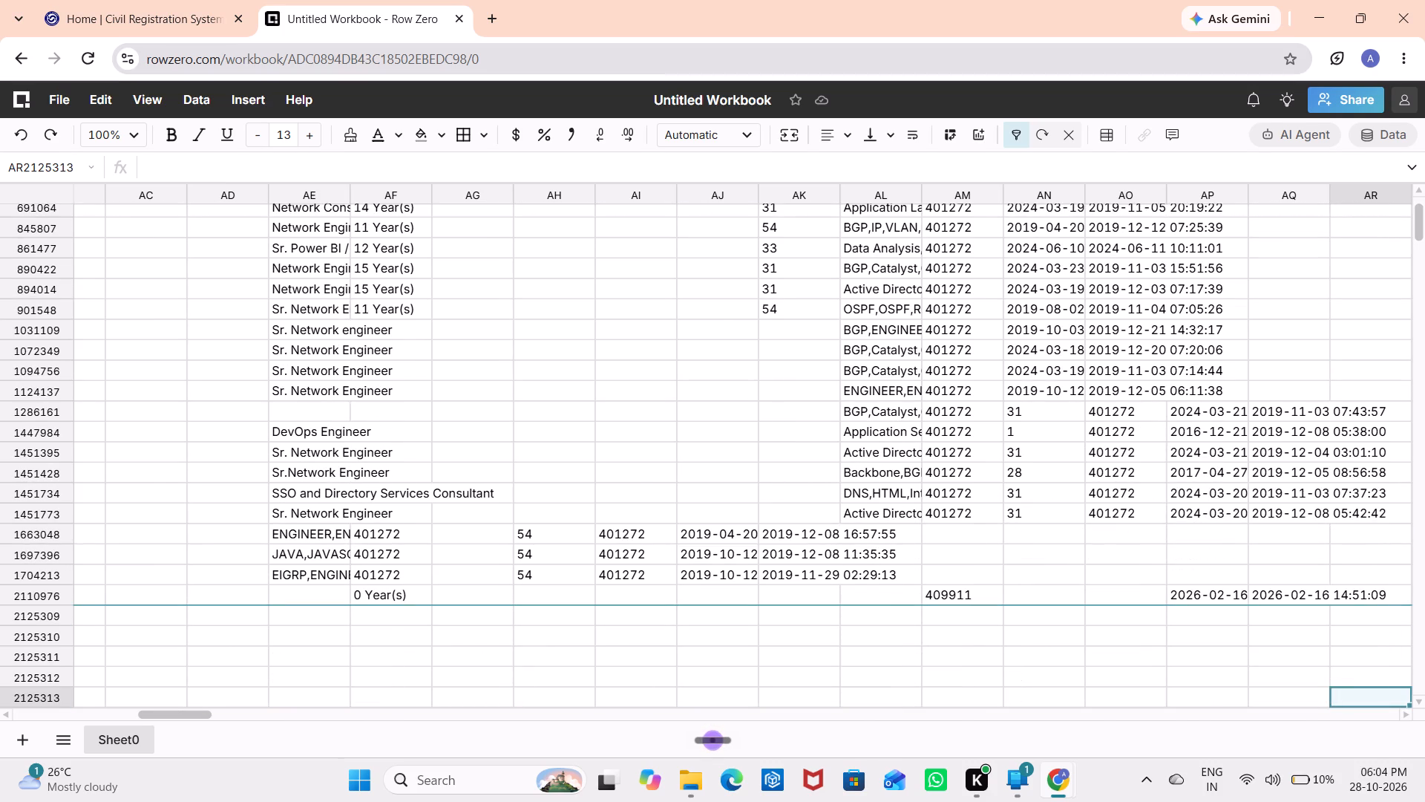
Compare the values in columns AF to AJ of the filtered records' last rows with their column headers.
key("Left")
key("Left")
key("Left")
key("Left")
key("Left")
key("Left")
key("Left")
key("Left")
key("Left")
key("Up")
key("Up")
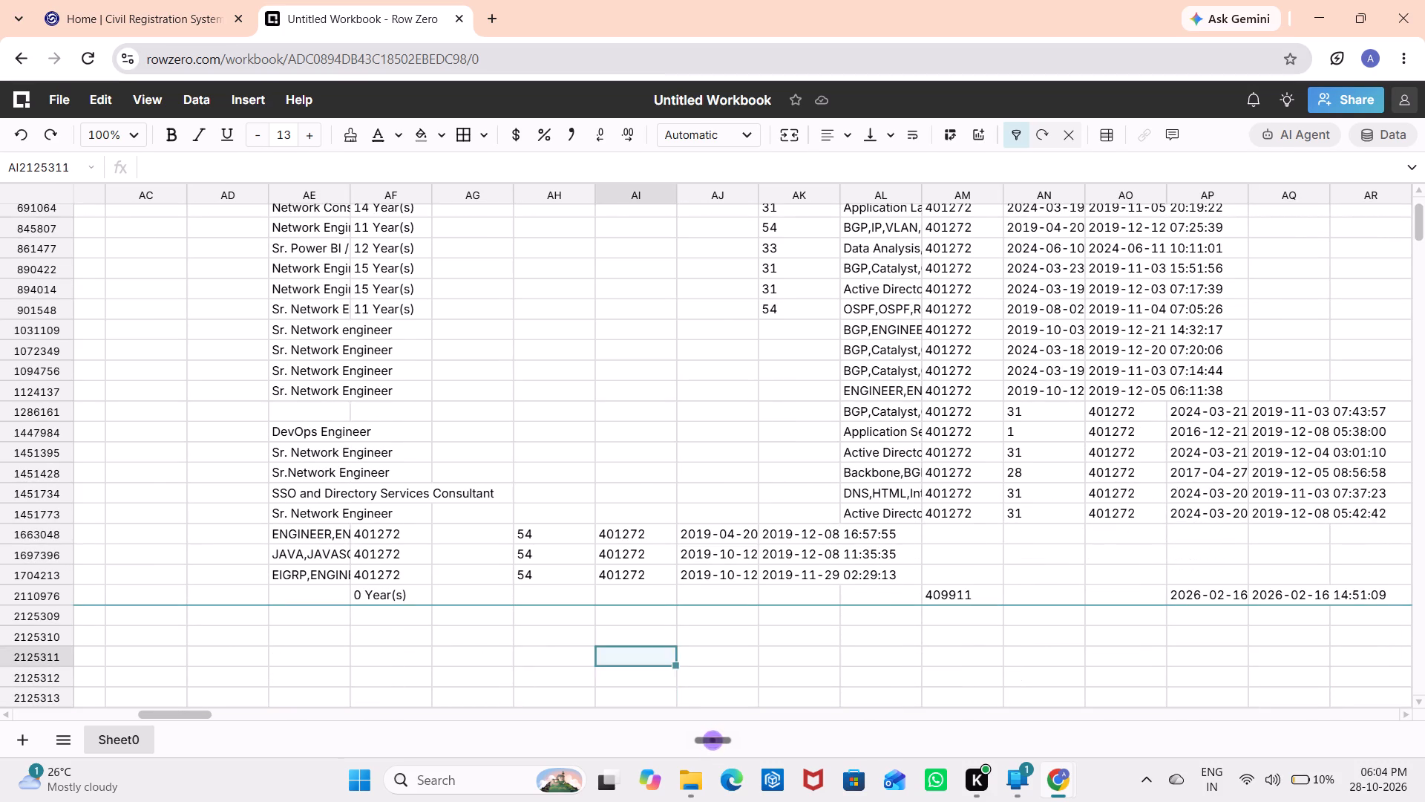
key("Up")
key("Up")
key("Up")
key("Up")
key("Up")
key("Up")
key("Left")
key("Left")
key("Left")
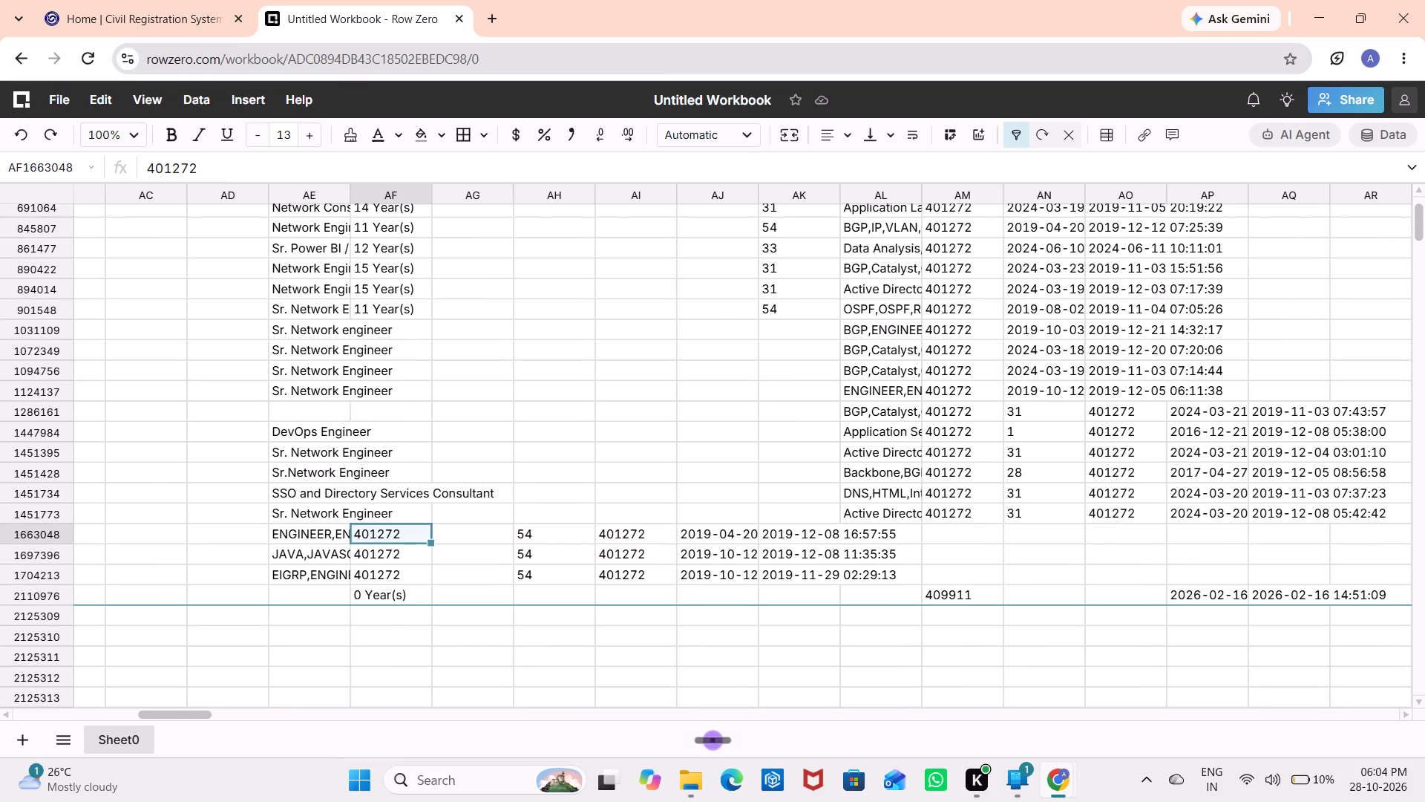
key("Right")
key("Right")
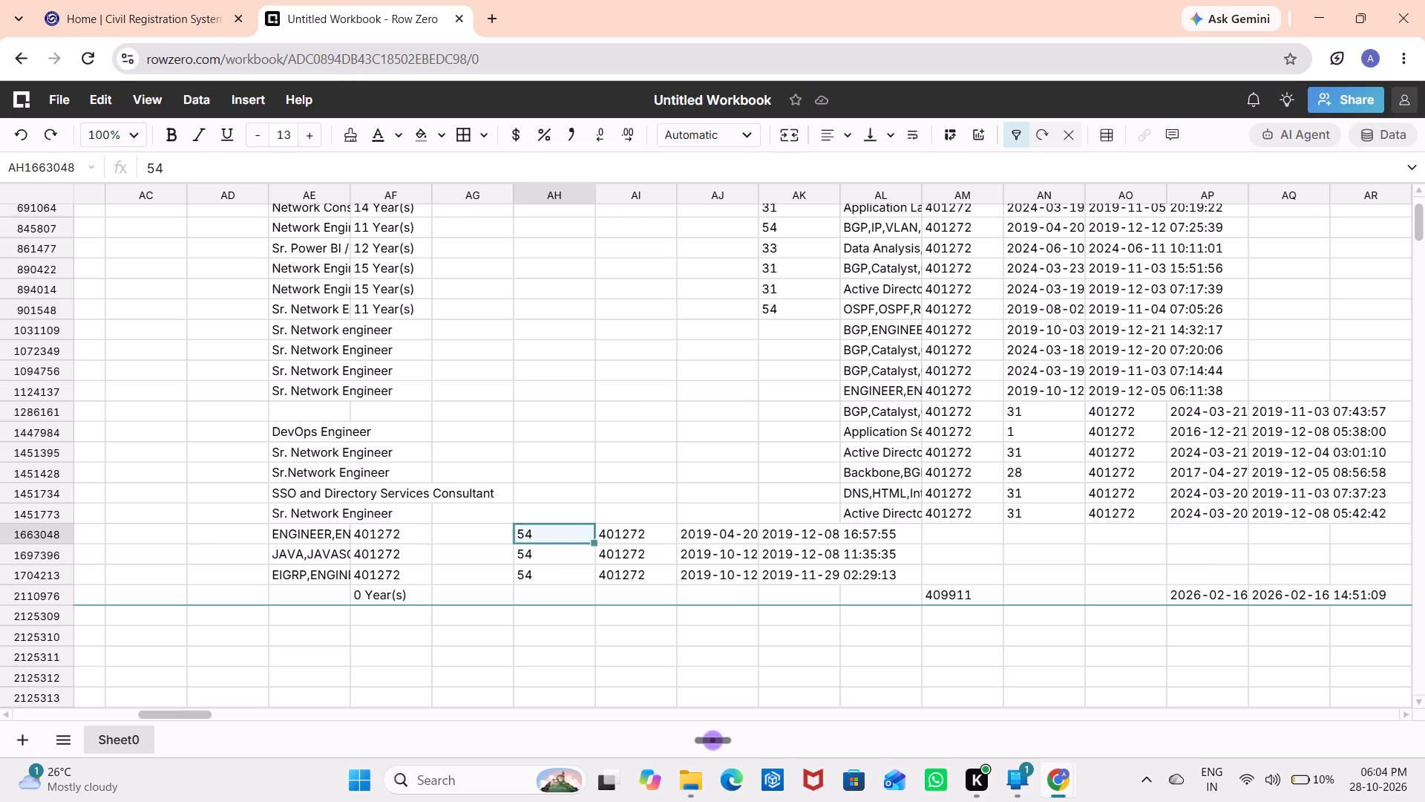
key("Right")
key("Right")
key("ctrl+Up")
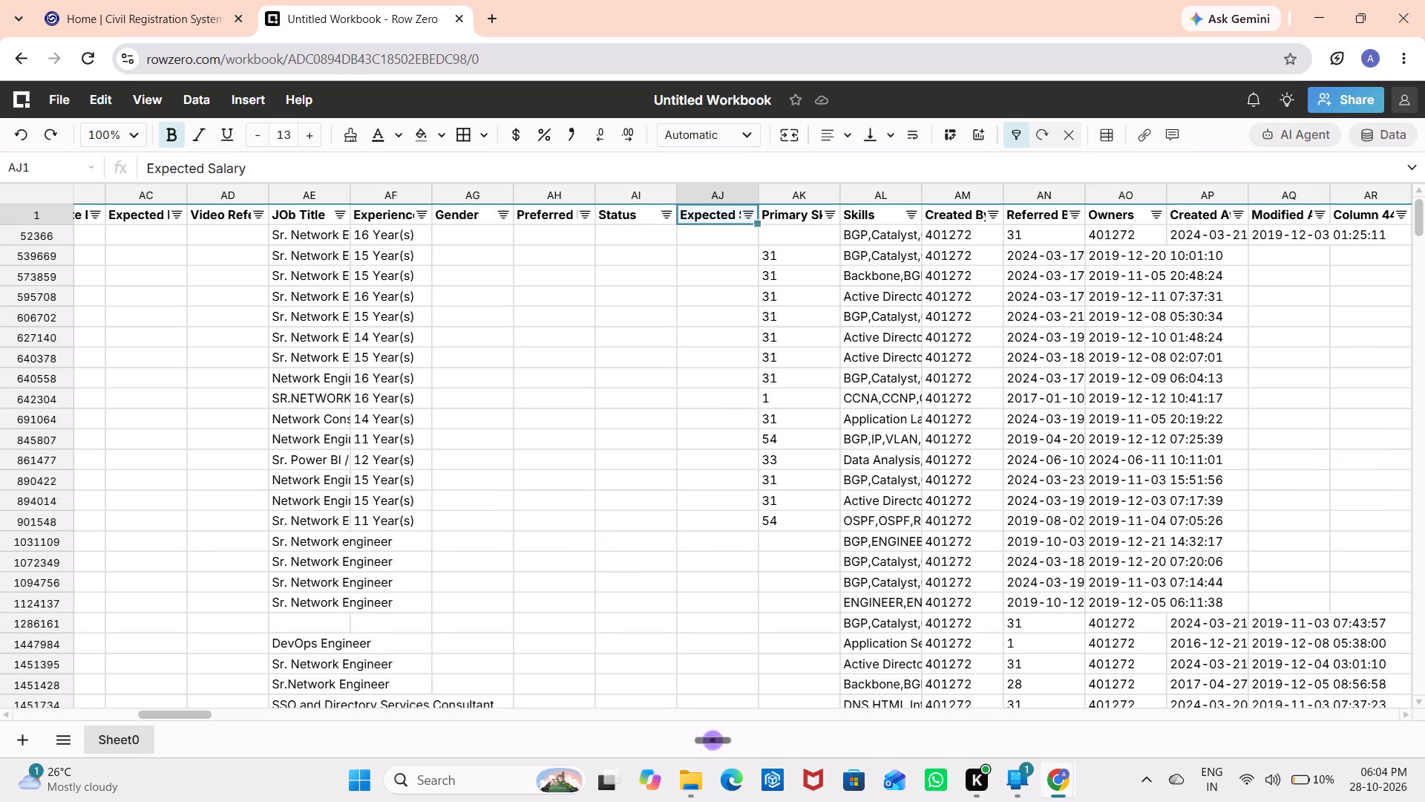
key("Down")
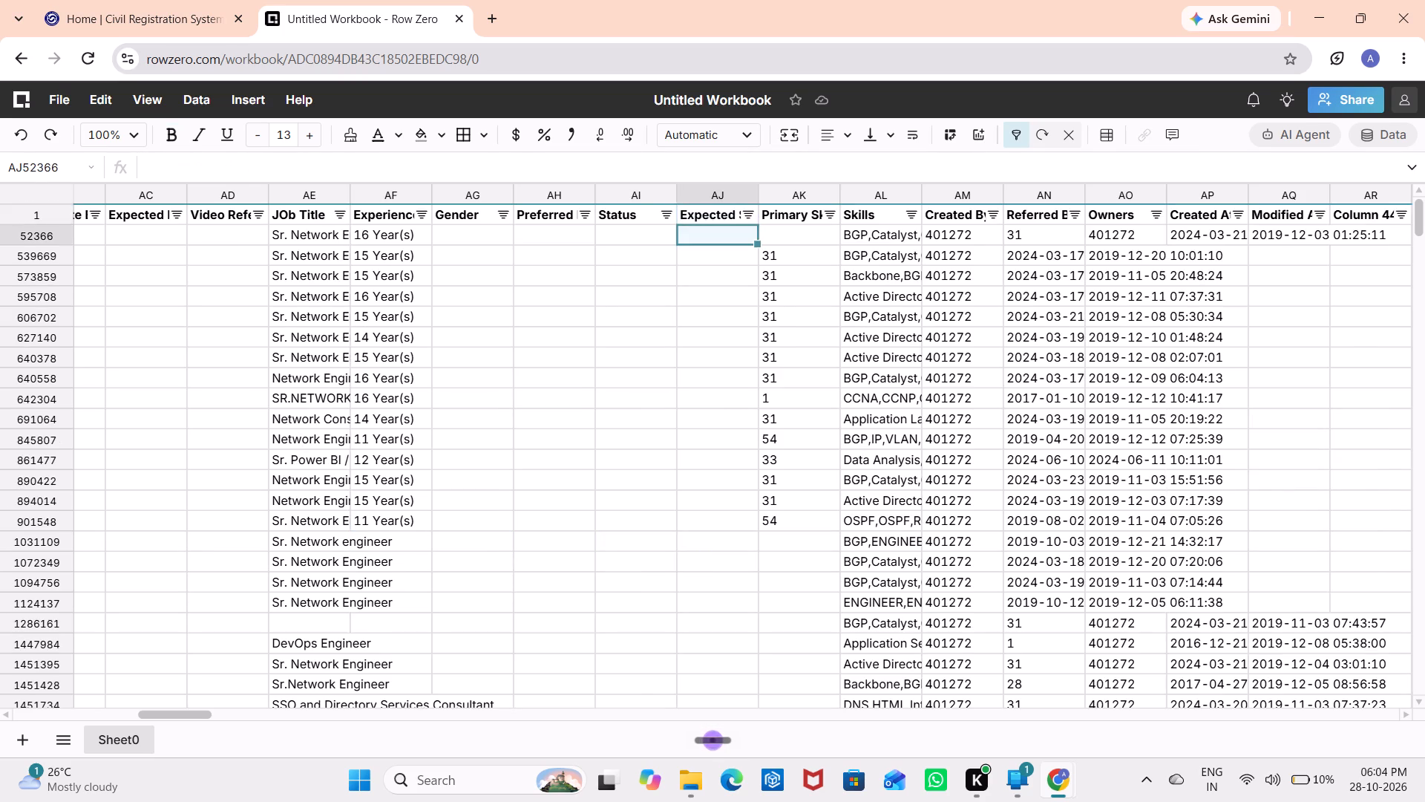
Move the cells in columns AF to AL of rows 1663048, 1697396 and 1704213 so they start in the Created By column.
key("ctrl+Down")
key("Left")
key("Left")
key("Left")
key("Left")
key("Left")
key("shift+Down")
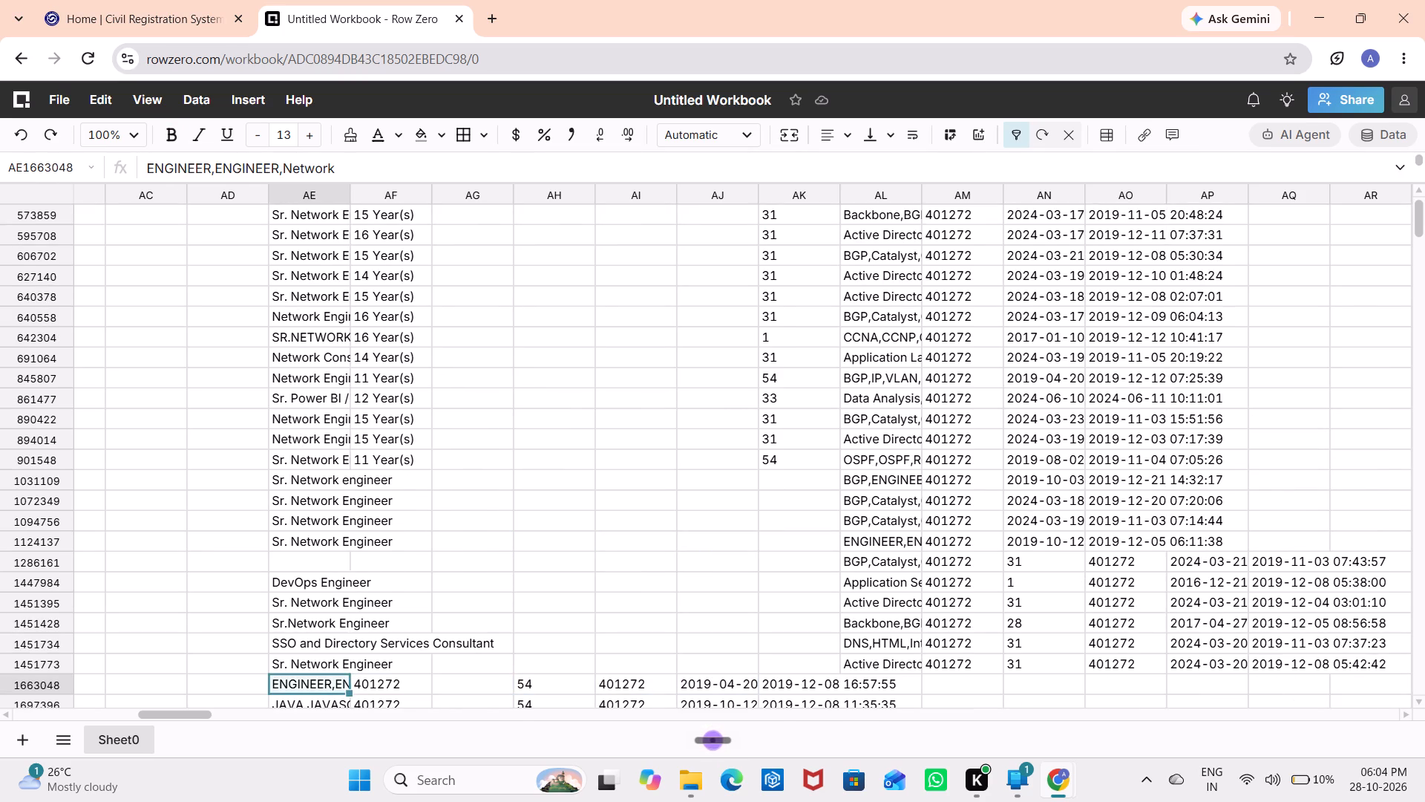
key("Right")
key("shift+Down")
key("shift+Down")
key("shift+Down")
key("shift+Down")
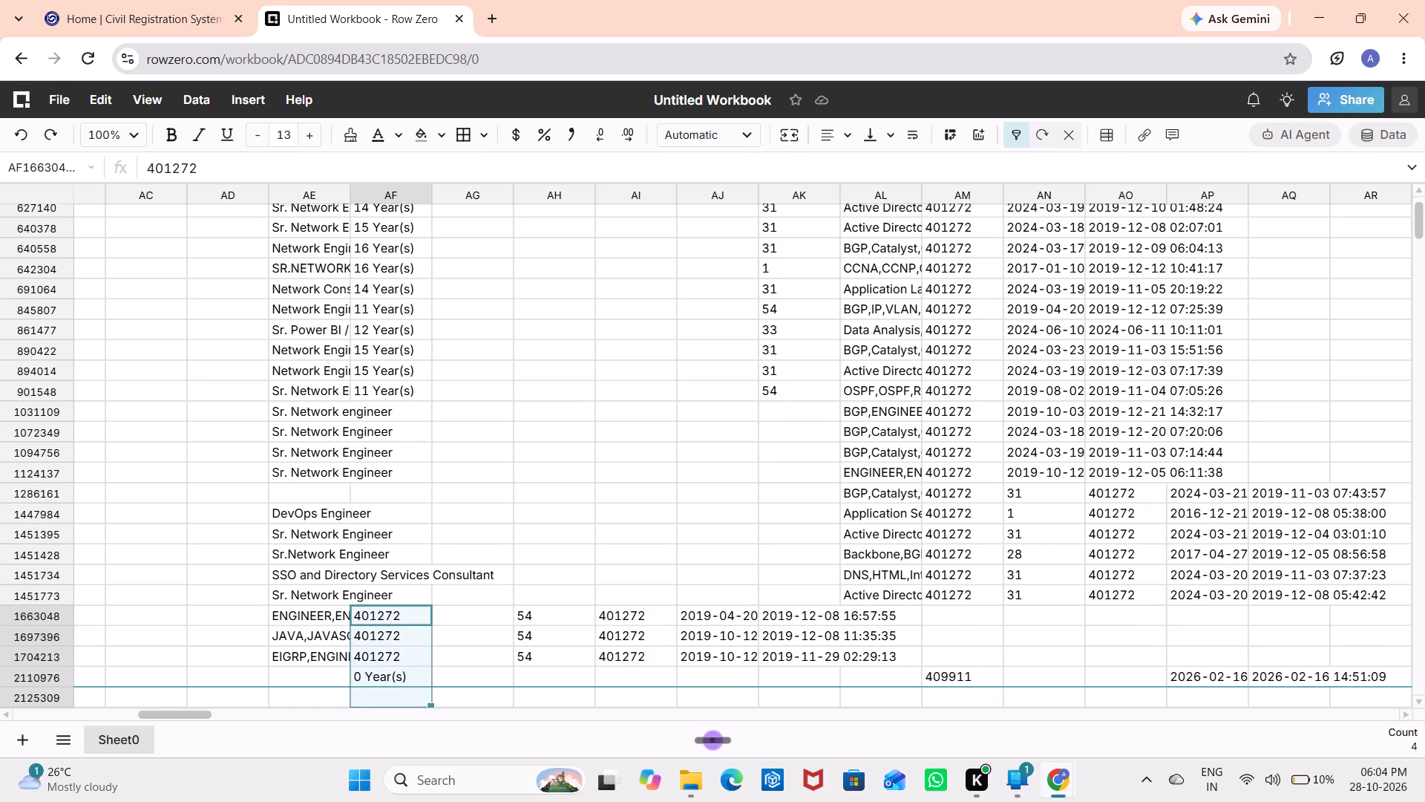
key("shift+Up")
key("shift+Up")
key("shift+Right")
key("shift+Right")
key("shift+Right")
key("shift+Right")
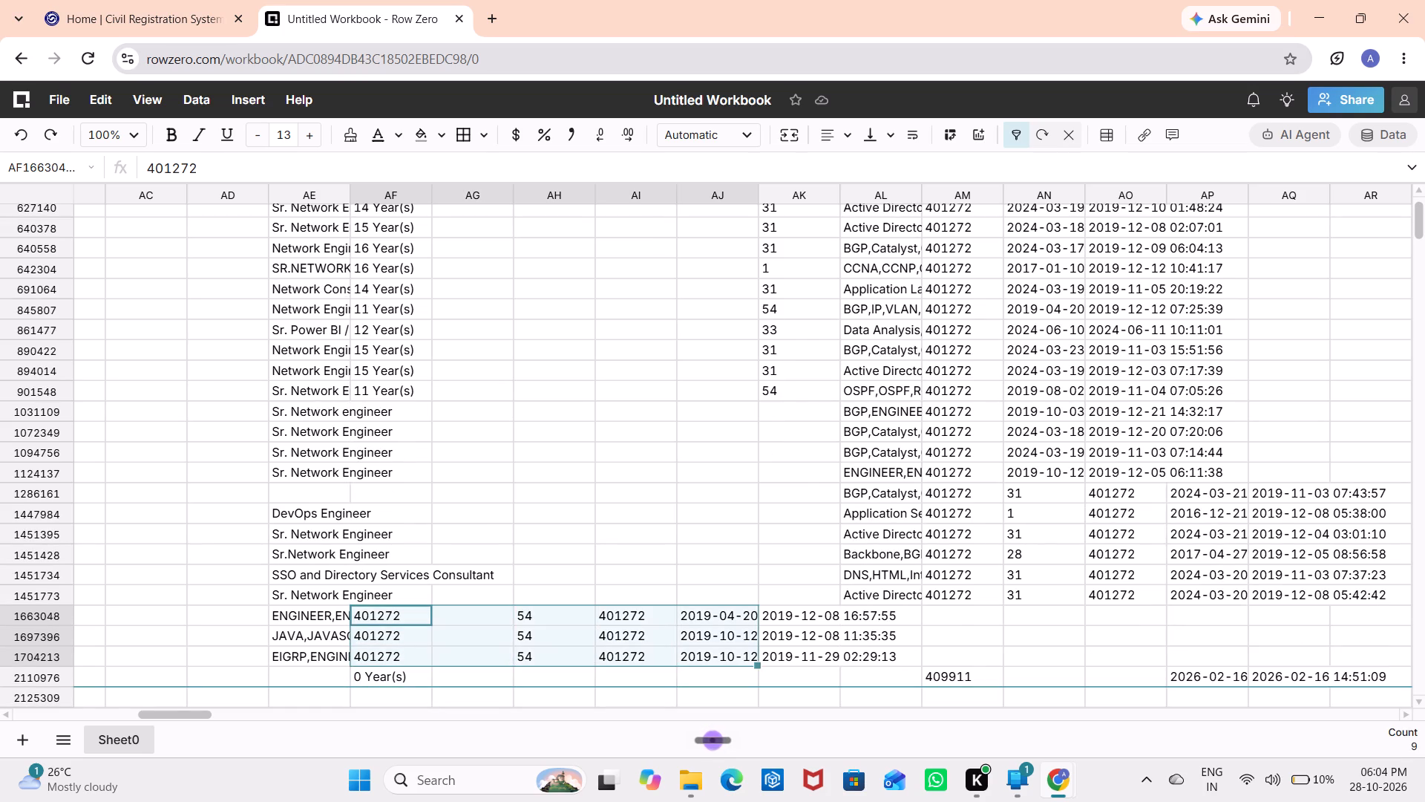
key("shift+Right")
key("shift+Right")
key("ctrl+x")
key("Right")
key("Right")
key("Right")
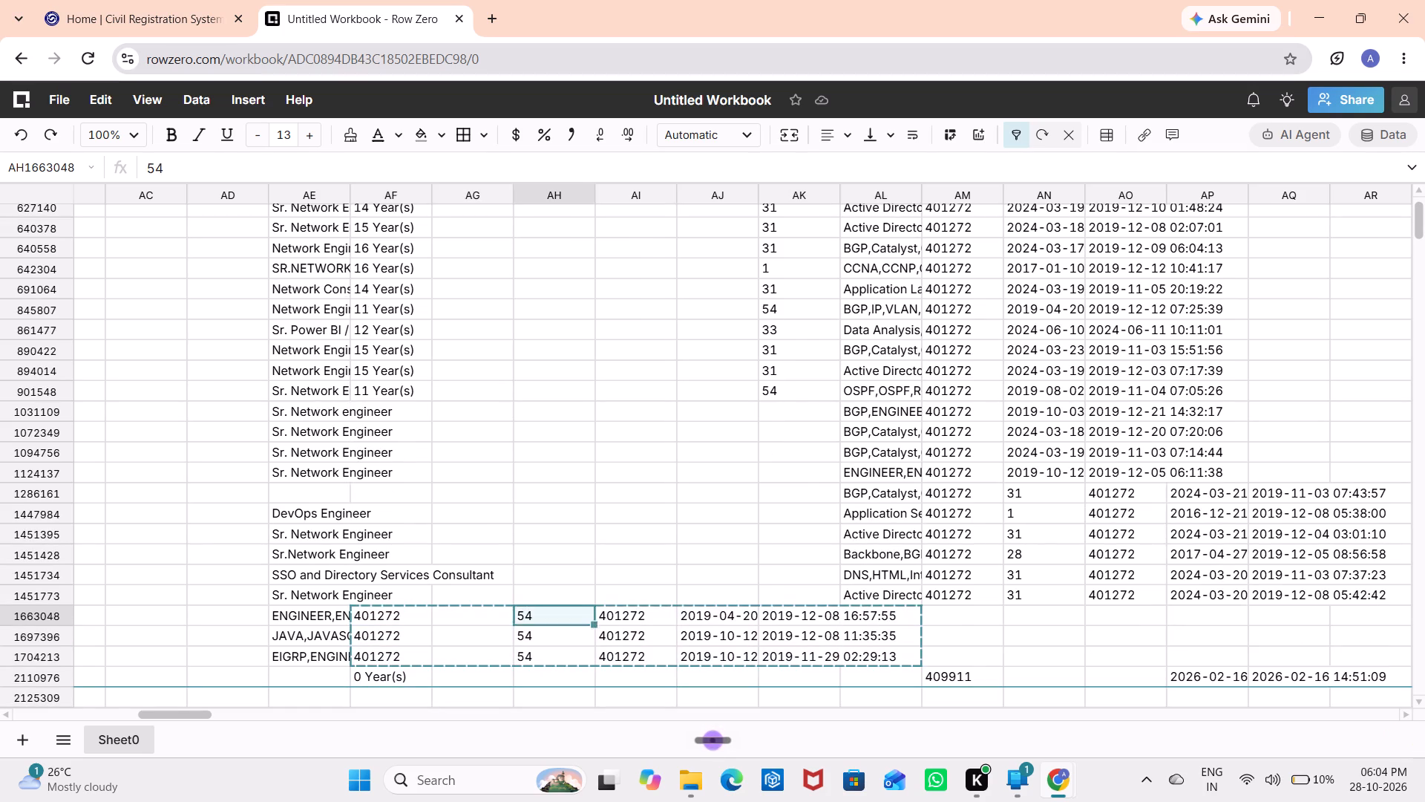
key("Right")
key("Right")
key("Right")
key("Right")
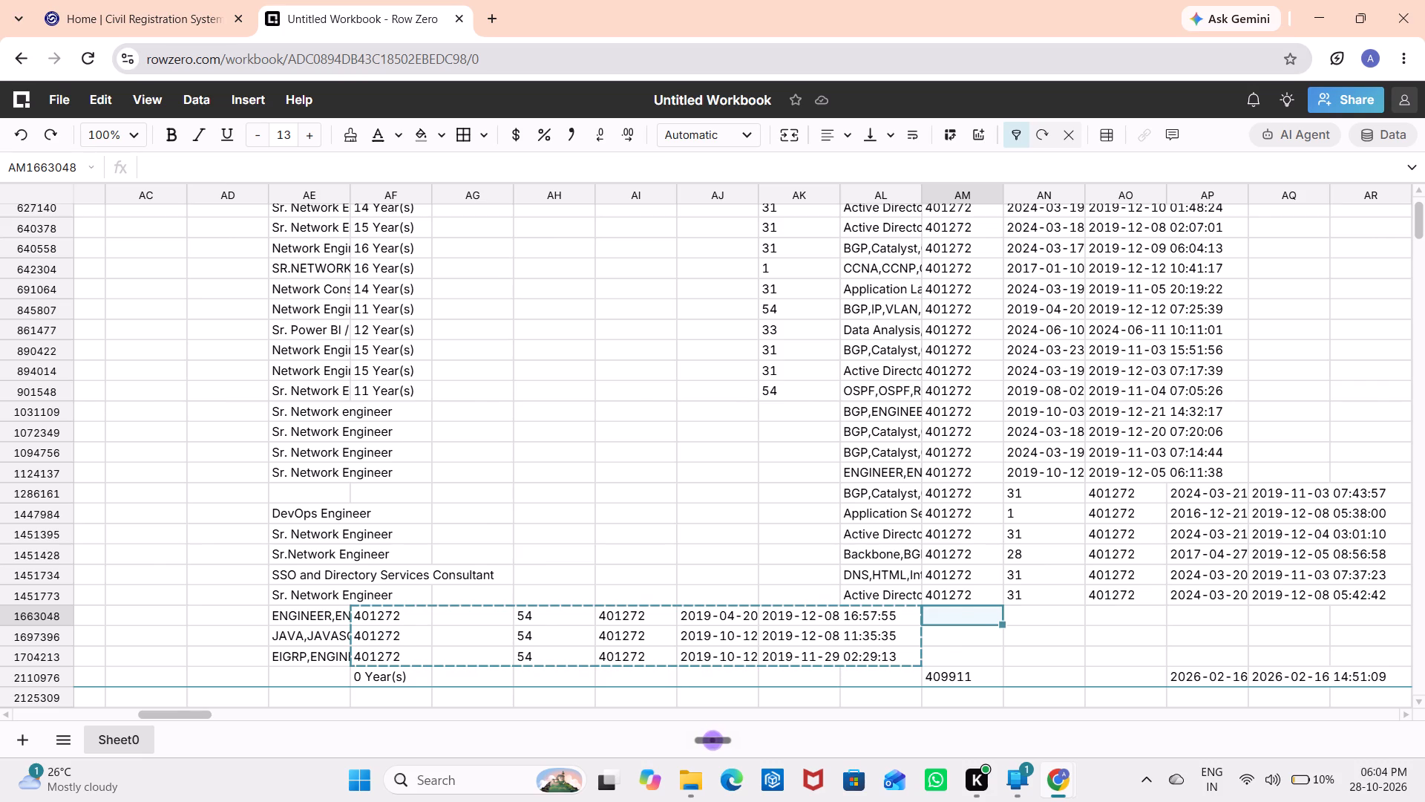
key("ctrl+v")
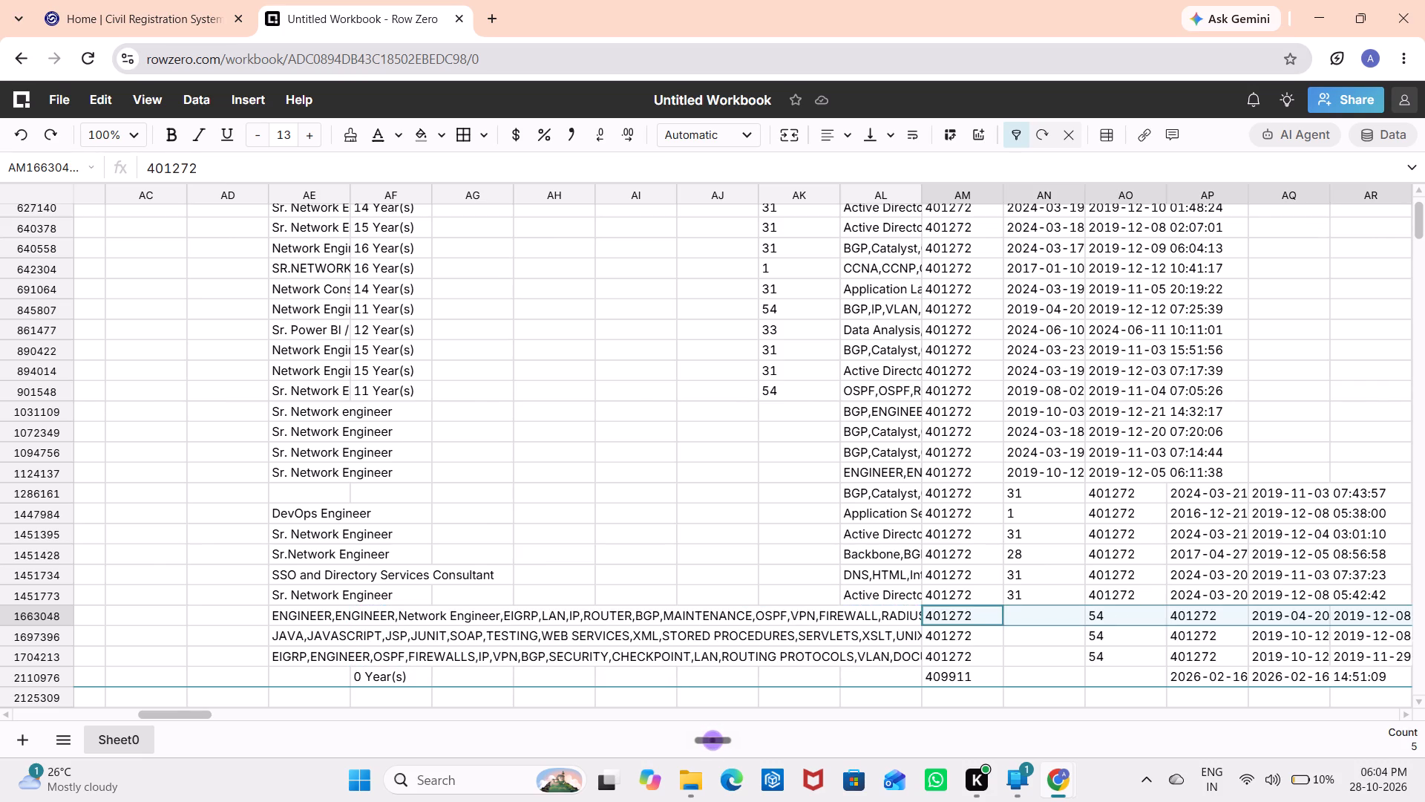
key("ctrl+Up")
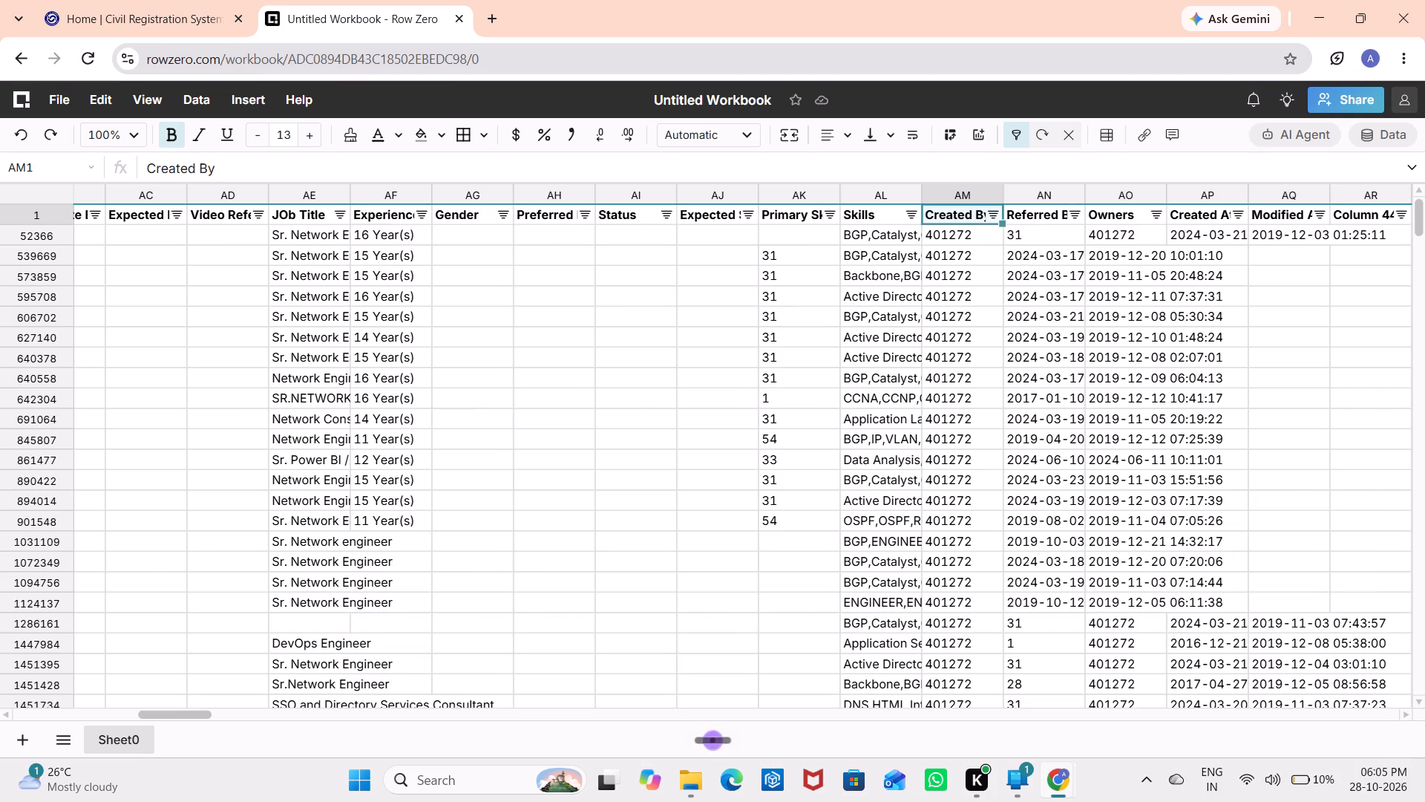
key("Left")
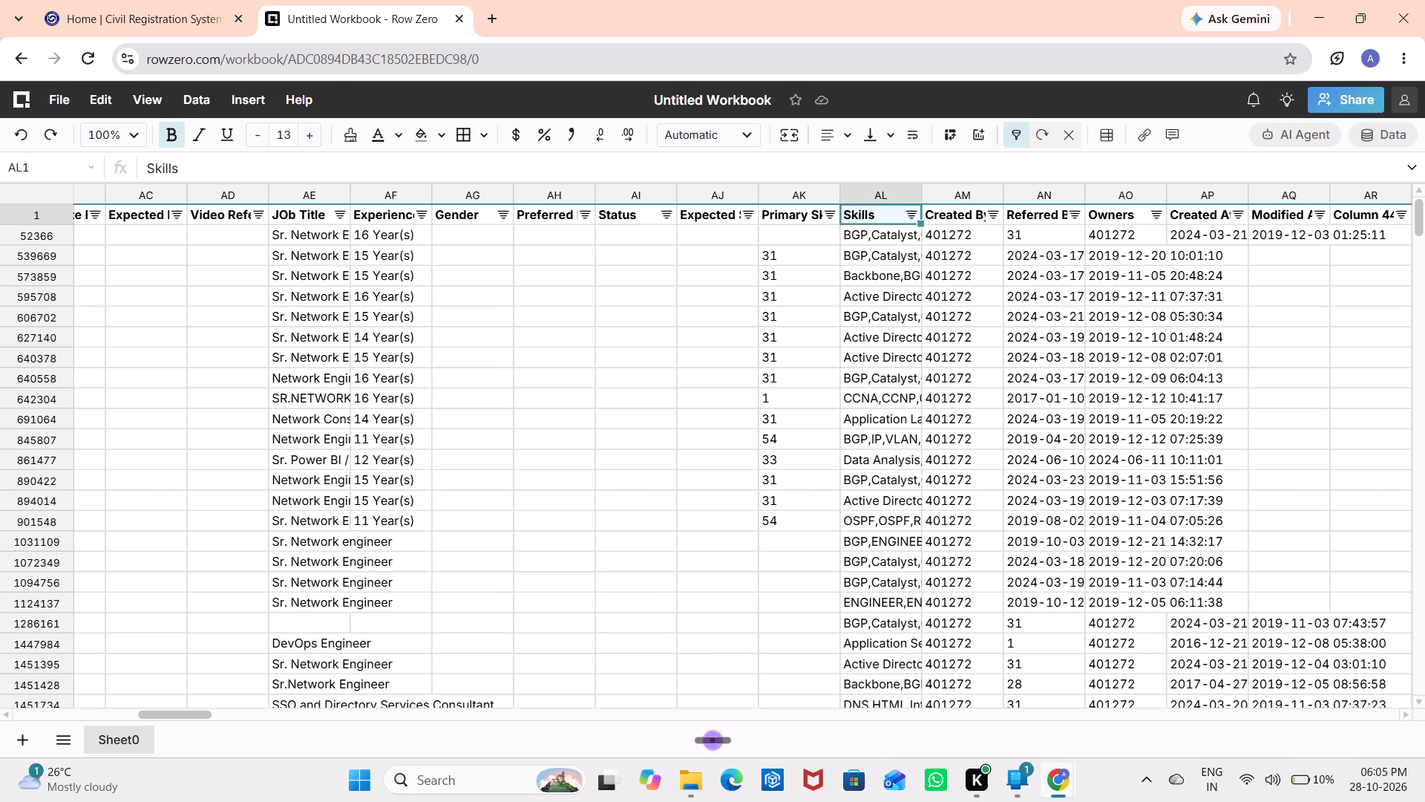
Move the cells in columns AN to AP of filtered rows 539669 to 1124137 so they start in the Created At column.
key("Down")
key("Right")
key("Right")
key("Down")
key("shift+Down")
key("shift+Down")
key("shift+Down")
key("shift+Down")
key("shift+Down")
key("shift+Down")
key("shift+Down")
key("shift+Down")
key("shift+Down")
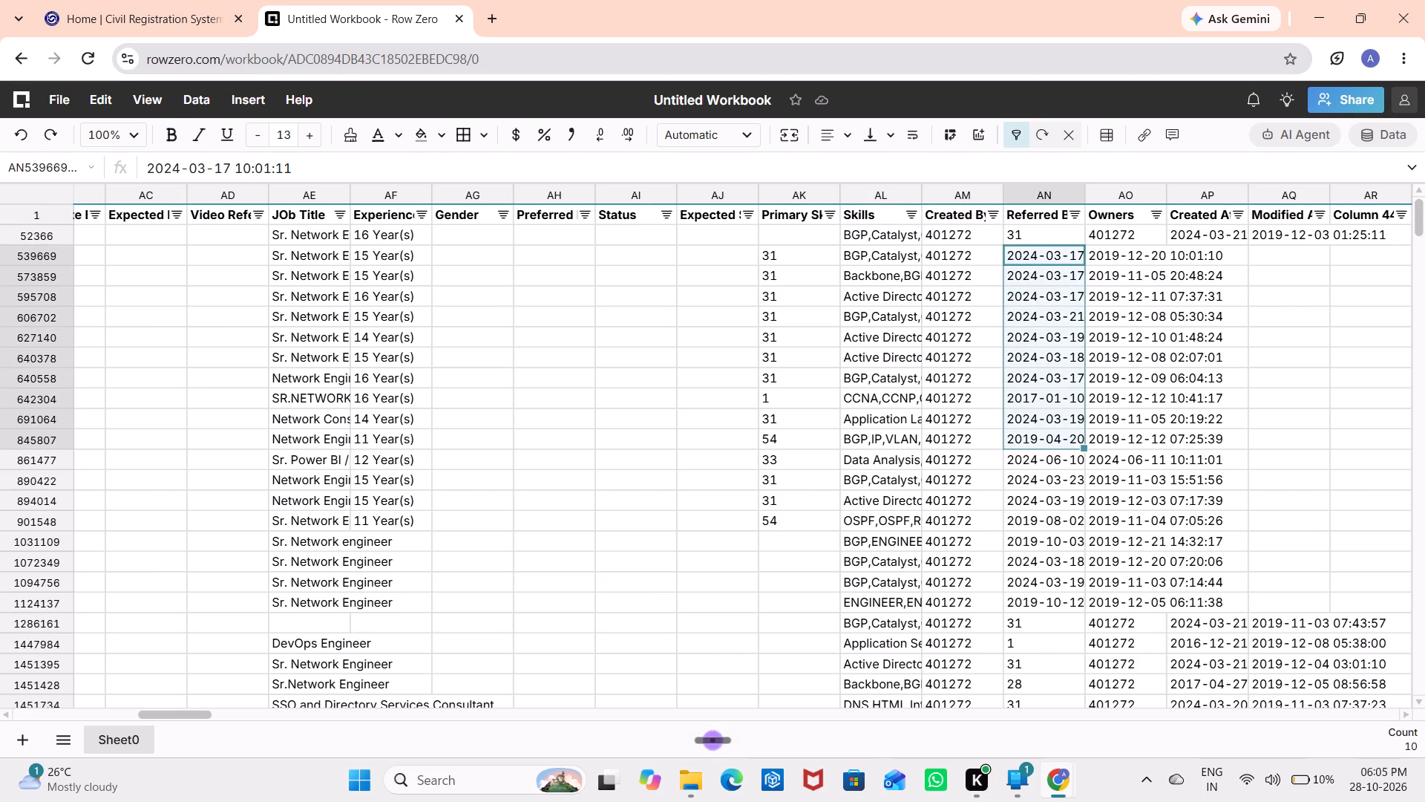
key("shift+Down")
key("shift+Down")
key("shift+Down")
key("shift+Down")
key("shift+Down")
key("shift+Down")
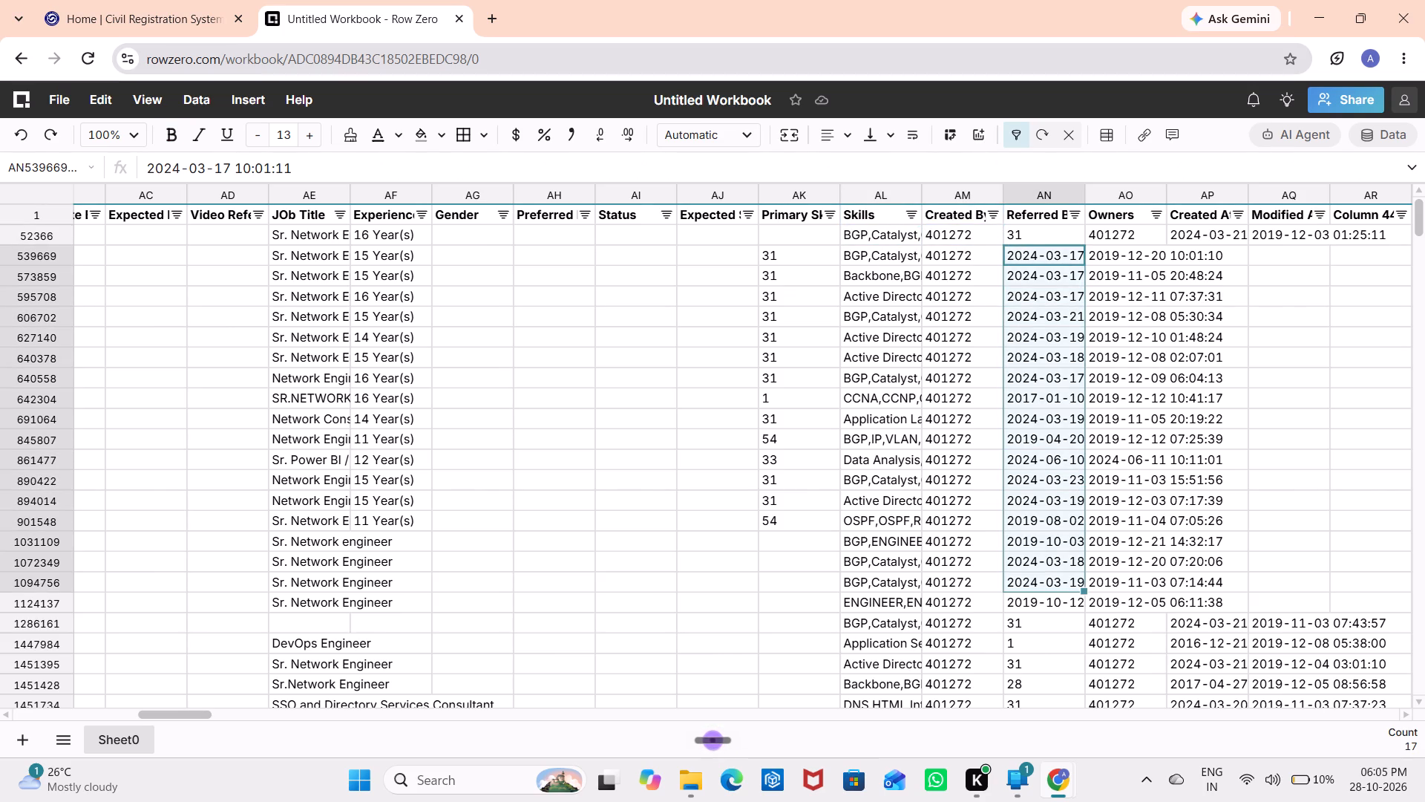
key("shift+Down")
key("shift+Right")
key("shift+Right")
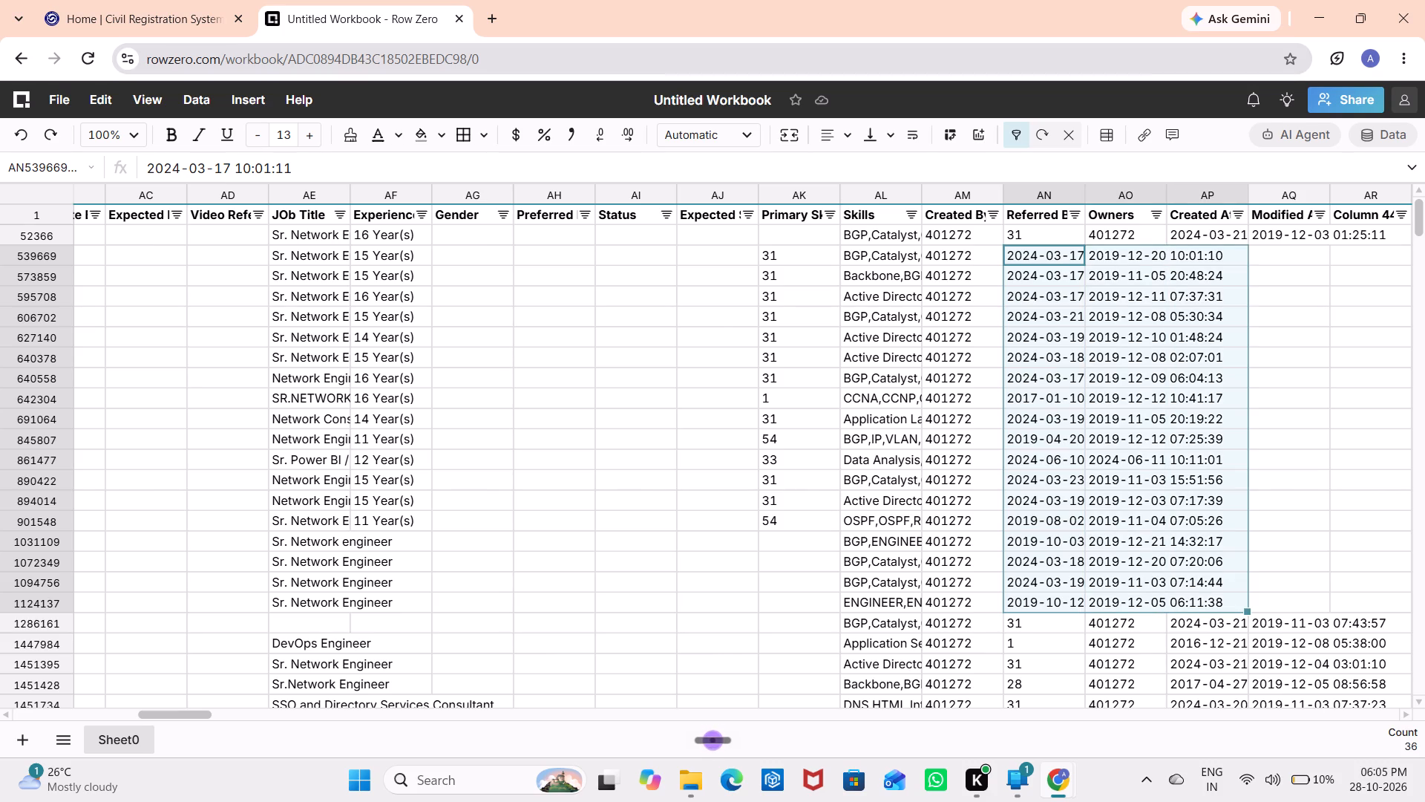
key("ctrl+x")
key("Right")
key("Right")
key("ctrl+v")
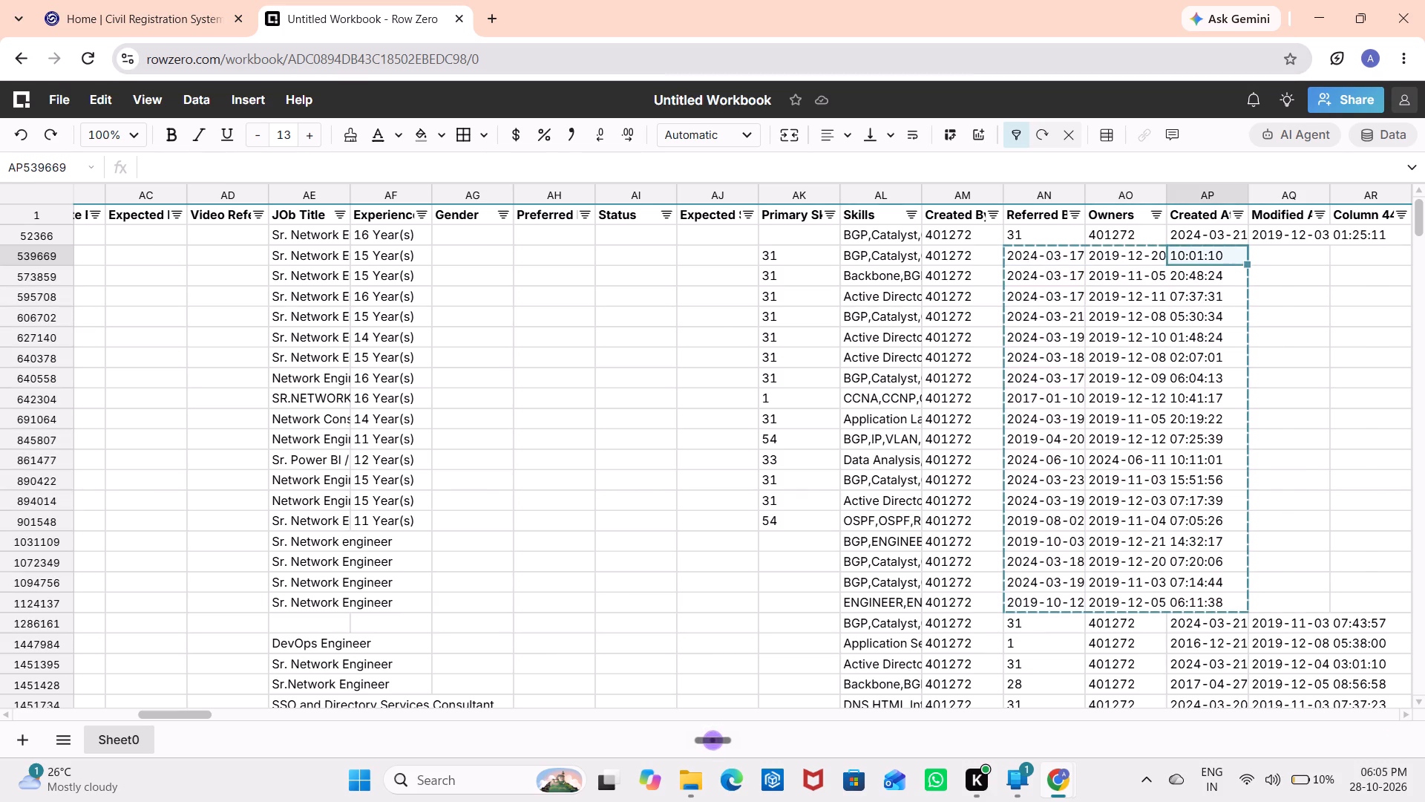
Move the Primary Skills numbers of filtered rows 539669 to 901548 into the Referred By column.
key("Left")
key("Left")
key("Left")
key("Left")
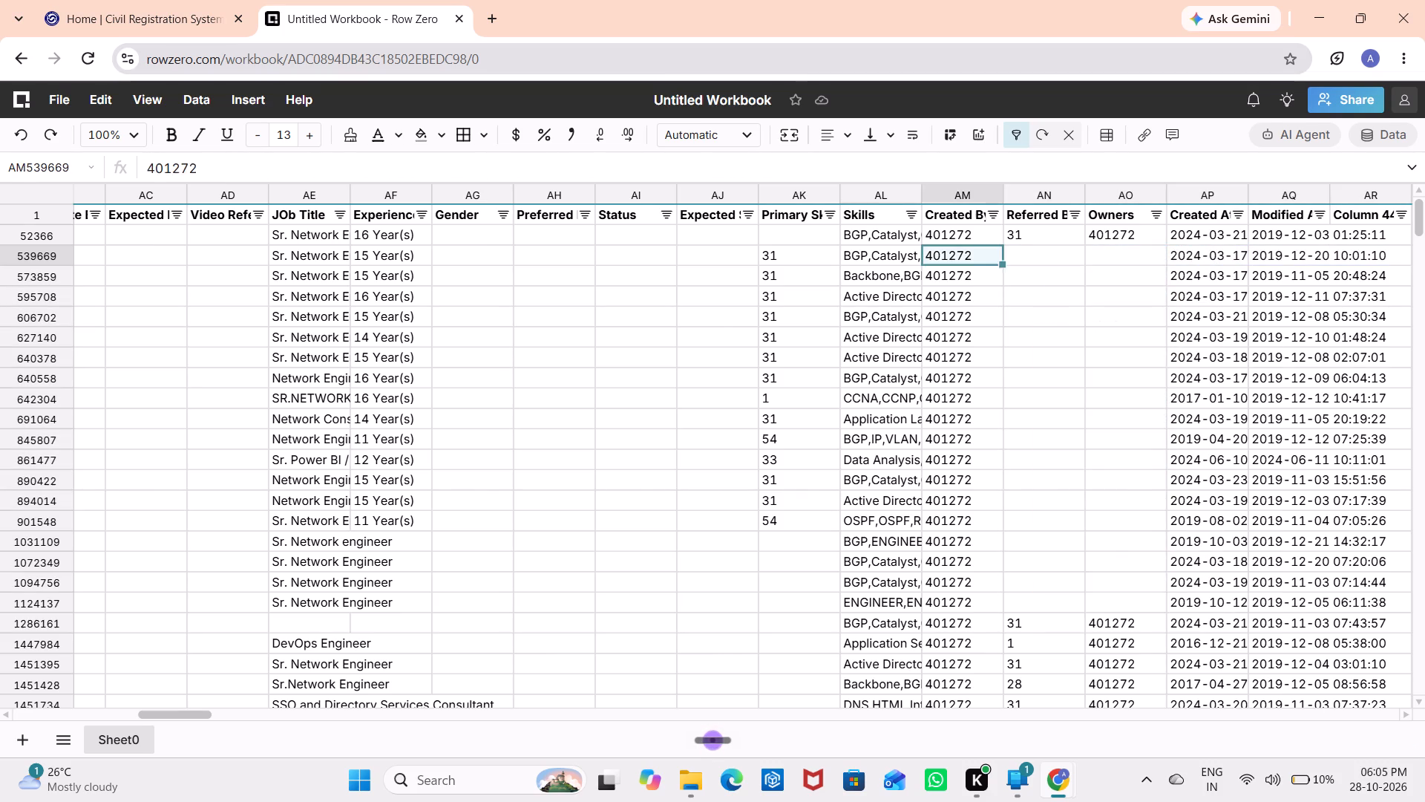
key("Left")
key("Left")
key("Right")
key("shift+Down")
key("shift+Down")
key("shift+Down")
key("shift+Down")
key("shift+Down")
key("shift+Down")
key("shift+Down")
key("shift+Down")
key("shift+Down")
key("shift+Down")
key("shift+Down")
key("shift+Down")
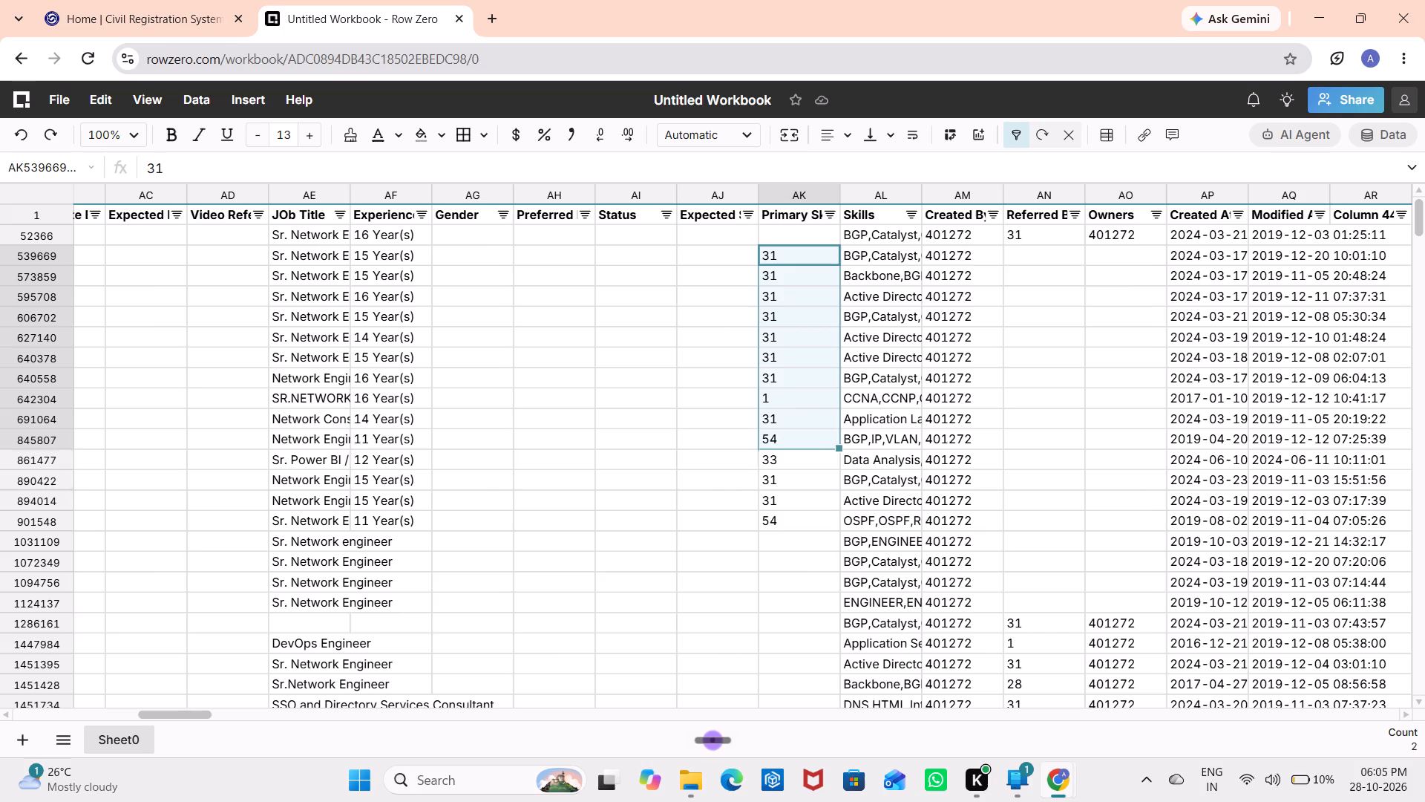
key("shift+Down")
key("ctrl+x")
key("Right")
key("Right")
key("Right")
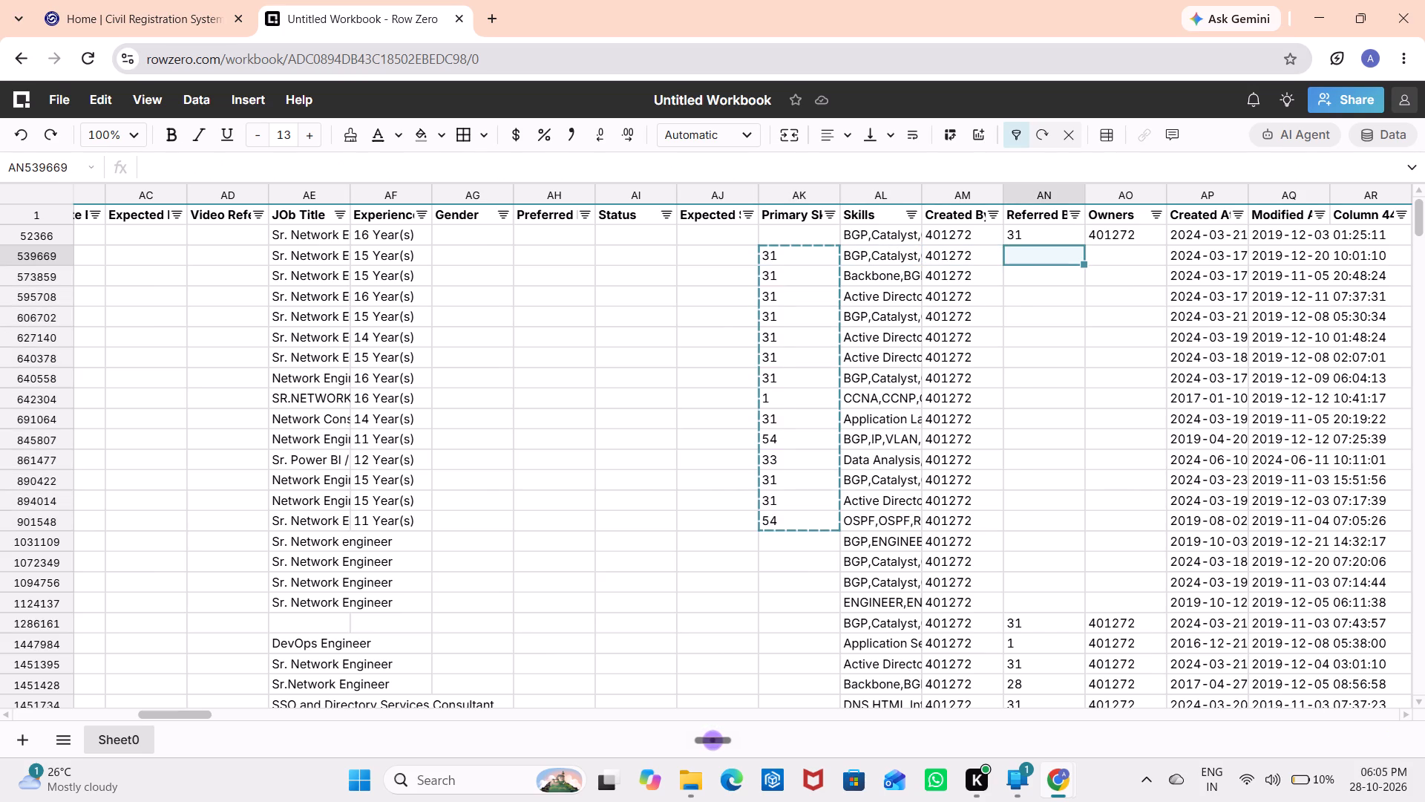
key("ctrl+v")
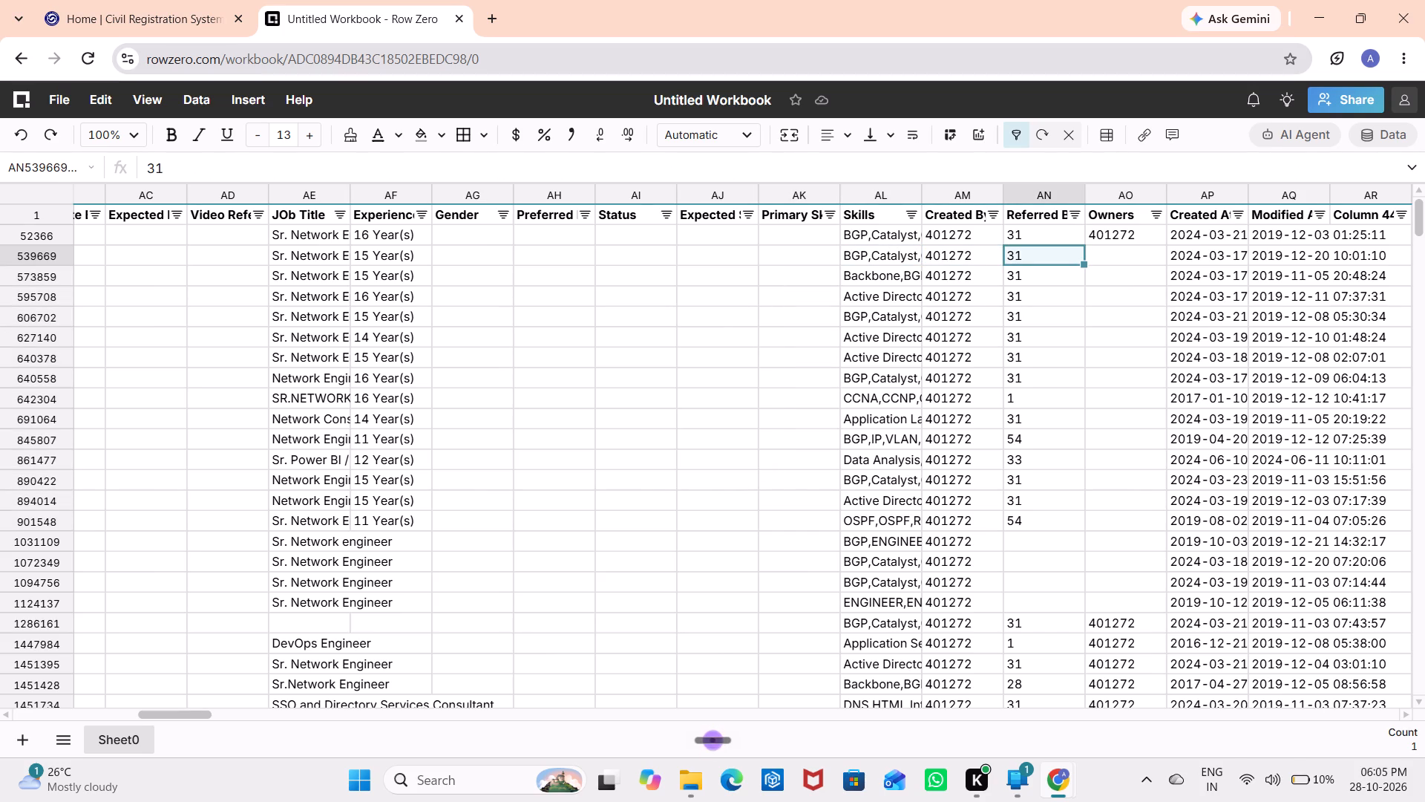
Look across the filtered records' columns from Owners through Column 50 to check their alignment.
key("Right")
key("Right")
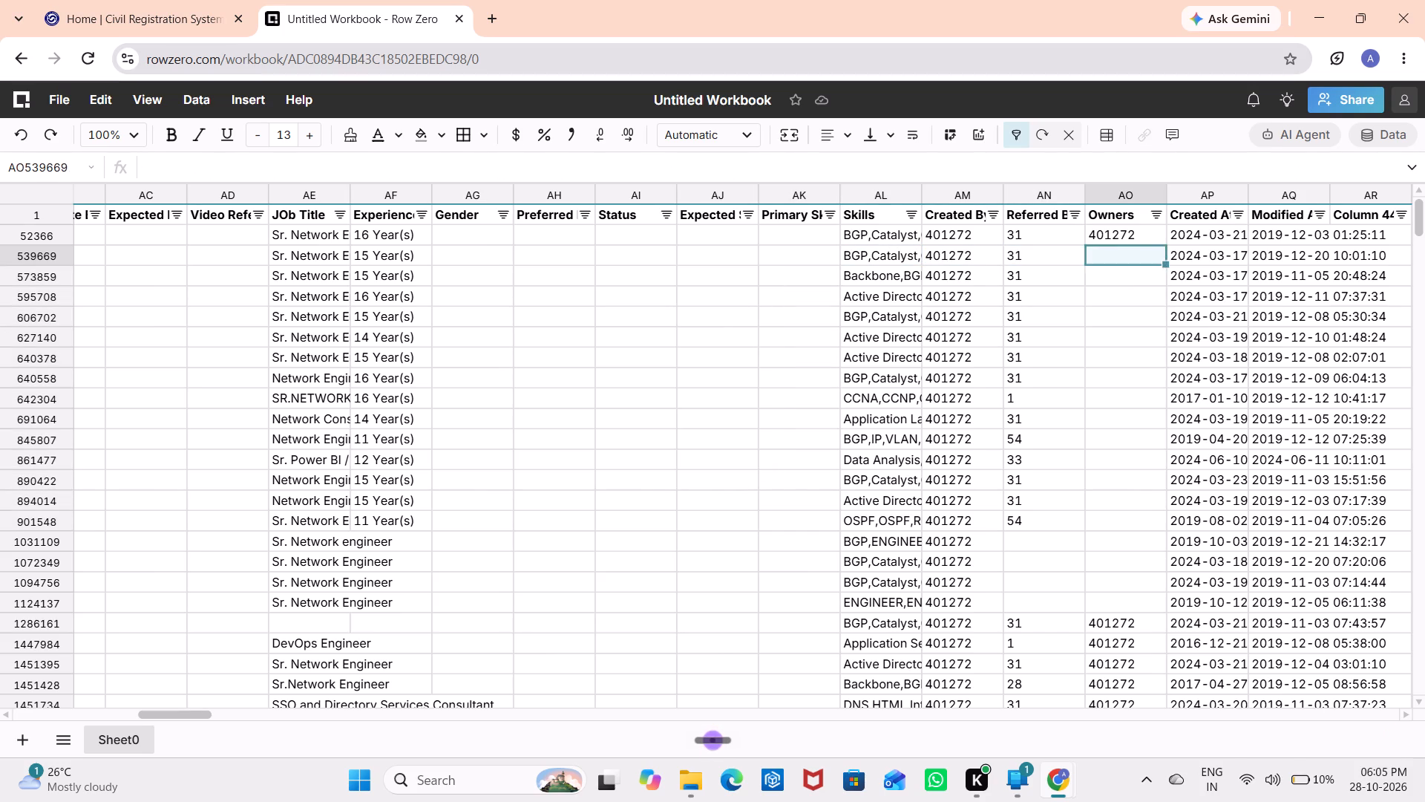
key("Right")
key("Right")
key("Right")
key("Right")
key("Right")
key("Right")
key("Right")
key("Right")
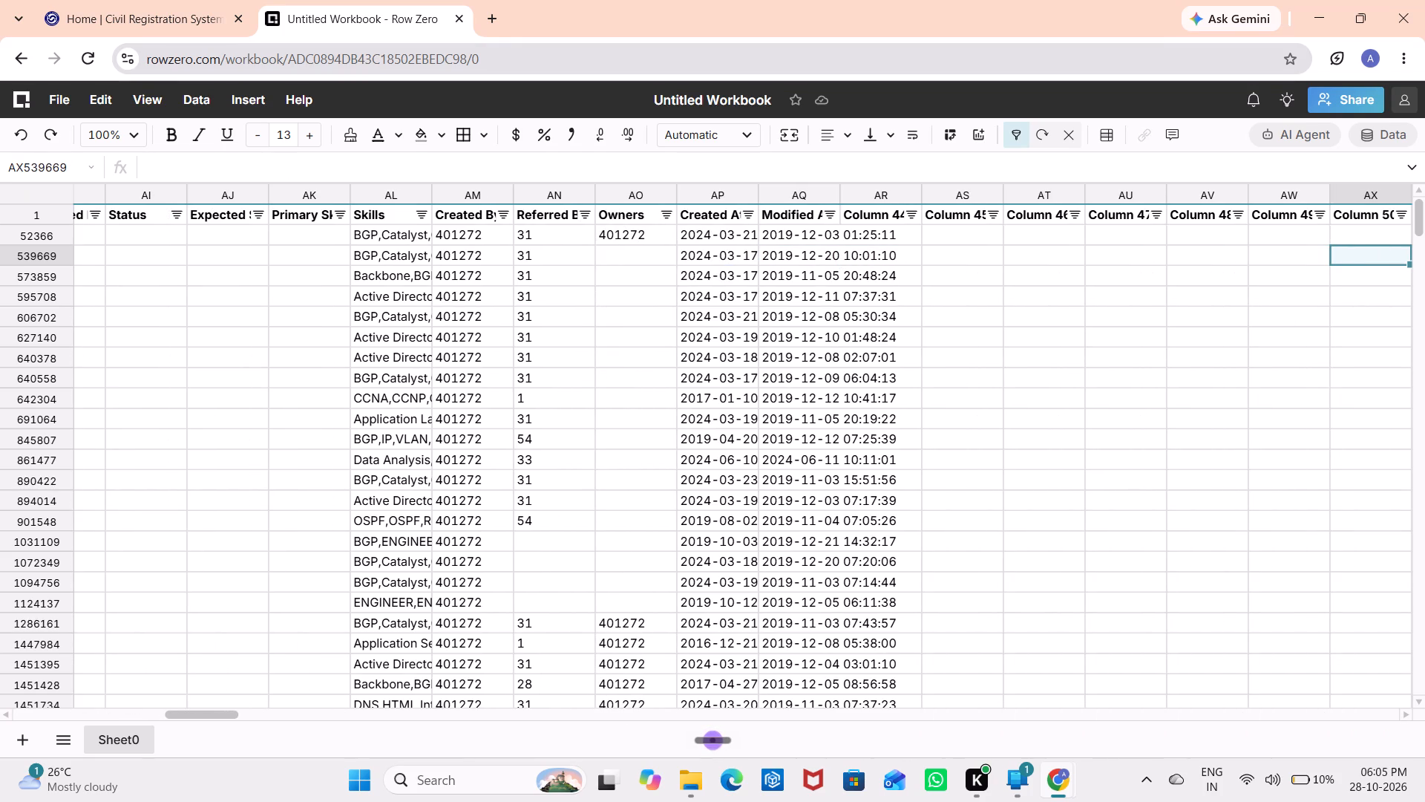
key("Left")
key("Left")
key("Left")
key("Left")
key("Left")
key("Left")
key("Left")
key("Left")
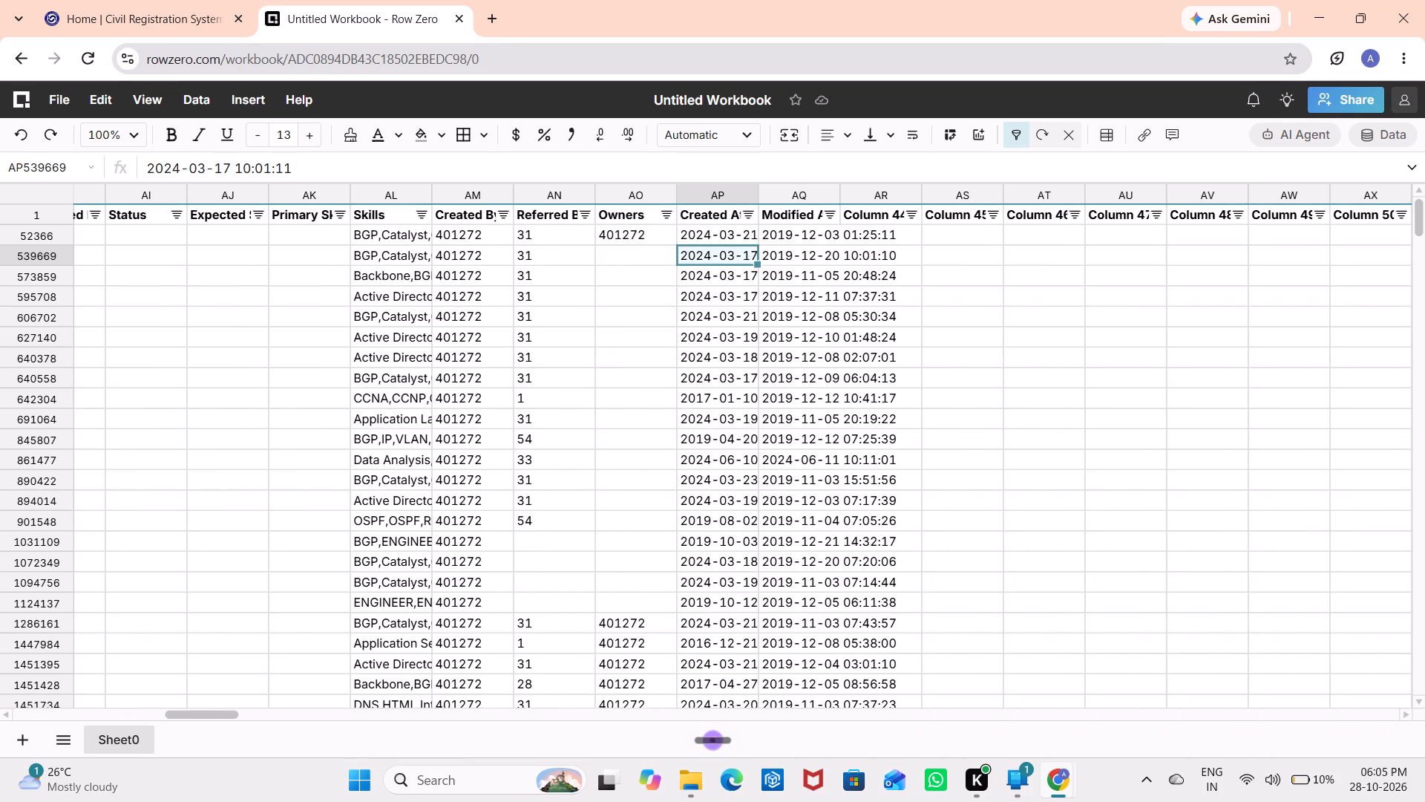
Move the cells in columns AO to AS of rows 1663048, 1697396 and 1704213 so they start in the Referred By column.
key("ctrl+Down")
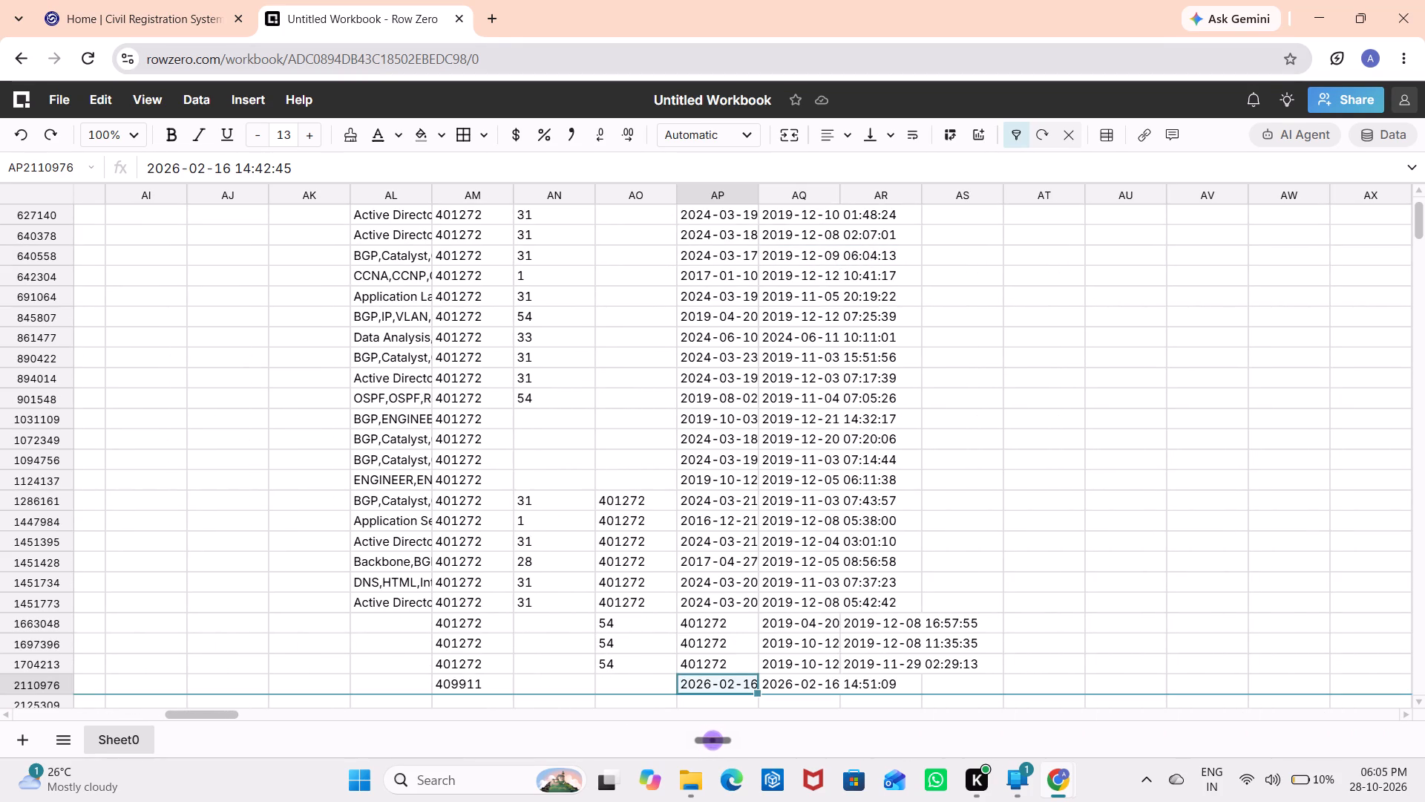
key("Up")
key("Up")
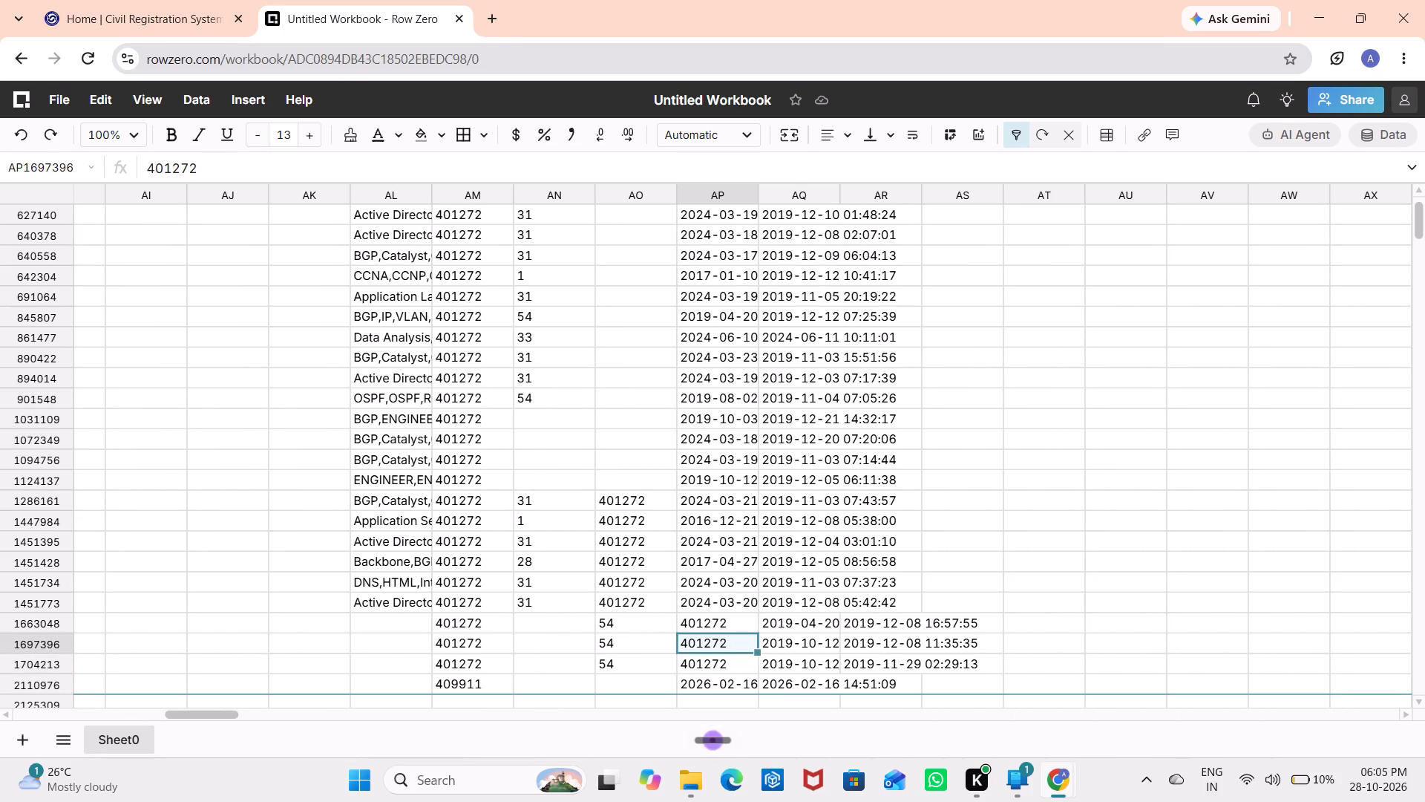
key("ctrl+Up")
key("ctrl+Down")
key("Up")
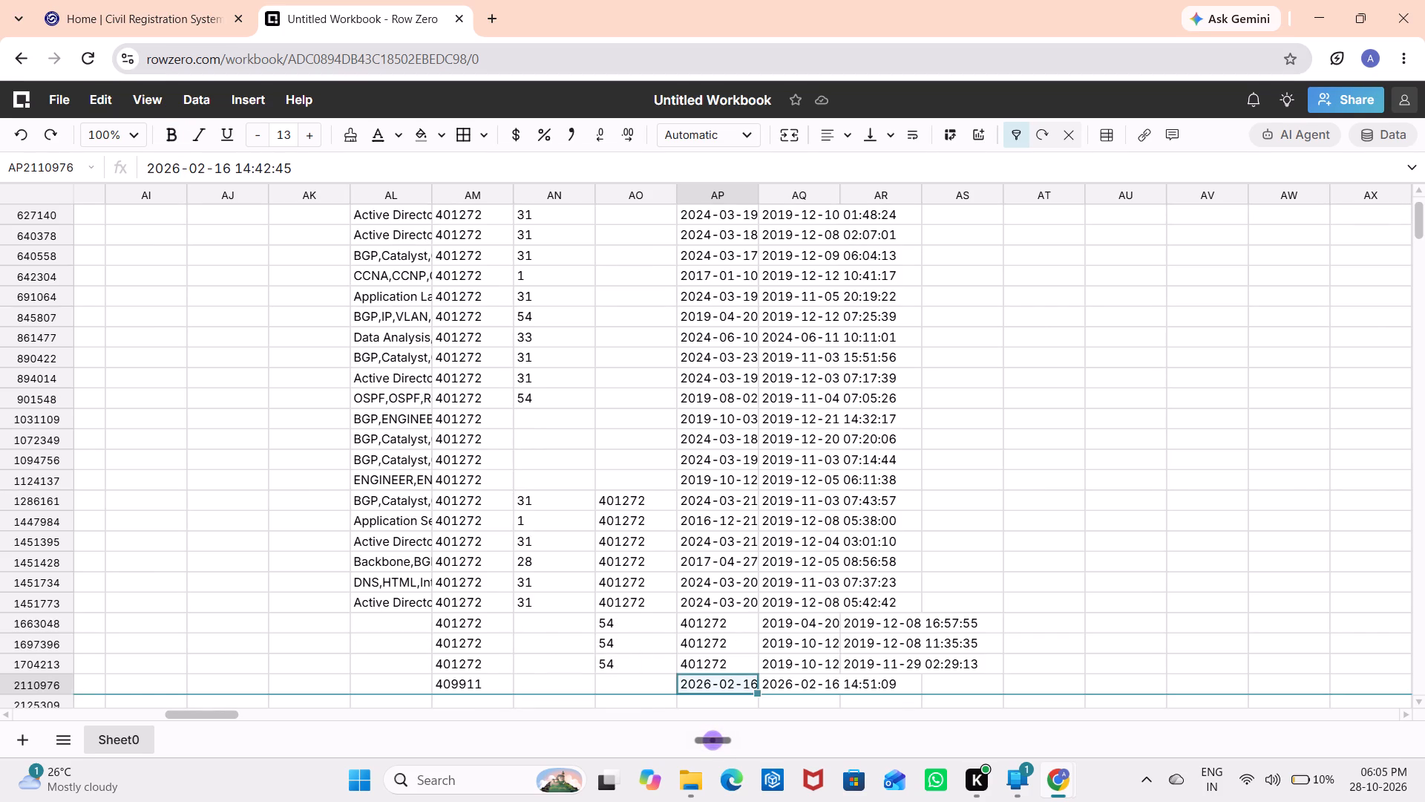
key("Up")
key("Left")
key("Up")
key("shift+Down")
key("shift+Down")
key("shift+Right")
key("shift+Right")
key("shift+Right")
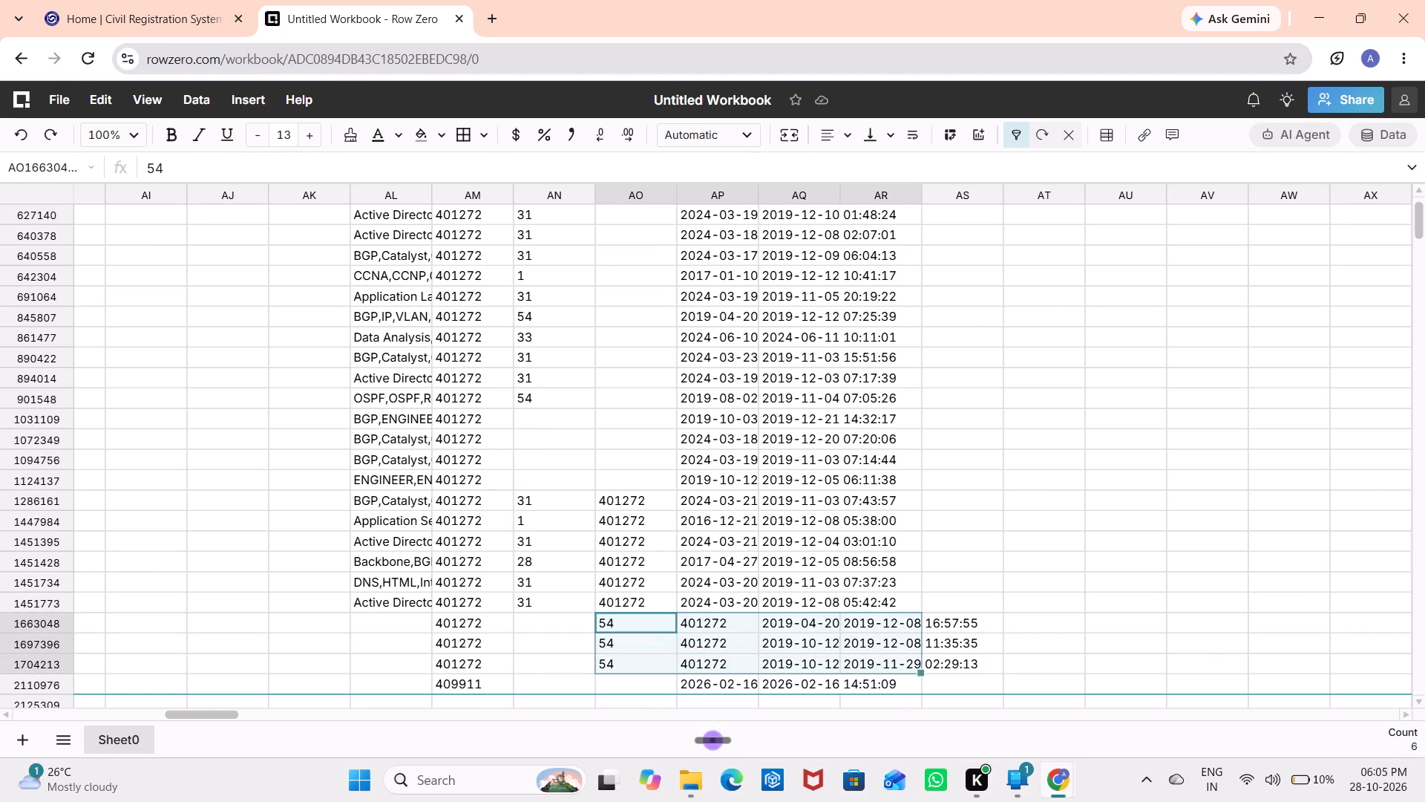
key("shift+Right")
key("ctrl+x")
key("Left")
key("ctrl+v")
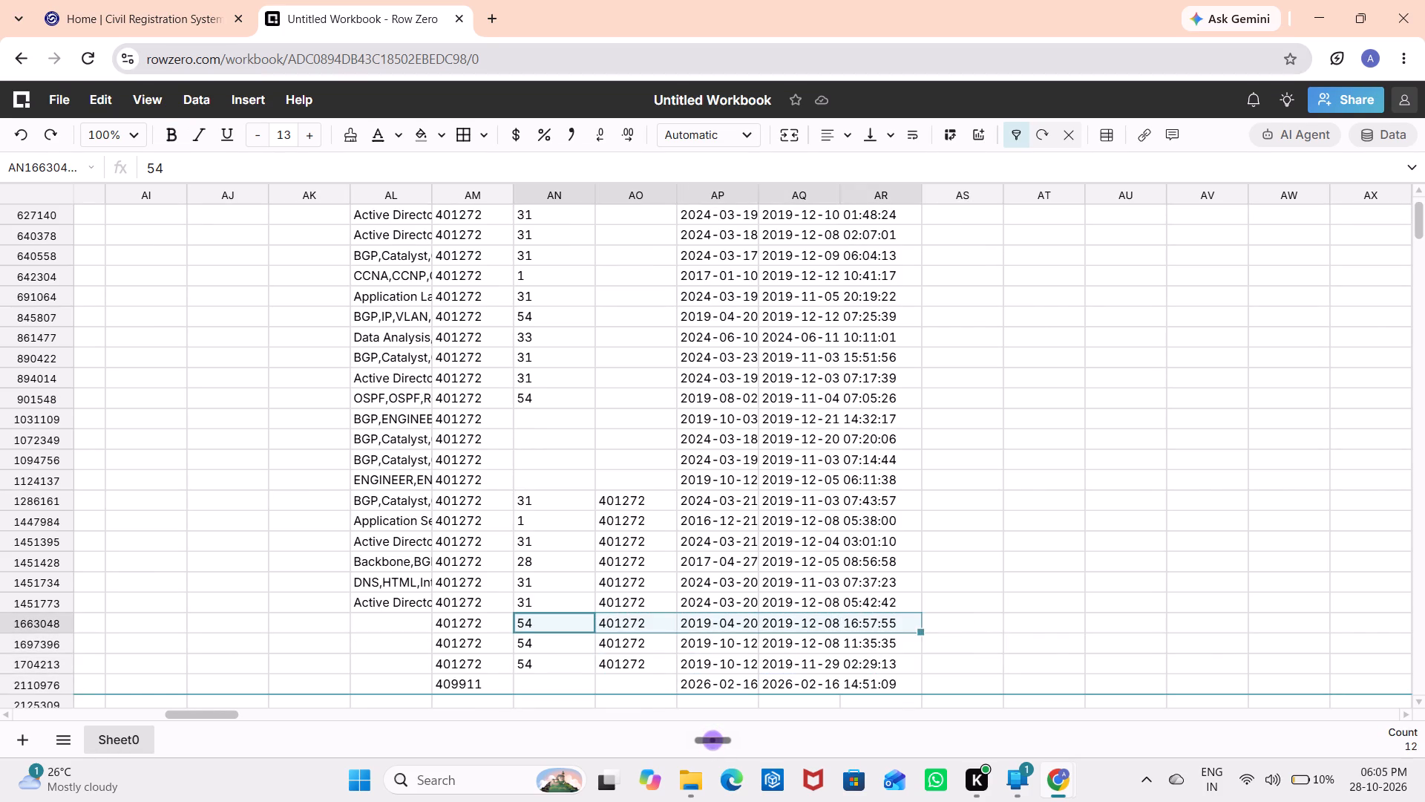
Look over the filtered records from the Modified At column and from the Id column across to SSN.
key("Right")
key("Right")
key("Right")
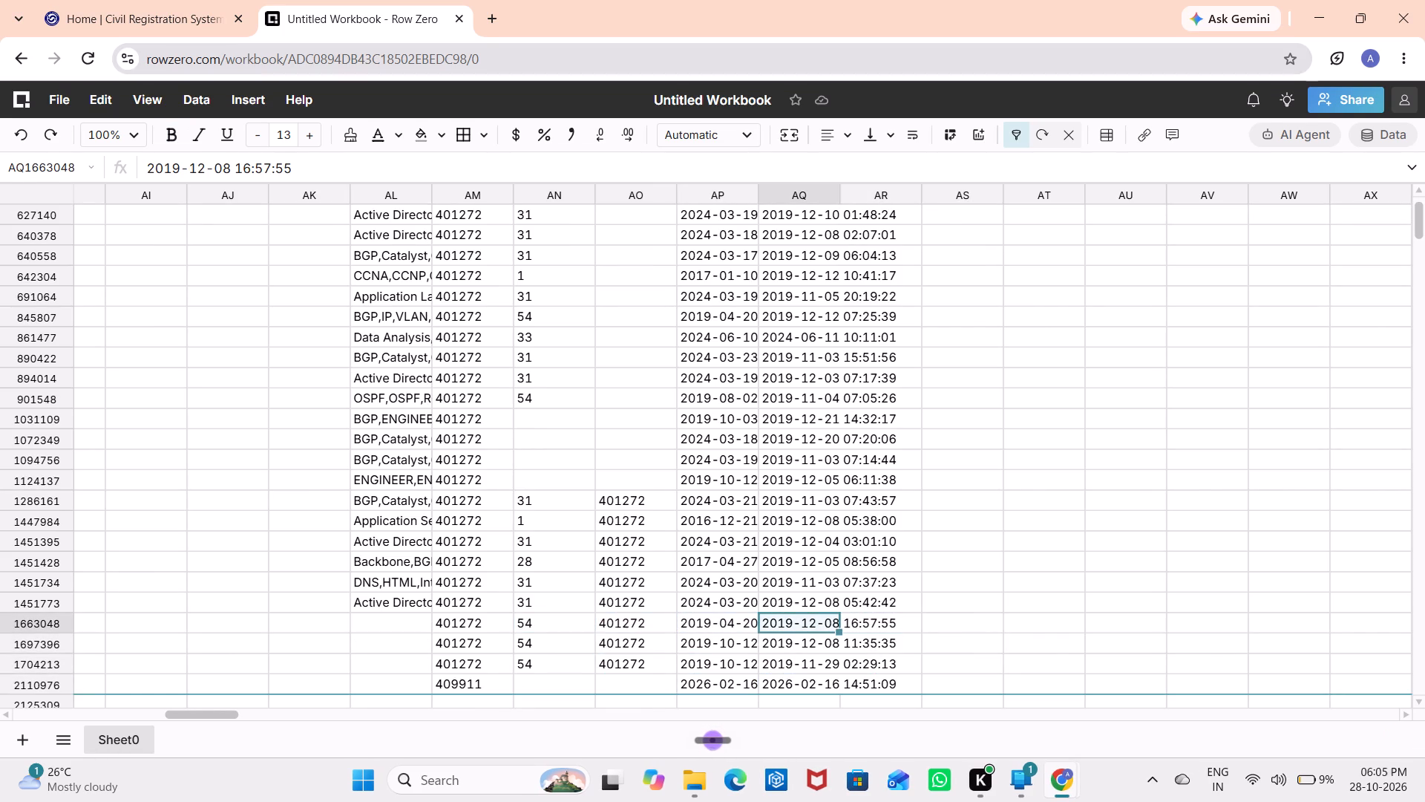
key("ctrl+Up")
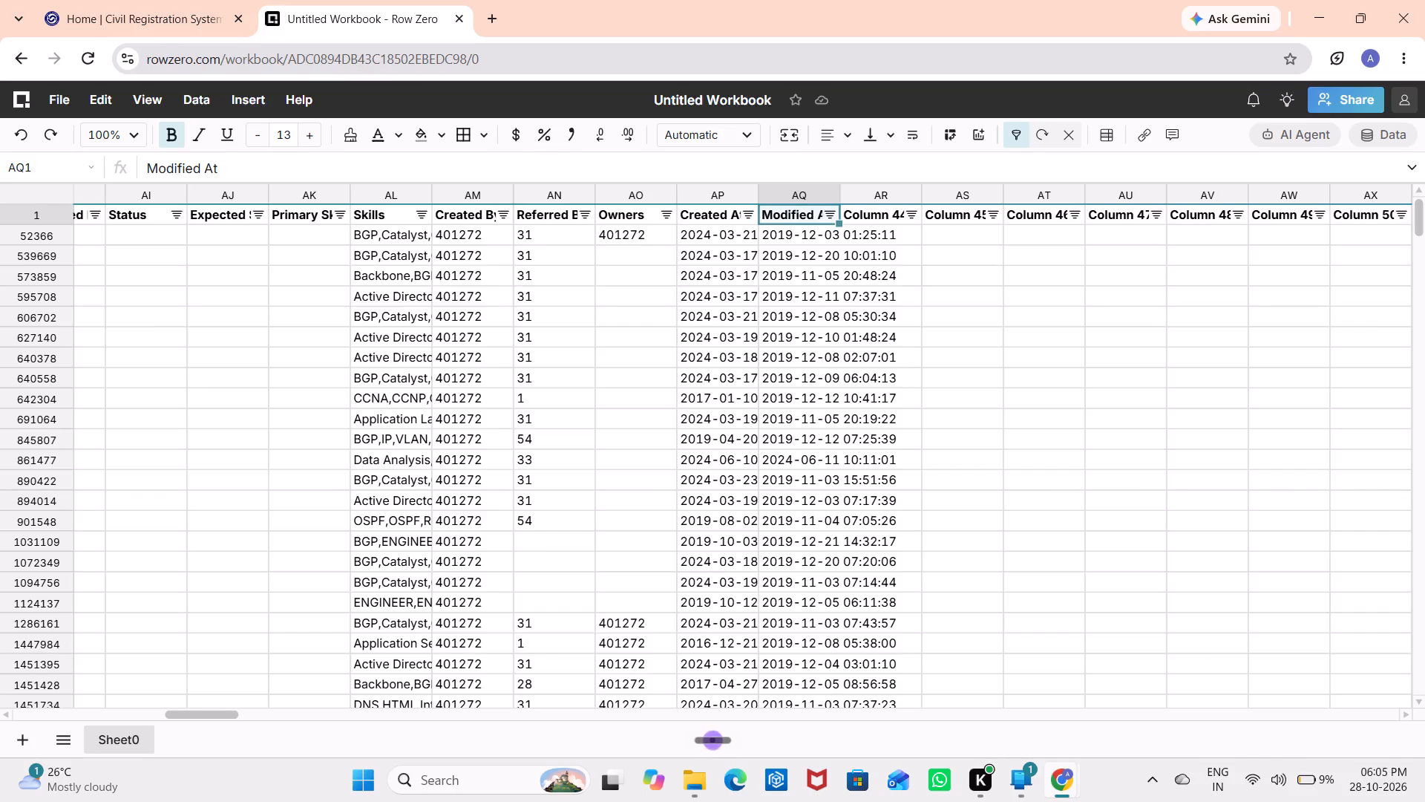
key("Left")
key("ctrl+Left")
key("Right")
key("Right")
key("Right")
key("Right")
key("Right")
key("Right")
key("Right")
key("Right")
key("Right")
key("Right")
key("Right")
key("Right")
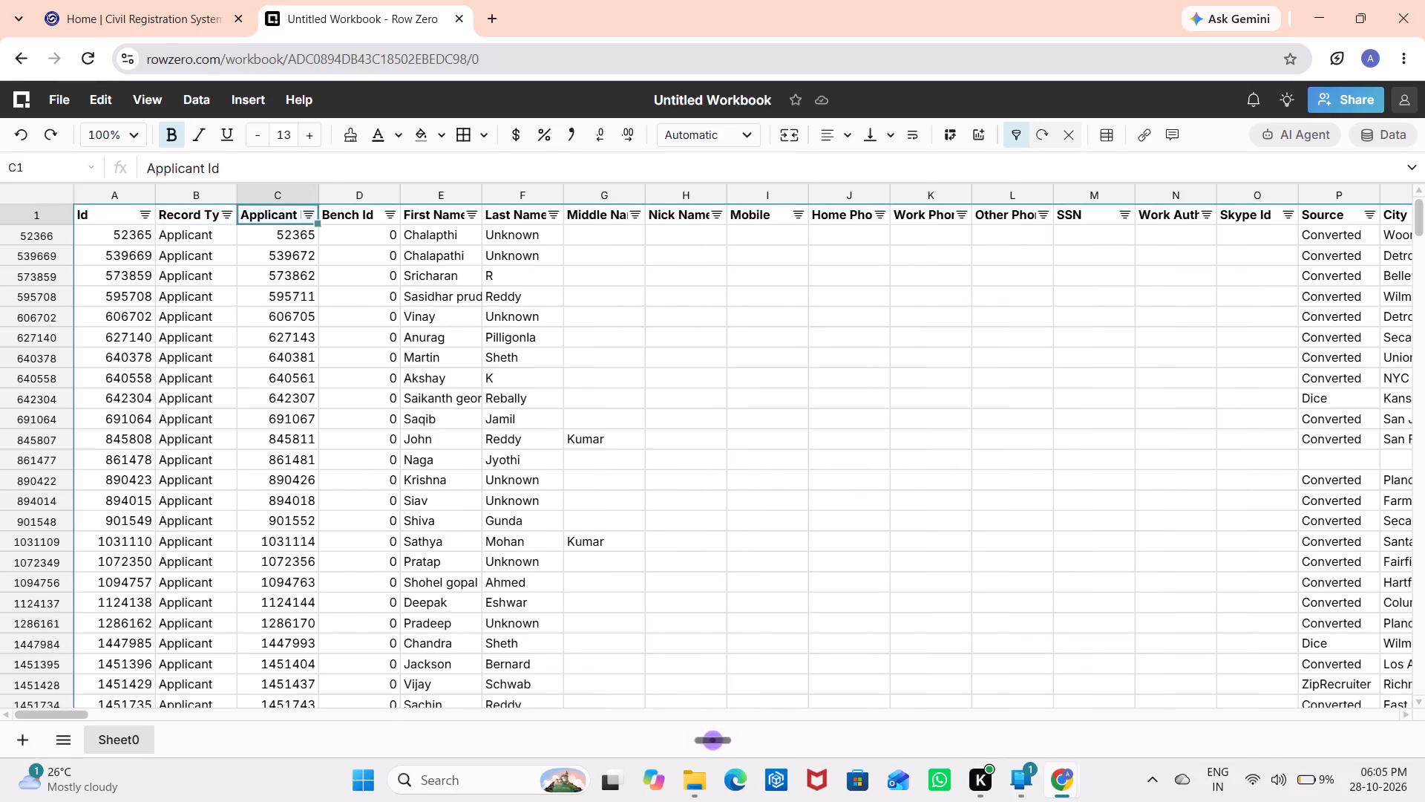
key("Down")
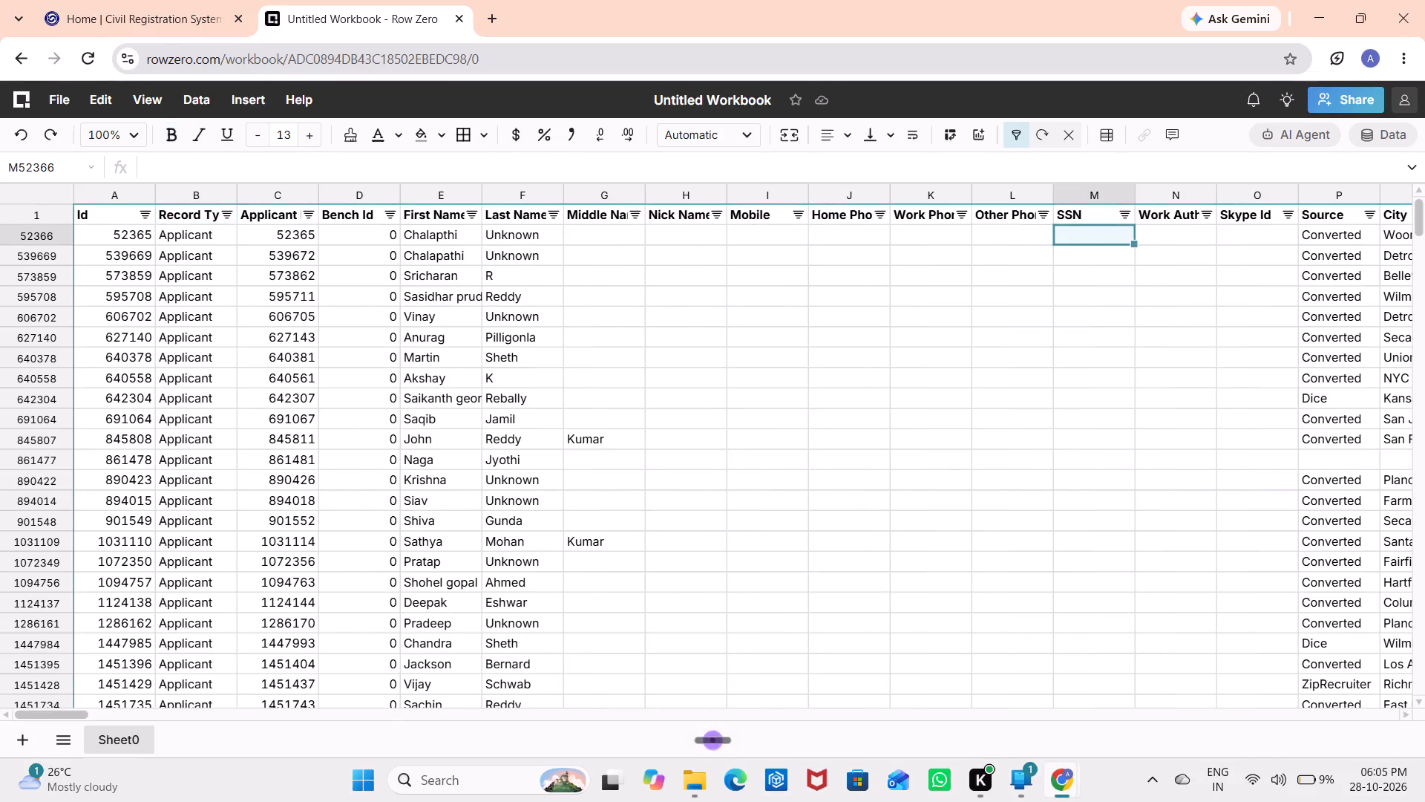
Remove the filter from the applicant sheet.
left_click(1015, 126)
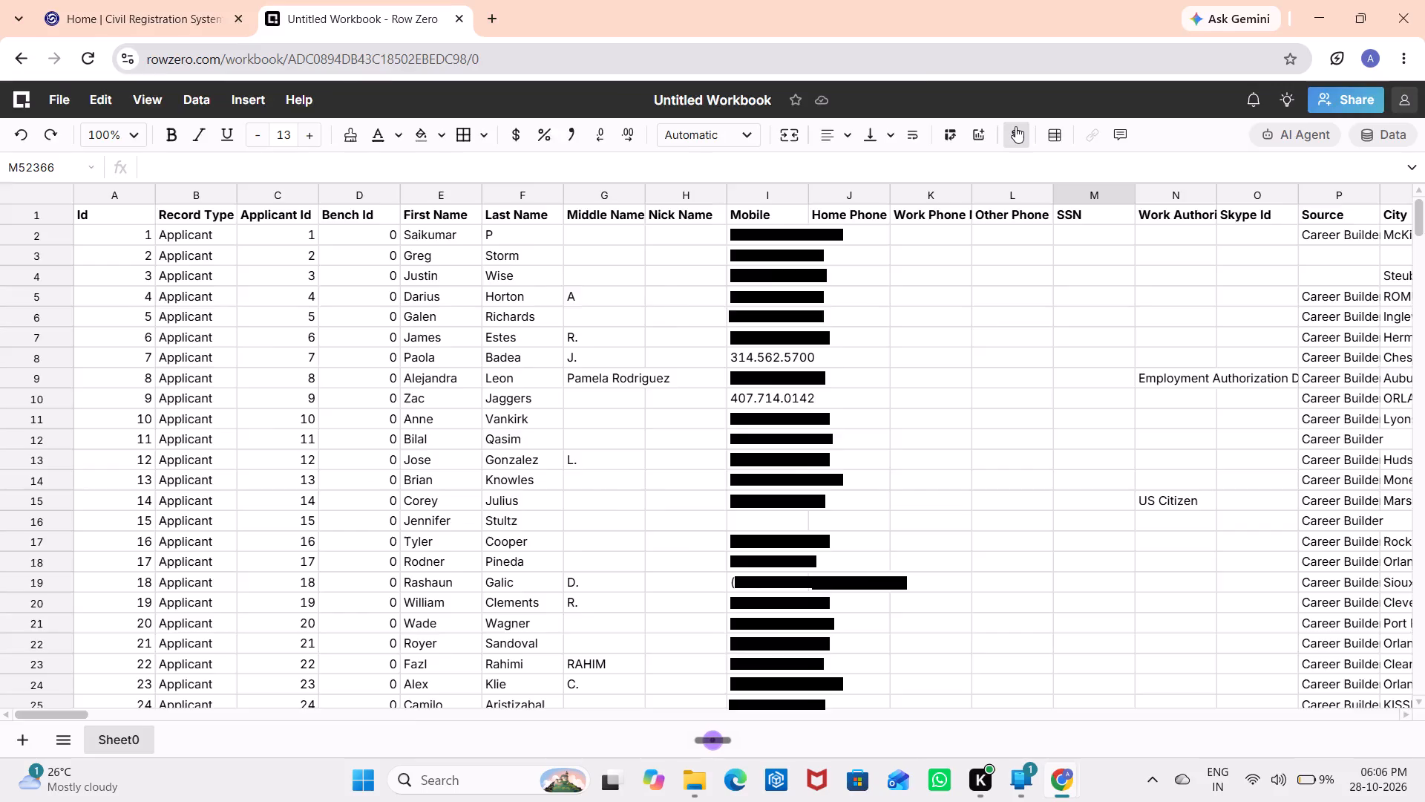
Check the company names in the LinkedIn post, search the unfiltered sheet for "ea team" and clear matching cell Y2300.
key("alt+Tab")
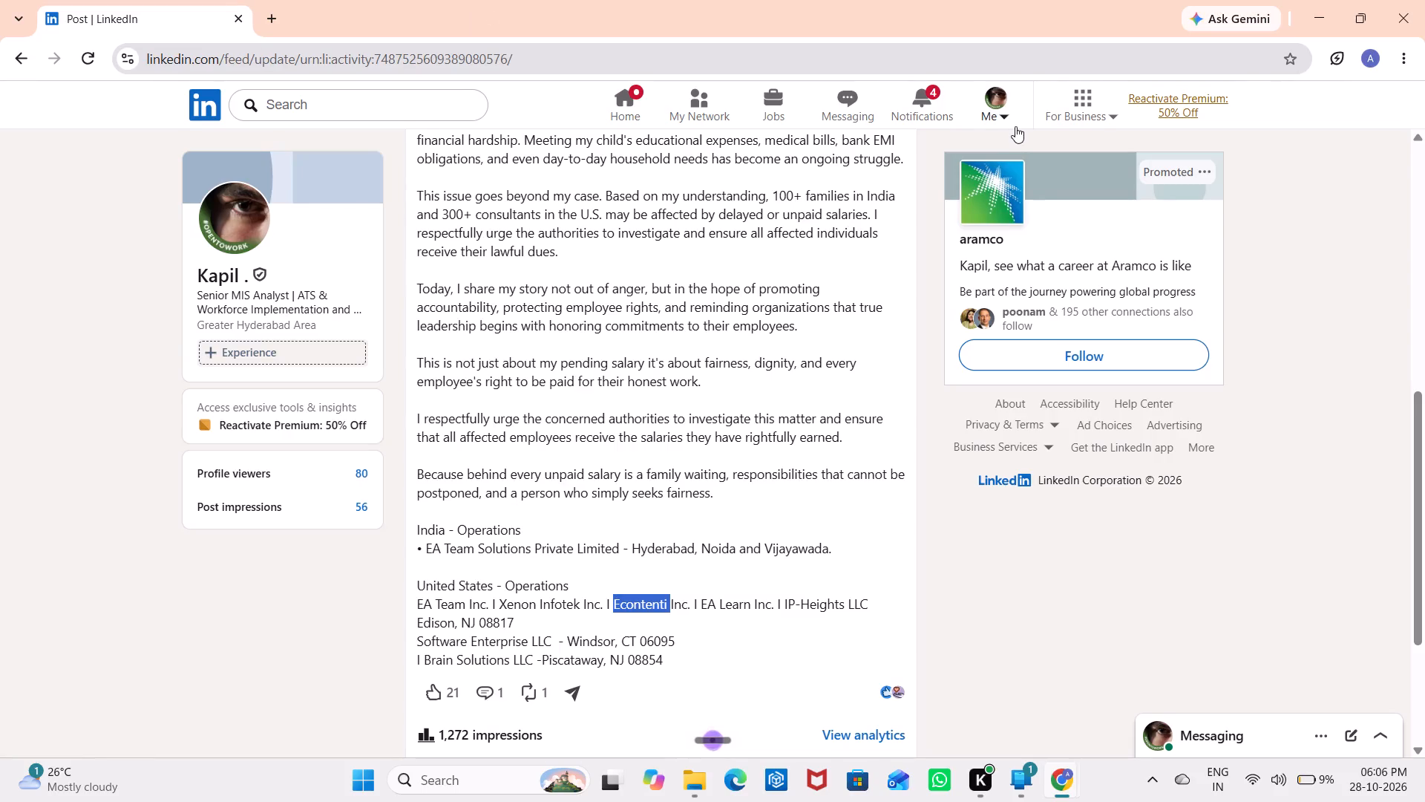
key("alt+Tab")
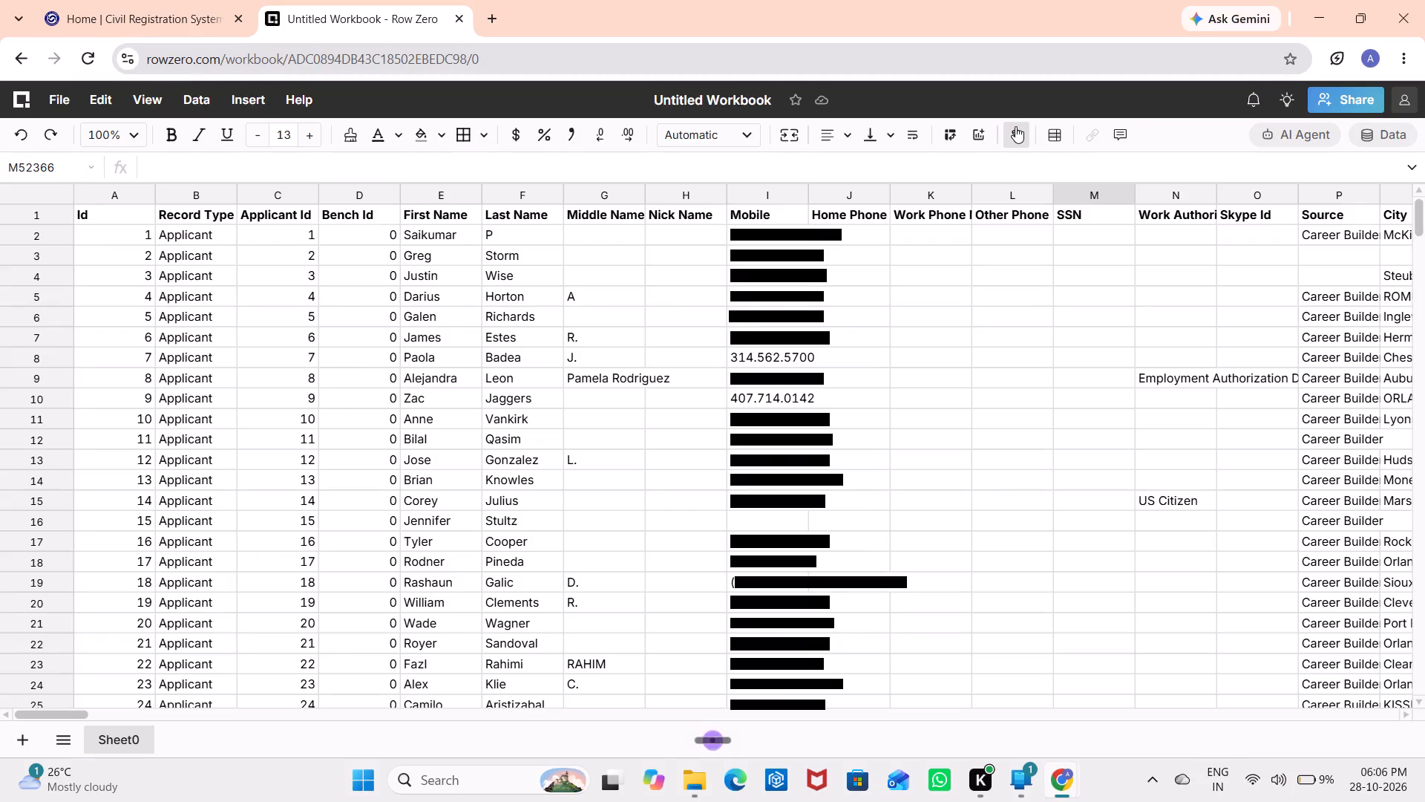
key("ctrl+f")
type("ea team")
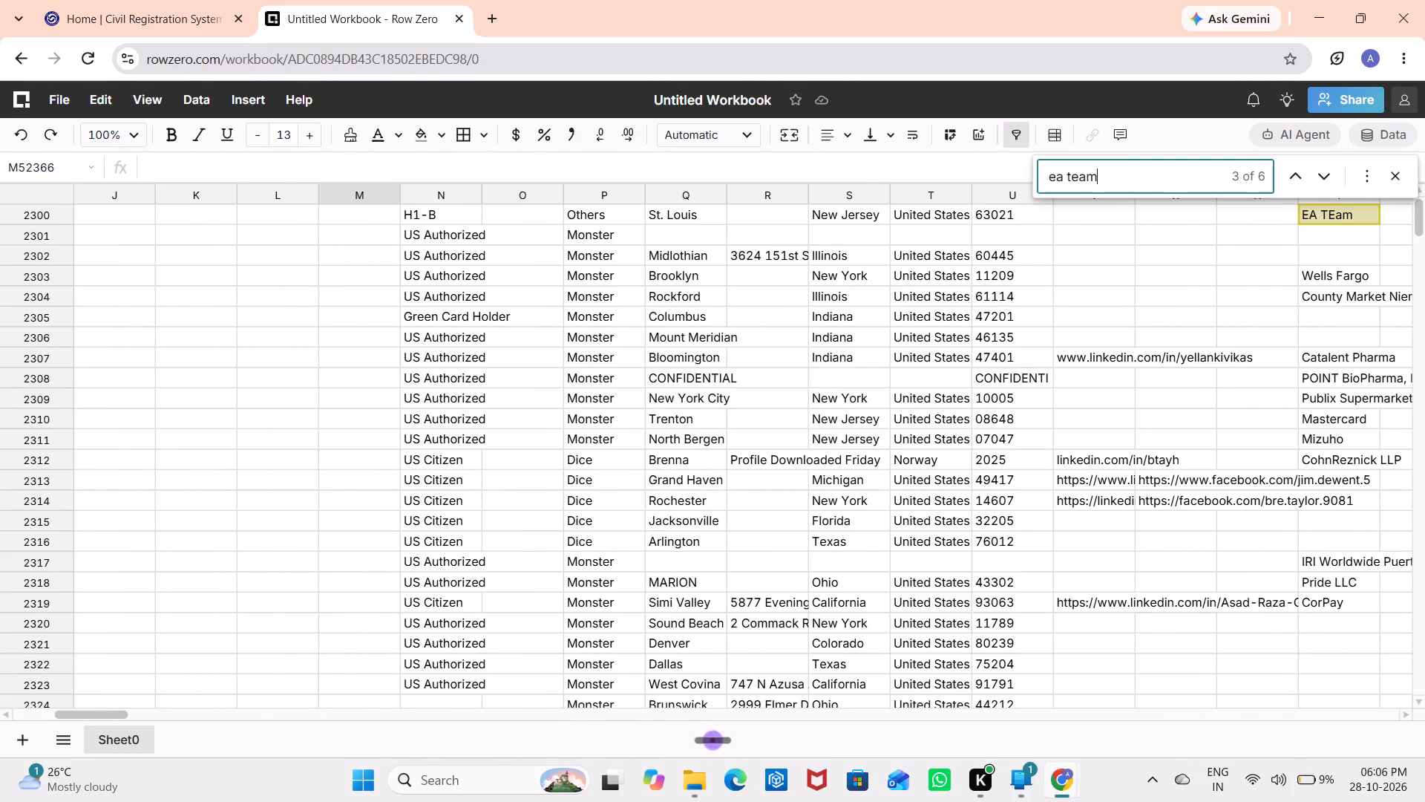
key("Delete")
left_click_drag(1118, 181, 946, 166)
left_click_drag(1104, 180, 1040, 183)
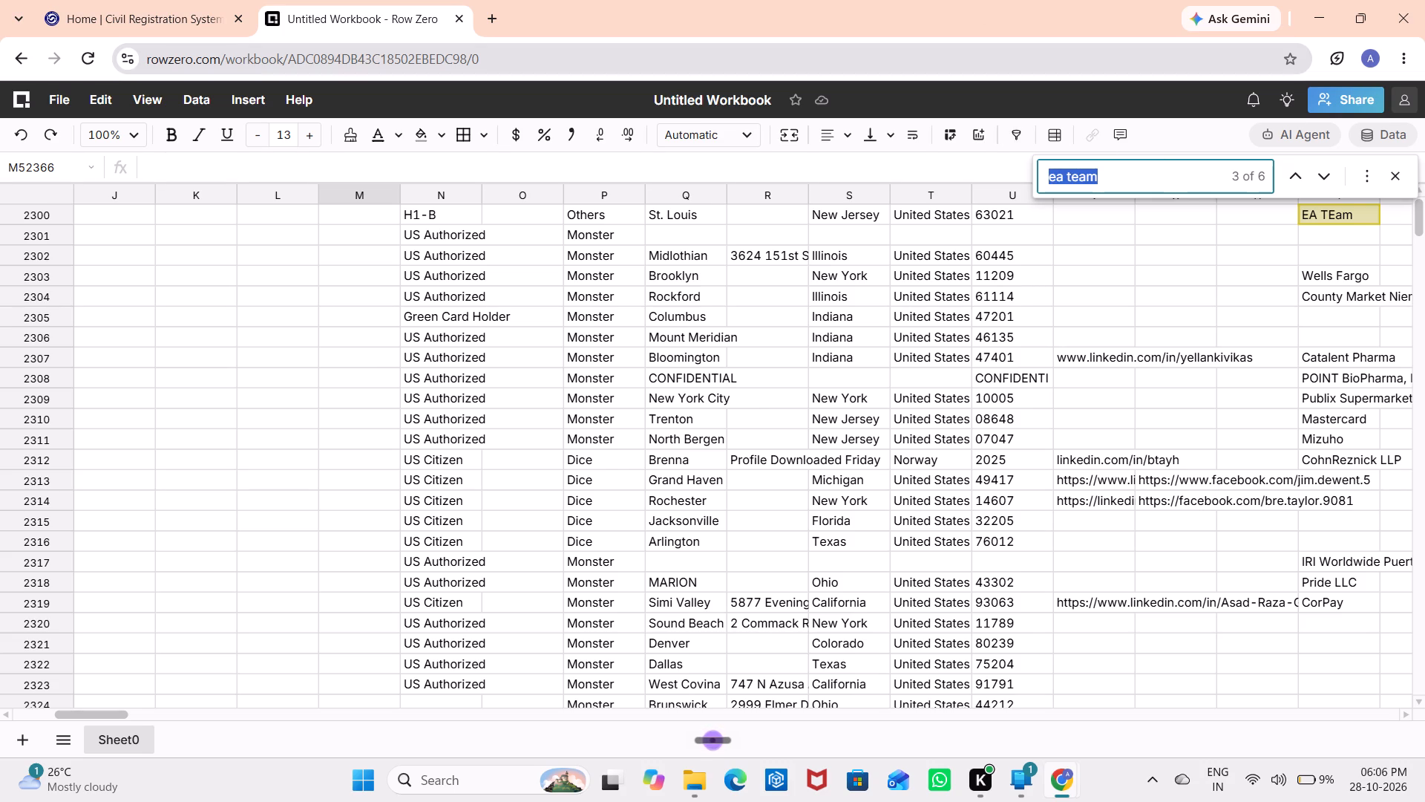
key("ctrl+c")
left_click(1398, 178)
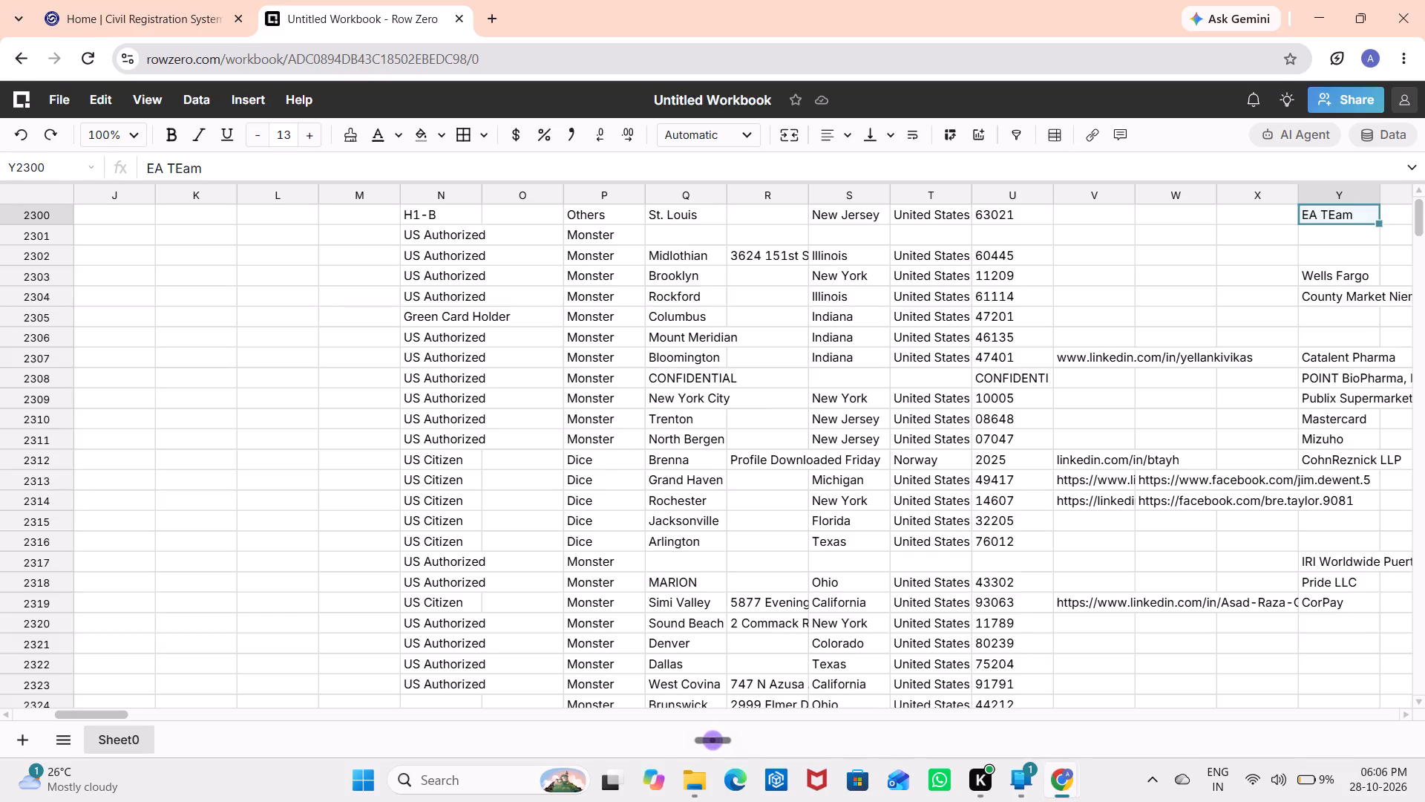
key("Delete")
Repeat the "ea team" search and clear the matching cells AE779124, AE1669286 and AL1419595.
key("ctrl+f")
key("ctrl+v")
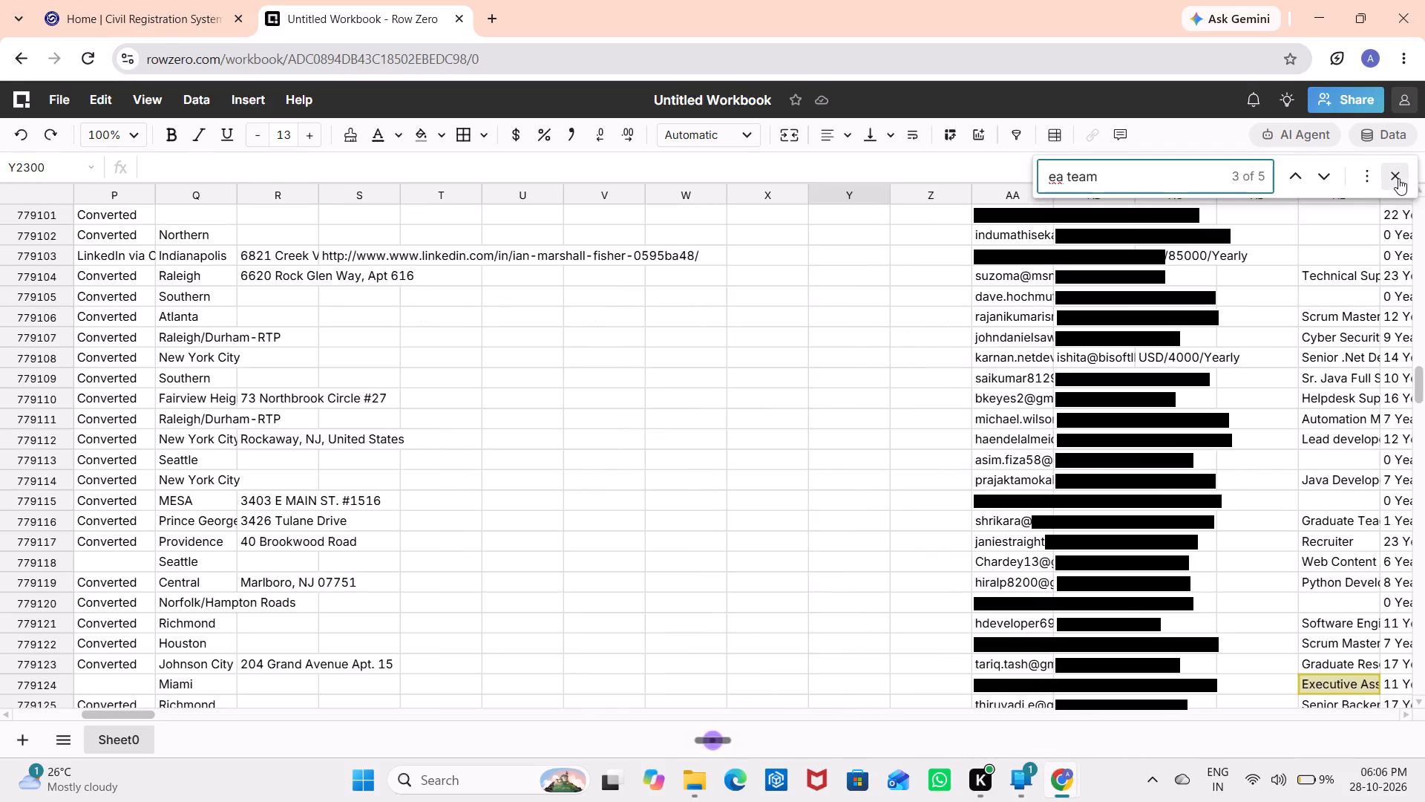
key("Escape")
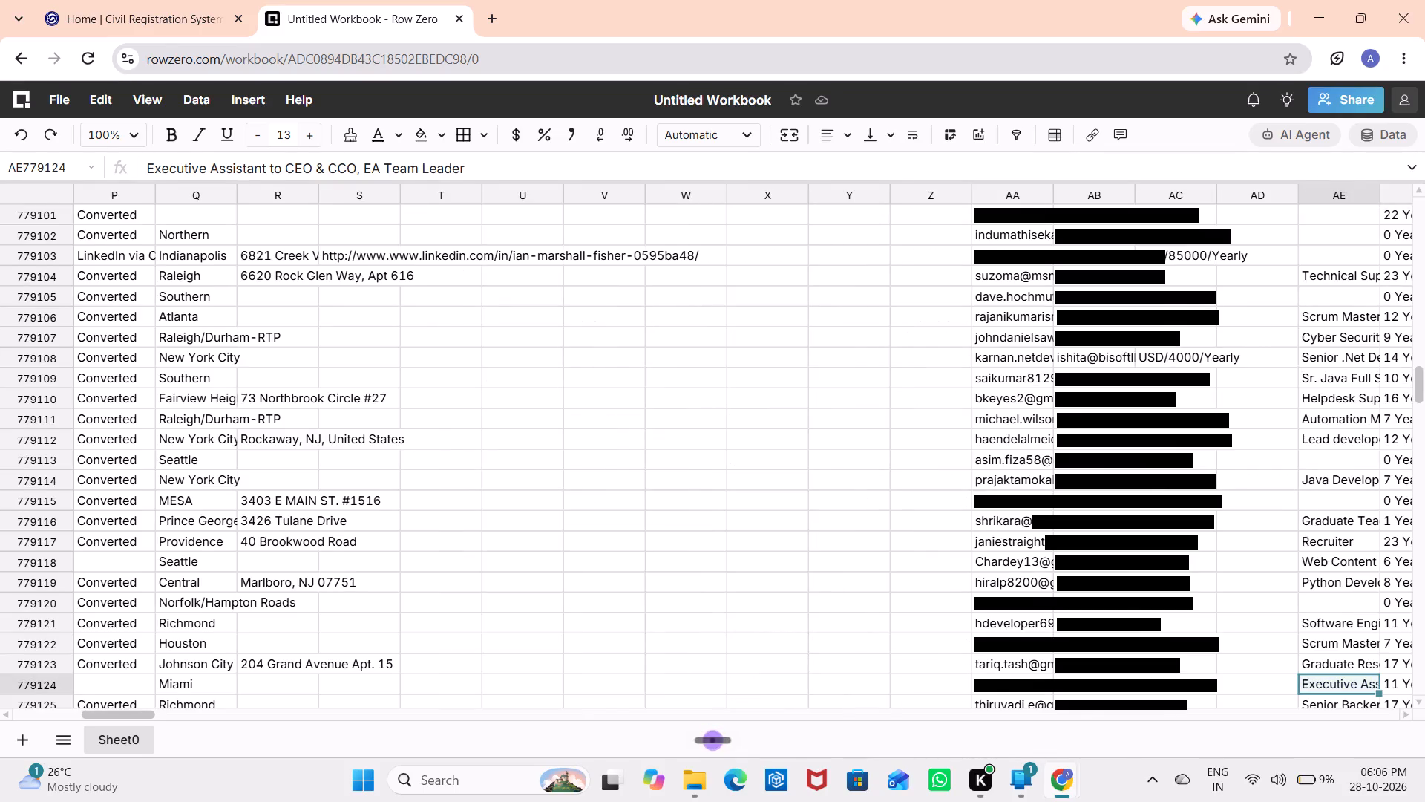
key("Delete")
key("ctrl+f")
key("ctrl+v")
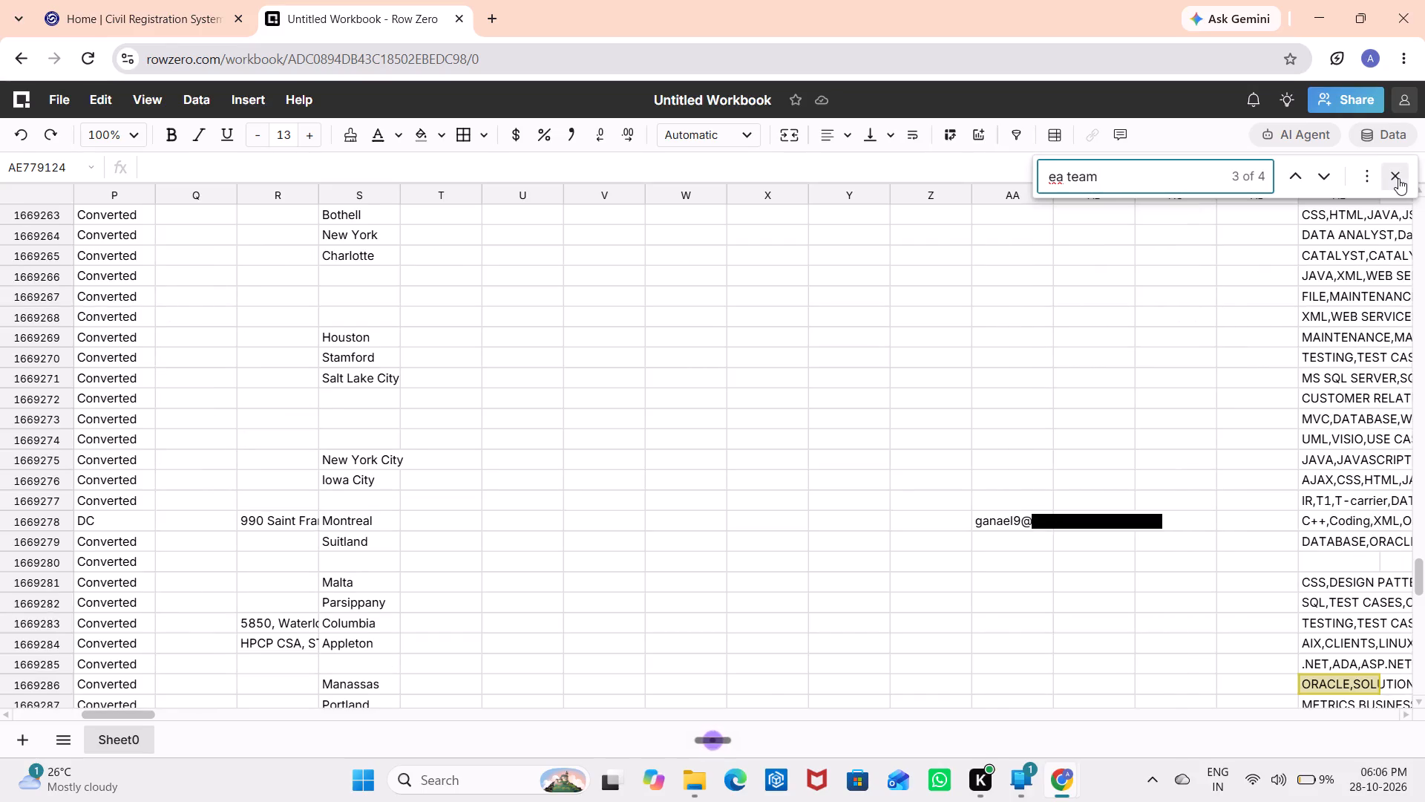
key("Escape")
key("Delete")
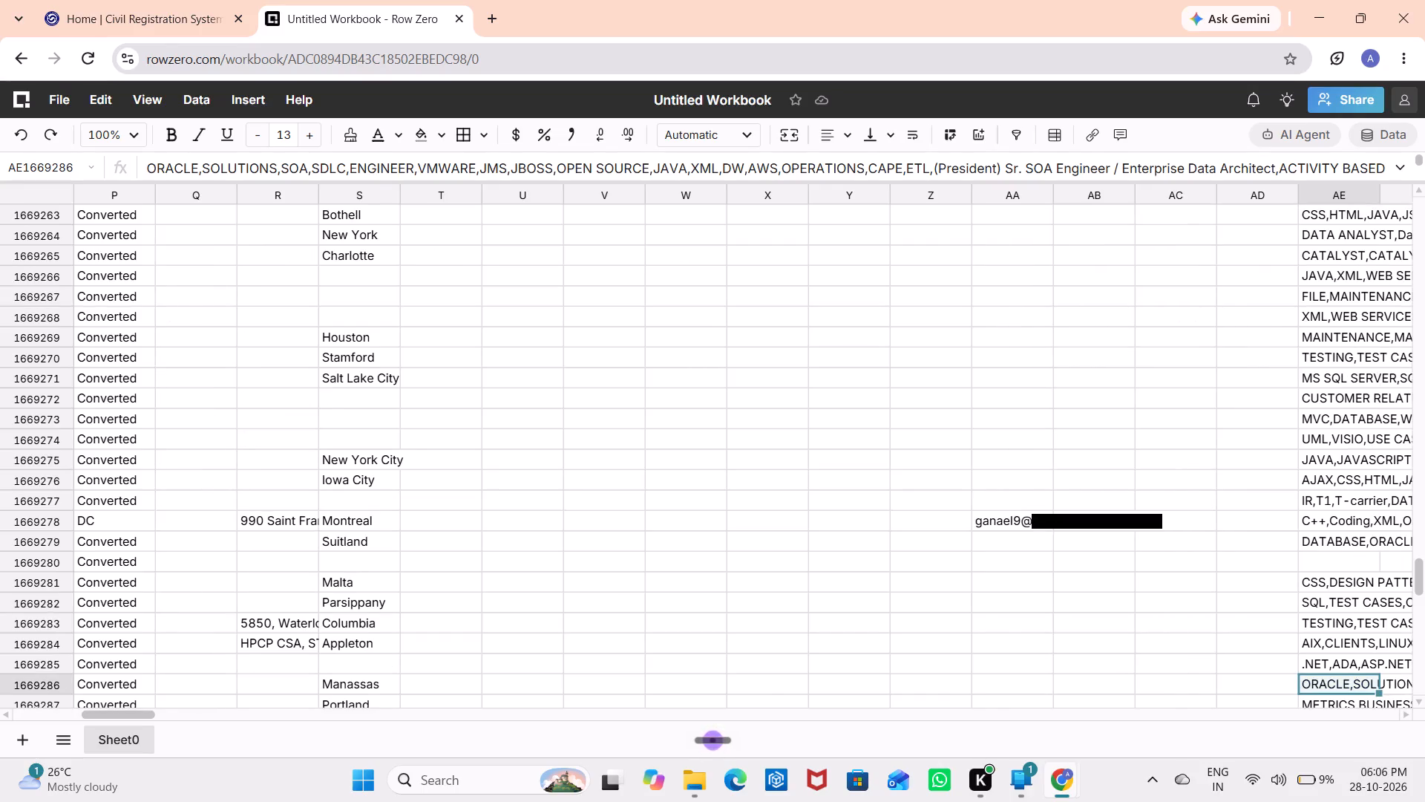
key("ctrl+f")
key("ctrl+v")
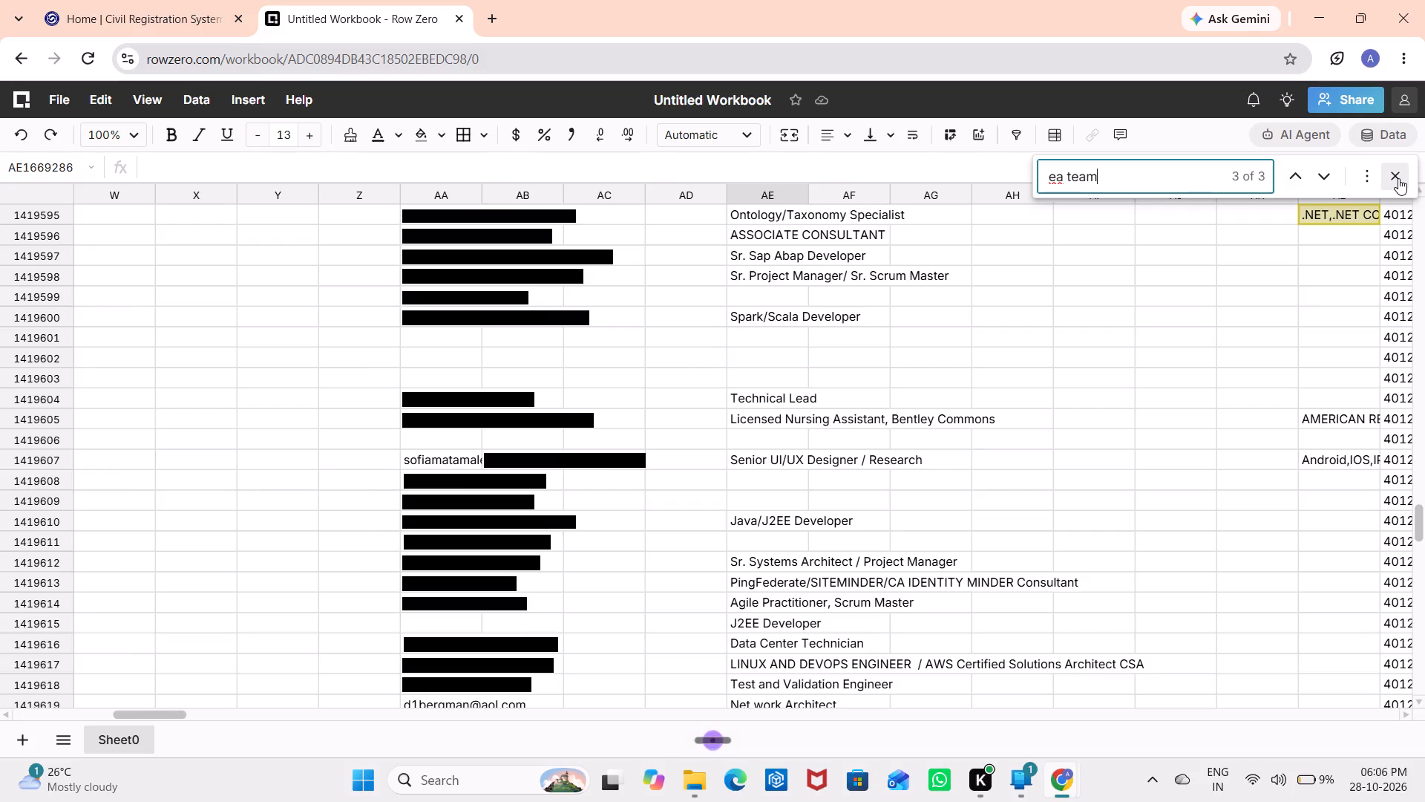
key("Escape")
key("Delete")
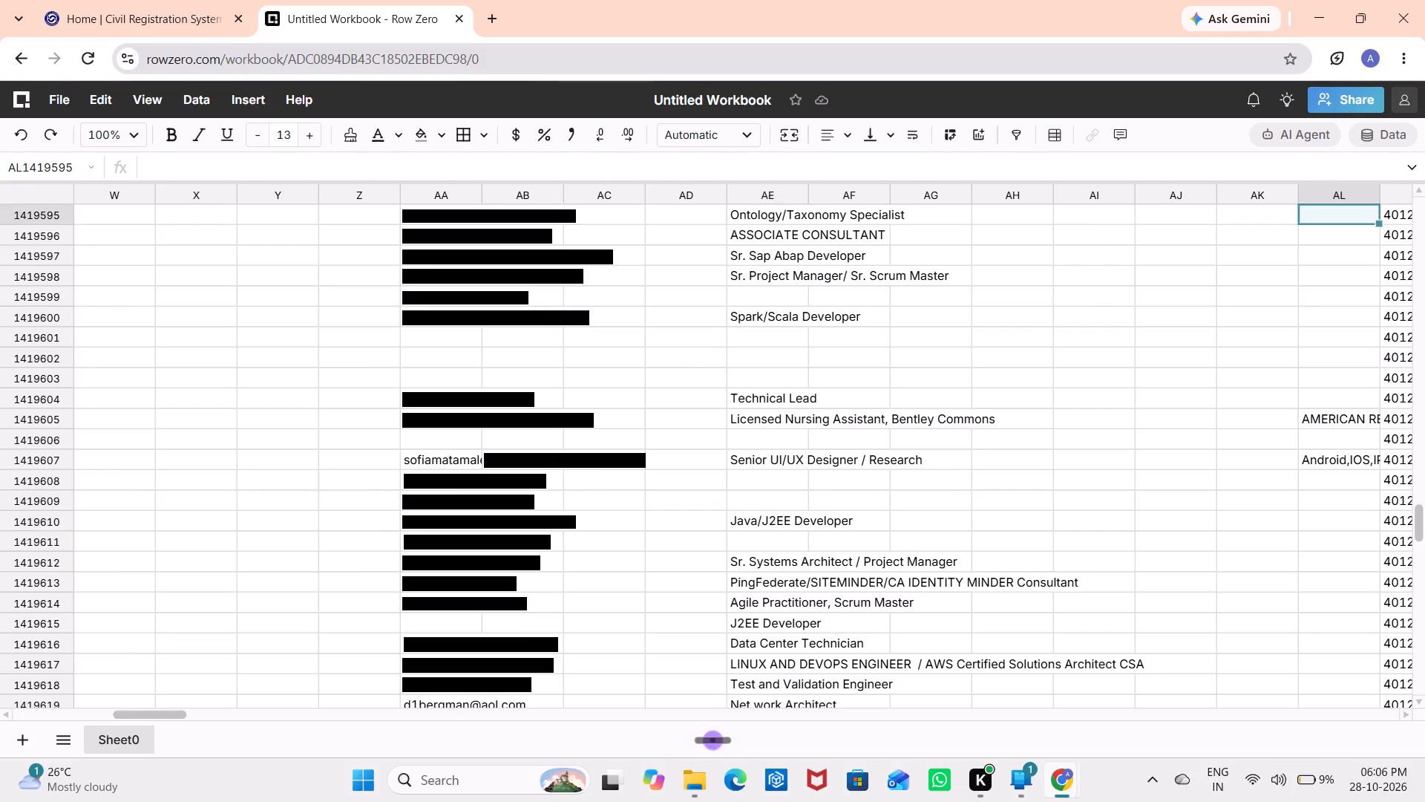
Repeat the "ea team" search and clear the matching Address cells R34159 and R55438.
key("ctrl+f")
key("ctrl+v")
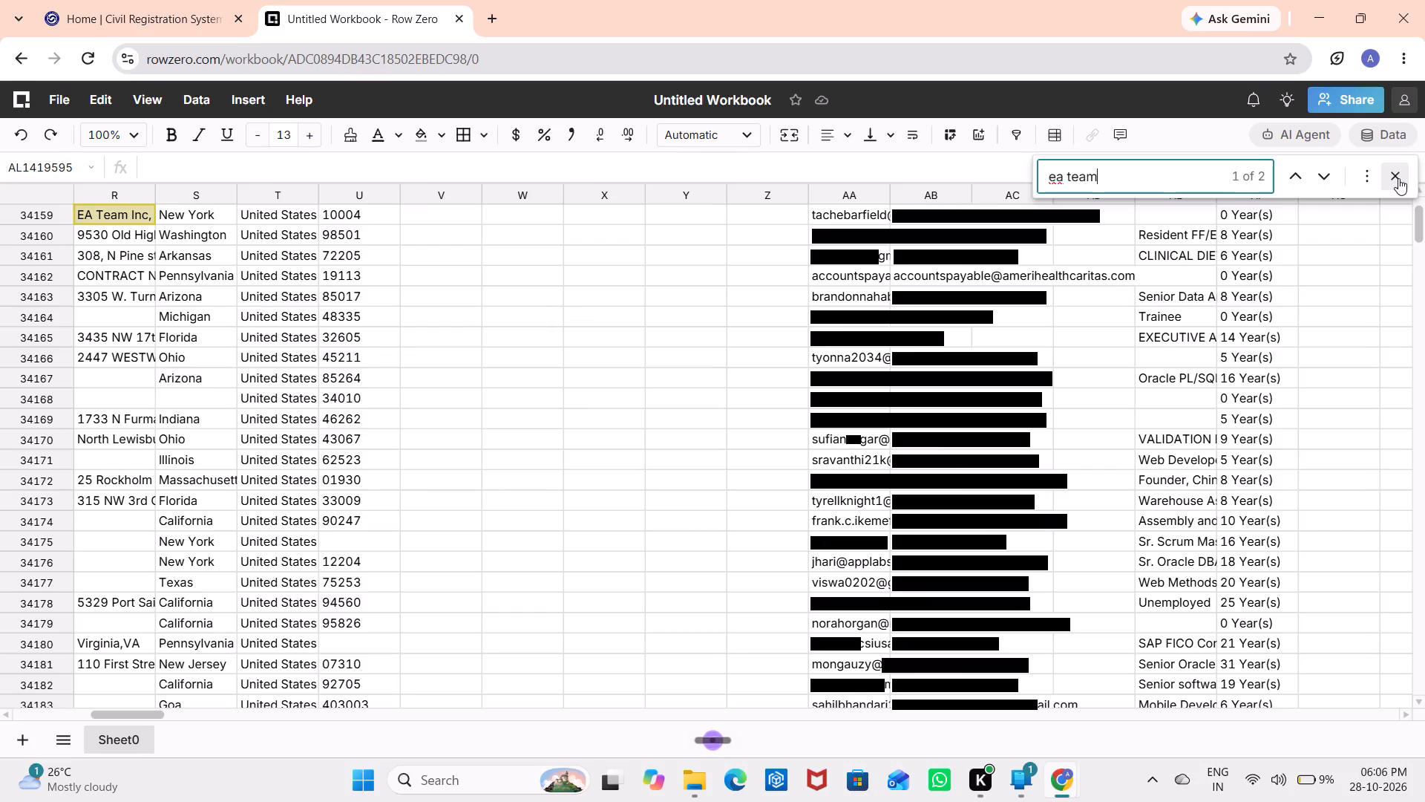
key("Escape")
key("Delete")
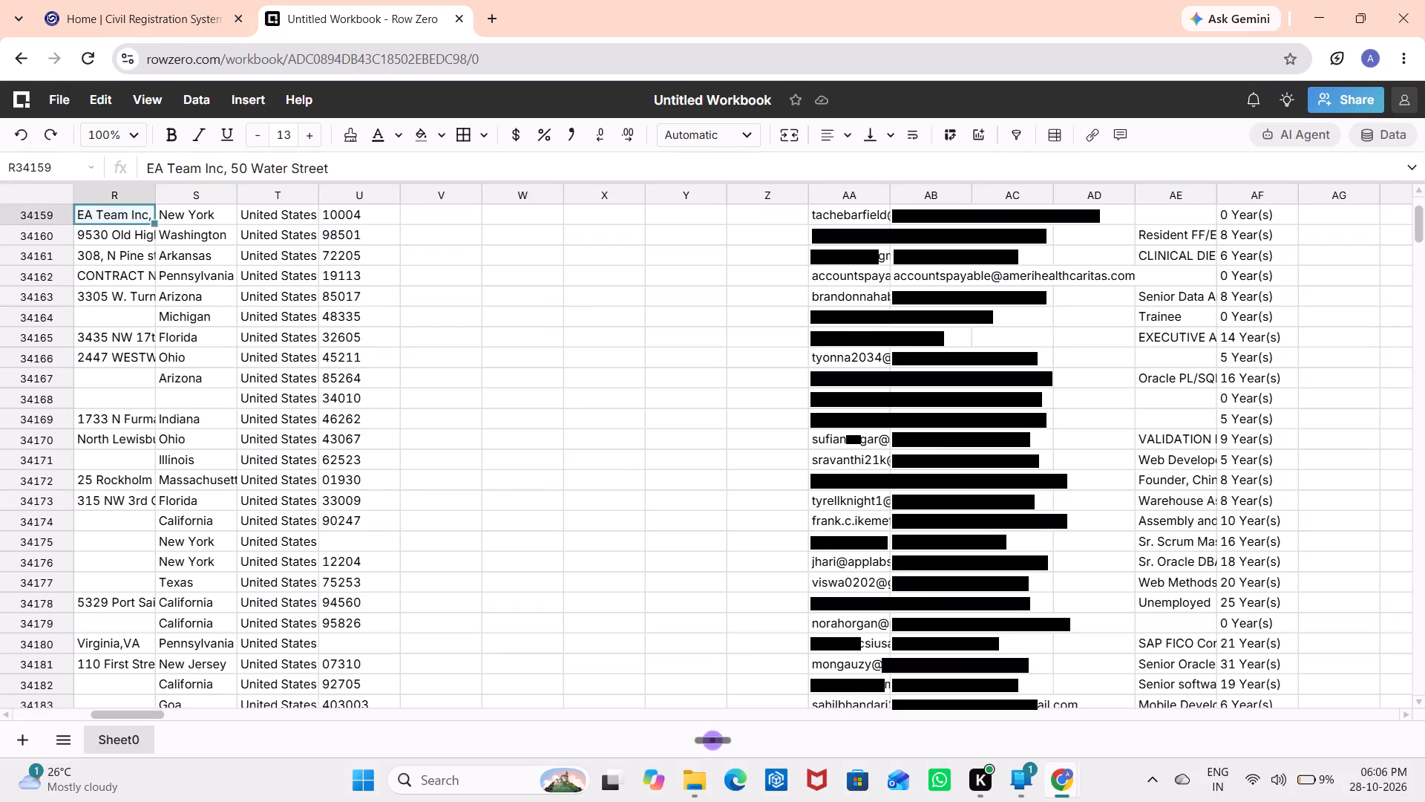
key("ctrl+f")
key("ctrl+v")
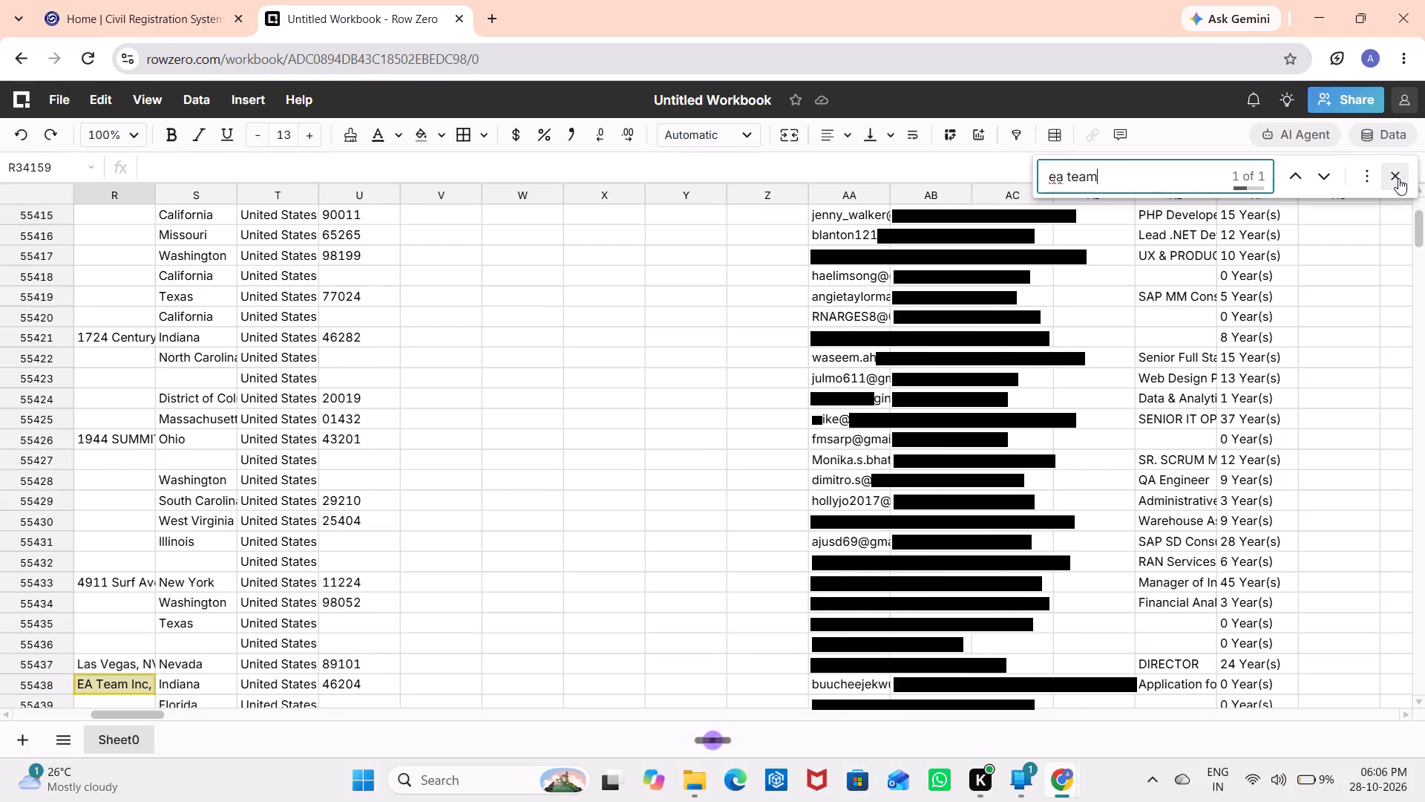
key("Escape")
key("Delete")
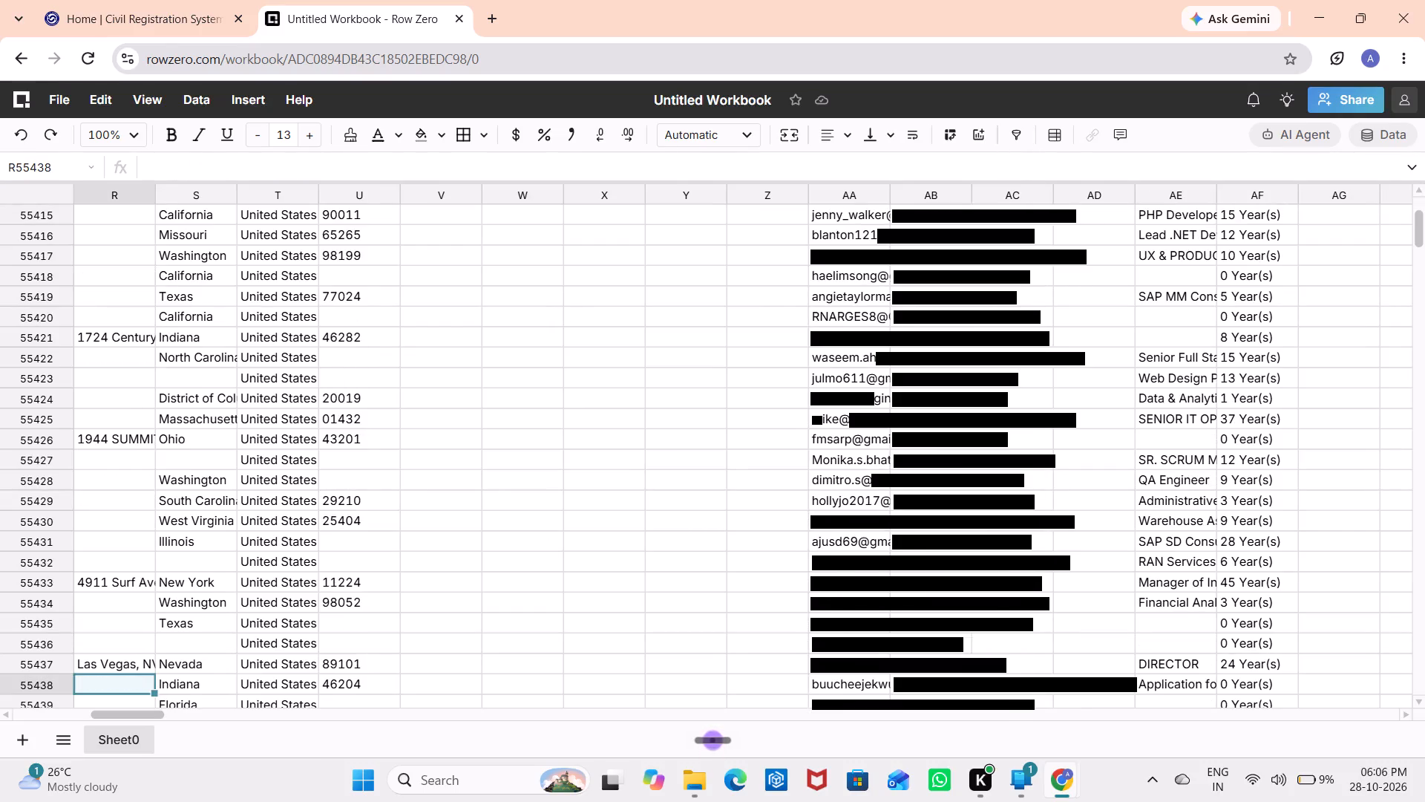
Search for "ea team" once more, change the search to "eateam" and clear the matching Address cell R853217.
key("ctrl+f")
key("ctrl+v")
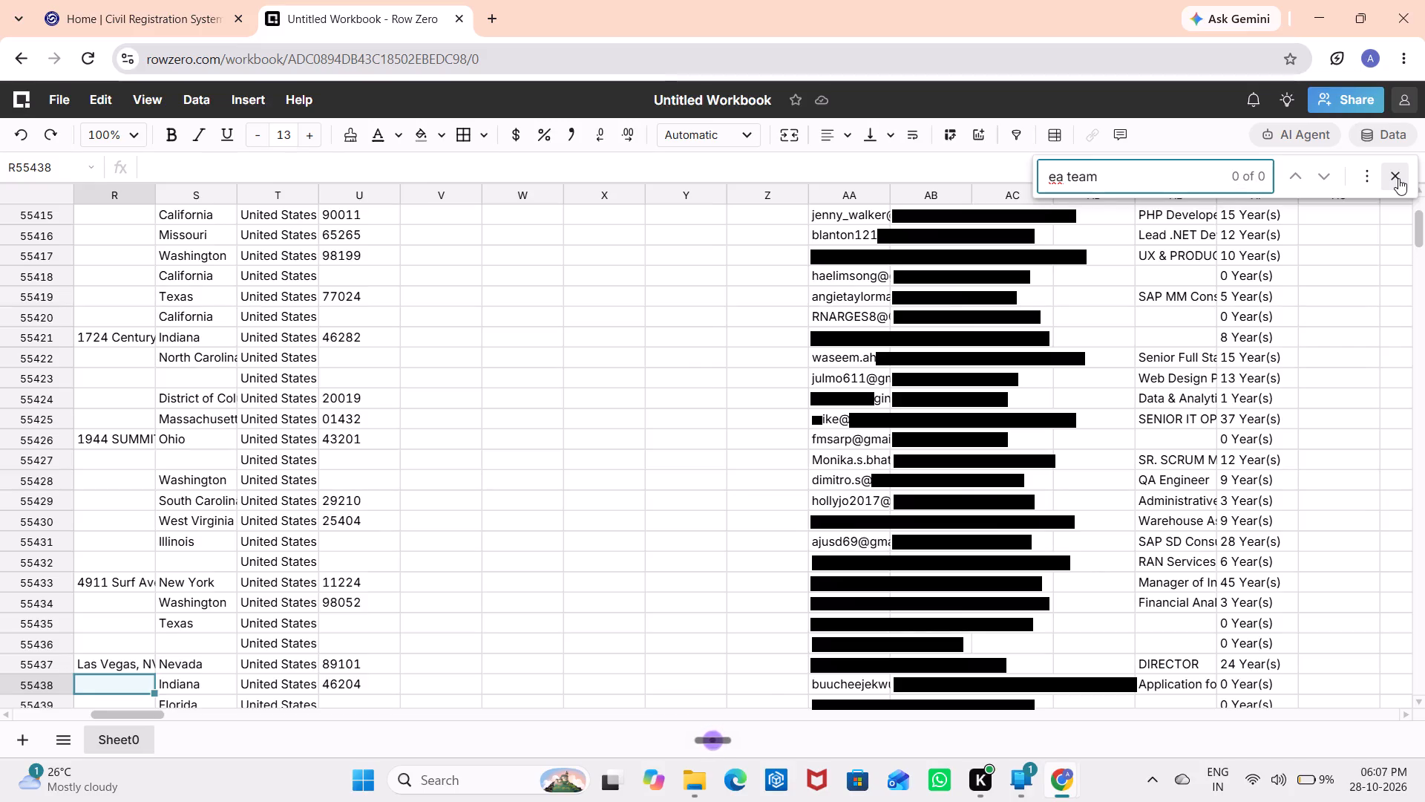
key("Left")
key("Left")
key("Left")
key("Left")
key("BackSpace")
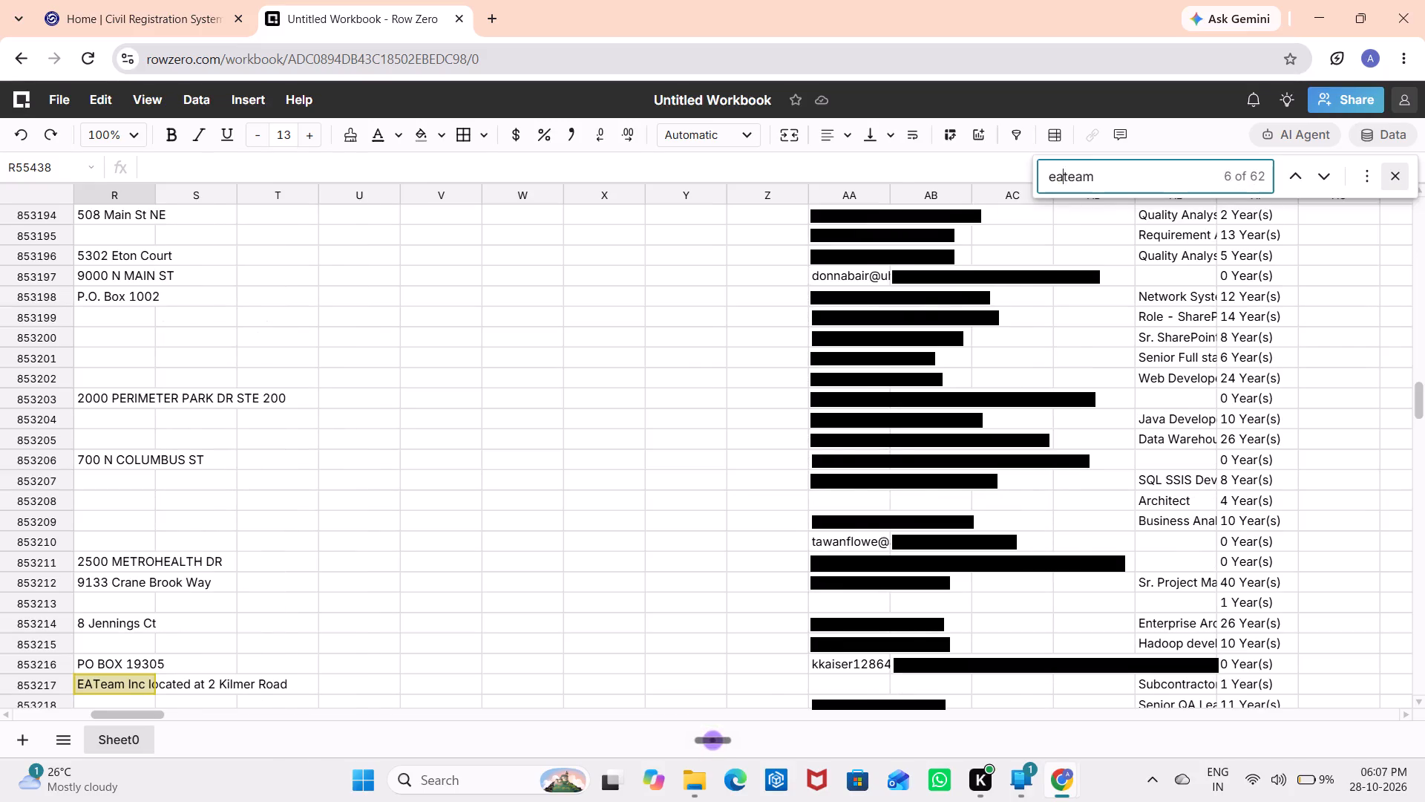
key("Escape")
key("Delete")
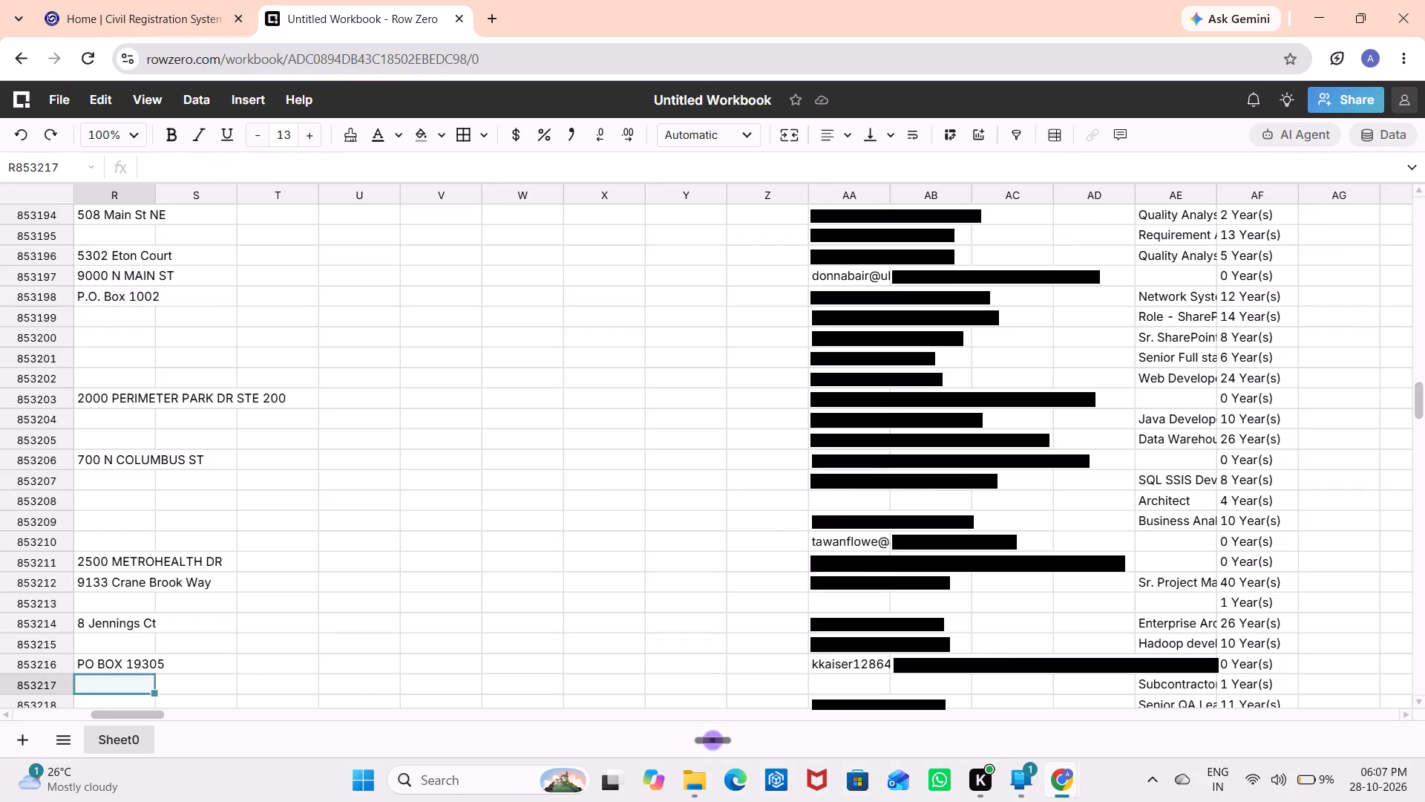
Search the sheet again for "eateam" and go to a match in the Alternate Email Address column.
key("ctrl+f")
key("ctrl+v")
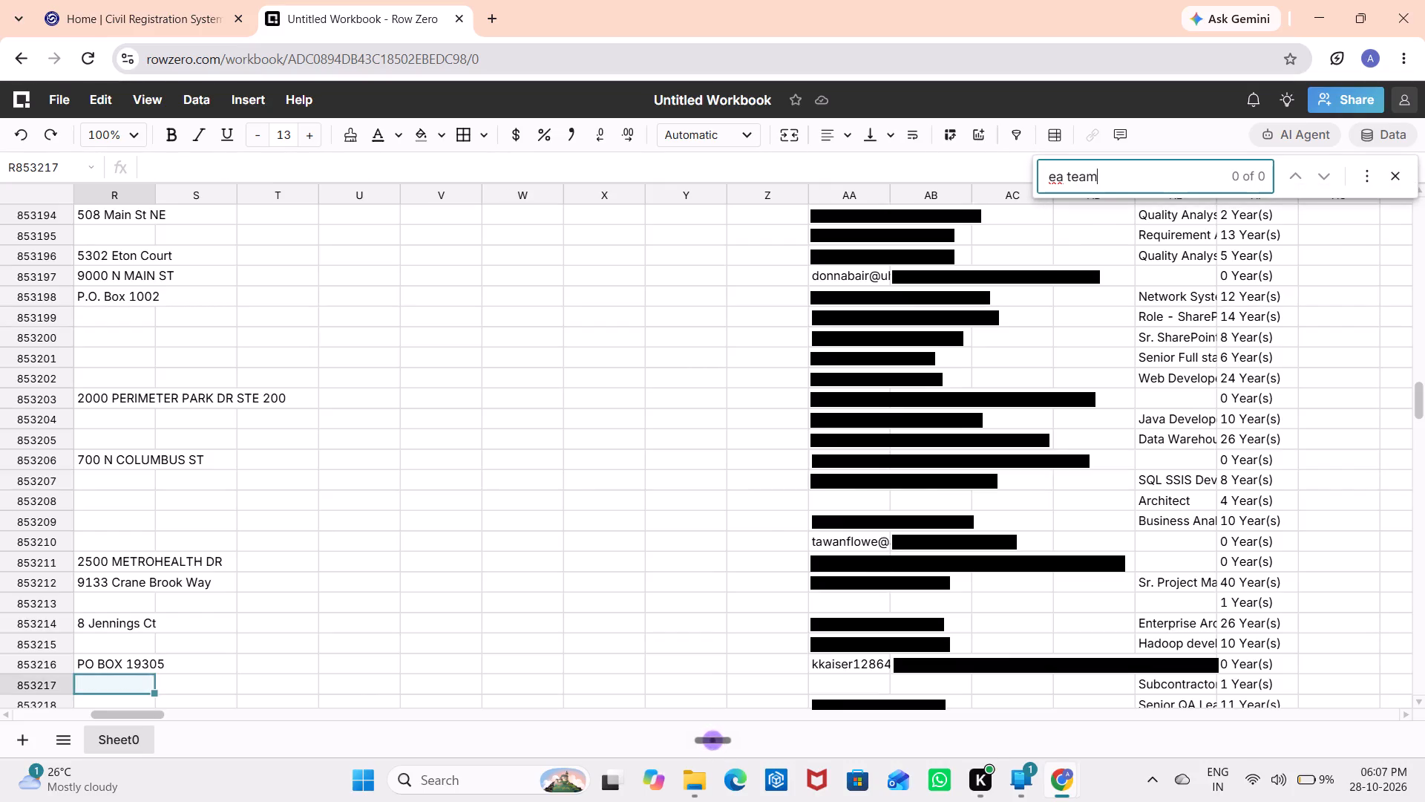
key("BackSpace")
key("BackSpace")
key("BackSpace")
key("BackSpace")
key("BackSpace")
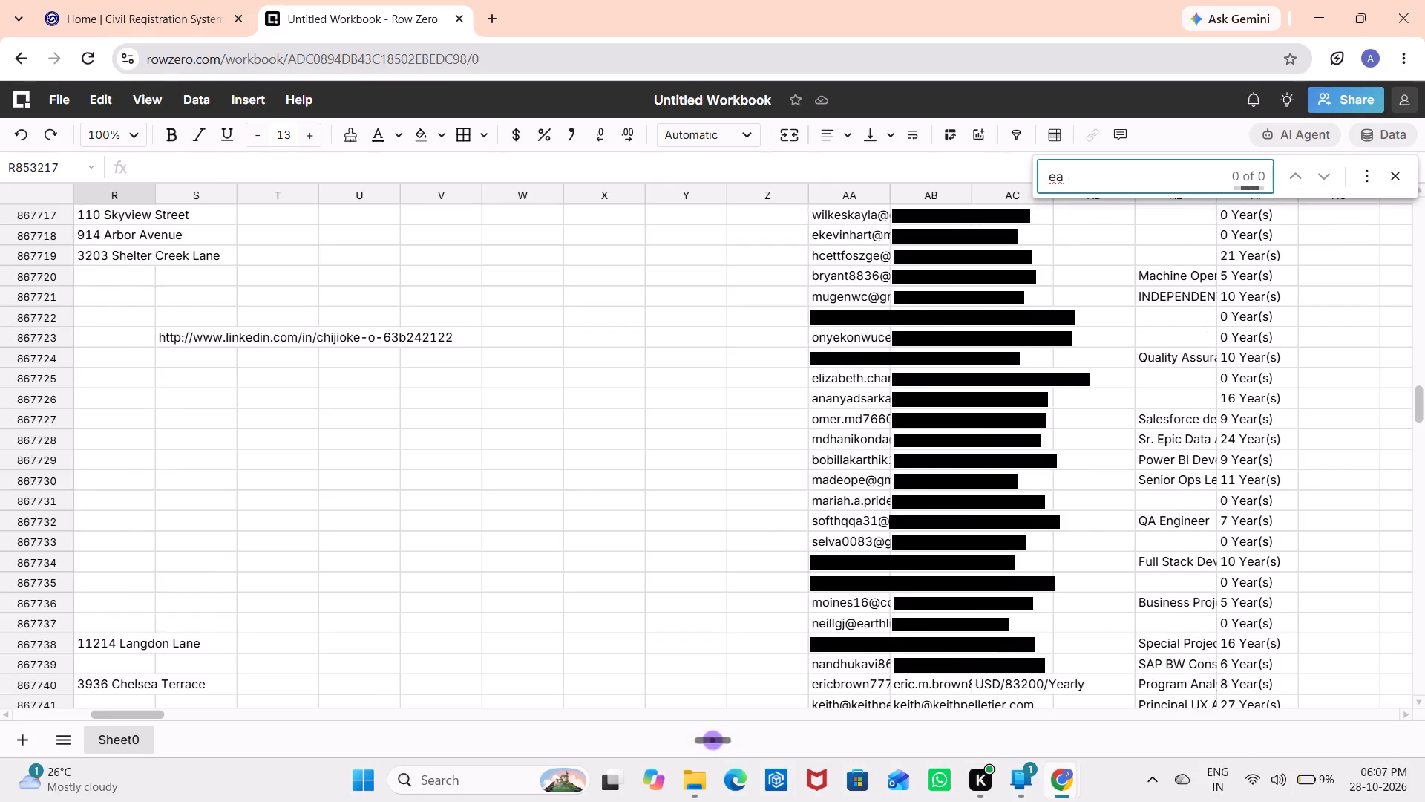
type("gea")
key("BackSpace")
key("BackSpace")
key("BackSpace")
key("BackSpace")
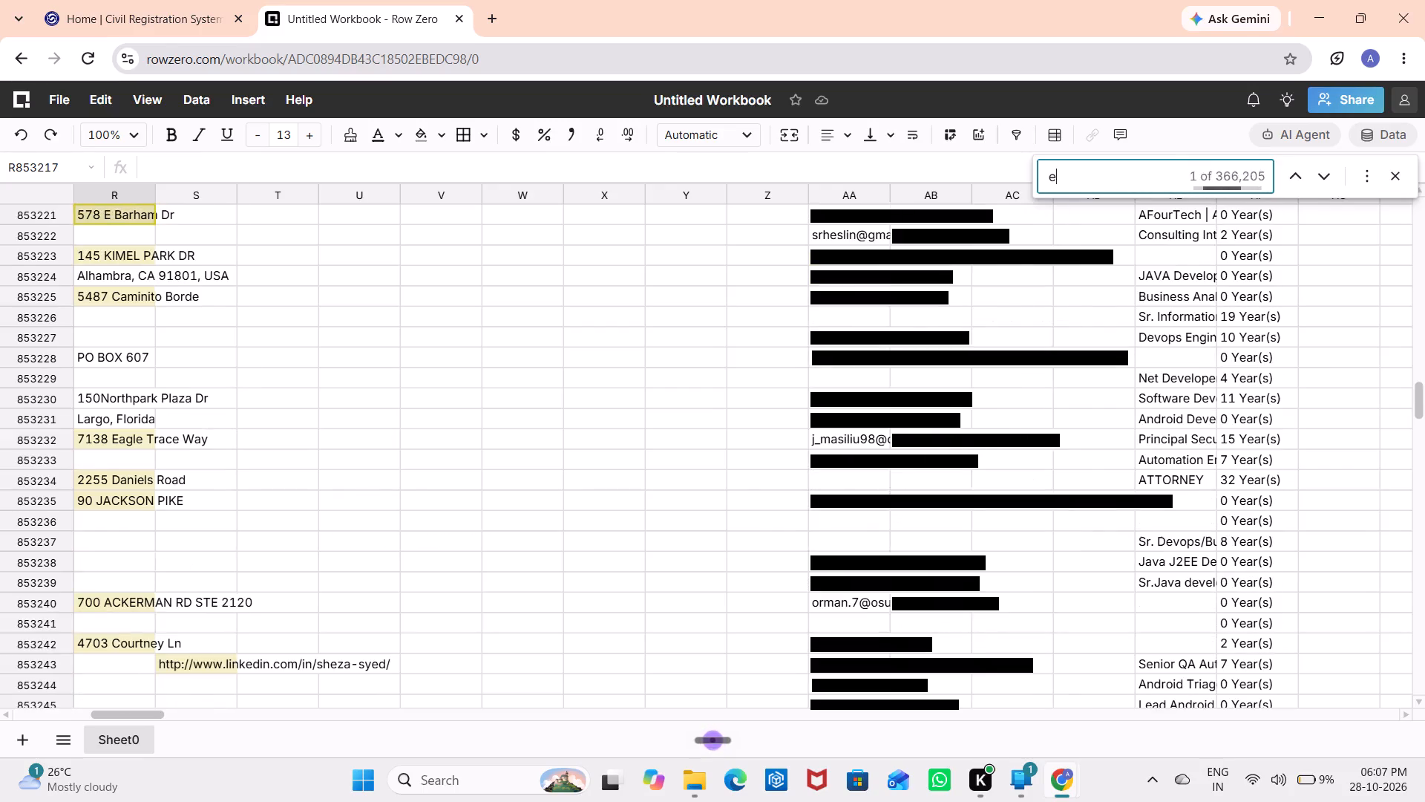
type("ateam")
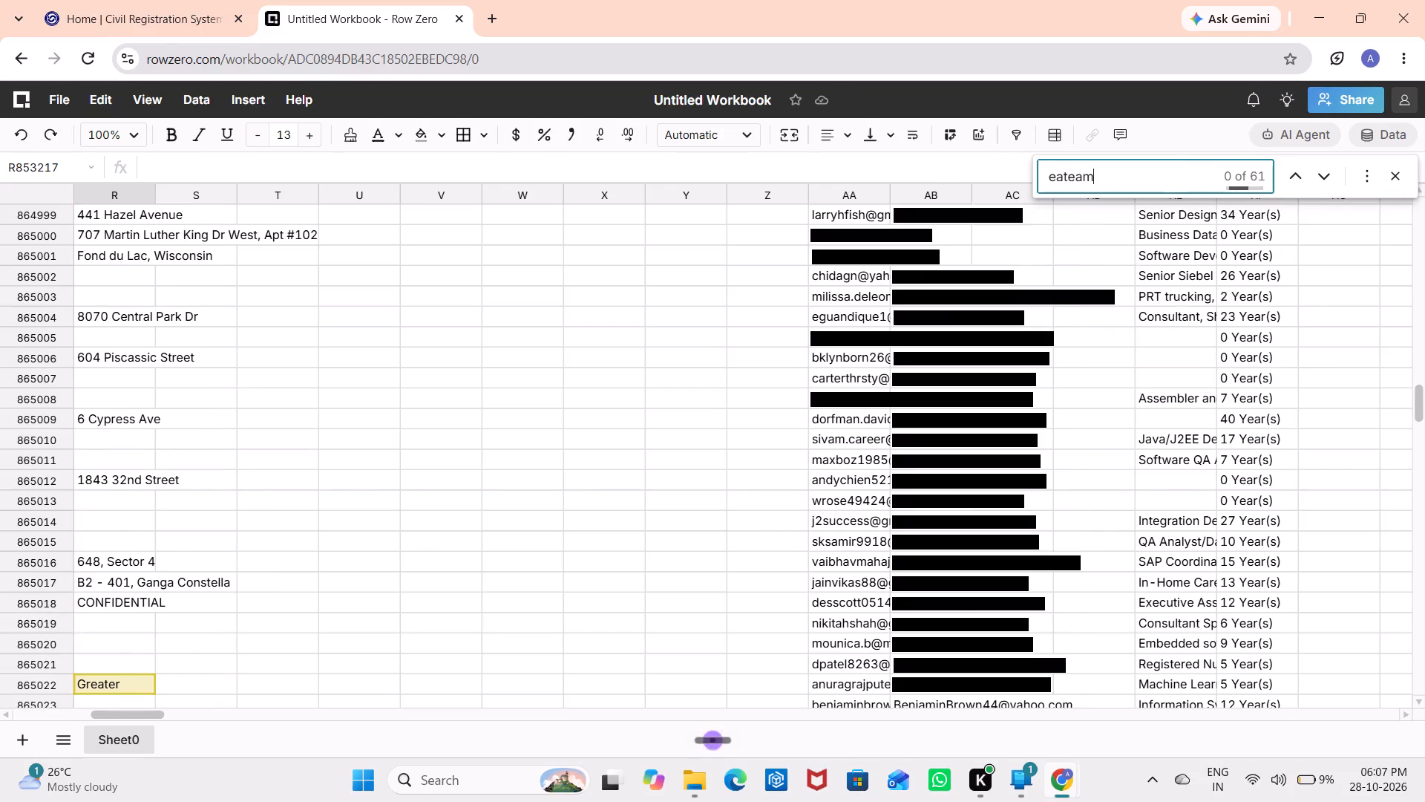
key("Return")
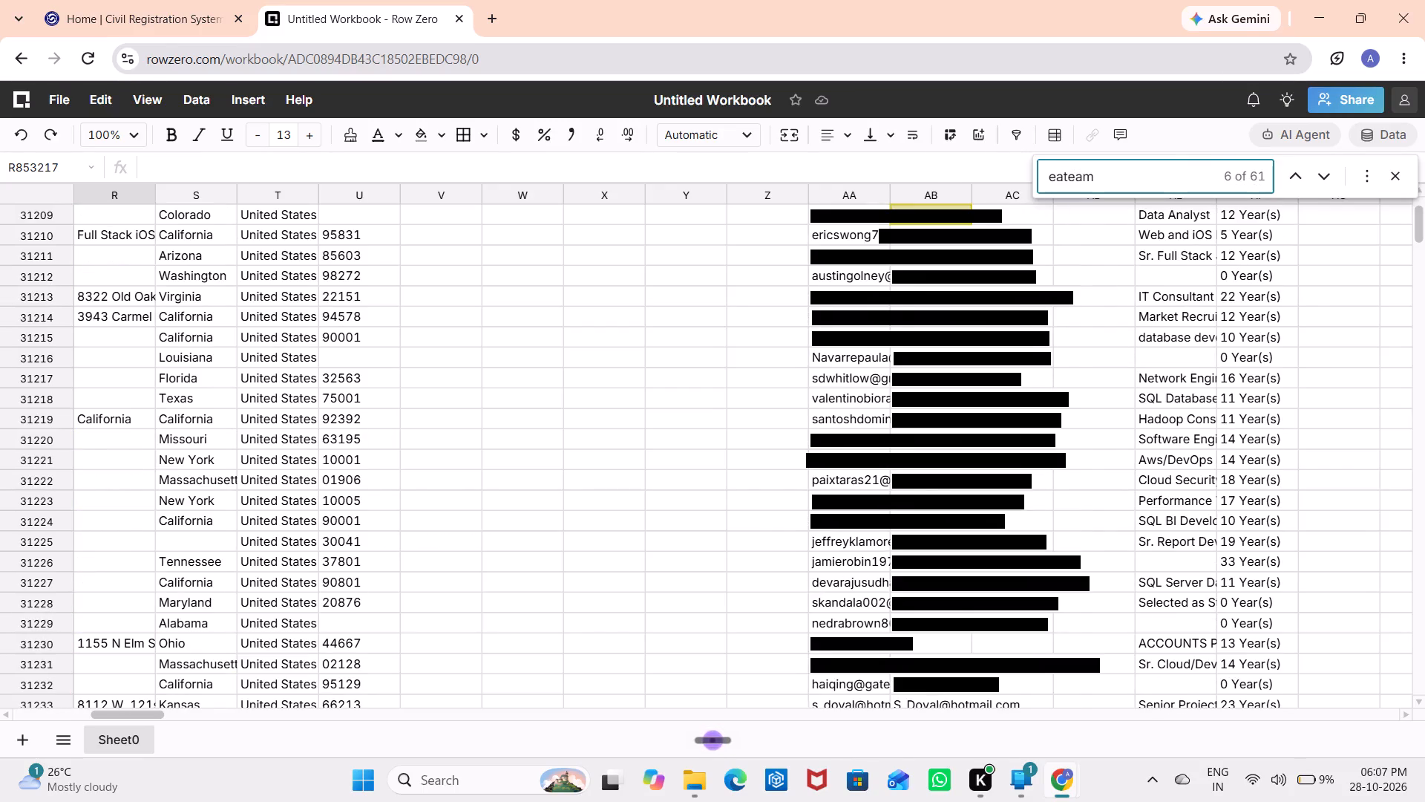
key("Escape")
Filter the sheet by Alternate Email Address to all values matching "eateam".
key("Left")
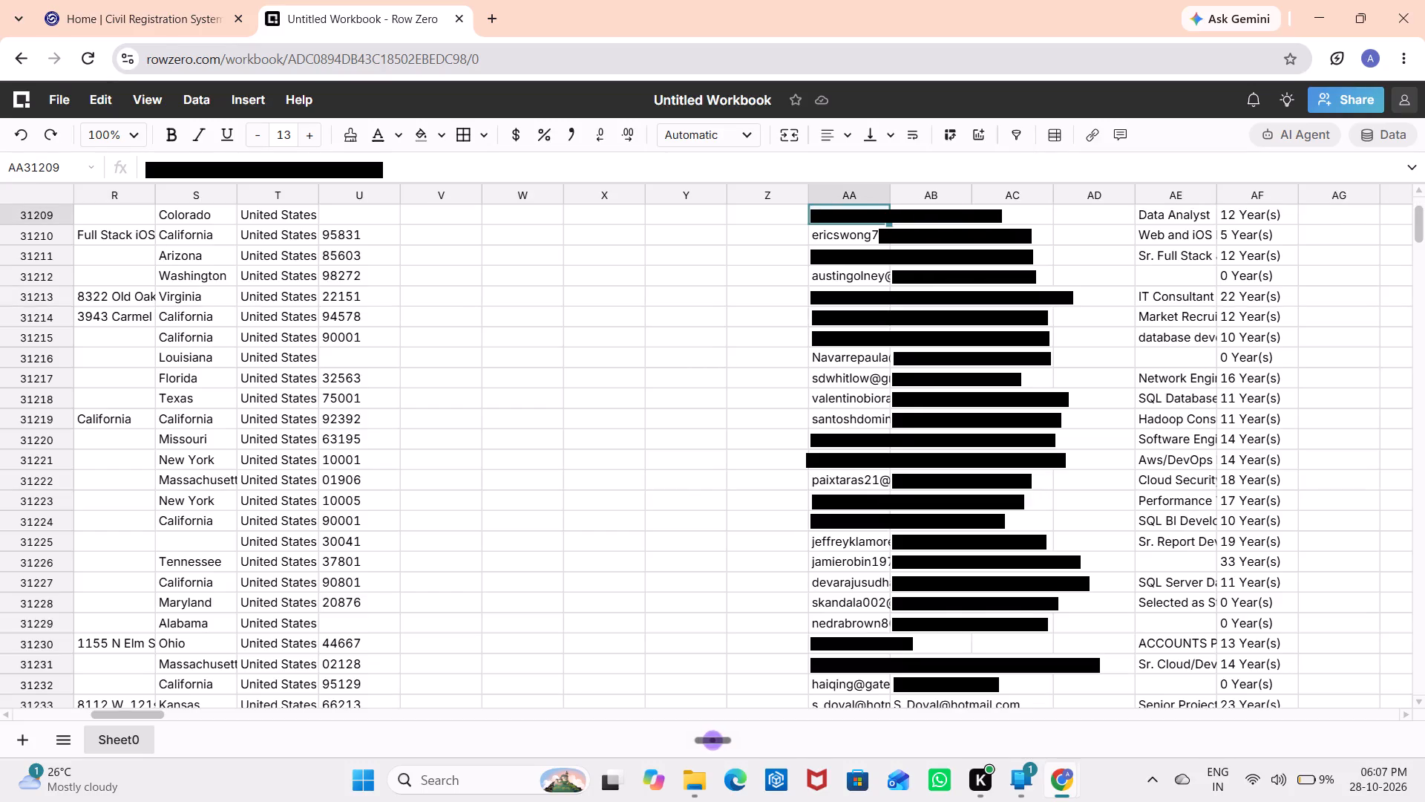
key("ctrl+Up")
key("ctrl+Up")
key("ctrl+Up")
key("ctrl+Up")
key("ctrl+Up")
key("ctrl+Up")
key("ctrl+Up")
key("ctrl+Up")
key("ctrl+Up")
key("ctrl+Up")
key("ctrl+Up")
key("ctrl+Up")
key("ctrl+Up")
key("ctrl+Up")
key("ctrl+Up")
key("ctrl+Up")
key("ctrl+Up")
key("ctrl+Up")
key("ctrl+Up")
key("ctrl+Up")
key("ctrl+Up")
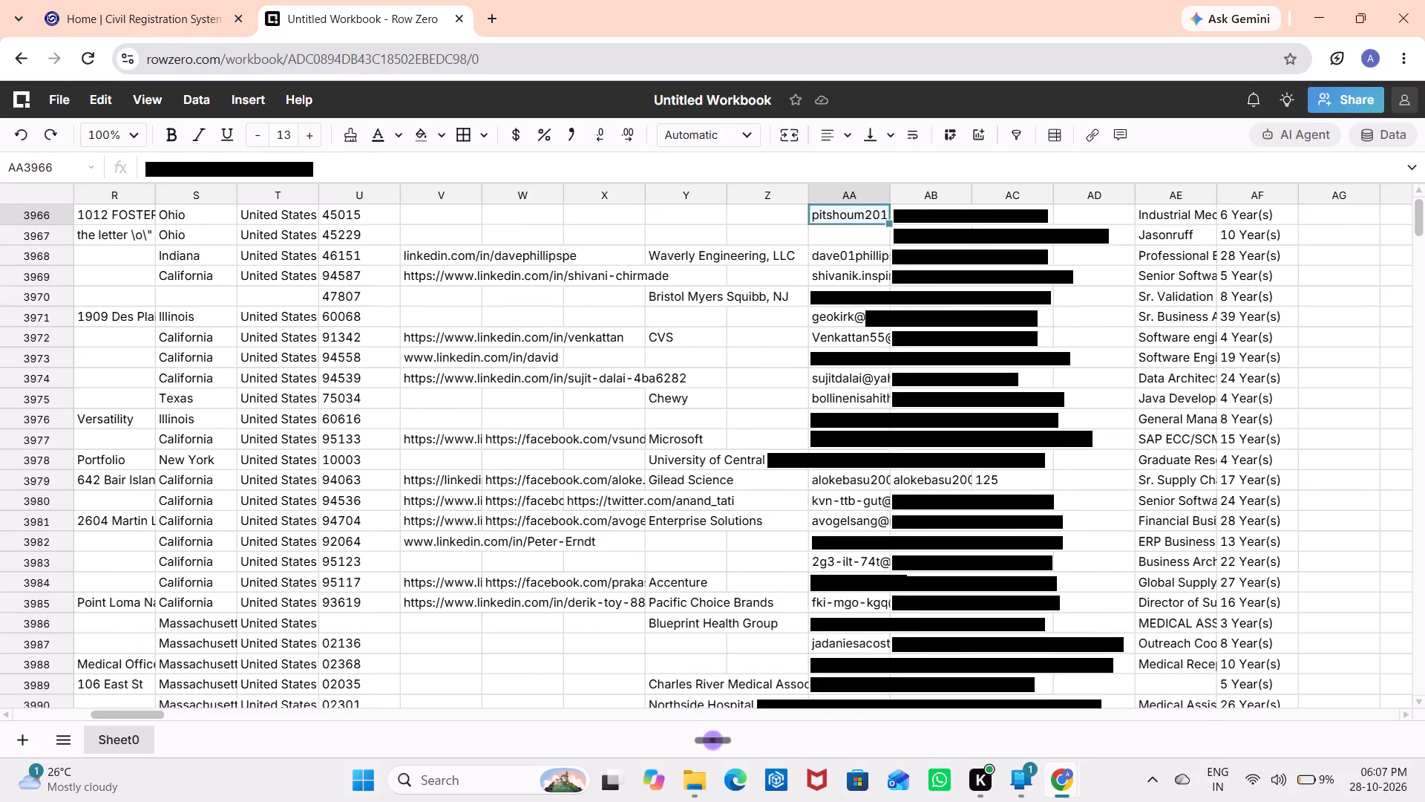
key("Right")
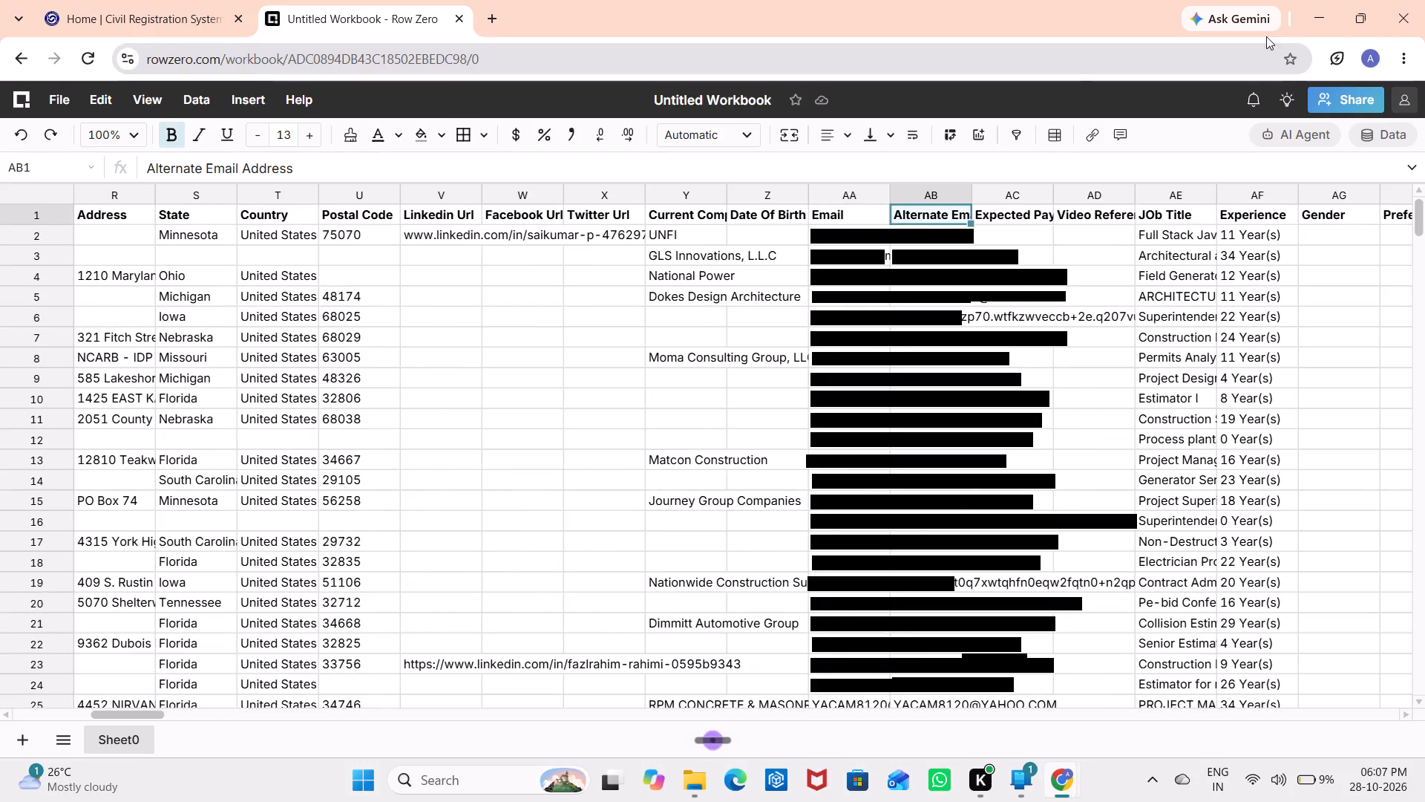
left_click(1015, 145)
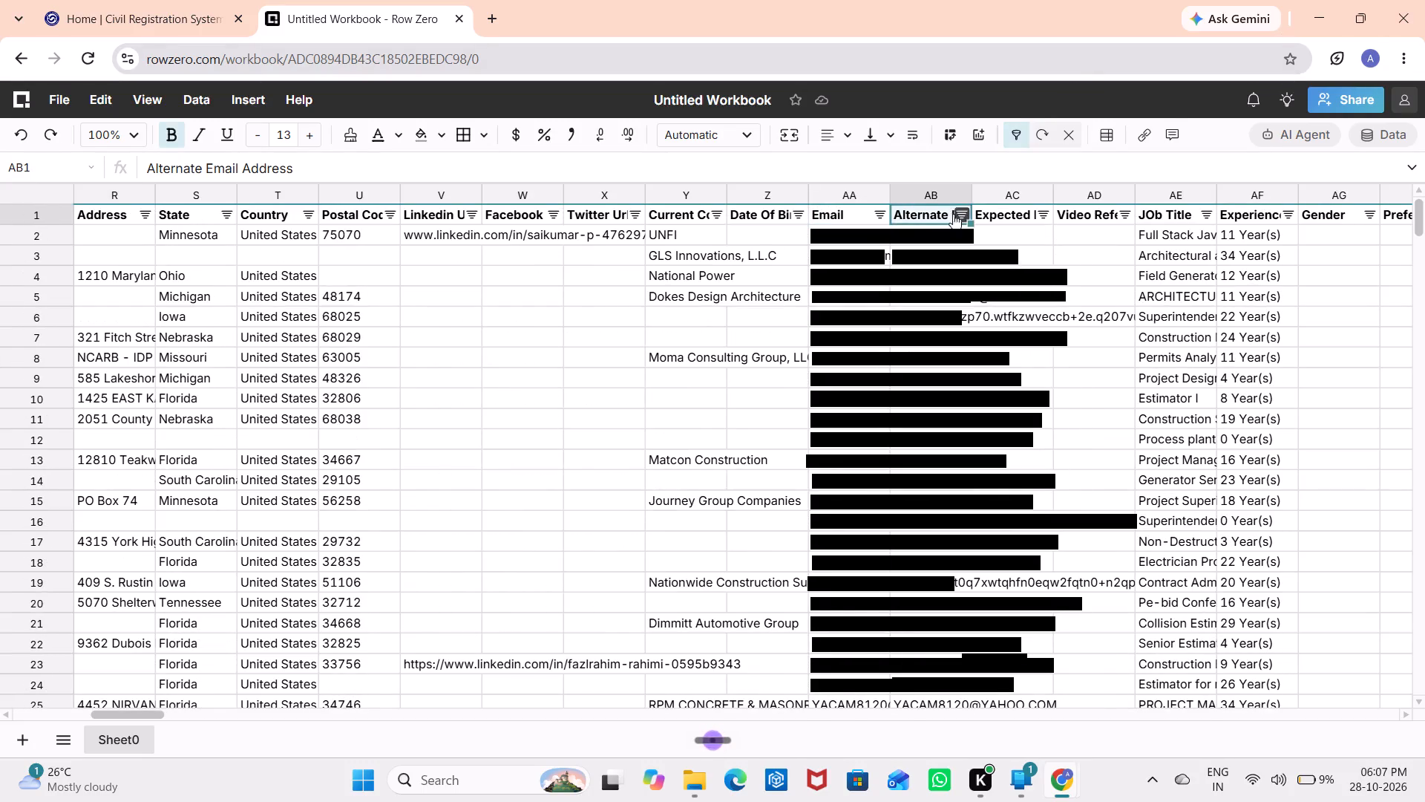
left_click(951, 212)
left_click(960, 213)
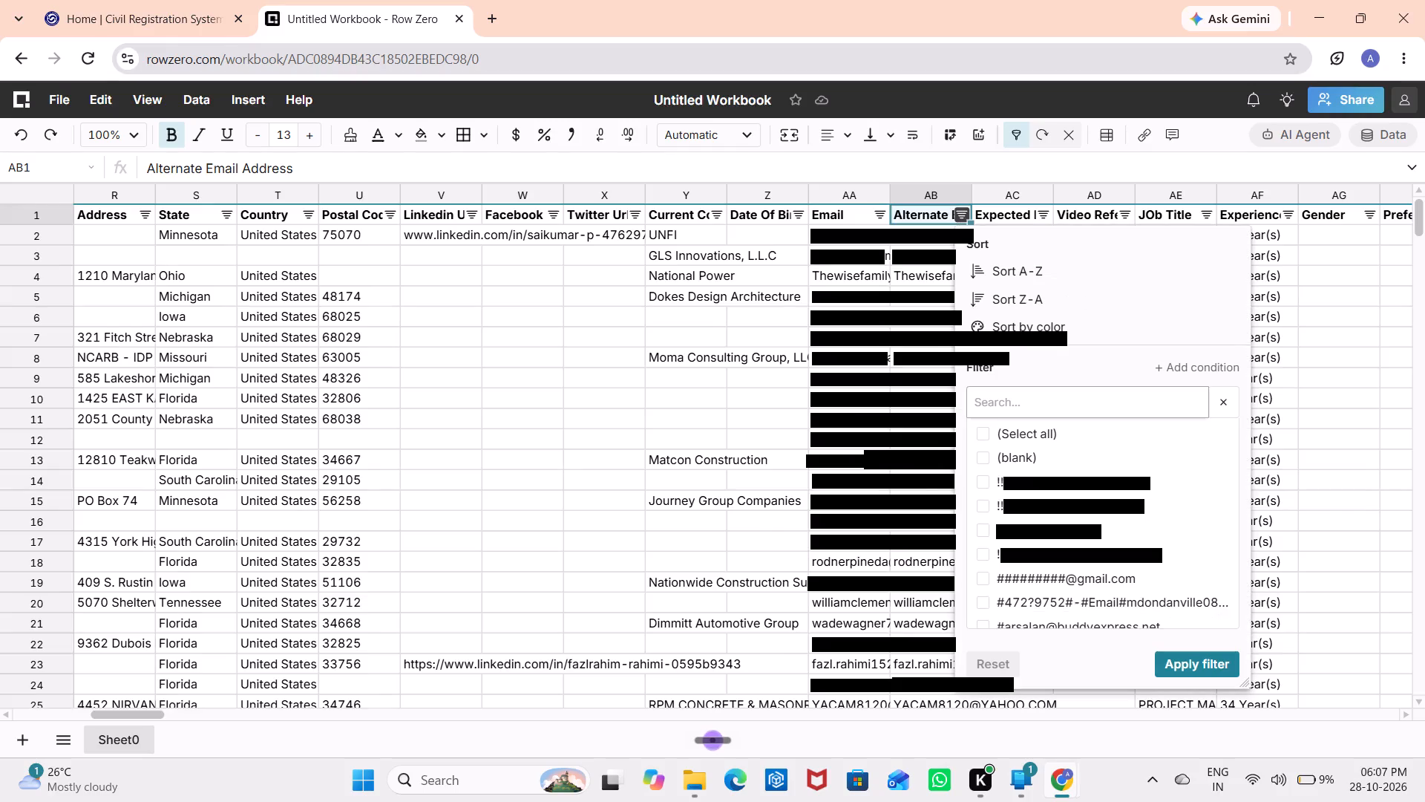
left_click(1000, 411)
type("eateam")
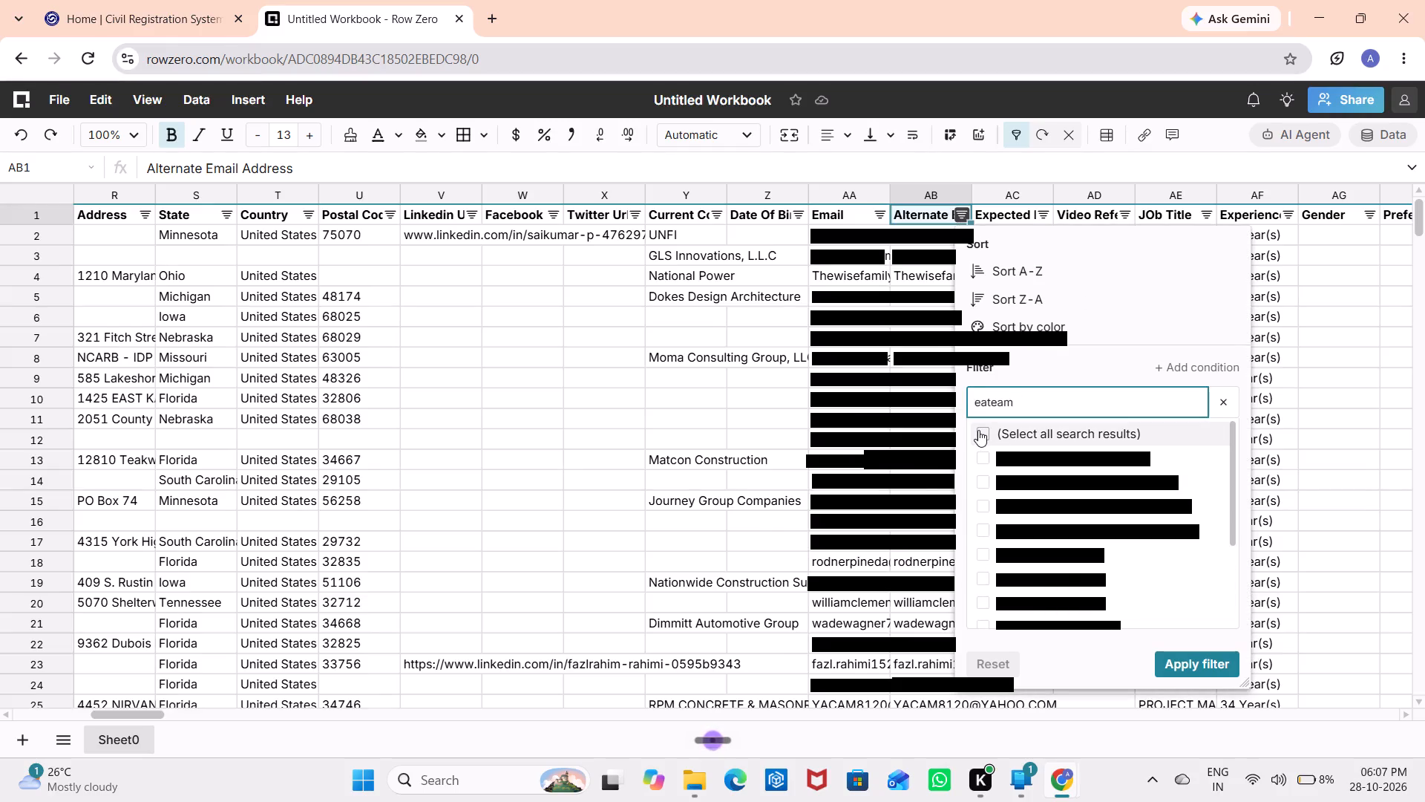
left_click(978, 430)
left_click(1181, 664)
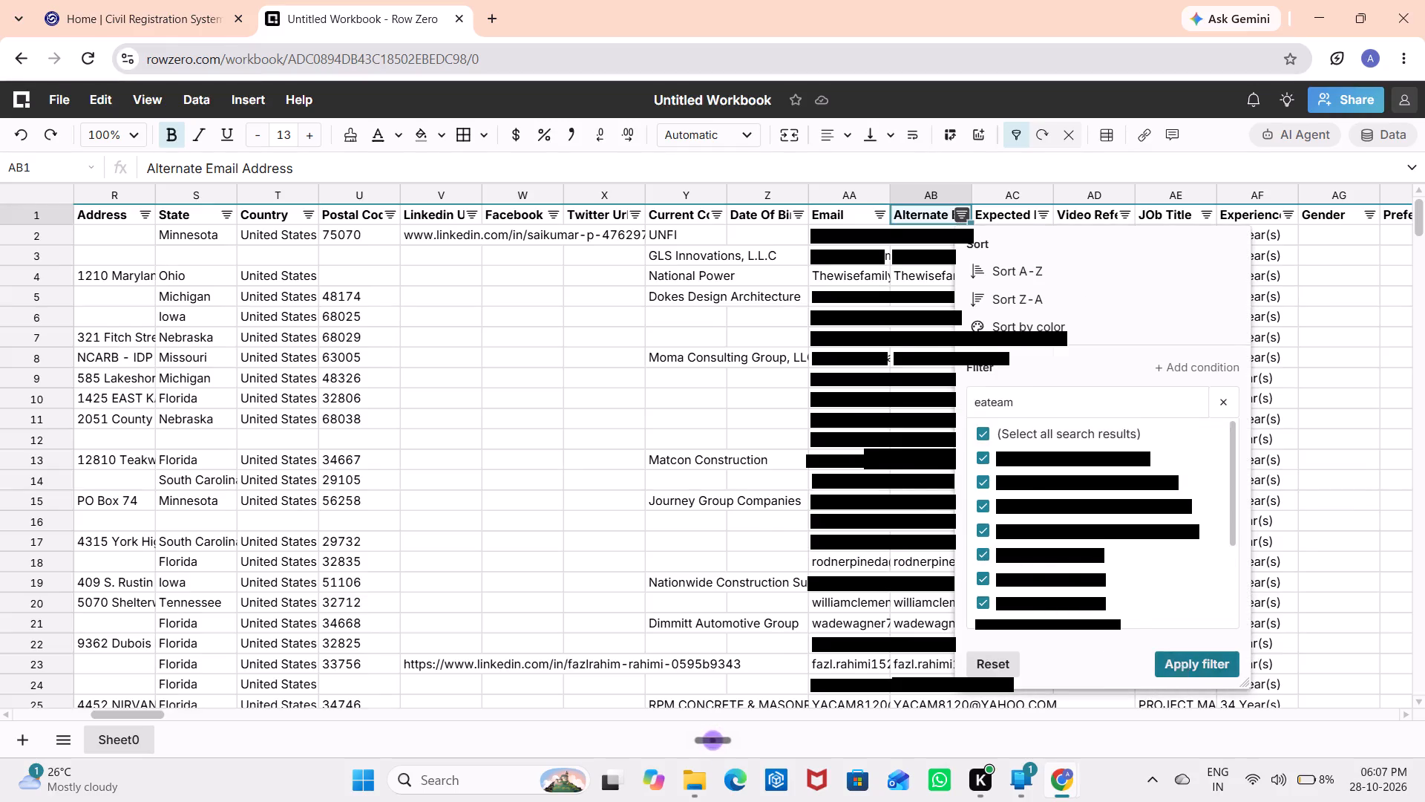
Clear the Alternate Email Address values of all filtered records, from row 31209 to row 1350426.
key("Left")
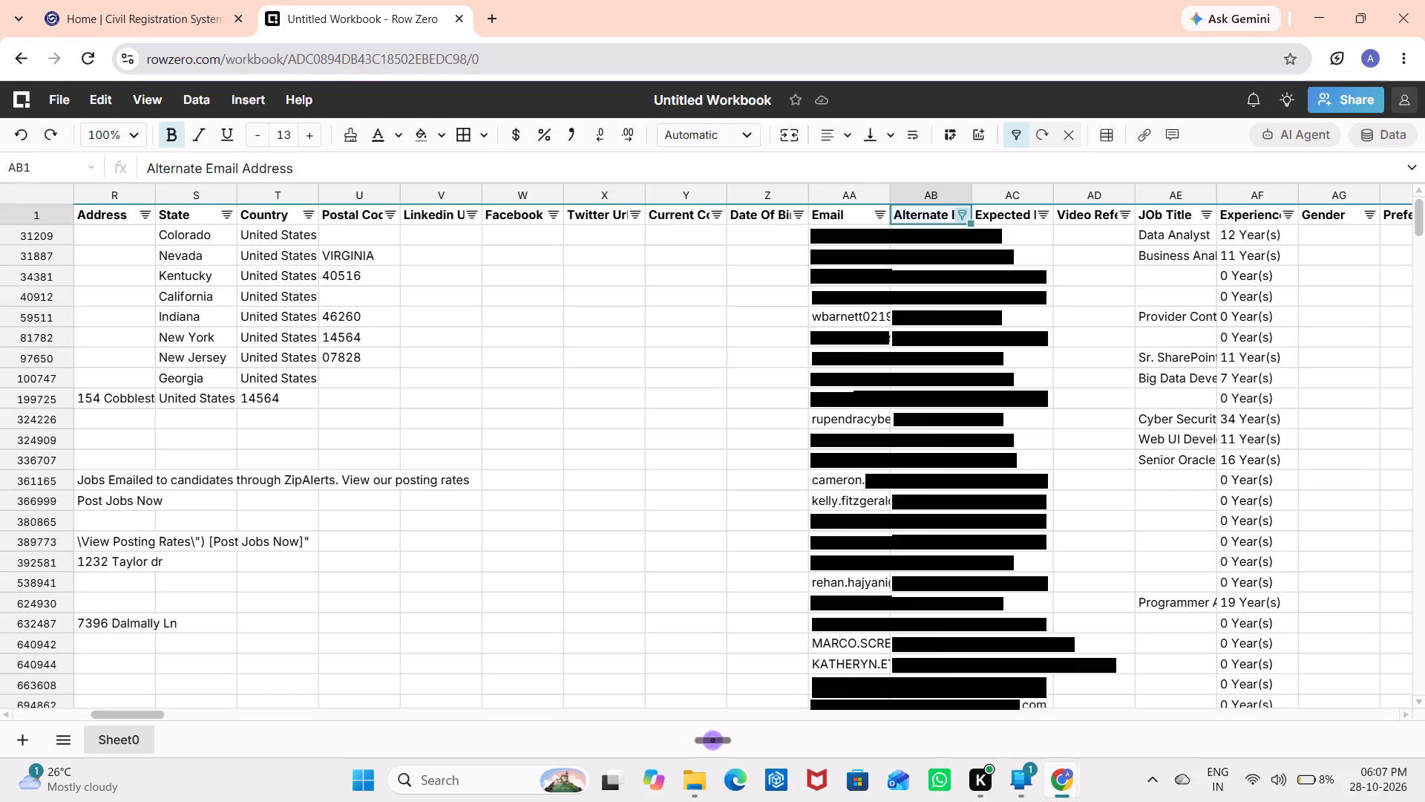
key("Down")
key("Right")
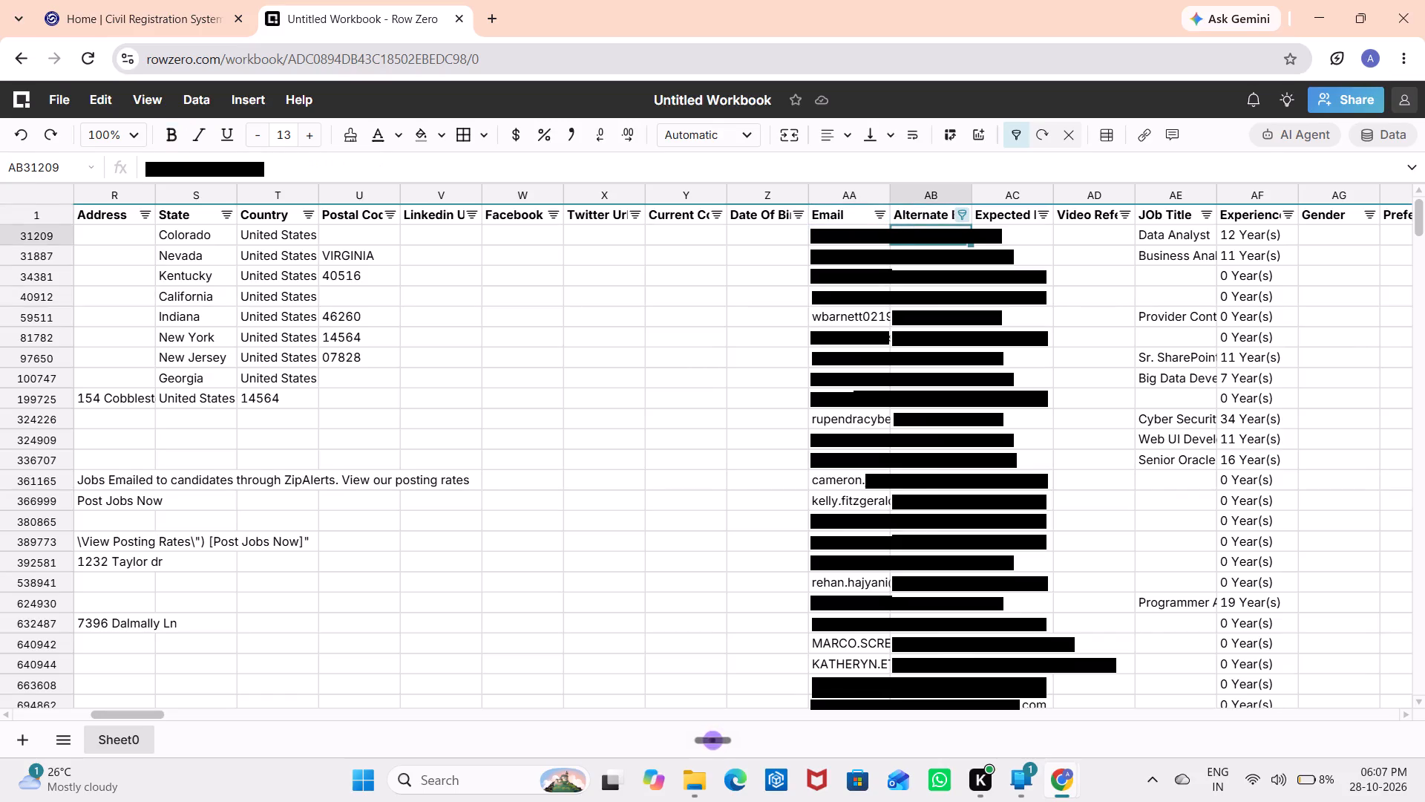
key("Left")
key("Up")
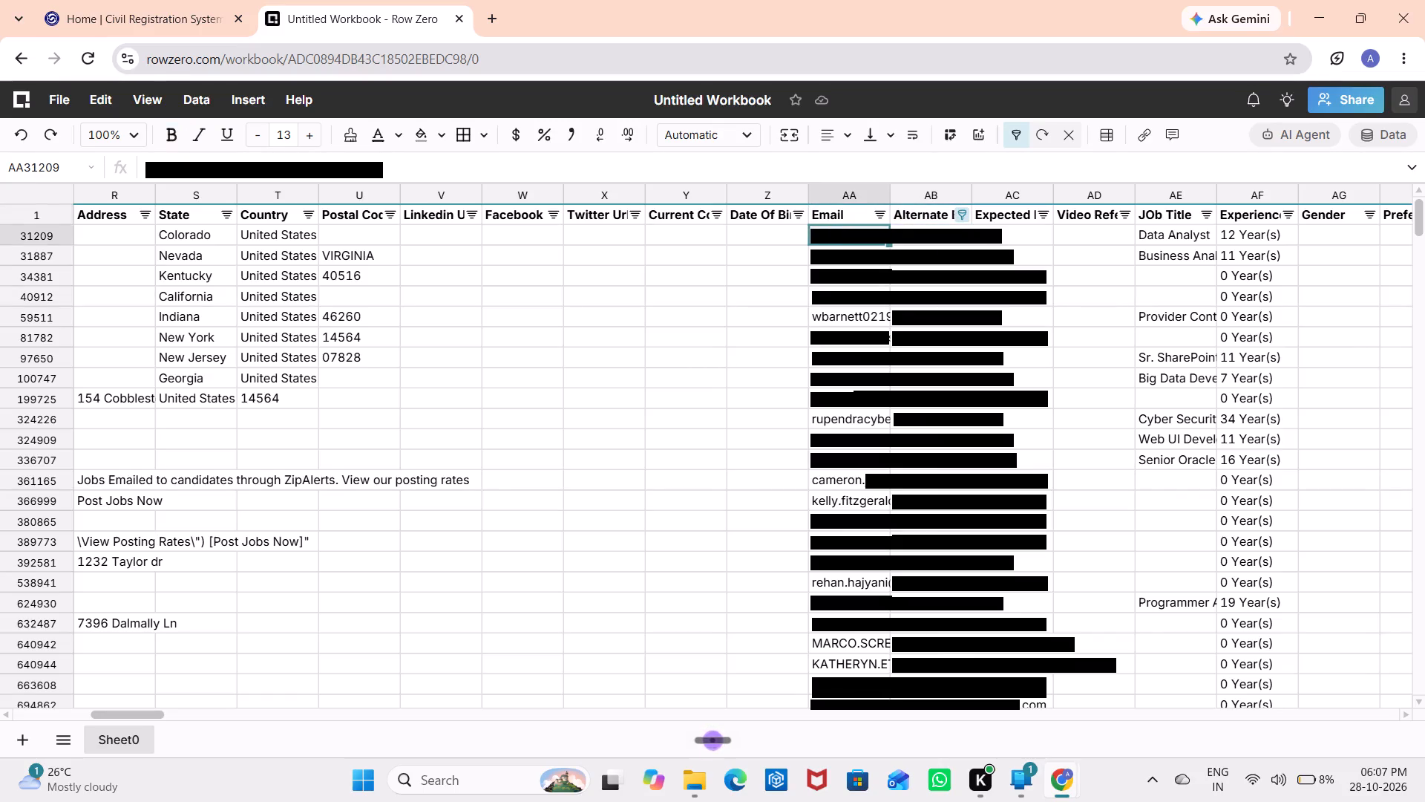
key("Down")
key("Right")
key("ctrl+shift+Down")
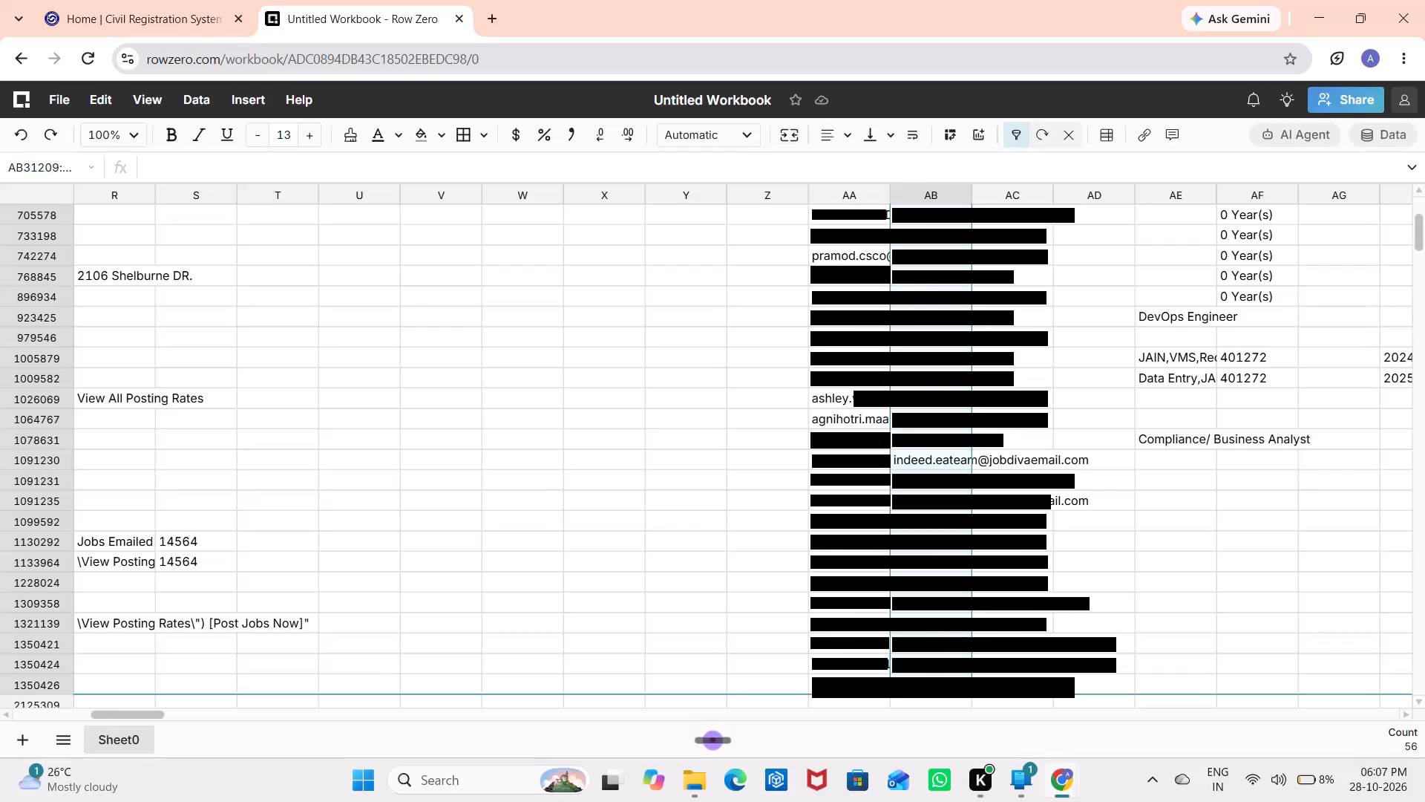
key("Delete")
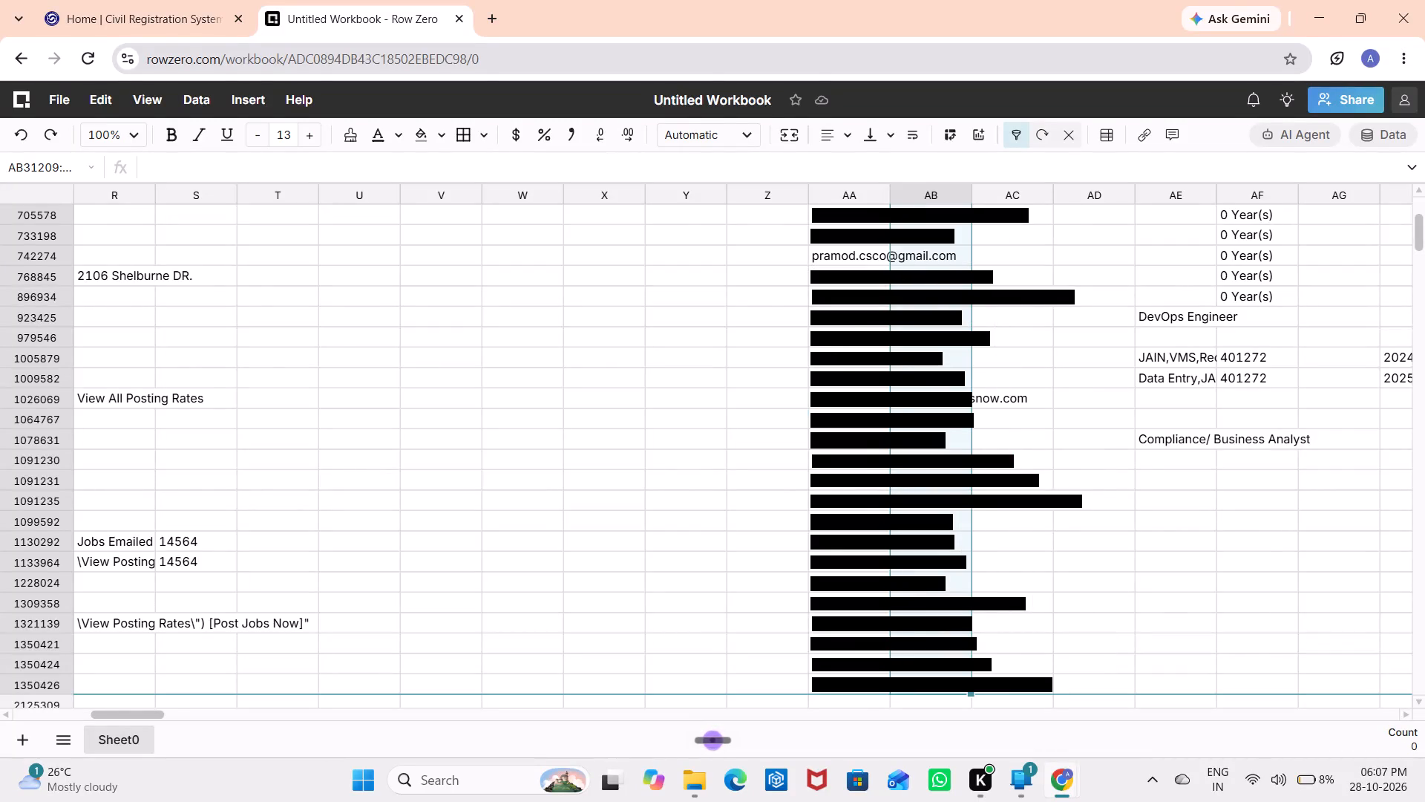
key("Up")
Clear the Mobile, Home Phone, Work Phone and Other Phone values of all filtered records, from row 31209 to row 1350426.
left_click(1080, 474)
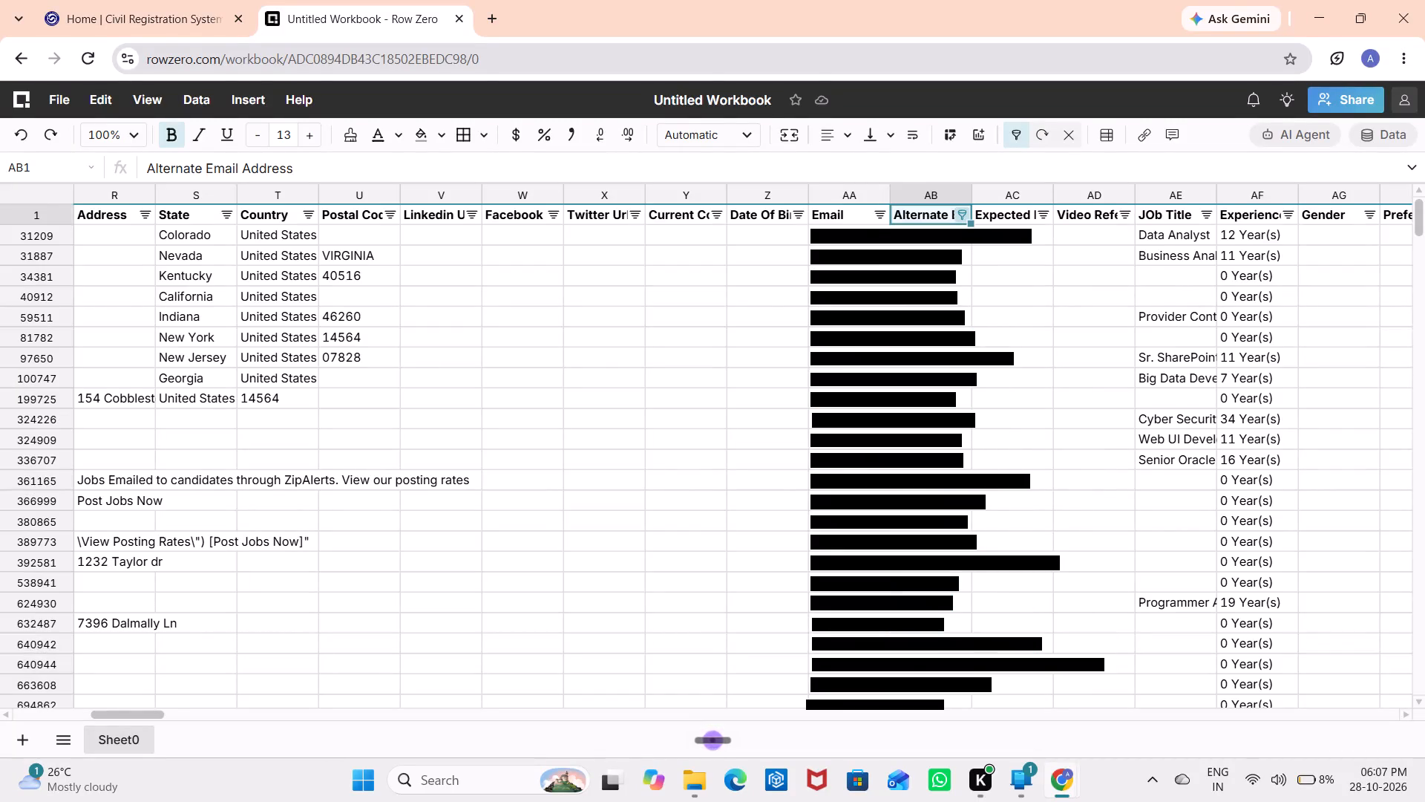
key("ctrl+Left")
key("Left")
key("Left")
key("Left")
key("Left")
key("Left")
key("Left")
key("Left")
key("Left")
key("Left")
key("Left")
key("Left")
key("Left")
key("Left")
key("Left")
key("Left")
key("Left")
key("Left")
key("Left")
key("Left")
key("Left")
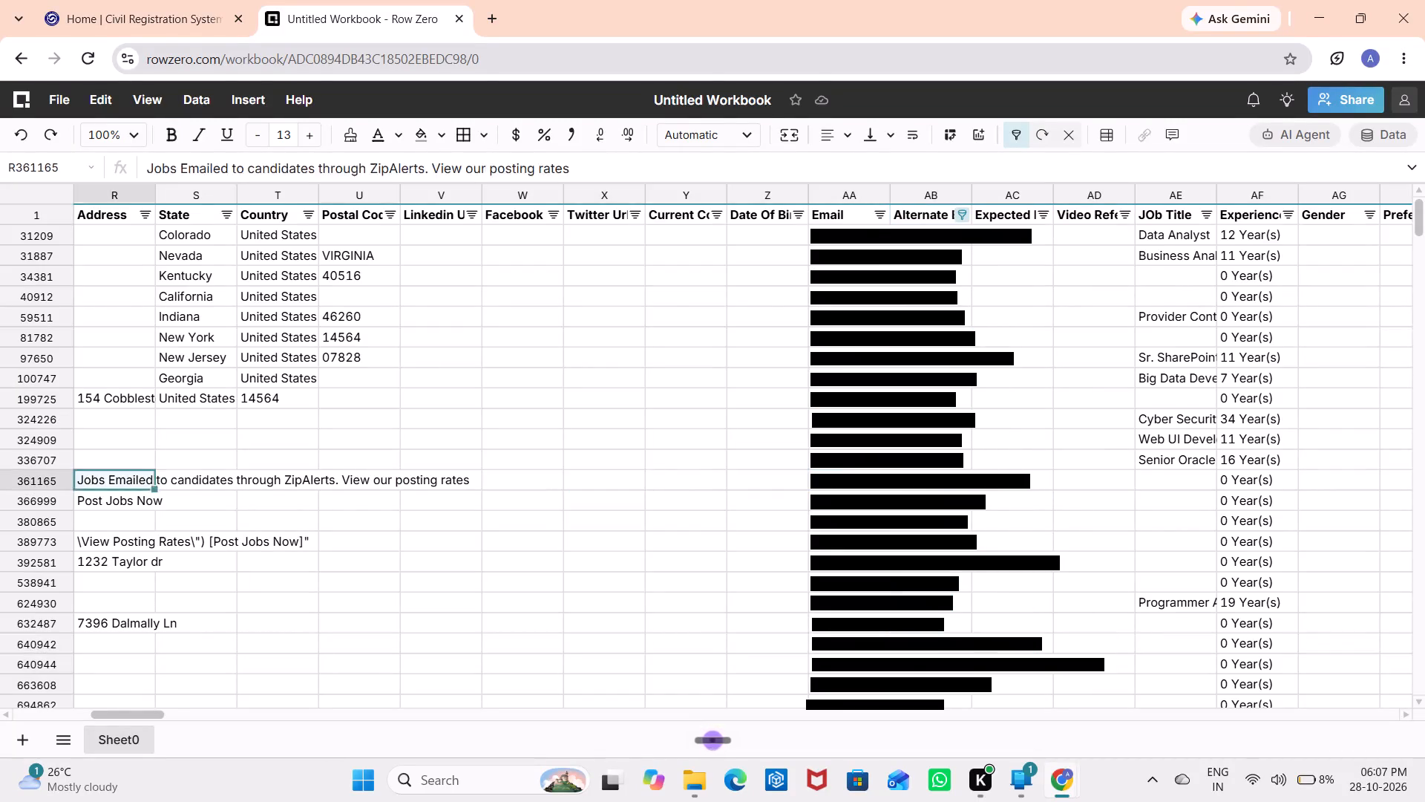
key("Right")
key("Right")
key("Right")
key("Right")
key("Right")
key("Right")
key("Right")
key("Right")
key("Right")
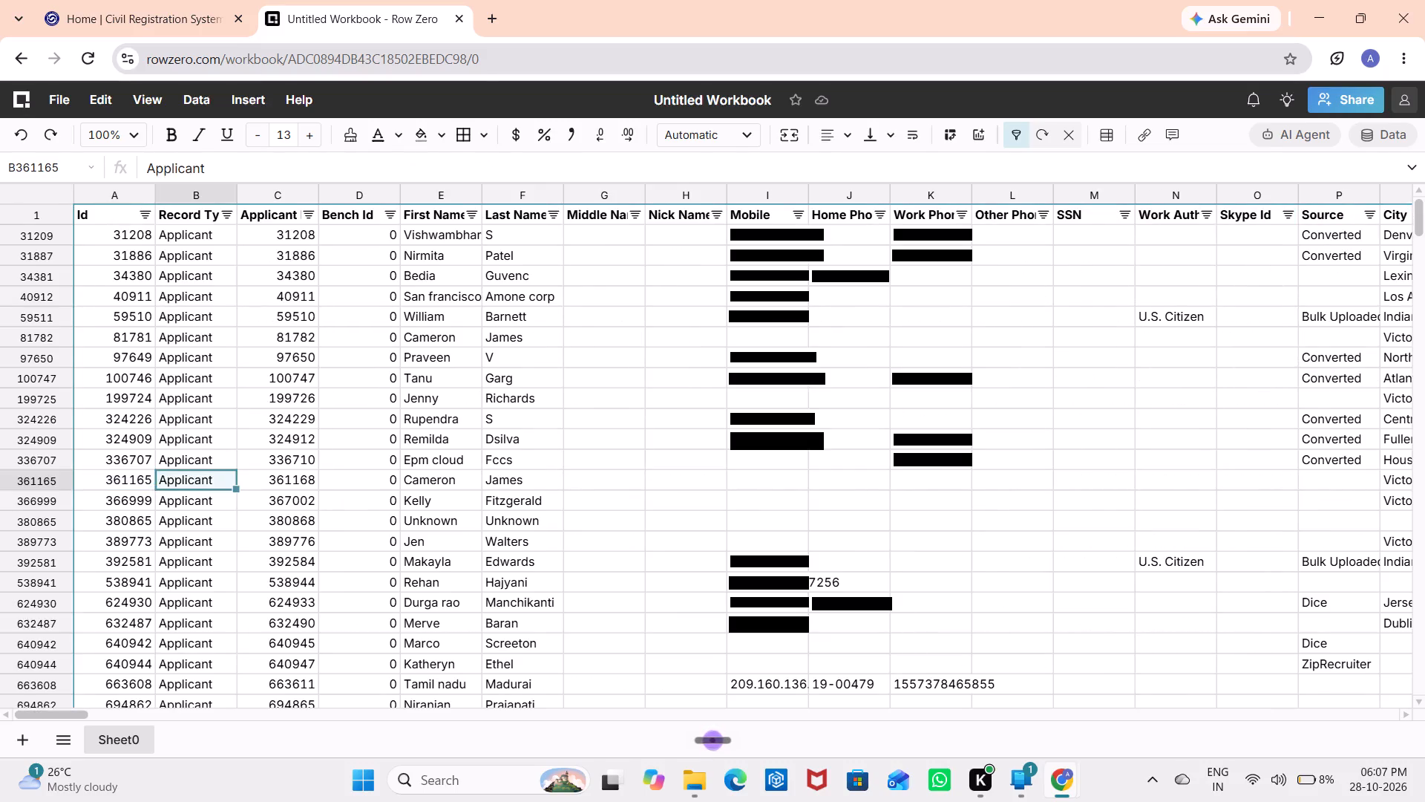
key("Up")
key("Up")
key("Up")
key("Up")
key("Up")
key("Up")
key("Up")
key("Up")
key("Up")
key("Up")
key("Up")
key("Up")
key("Up")
key("Up")
key("Up")
key("Left")
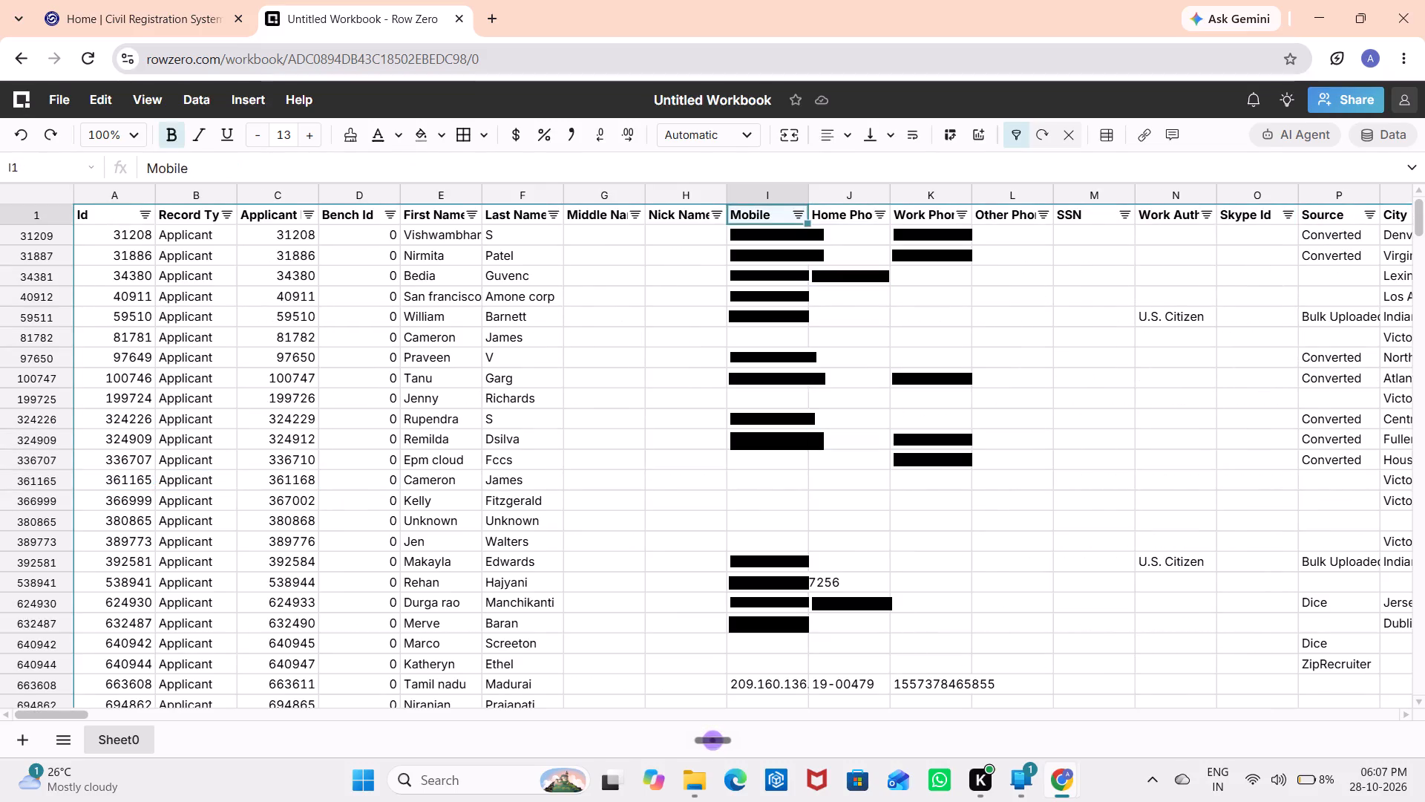
key("Down")
key("shift+Down")
key("shift+Down")
key("shift+Down")
key("shift+Down")
key("shift+Down")
key("shift+Down")
key("shift+Down")
key("shift+Down")
key("shift+Down")
key("shift+Down")
key("shift+Down")
key("shift+Down")
key("shift+Down")
key("shift+Down")
key("shift+Down")
key("shift+Down")
key("shift+Down")
key("shift+Down")
key("shift+Down")
key("shift+Down")
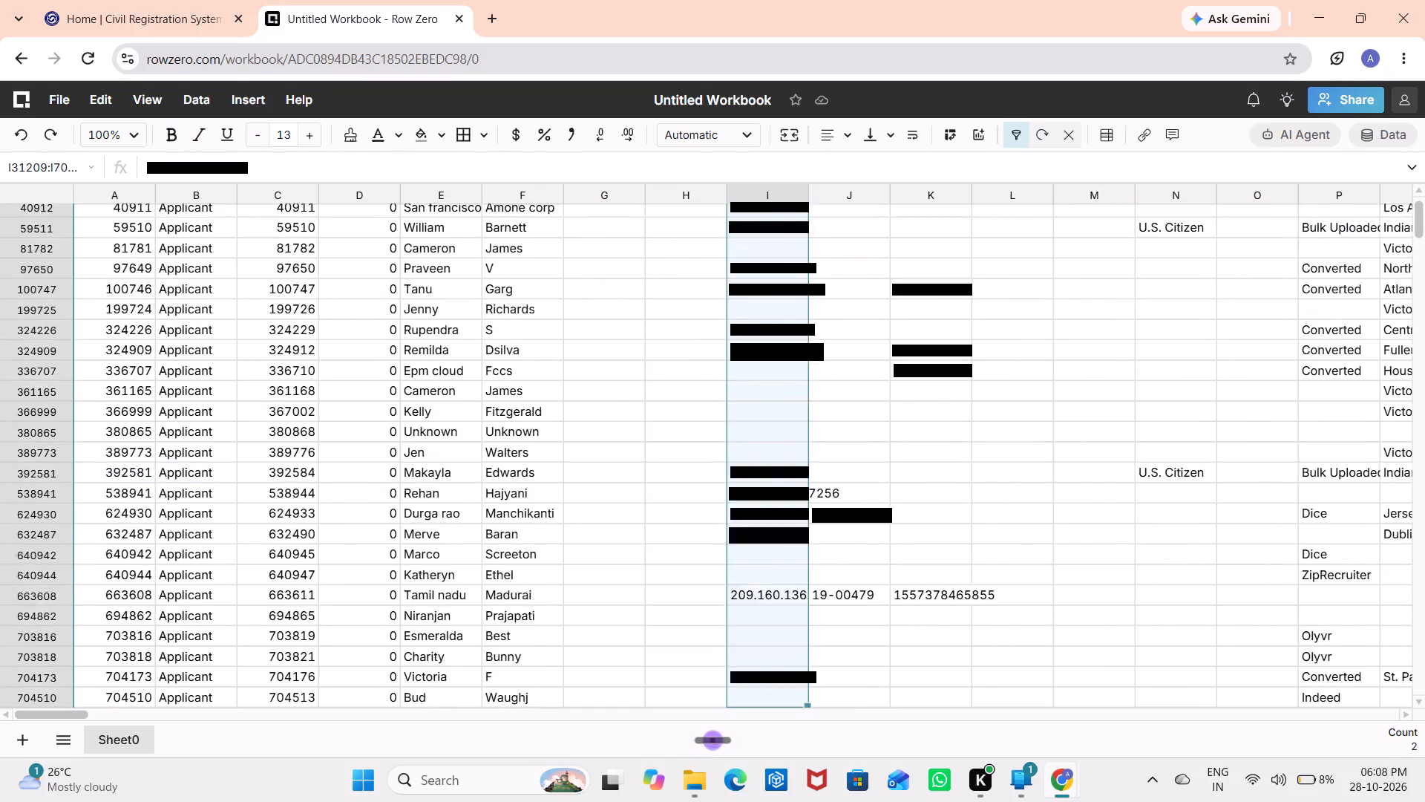
key("shift+Down")
key("shift+Down")
key("shift+Down")
key("shift+Down")
key("shift+Down")
key("shift+Down")
key("shift+Down")
key("shift+Down")
key("shift+Down")
key("shift+Down")
key("shift+Down")
key("shift+Down")
key("shift+Down")
key("shift+Down")
key("shift+Down")
key("shift+Down")
key("shift+Down")
key("shift+Down")
key("shift+Down")
key("shift+Down")
key("shift+Down")
key("shift+Down")
key("shift+Down")
key("shift+Down")
key("shift+Down")
key("shift+Down")
key("shift+Down")
key("shift+Down")
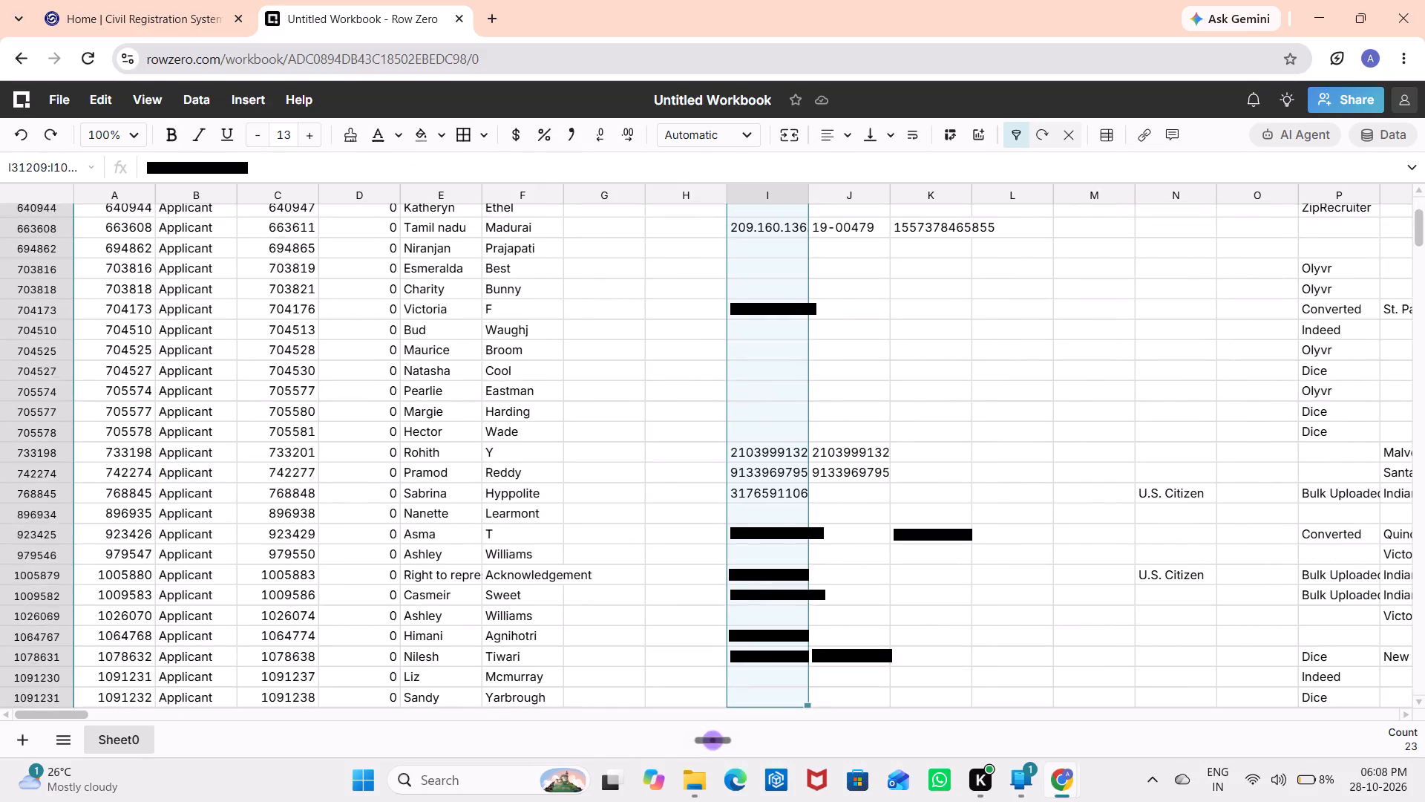
key("shift+Up")
key("shift+Up")
key("shift+Up")
key("shift+Up")
key("shift+Up")
key("shift+Up")
key("shift+Up")
key("shift+Up")
key("shift+Up")
key("shift+Up")
key("shift+Up")
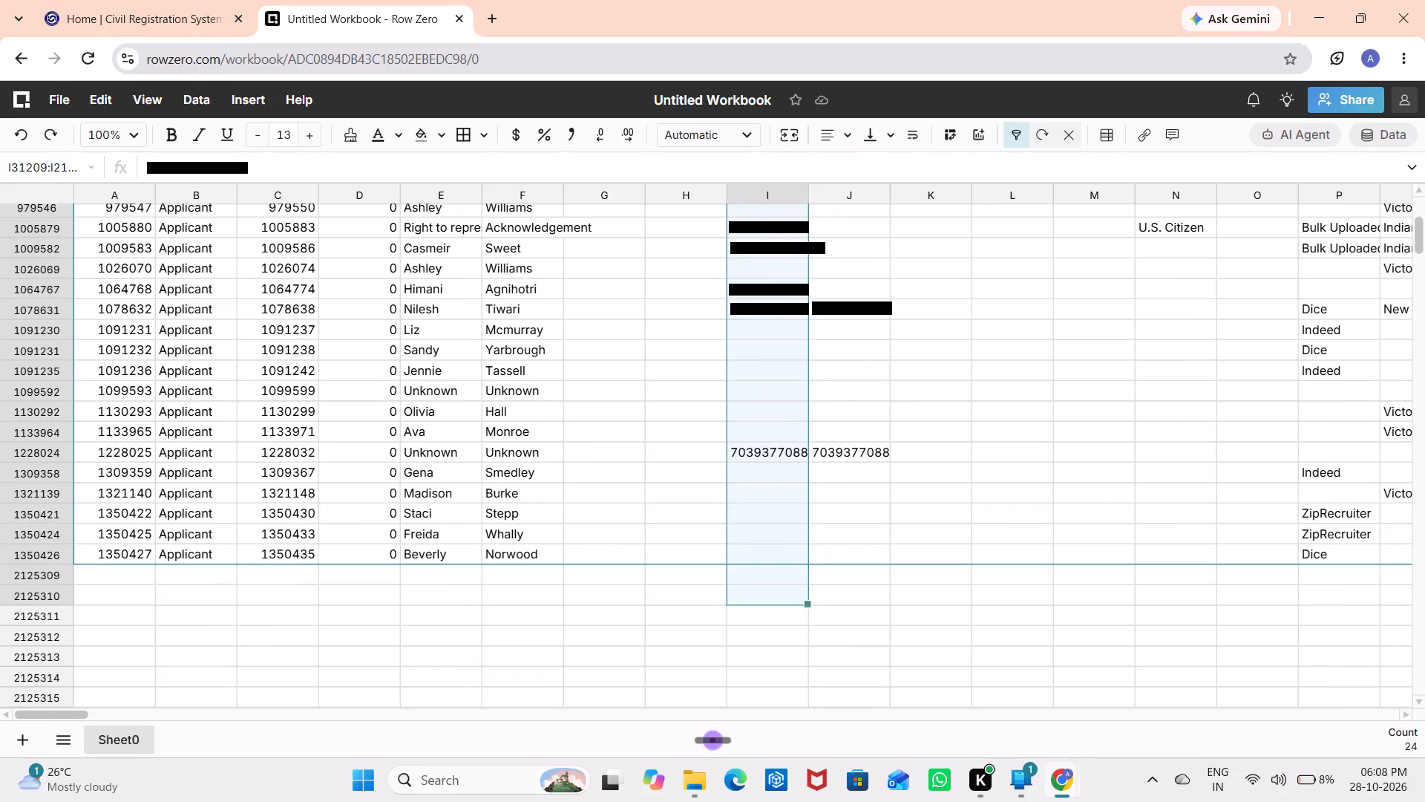
key("shift+Down")
key("shift+Down")
key("shift+Down")
key("shift+Right")
key("shift+Right")
key("shift+Right")
key("shift+Down")
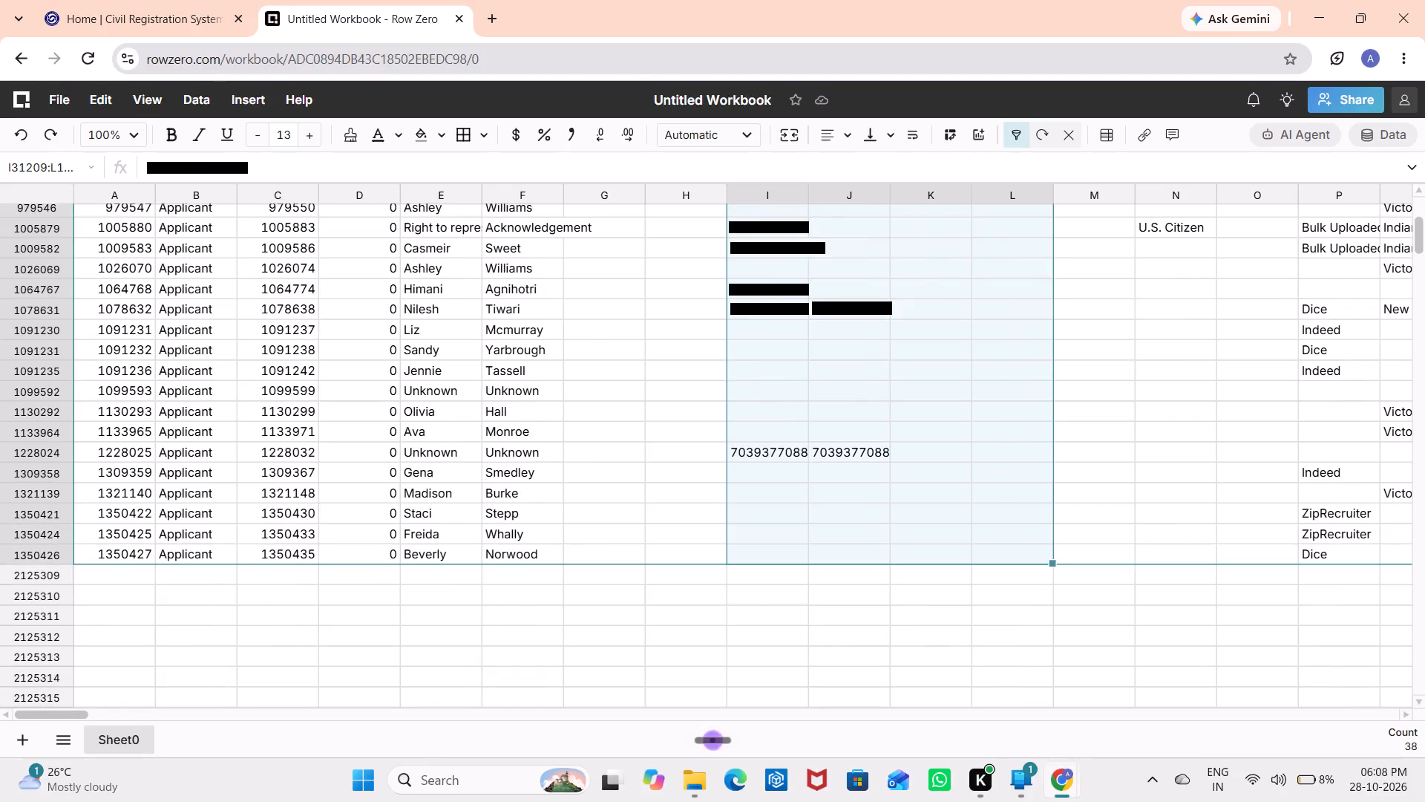
key("Delete")
Move the misplaced Address, State and Country values in row 199725 one column over, into State, Country and Postal Code.
key("ctrl+Up")
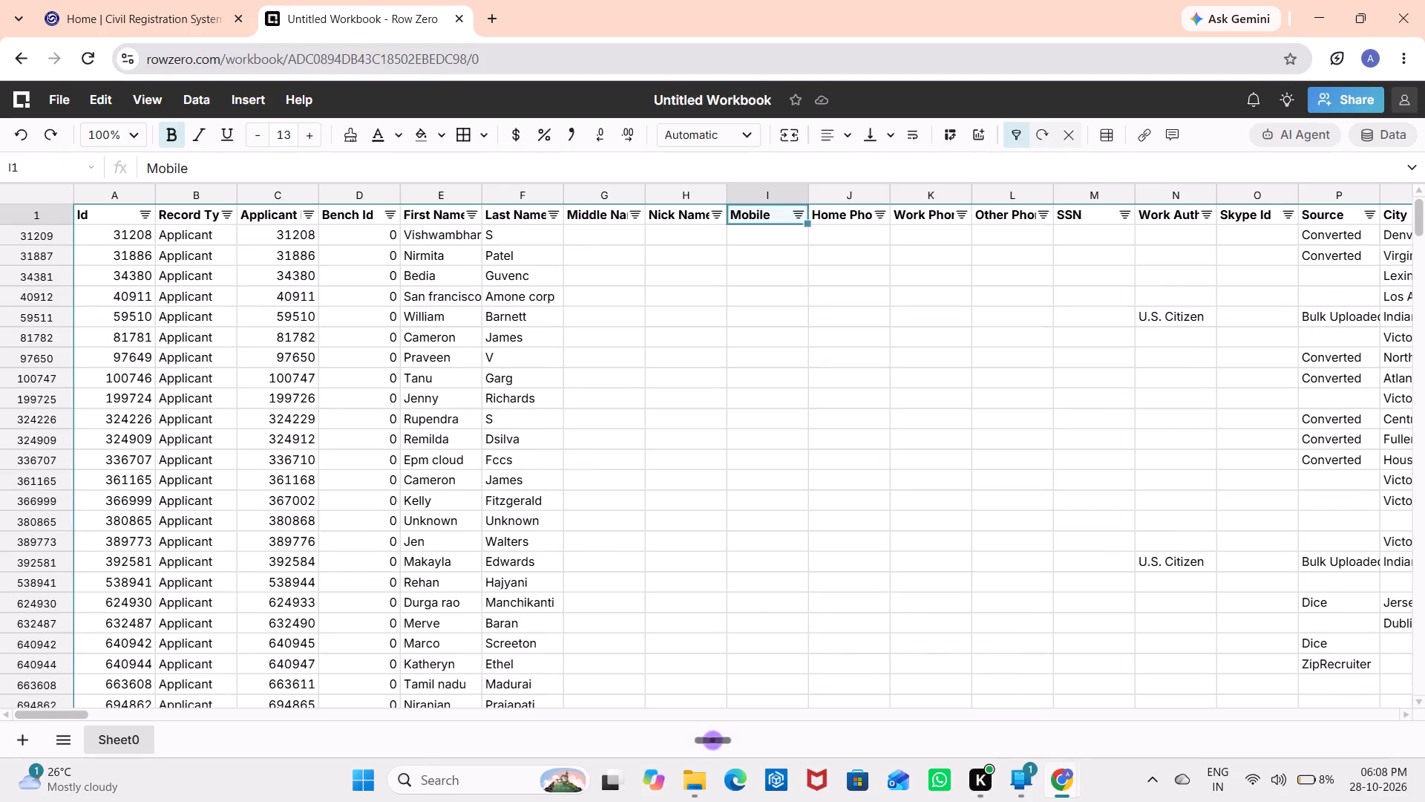
key("Right")
key("Right")
key("Right")
key("Right")
key("Right")
key("Right")
key("Right")
key("Right")
key("Right")
key("Right")
key("Right")
key("Right")
key("Right")
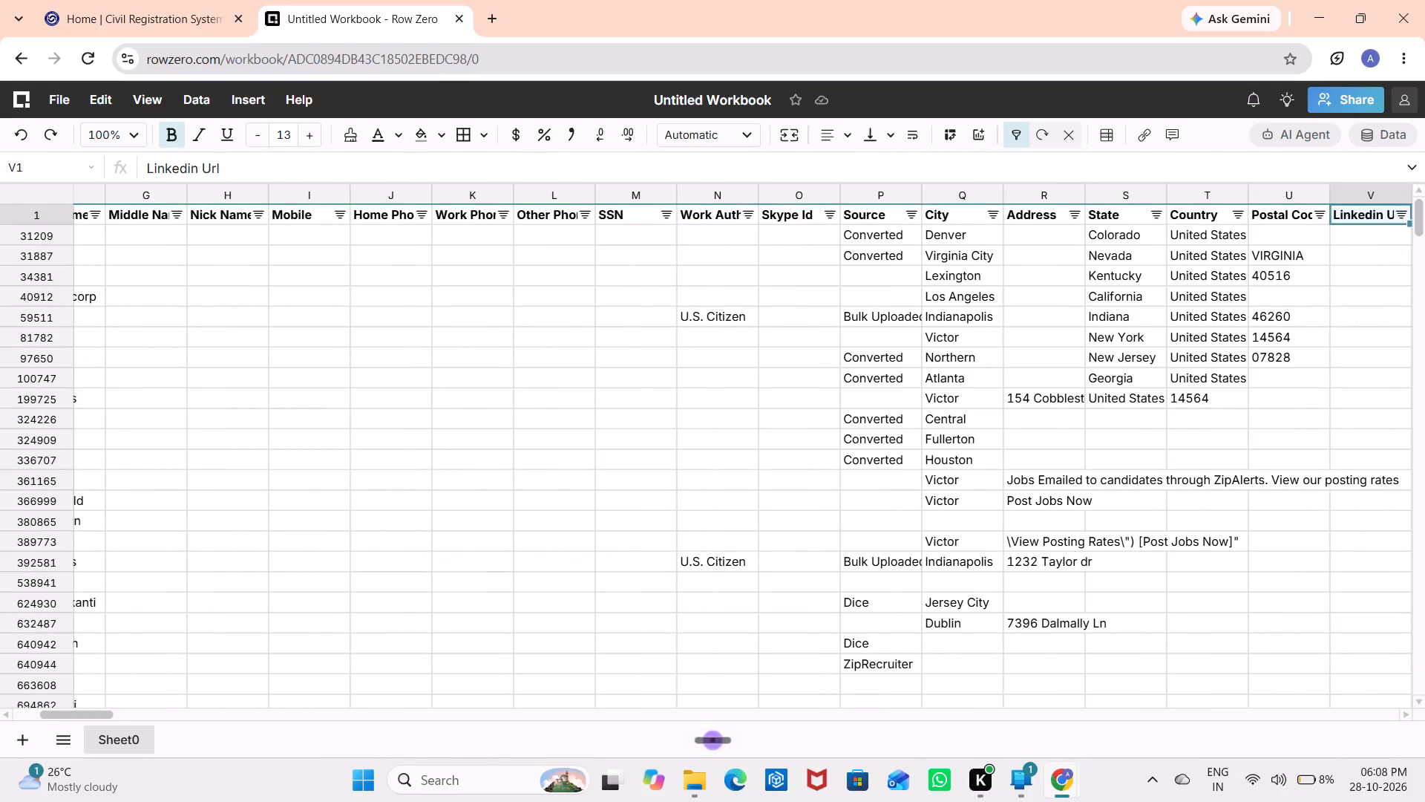
key("Right")
key("Right")
key("Right")
key("Down")
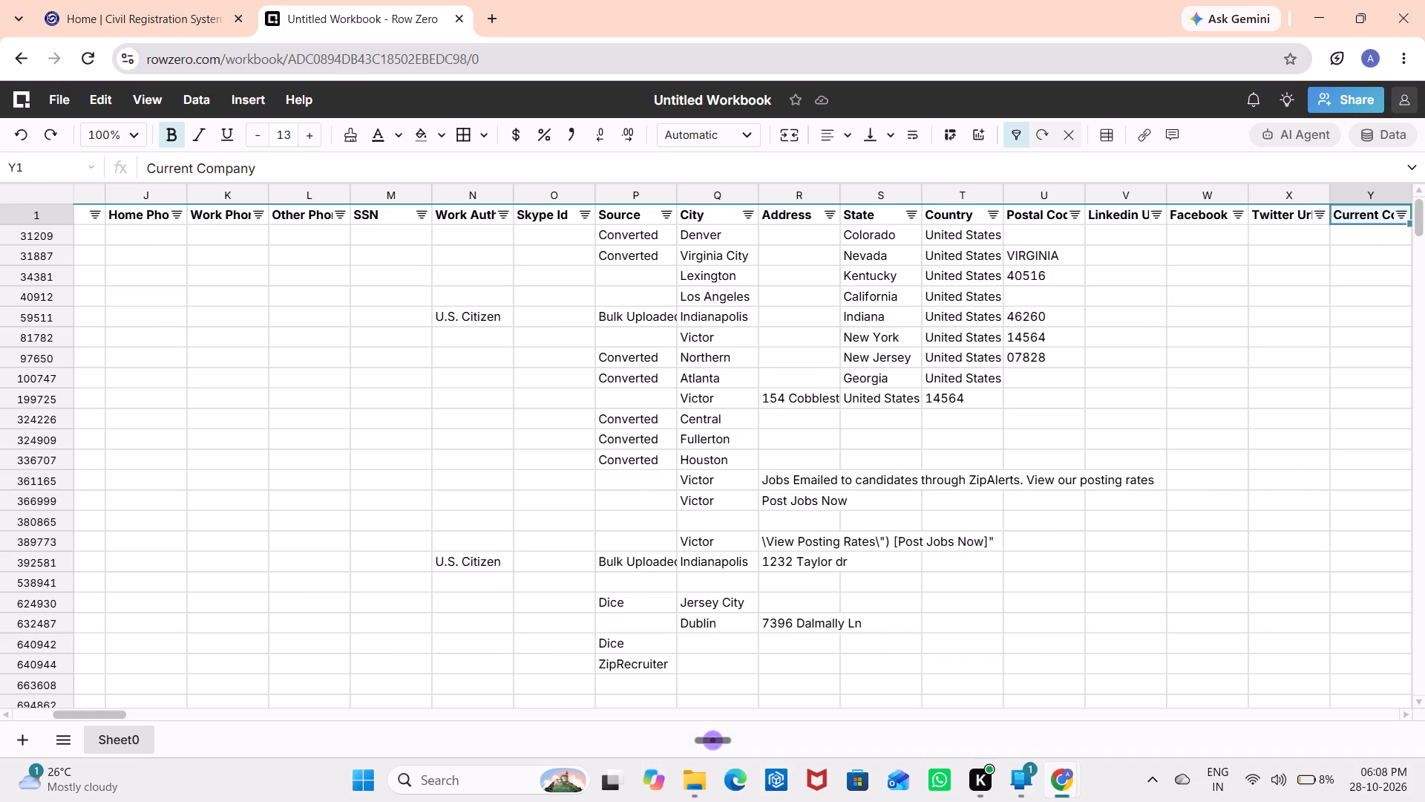
key("Down")
key("Left")
key("Left")
key("Left")
key("Left")
key("Left")
key("Left")
key("Left")
key("Down")
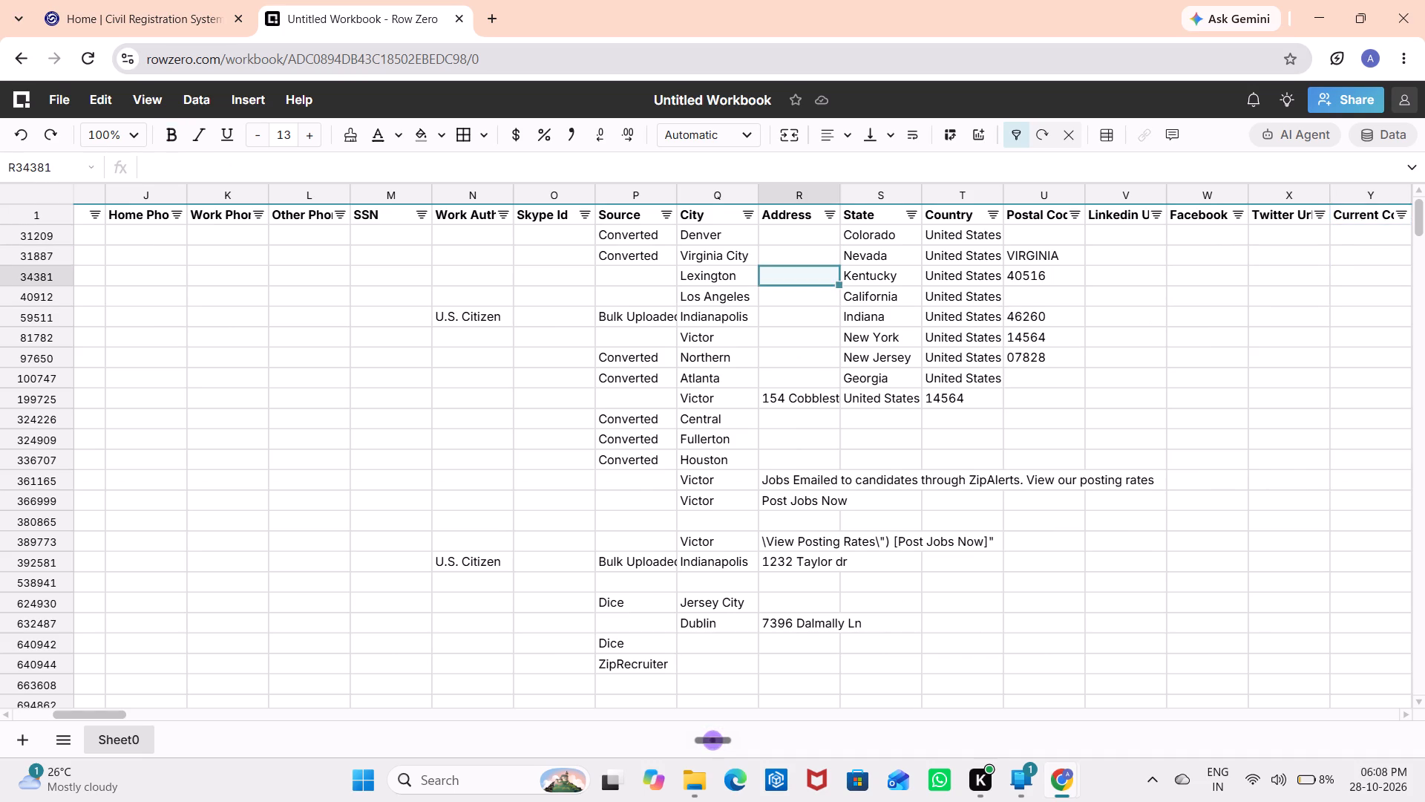
key("Down")
key("Down")
key("Down")
key("Down")
key("Down")
key("Down")
key("shift+Right")
key("shift+Right")
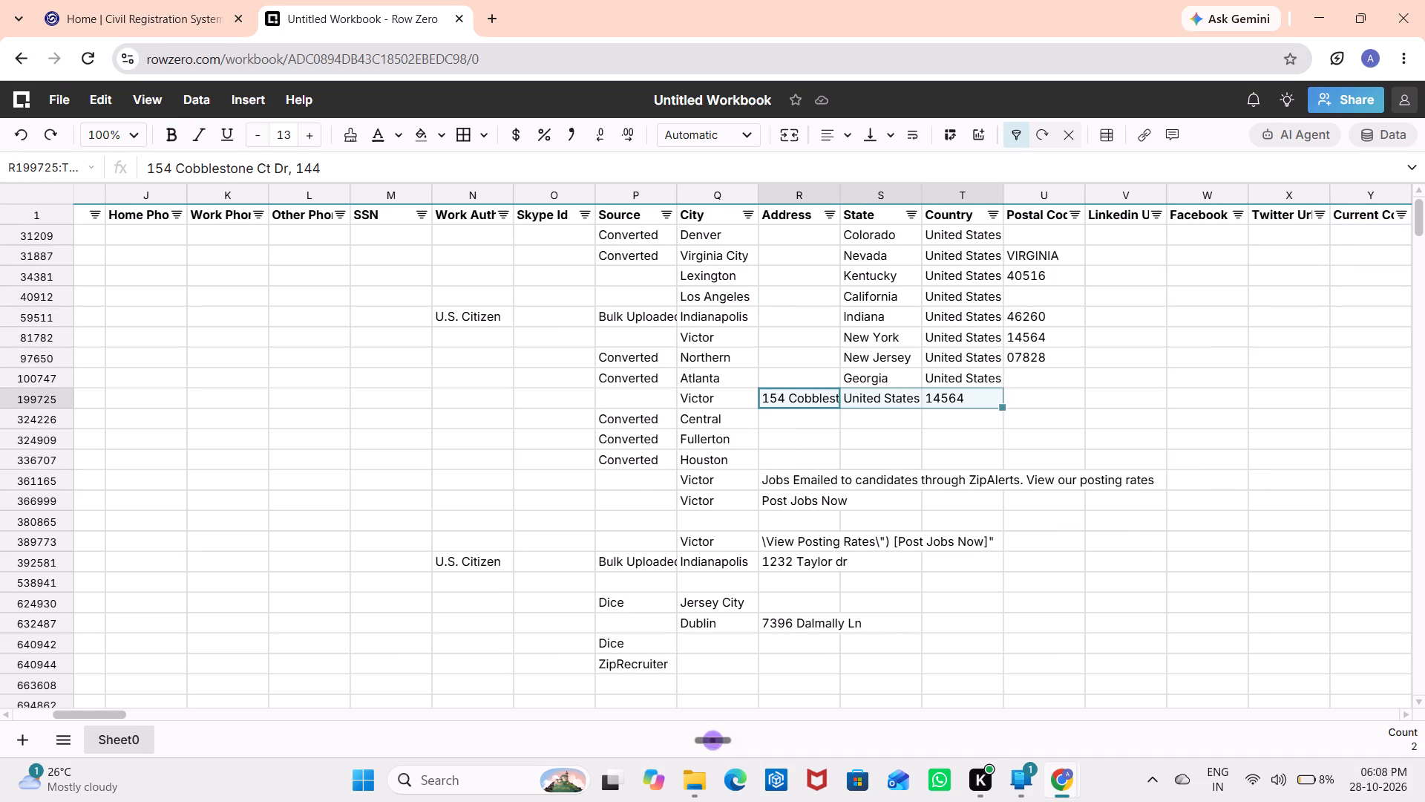
key("ctrl+x")
key("Right")
key("ctrl+v")
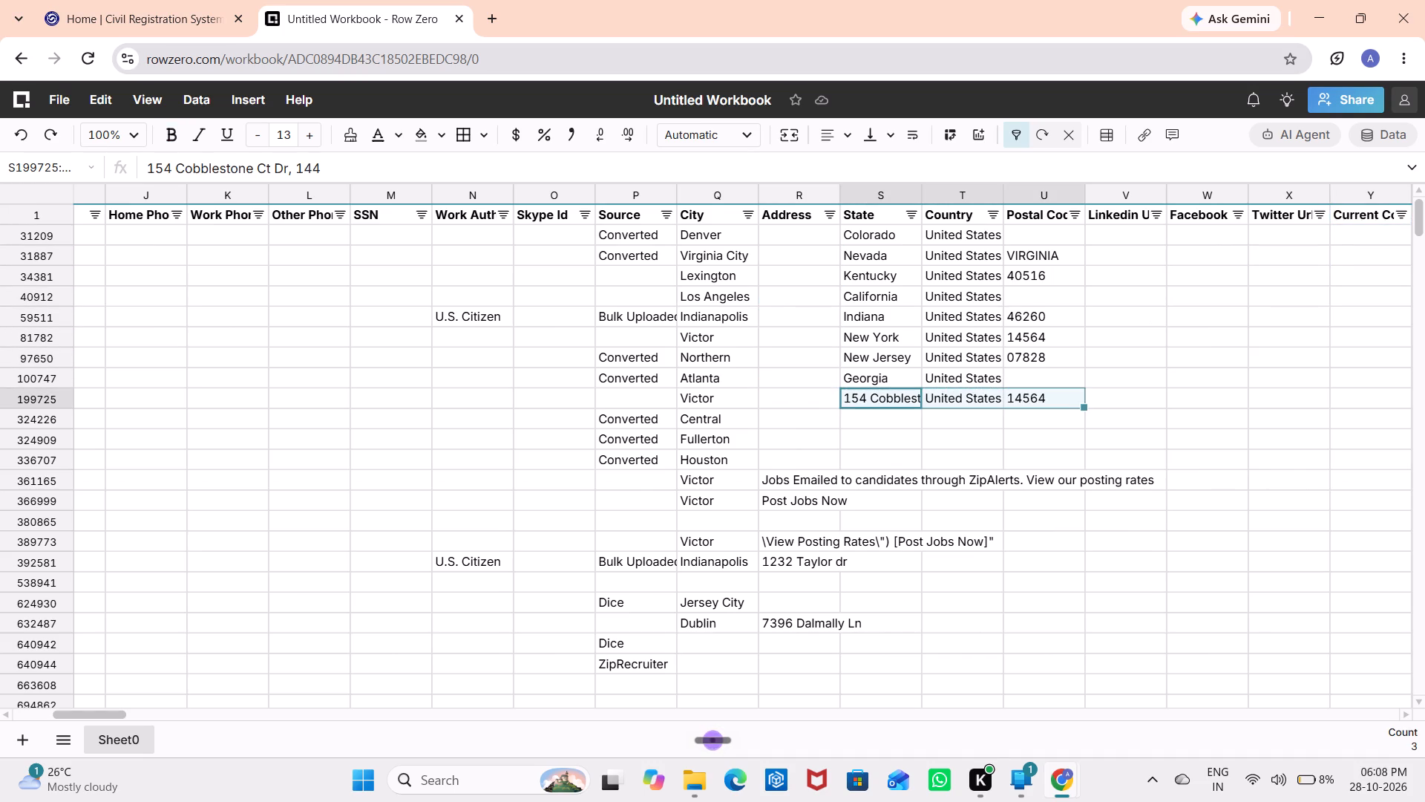
Move the Address value in row 392581 one column over, into State.
key("Escape")
key("Down")
key("Down")
key("Down")
key("Down")
key("Down")
key("Down")
key("Down")
key("Down")
key("Down")
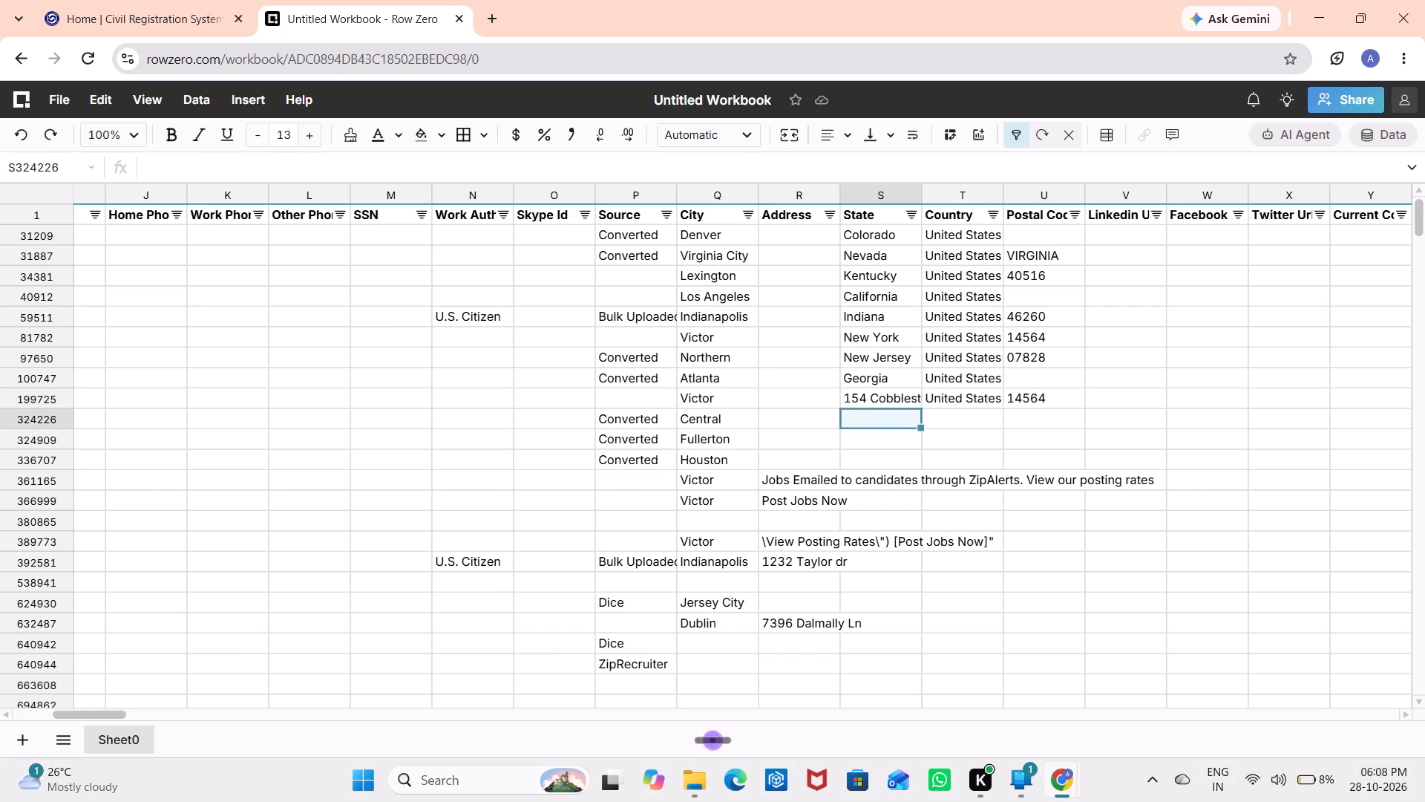
key("Left")
key("Up")
key("ctrl+x")
key("Right")
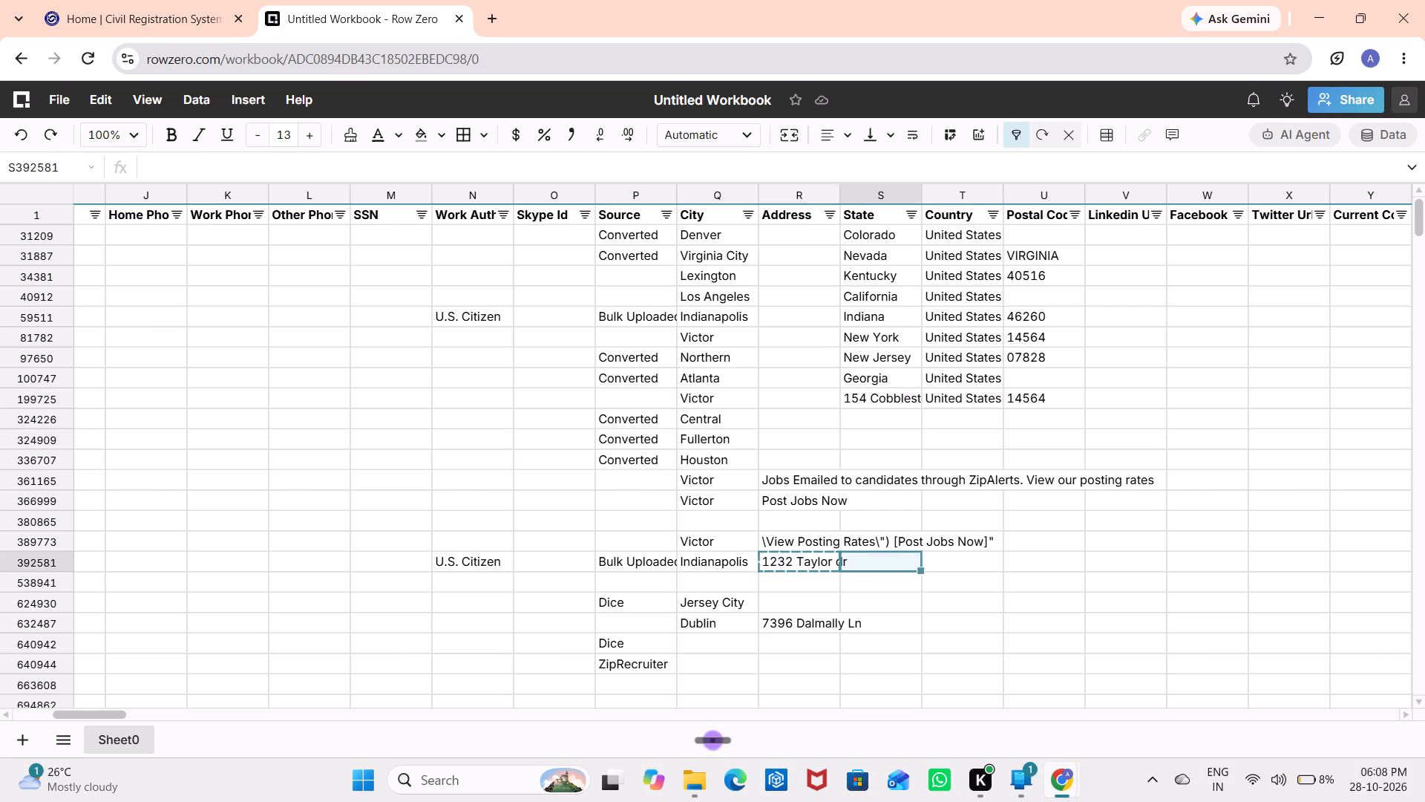
key("Right")
key("Left")
key("ctrl+v")
Move the Address value in row 632487 one column over, into State.
key("Down")
key("Down")
key("Down")
key("Left")
key("Down")
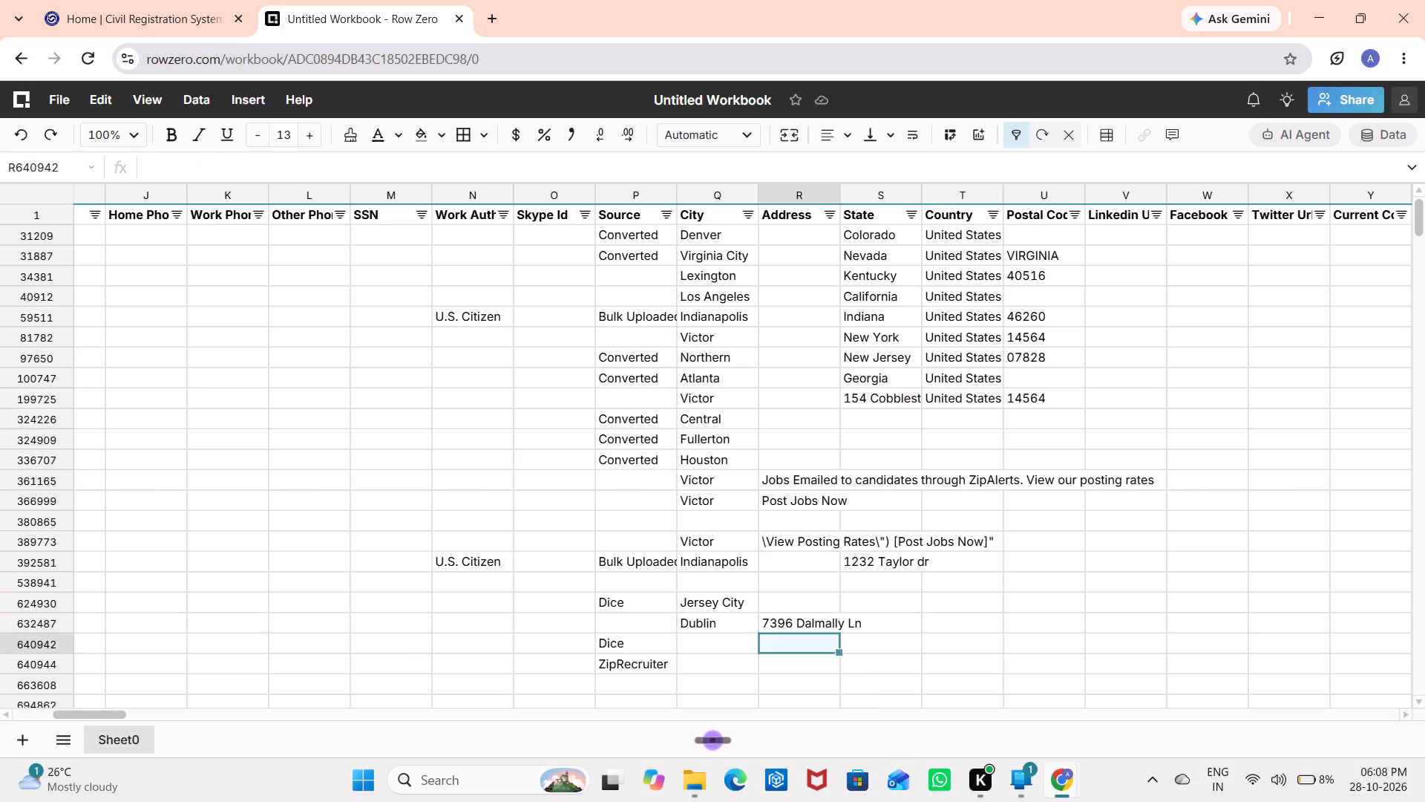
key("Up")
key("ctrl+x")
key("Right")
key("Right")
key("Left")
key("ctrl+v")
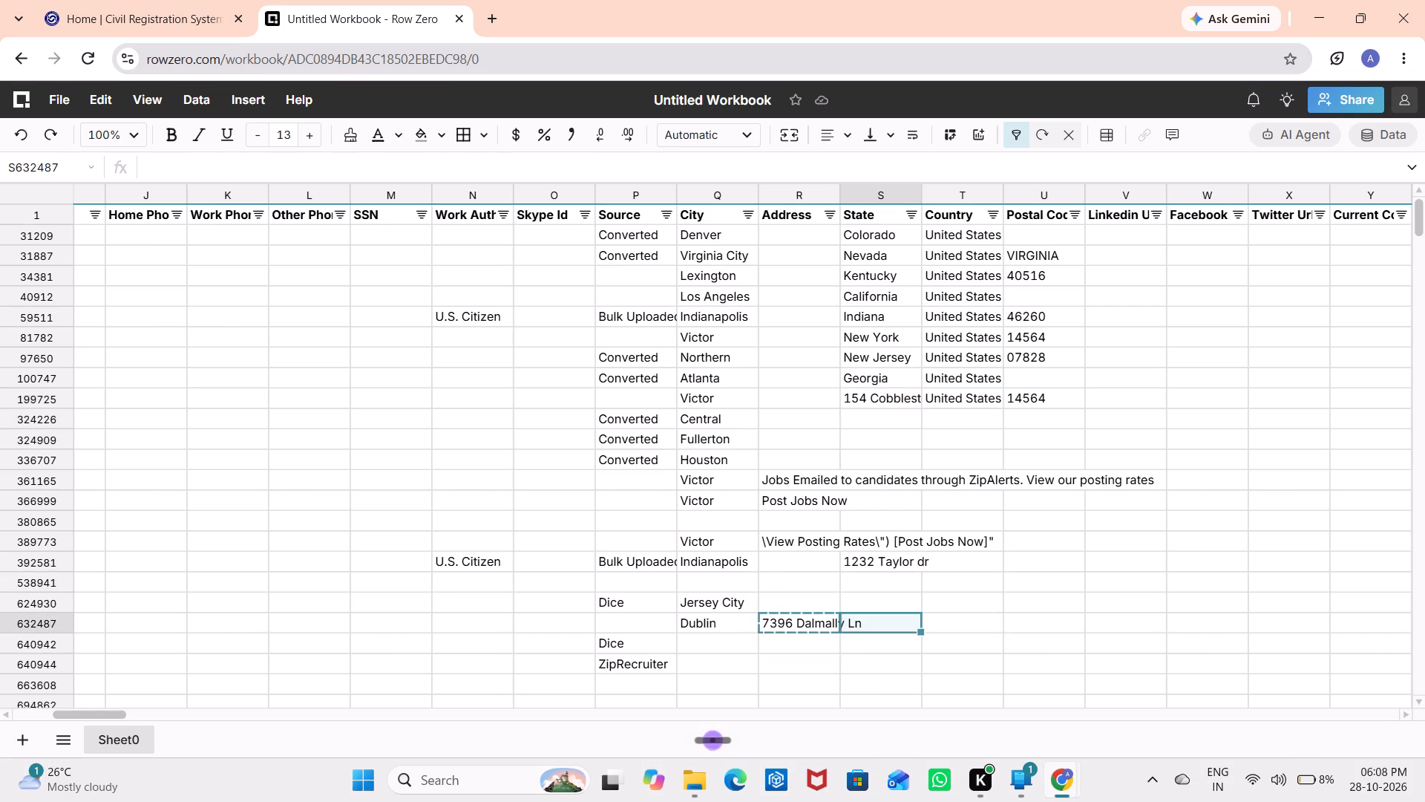
Check the remaining filtered records below row 632487 for misplaced address values.
key("Down")
key("Down")
key("Down")
key("Down")
key("Down")
key("Down")
key("Down")
key("Down")
key("Down")
key("Down")
key("Down")
key("Down")
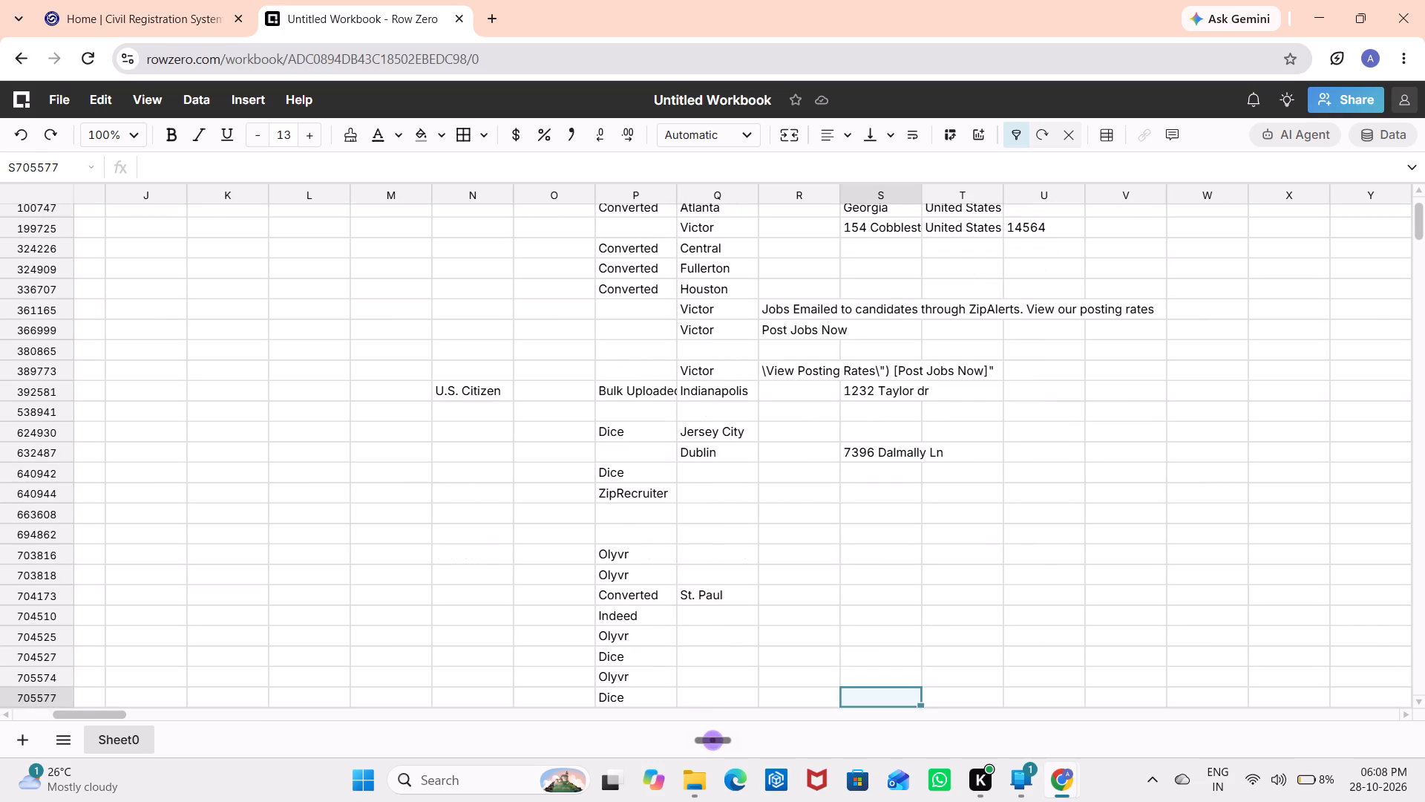
key("ctrl+Down")
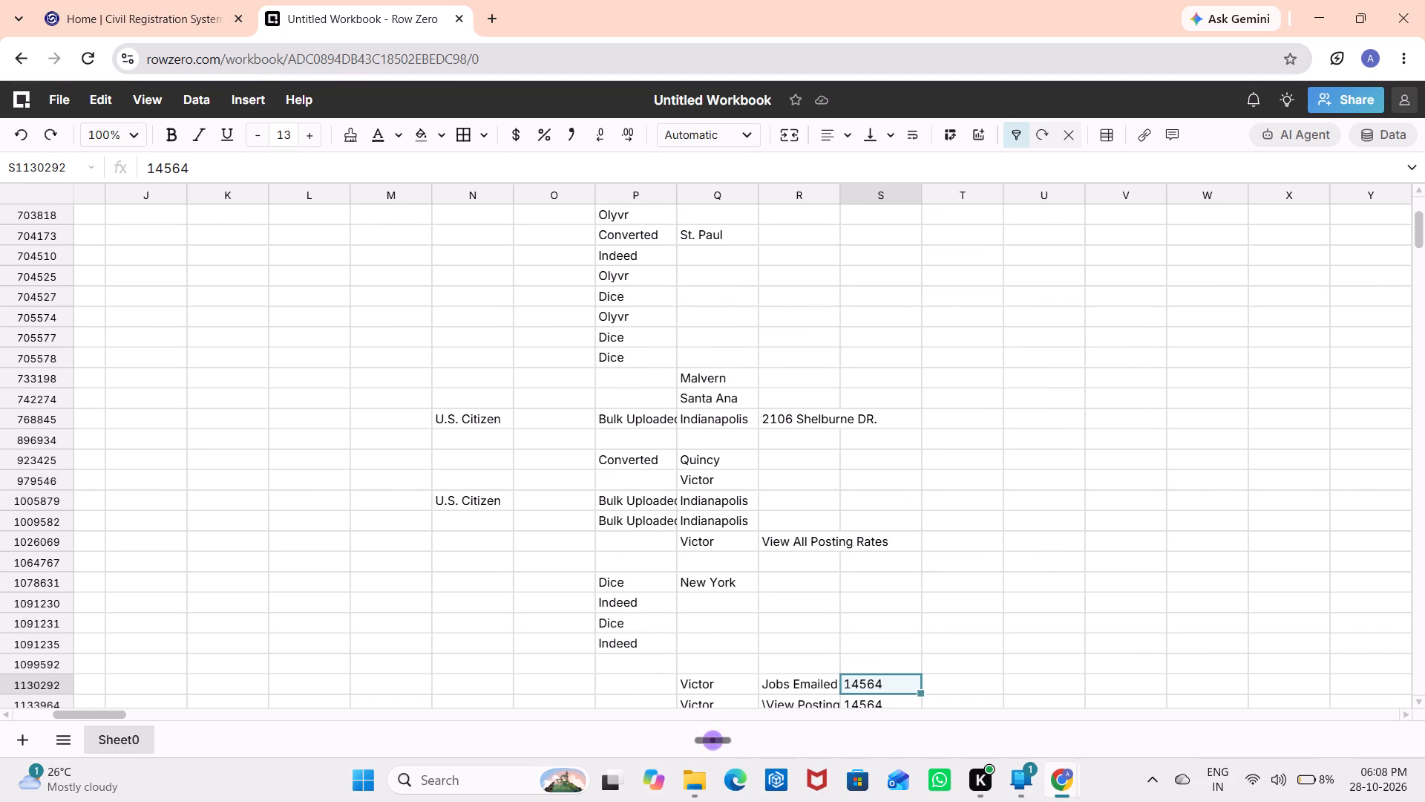
Recheck the State values in the filtered records from row 31887 down to row 1130292 for misplaced entries.
key("Up")
key("ctrl+Up")
key("Up")
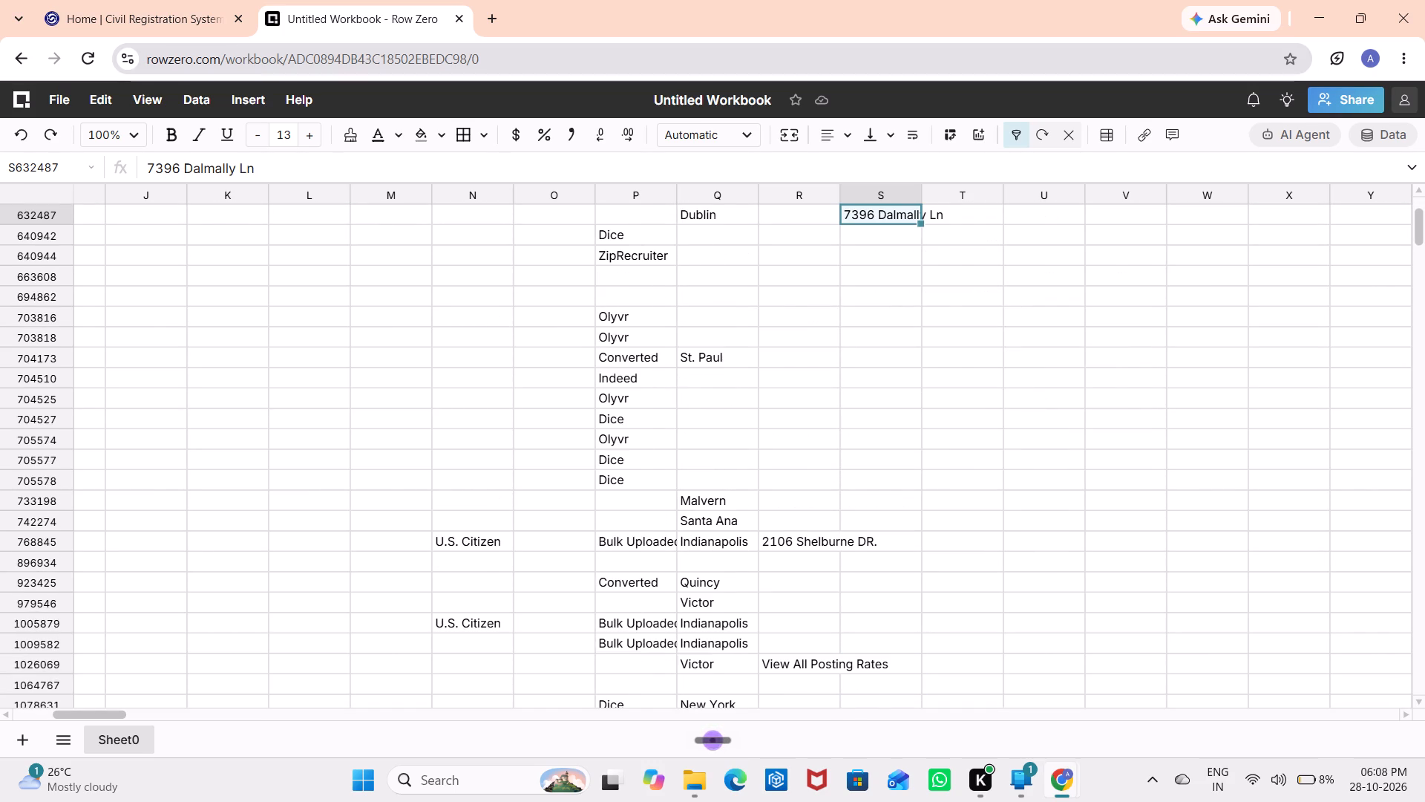
key("Up")
key("Up")
key("Up")
key("Up")
key("Up")
key("Up")
key("Up")
key("Up")
key("Up")
key("Up")
key("Up")
key("Up")
key("Up")
key("Up")
key("Up")
key("Up")
key("Up")
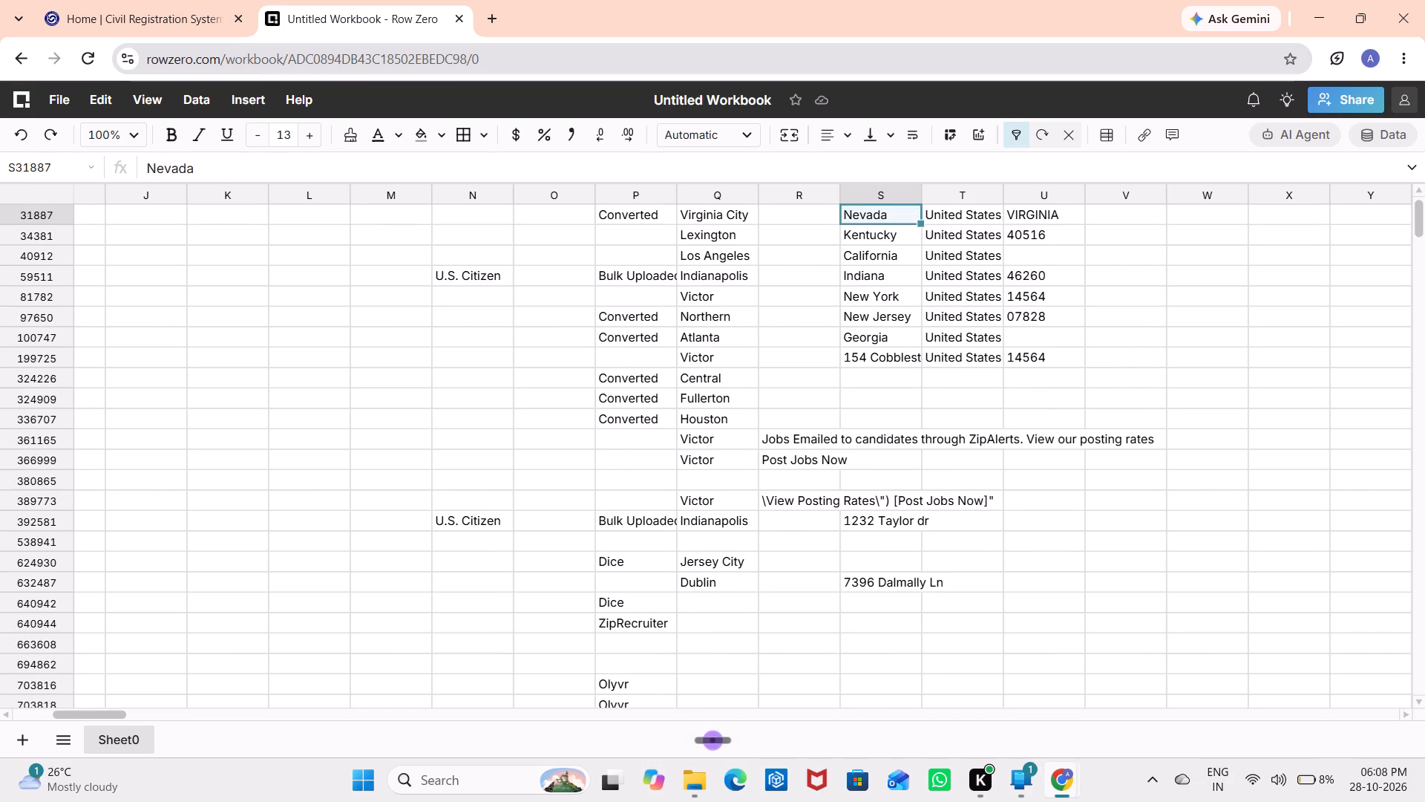
key("ctrl+Down")
key("Down")
key("Down")
key("Down")
key("ctrl+Down")
key("ctrl+Down")
key("Down")
key("ctrl+Down")
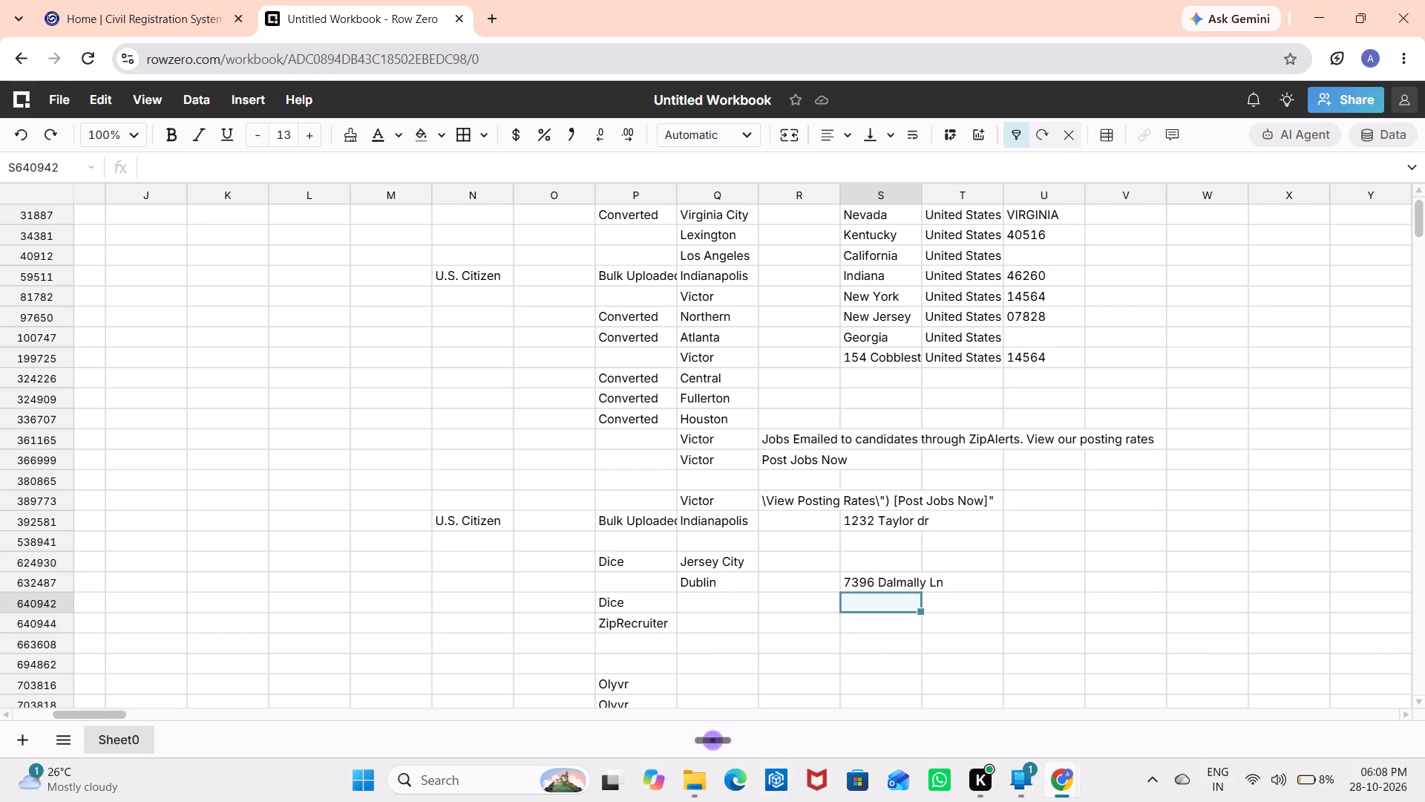
Move the 14564 values in rows 1130292 and 1133964 two columns over, from State into Postal Code.
key("Left")
key("Left")
key("Down")
key("Down")
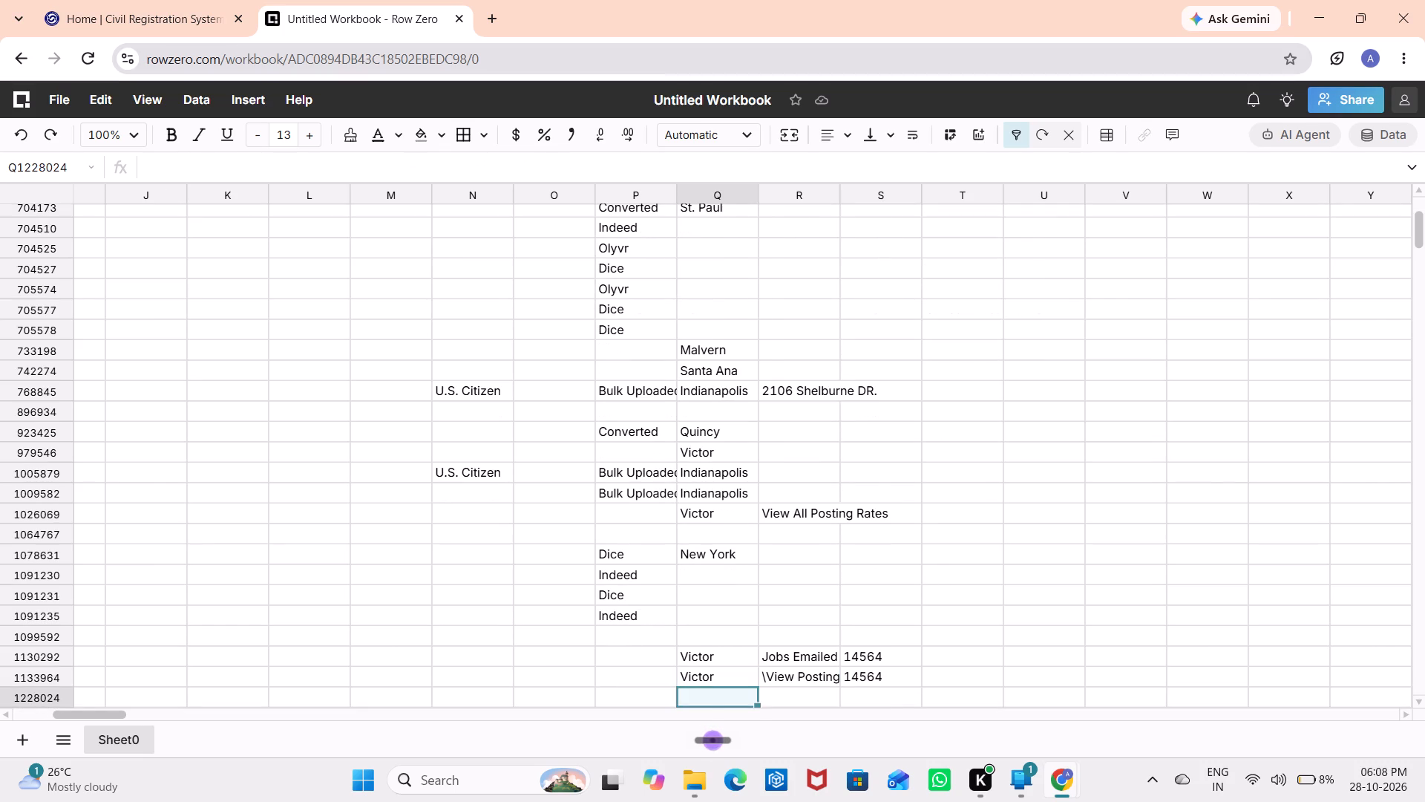
key("Up")
key("Right")
key("Right")
key("Up")
key("shift+Down")
key("shift+Down")
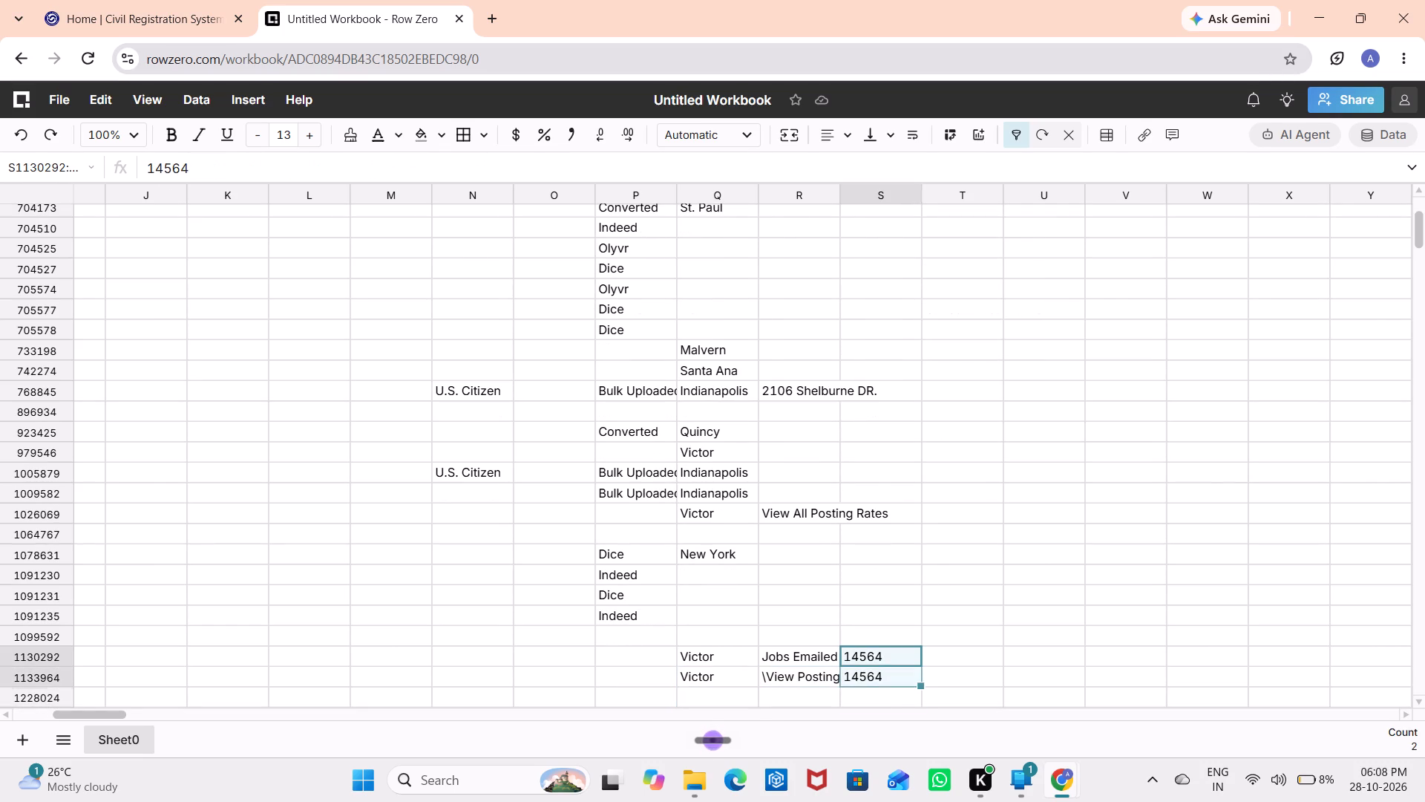
key("shift+Up")
key("ctrl+x")
key("Right")
key("Right")
key("Down")
key("Up")
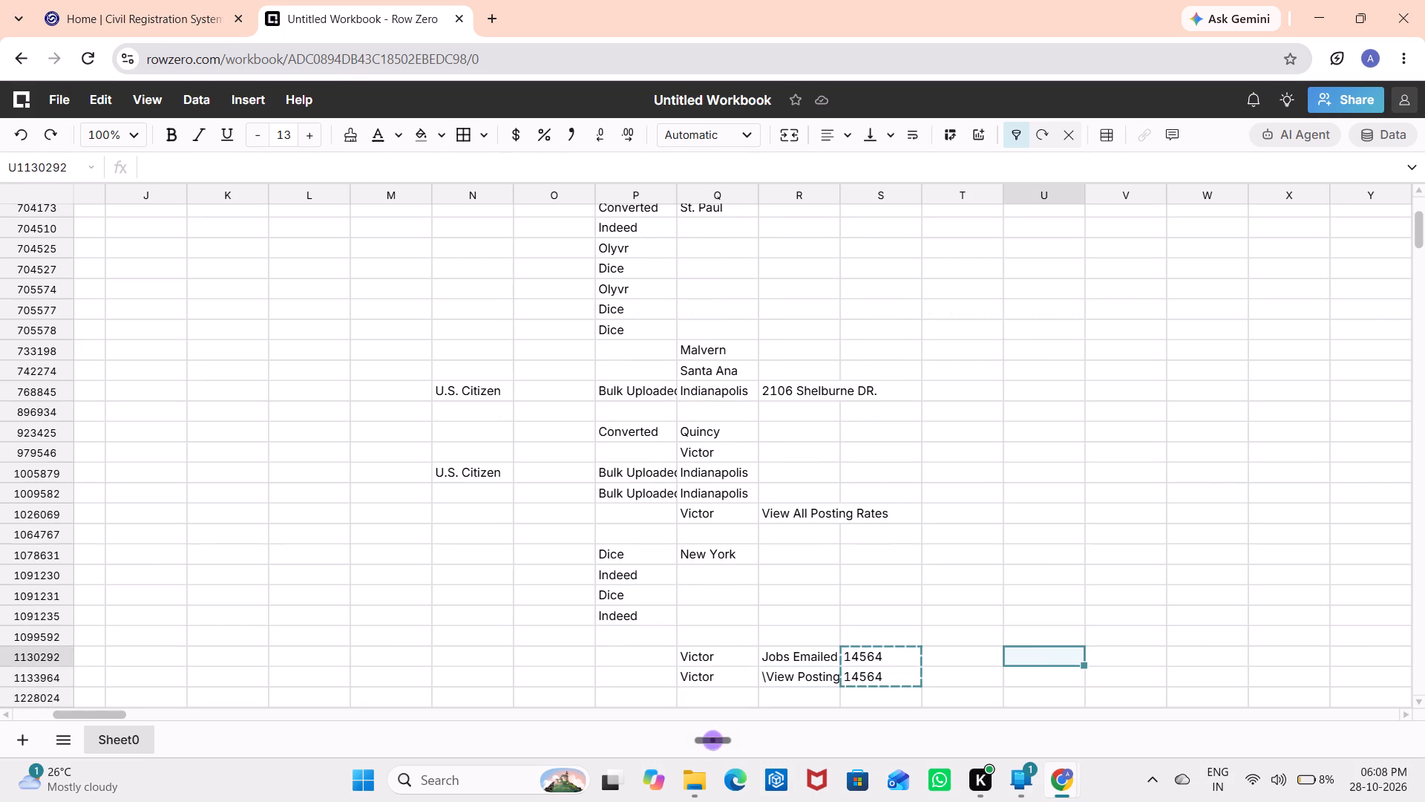
key("ctrl+v")
Review the Postal Code column across the filtered records, from the last rows back up to the header.
key("Down")
key("Down")
key("Down")
key("Down")
key("Down")
key("Down")
key("Down")
key("Down")
key("Down")
key("Down")
key("Down")
key("Down")
key("Down")
key("Down")
key("Down")
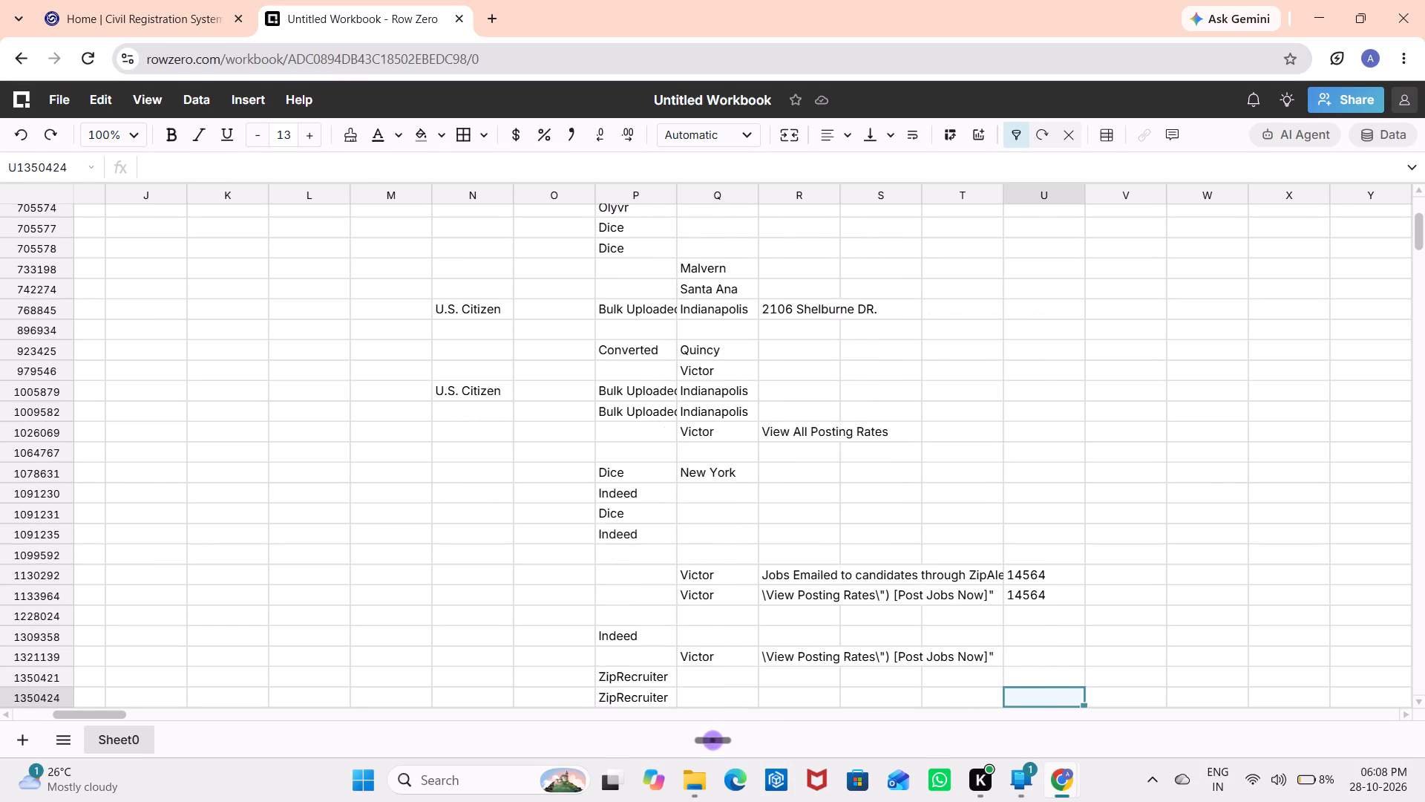
key("Up")
key("Up")
key("Up")
key("Up")
key("Up")
key("Up")
key("Up")
key("Up")
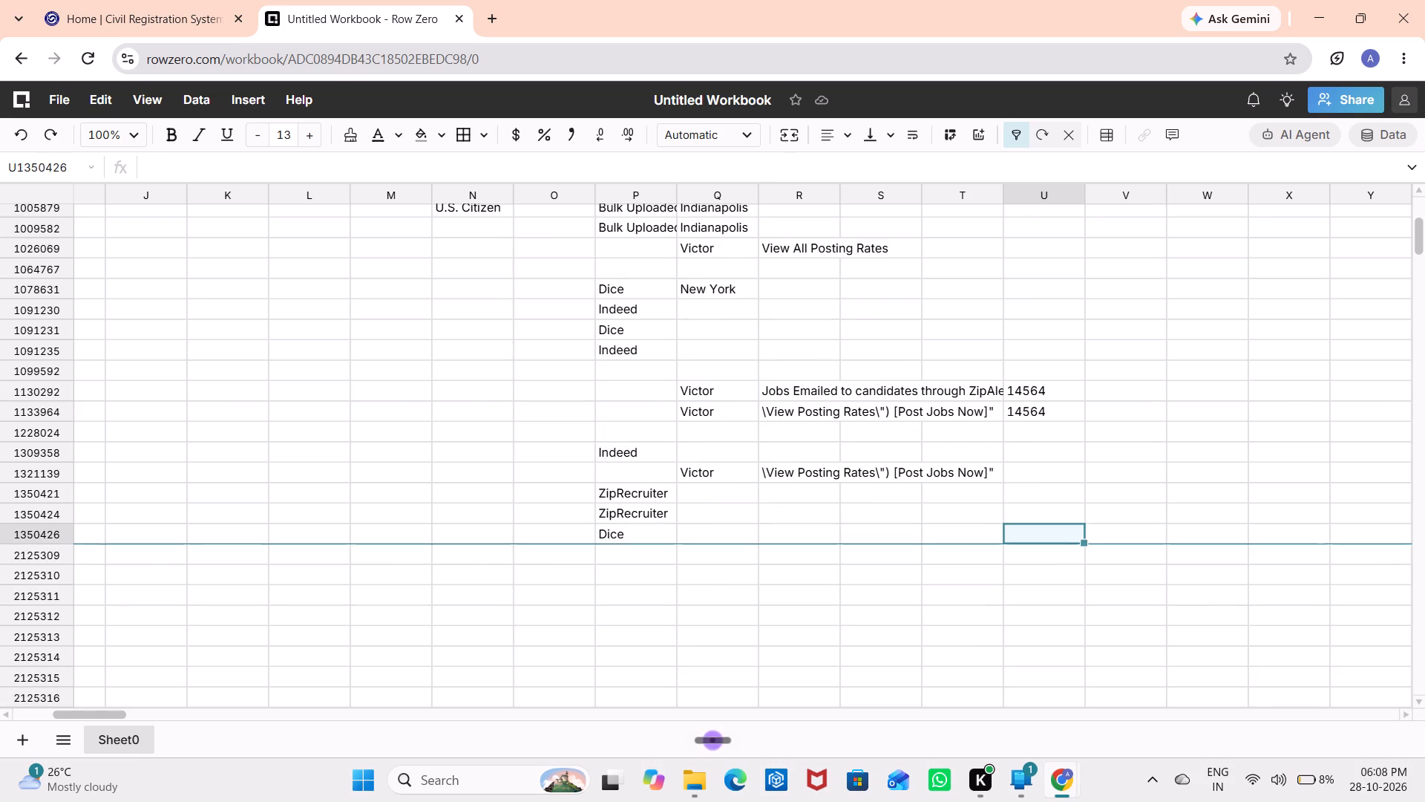
key("ctrl+Up")
key("ctrl+Up")
key("ctrl+Up")
key("ctrl+Up")
key("ctrl+Up")
key("ctrl+Up")
key("ctrl+Up")
key("ctrl+Up")
key("ctrl+Up")
key("ctrl+Up")
key("ctrl+Up")
key("ctrl+Up")
key("ctrl+Up")
key("ctrl+Up")
key("ctrl+Up")
key("ctrl+Up")
key("ctrl+Up")
key("ctrl+Up")
key("ctrl+Up")
key("ctrl+Up")
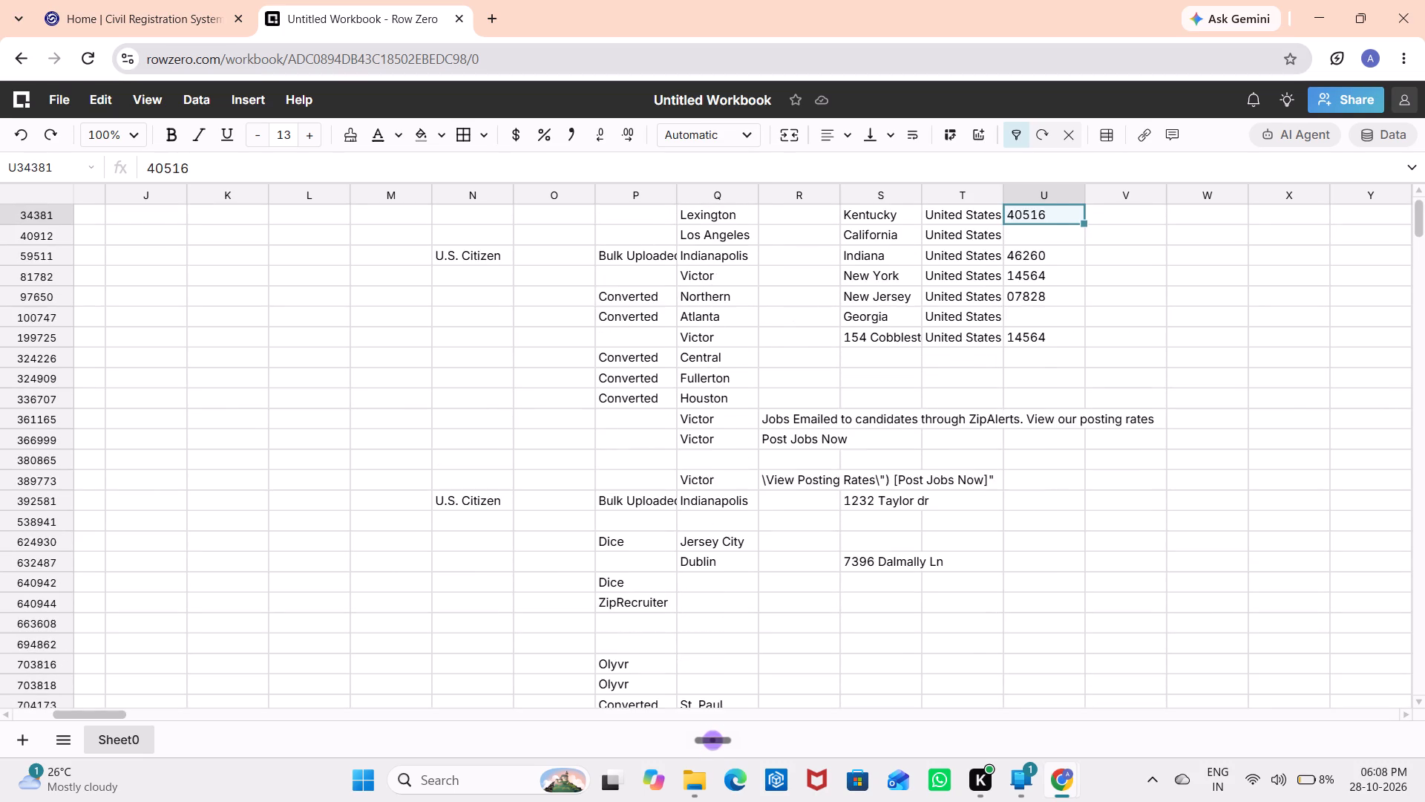
key("Down")
key("Down")
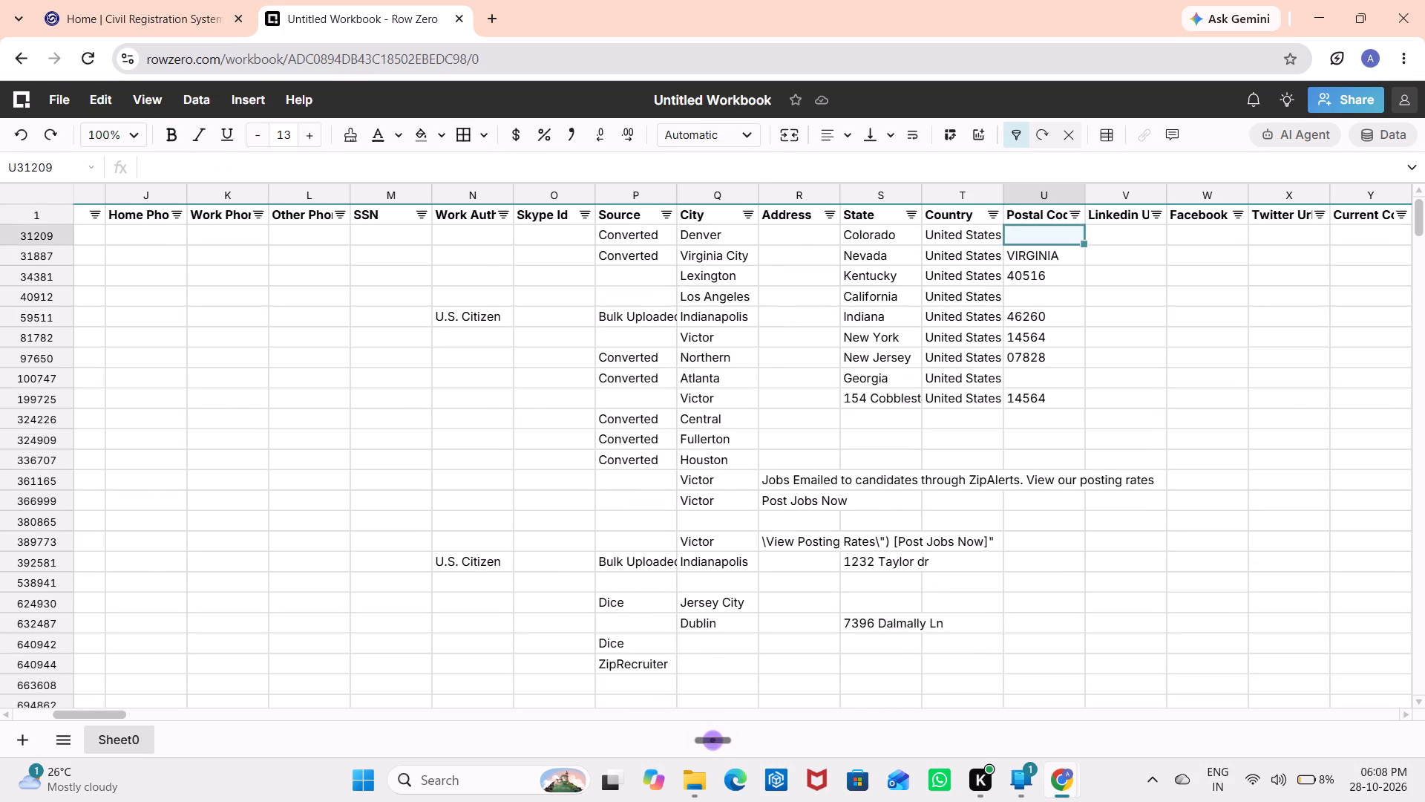
Remove the filter from the sheet so that all records are shown.
key("Right")
key("Right")
key("Right")
key("Right")
key("Right")
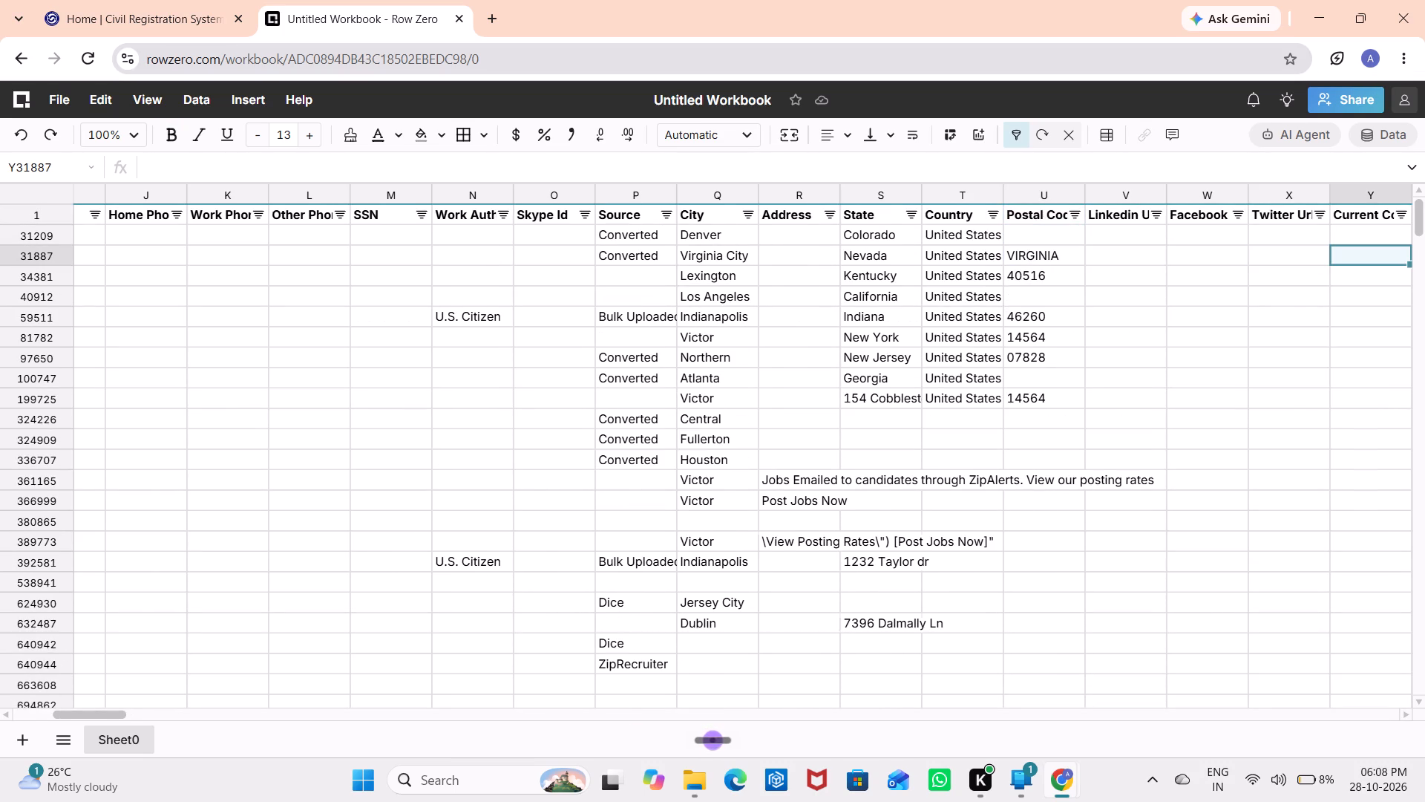
left_click(1015, 128)
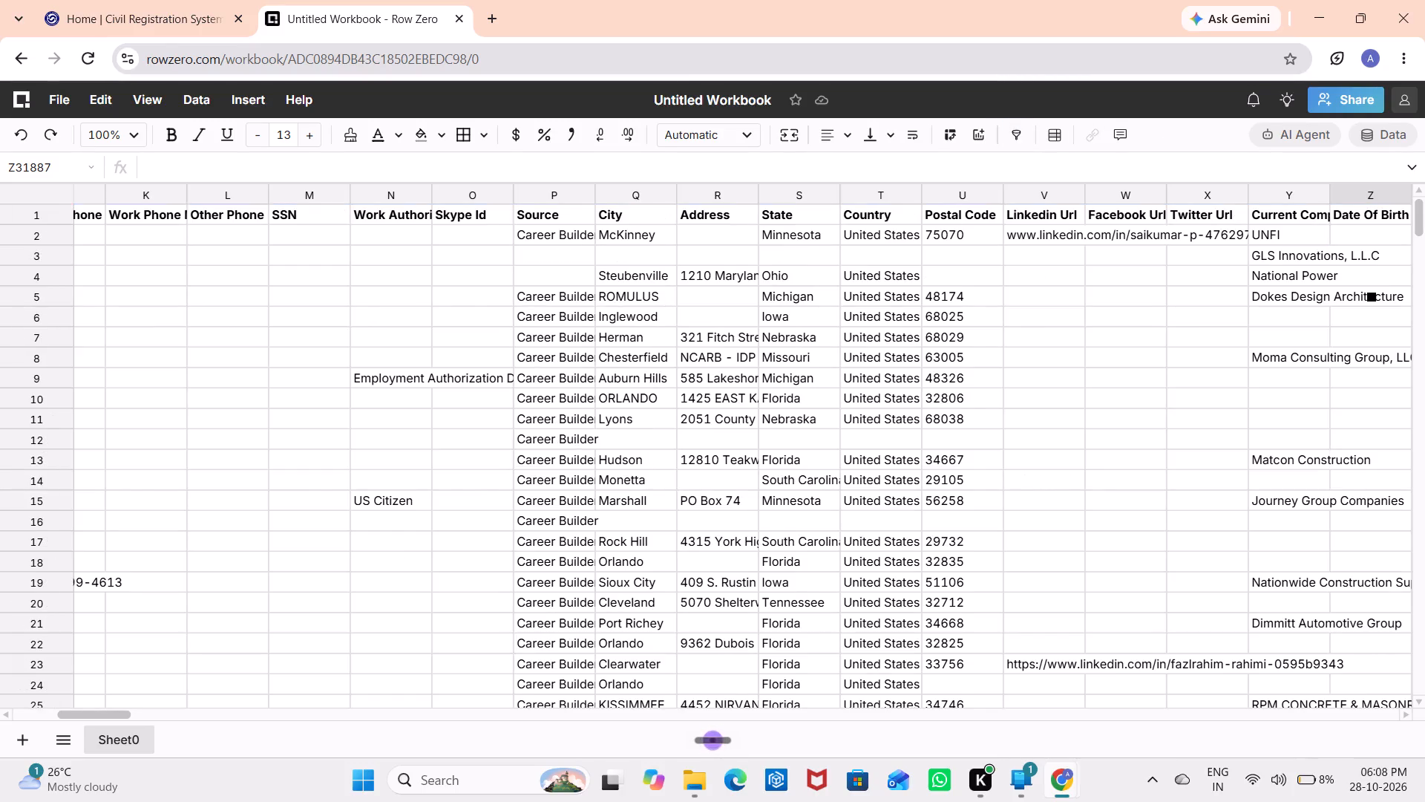
Search the sheet for "eateam".
left_click(1087, 264)
key("Up")
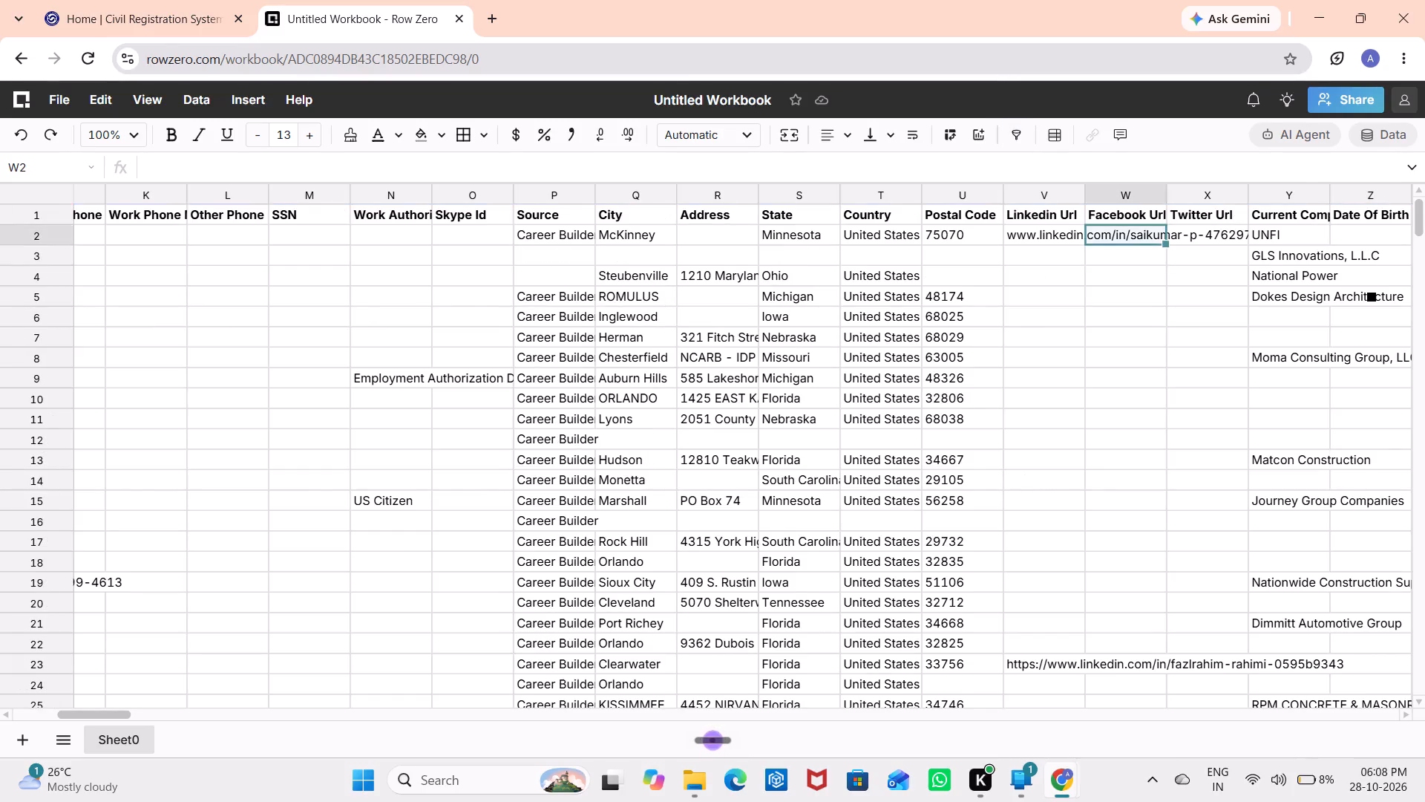
key("Up")
key("Right")
key("Right")
key("Right")
key("Right")
key("Right")
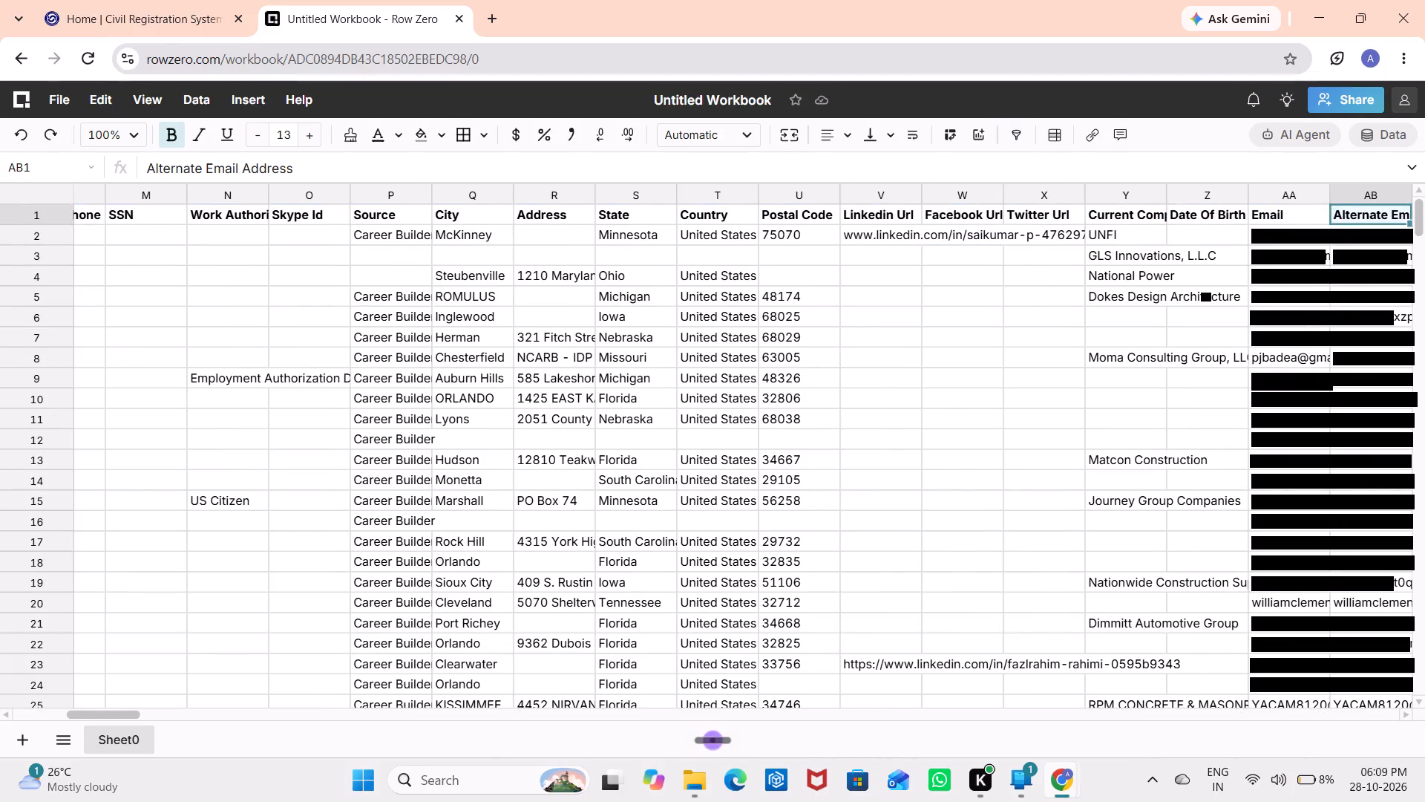
key("ctrl+f")
key("ctrl+v")
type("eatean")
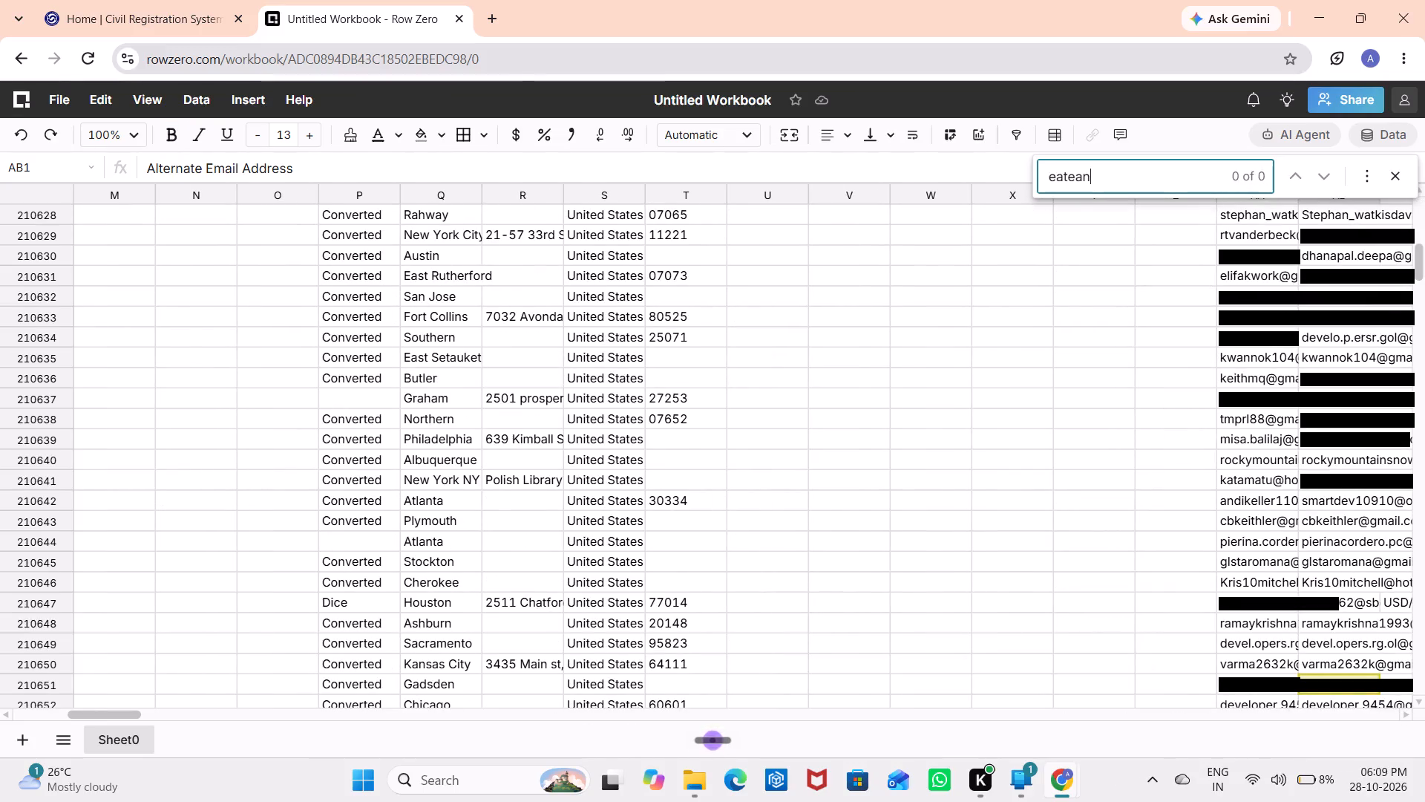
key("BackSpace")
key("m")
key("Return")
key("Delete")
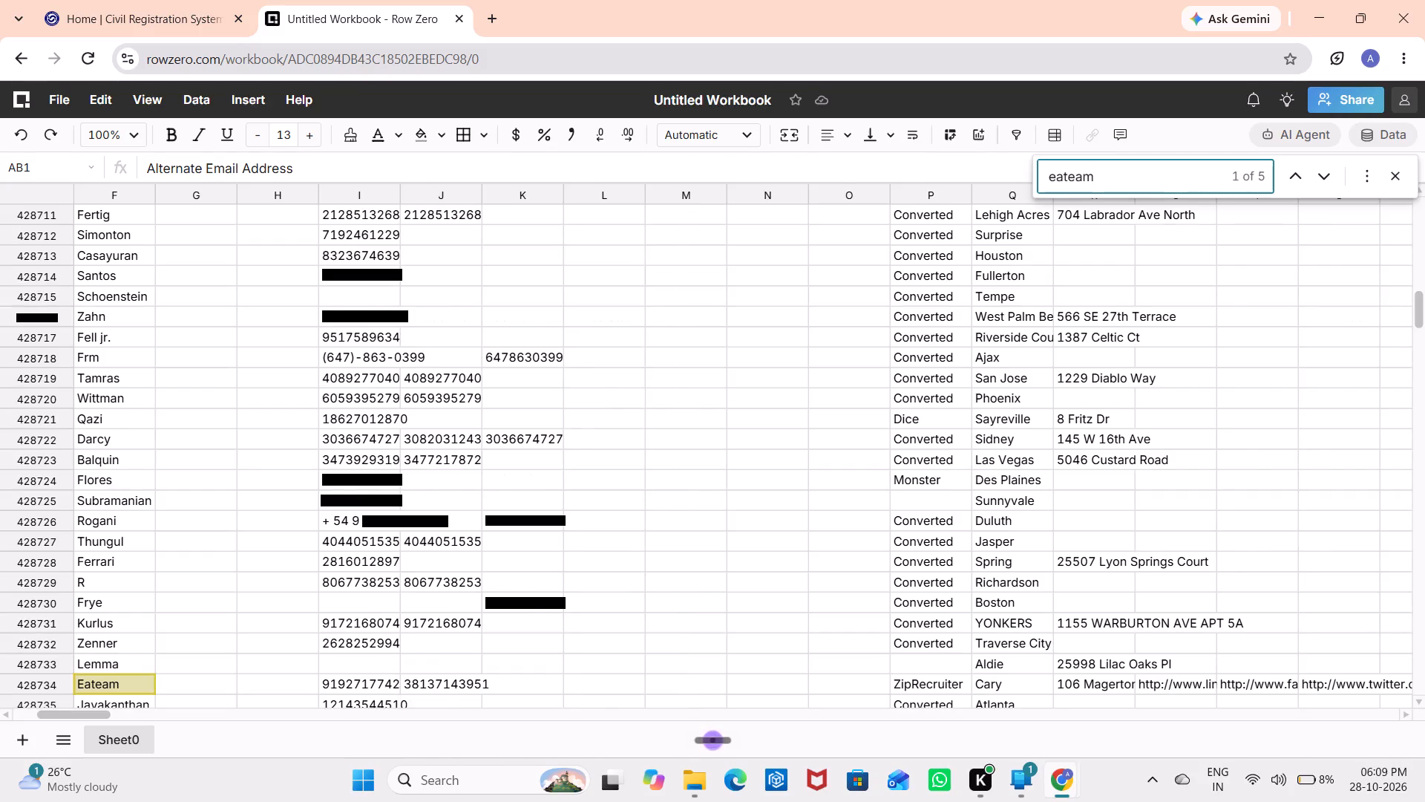
Clear the "Eateam" entry found in column F of row 428734.
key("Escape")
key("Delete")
Search the sheet for "eateam" and clear the matching column F entry in row 629544.
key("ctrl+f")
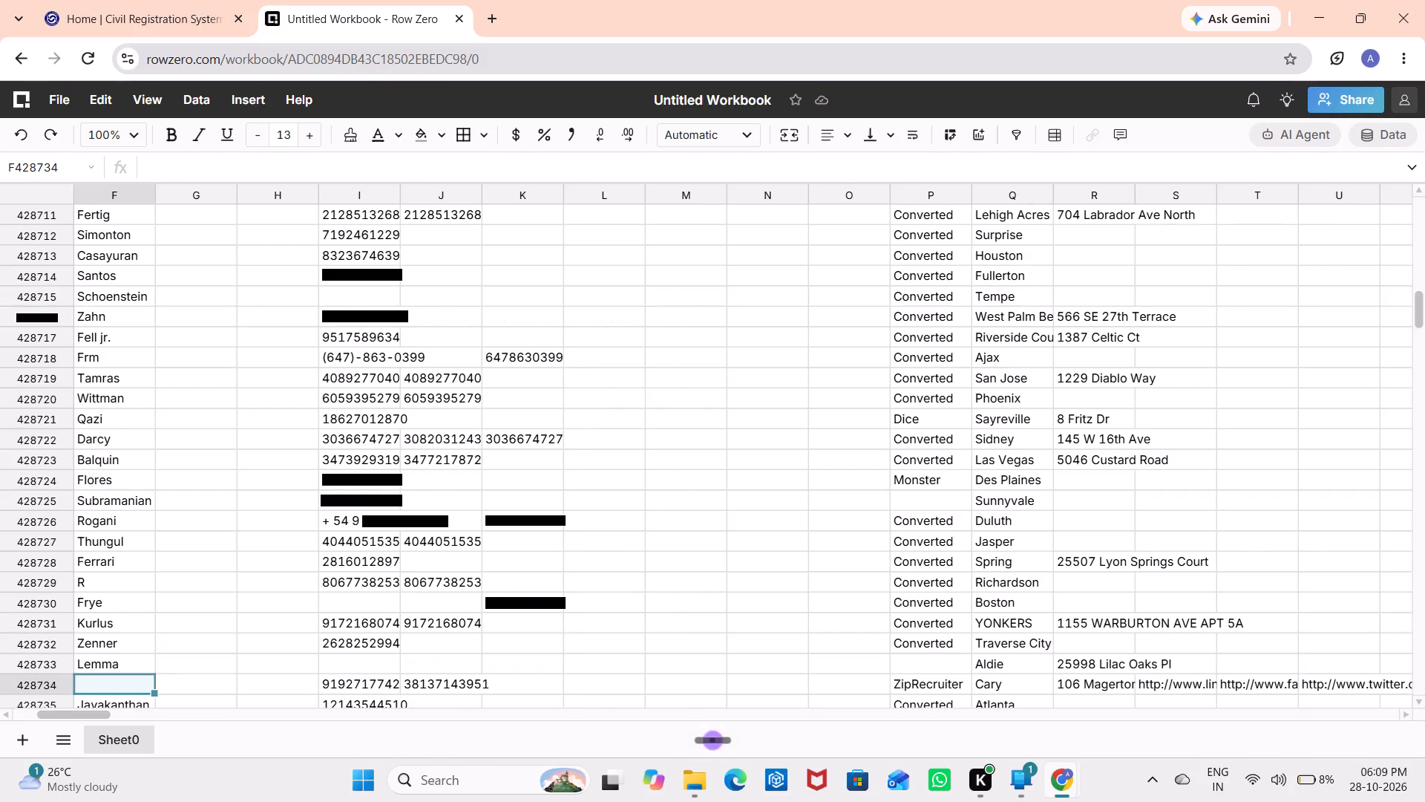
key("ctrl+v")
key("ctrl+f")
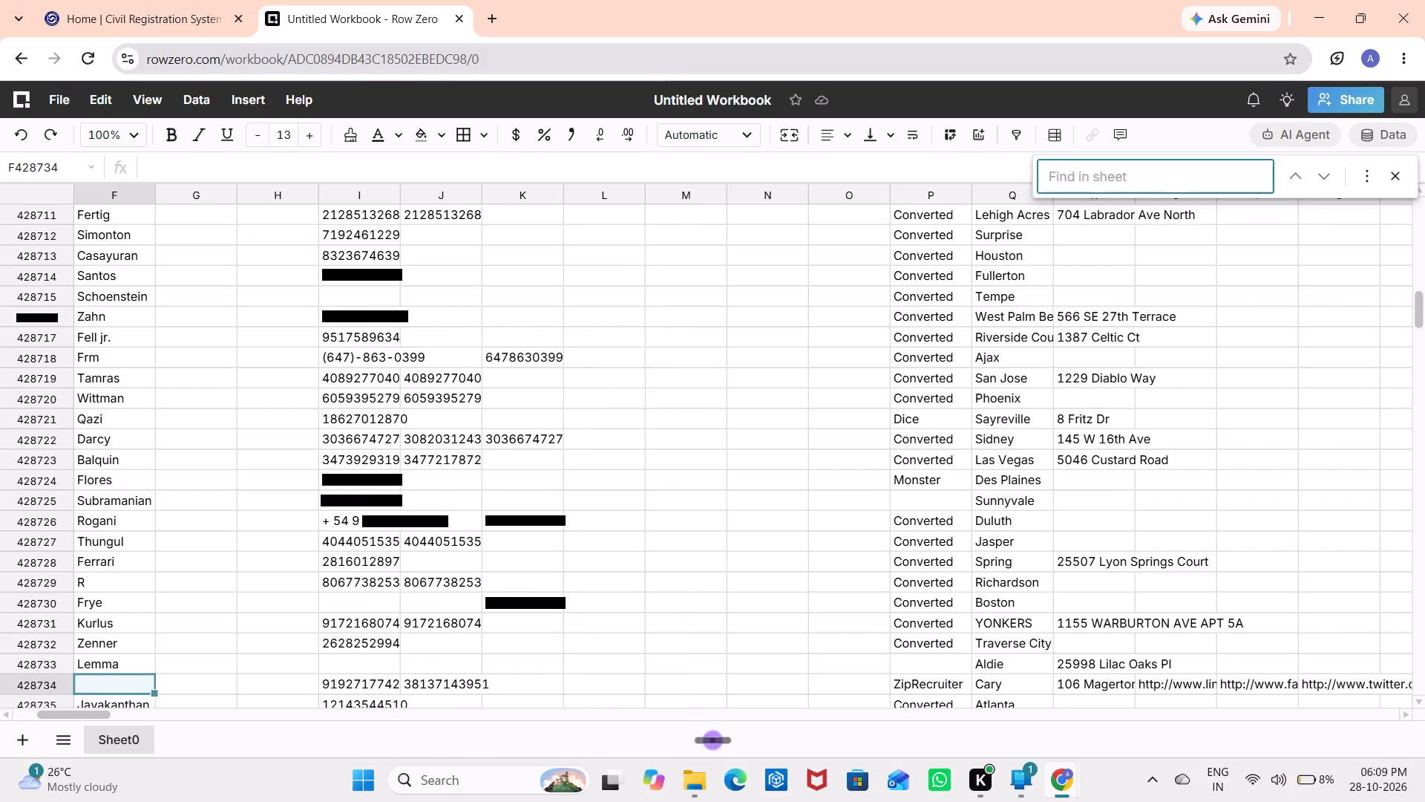
type("eae")
key("BackSpace")
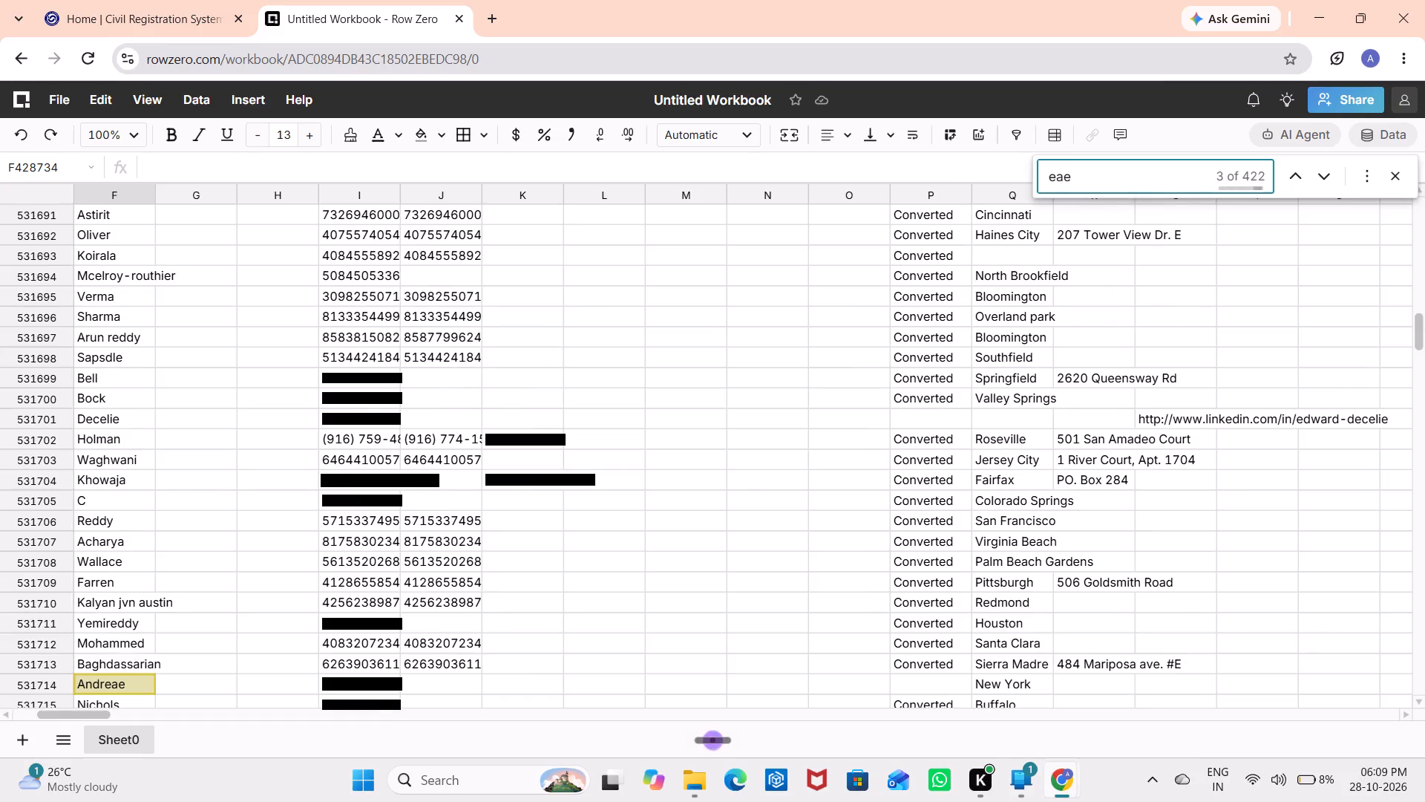
key("t")
type("ea")
key("m")
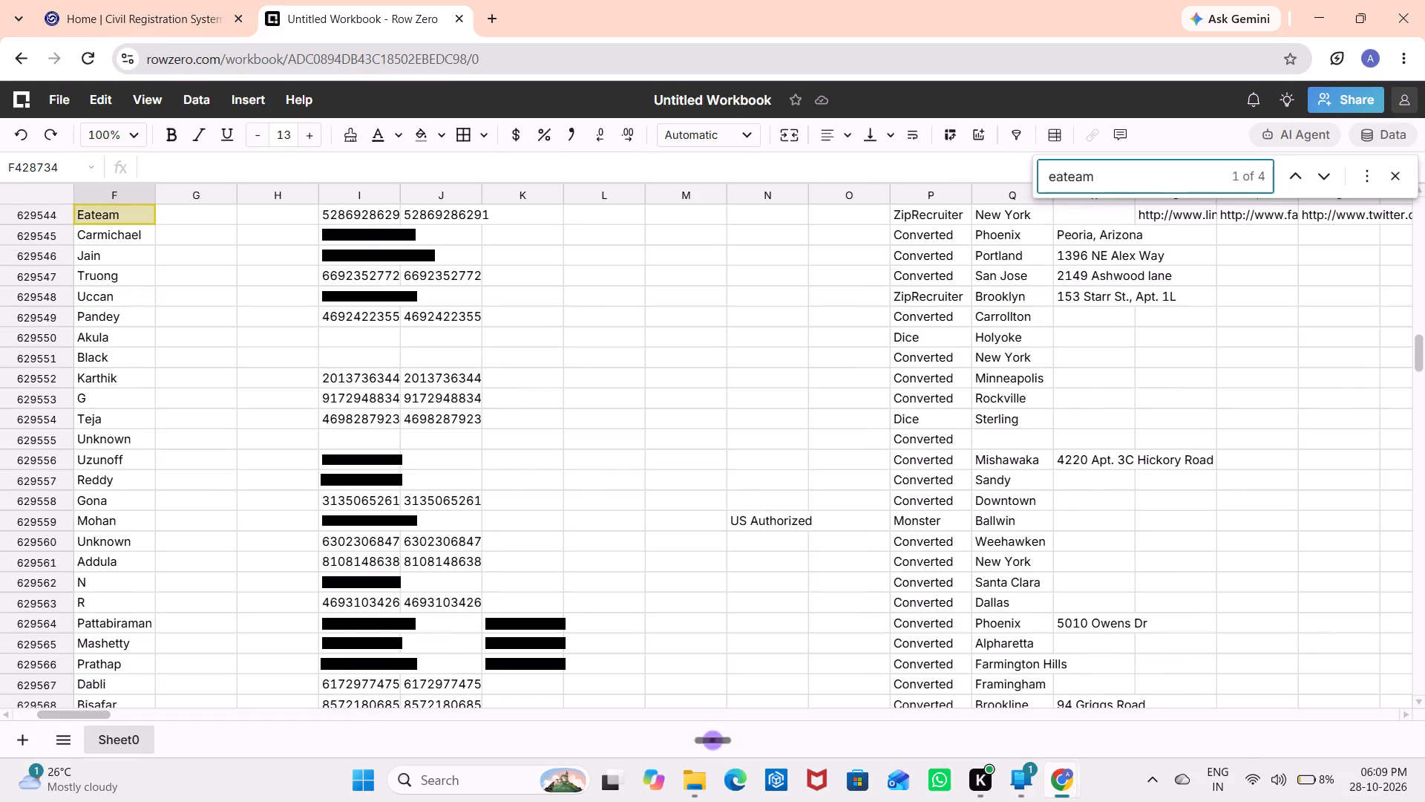
key("Escape")
key("Delete")
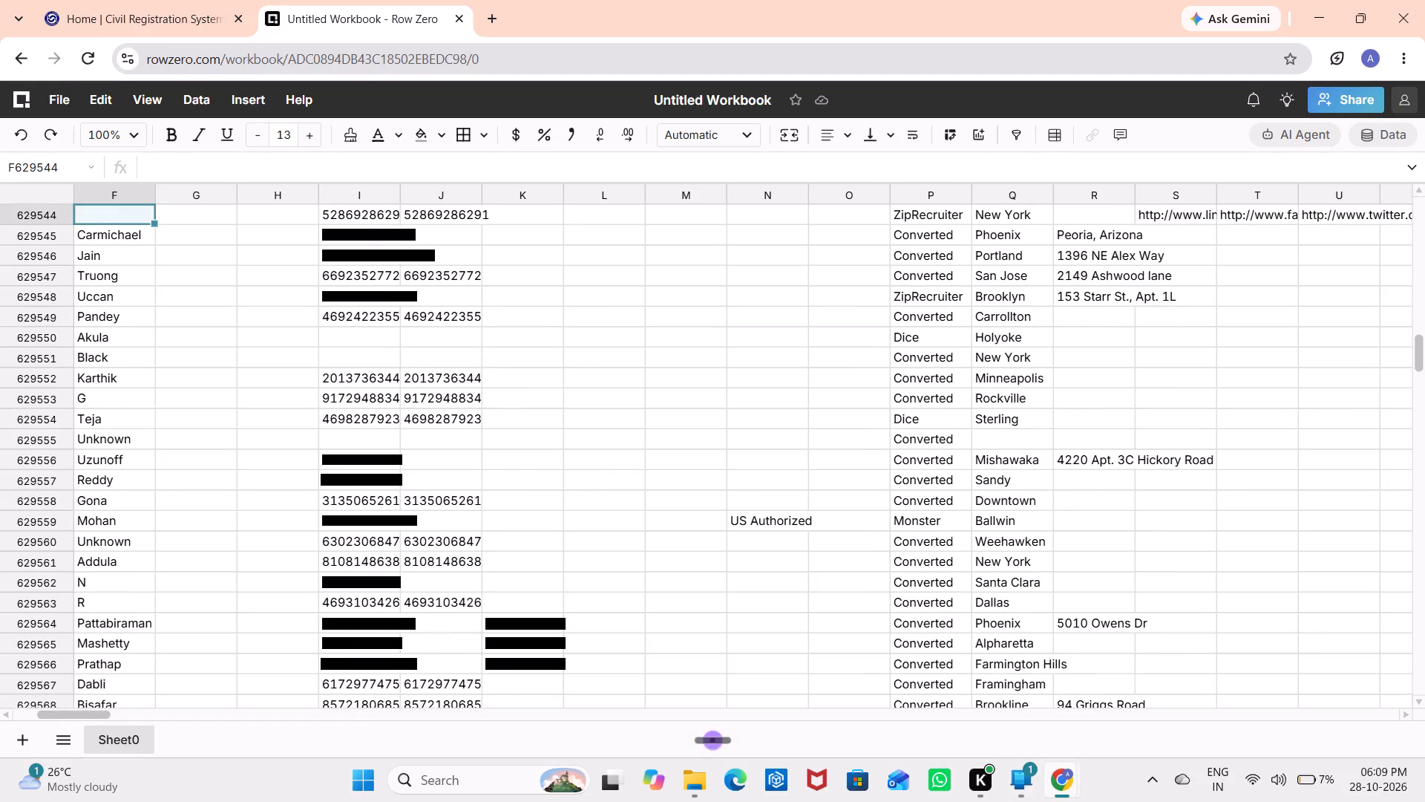
Search the sheet for "eateam" again and clear the matching column F entry in row 668199.
key("ctrl+f")
key("ctrl+v")
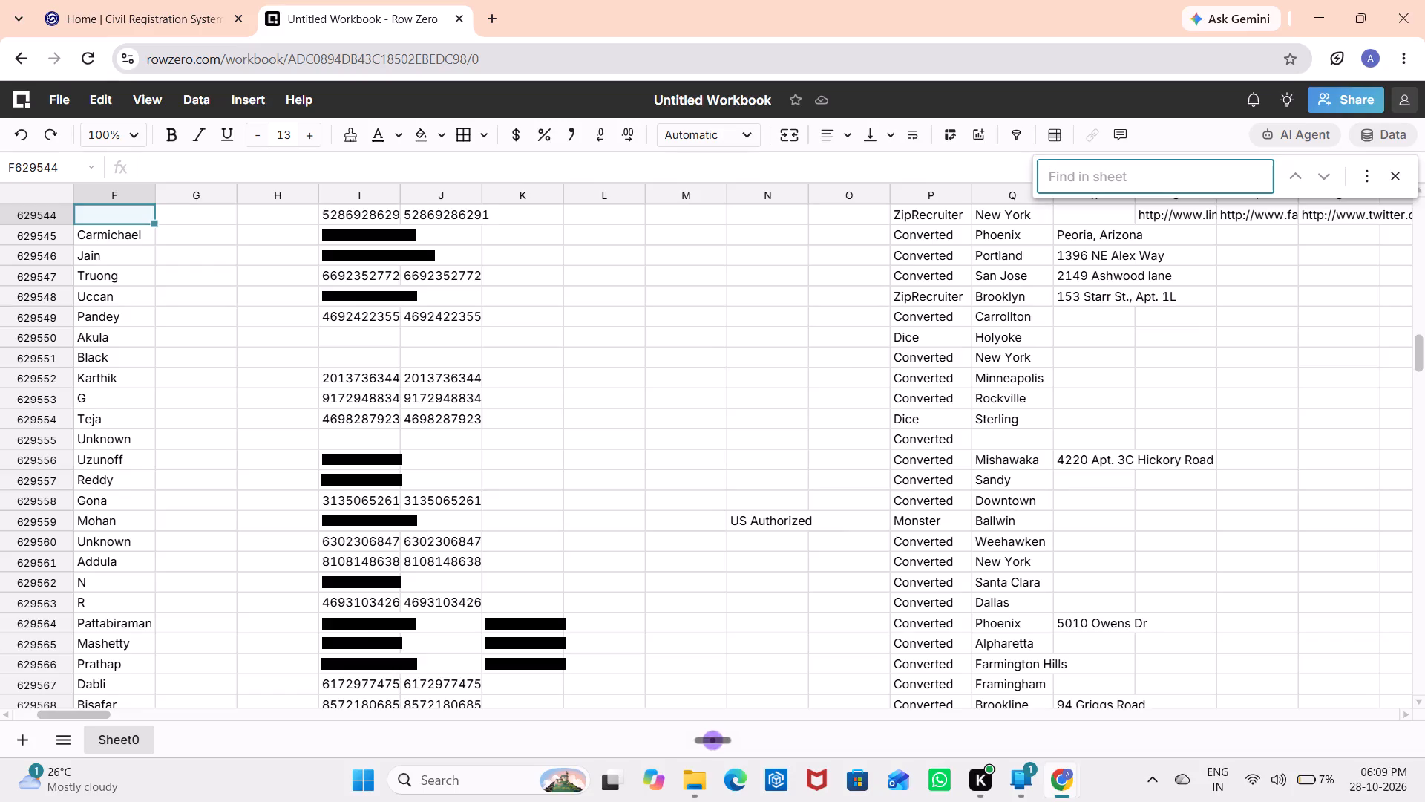
type("eatea")
key("m")
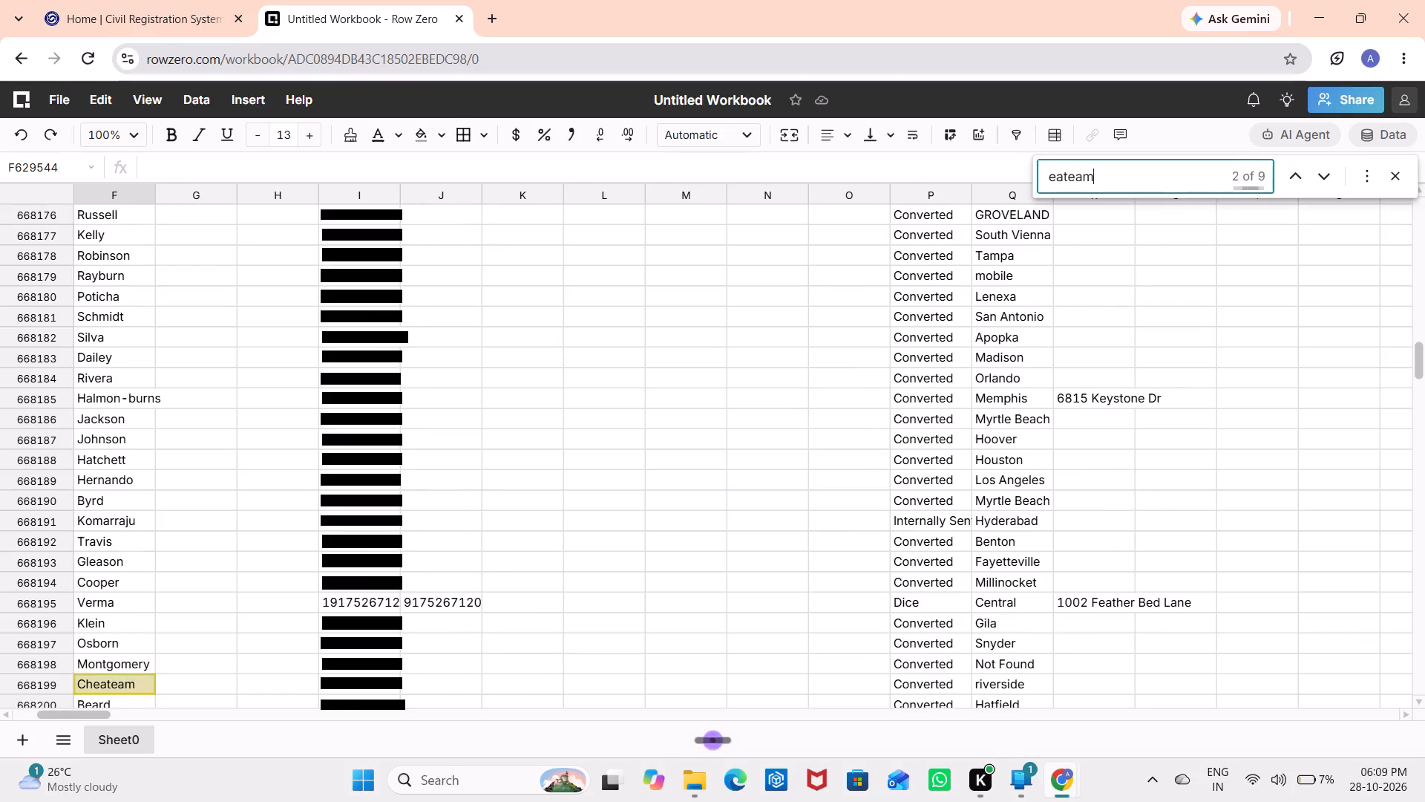
key("Escape")
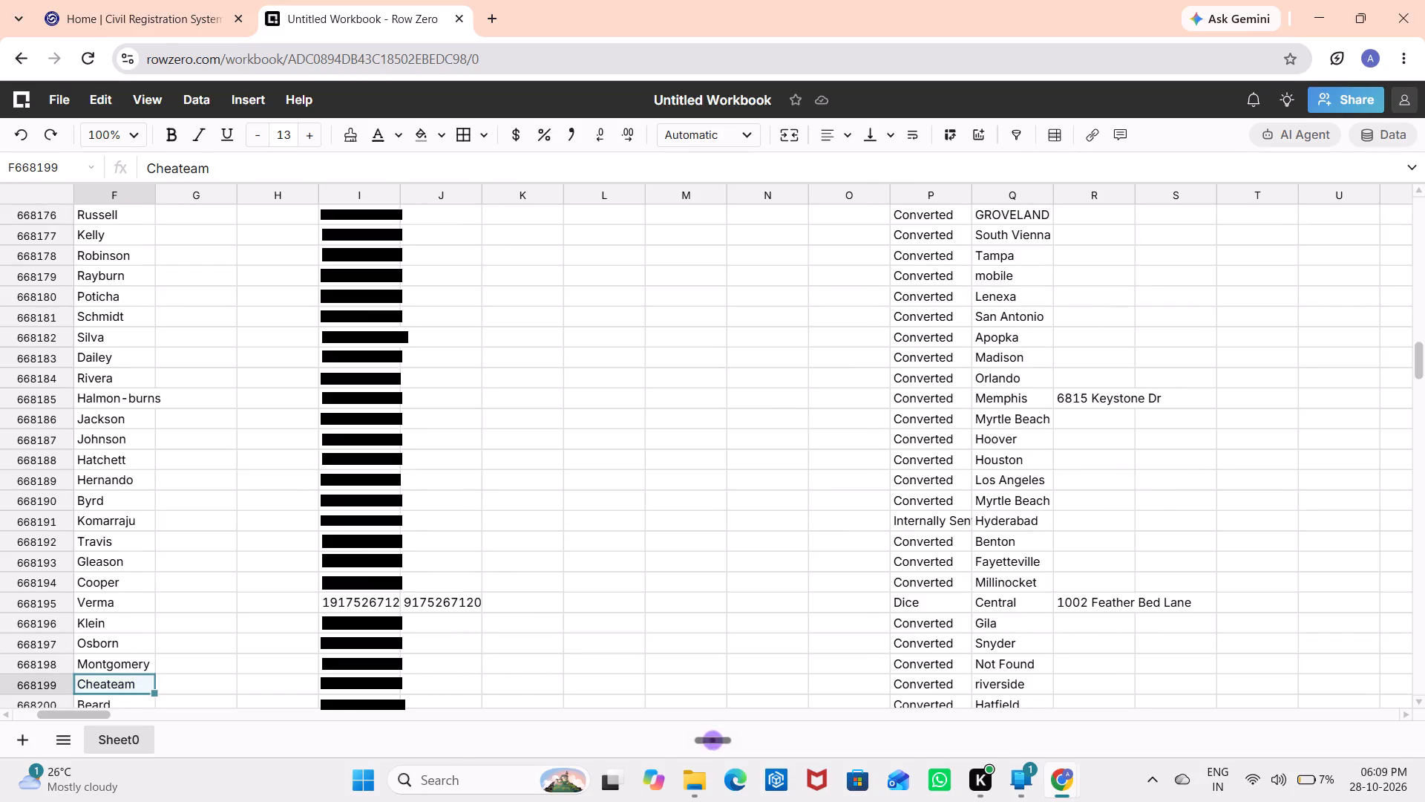
key("Delete")
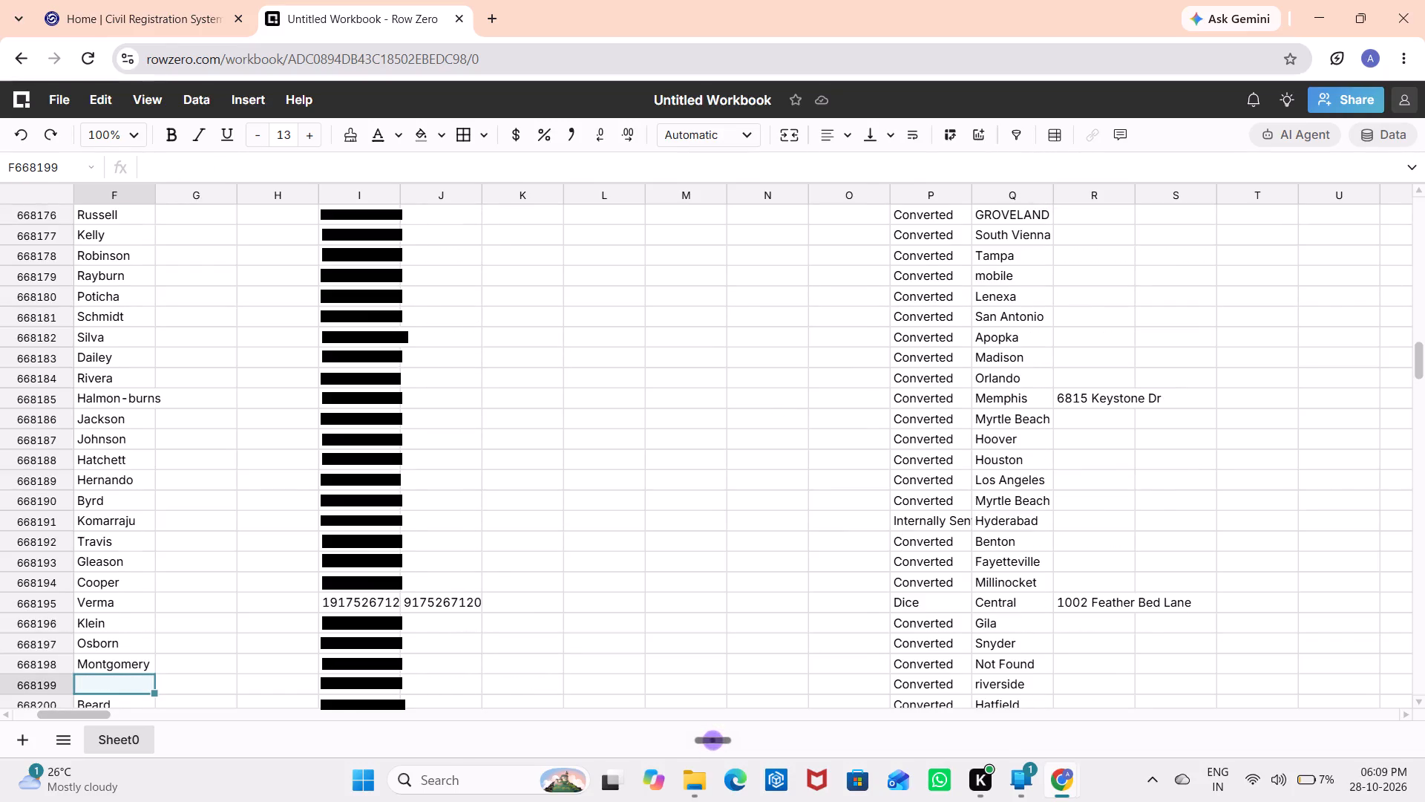
Search the sheet for "eateam" again and clear the matching column F entry in row 1610976.
key("ctrl+f")
type("eateam")
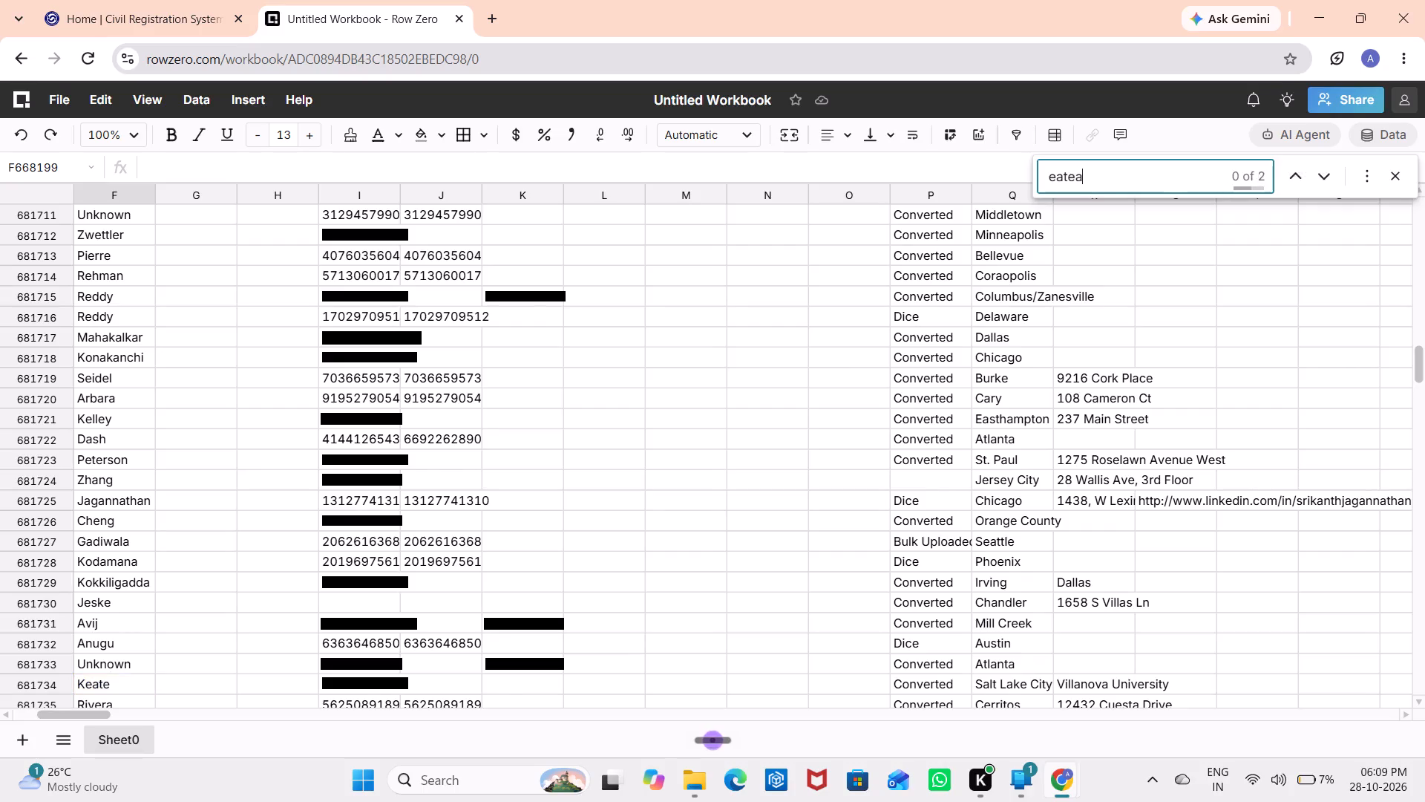
key("Escape")
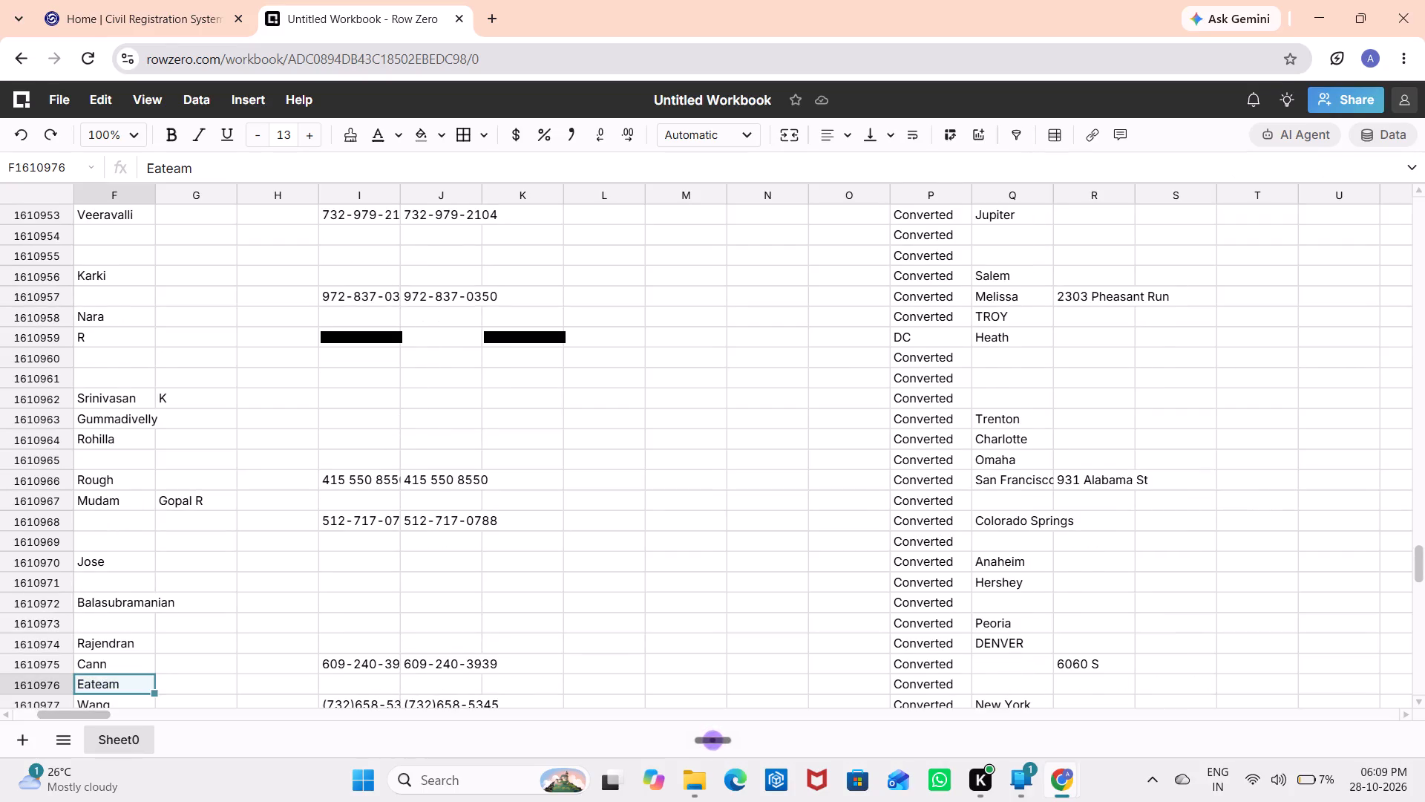
key("Delete")
Search the sheet for "eateam" again and clear the matching column F entry in row 1438002.
key("ctrl+f")
type("eatea")
key("m")
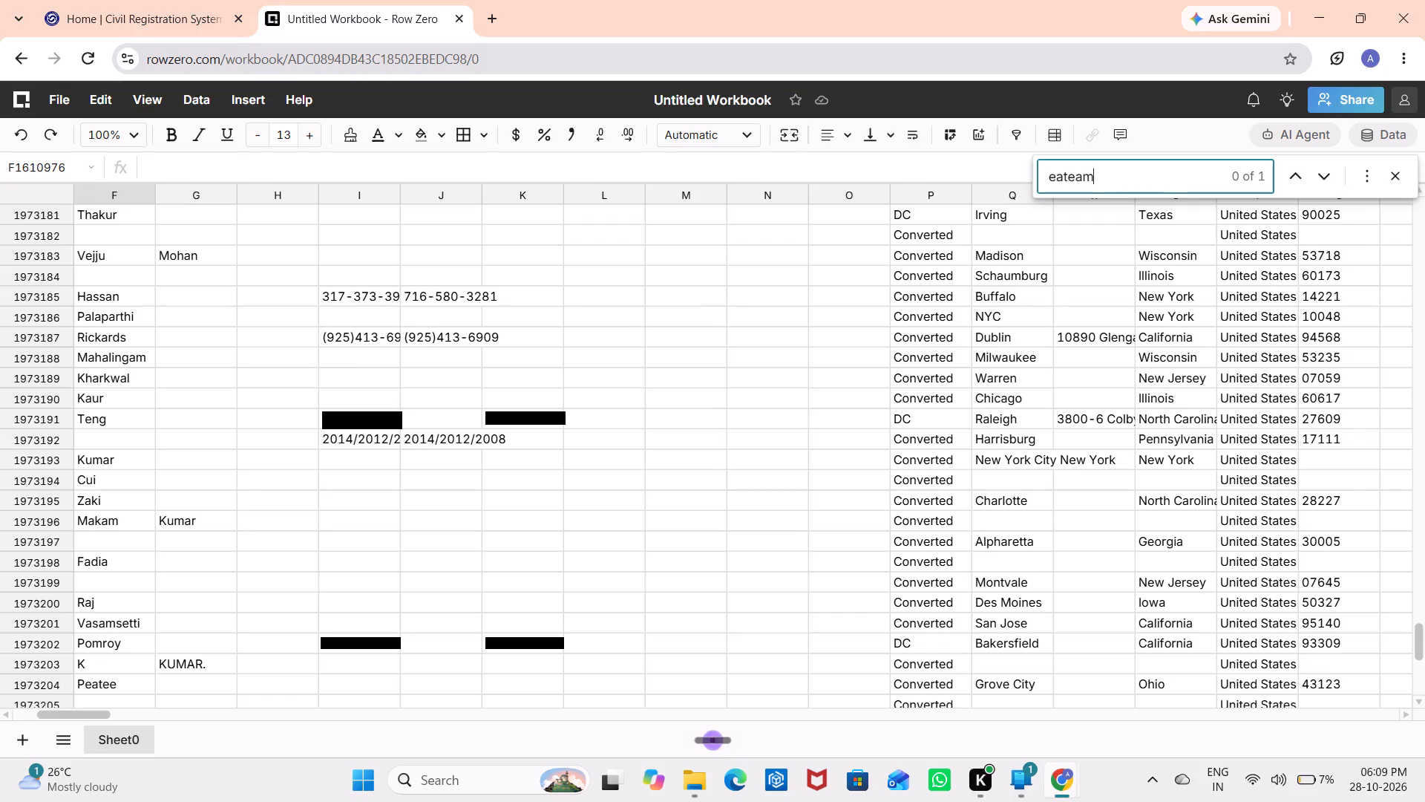
key("Return")
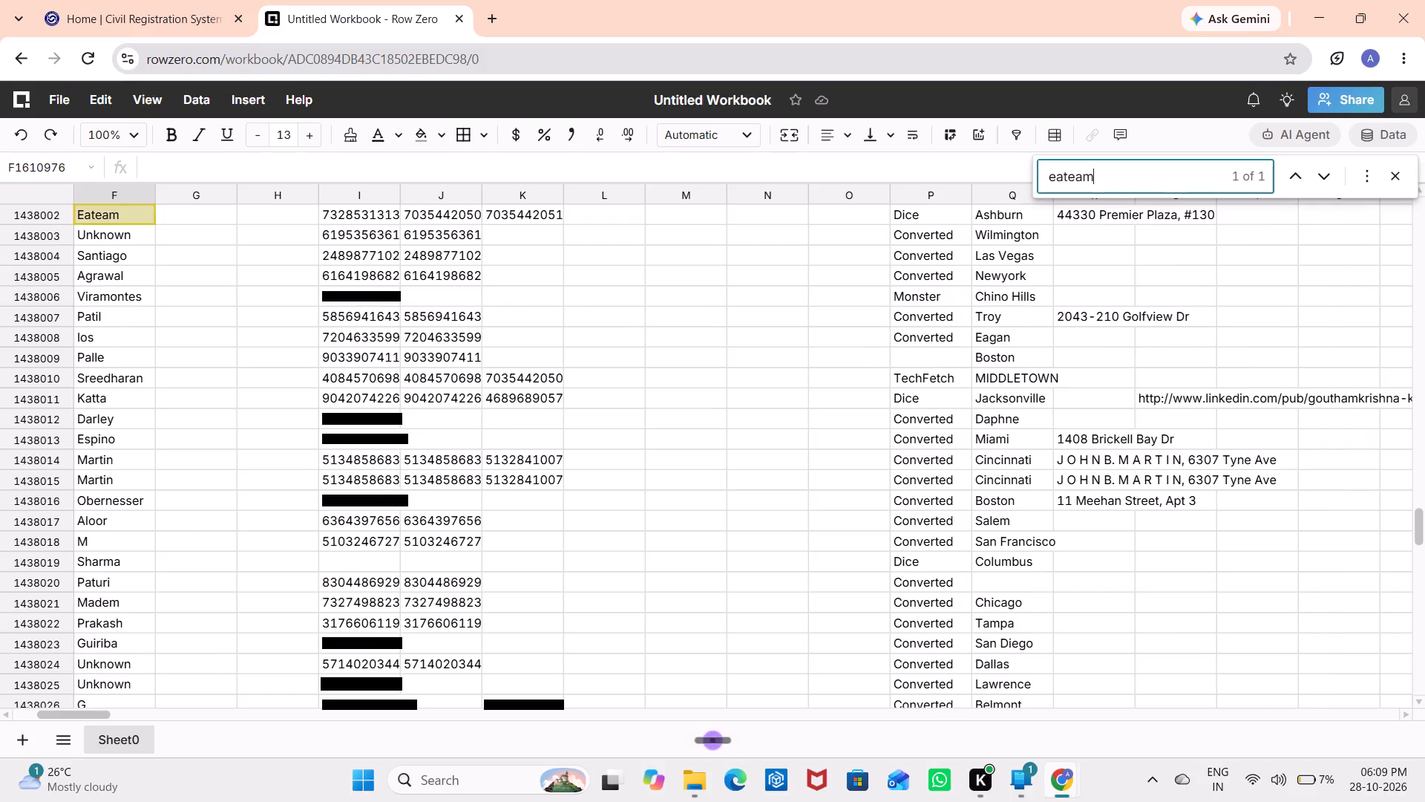
key("Escape")
key("Delete")
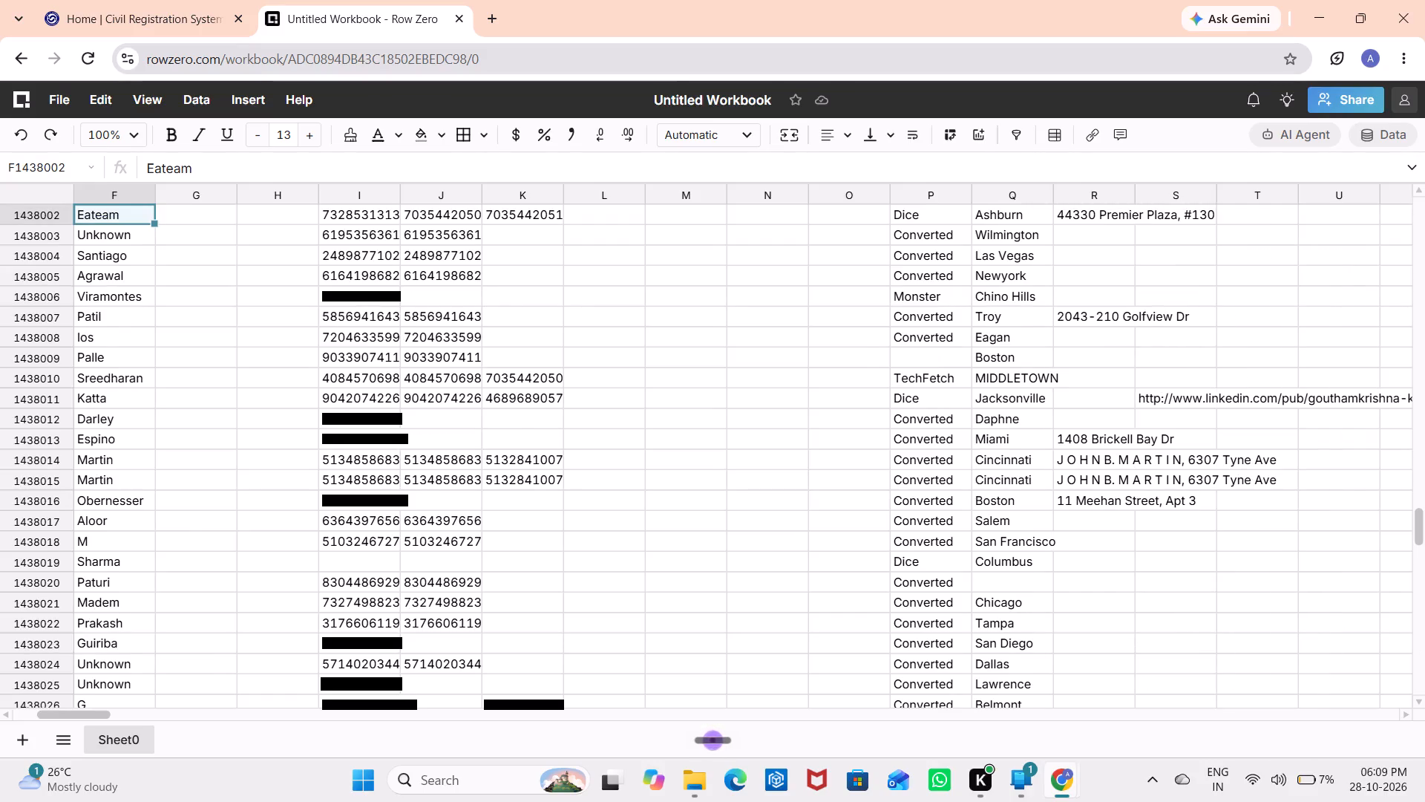
Search the sheet for any remaining mentions of "eateam" and the spaced variant "ea team".
key("Down")
key("ctrl+f")
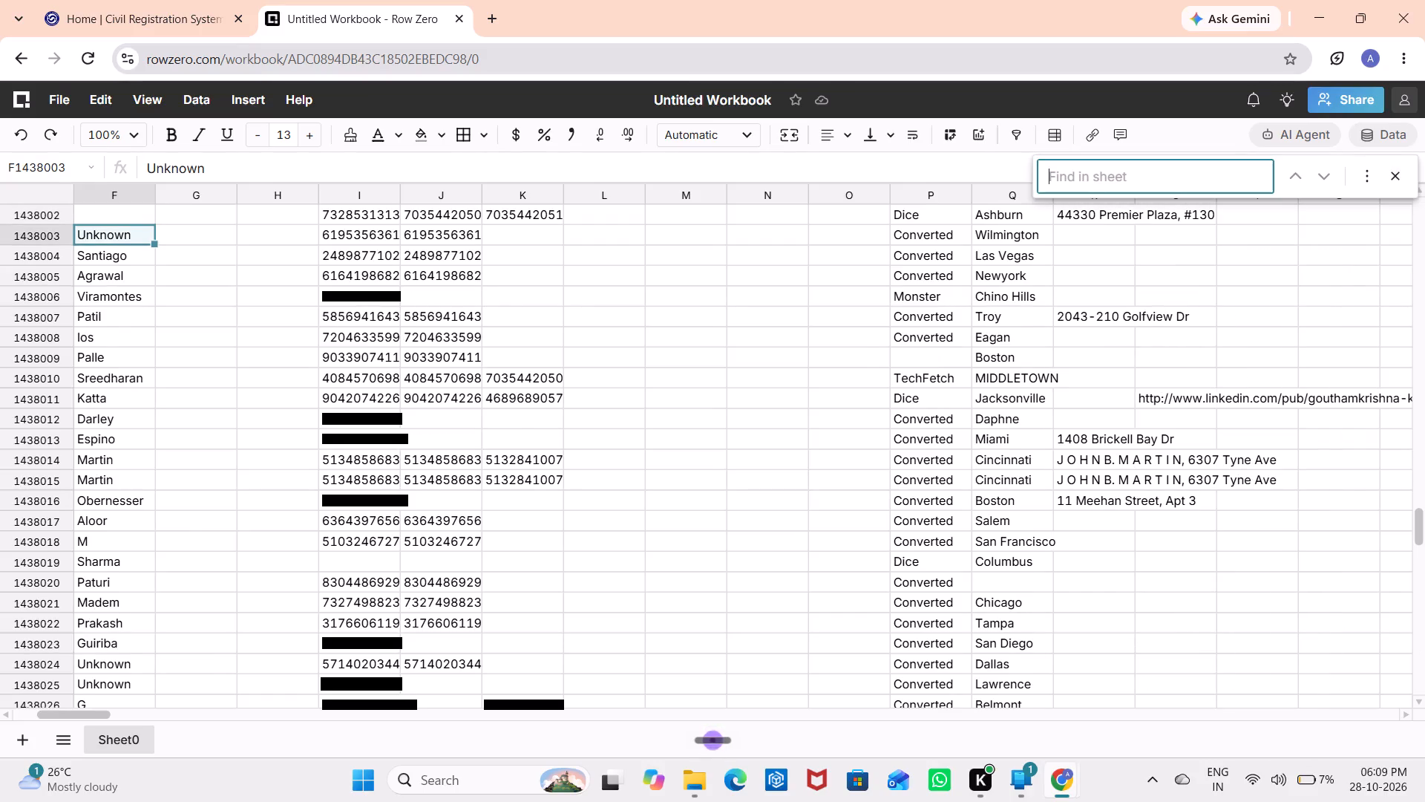
key("ctrl+f")
type("eaea")
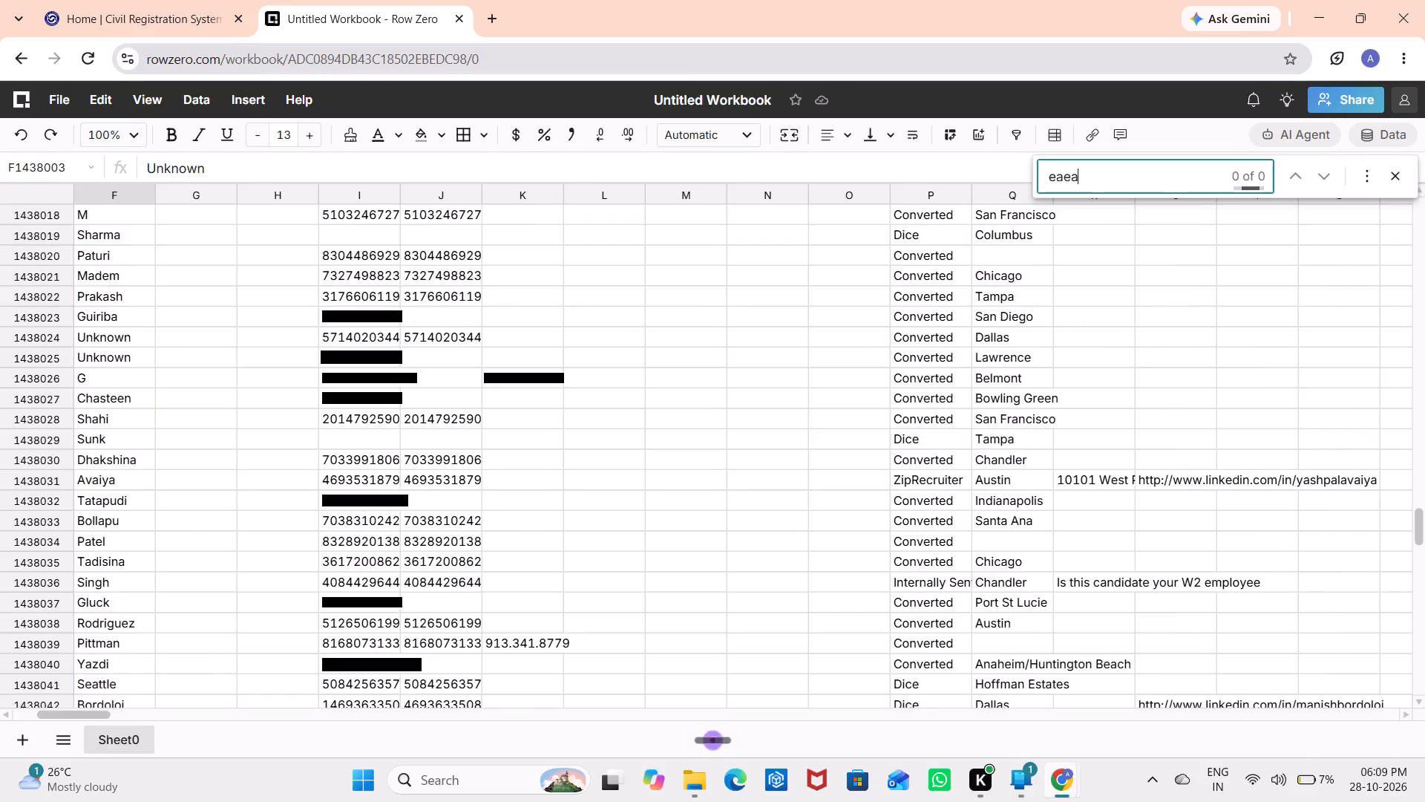
key("Escape")
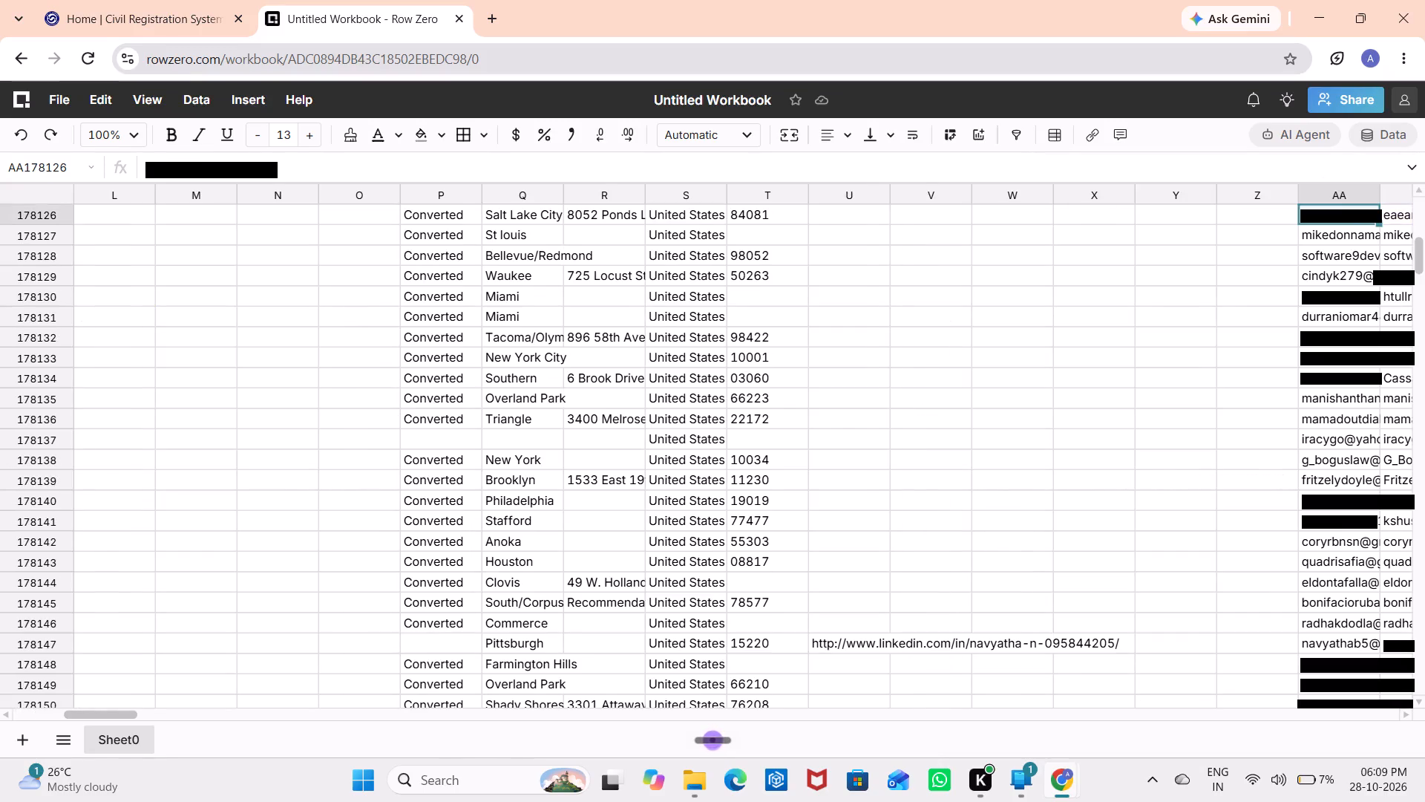
key("Escape")
key("ctrl+f")
type("ea")
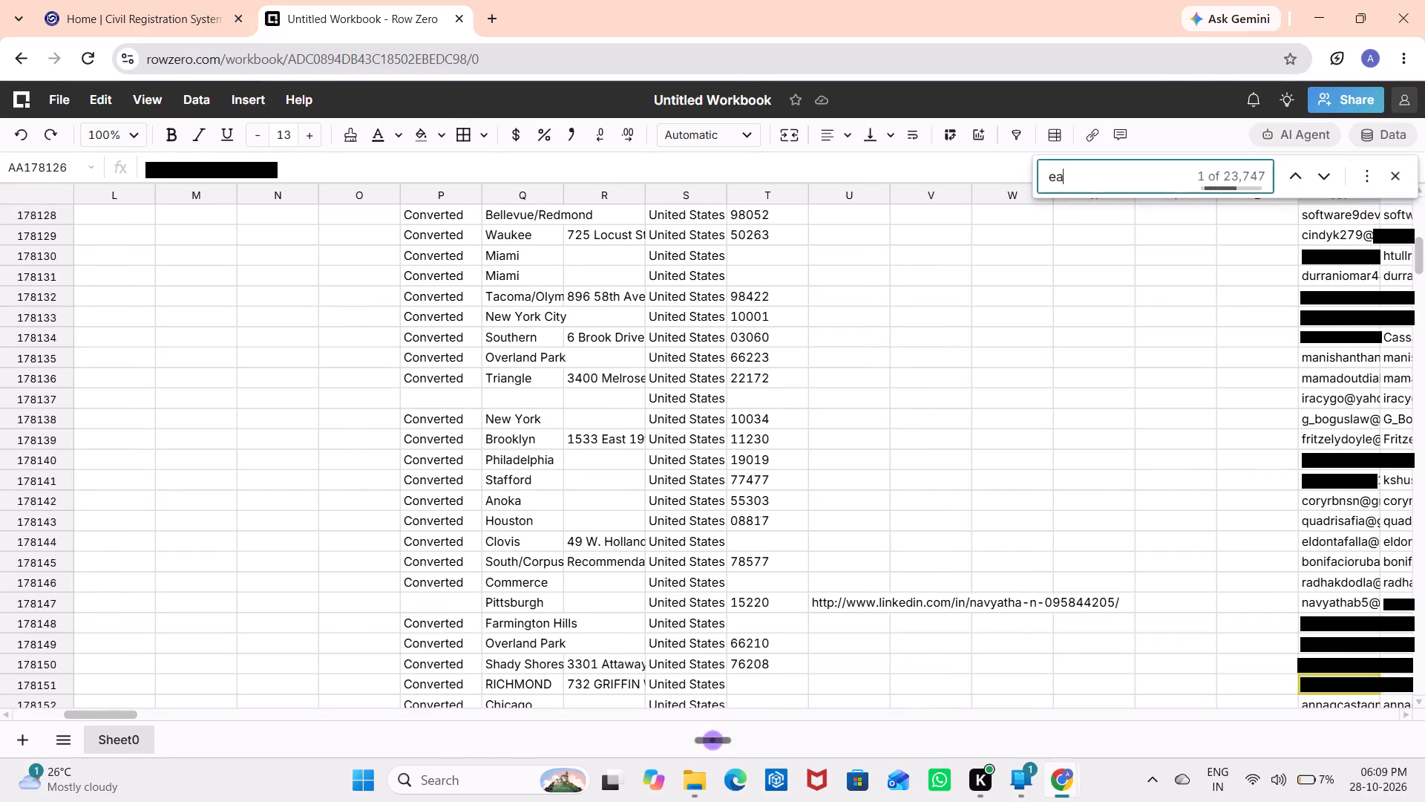
type("team")
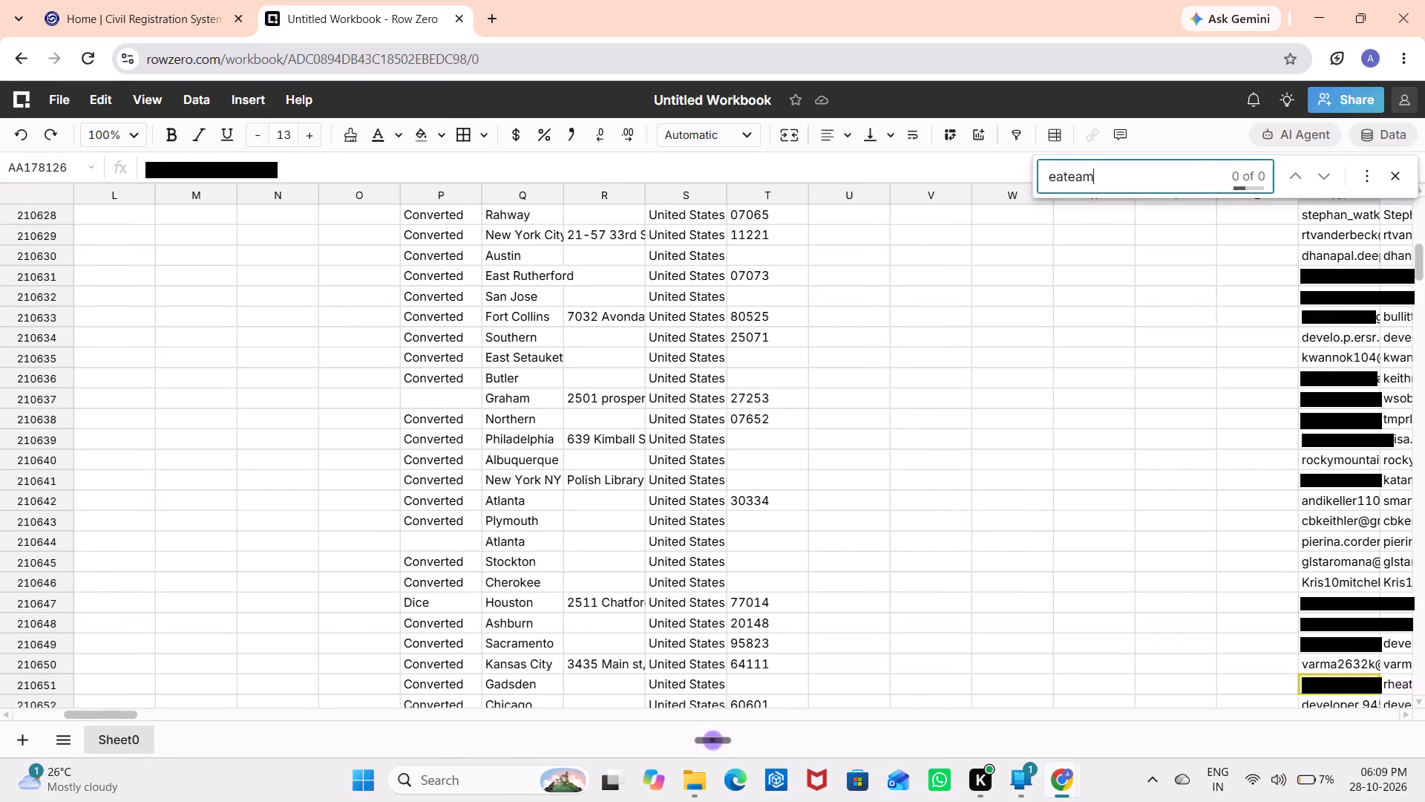
left_click(1061, 180)
key("space")
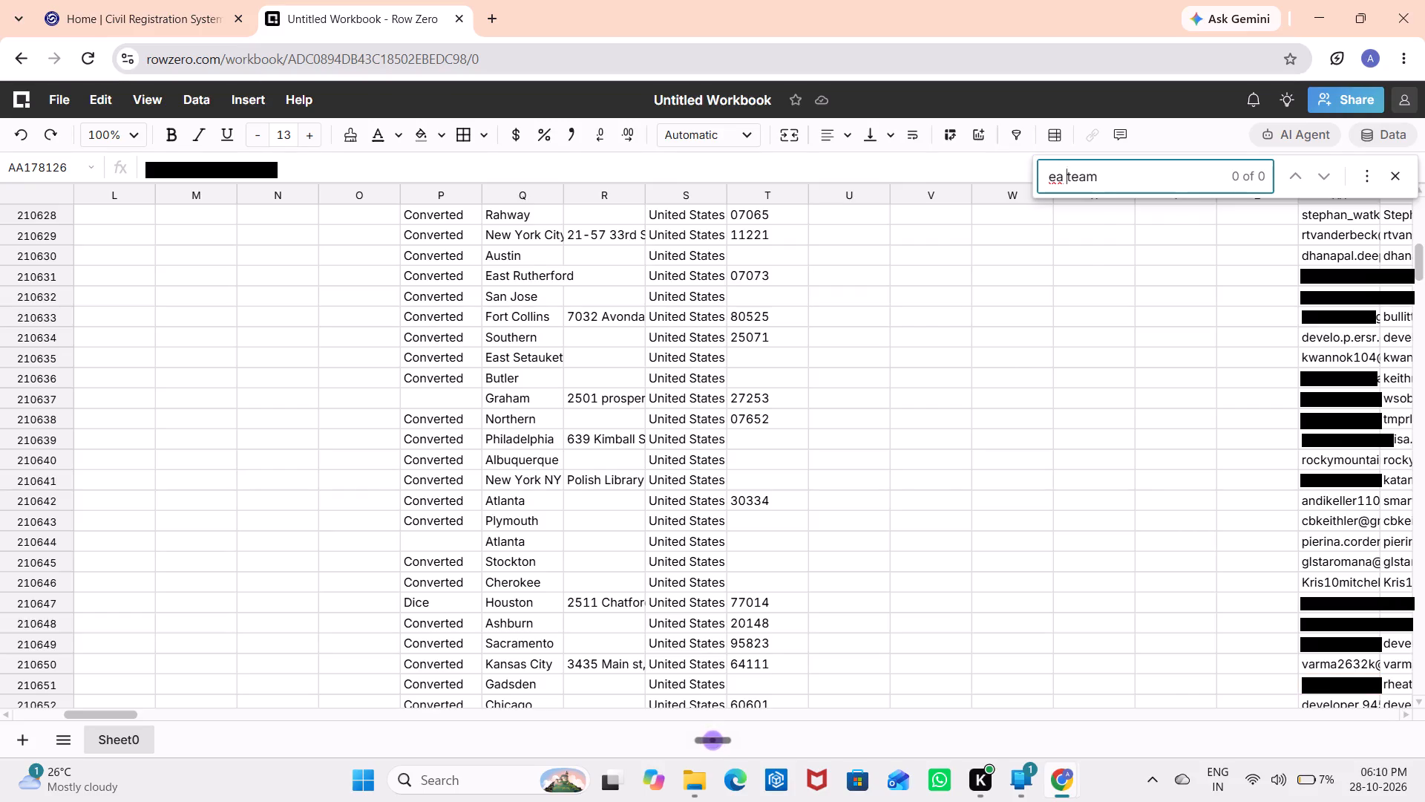
key("Escape")
key("Escape")
Search the sheet for the next company, "xenon".
key("ctrl+f")
type("xenon")
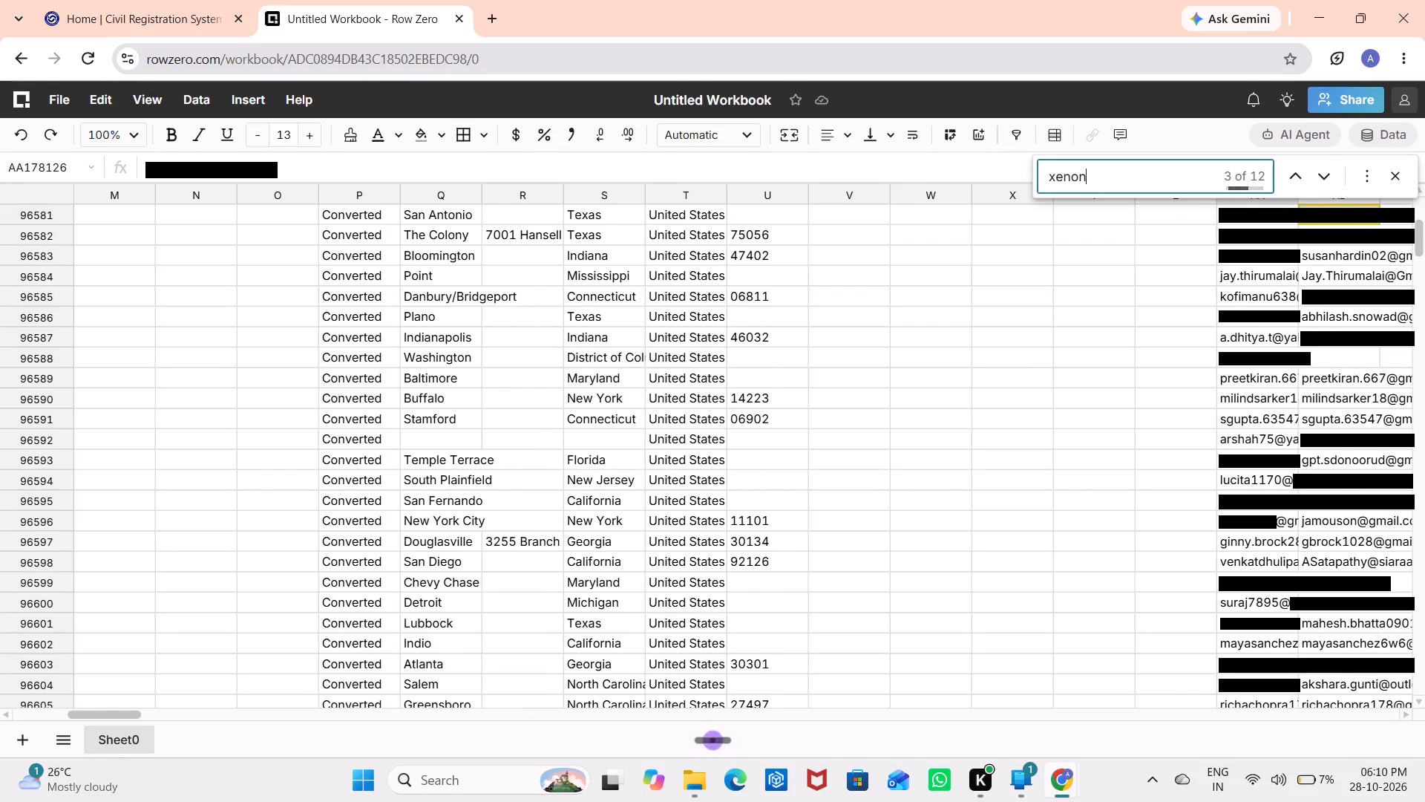
key("Escape")
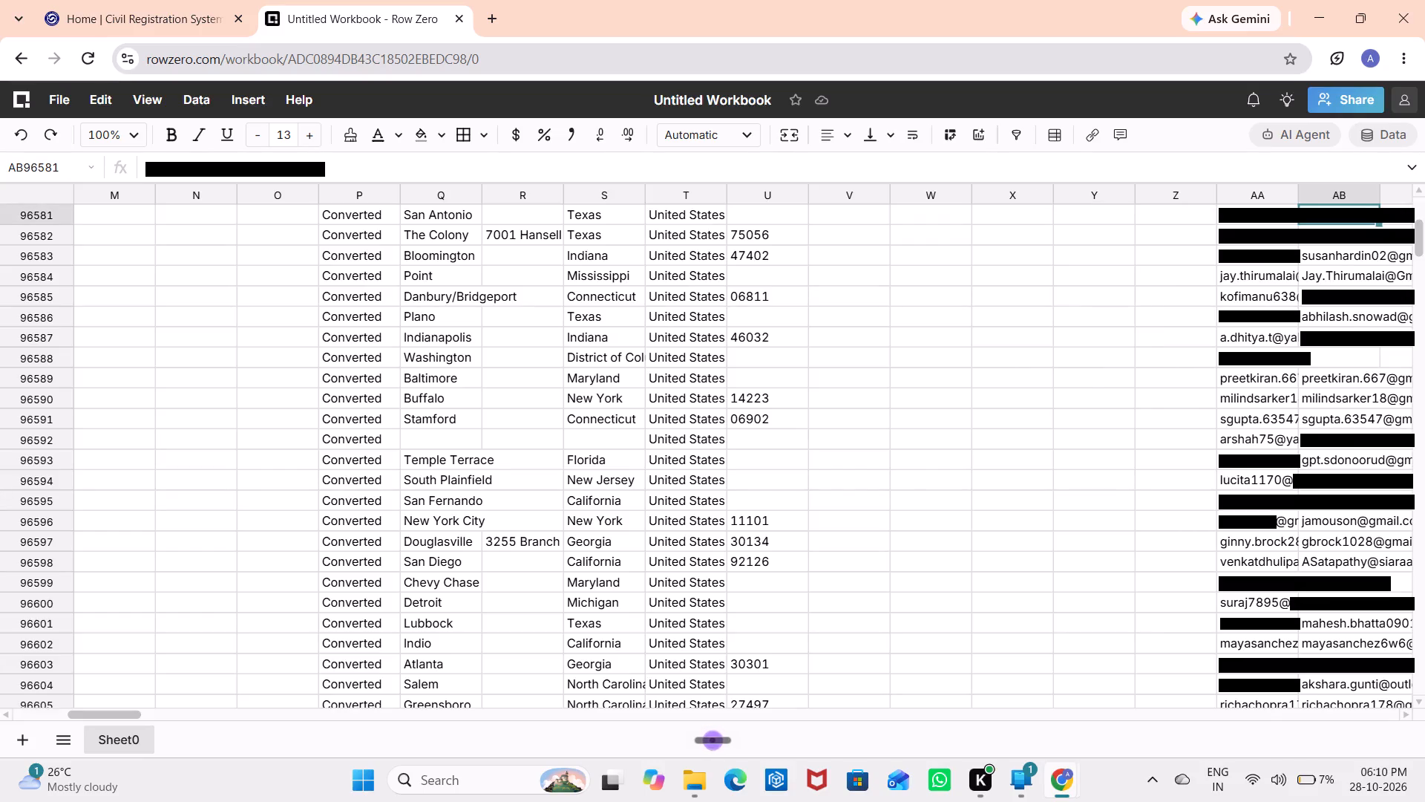
Turn on filtering for the header row and search the Email column's filter values for "xenon".
key("Left")
key("ctrl+Up")
key("ctrl+Up")
key("ctrl+Up")
key("ctrl+Up")
key("Left")
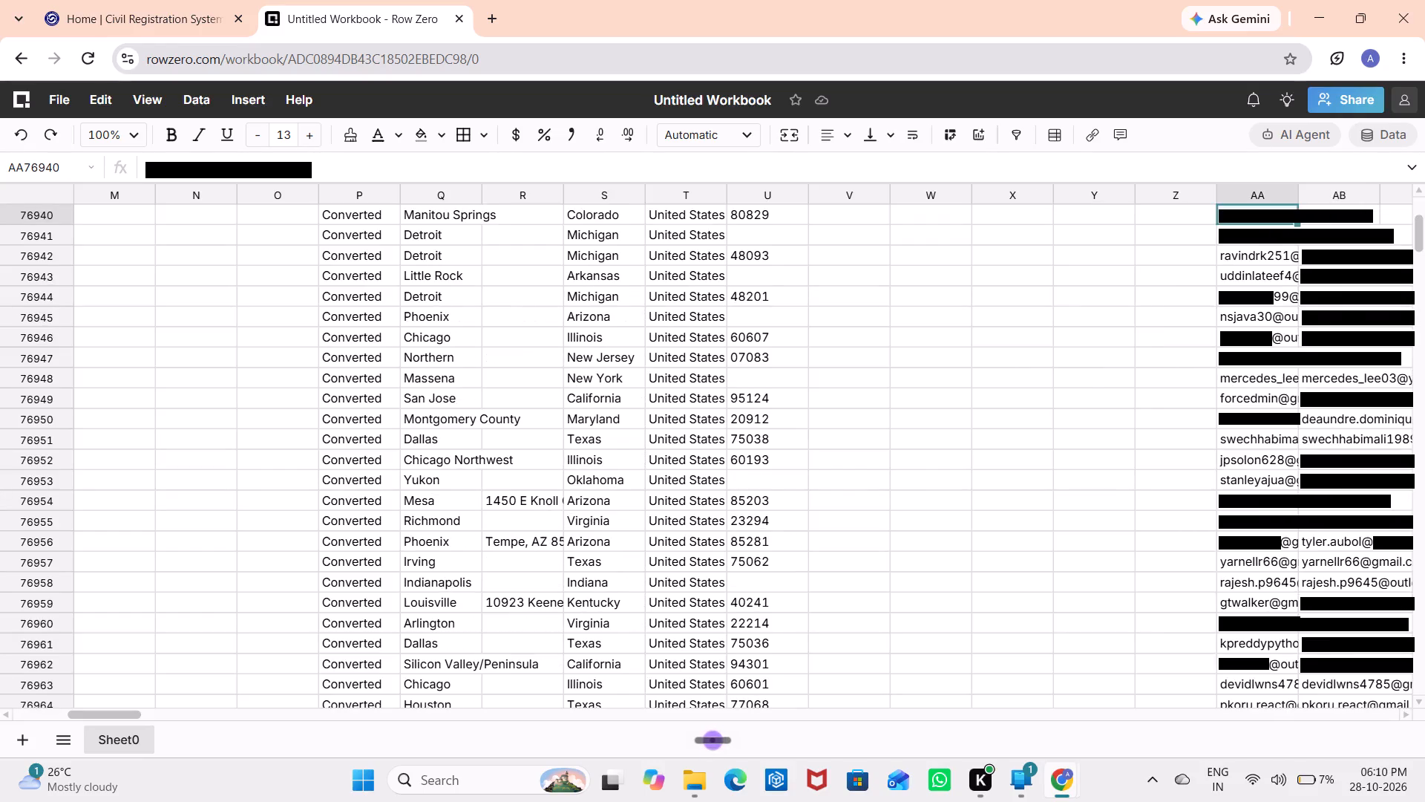
key("Left")
key("ctrl+Up")
key("ctrl+Up")
key("Left")
key("Right")
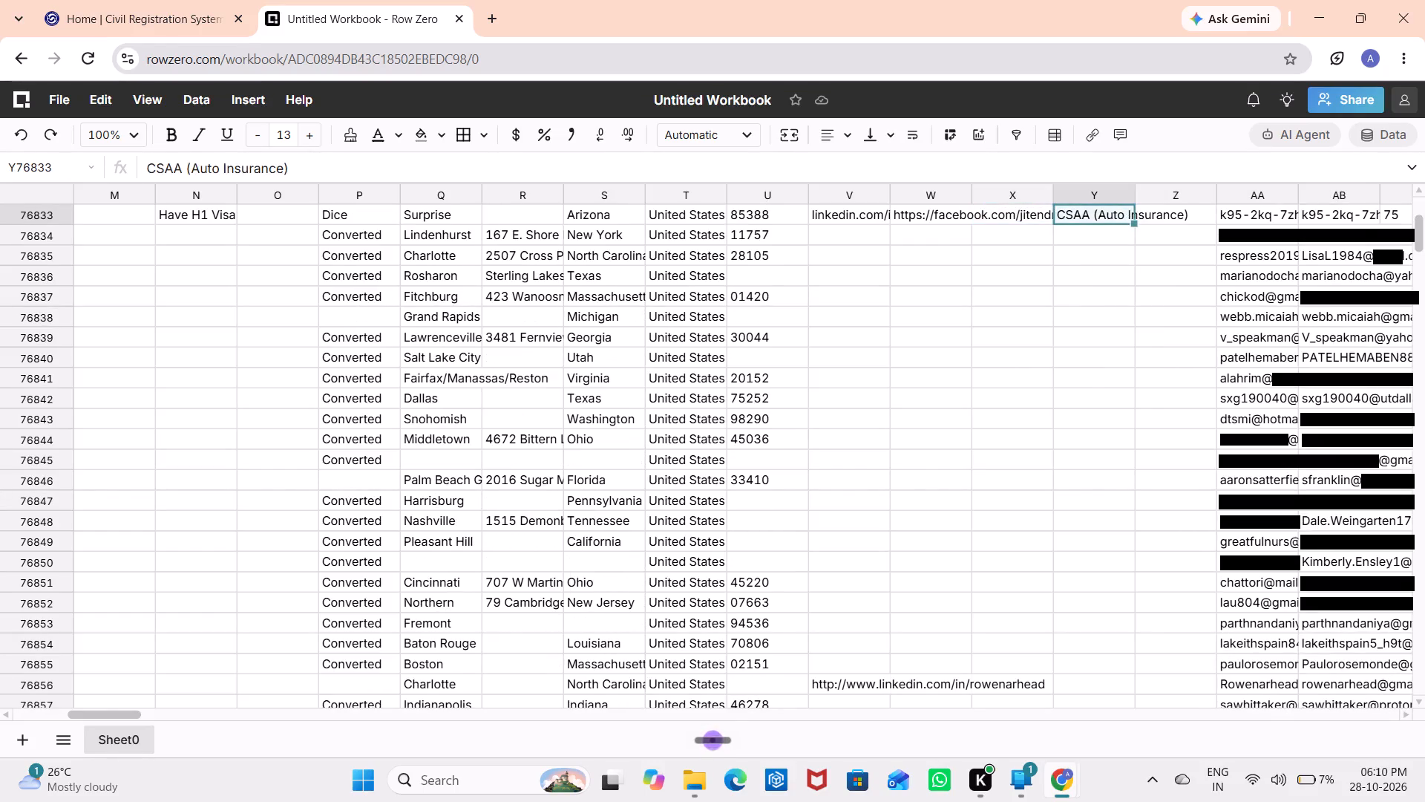
key("Right")
key("ctrl+Up")
key("Right")
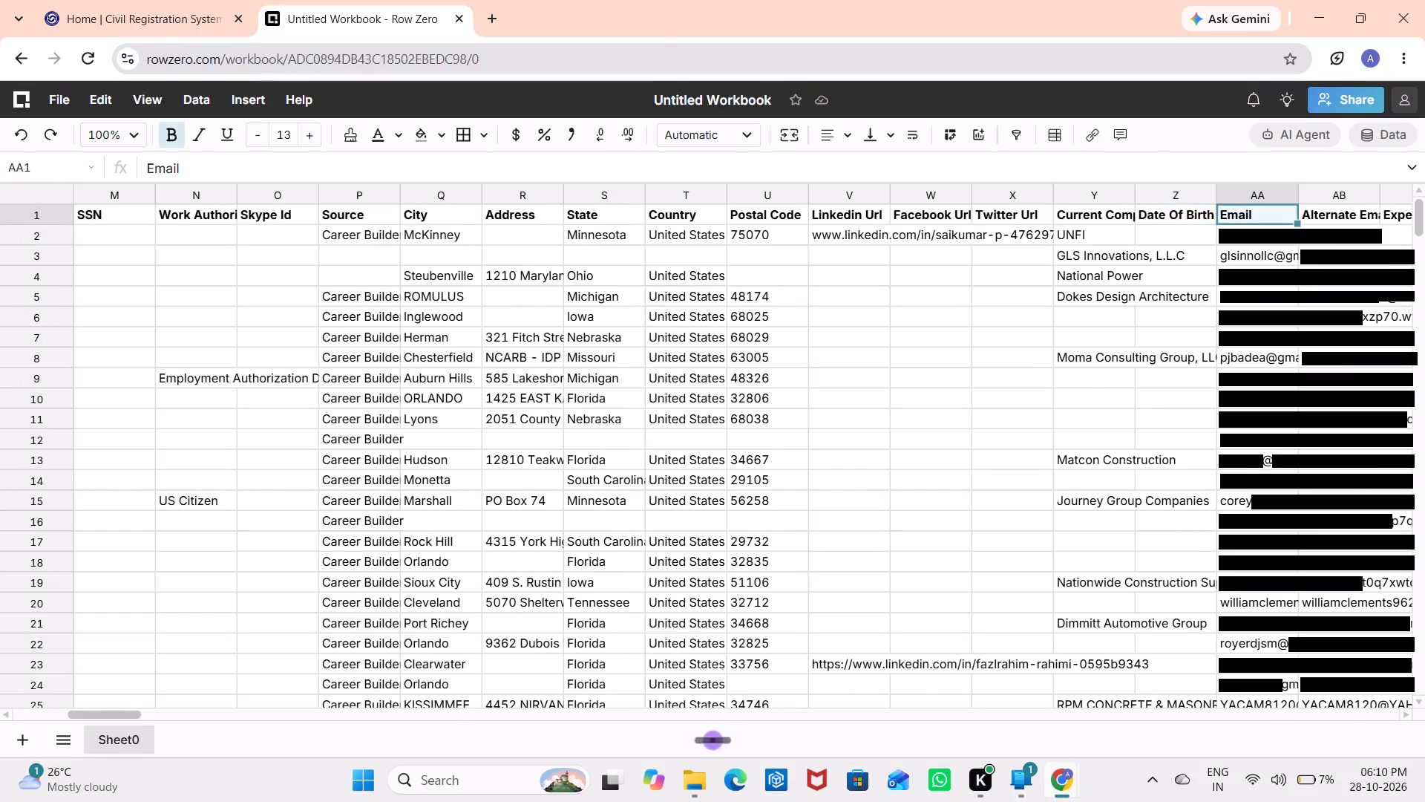
left_click(1018, 131)
left_click(1284, 212)
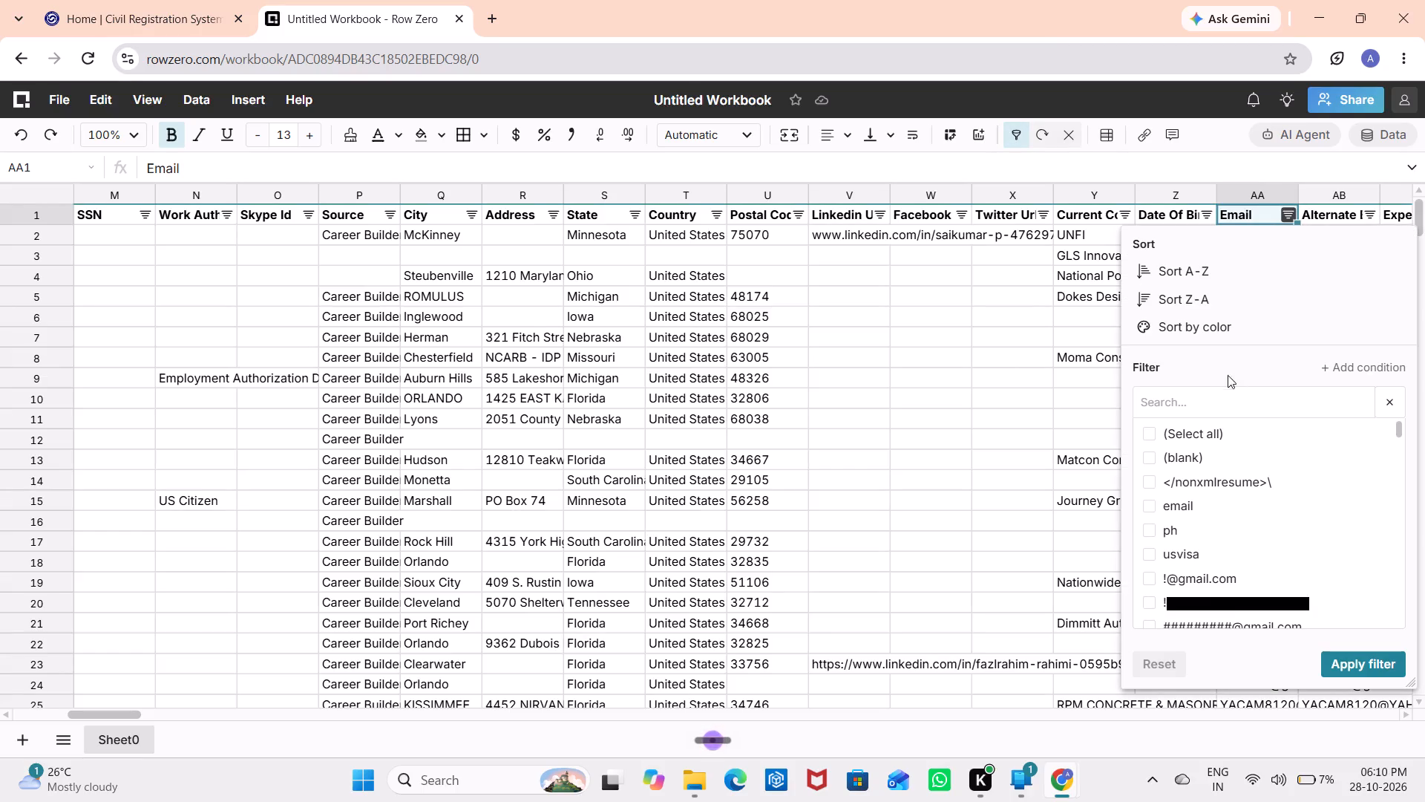
left_click(1215, 398)
type("xe")
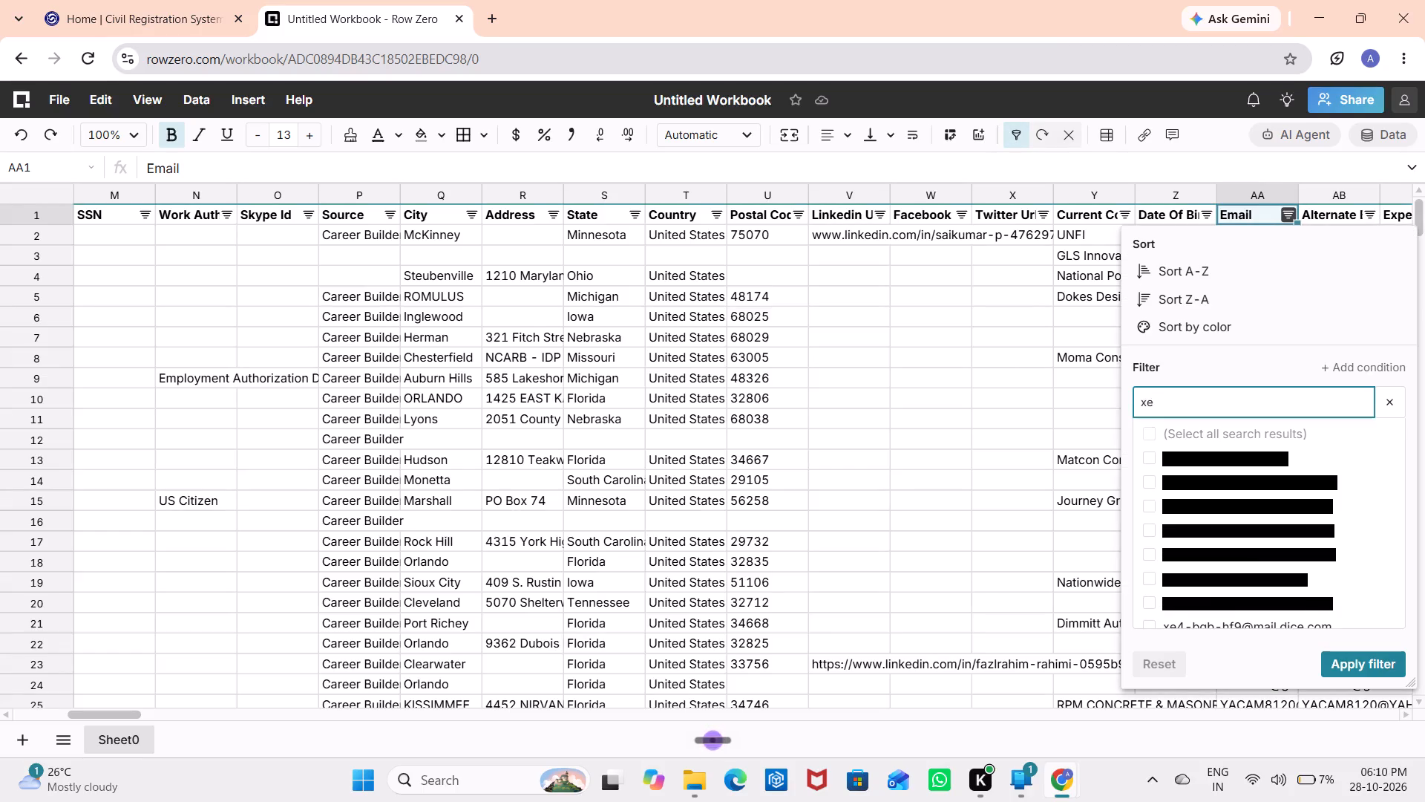
type("non")
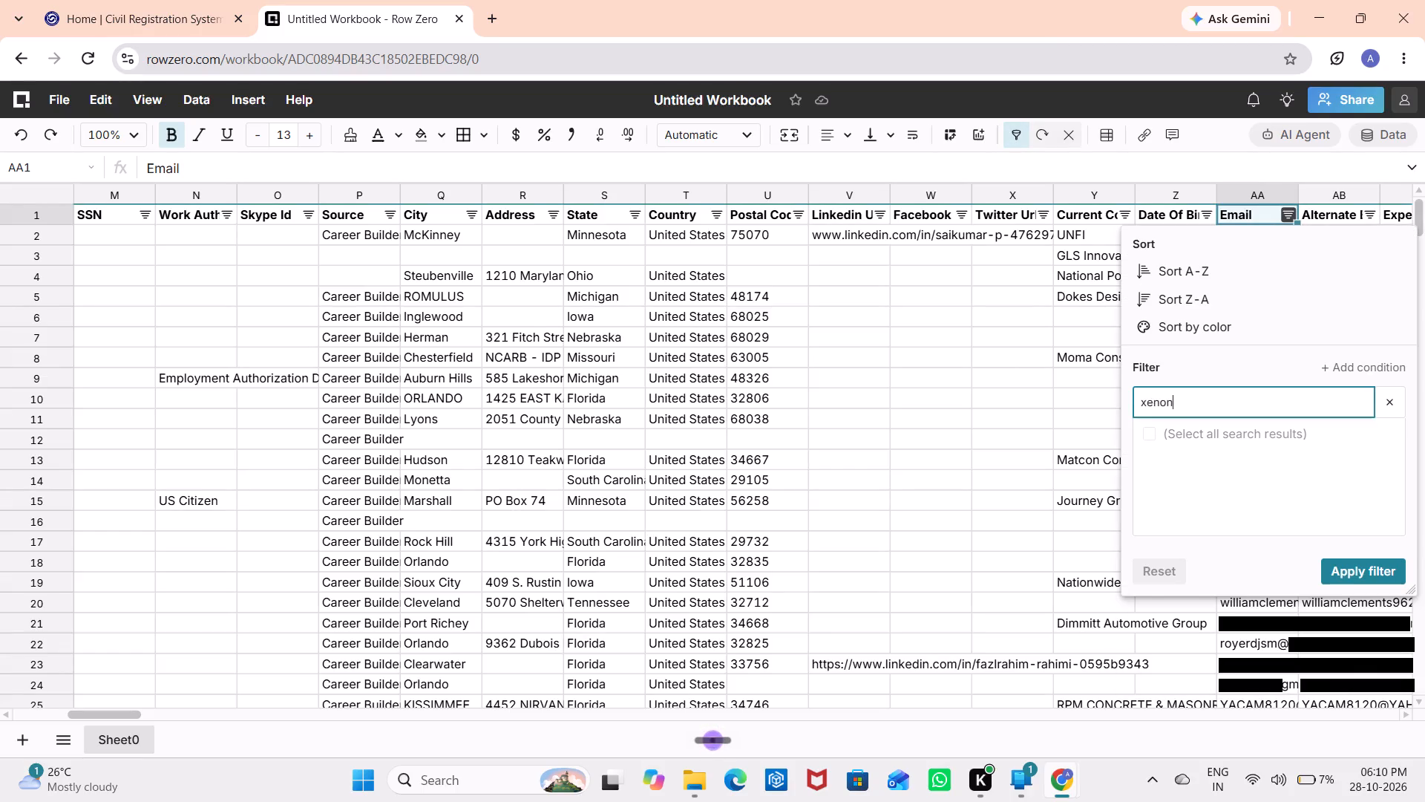
key("Escape")
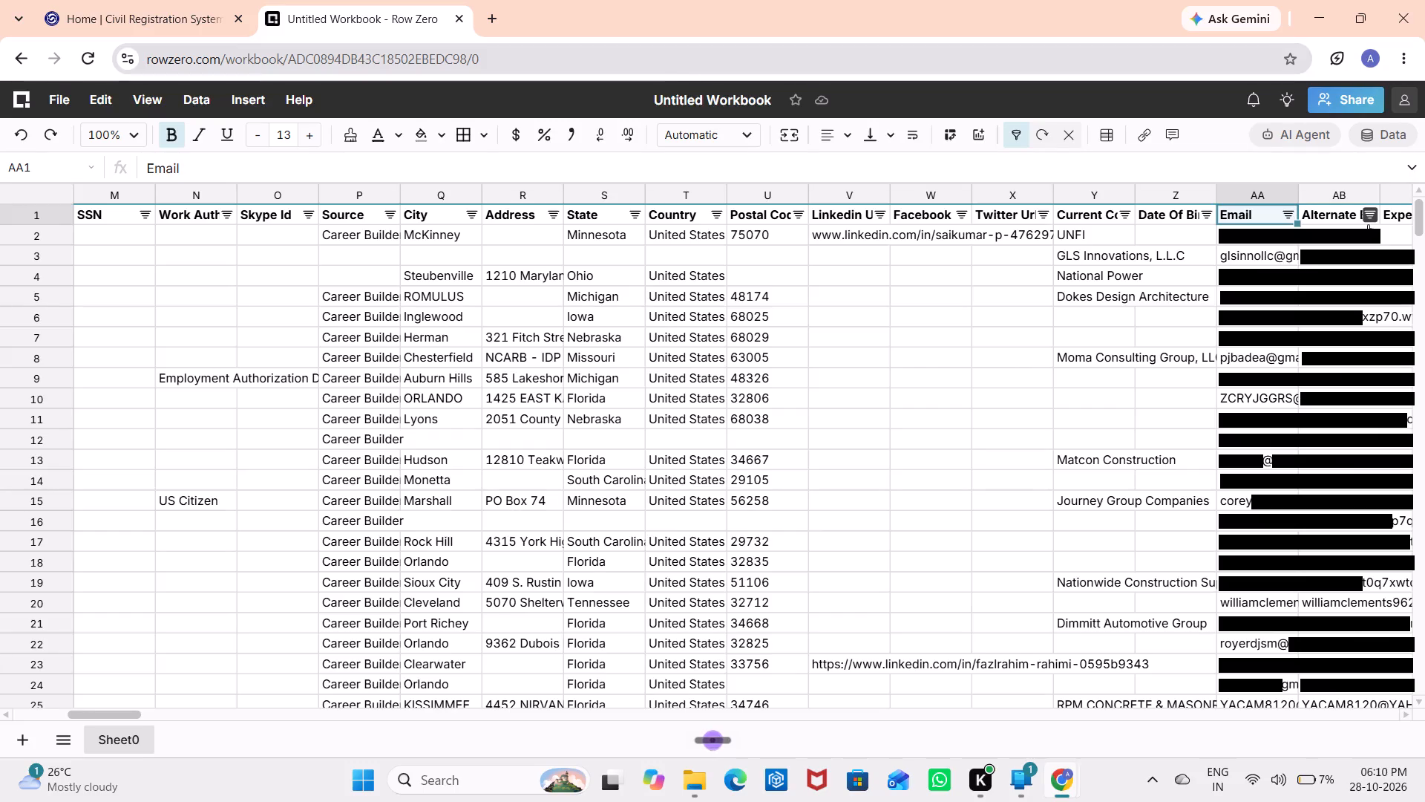
Filter the Alternate Email Address column to all entries matching "xenon".
left_click(1368, 224)
left_click(1208, 400)
key("x")
type("enon")
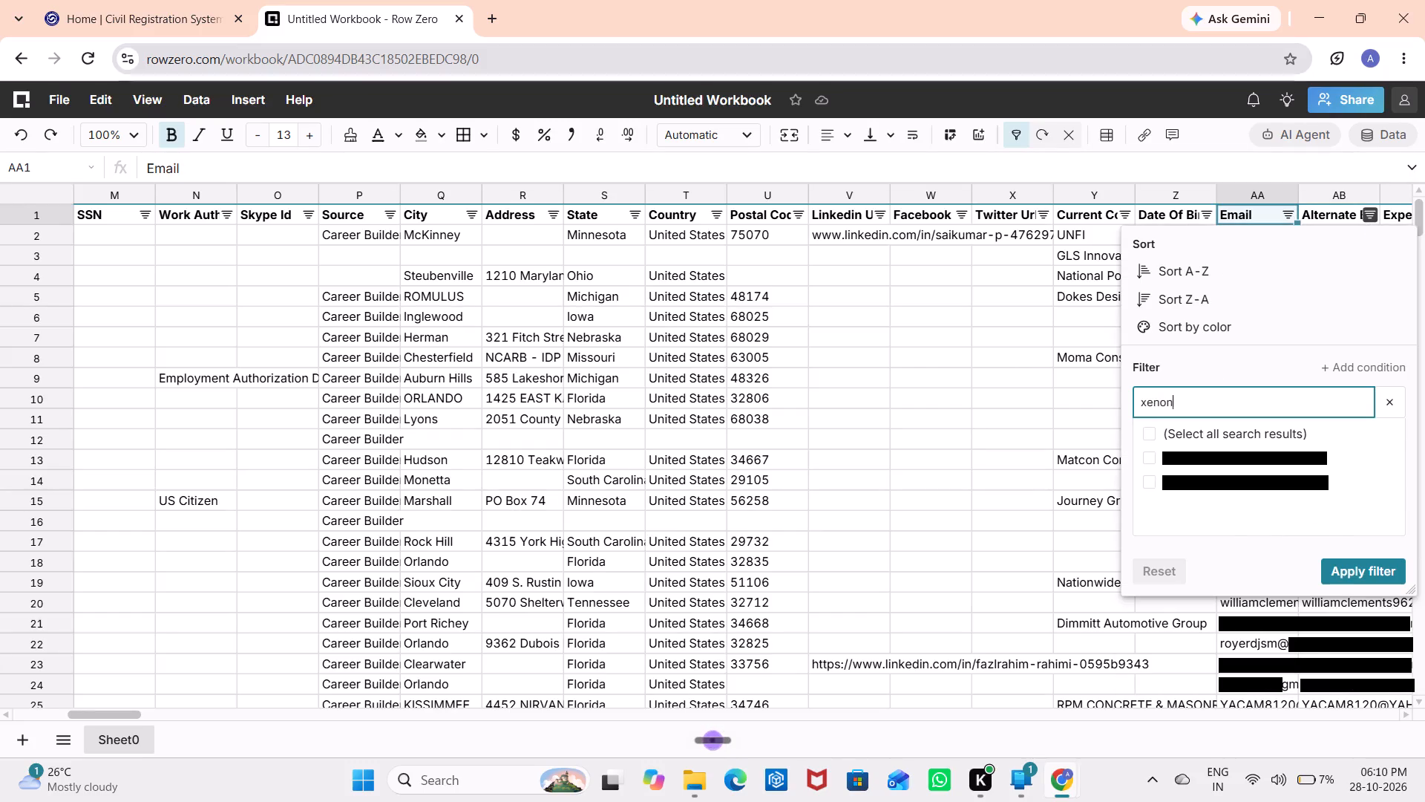
left_click(1343, 563)
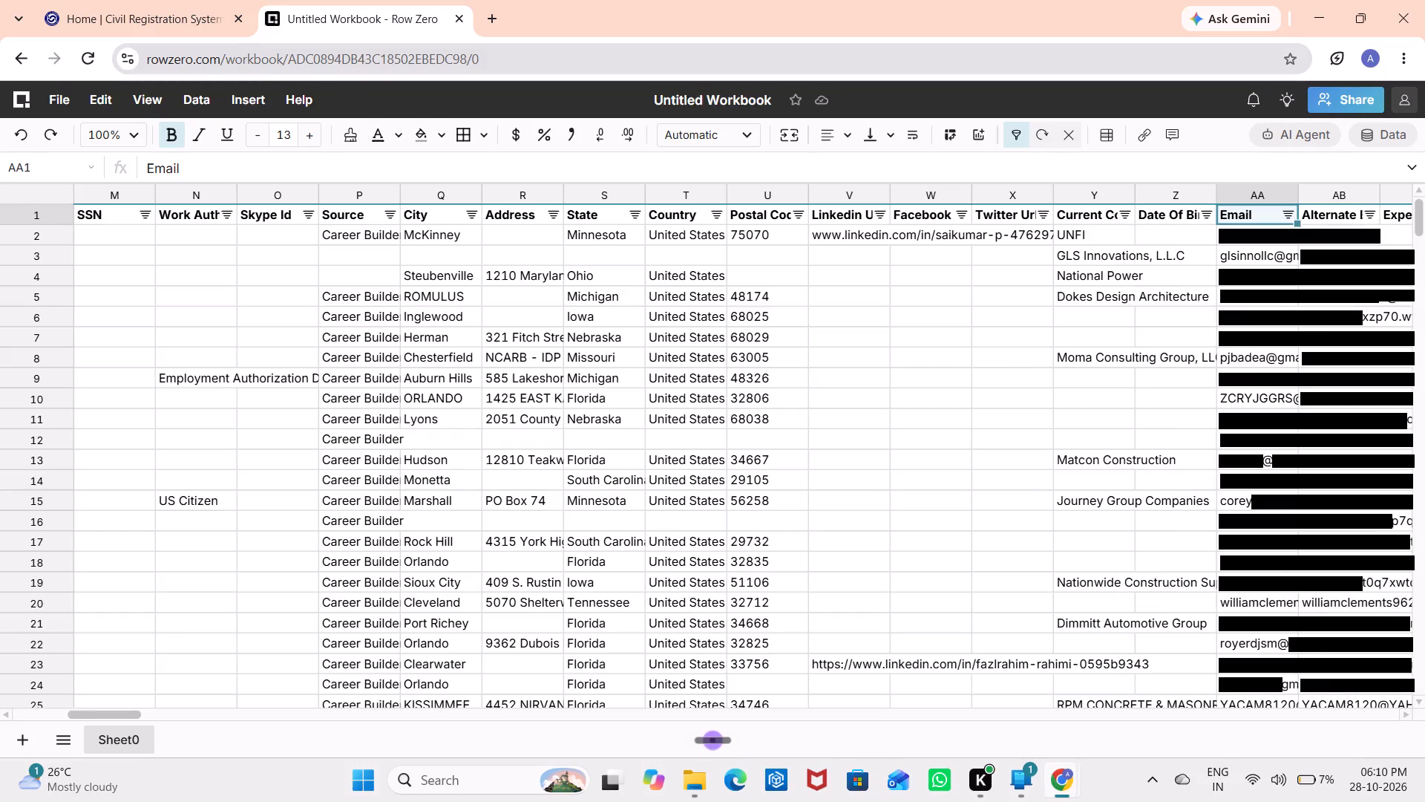
left_click(1366, 213)
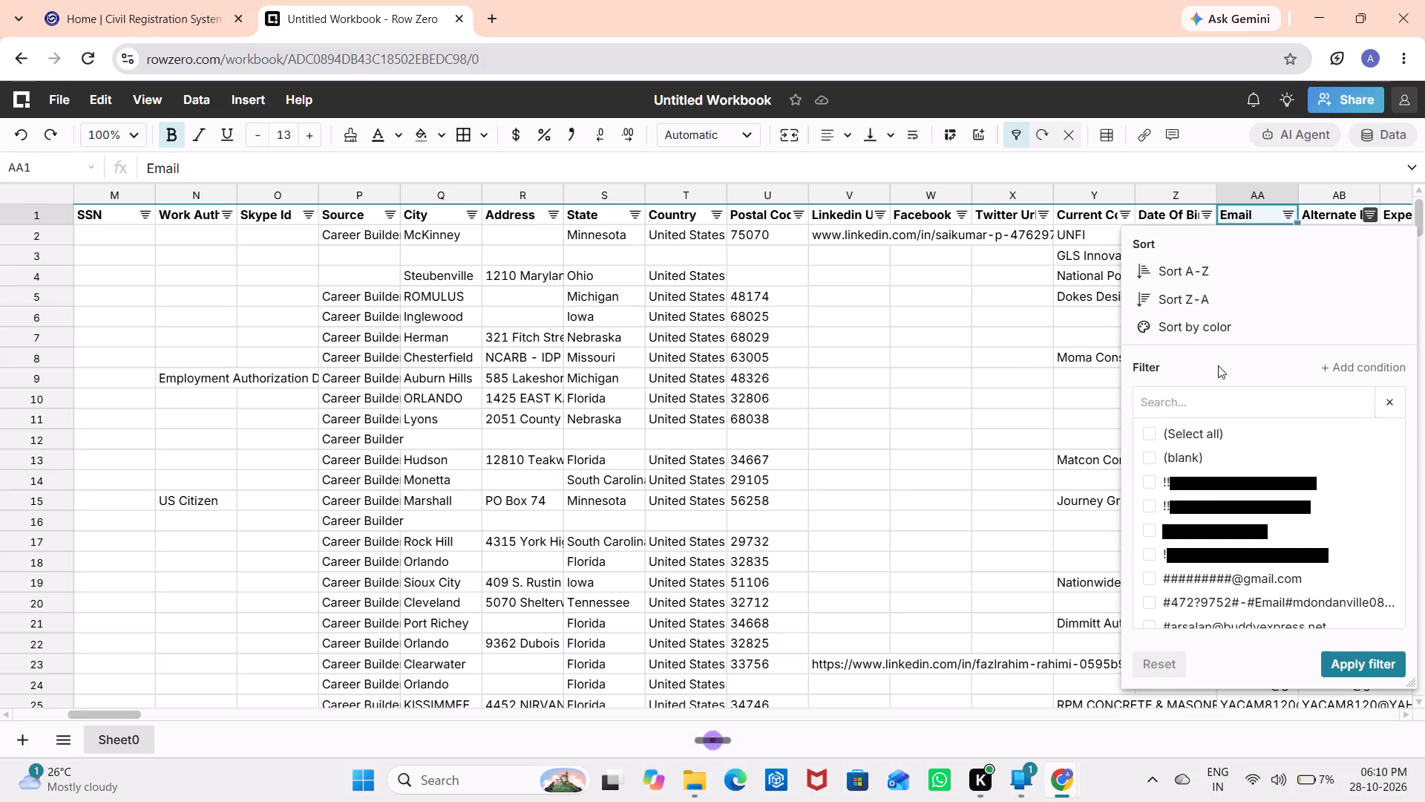
left_click(1184, 403)
type("xenon")
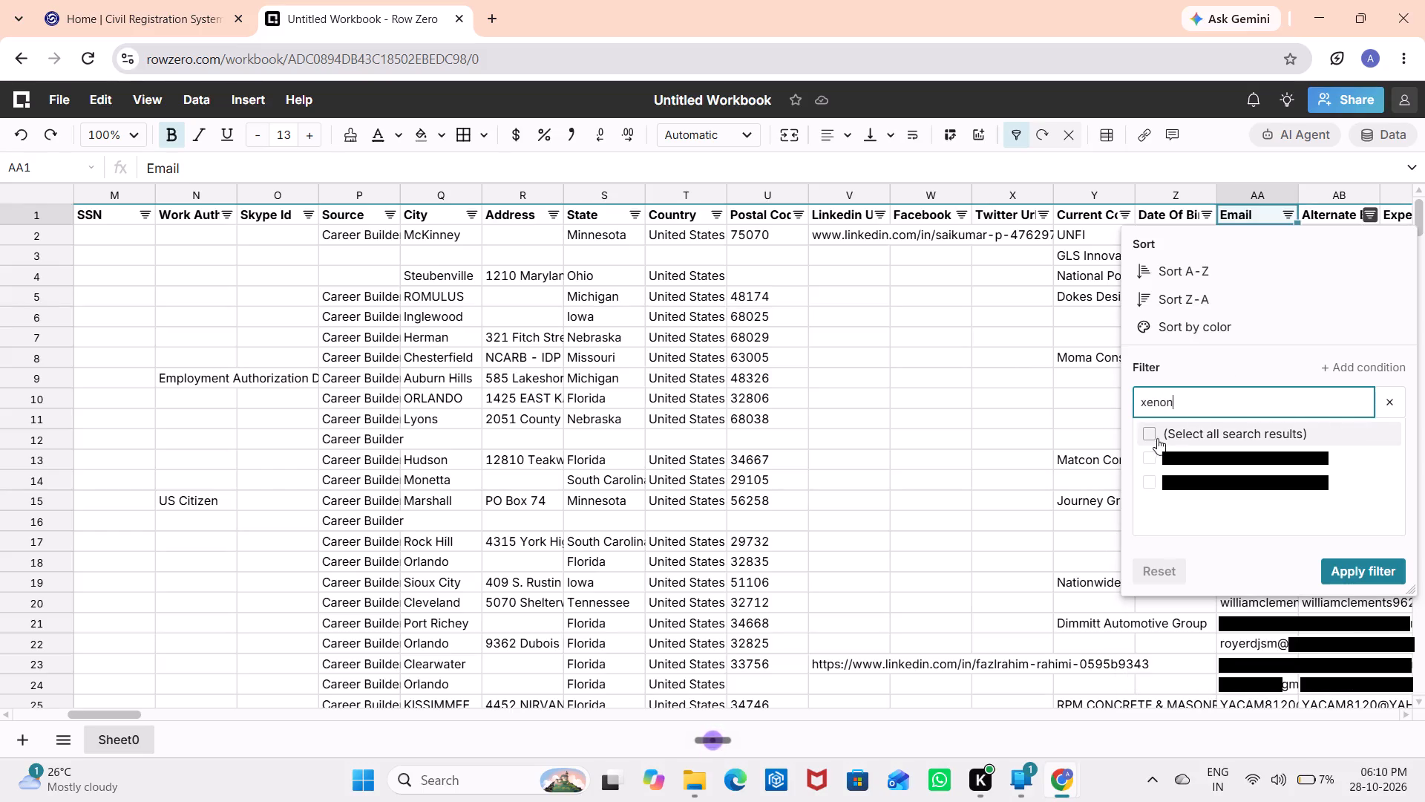
left_click(1150, 433)
left_click(1357, 574)
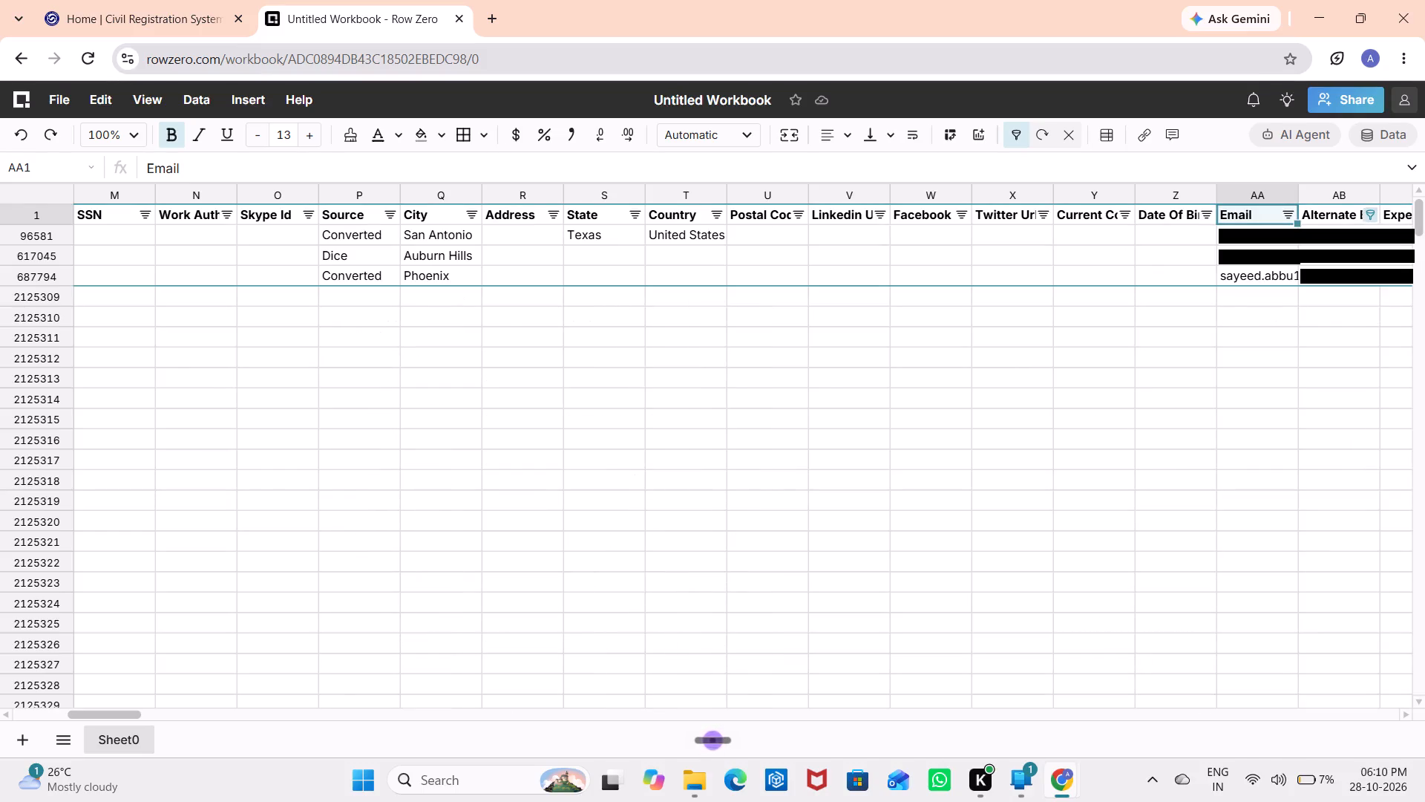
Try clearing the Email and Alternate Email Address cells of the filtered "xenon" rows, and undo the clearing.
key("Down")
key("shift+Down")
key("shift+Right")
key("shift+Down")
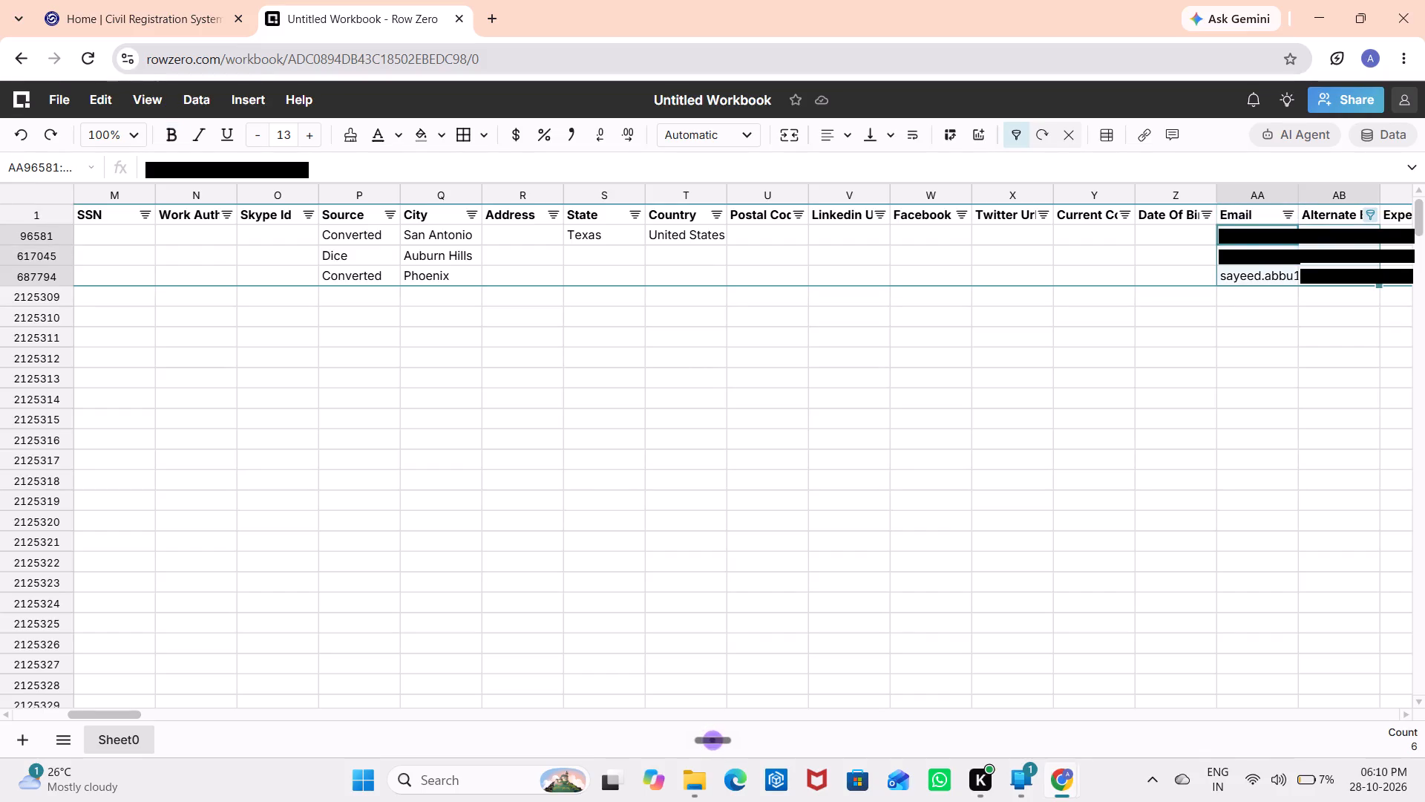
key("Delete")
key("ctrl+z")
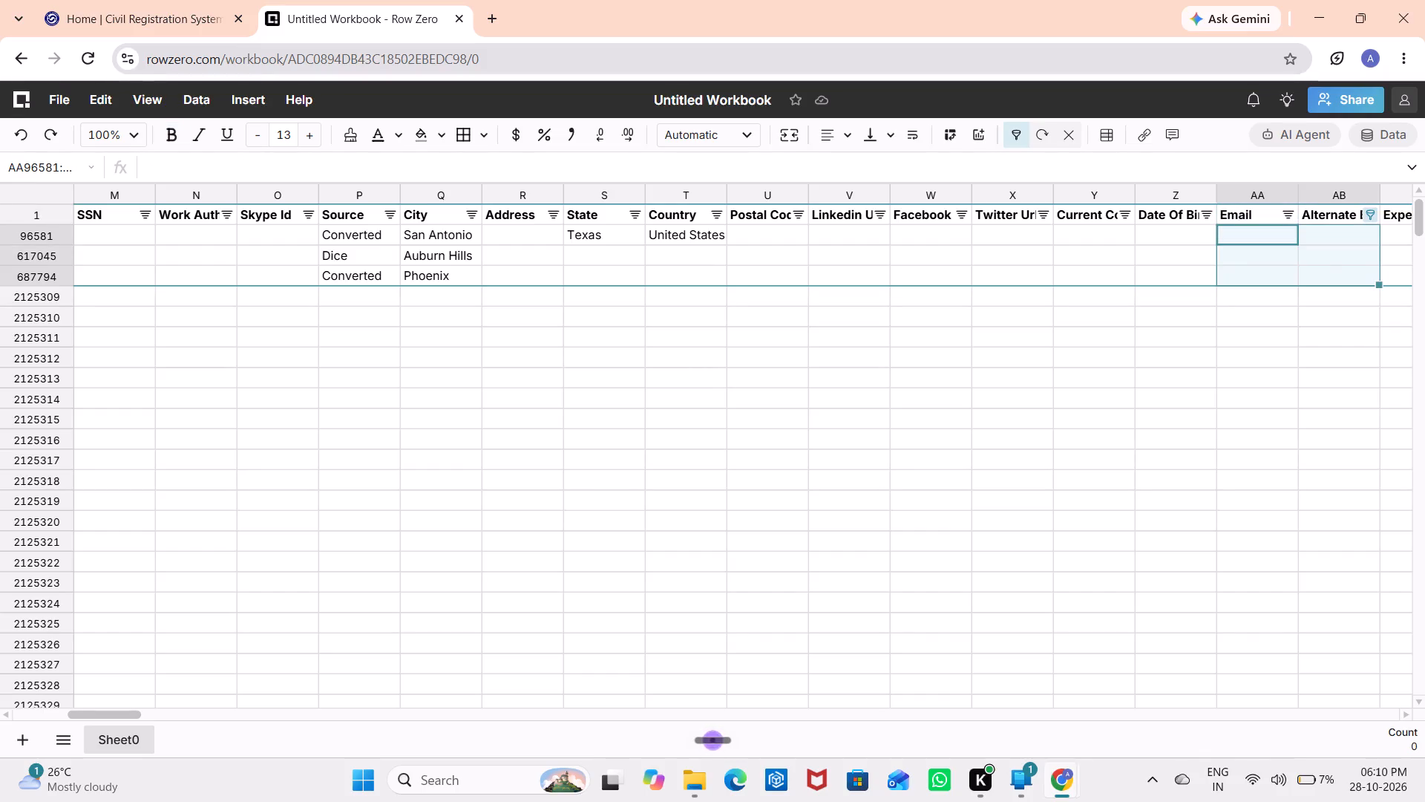
Clear the Email and Alternate Email Address cells in the filtered rows 96581, 617045 and 687794.
key("Down")
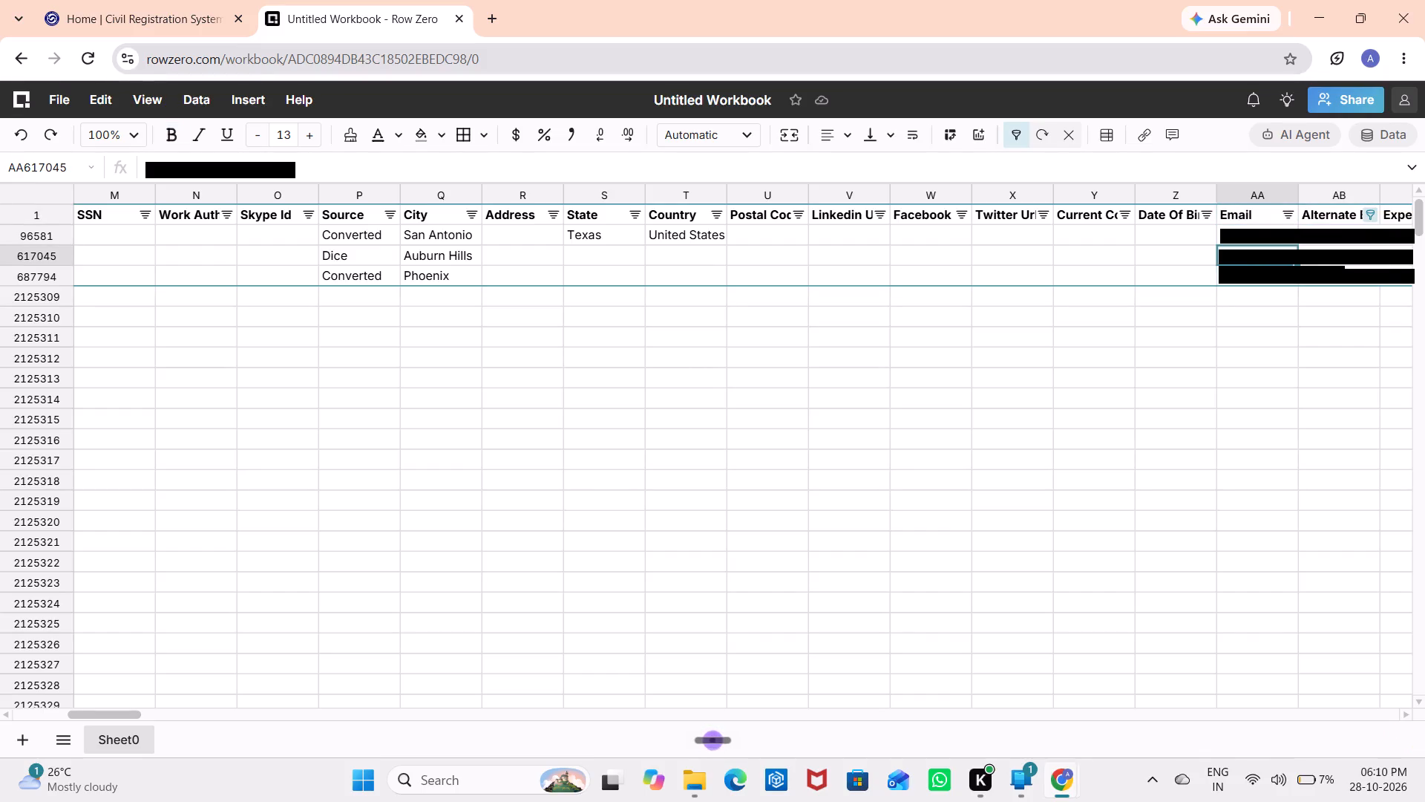
key("Down")
key("Up")
key("Up")
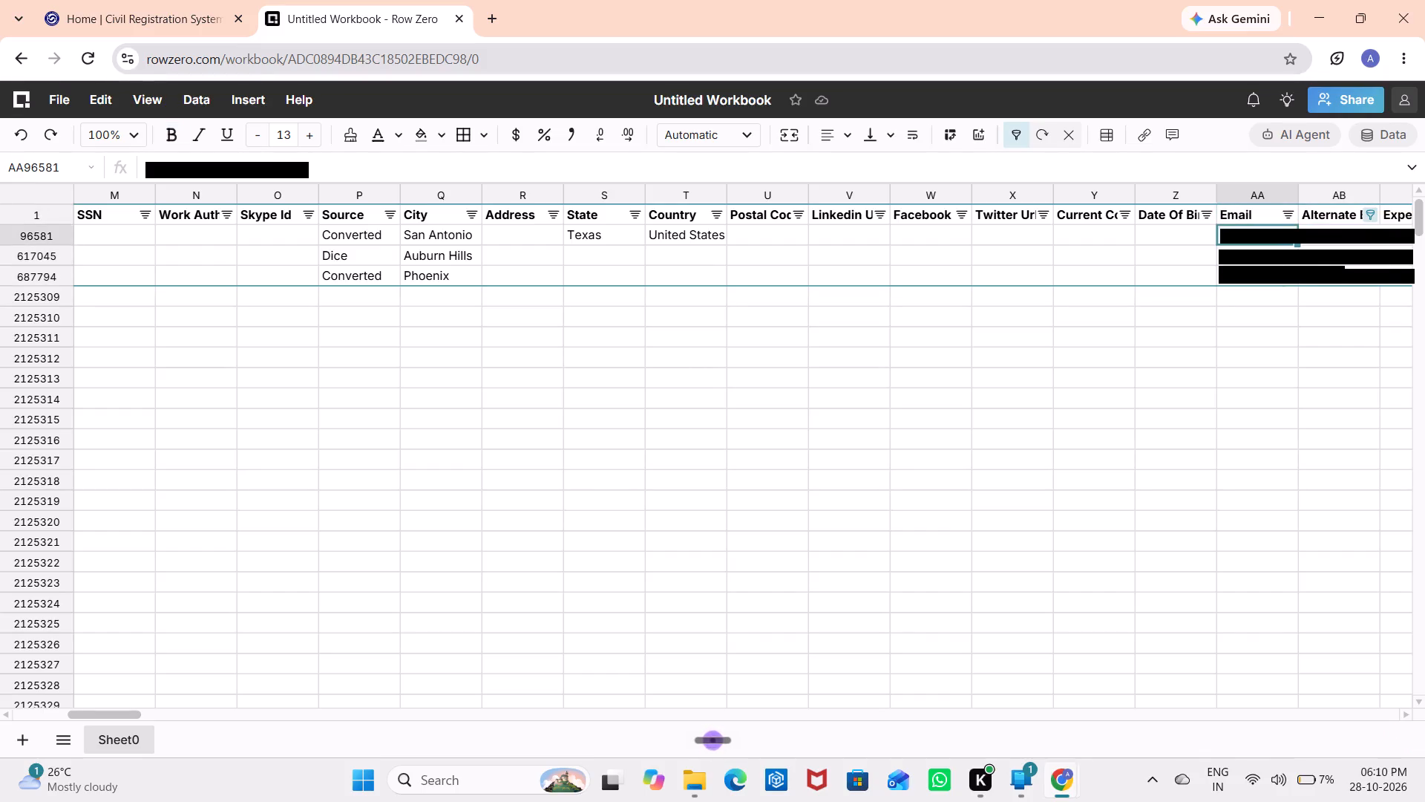
key("shift+Down")
key("shift+Down")
key("shift+Right")
key("Delete")
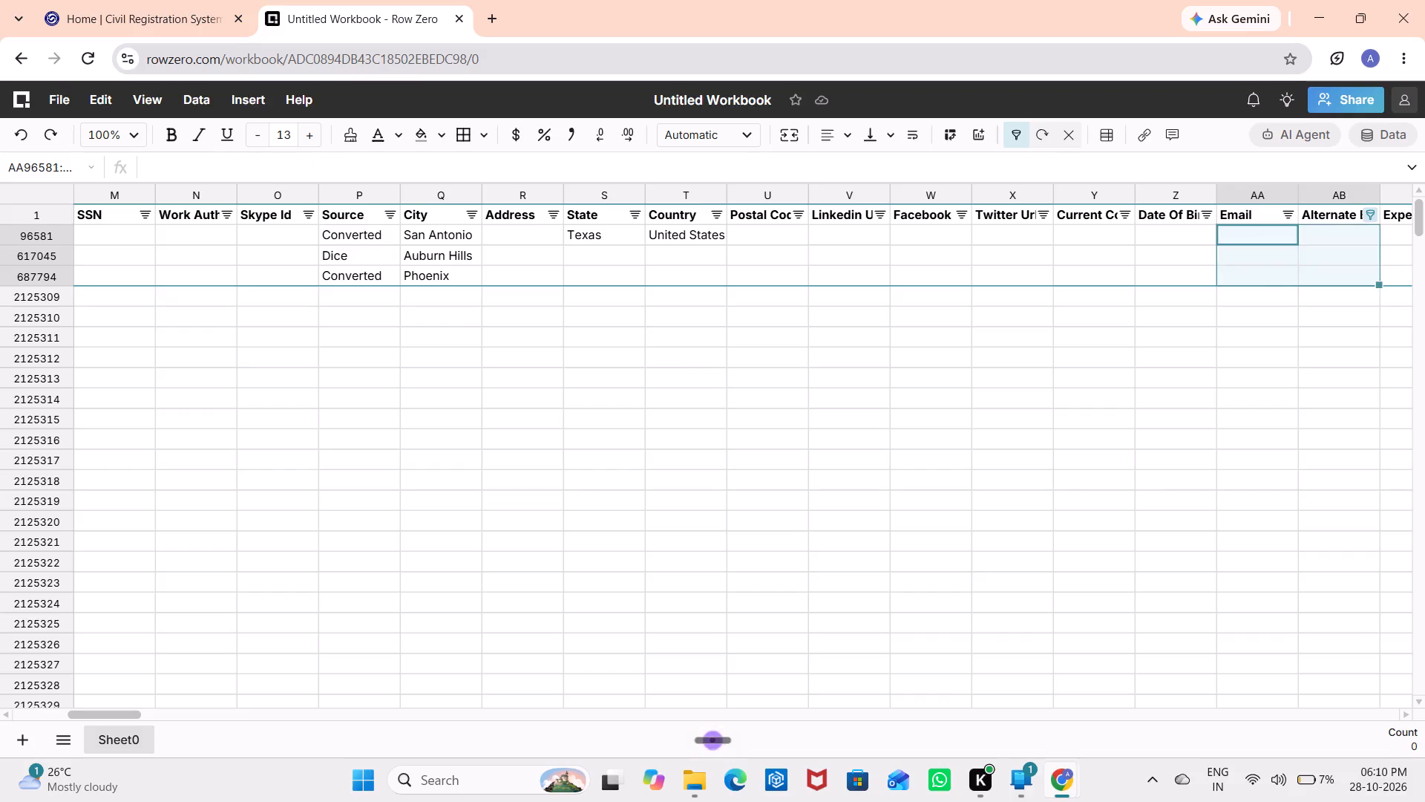
Clear the Mobile, Home Phone and Work Phone cells in the filtered rows 96581, 617045 and 687794.
key("Up")
key("Left")
key("Left")
key("Left")
key("Left")
key("Left")
key("Left")
key("Left")
key("Left")
key("Left")
key("Left")
key("Left")
key("Left")
key("Left")
key("Left")
key("Left")
key("Left")
key("Left")
key("Left")
key("Left")
key("Left")
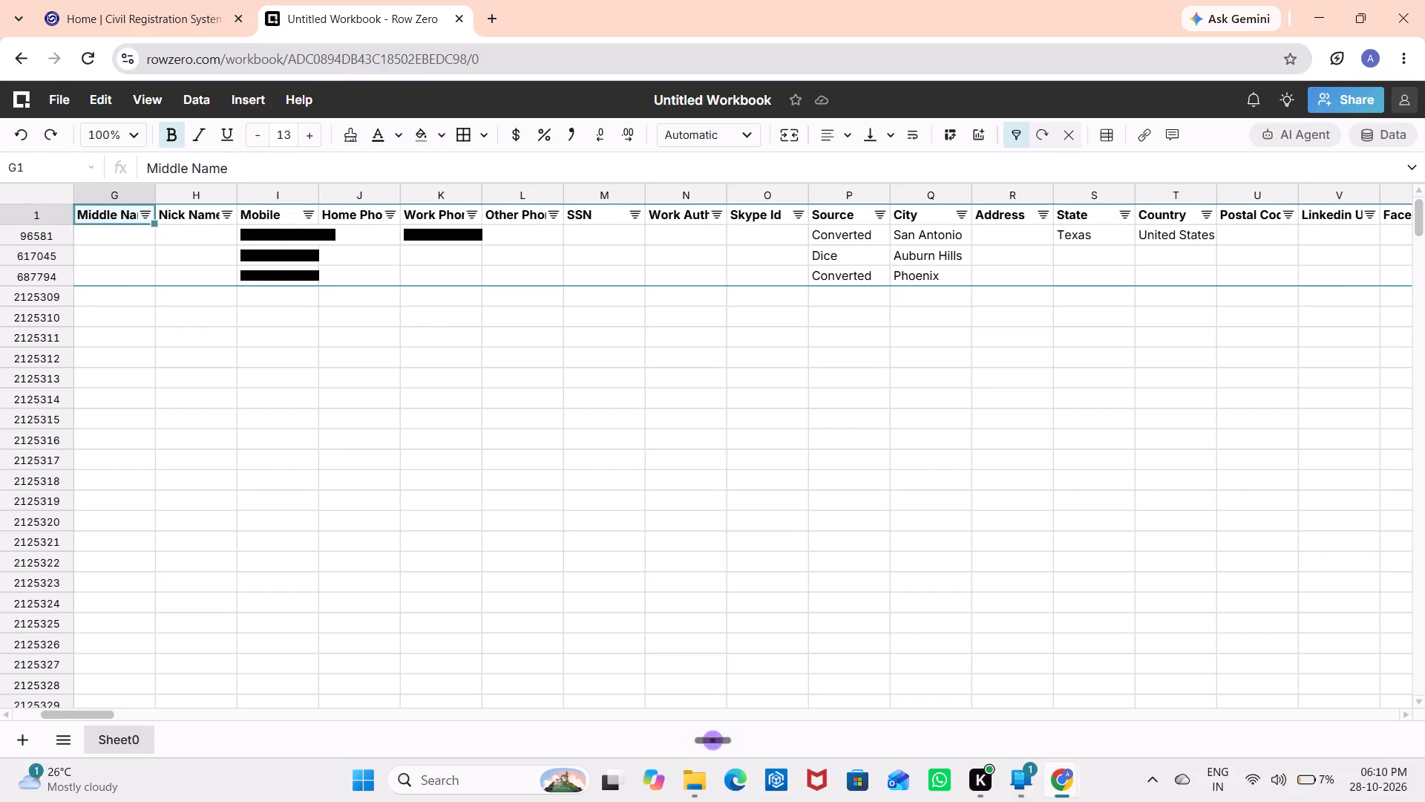
key("Down")
key("Right")
key("Right")
key("shift+Down")
key("shift+Down")
key("shift+Right")
key("shift+Down")
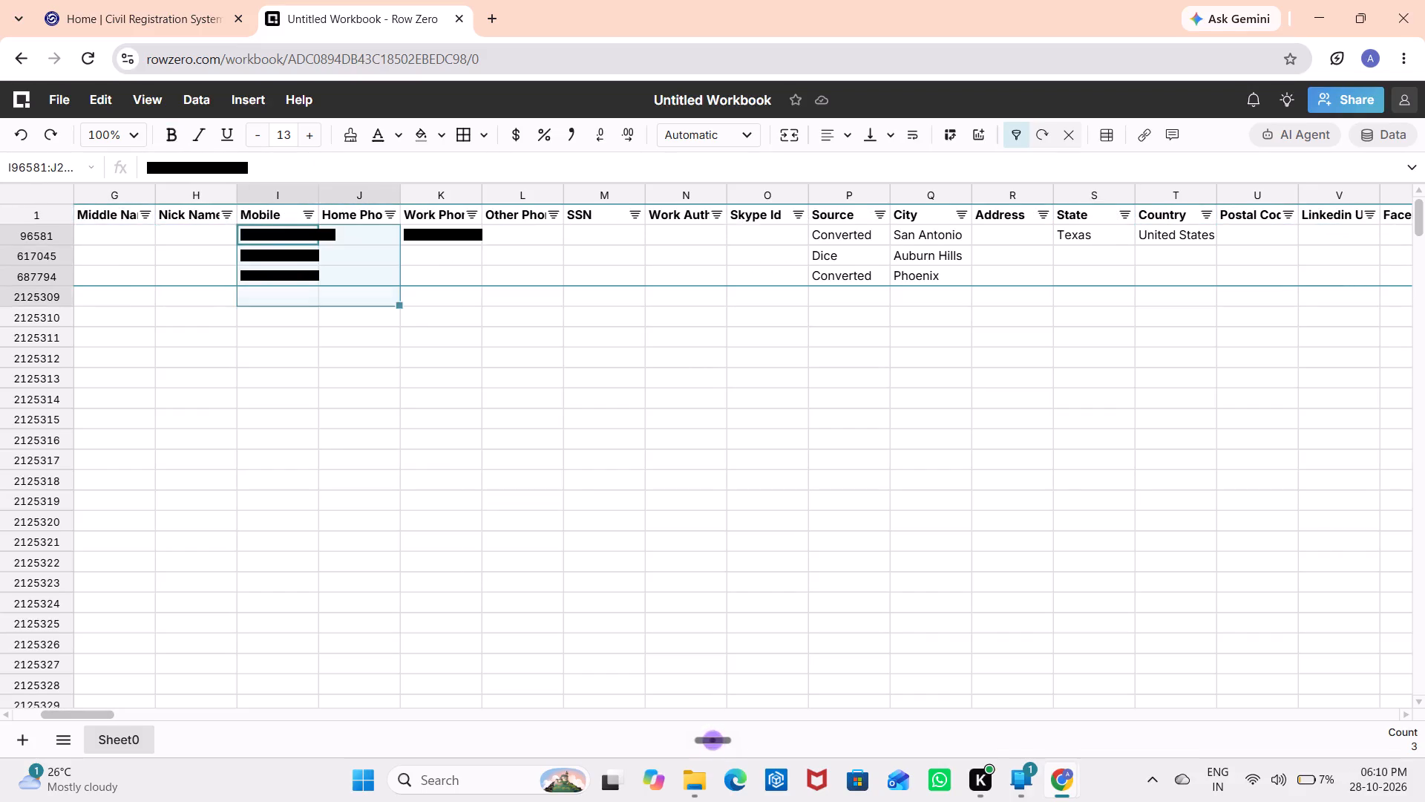
key("shift+Right")
key("shift+Up")
key("Delete")
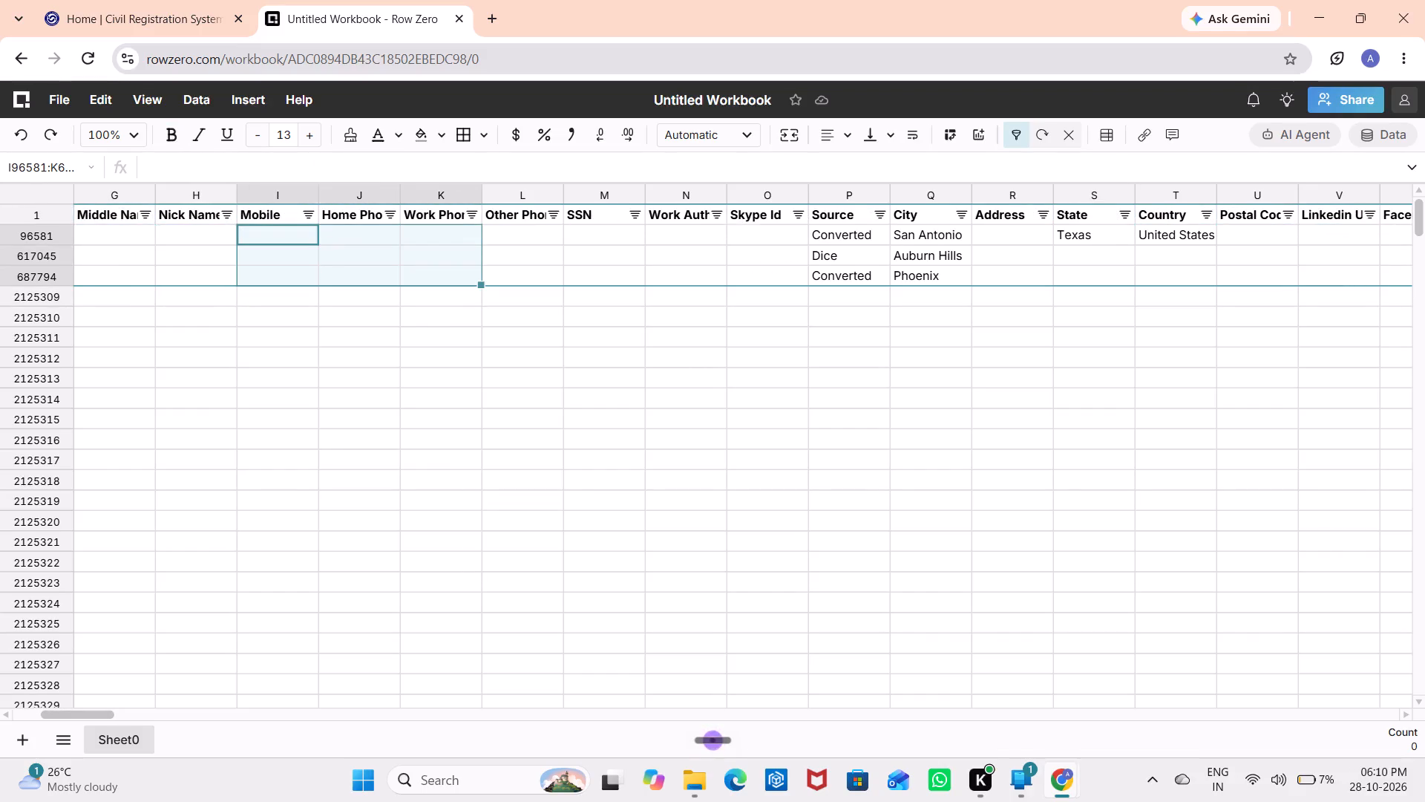
Remove the filter from the sheet.
left_click(1016, 133)
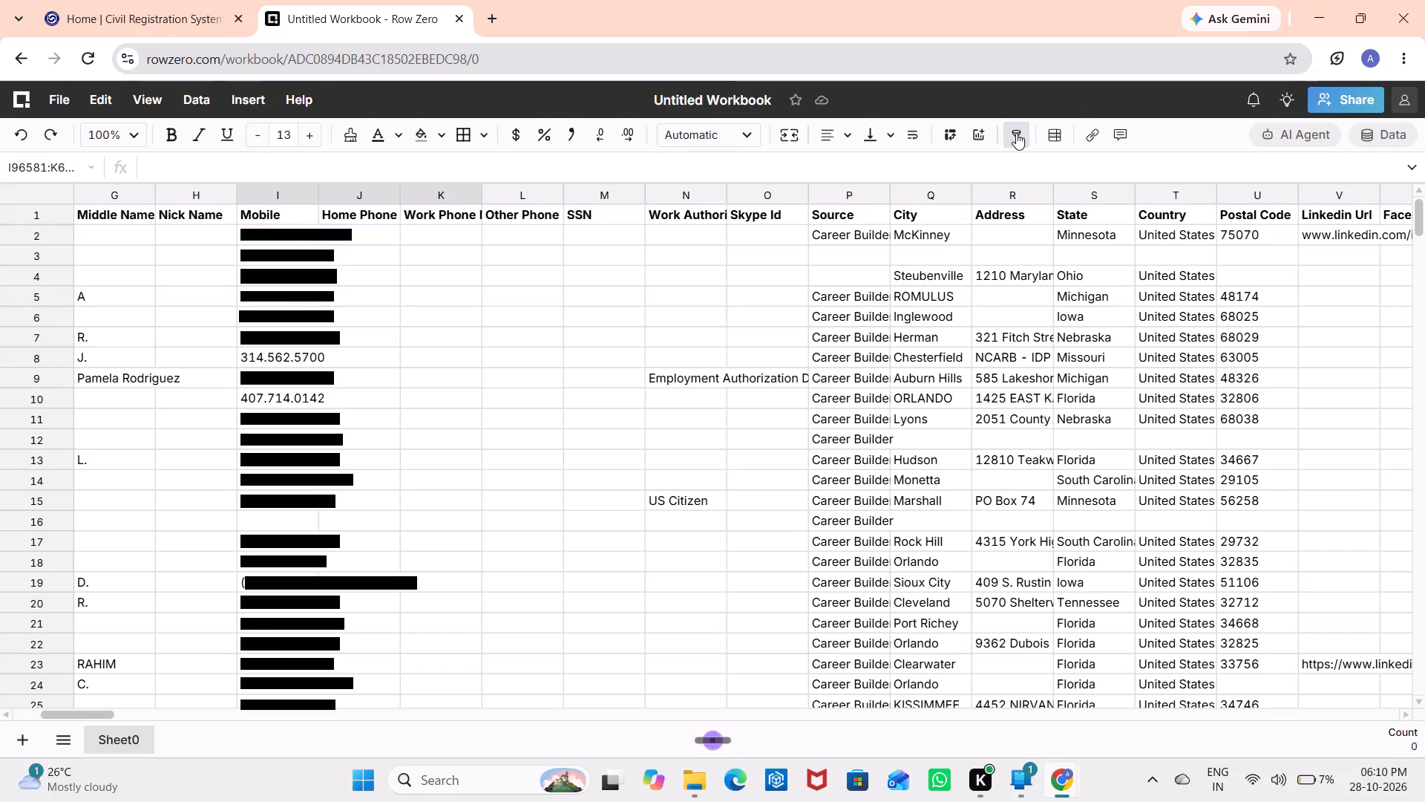
Turn on column filters for the header row, starting from the Alternate Email Address header cell.
key("Right")
key("Right")
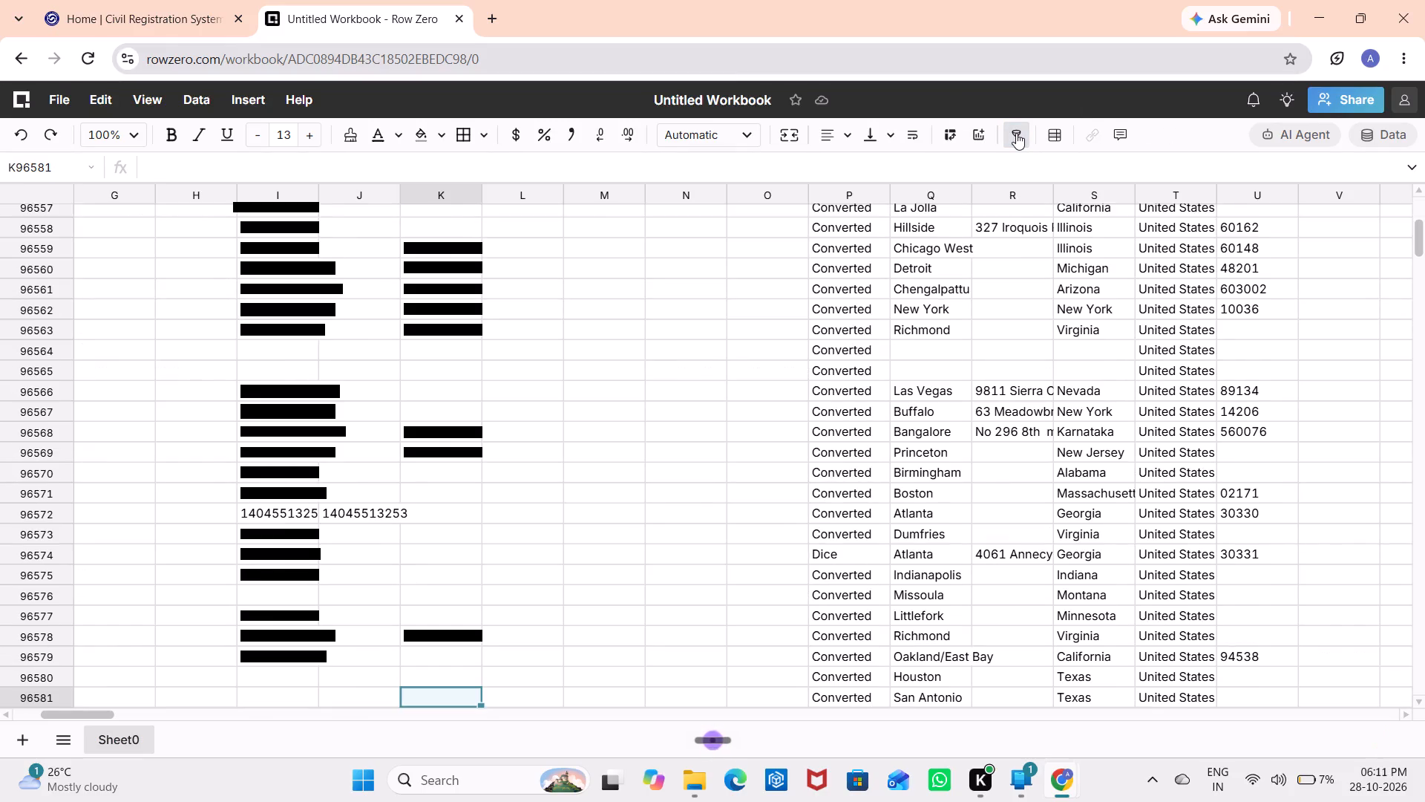
key("Left")
key("Left")
key("Left")
key("ctrl+Up")
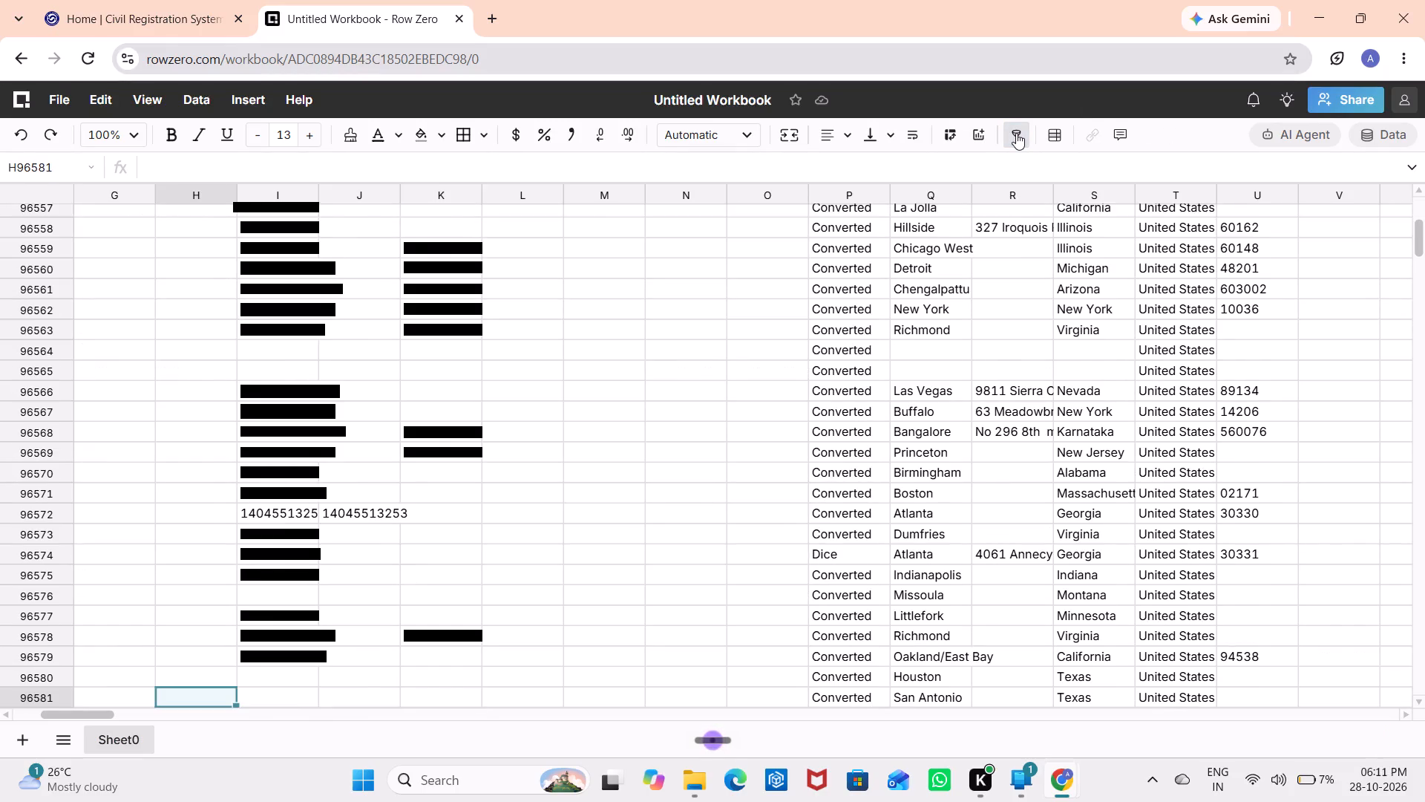
key("Left")
key("ctrl+Up")
key("ctrl+Left")
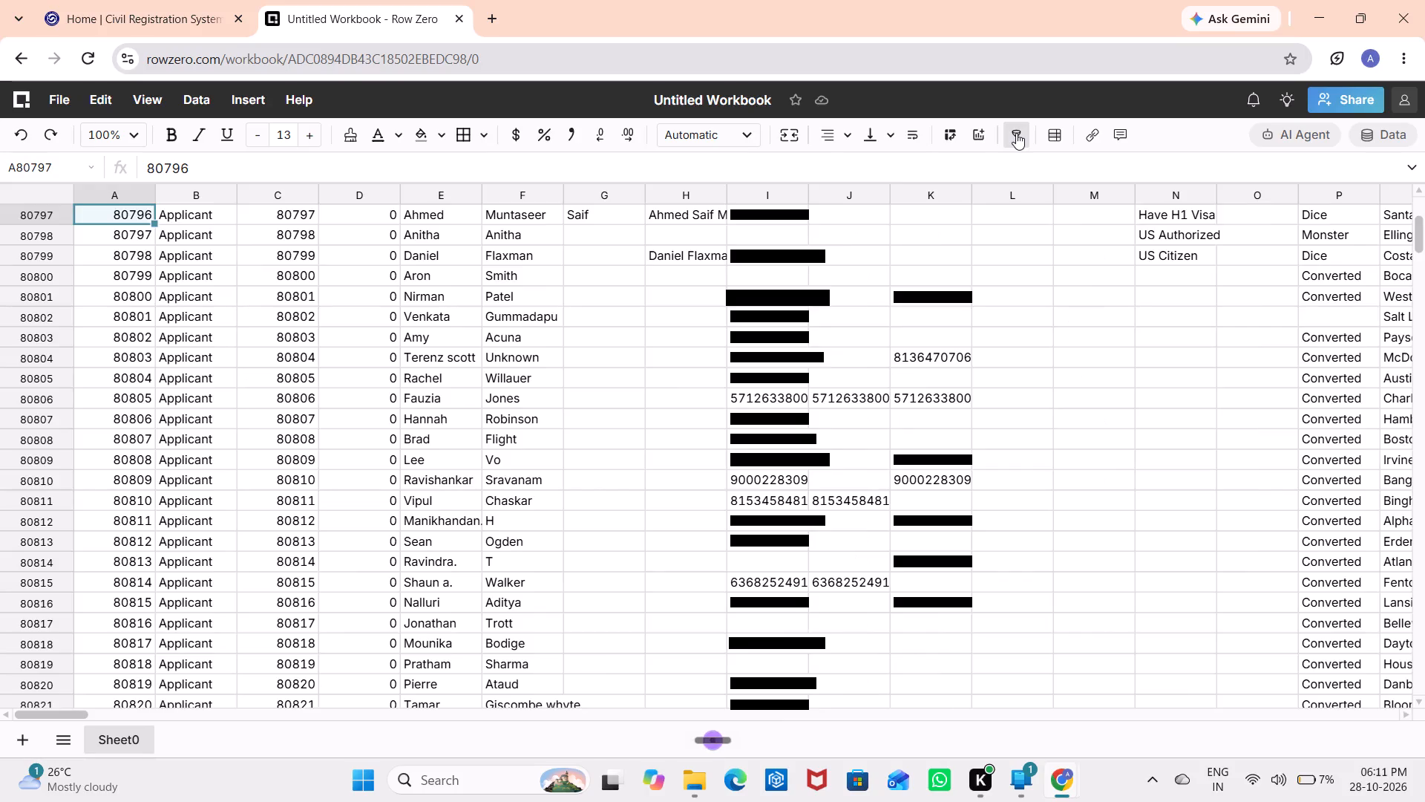
key("ctrl+Up")
key("Right")
key("Right")
key("Right")
key("Right")
key("Right")
key("Right")
key("Right")
key("Right")
key("Right")
key("Right")
key("Right")
key("Right")
key("Right")
key("Right")
key("Right")
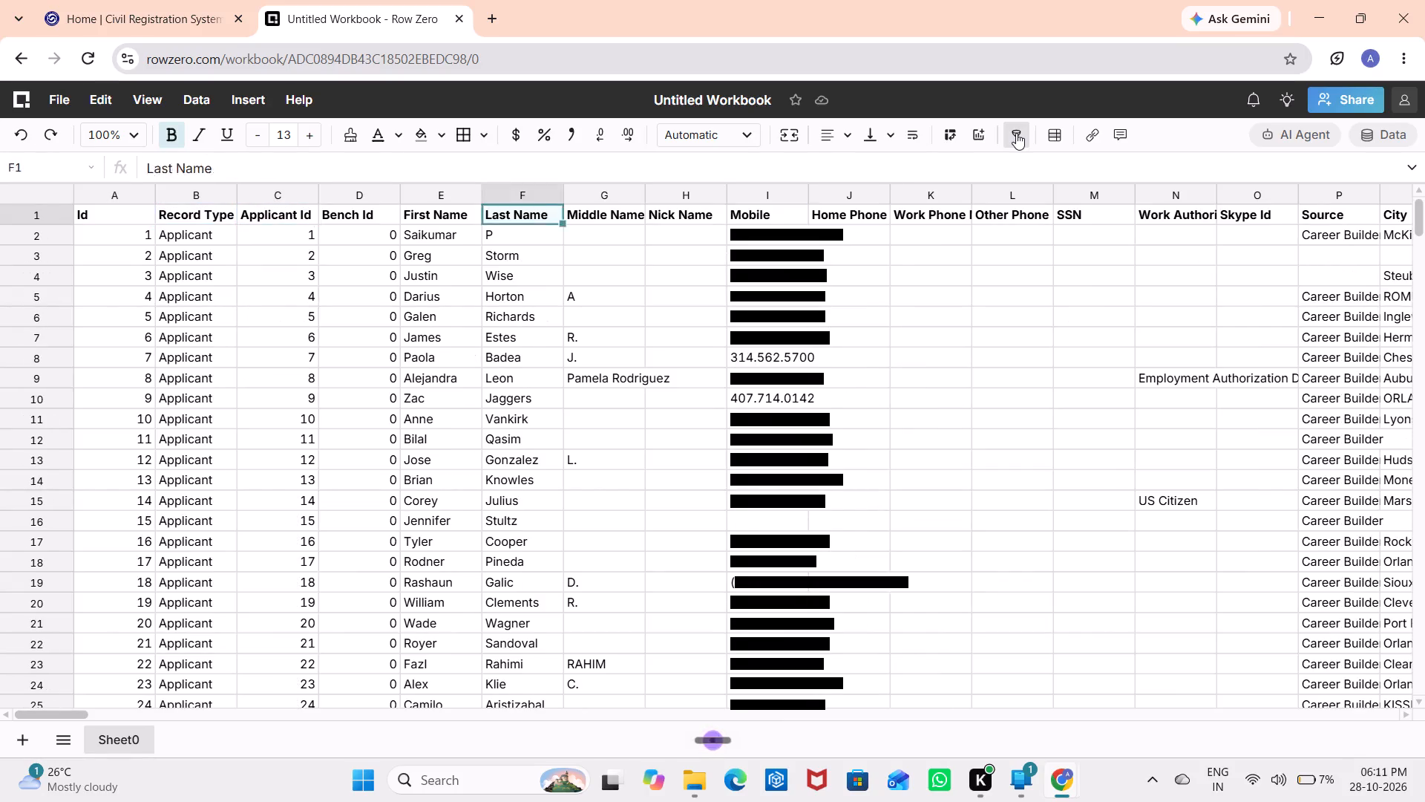
key("Right")
key("Right")
key("Right")
key("Right")
key("Right")
key("Right")
key("Right")
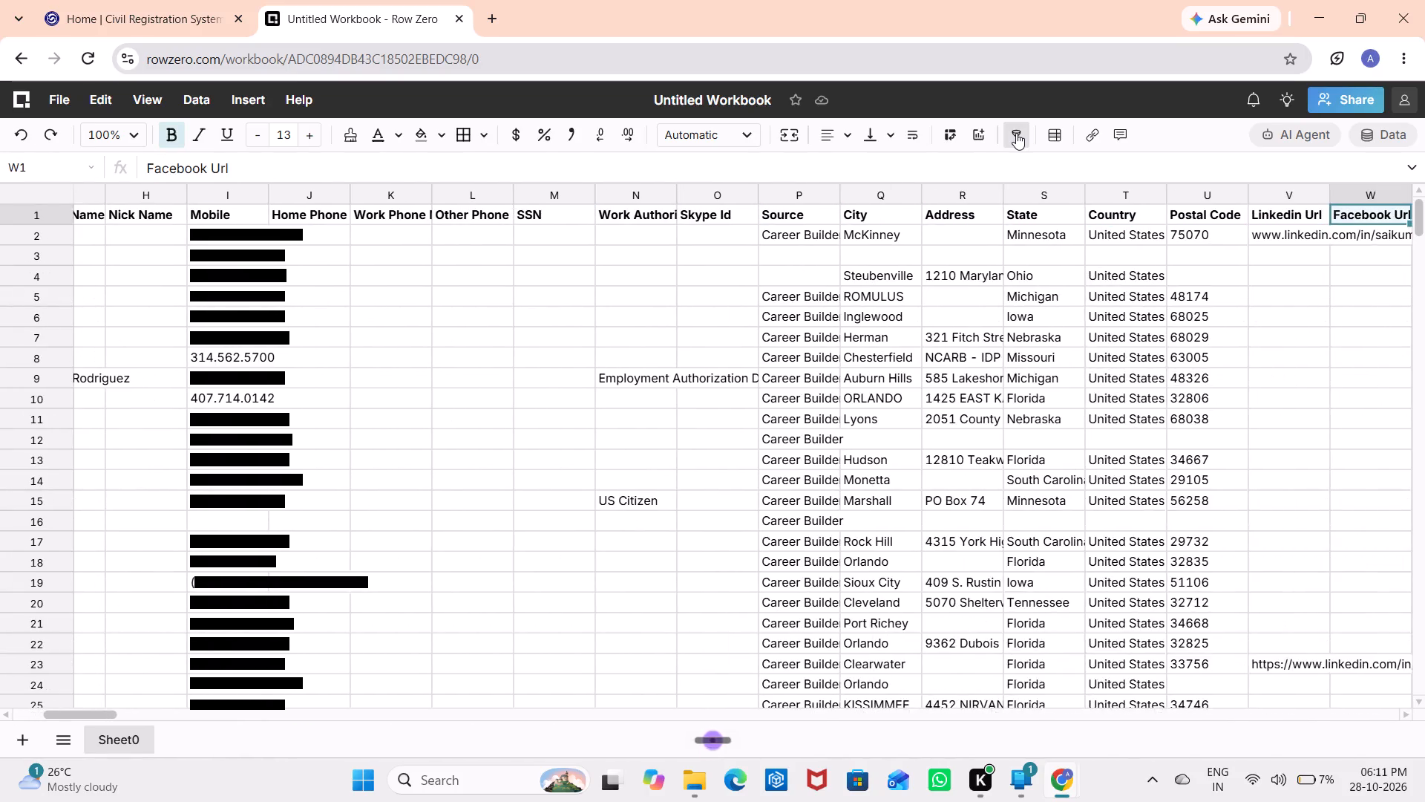
key("Right")
key("Right")
key("Right")
key("Right")
key("Right")
key("Right")
key("Right")
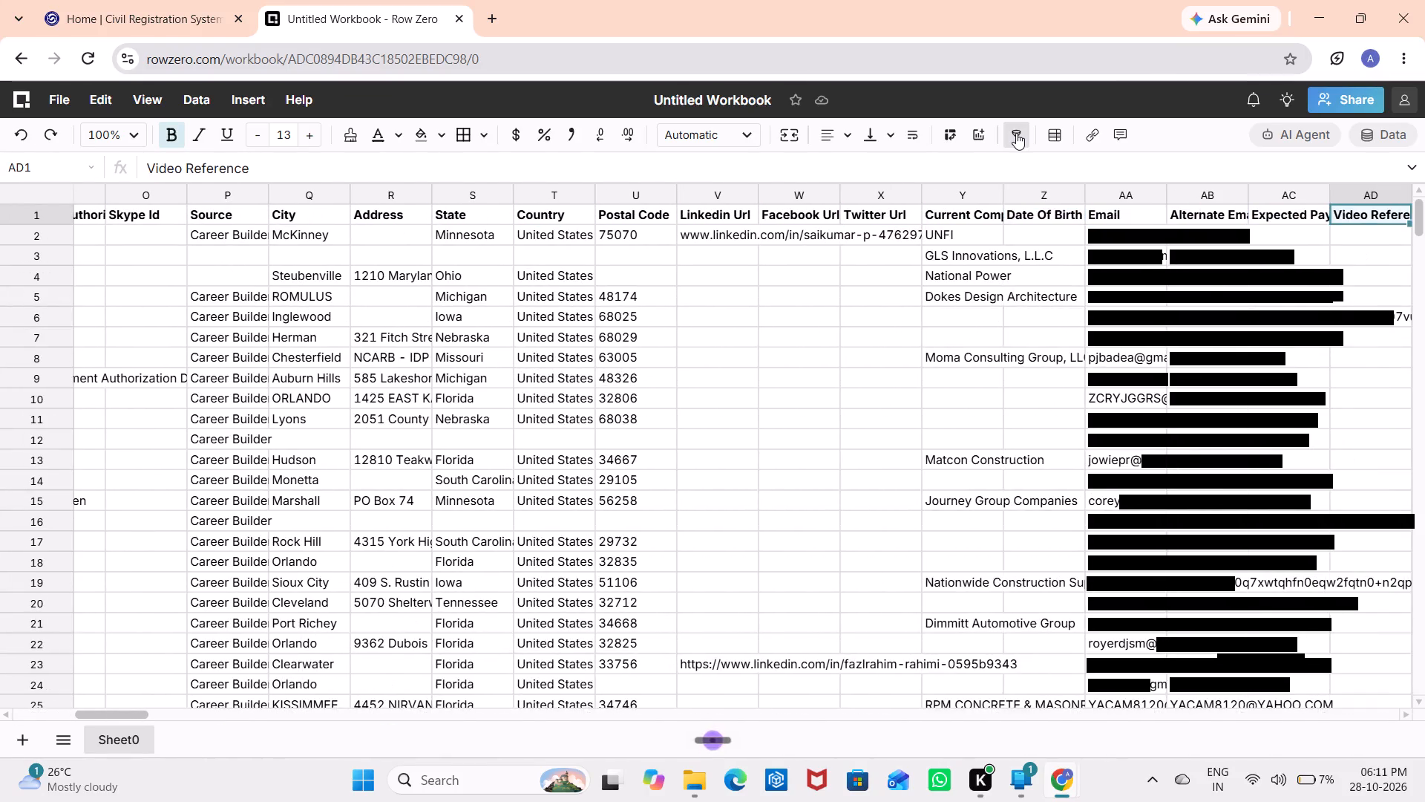
left_click(1134, 215)
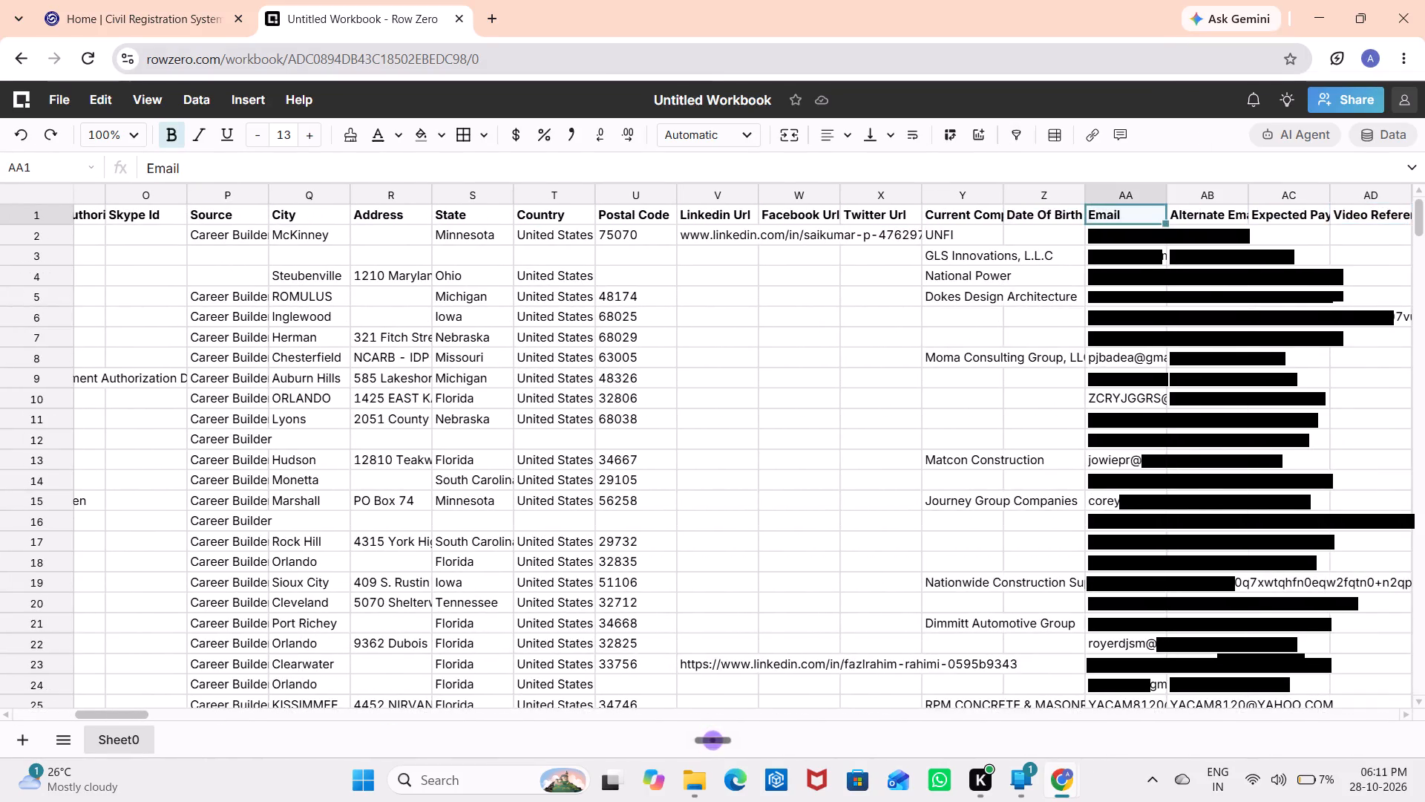
left_click(1185, 213)
left_click(1015, 137)
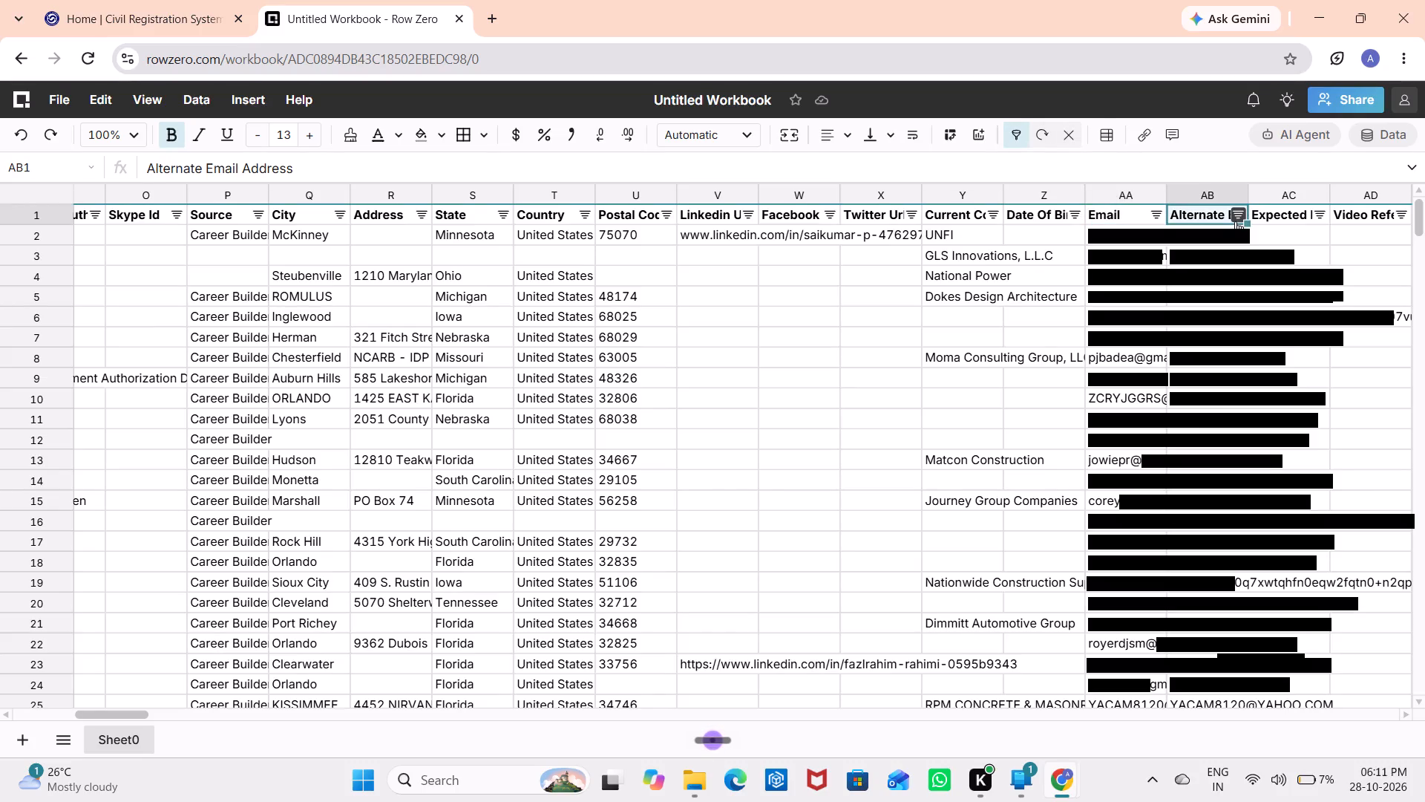
Filter the Alternate Email Address column to all values matching "ibrain".
left_click(1235, 221)
left_click(1173, 405)
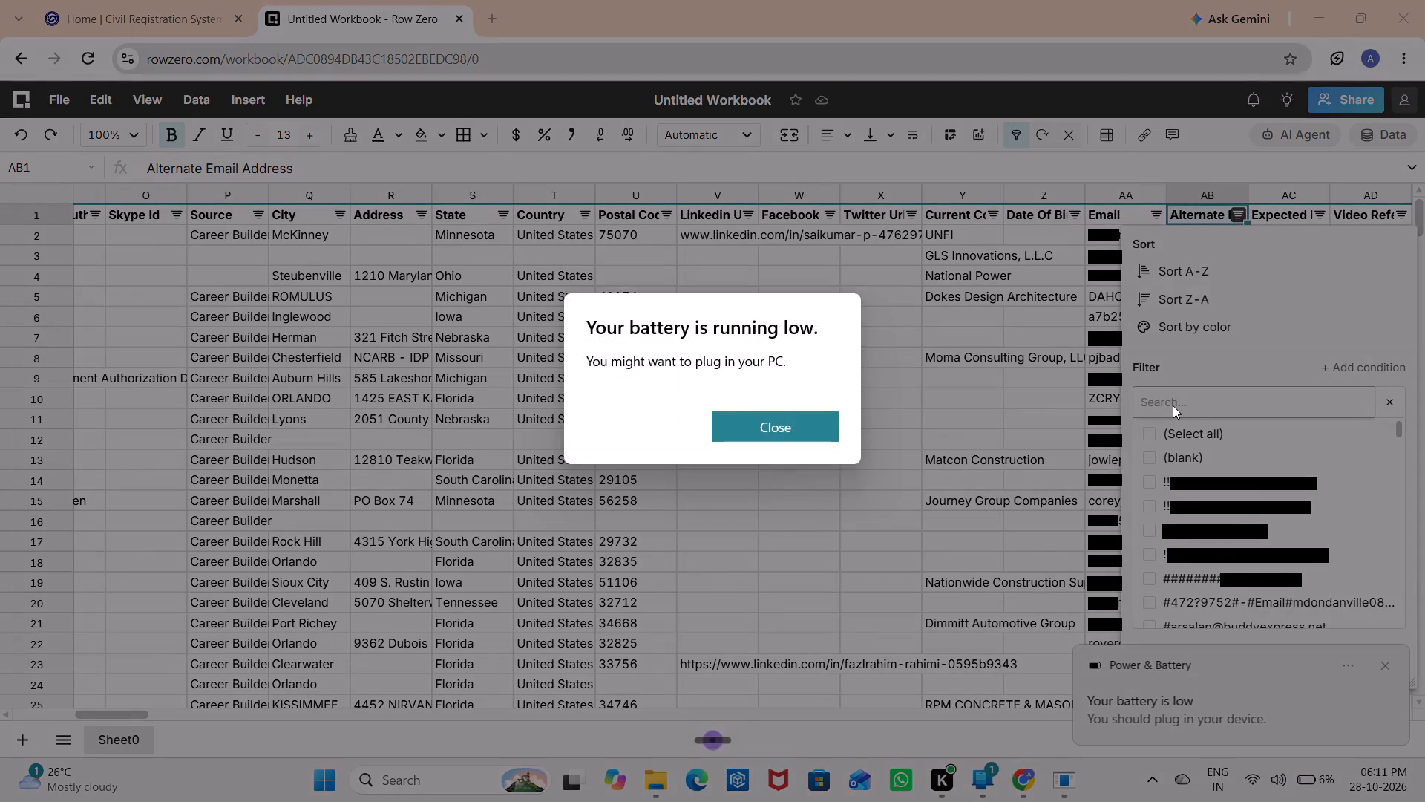
left_click(821, 433)
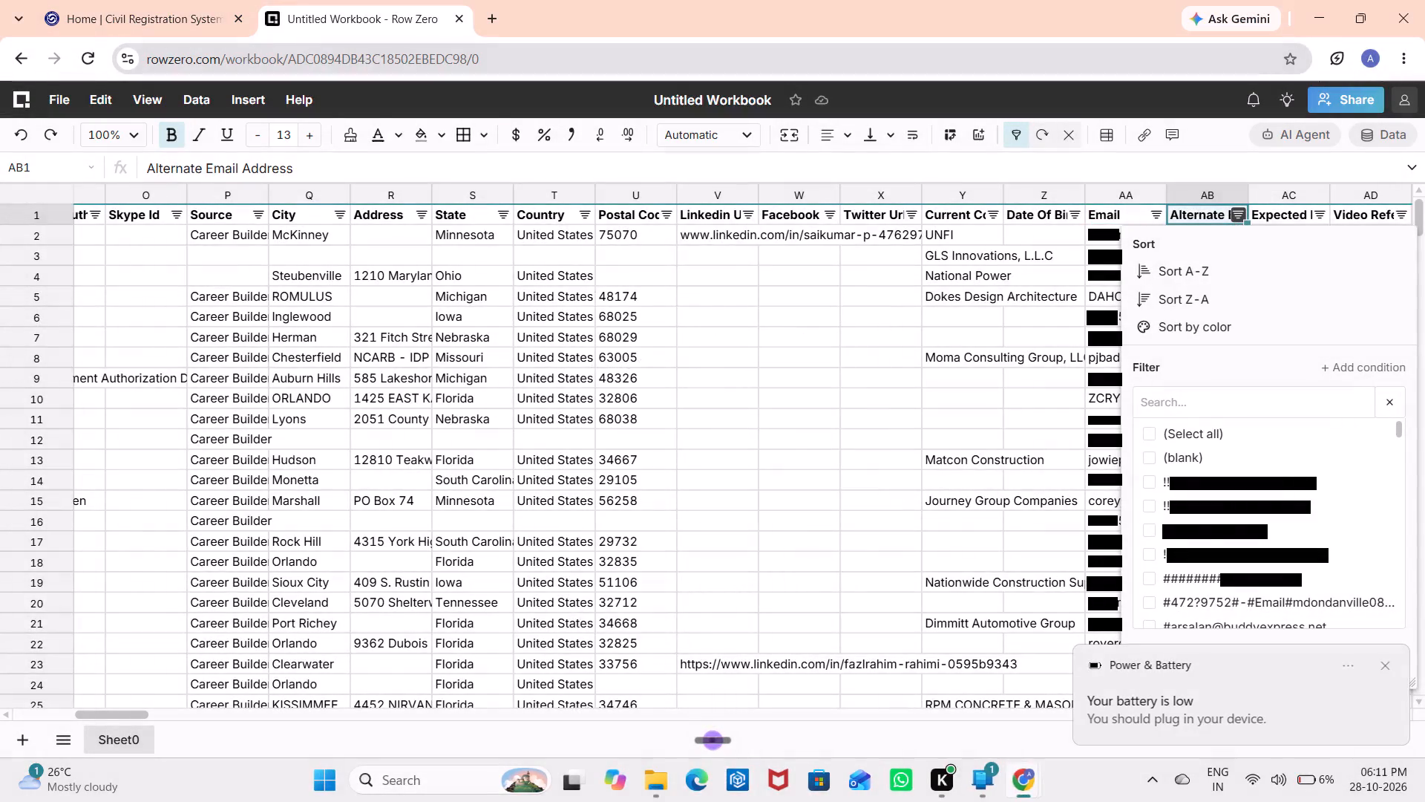
left_click(1162, 387)
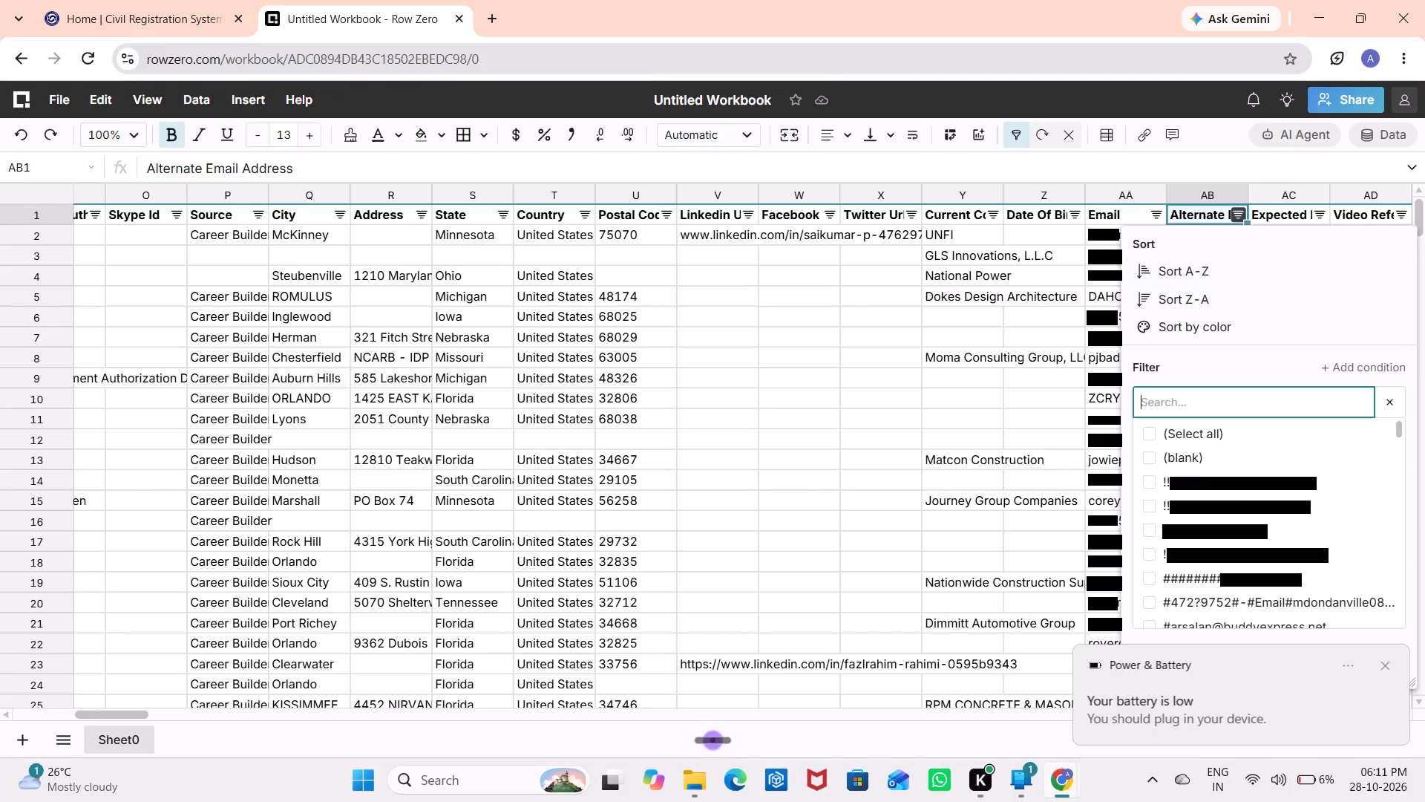
type("ir")
key("BackSpace")
type("brian")
key("BackSpace")
key("BackSpace")
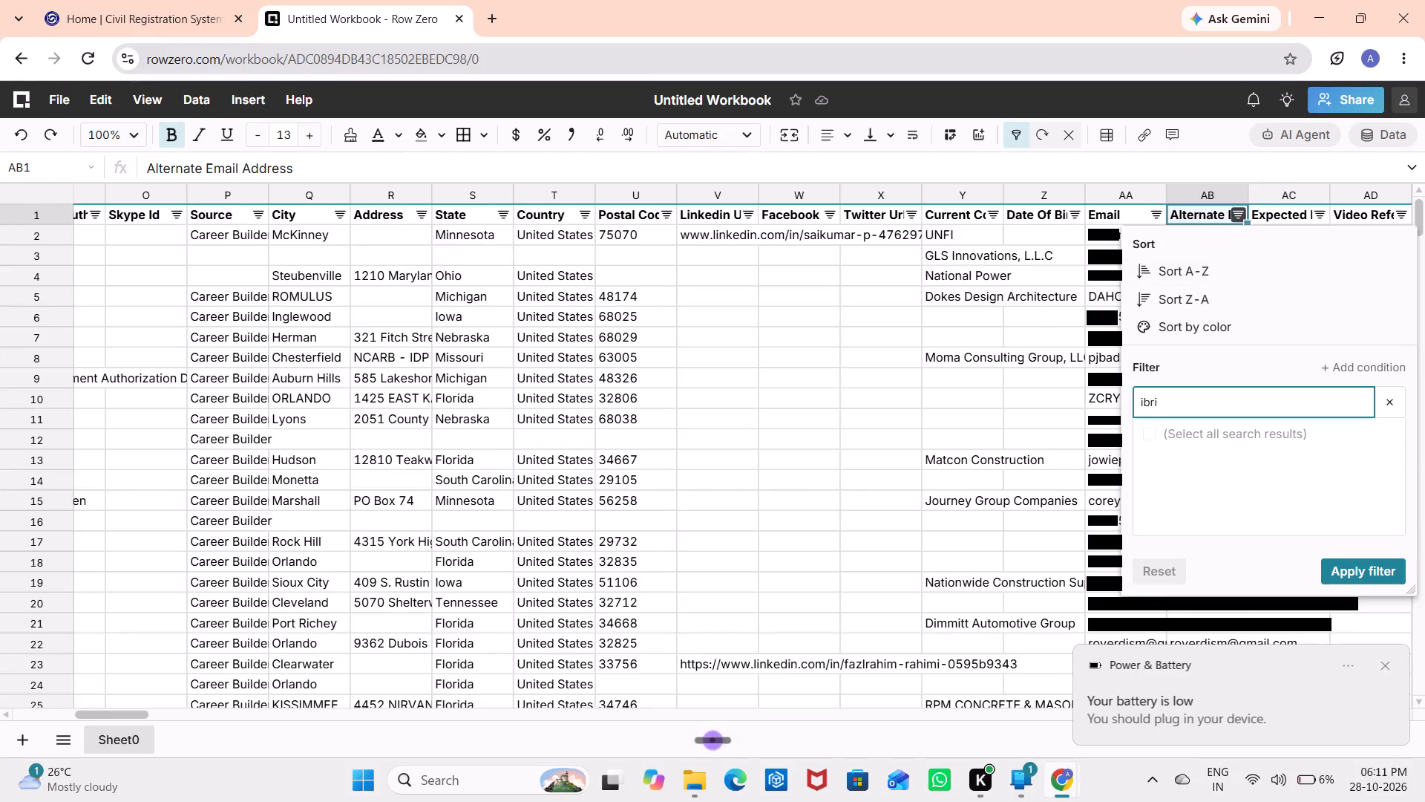
key("BackSpace")
type("ain")
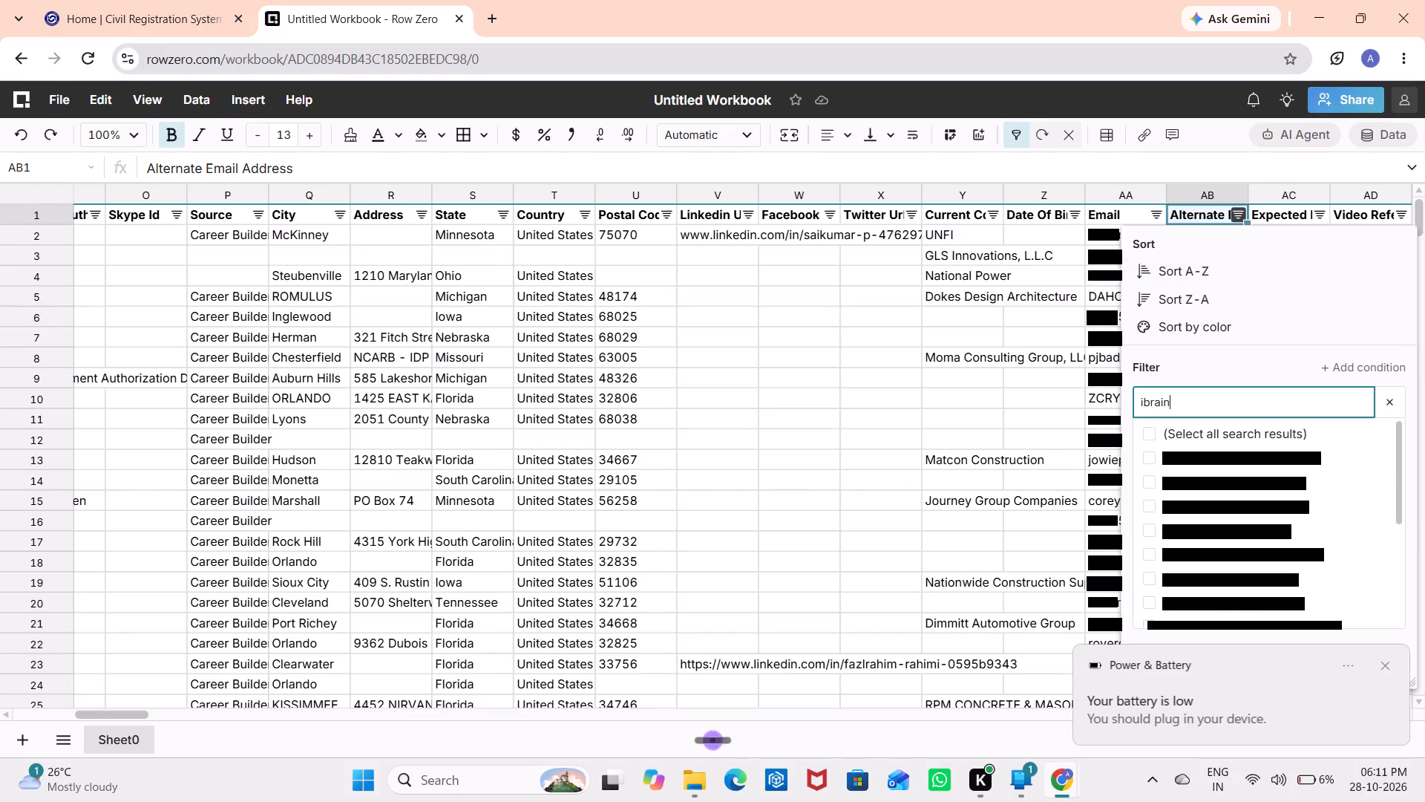
left_click(1146, 437)
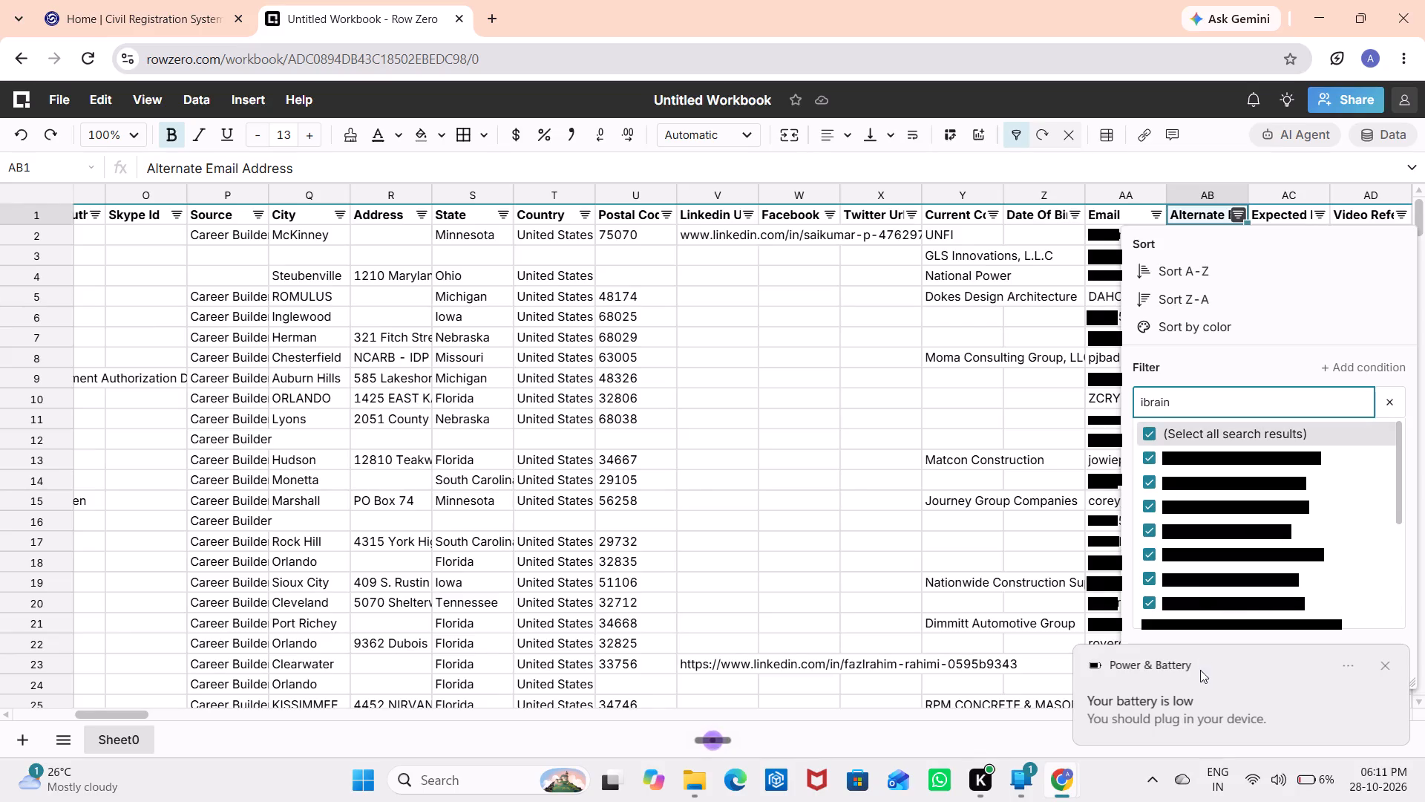
left_click(1389, 667)
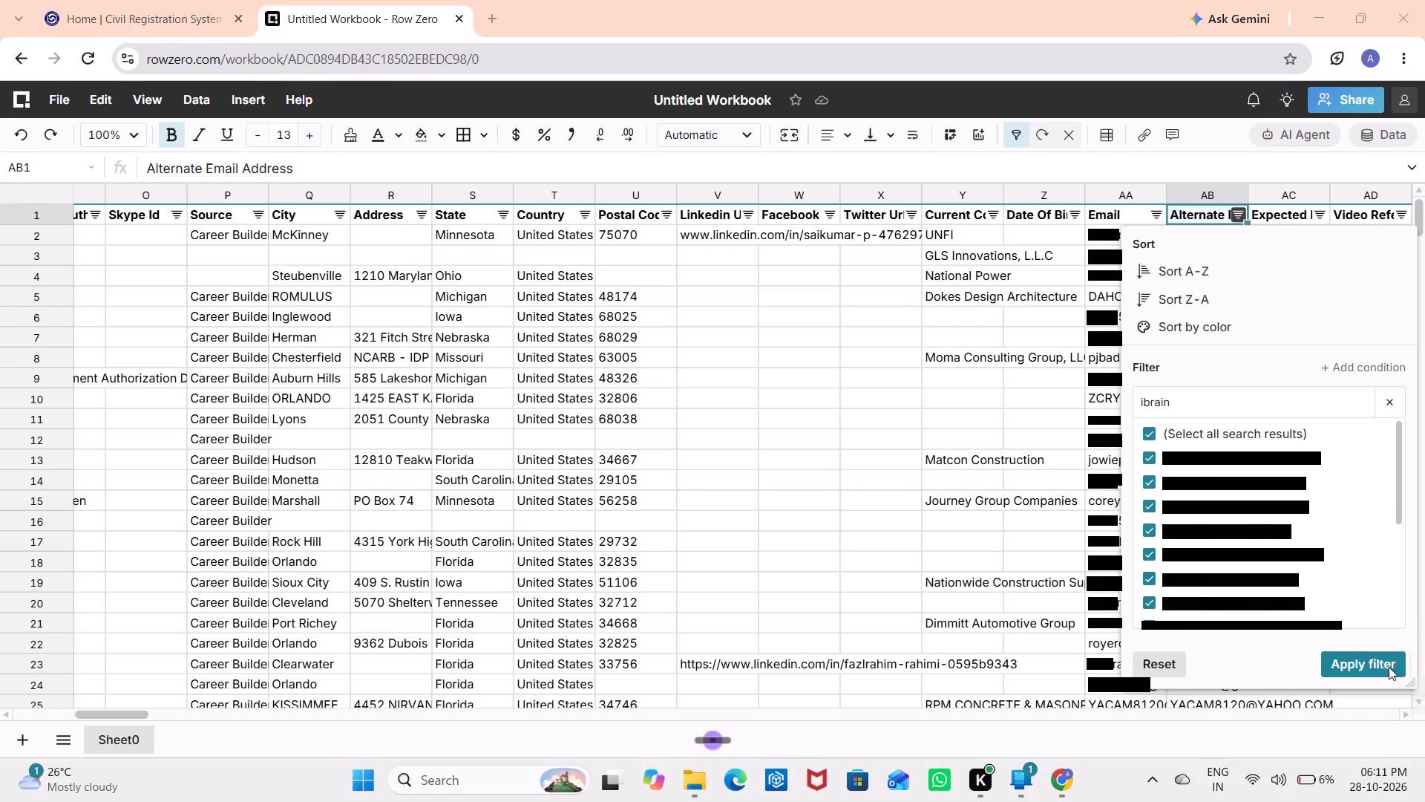
left_click(1352, 669)
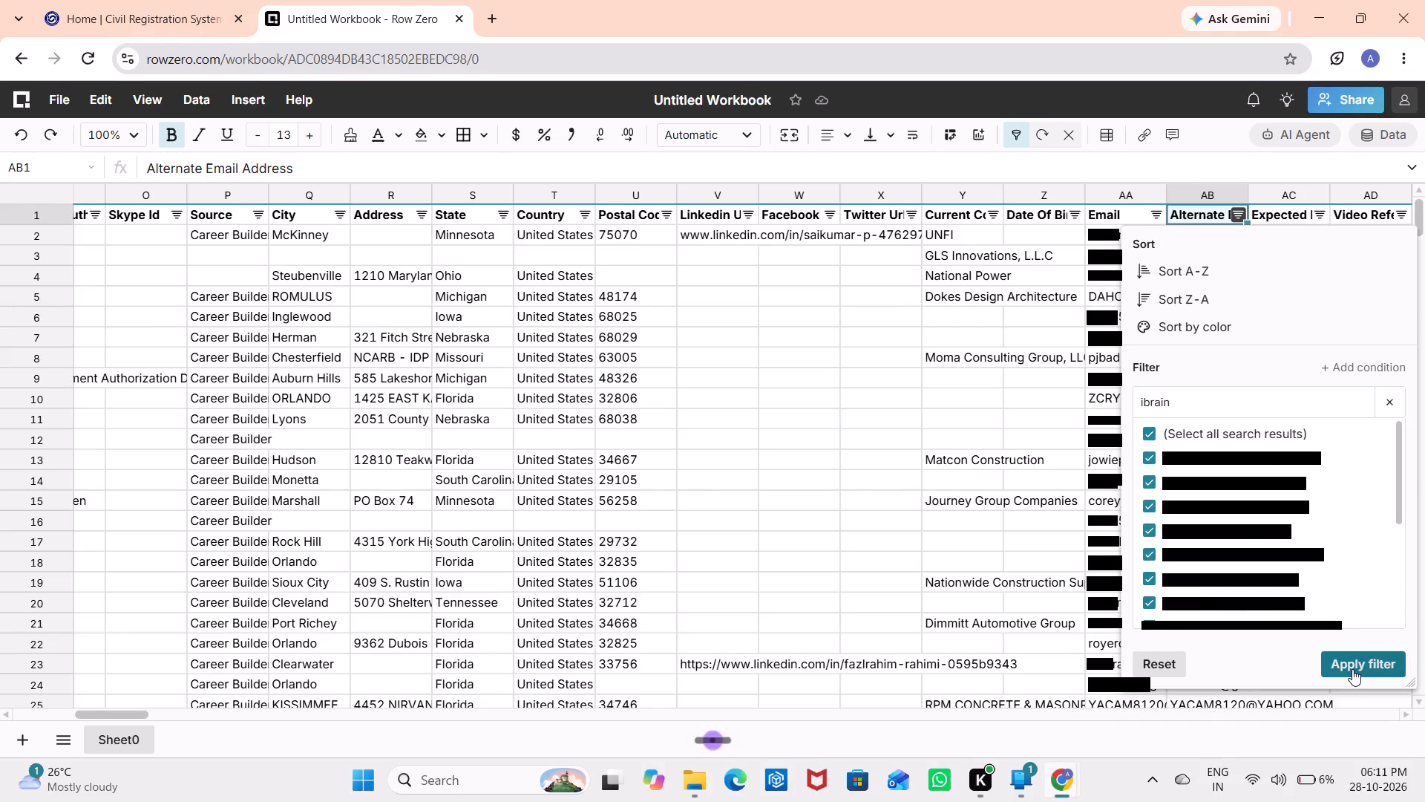
left_click(1352, 669)
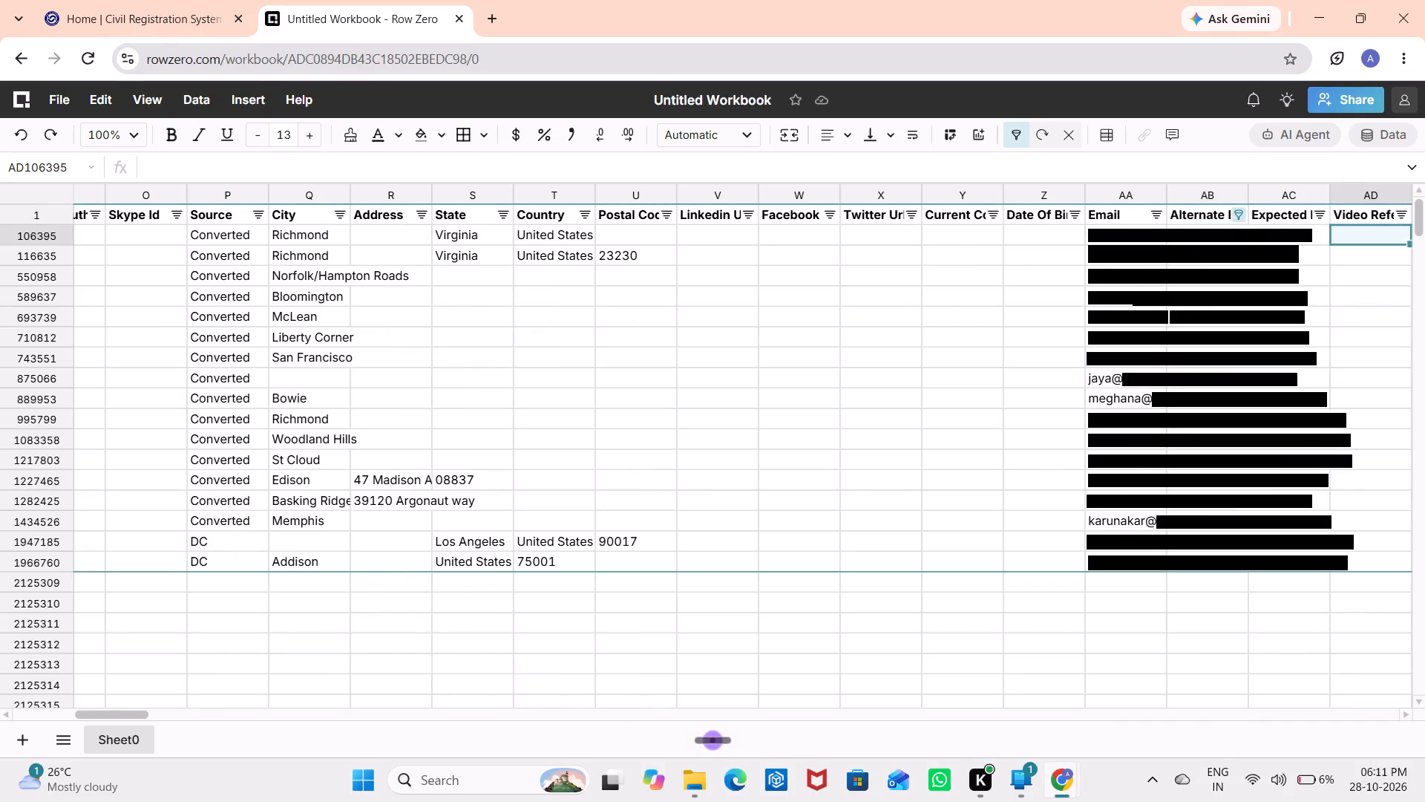
Clear the Email and Alternate Email Address cells in all filtered rows from 106395 to 1966760.
left_click(1153, 279)
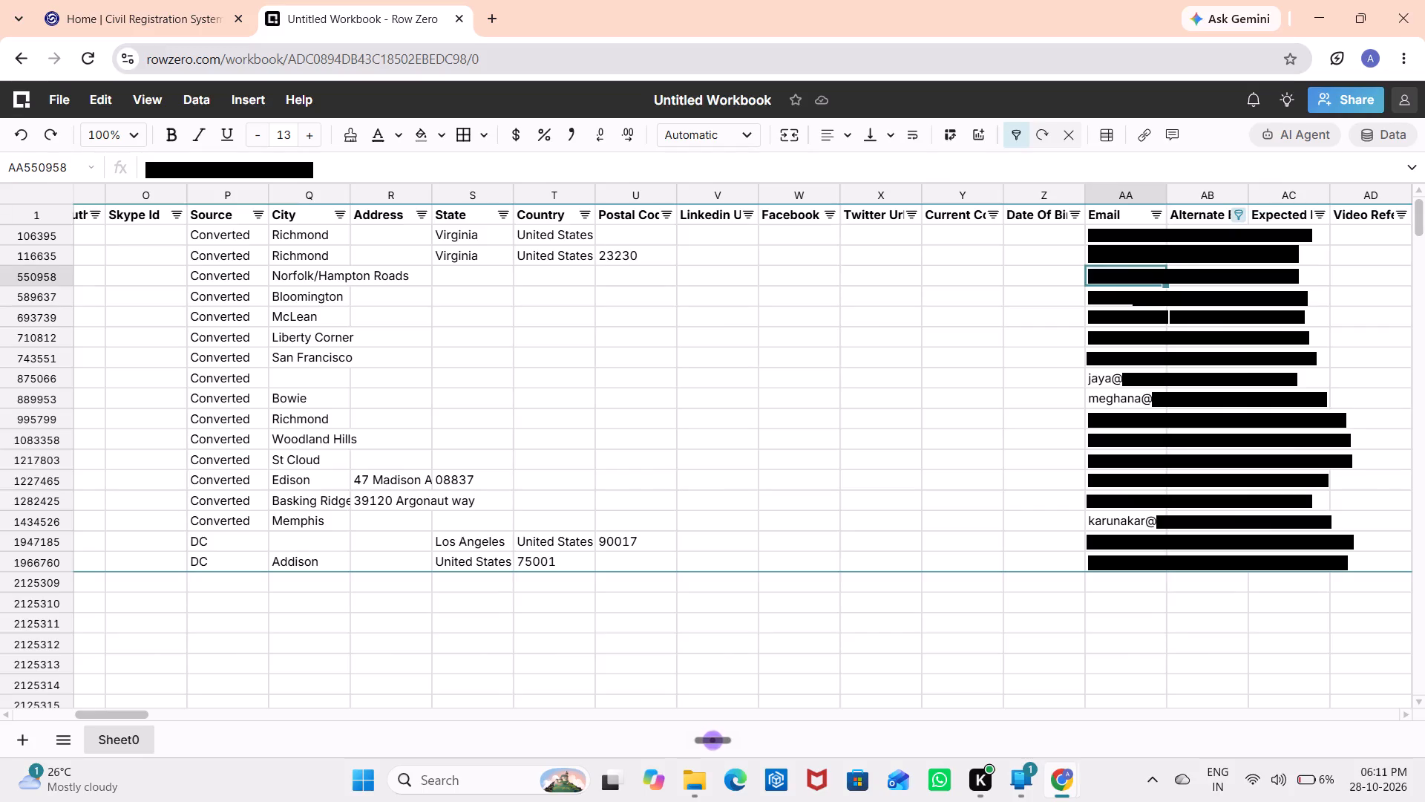
key("Up")
key("Up")
key("ctrl+shift+Down")
key("shift+Right")
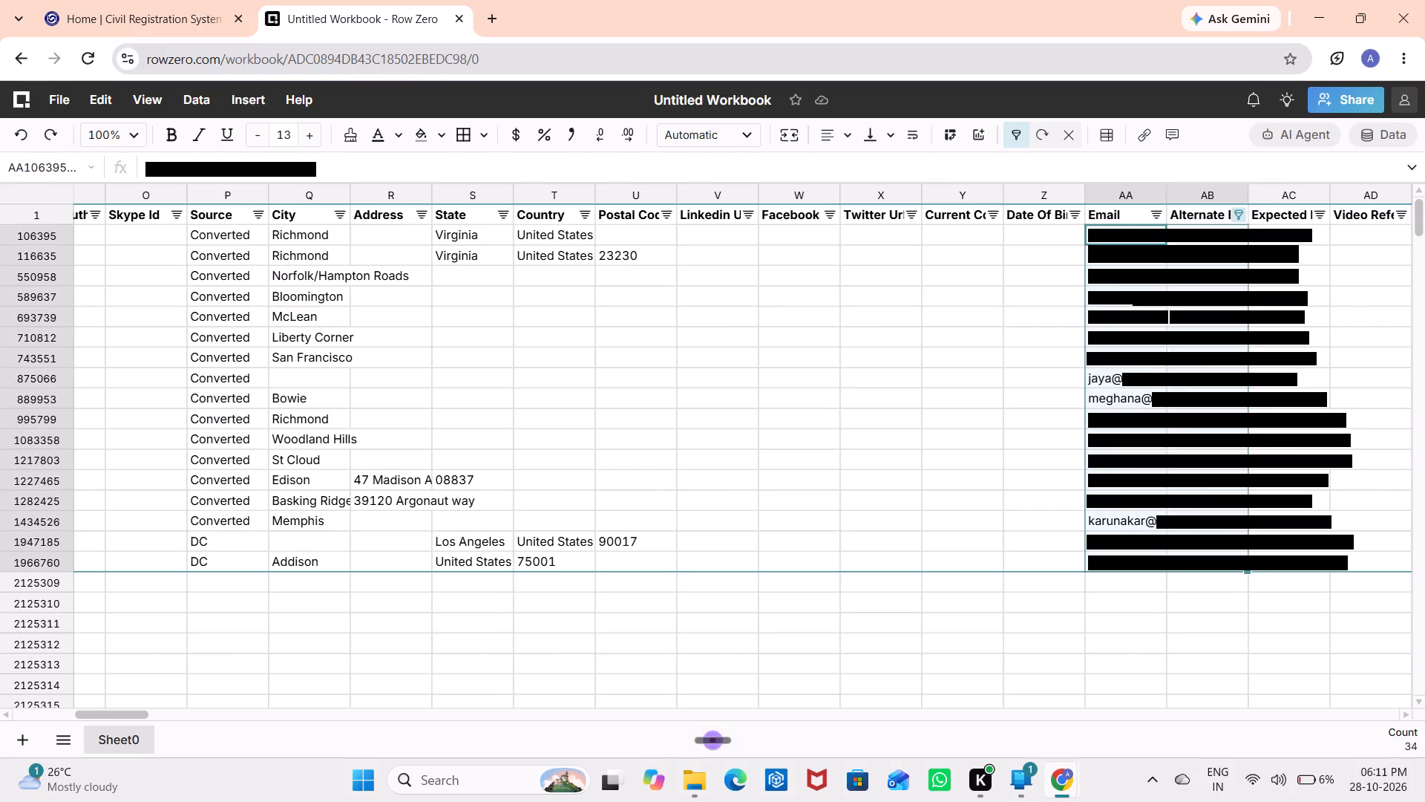
key("Delete")
Clear the Mobile, Home Phone and Work Phone cells in the filtered rows from 106395 to 1434526.
key("ctrl+Left")
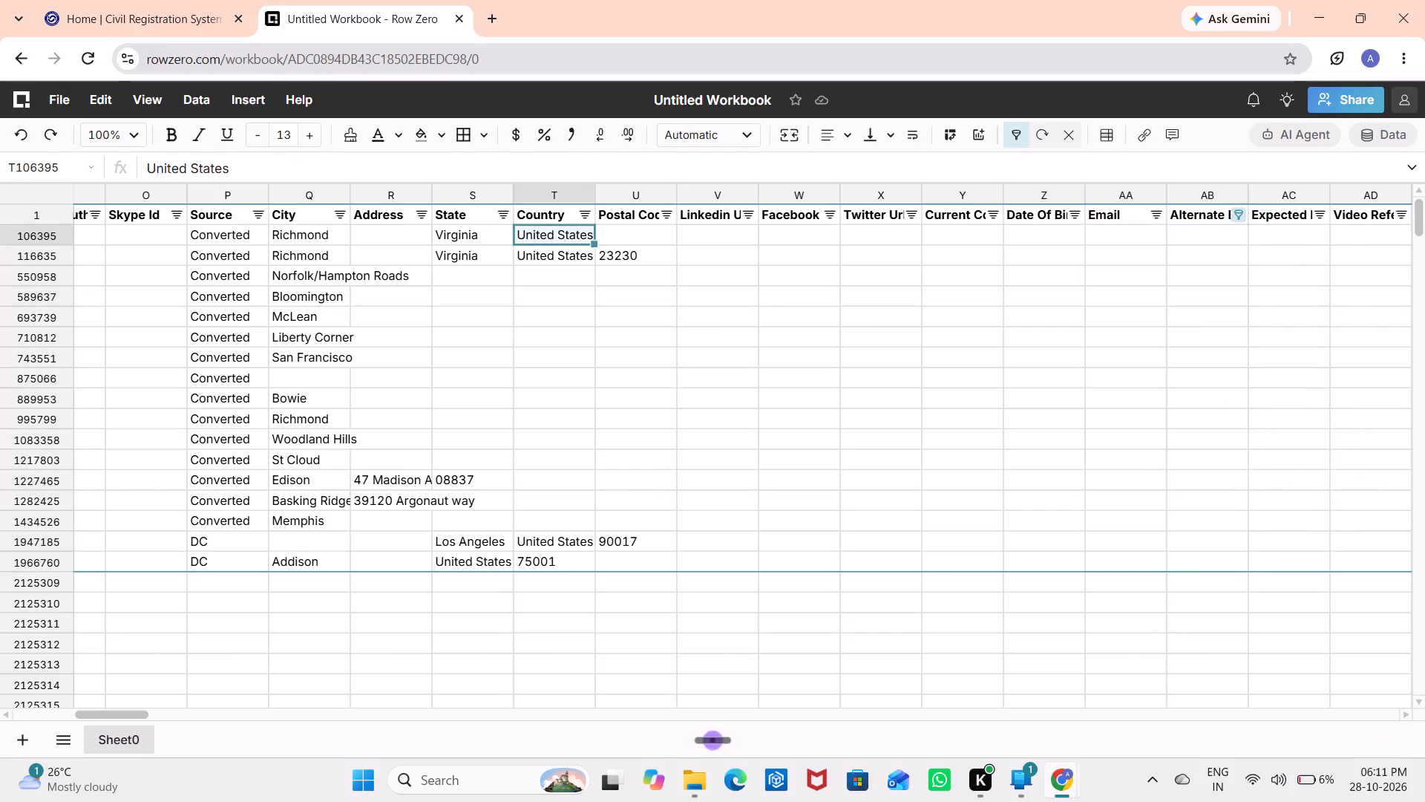
key("Left")
key("Left")
key("Left")
key("Left")
key("Left")
key("Left")
key("Left")
key("Left")
key("Left")
key("Left")
key("Left")
key("Left")
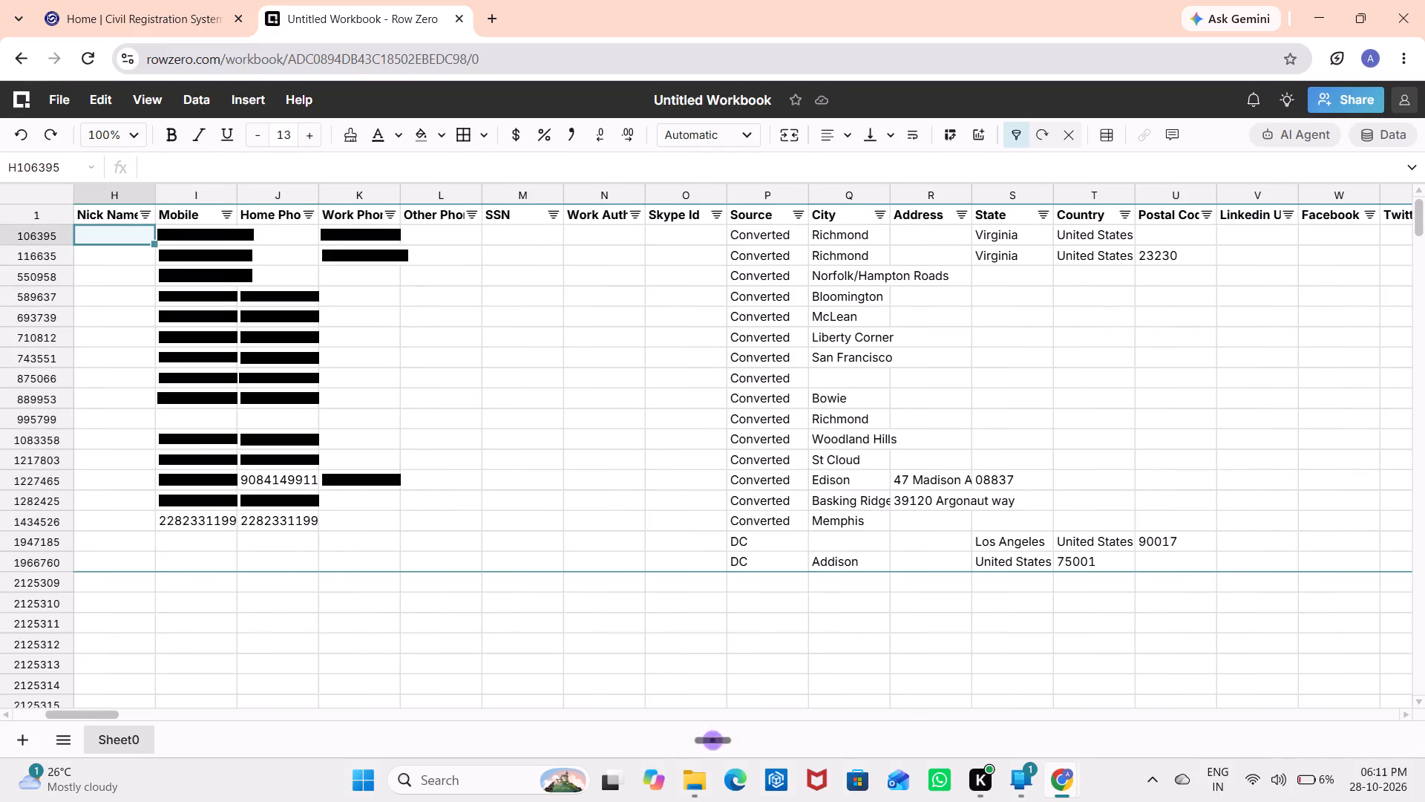
key("Right")
key("shift+Down")
key("shift+Down")
key("shift+Down")
key("shift+Down")
key("shift+Down")
key("shift+Down")
key("shift+Down")
key("shift+Down")
key("shift+Down")
key("shift+Down")
key("shift+Down")
key("shift+Down")
key("shift+Down")
key("shift+Down")
key("shift+Right")
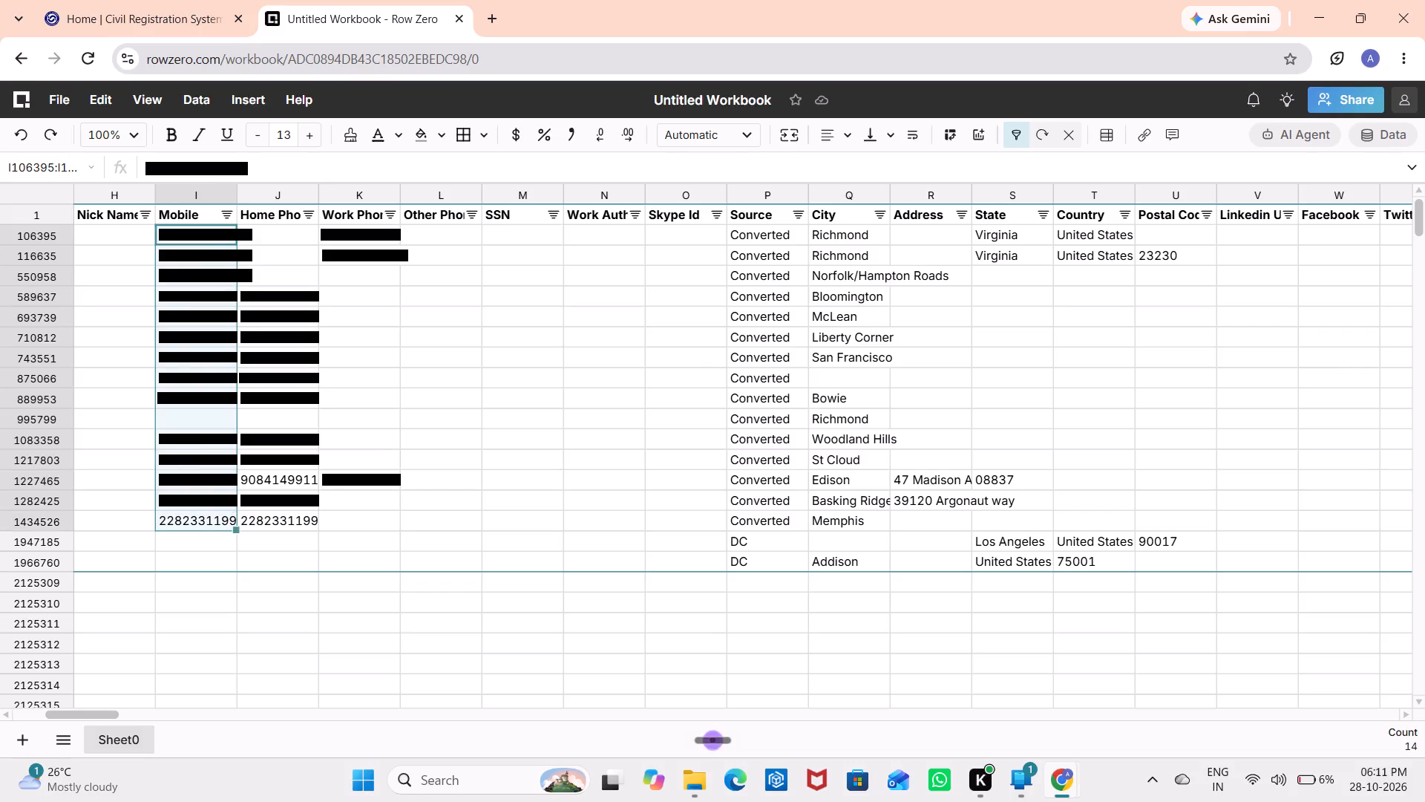
key("shift+Right")
key("Delete")
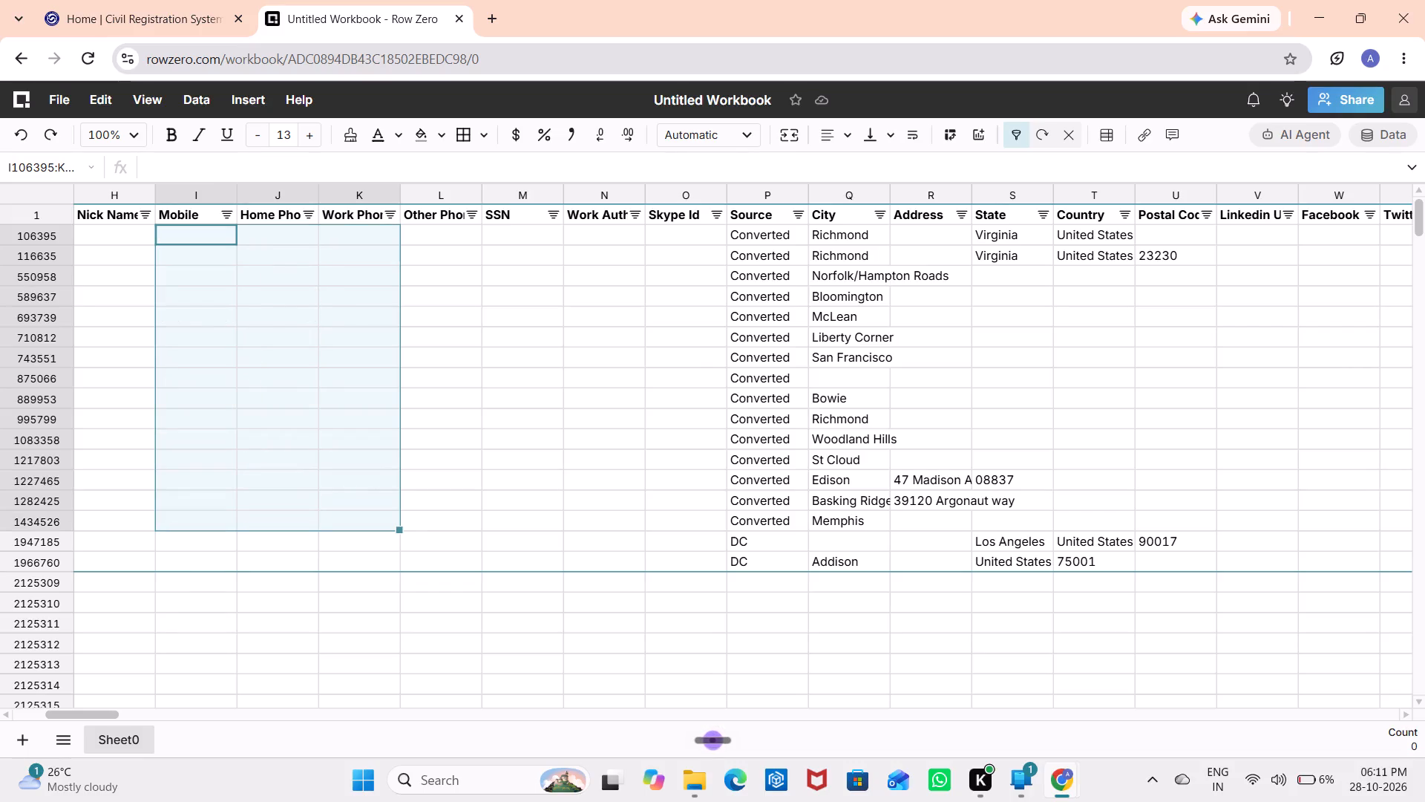
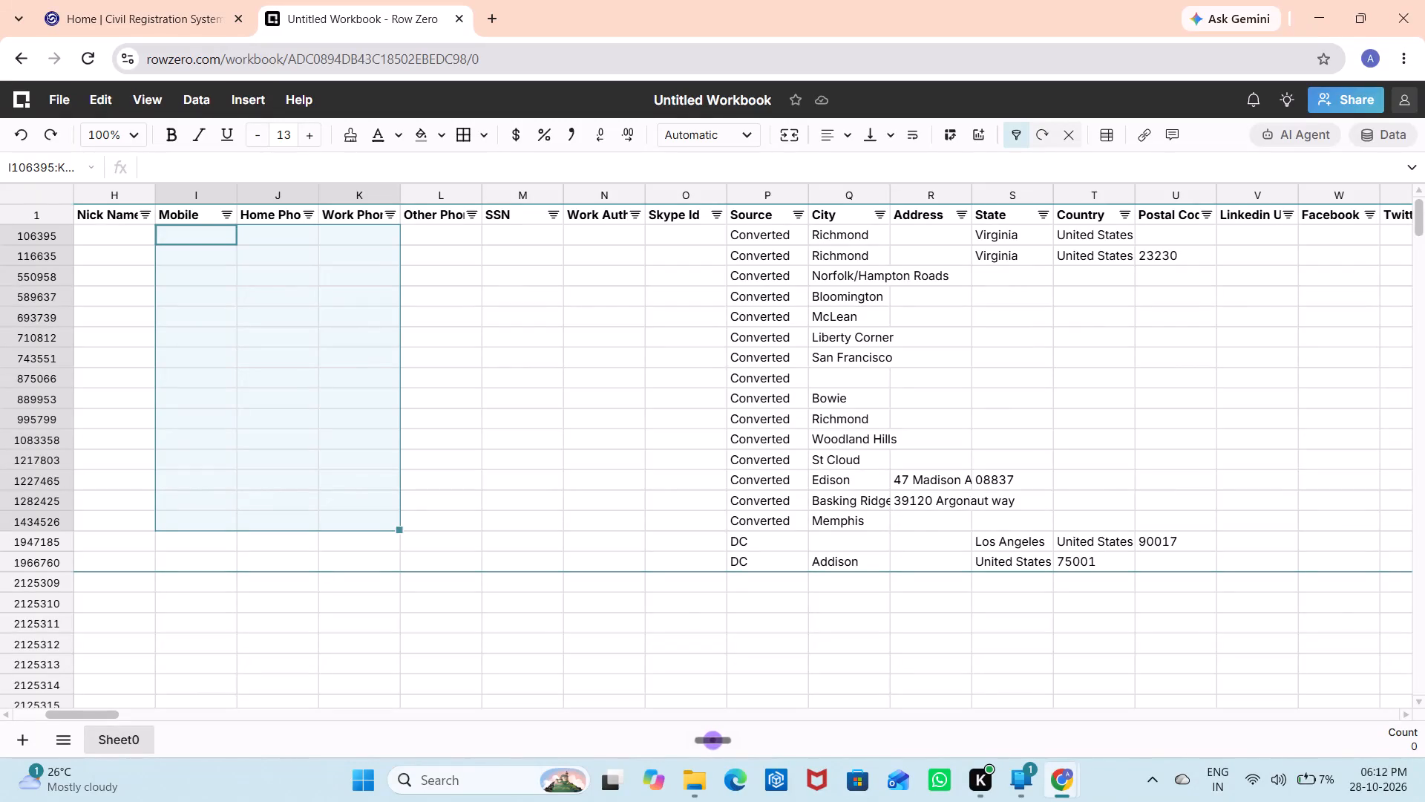
Move United States and 75001 in row 1966760 one column over, into the Country and Postal Code cells.
left_click(733, 356)
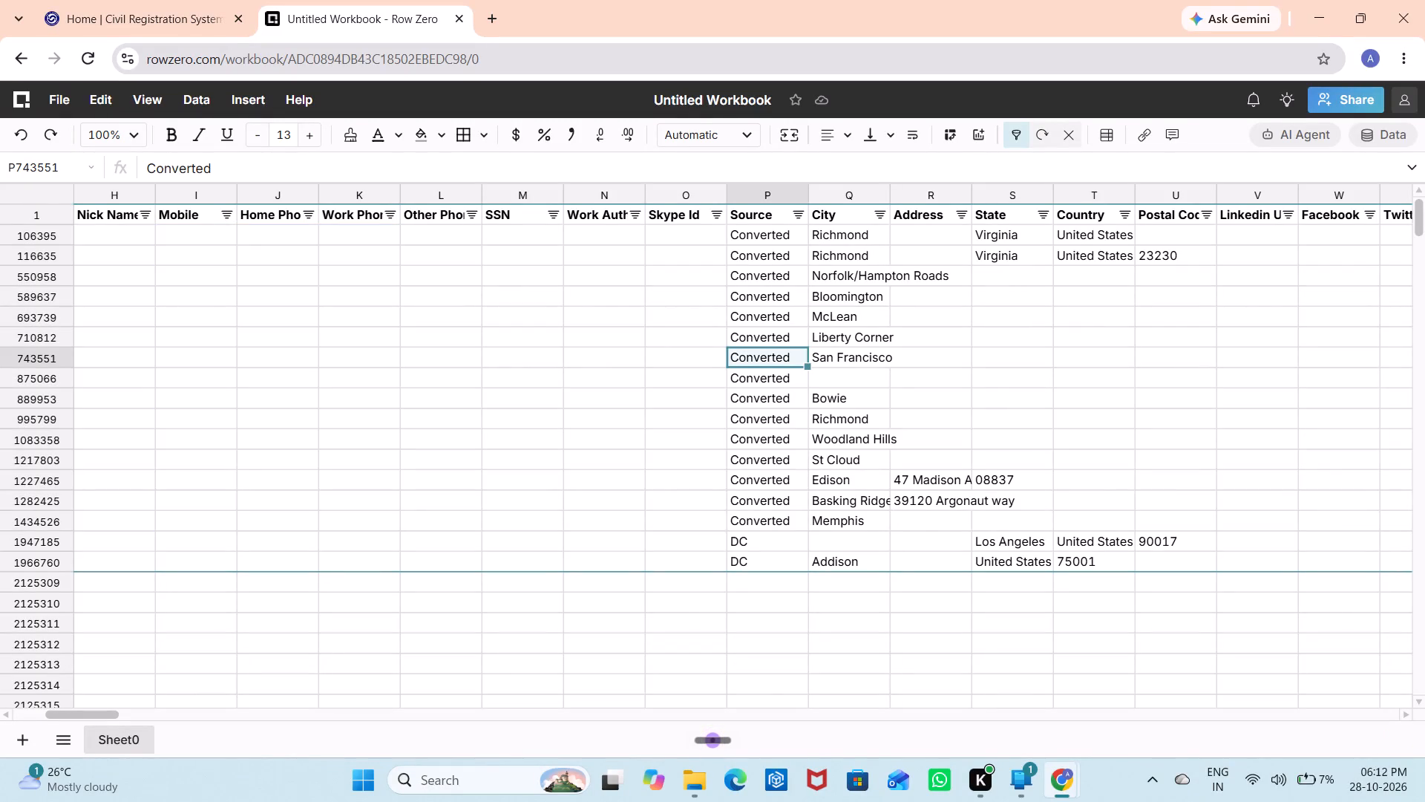
key("ctrl+Down")
key("Right")
key("Right")
key("Right")
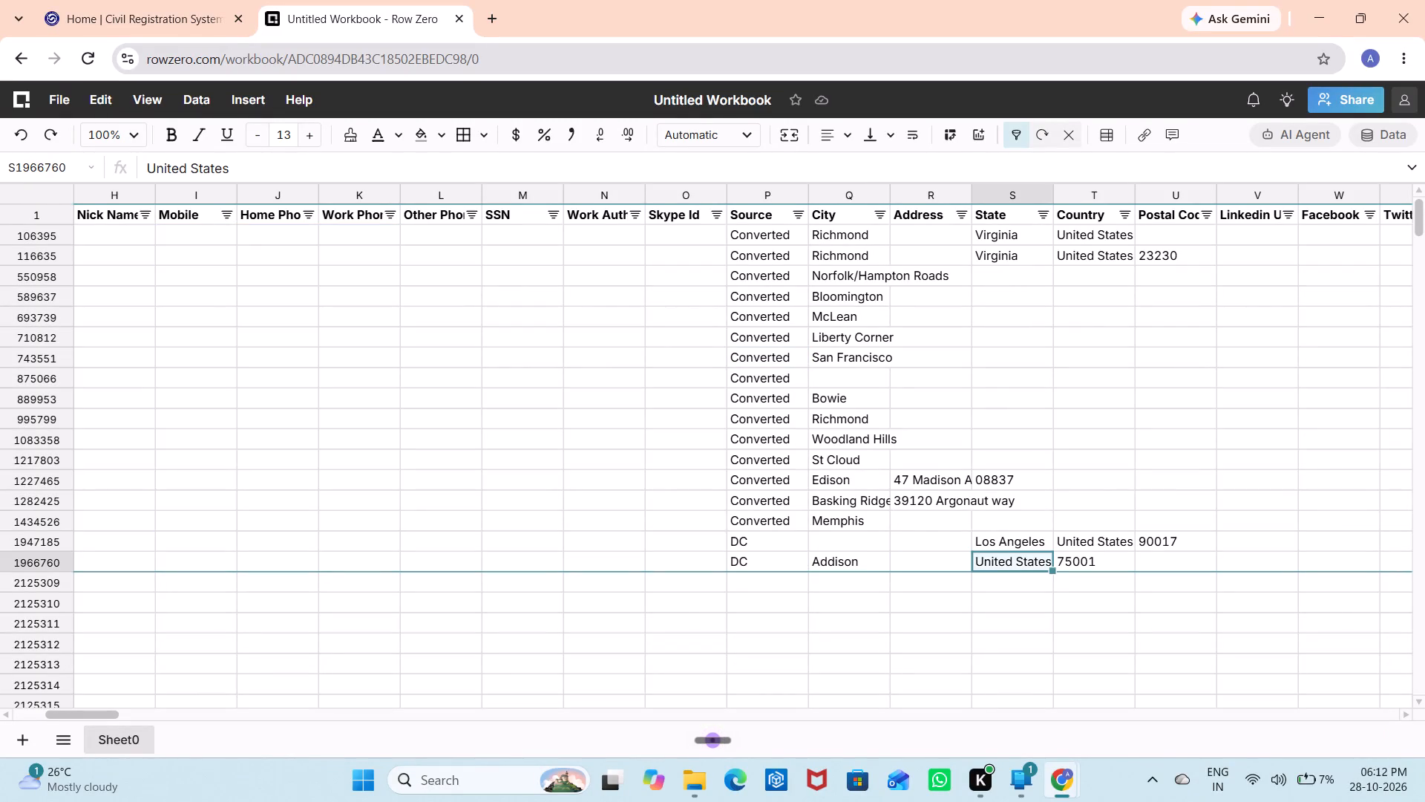
key("shift+Right")
key("ctrl+x")
key("Right")
key("ctrl+v")
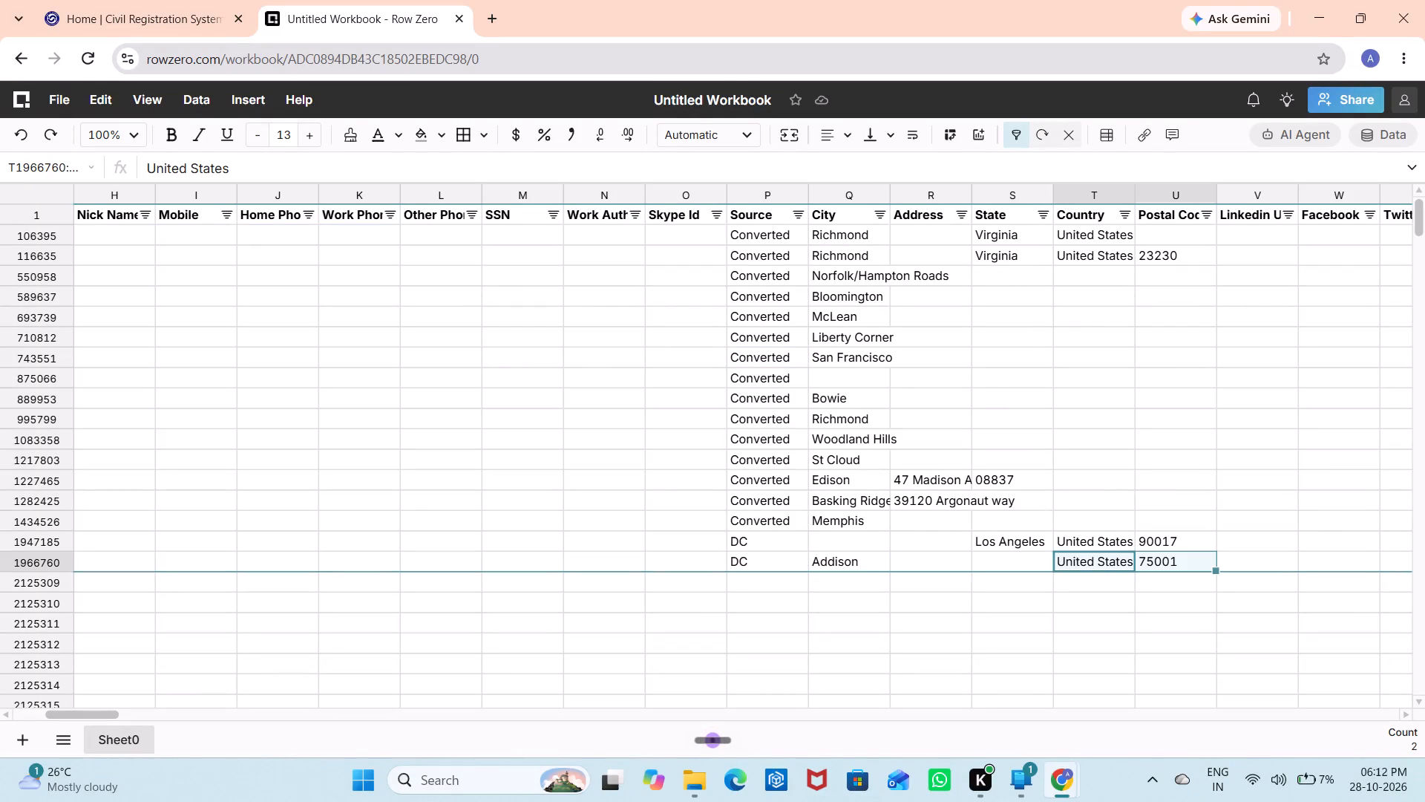
key("Escape")
Examine the columns after Postal Code, as far as column AN, in the filtered rows for misplaced values.
key("Up")
key("Up")
key("Right")
key("Right")
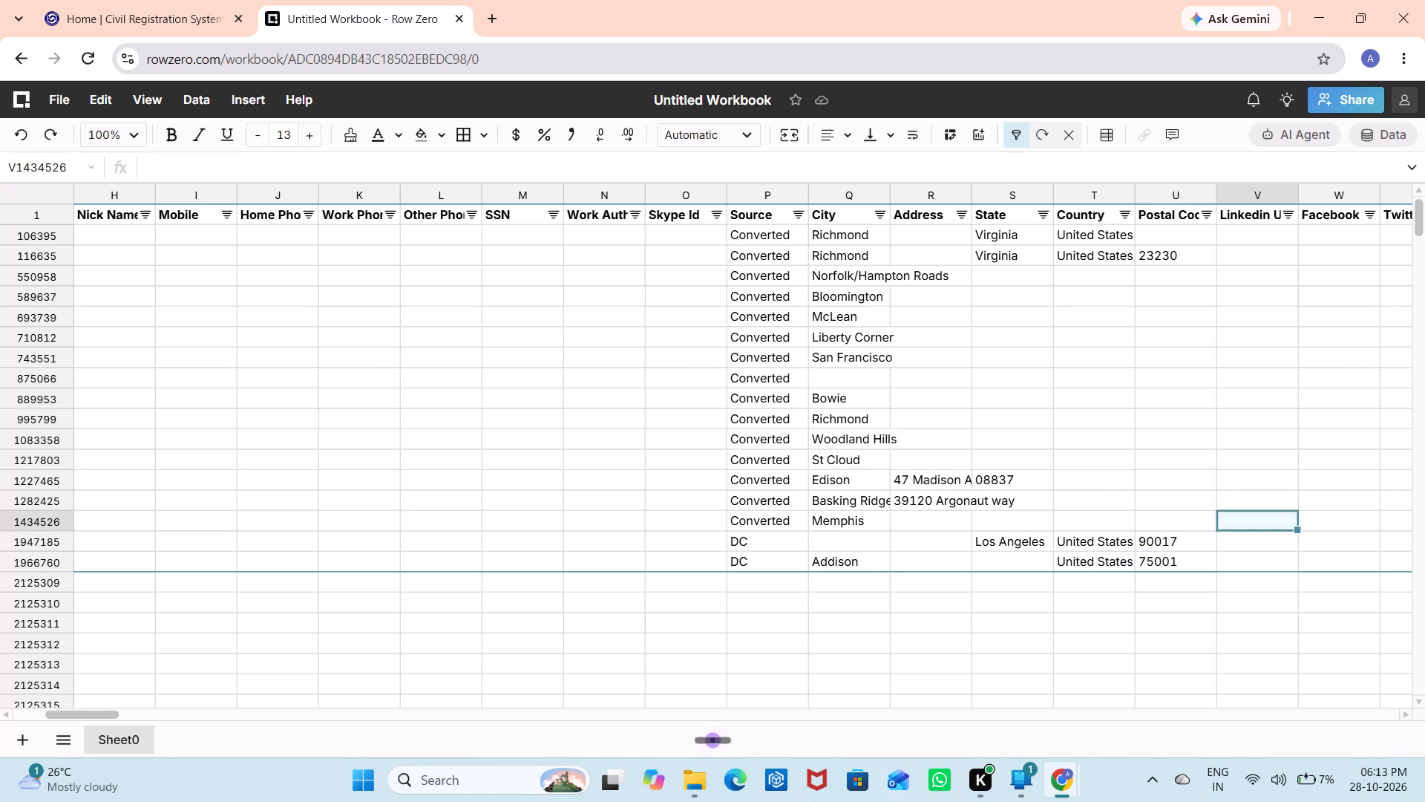
key("Right")
key("Right")
key("Right")
key("Down")
key("Right")
key("Down")
key("ctrl+Right")
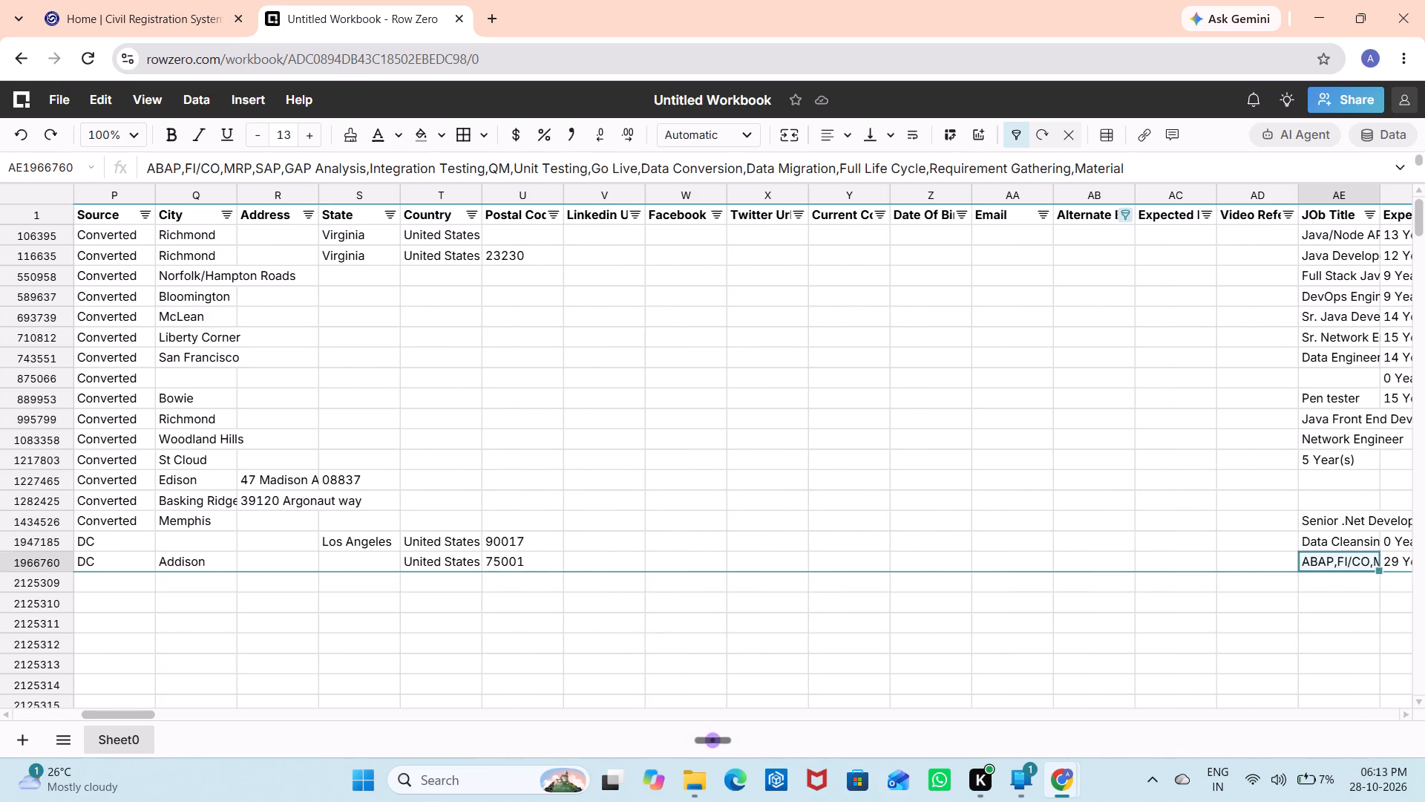
key("Right")
key("Right")
key("Right")
key("Right")
key("Right")
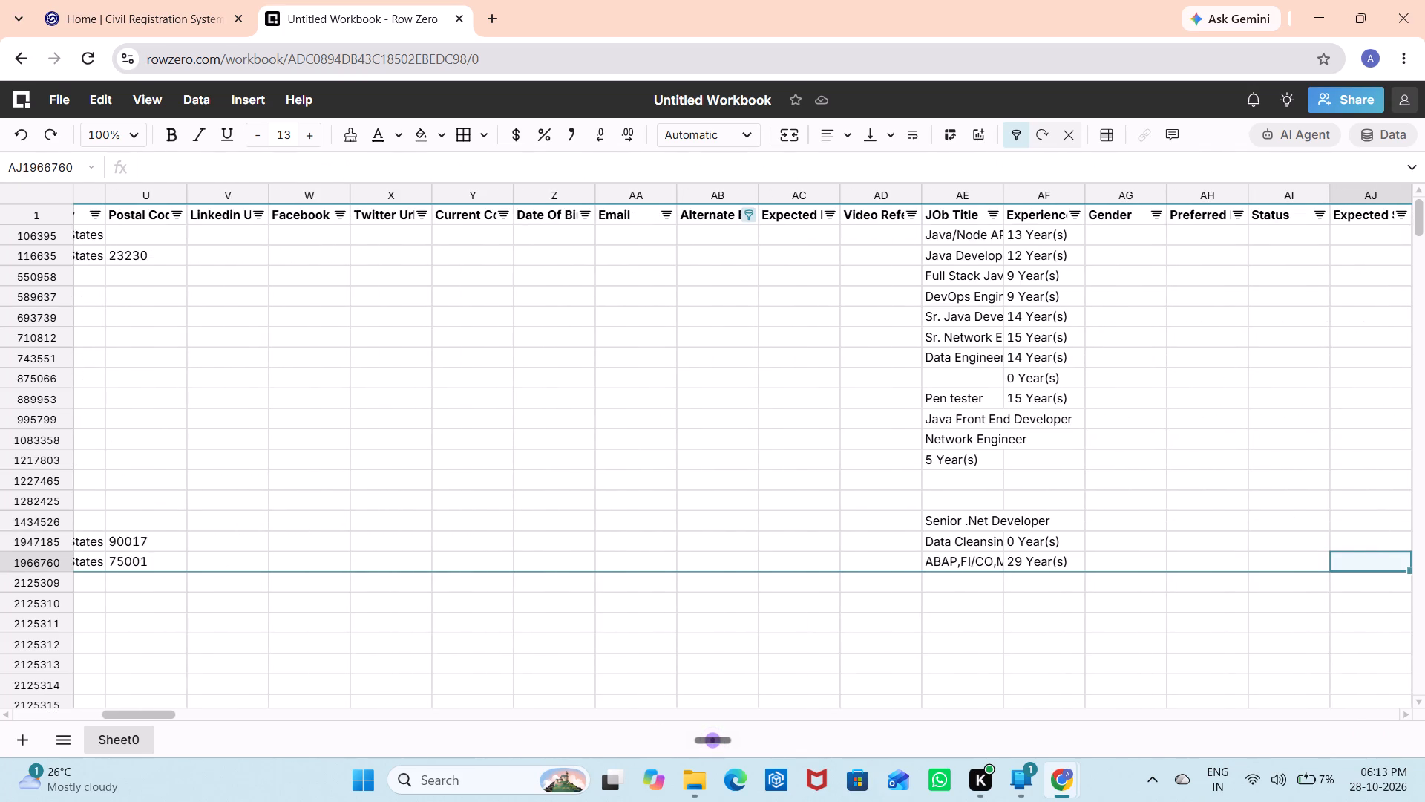
key("Right")
key("Right")
key("Right")
key("Right")
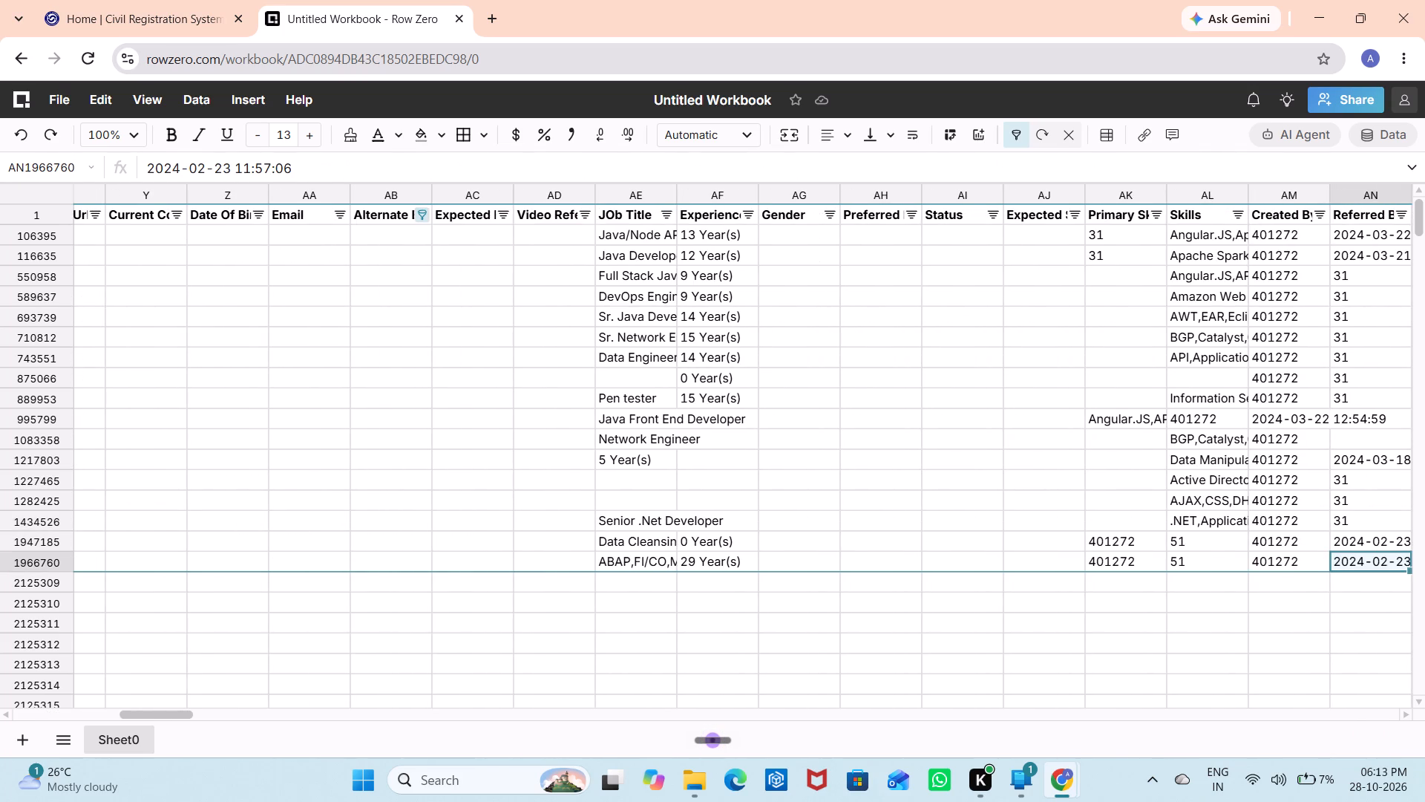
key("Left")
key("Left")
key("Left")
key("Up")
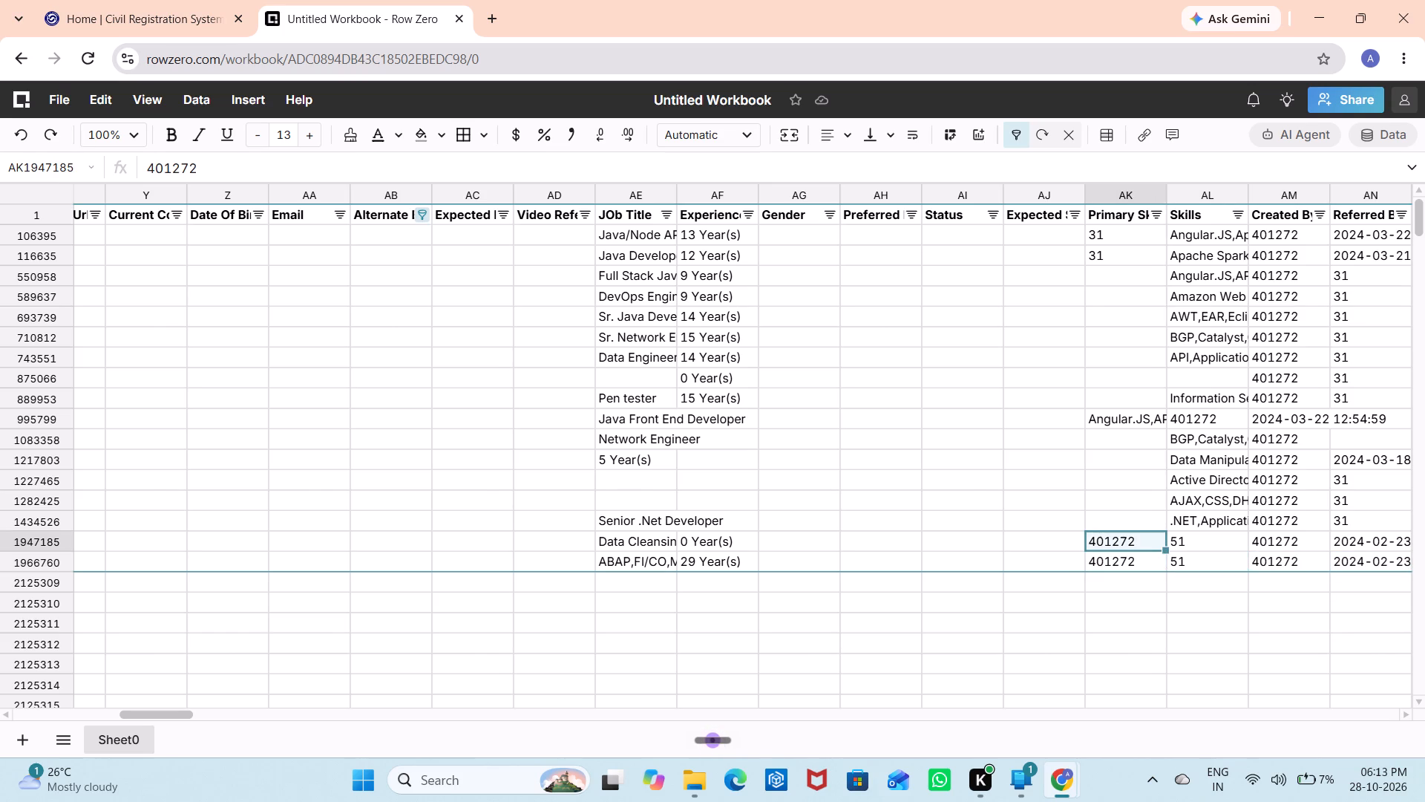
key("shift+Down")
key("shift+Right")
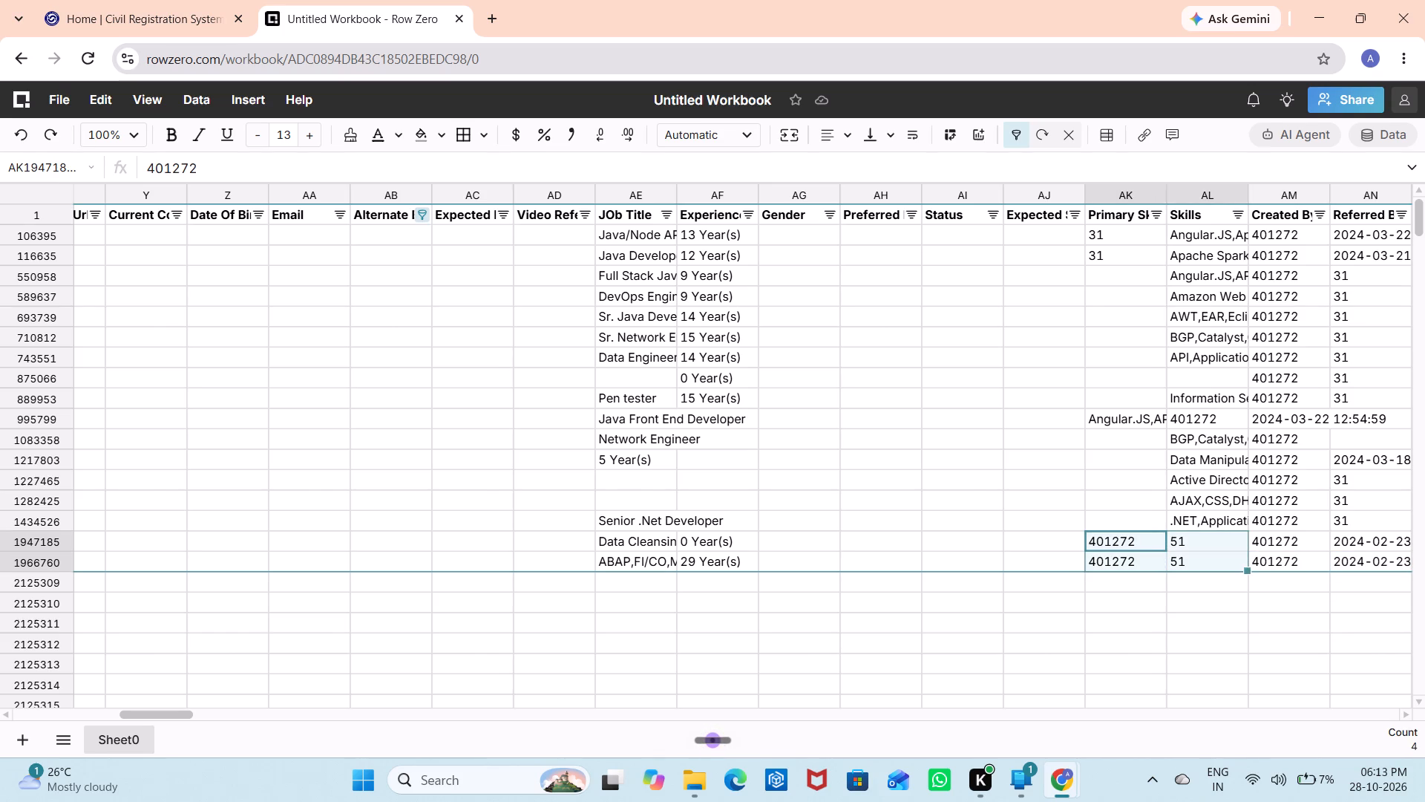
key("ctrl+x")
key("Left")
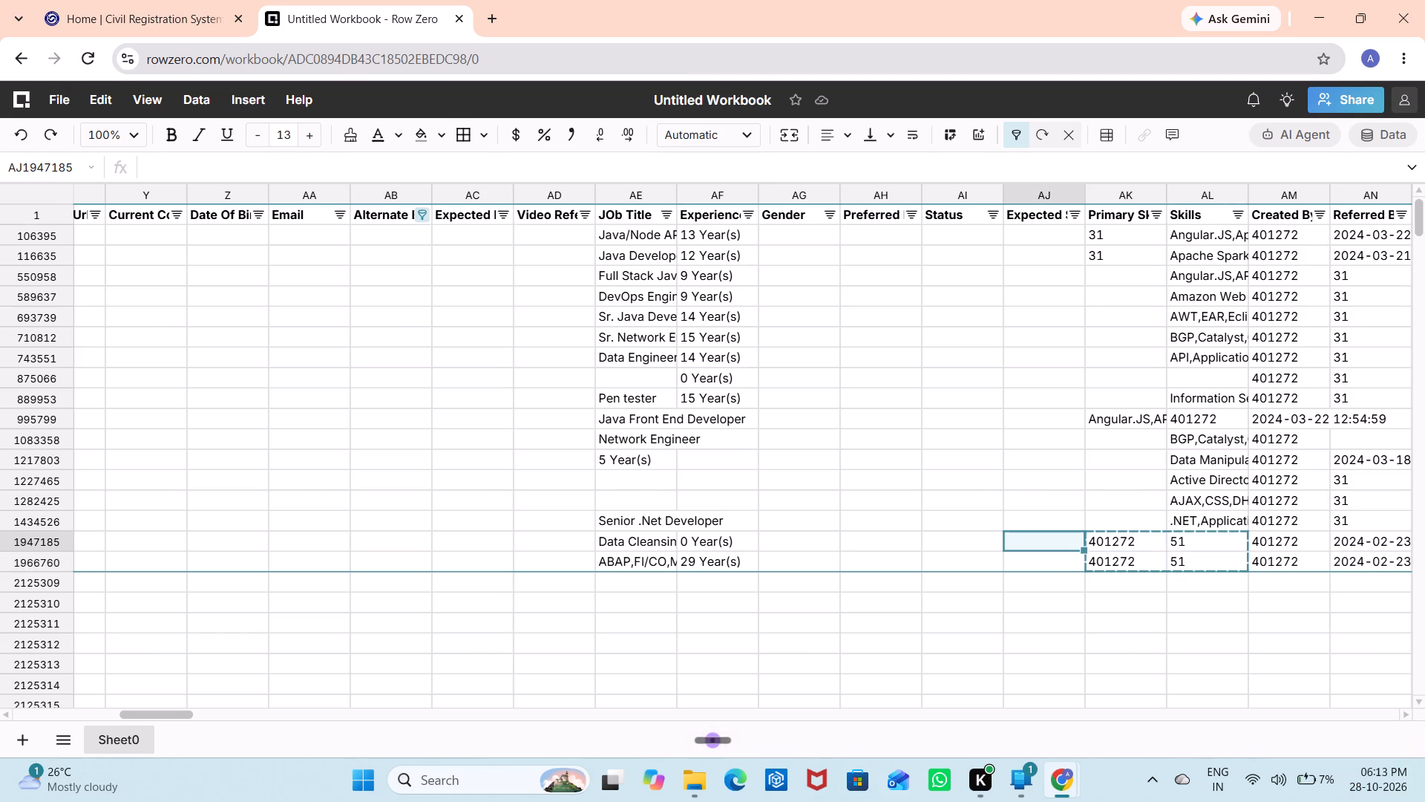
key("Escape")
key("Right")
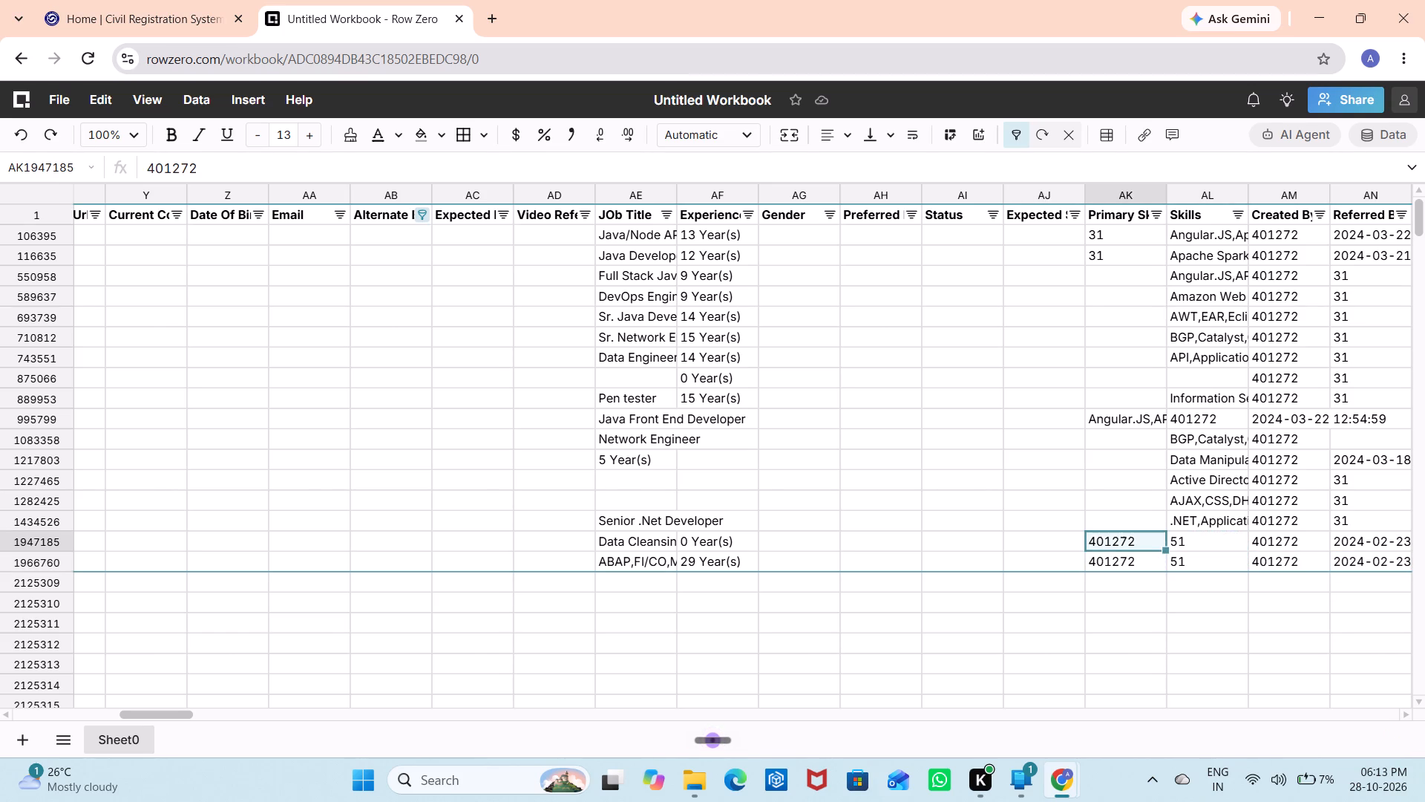
Move the two dates in rows 106395 and 116635 from Referred By and Owners into Created At and Modified At.
key("Up")
key("Up")
key("Up")
key("Up")
key("Up")
key("Up")
key("Up")
key("Up")
key("Up")
key("Up")
key("Up")
key("Up")
key("Up")
key("Up")
key("Up")
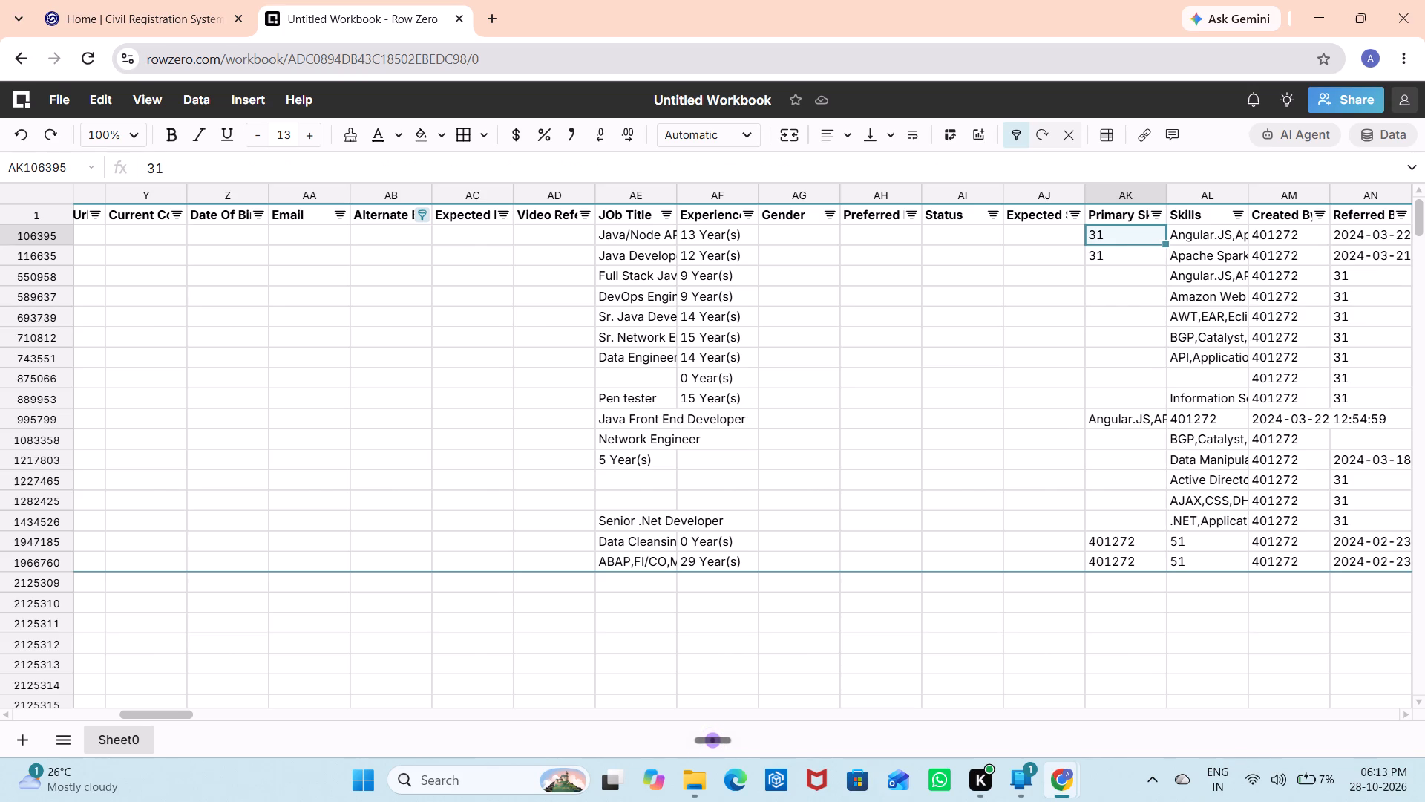
key("shift+Down")
key("Right")
key("Right")
key("Right")
key("Right")
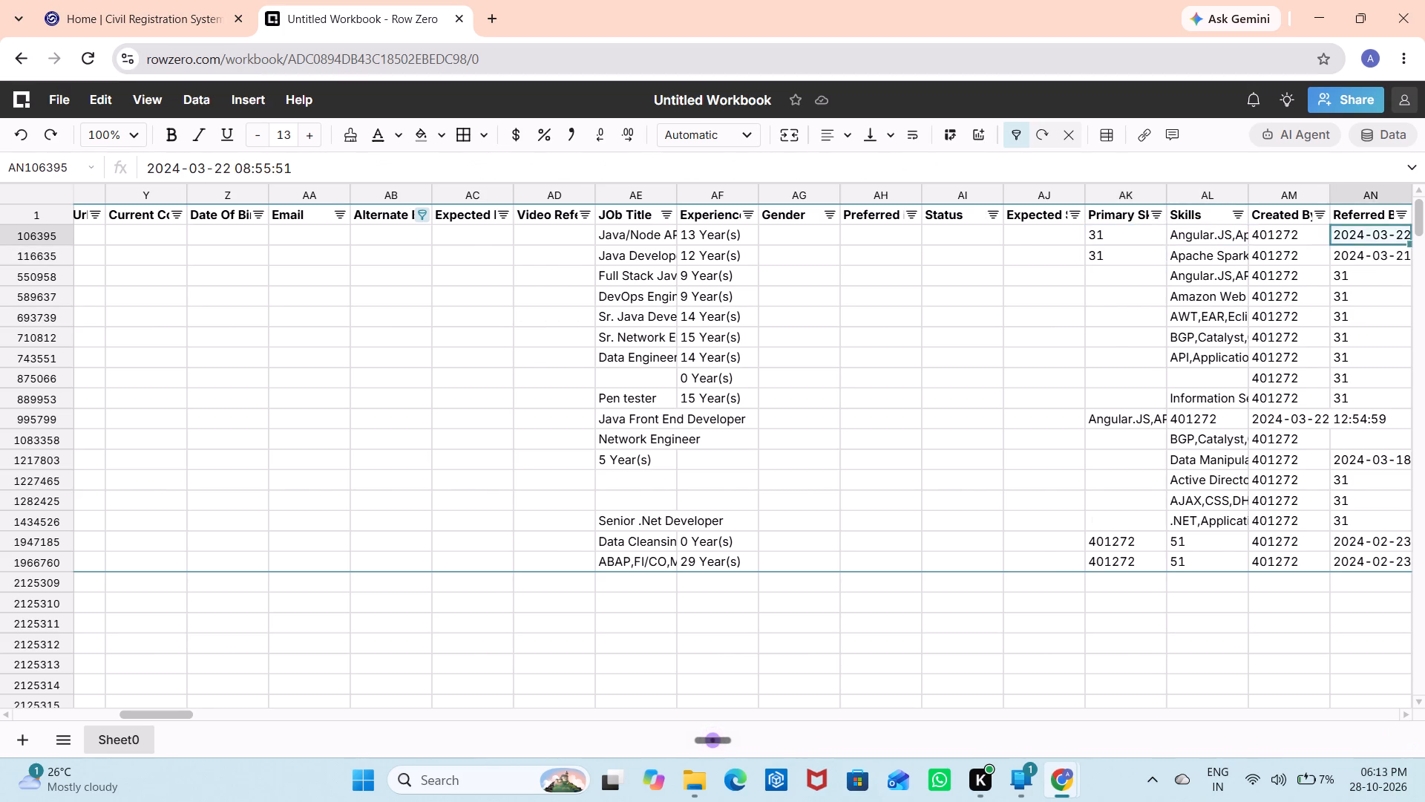
key("Right")
key("Right")
key("Left")
key("Left")
key("Left")
key("shift+Down")
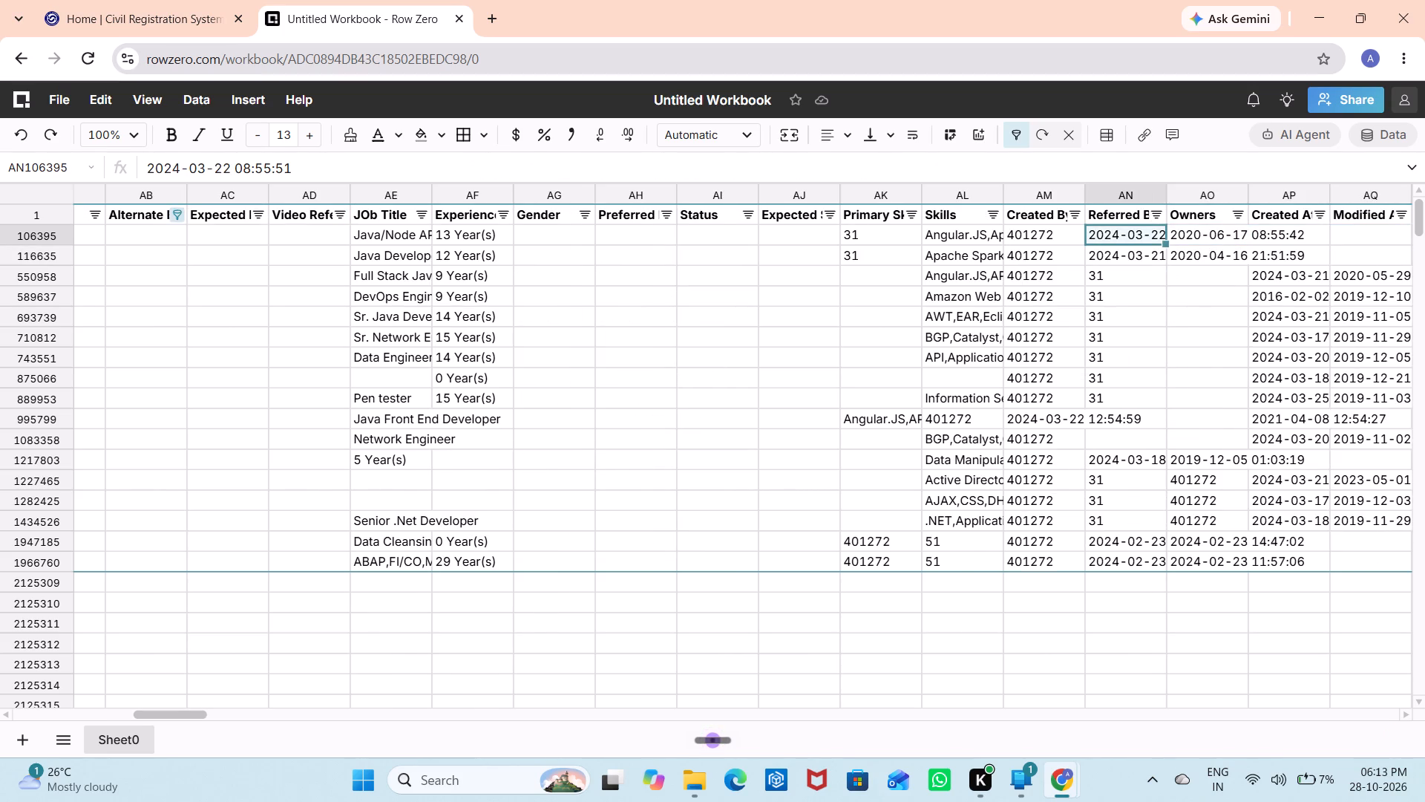
key("shift+Right")
key("shift+Right")
key("ctrl+x")
key("Right")
key("Right")
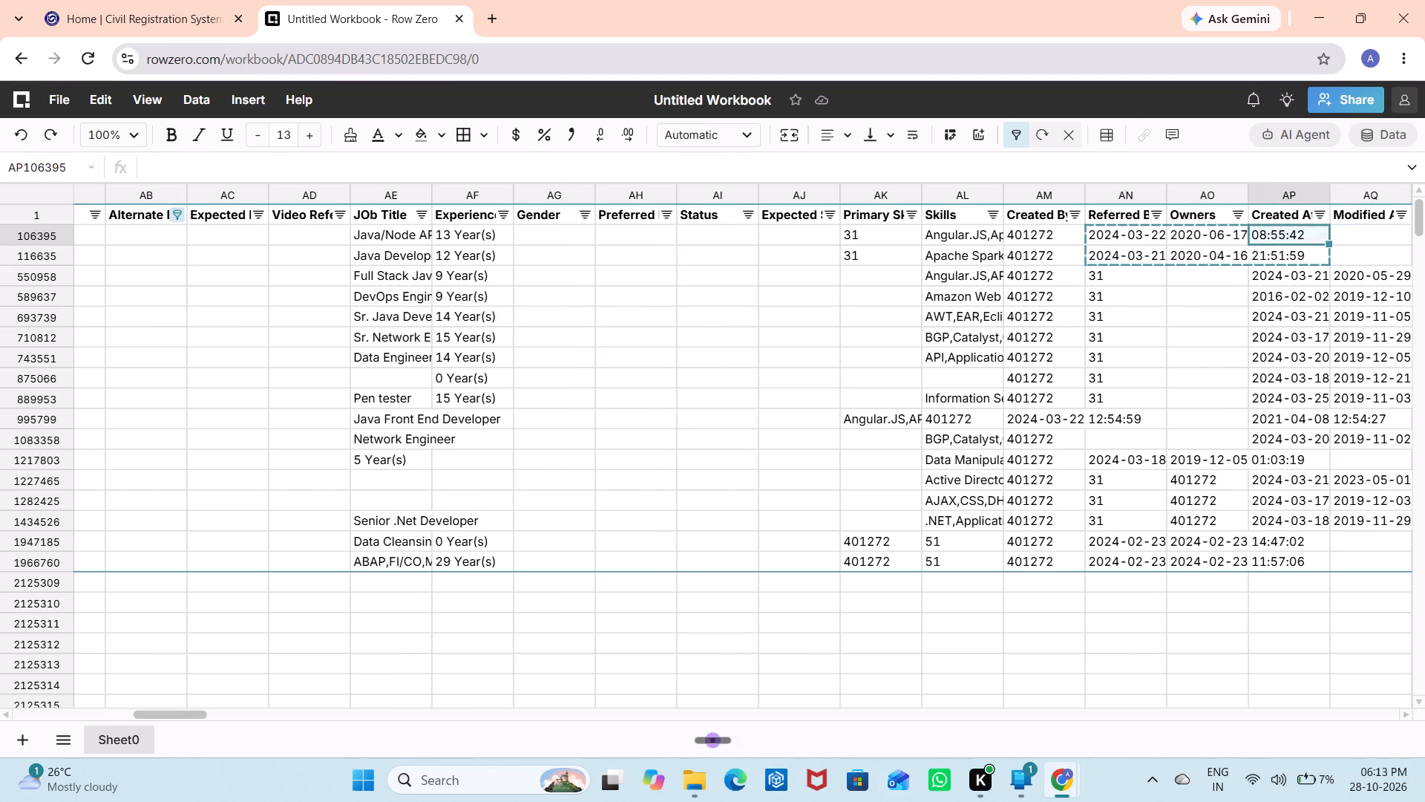
key("ctrl+v")
Move the value 31 in rows 106395 and 116635 from the Primary Skills column to the Referred By column.
key("Left")
key("Left")
key("Left")
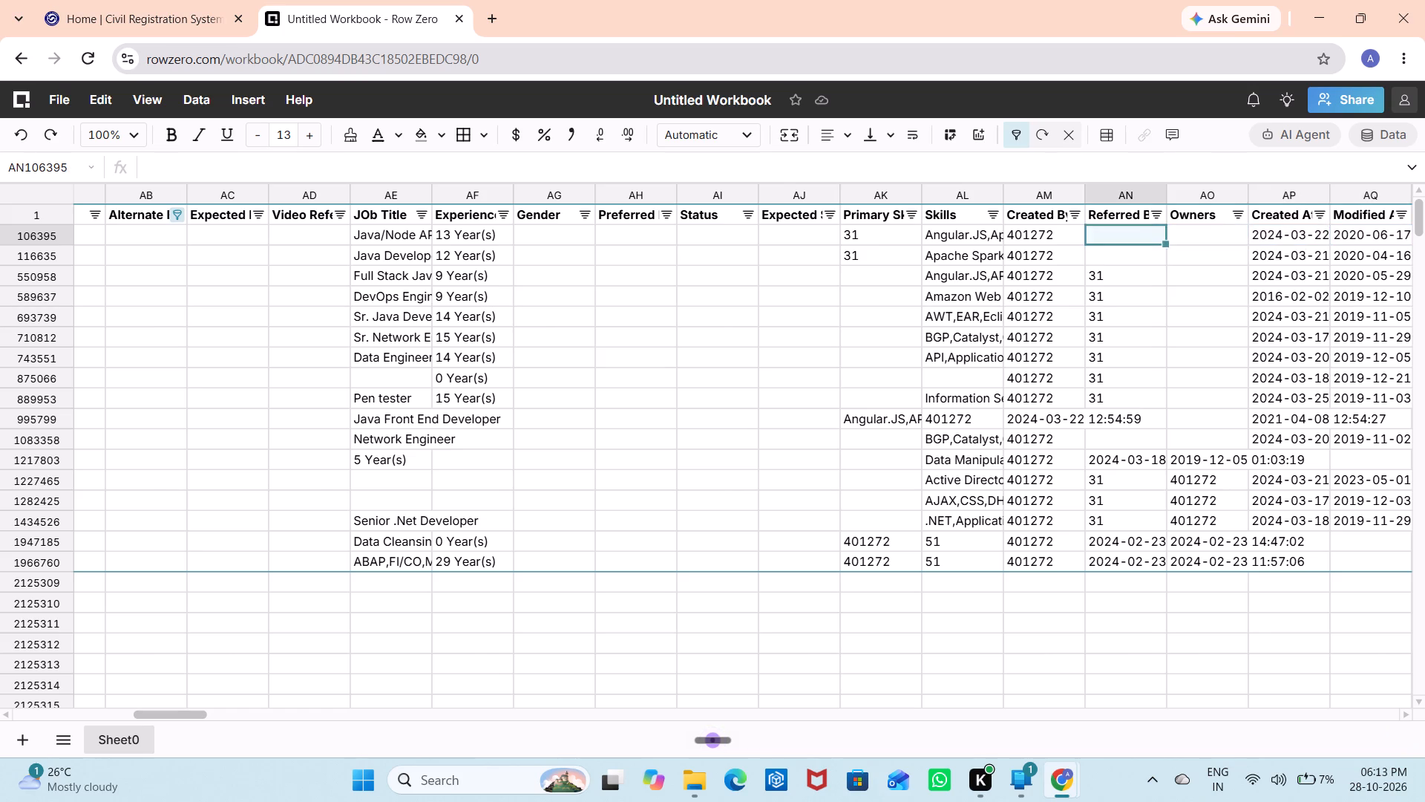
key("Left")
key("Left")
key("shift+Down")
key("ctrl+x")
key("Right")
key("Right")
key("Right")
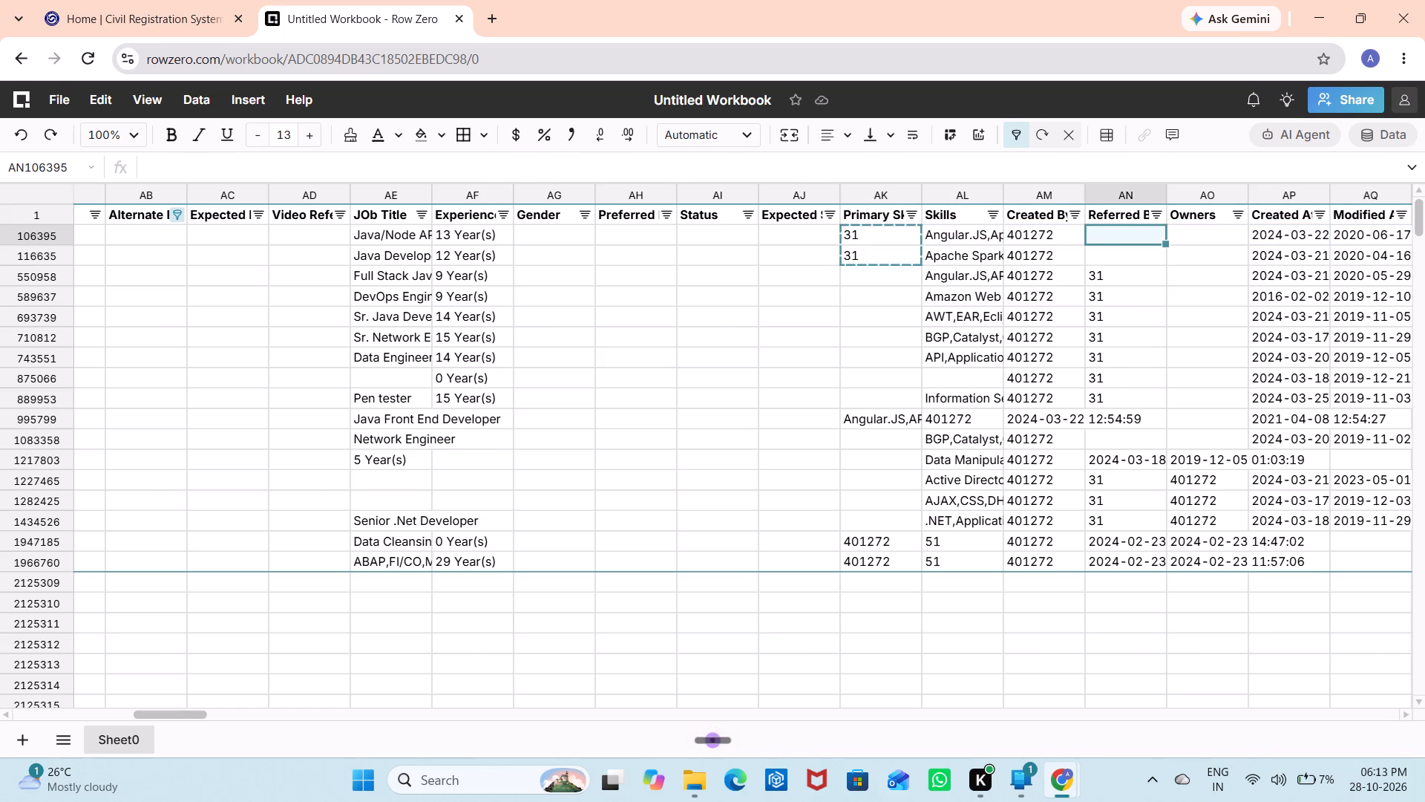
key("ctrl+v")
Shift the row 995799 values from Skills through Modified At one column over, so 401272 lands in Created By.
key("Down")
key("Left")
key("Left")
key("Right")
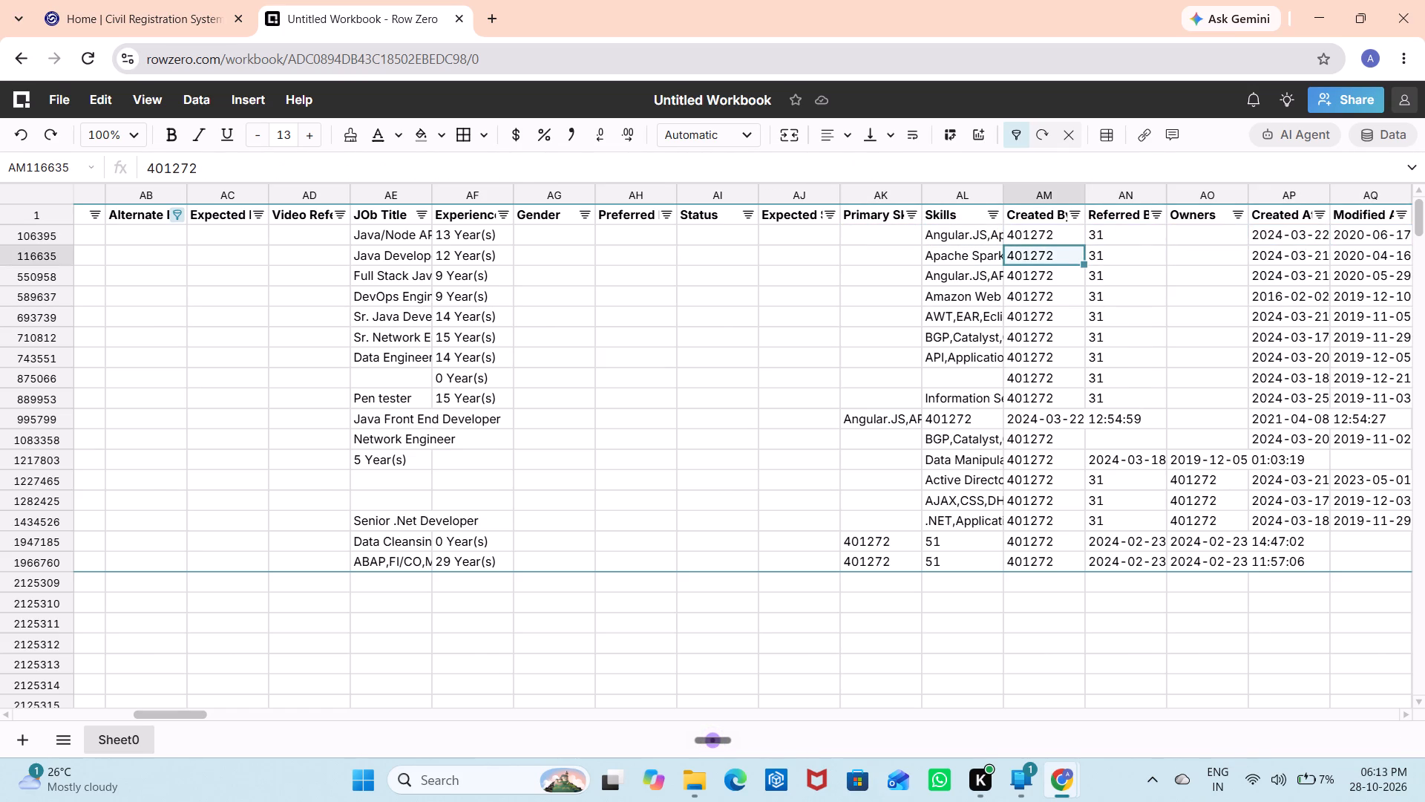
key("Up")
key("Up")
key("Down")
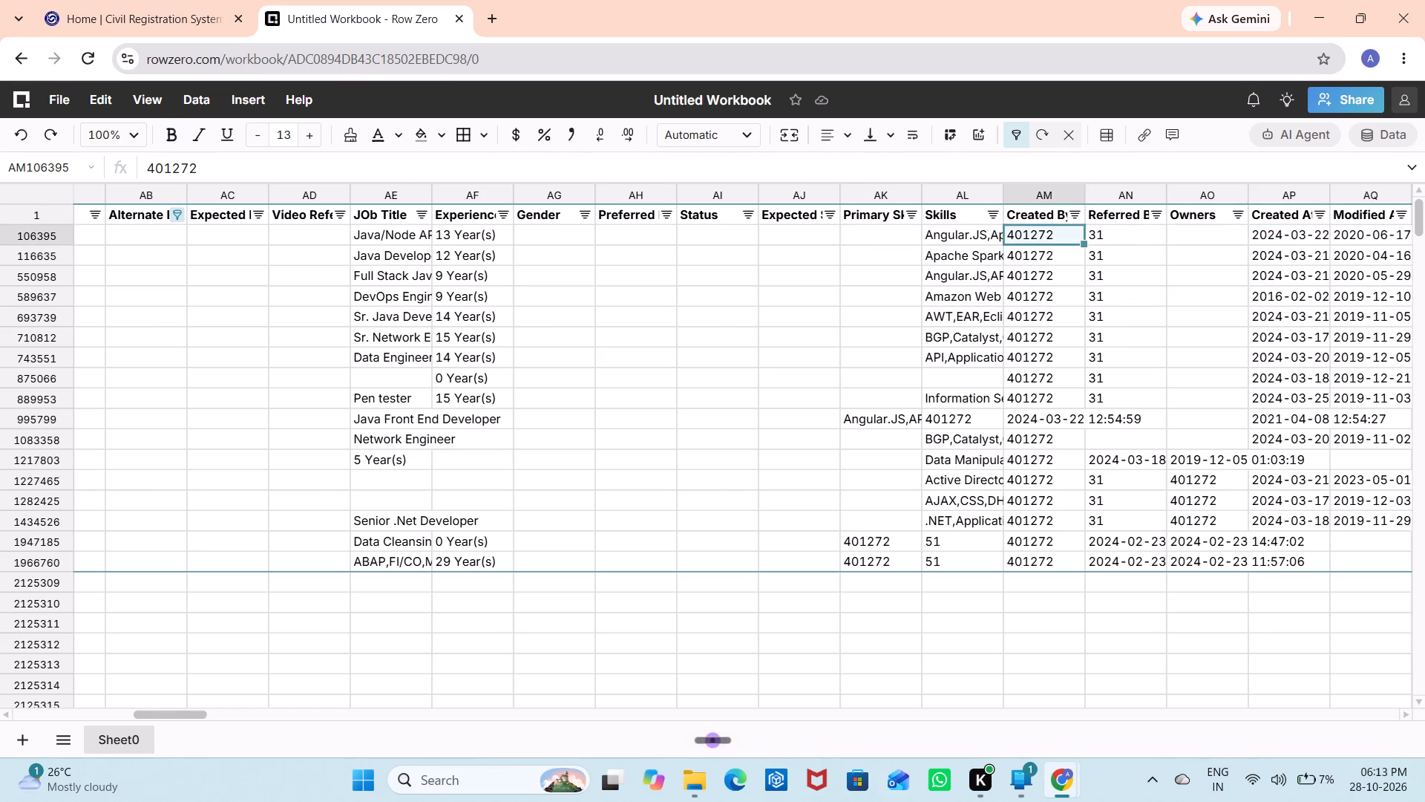
key("Down")
key("Down")
key("Down")
key("Down")
key("Down")
key("Down")
key("Down")
key("Down")
key("Down")
key("Down")
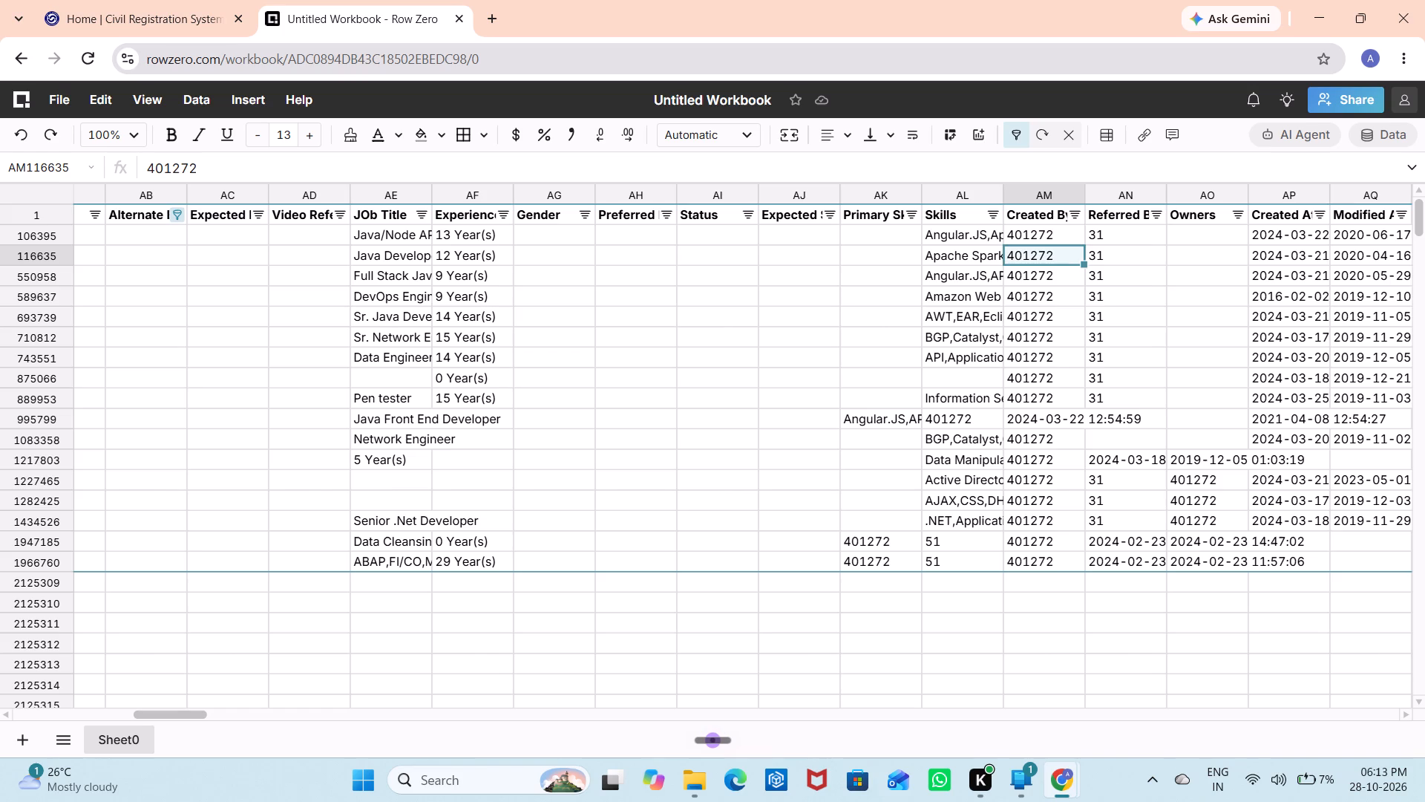
key("Up")
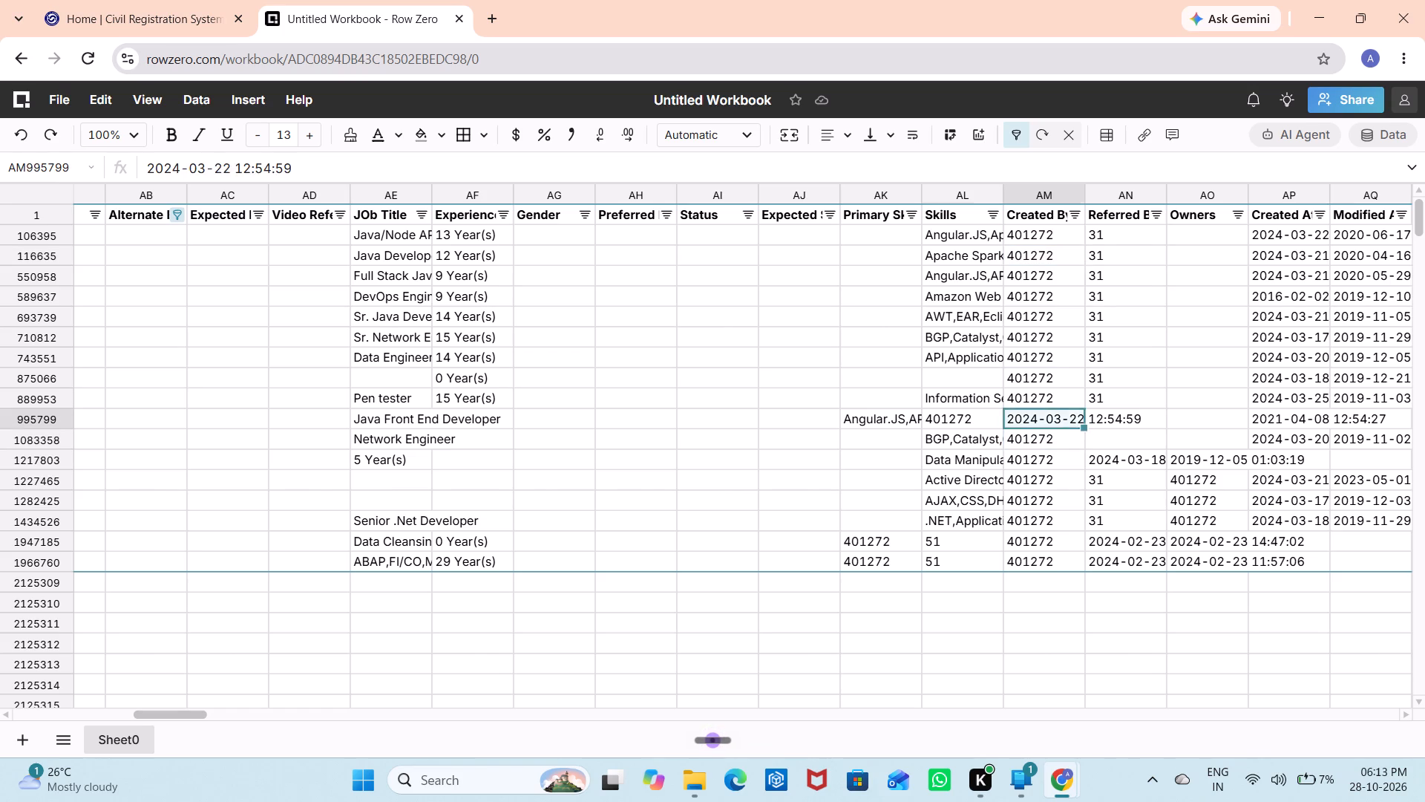
key("Left")
key("shift+Right")
key("shift+Right")
key("shift+Right")
key("shift+Right")
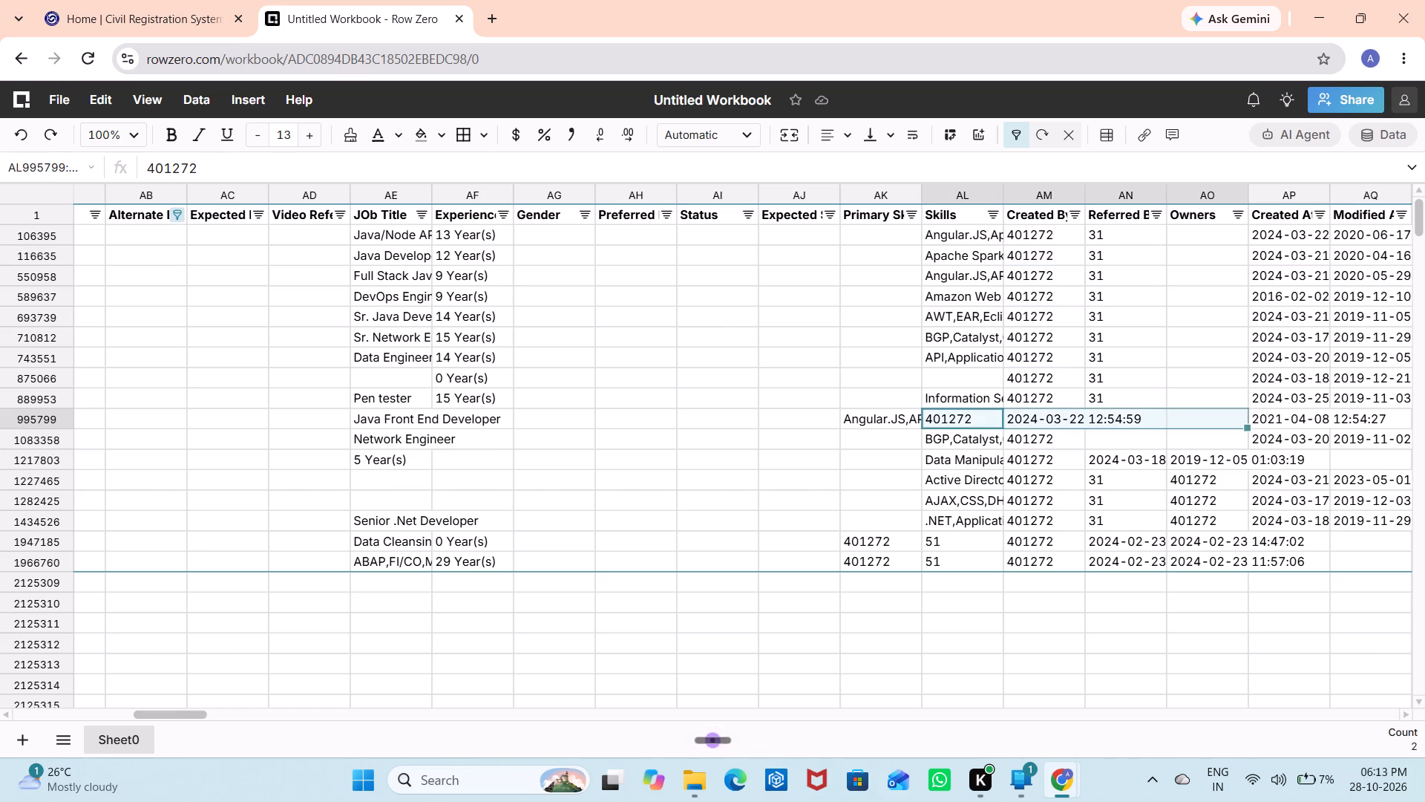
key("shift+Right")
key("ctrl+x")
key("Right")
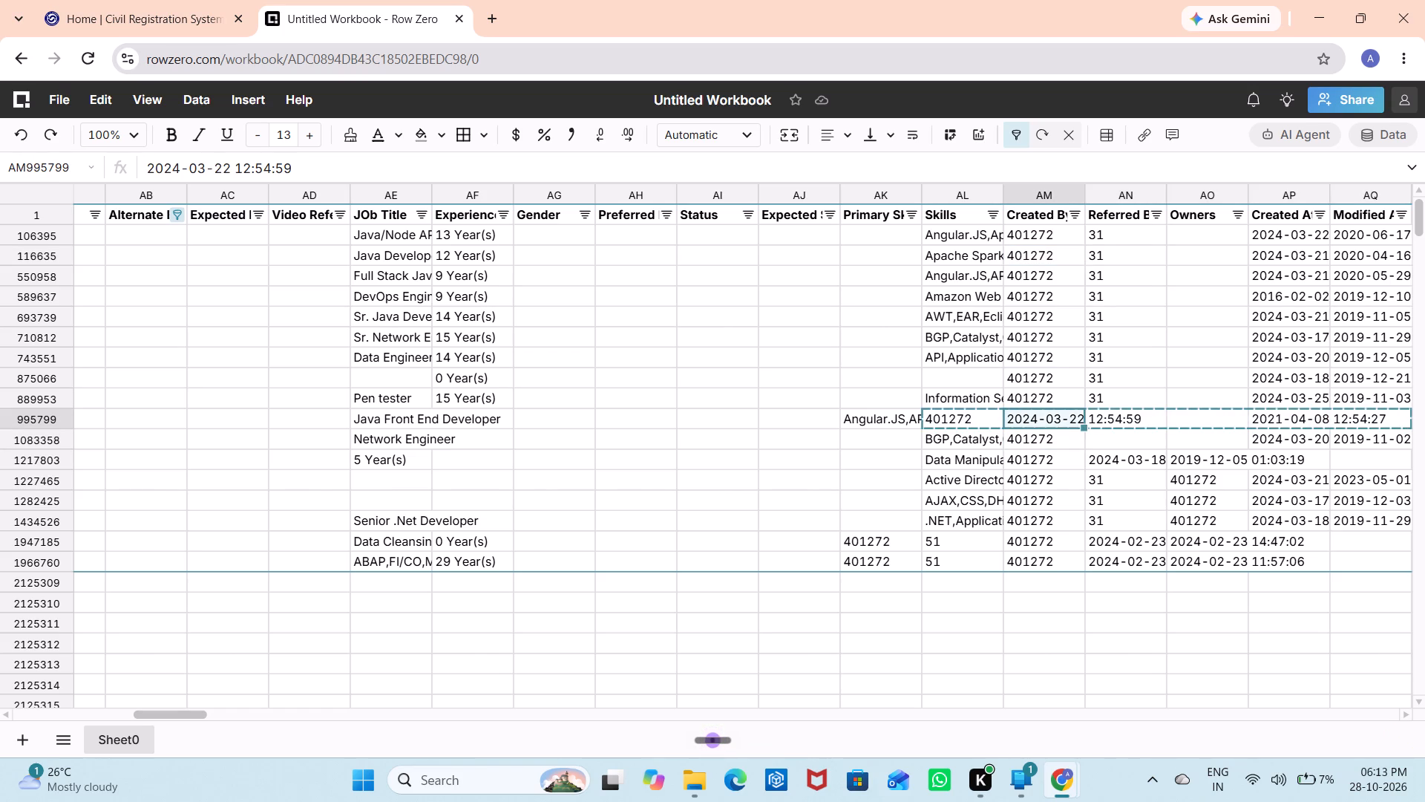
key("ctrl+v")
key("Right")
key("shift+Right")
key("shift+Right")
key("shift+Right")
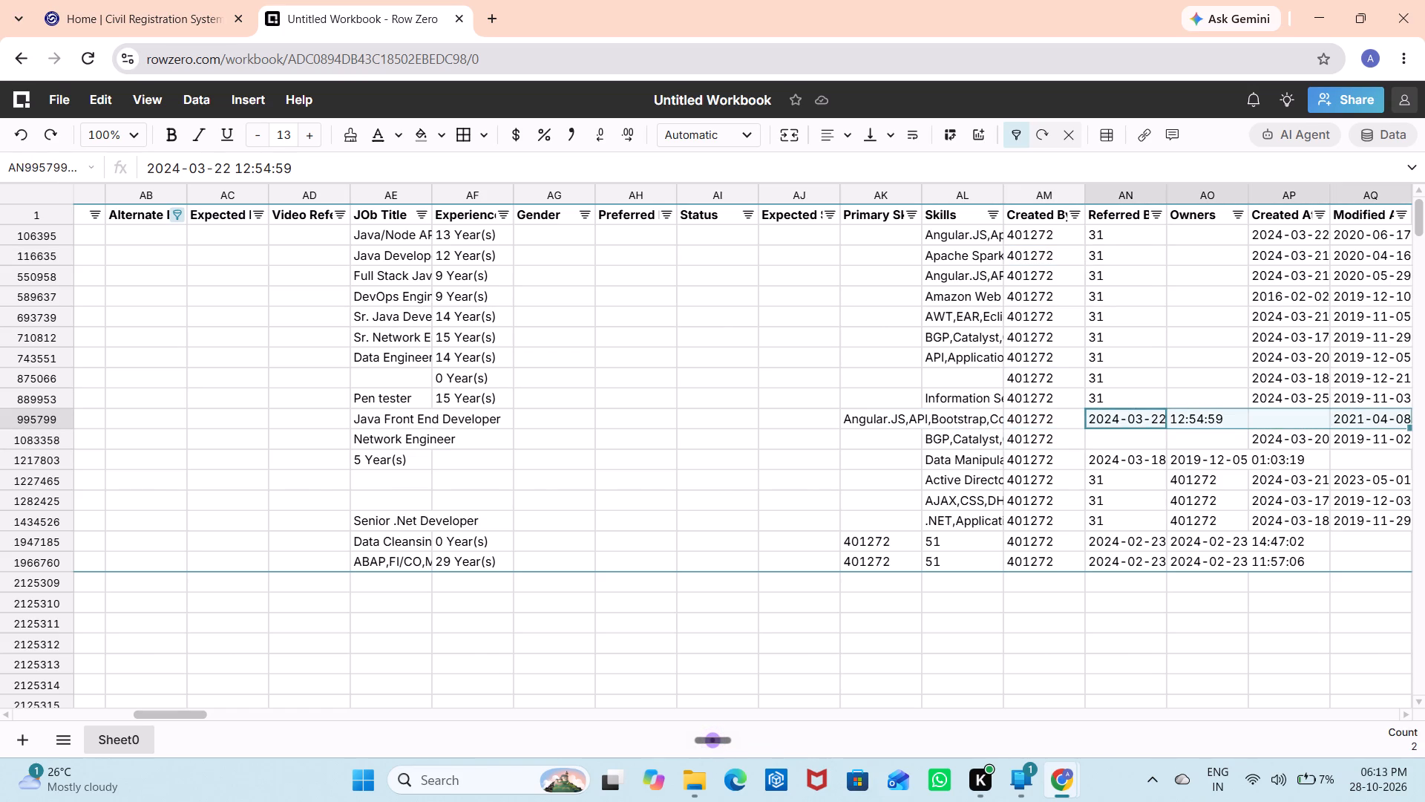
key("Left")
key("Right")
key("ctrl+x")
key("Right")
key("Right")
key("ctrl+v")
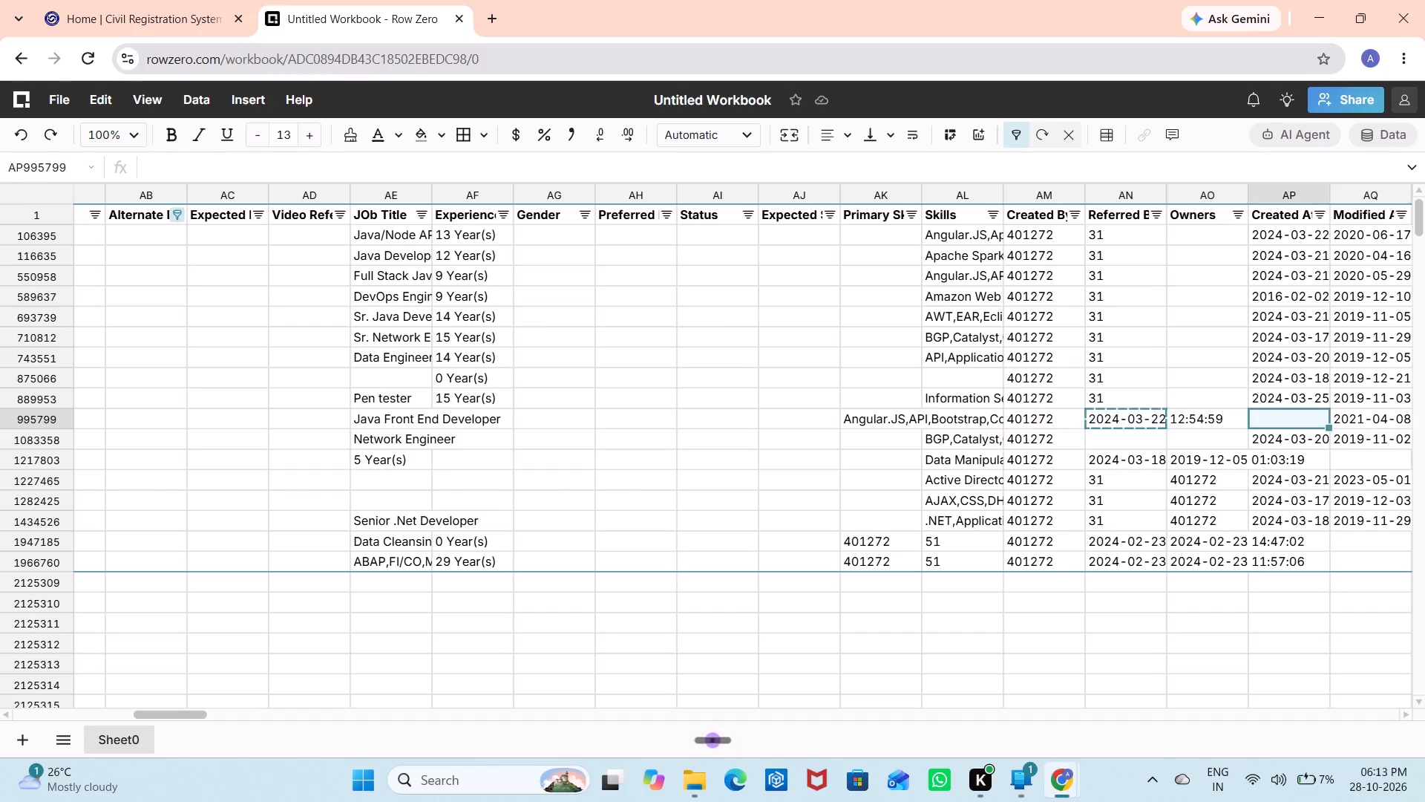
Move the two dates in row 1217803 from Referred By and Owners into Created At and Modified At.
key("Down")
key("Down")
key("Right")
key("Right")
key("Down")
key("Left")
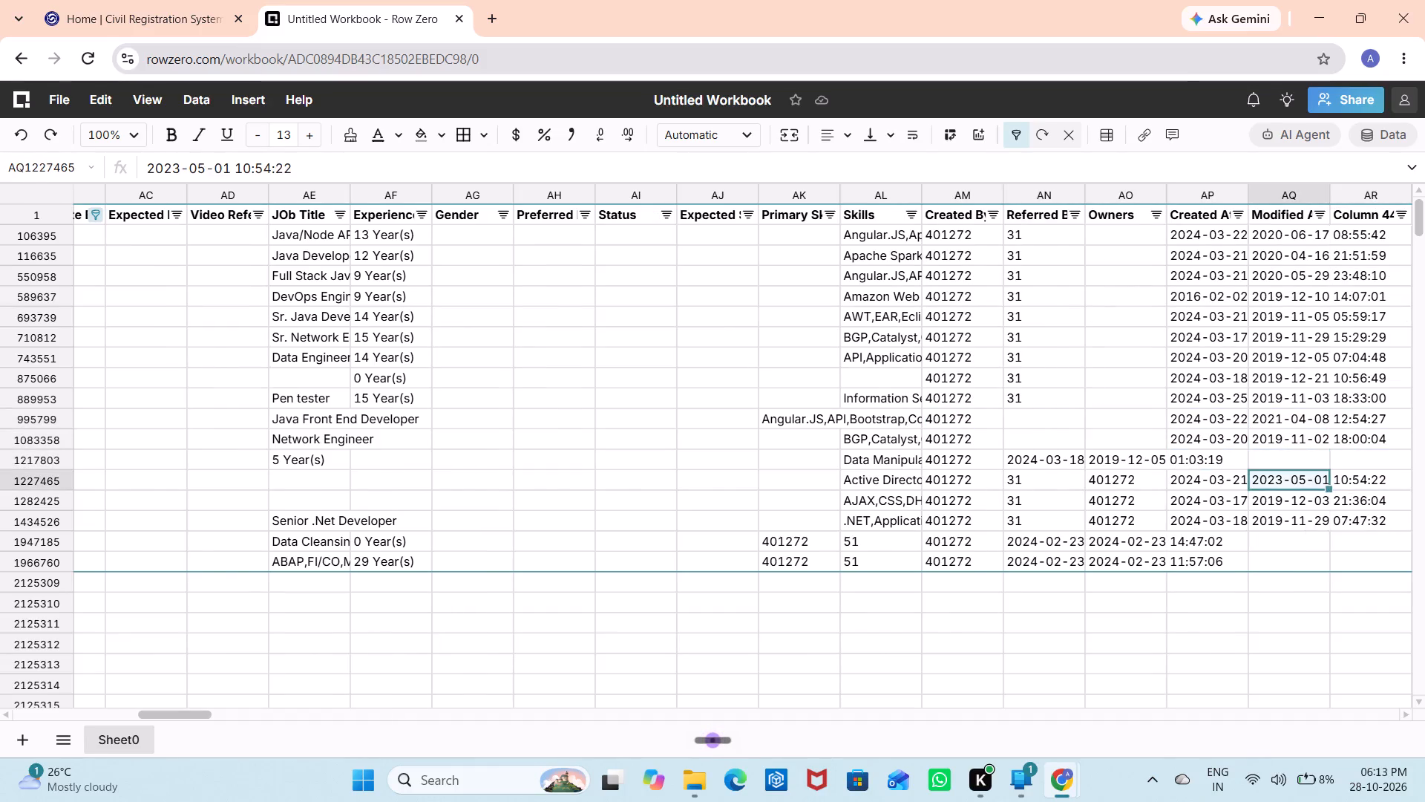
key("Left")
key("Left")
key("Left")
key("Up")
key("shift+Right")
key("shift+Right")
key("ctrl+x")
key("Right")
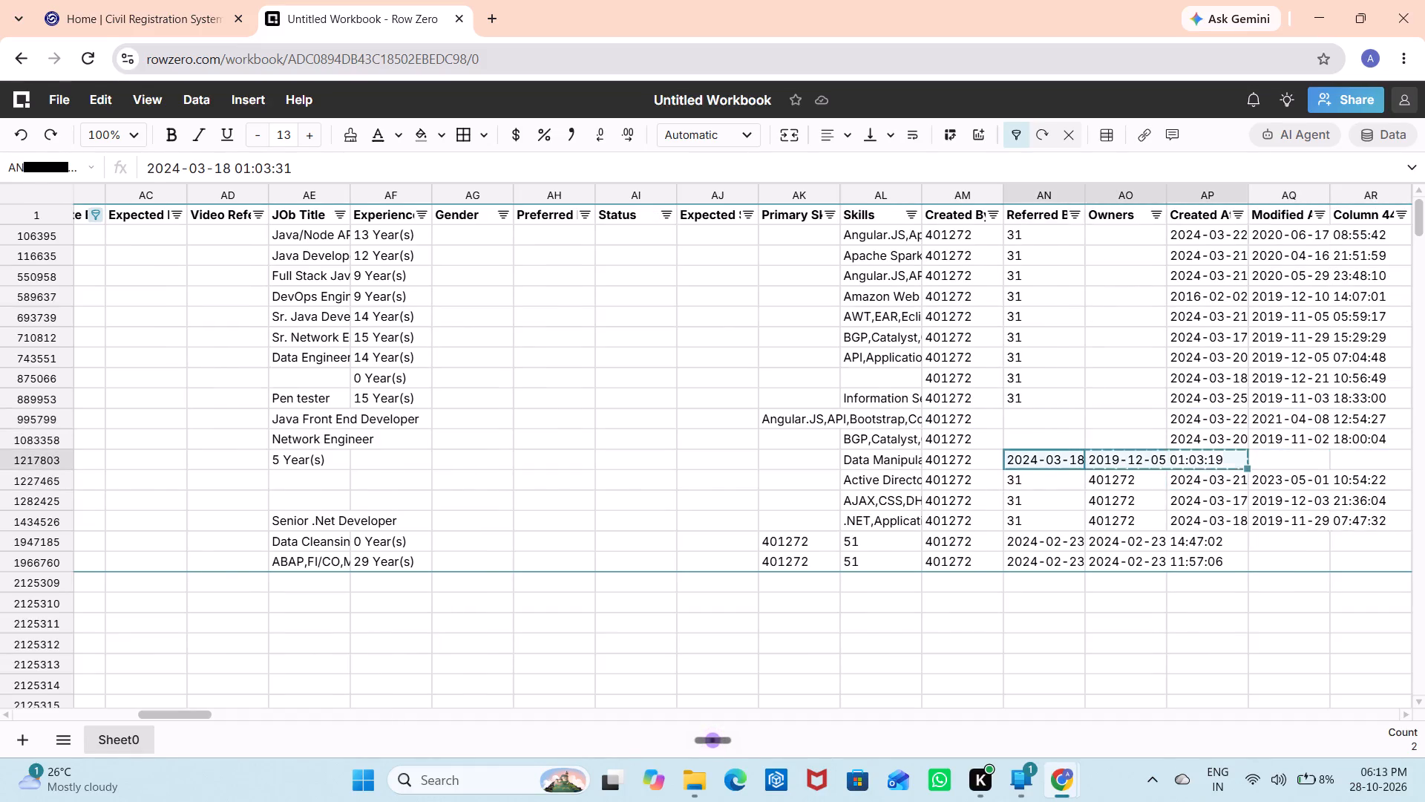
key("Right")
key("ctrl+v")
Shift the values in rows 1947185 and 1966760 from Primary Skills through Created At two columns over, starting at Created By.
key("Left")
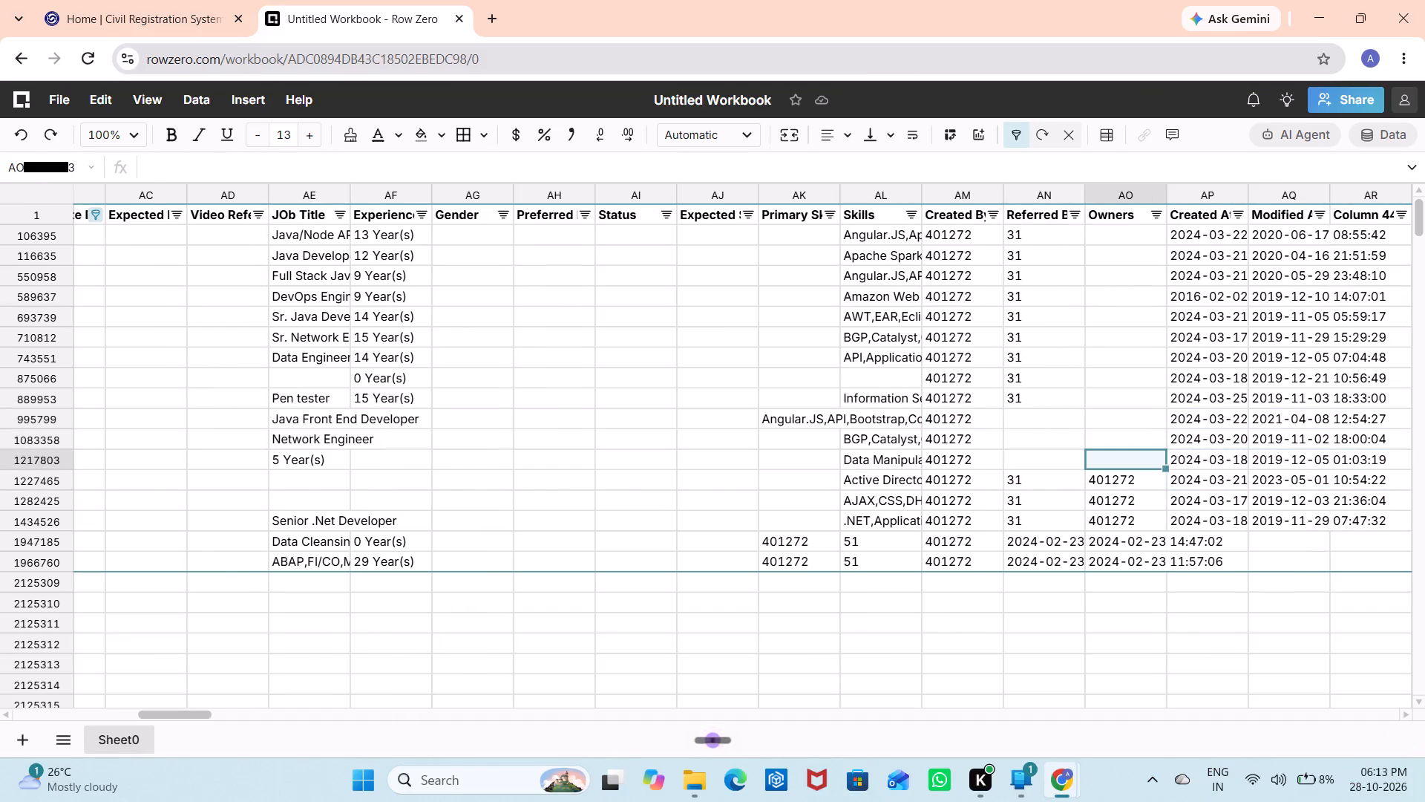
key("Down")
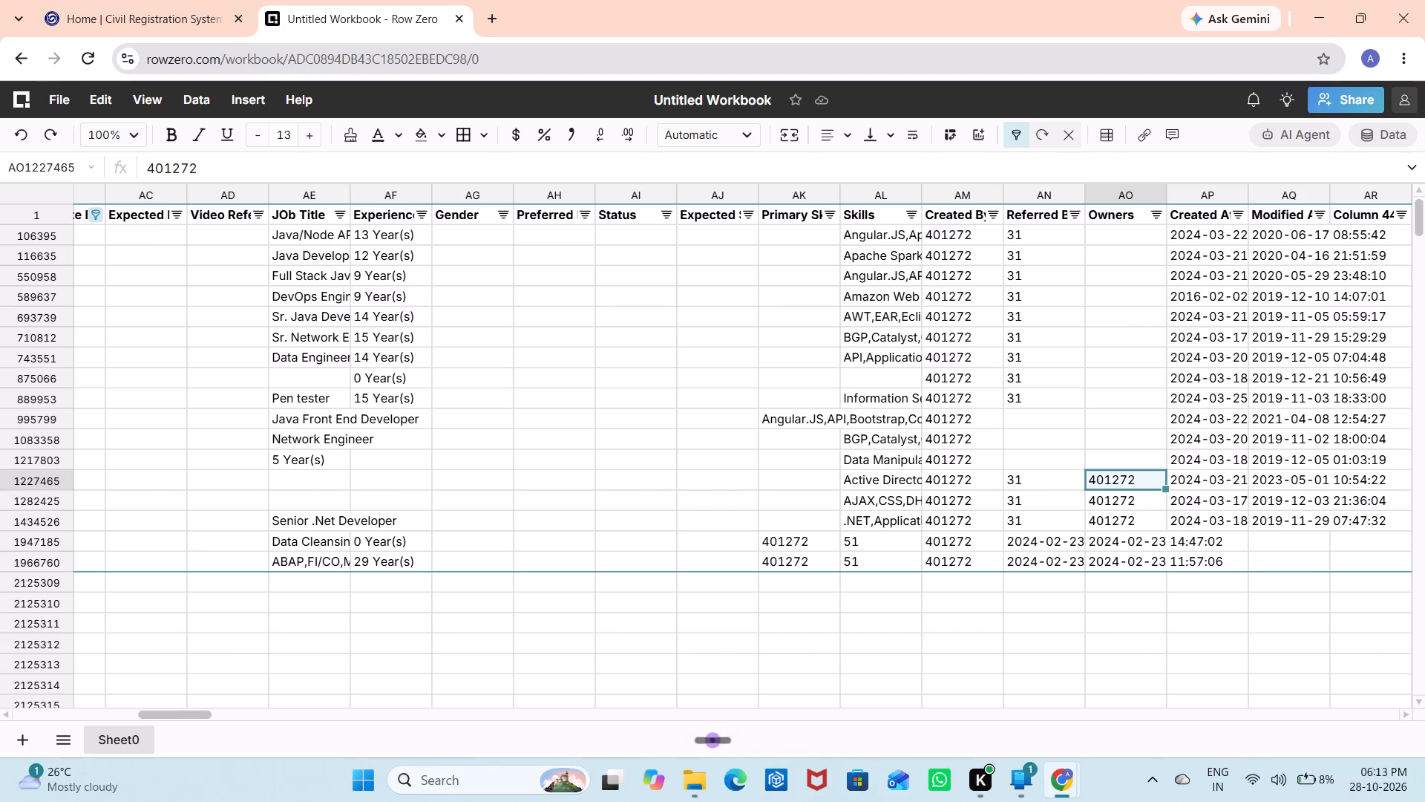
key("Down")
key("Left")
key("Left")
key("Down")
key("Down")
key("shift+Down")
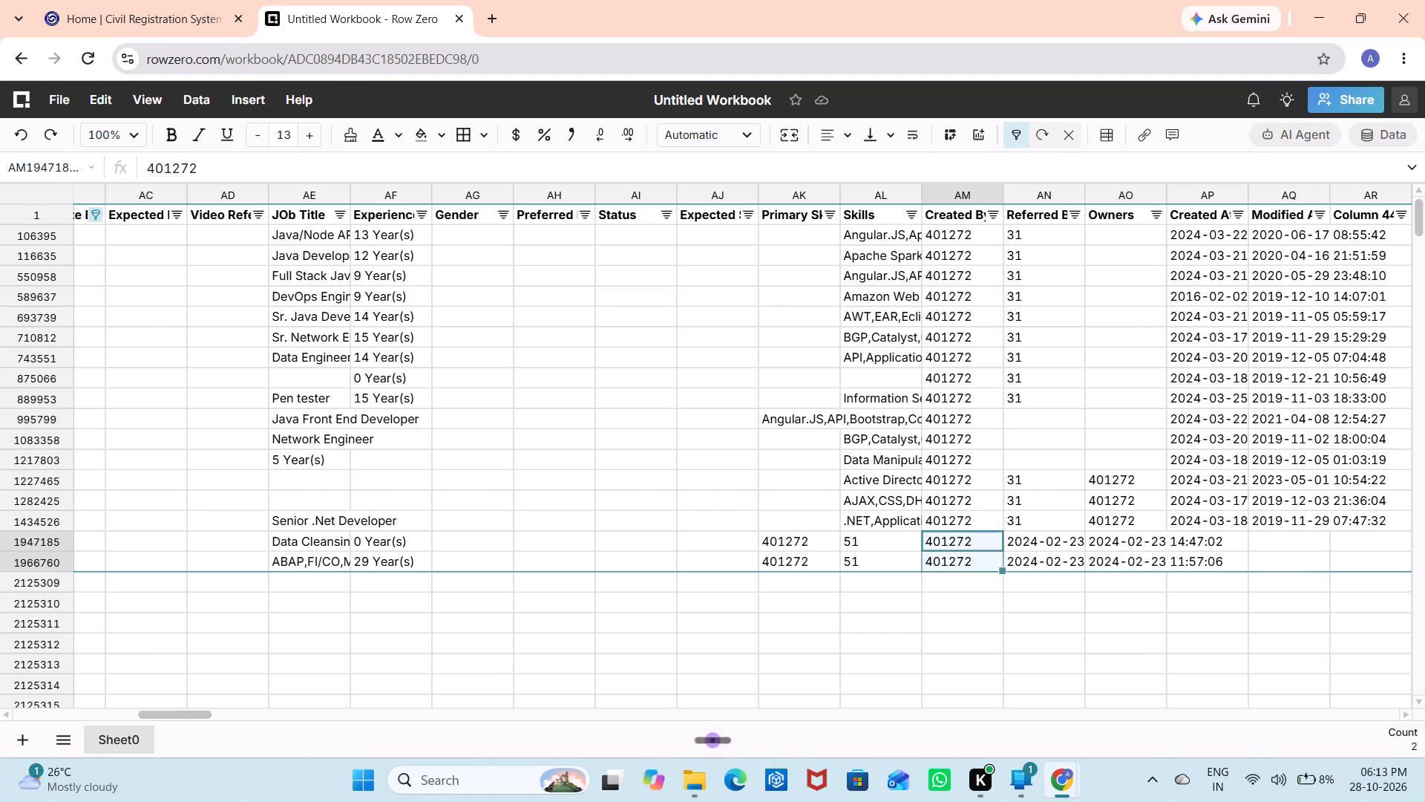
key("Left")
key("shift+Down")
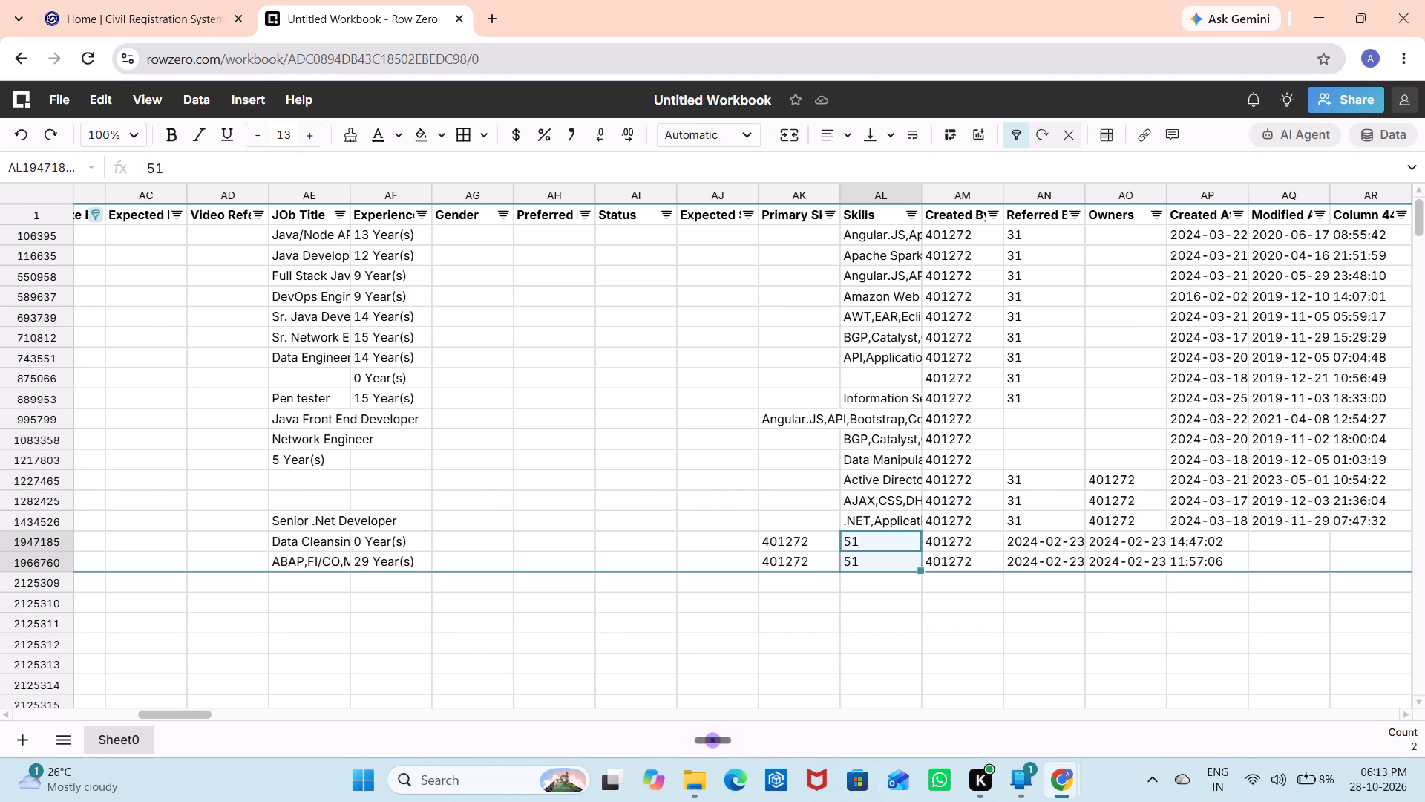
key("Left")
key("shift+Down")
key("shift+Right")
key("shift+Right")
key("shift+Right")
key("shift+Right")
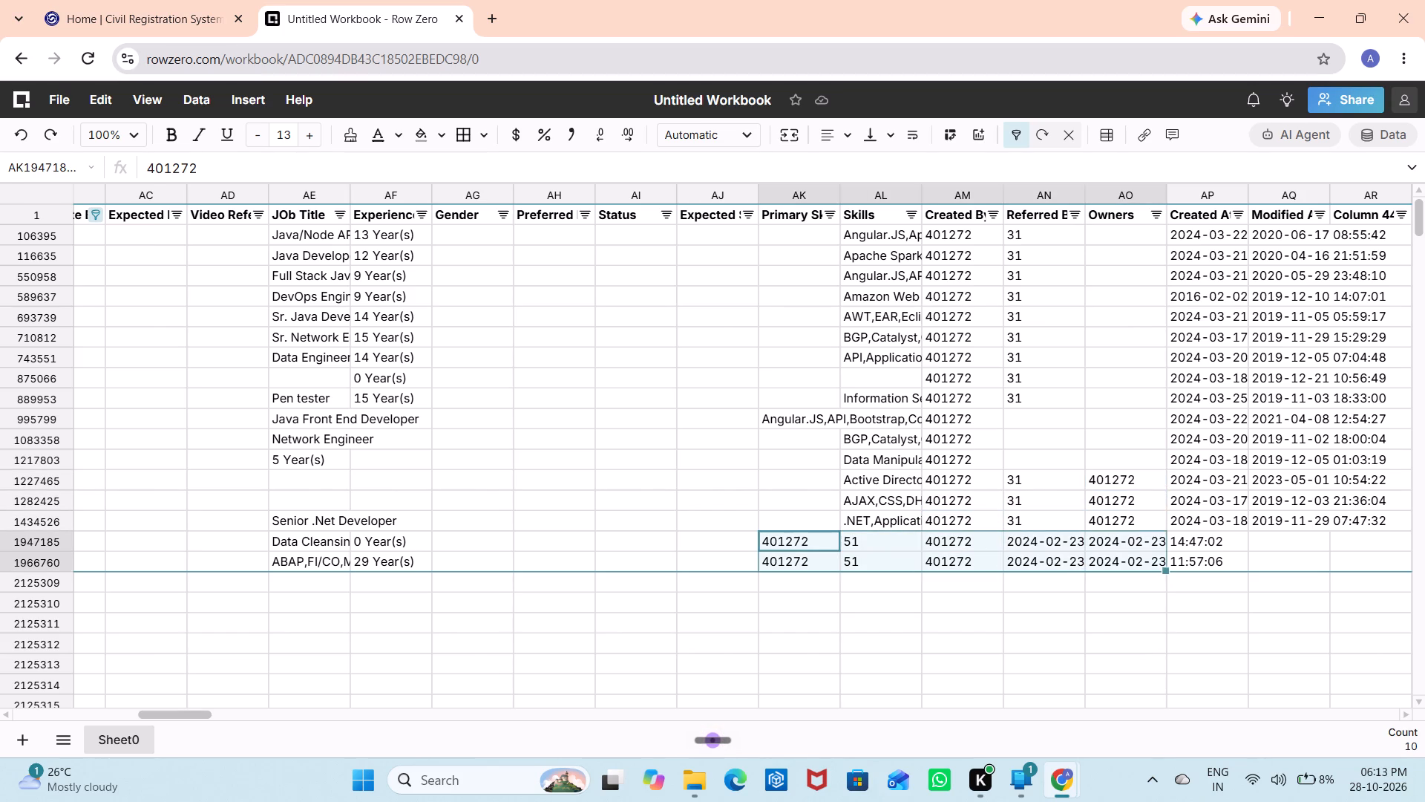
key("shift+Right")
key("ctrl+x")
key("Right")
key("Right")
key("ctrl+v")
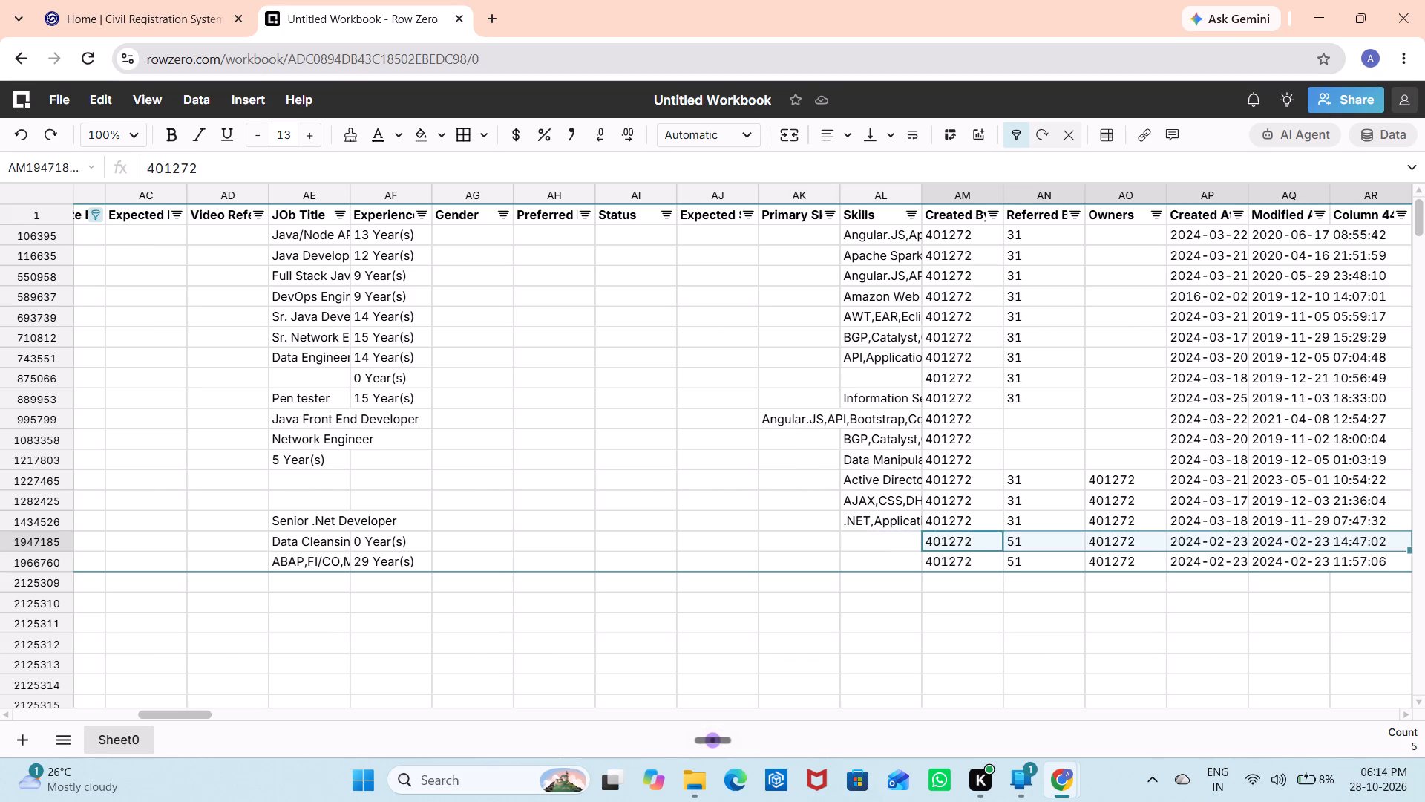
Examine row 1947185 from Created By through the columns past Modified At for misplaced values.
key("Right")
key("Right")
key("Right")
key("Right")
key("Right")
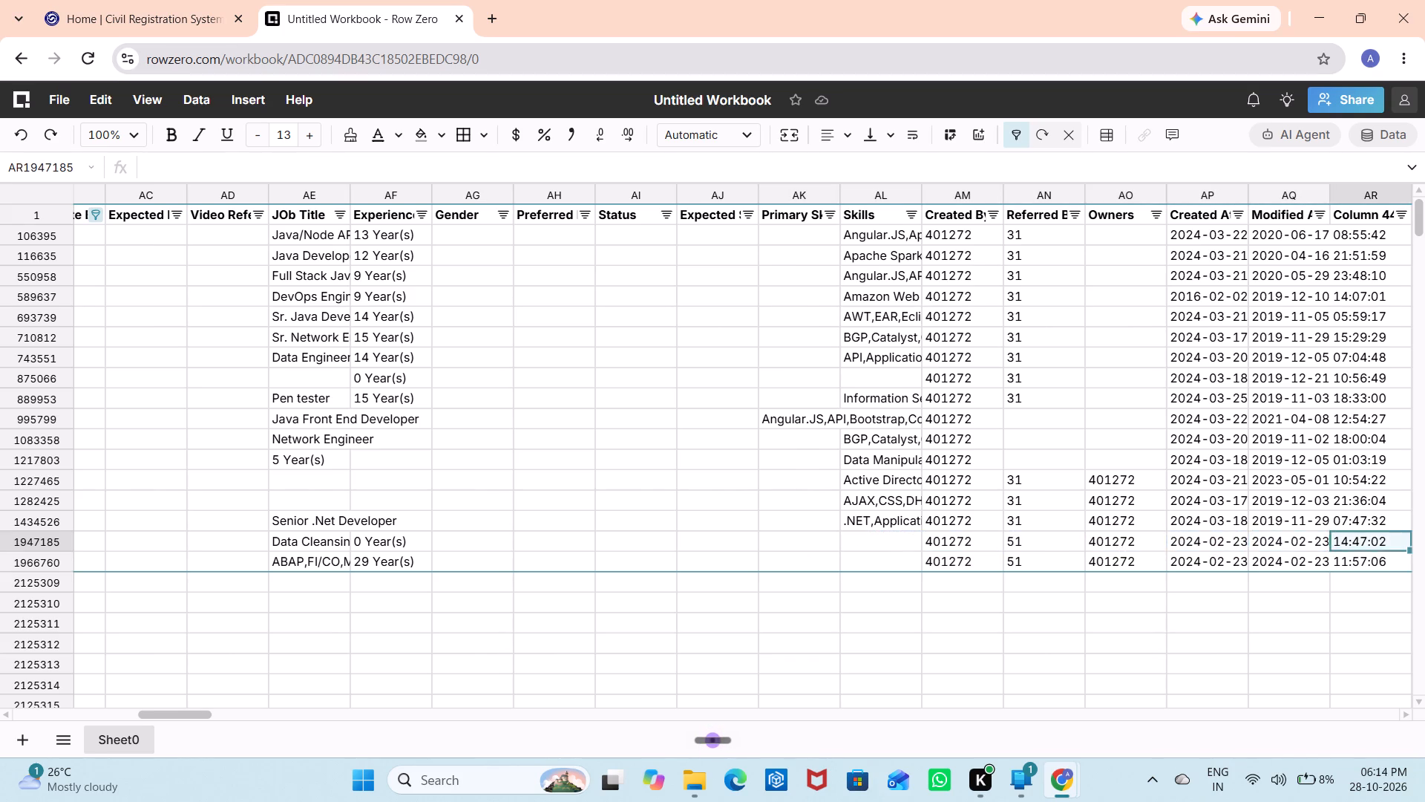
key("Right")
key("Right")
key("Right")
key("Right")
key("Right")
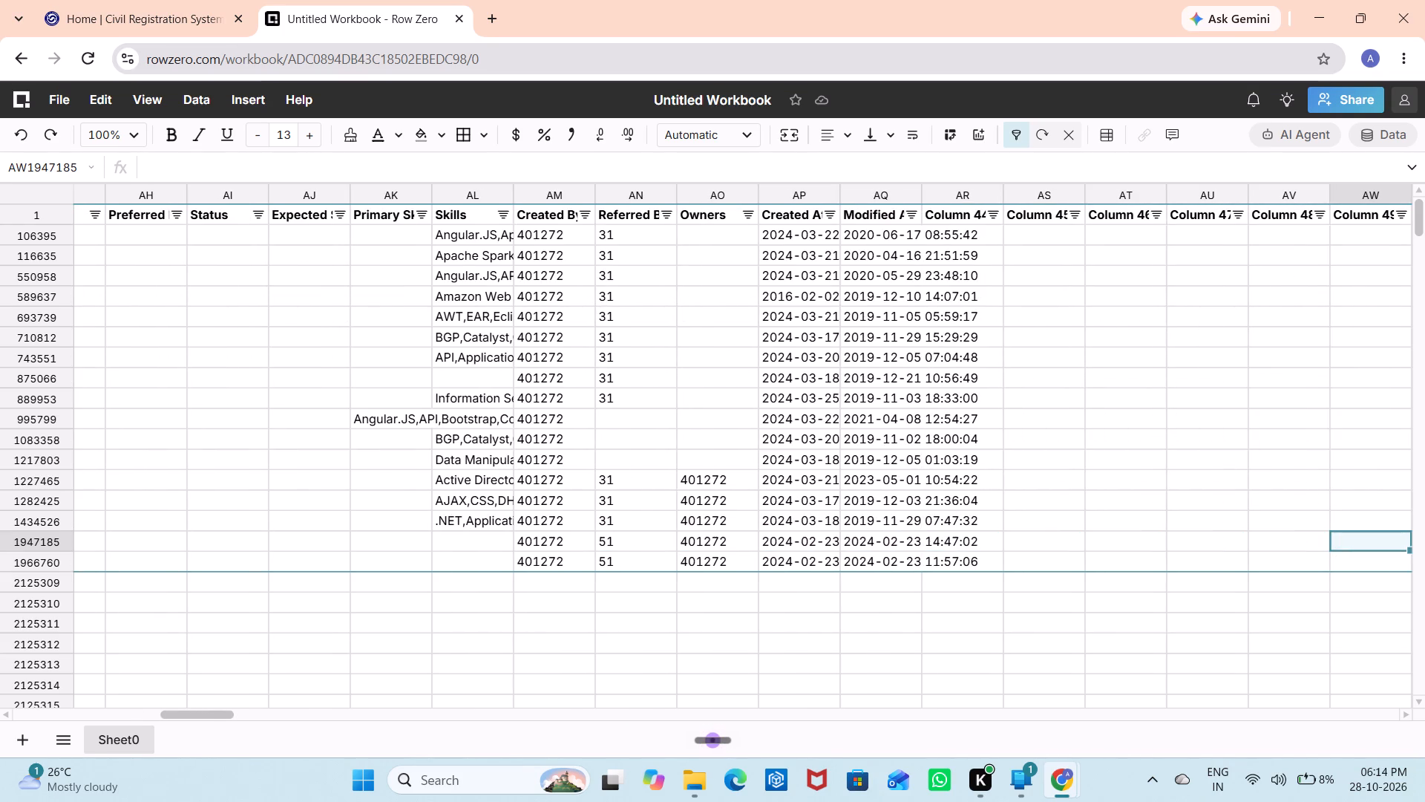
Clear the company-based Last Name entry Ibrainnetwork in row 1083358.
key("ctrl+Left")
key("ctrl+Left")
key("ctrl+Left")
key("ctrl+Left")
key("ctrl+Left")
key("ctrl+Left")
key("ctrl+Left")
key("ctrl+Left")
key("ctrl+Left")
key("ctrl+Left")
key("ctrl+Left")
key("ctrl+Left")
key("ctrl+Left")
key("ctrl+Left")
key("ctrl+Left")
key("ctrl+Left")
key("ctrl+Left")
key("ctrl+Left")
key("ctrl+Left")
key("ctrl+Left")
key("ctrl+Left")
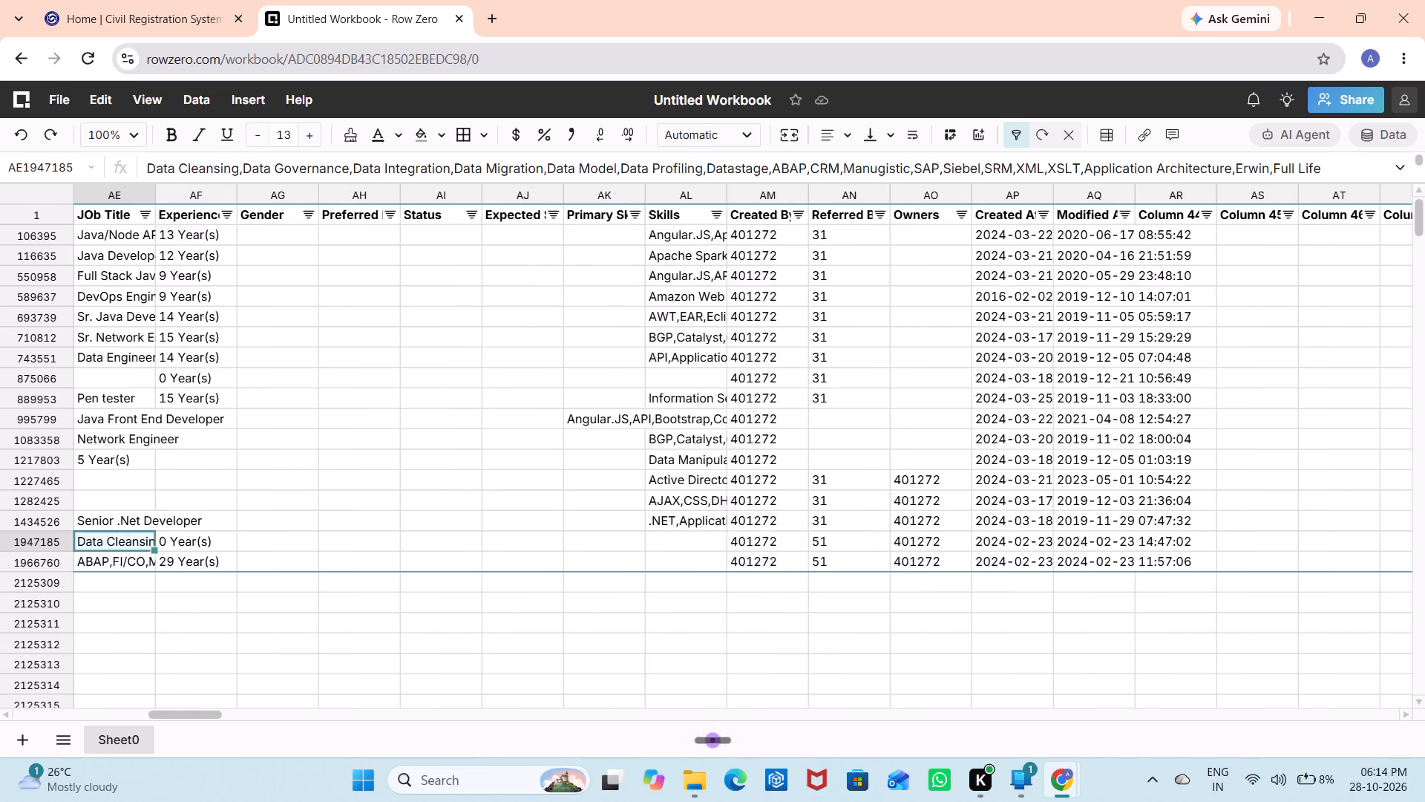
key("ctrl+Left")
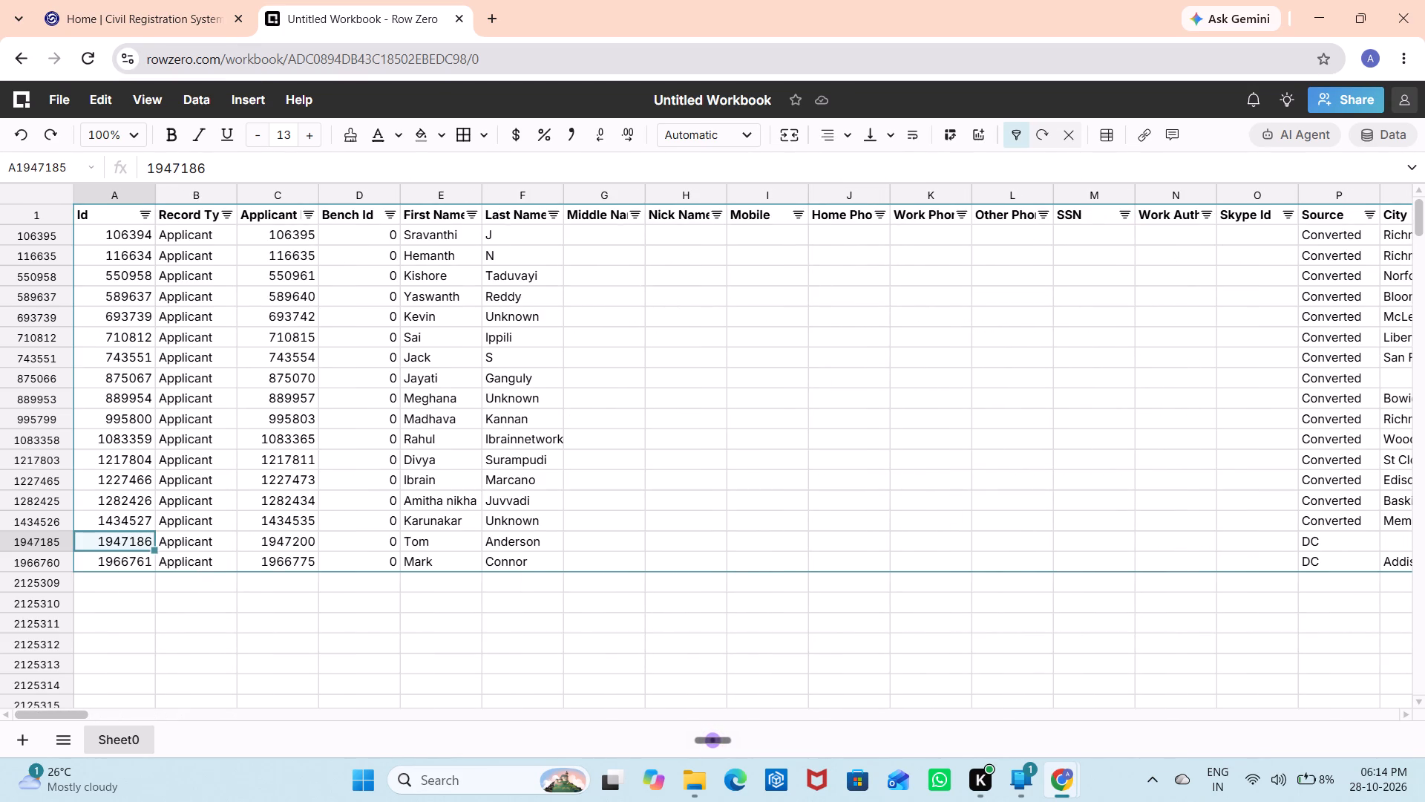
right_click(733, 356)
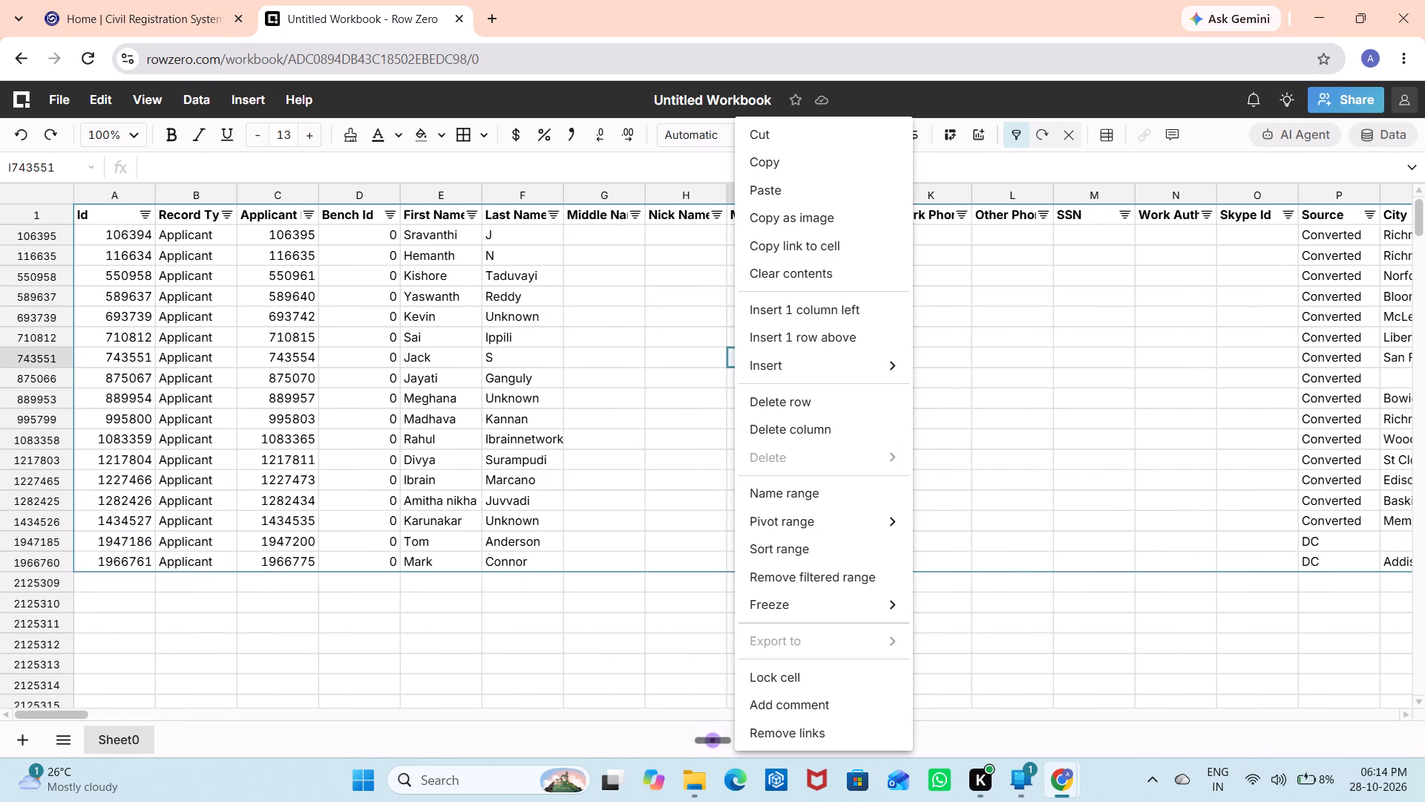
left_click(672, 392)
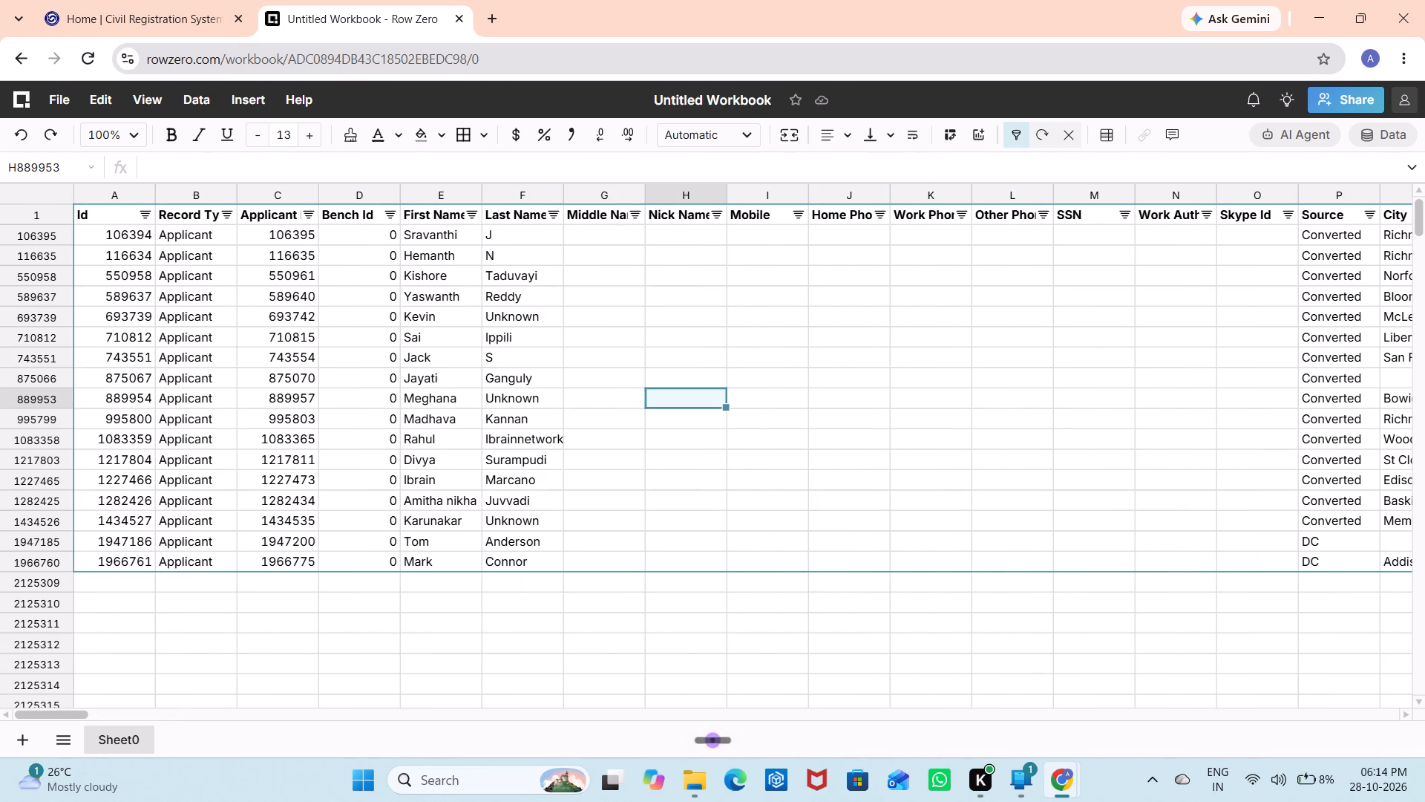
left_click(553, 440)
key("Delete")
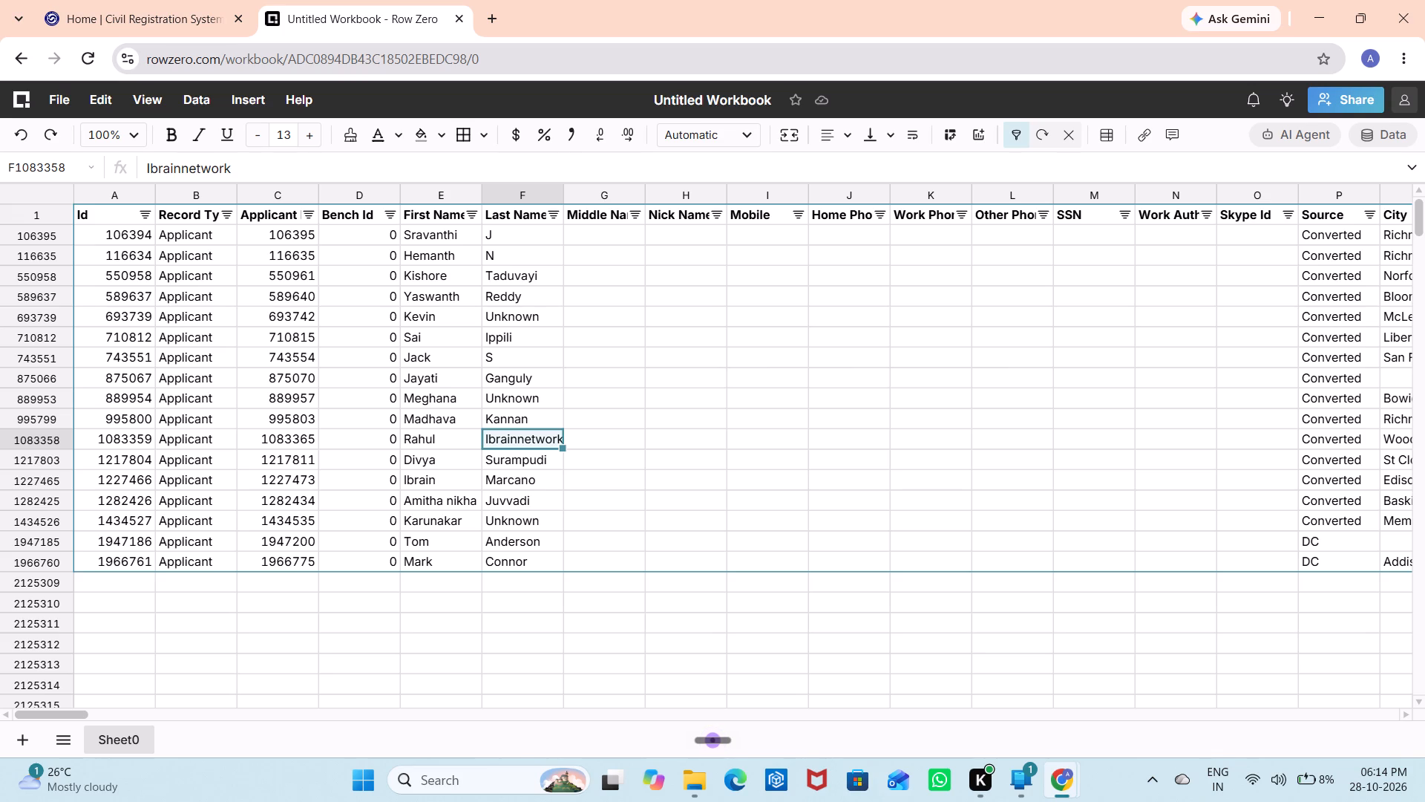
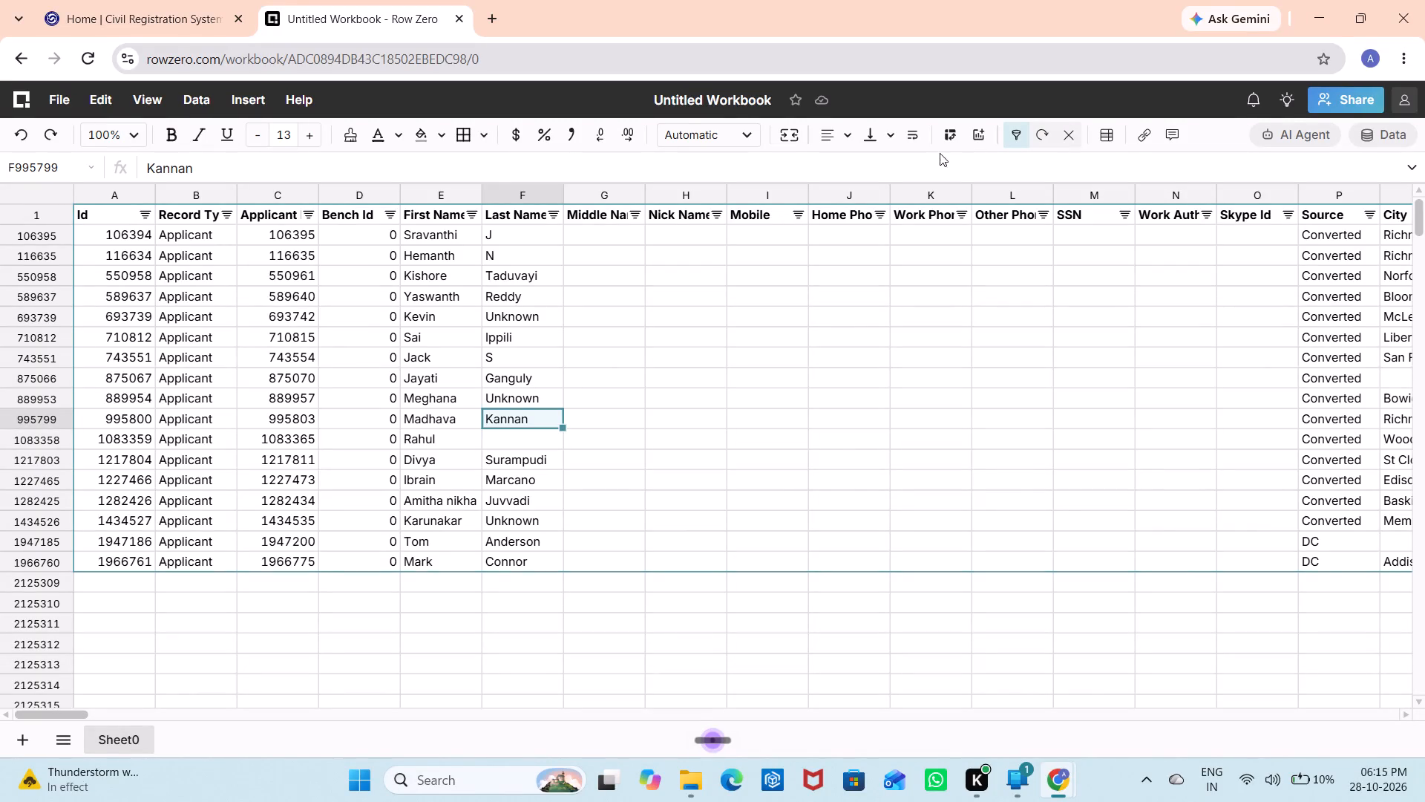
Move the 5 Year(s) value in row 1217803 from Job Title into Experience.
left_click(1098, 384)
key("Right")
key("Right")
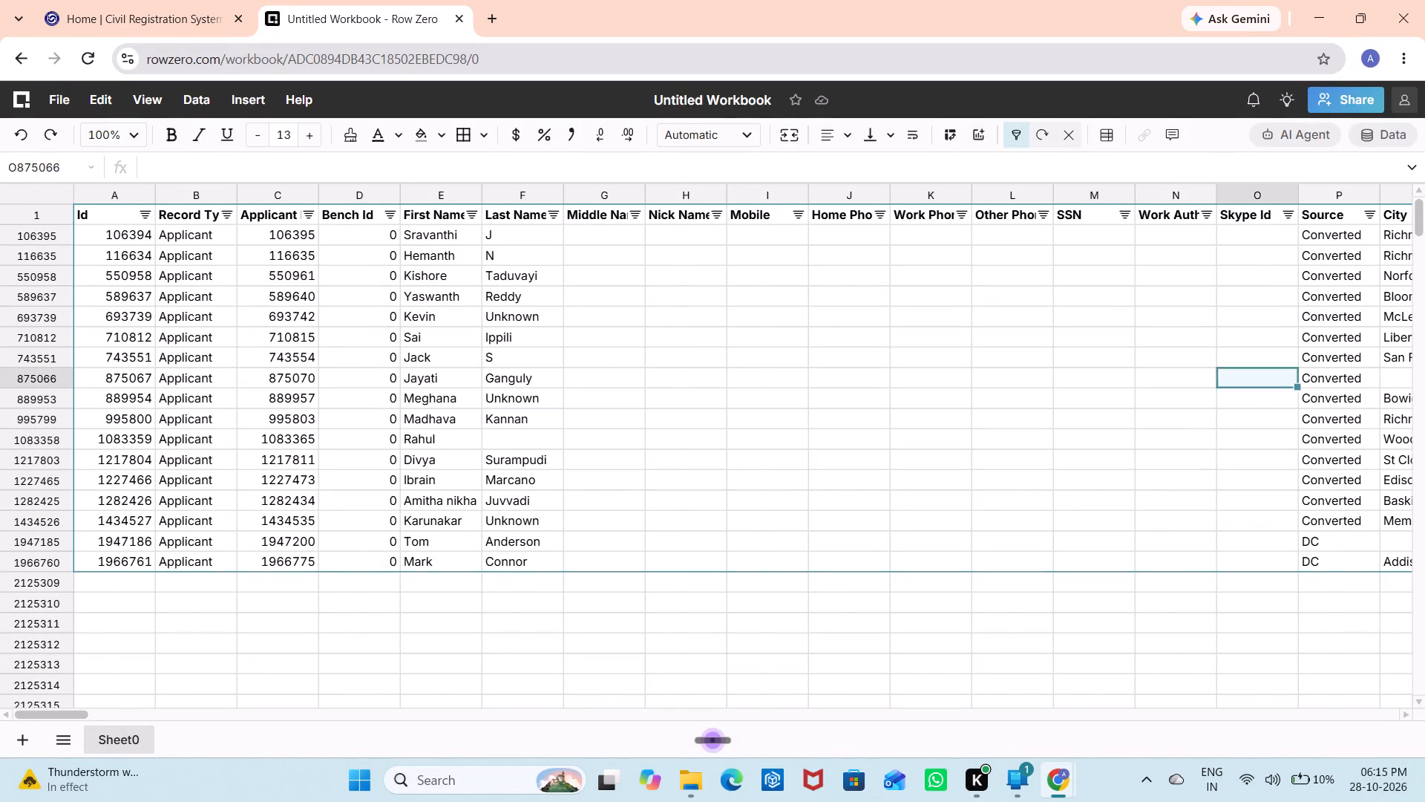
key("Right")
key("Right")
key("Right")
key("Right")
key("Right")
key("Right")
key("Right")
key("Right")
key("Right")
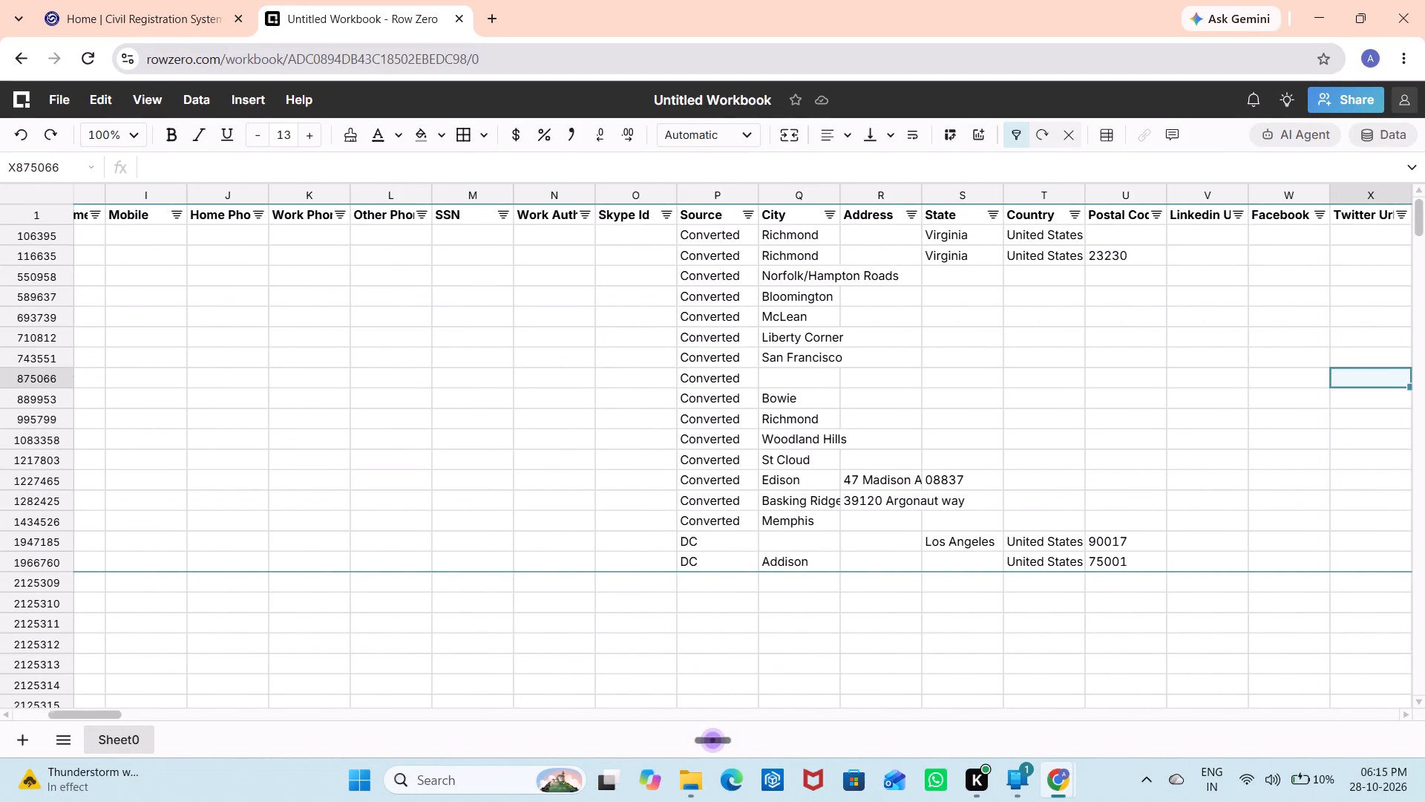
key("Right")
key("Right")
key("Right")
key("Right")
key("Right")
key("Right")
key("Right")
key("Right")
key("Right")
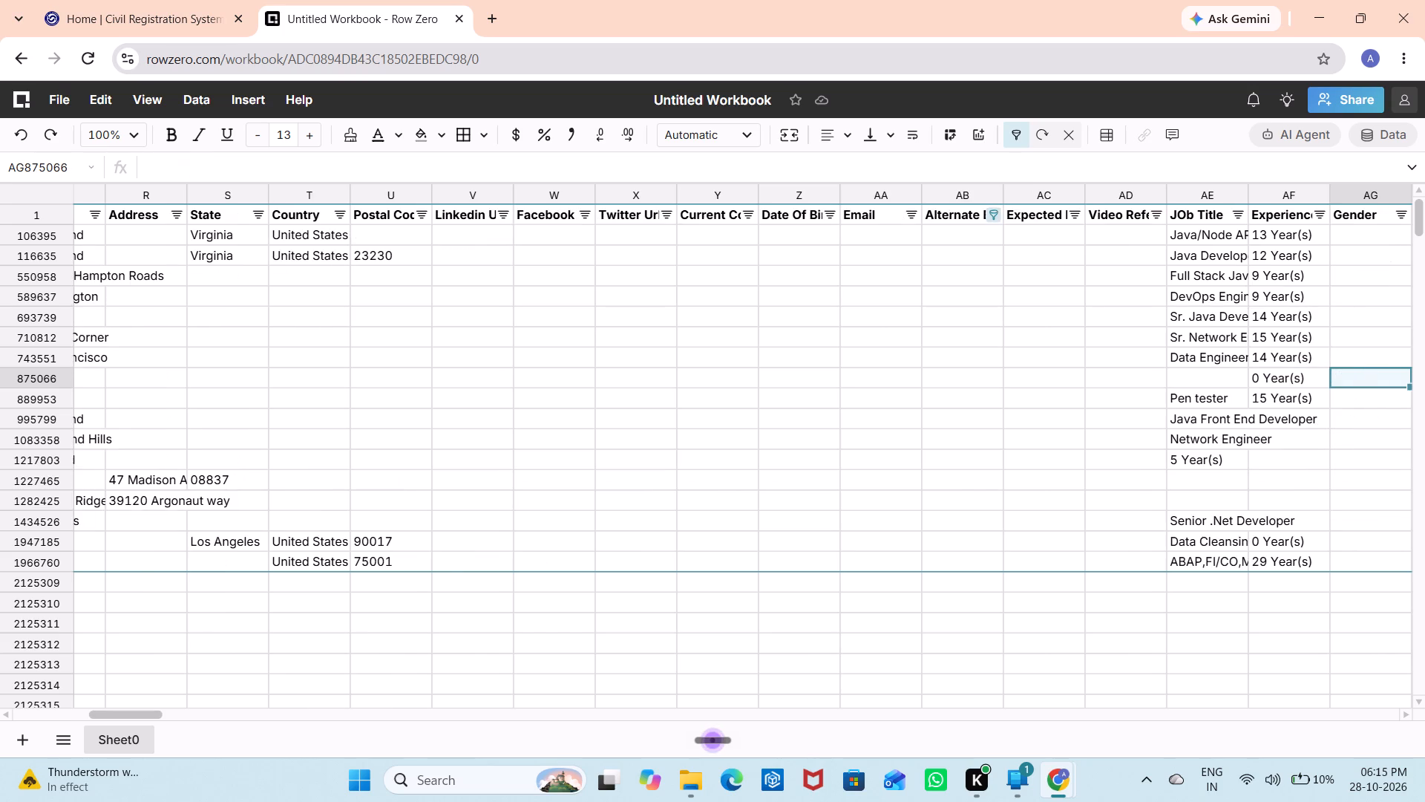
key("Right")
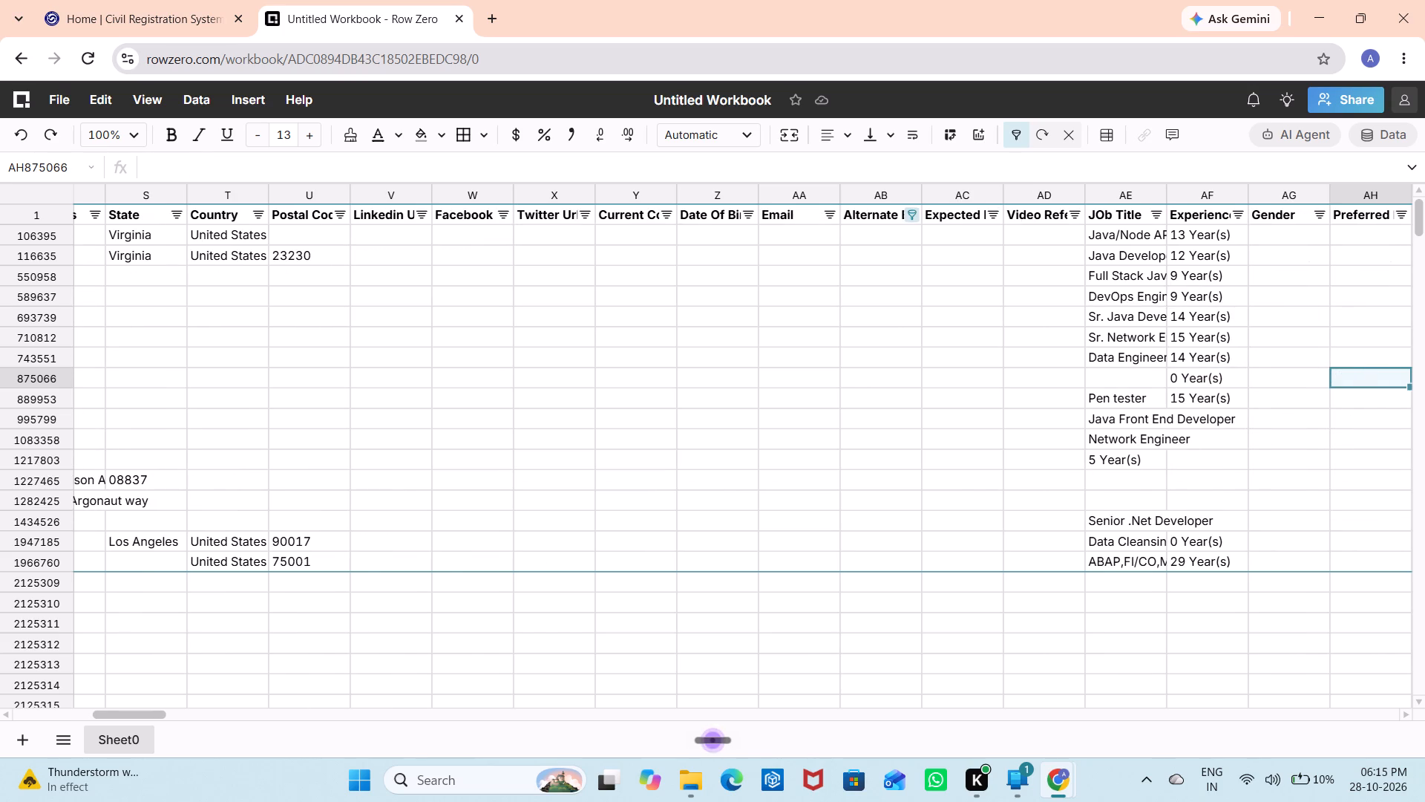
left_click(1105, 454)
key("ctrl+x")
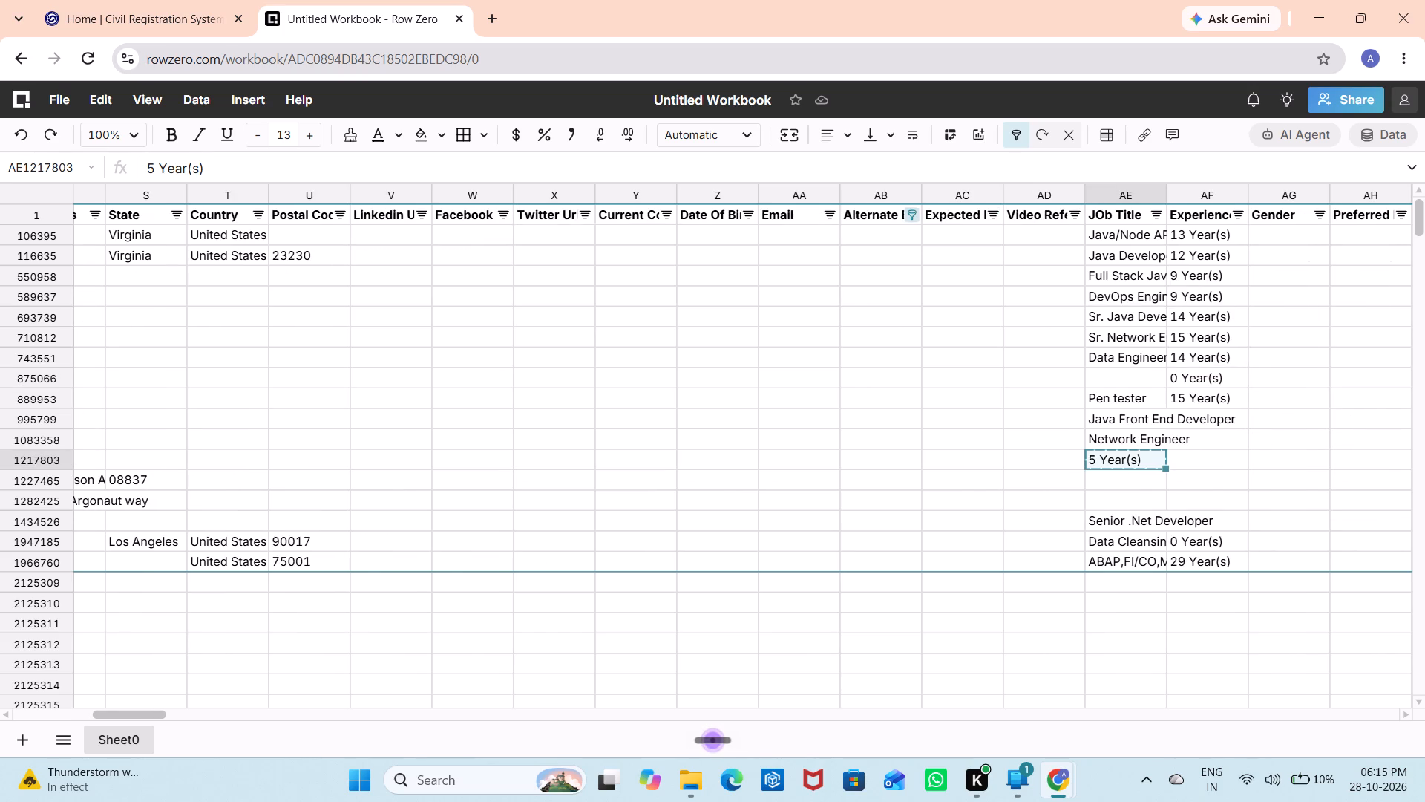
key("Right")
key("ctrl+v")
key("Escape")
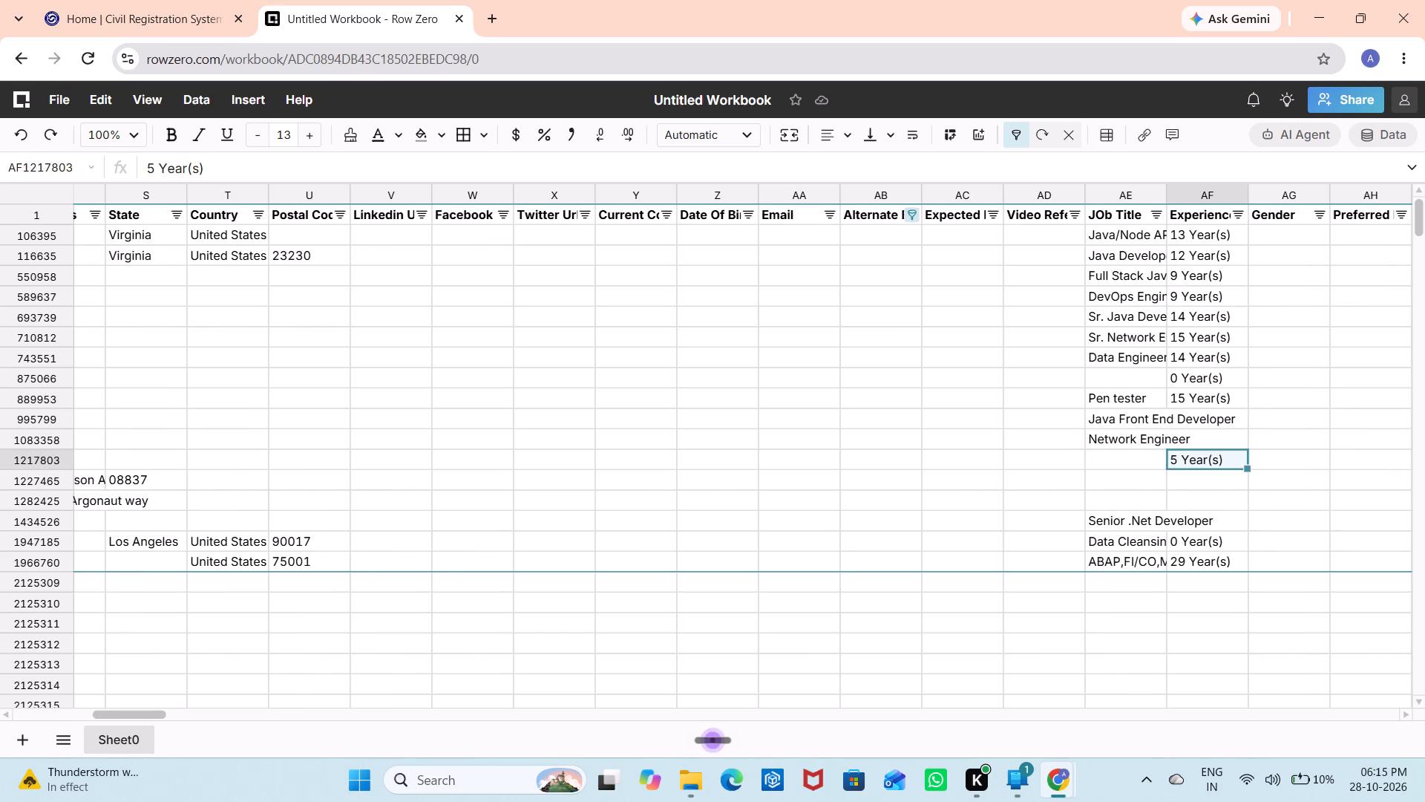
Remove the current filtered range and add a fresh filter to the header row.
key("Down")
key("Down")
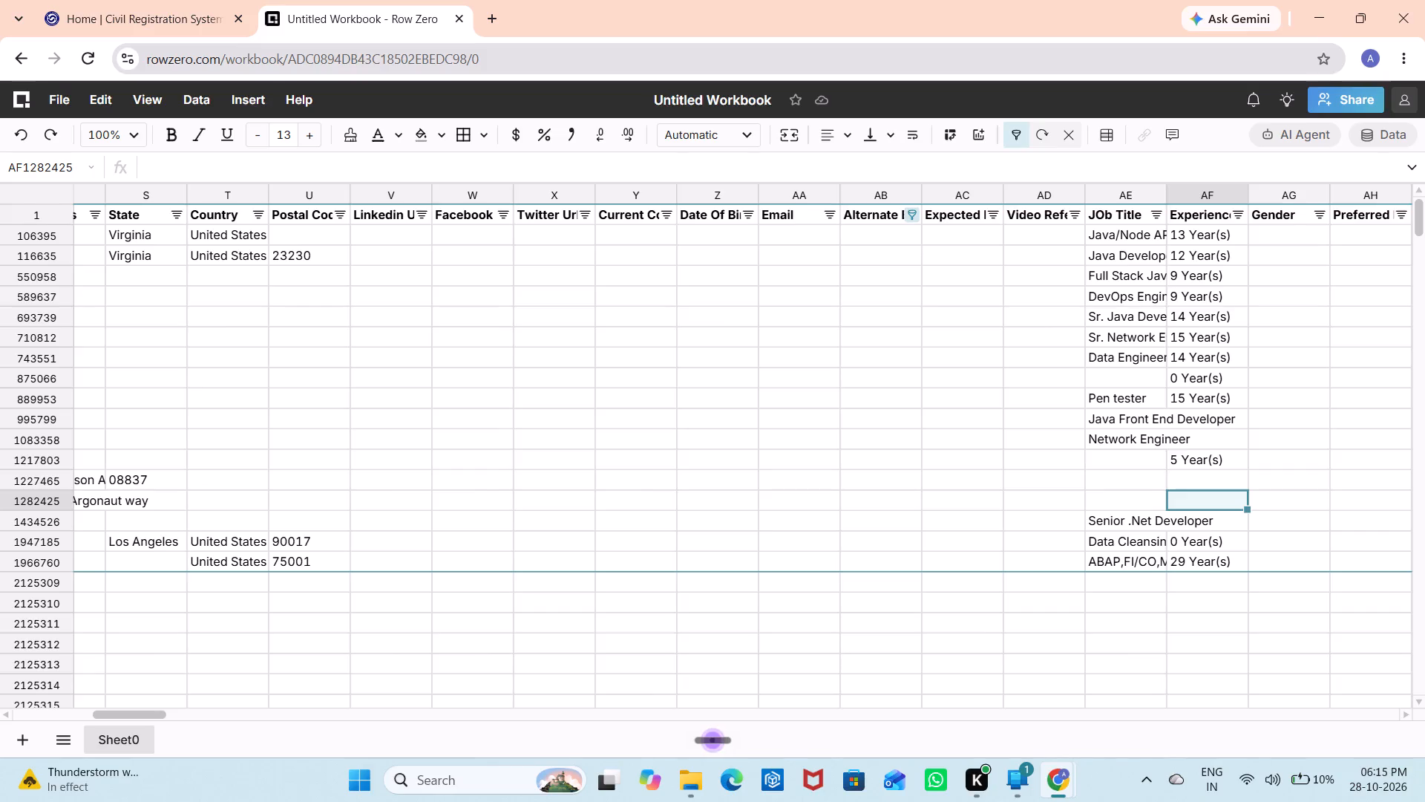
left_click(1016, 134)
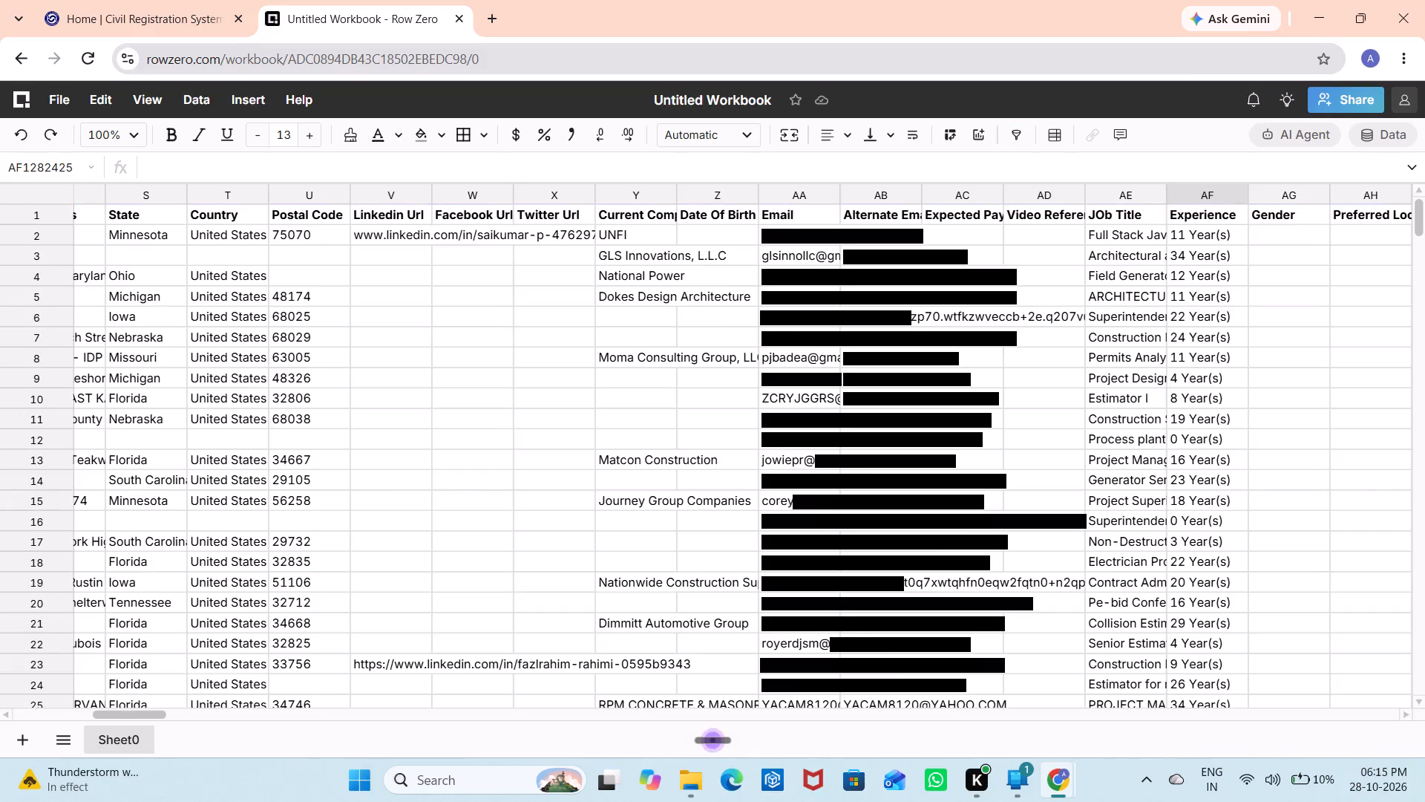
left_click(1204, 221)
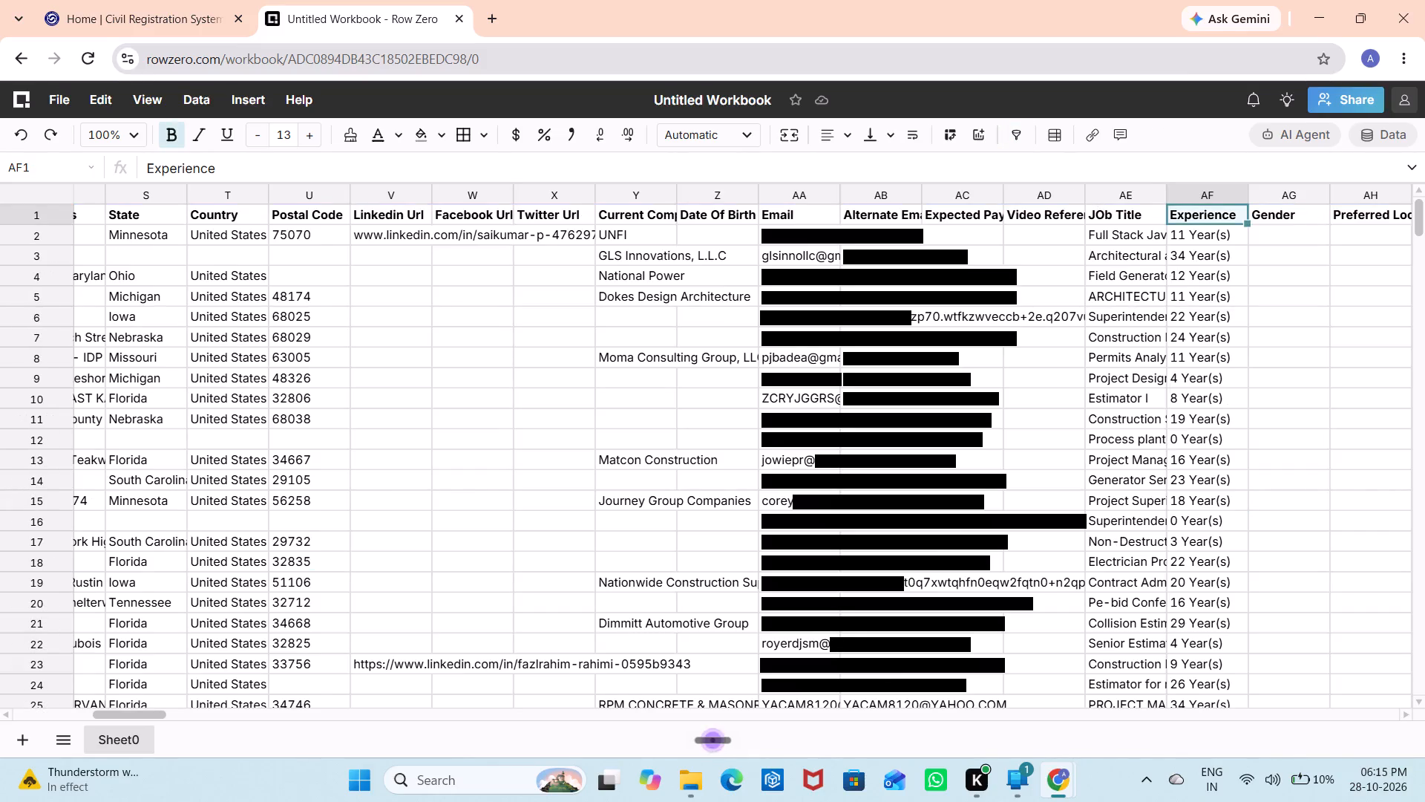
left_click(1105, 208)
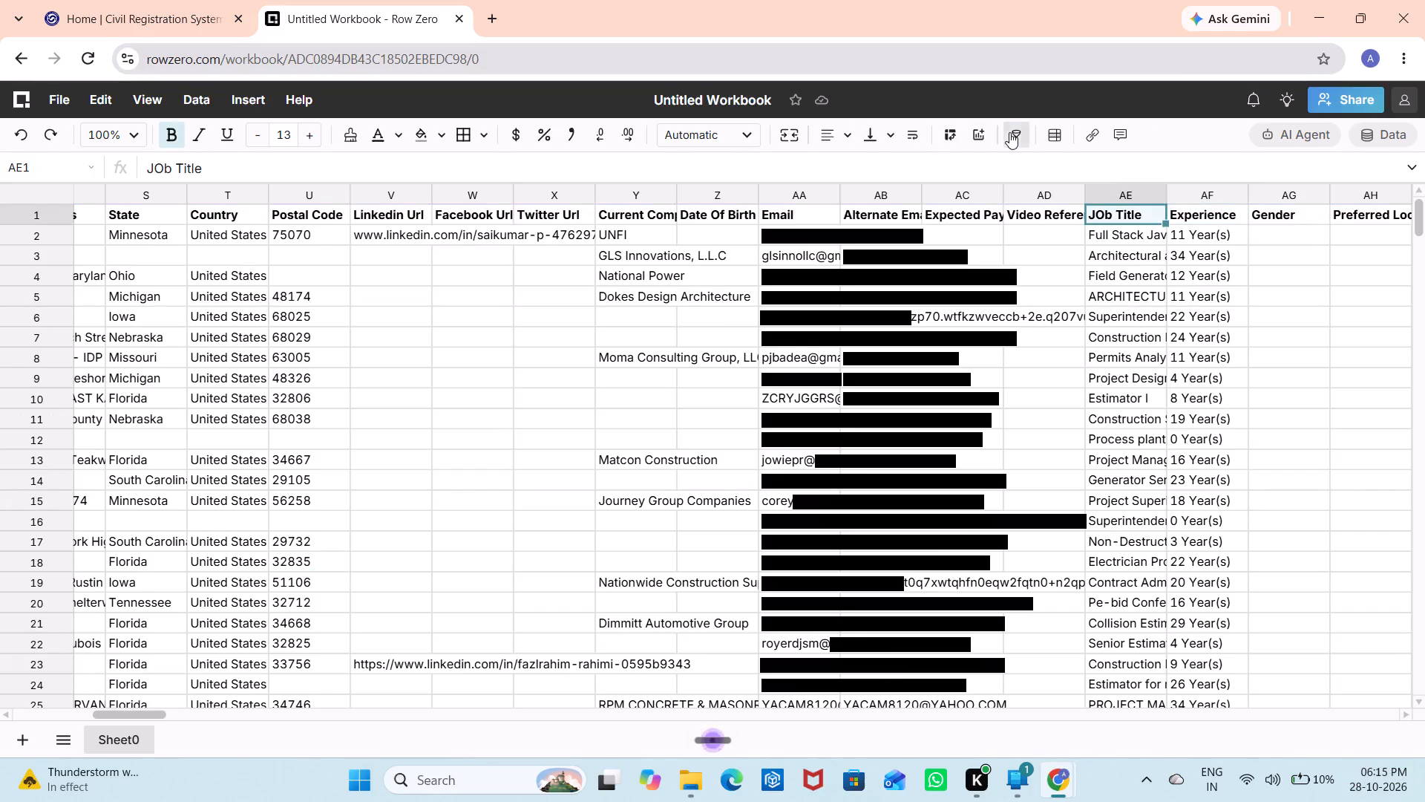
left_click(1009, 132)
Filter the Job Title column to the values 14 Year(s) and 14 yrs + 4 years RN manager.
left_click(1153, 214)
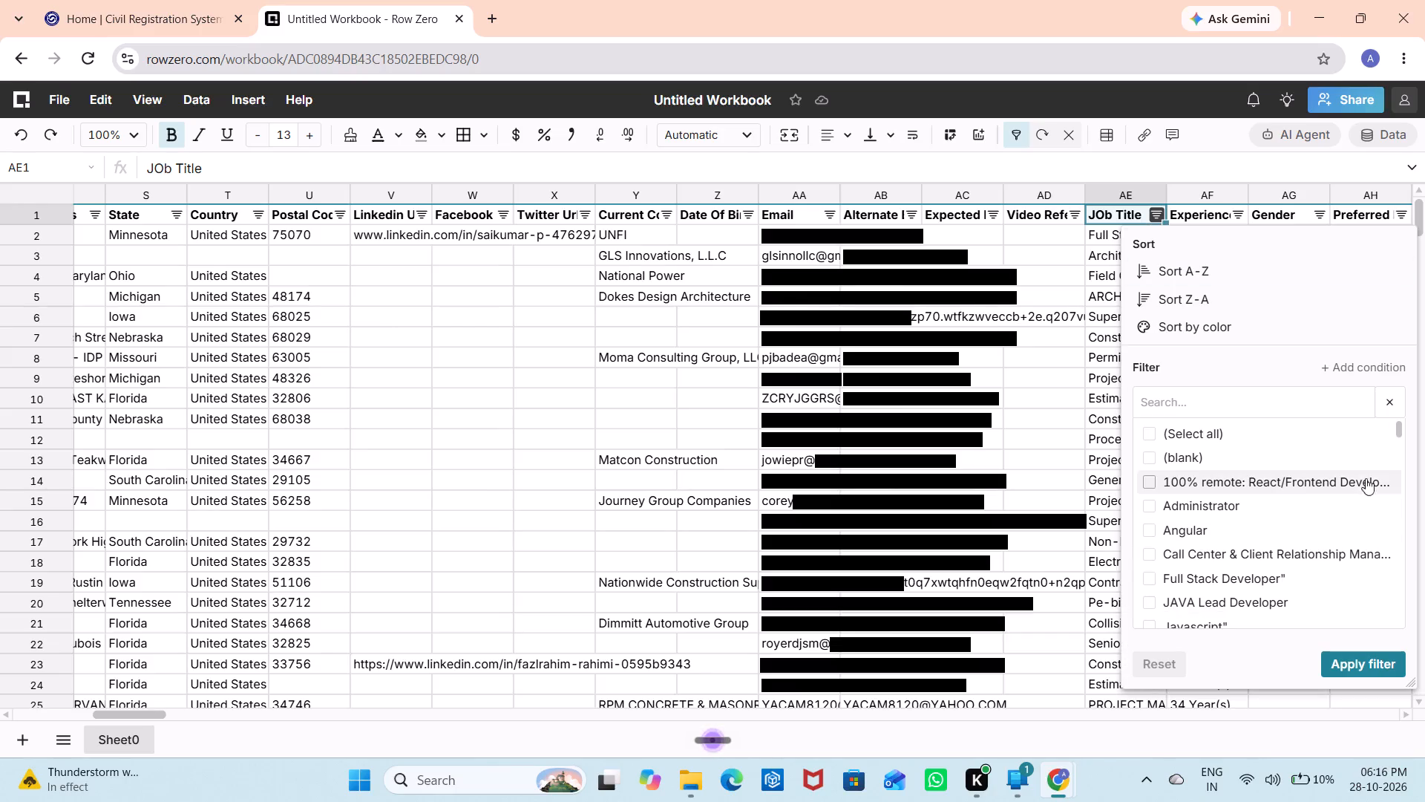
left_click_drag(1394, 433, 1394, 452)
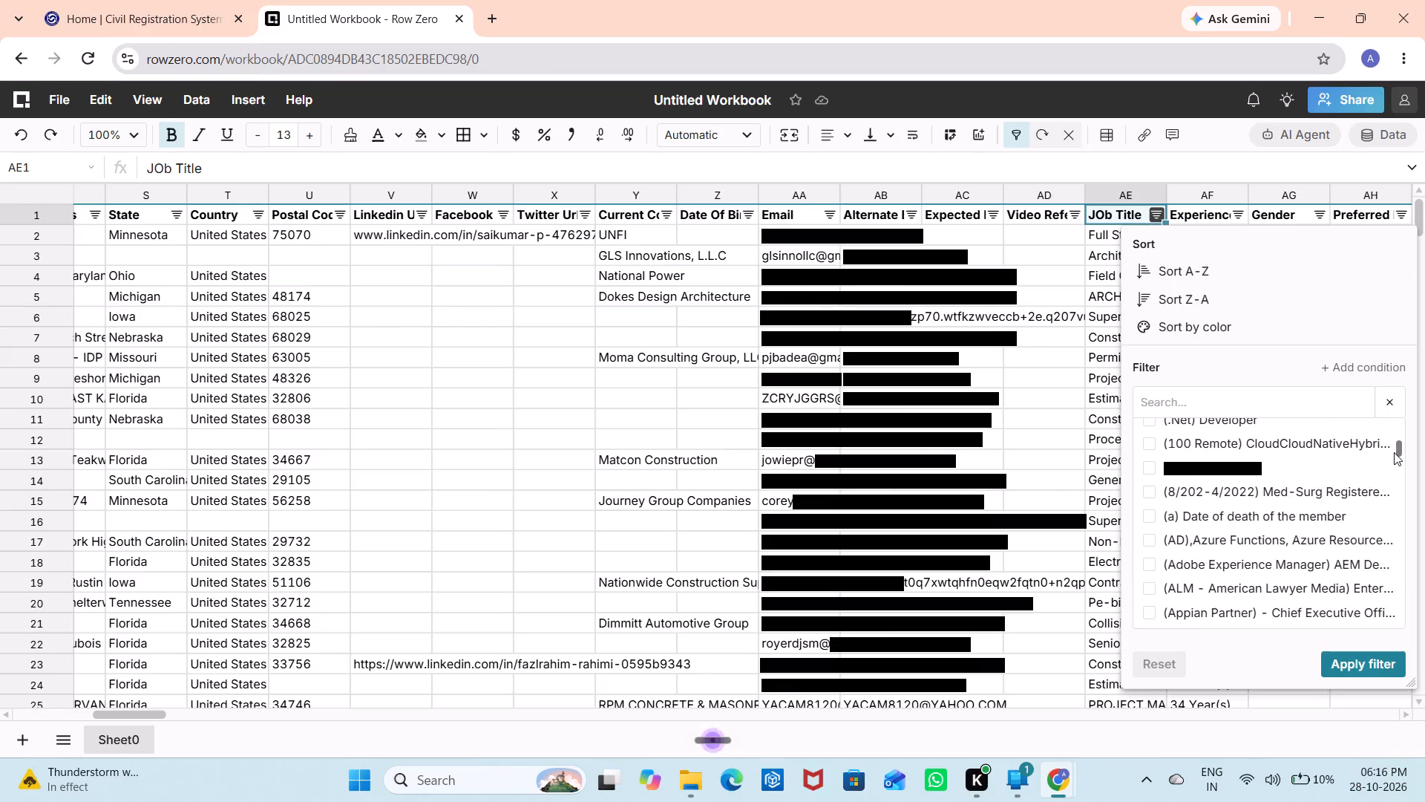
left_click_drag(1394, 452, 1392, 571)
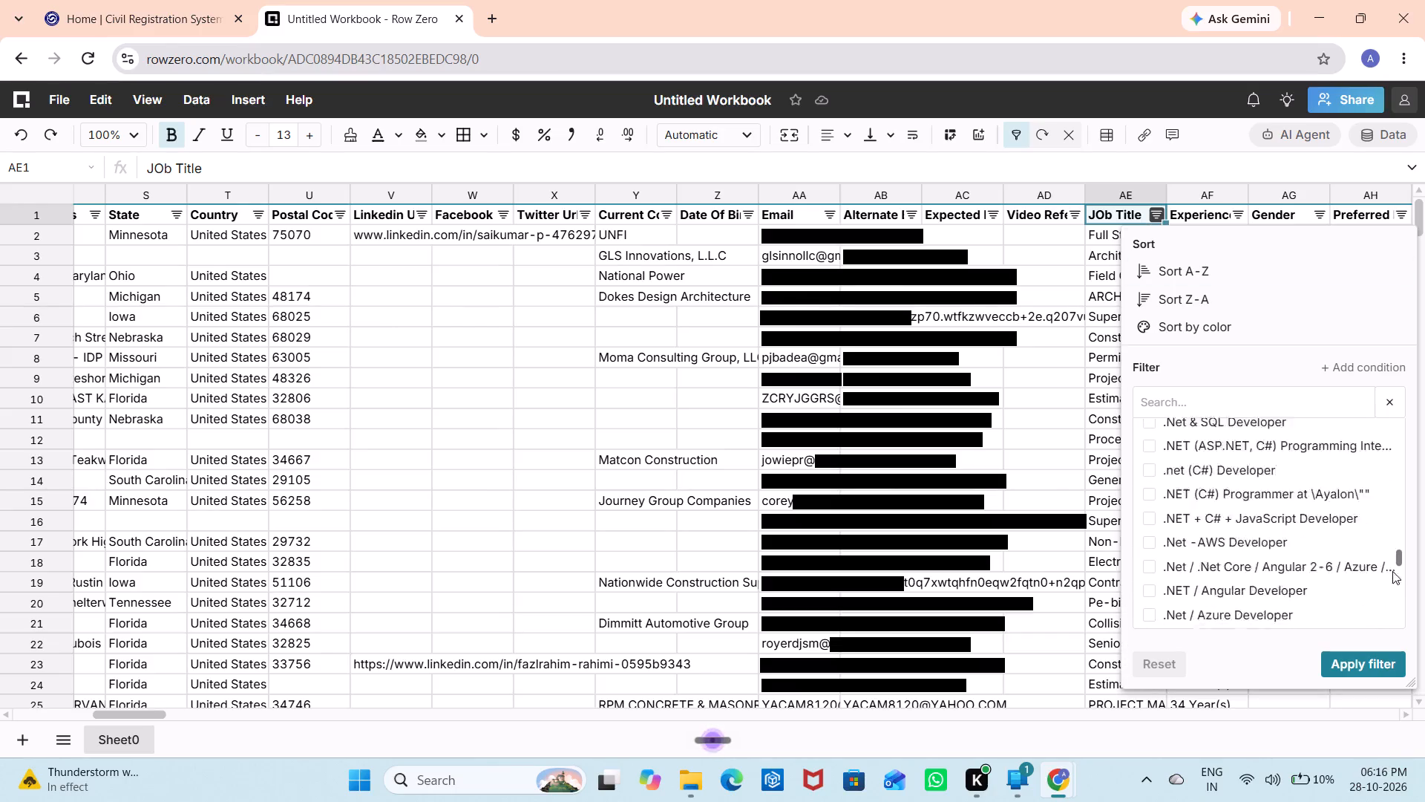
left_click_drag(1392, 571, 1386, 638)
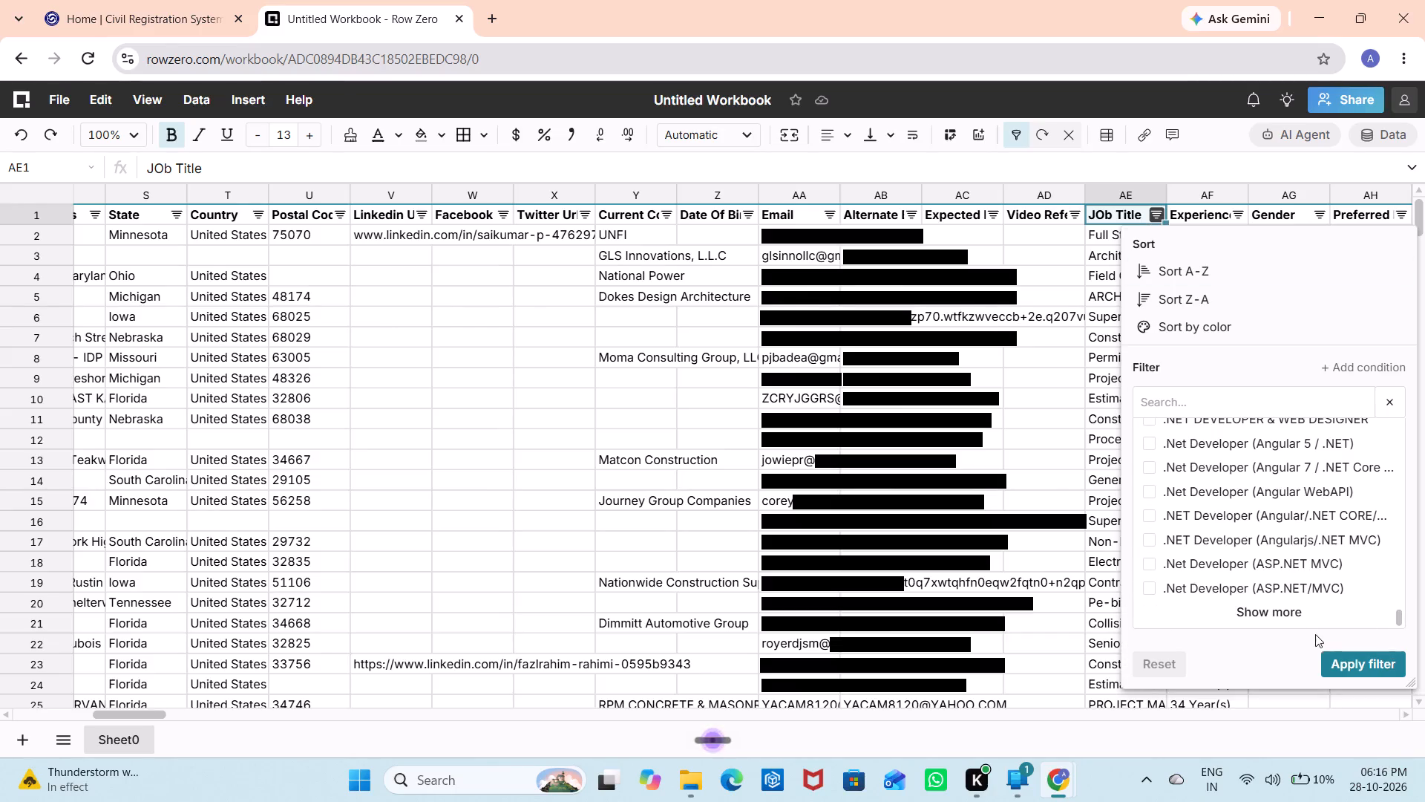
left_click(1274, 411)
key("Home")
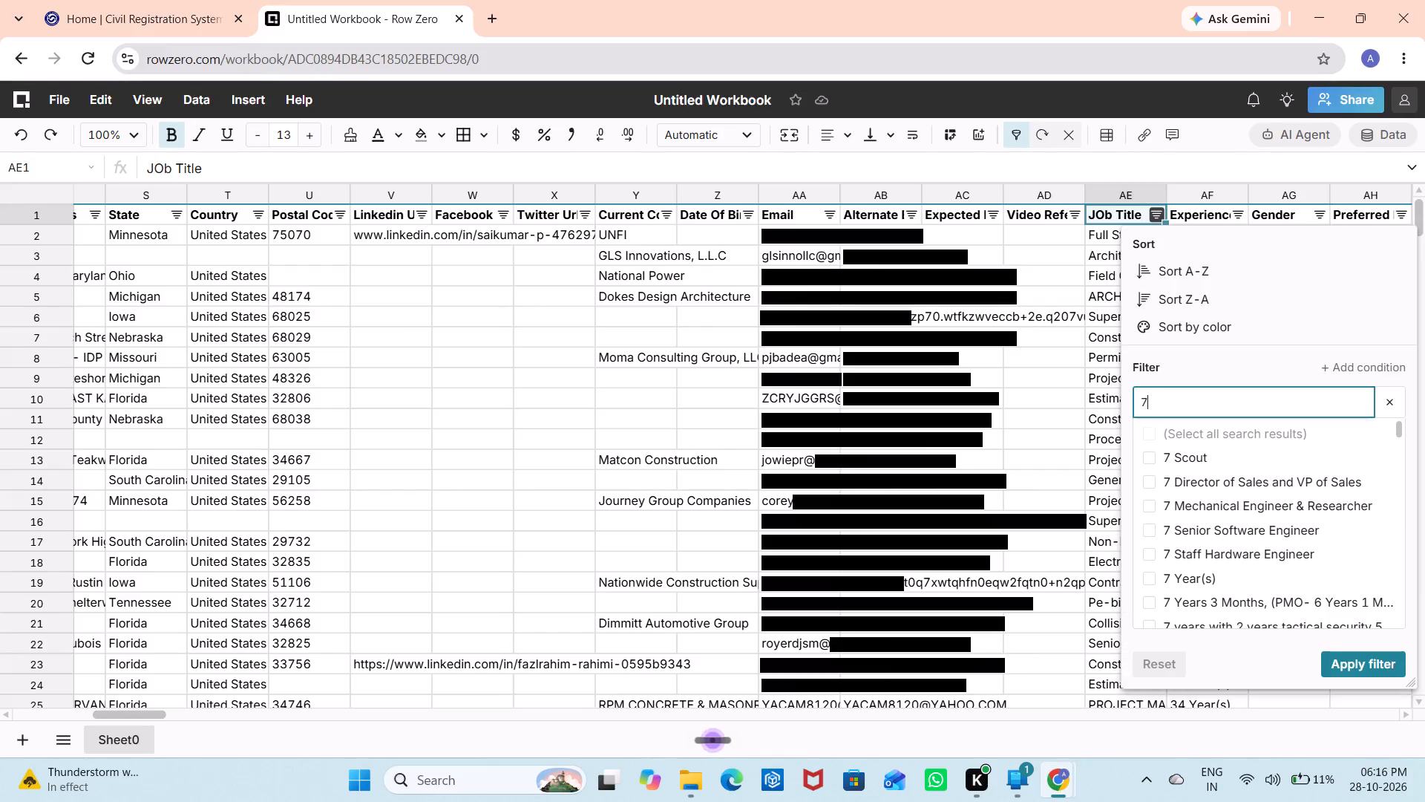
key("8")
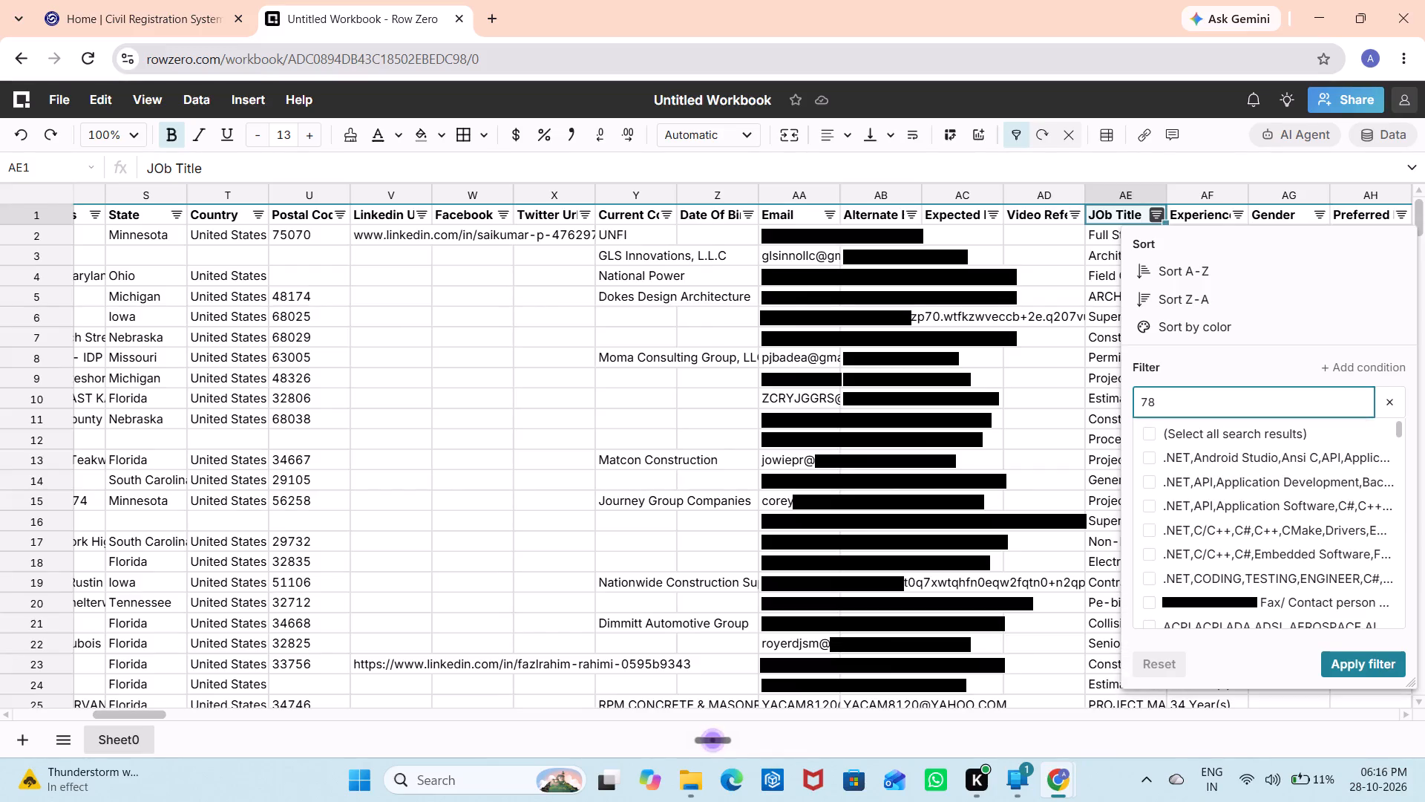
key("BackSpace")
key("BackSpace")
key("BackSpace")
type("14")
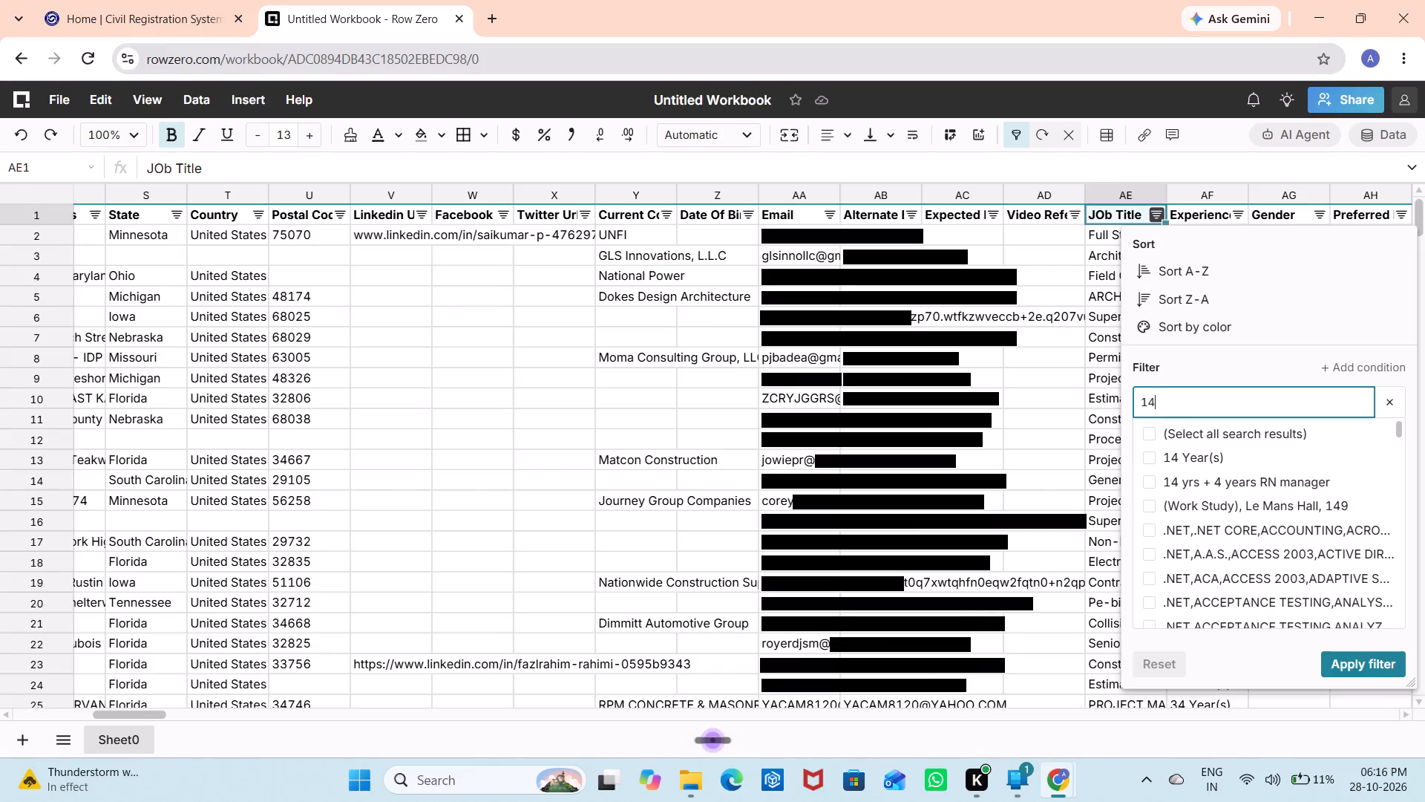
left_click(1143, 456)
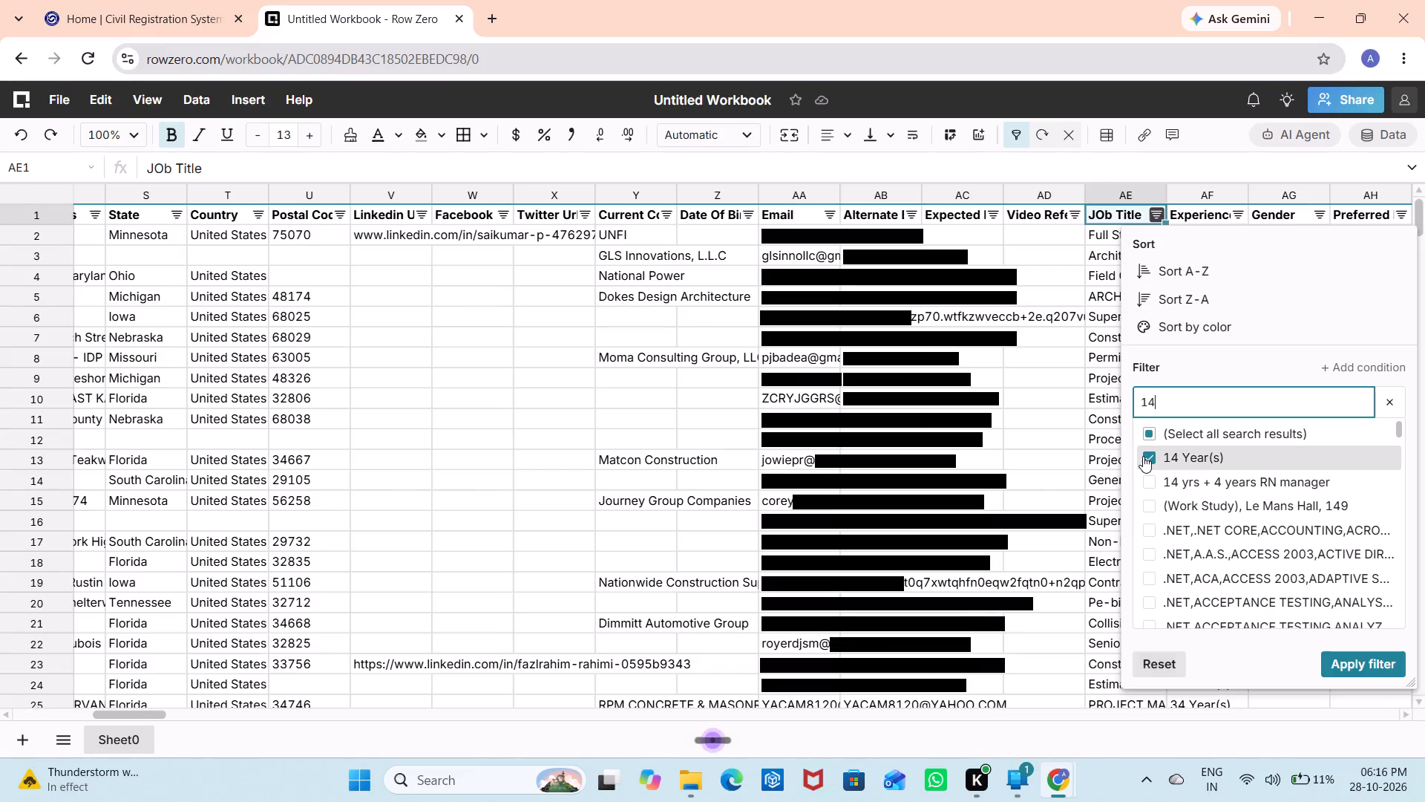
left_click(1147, 483)
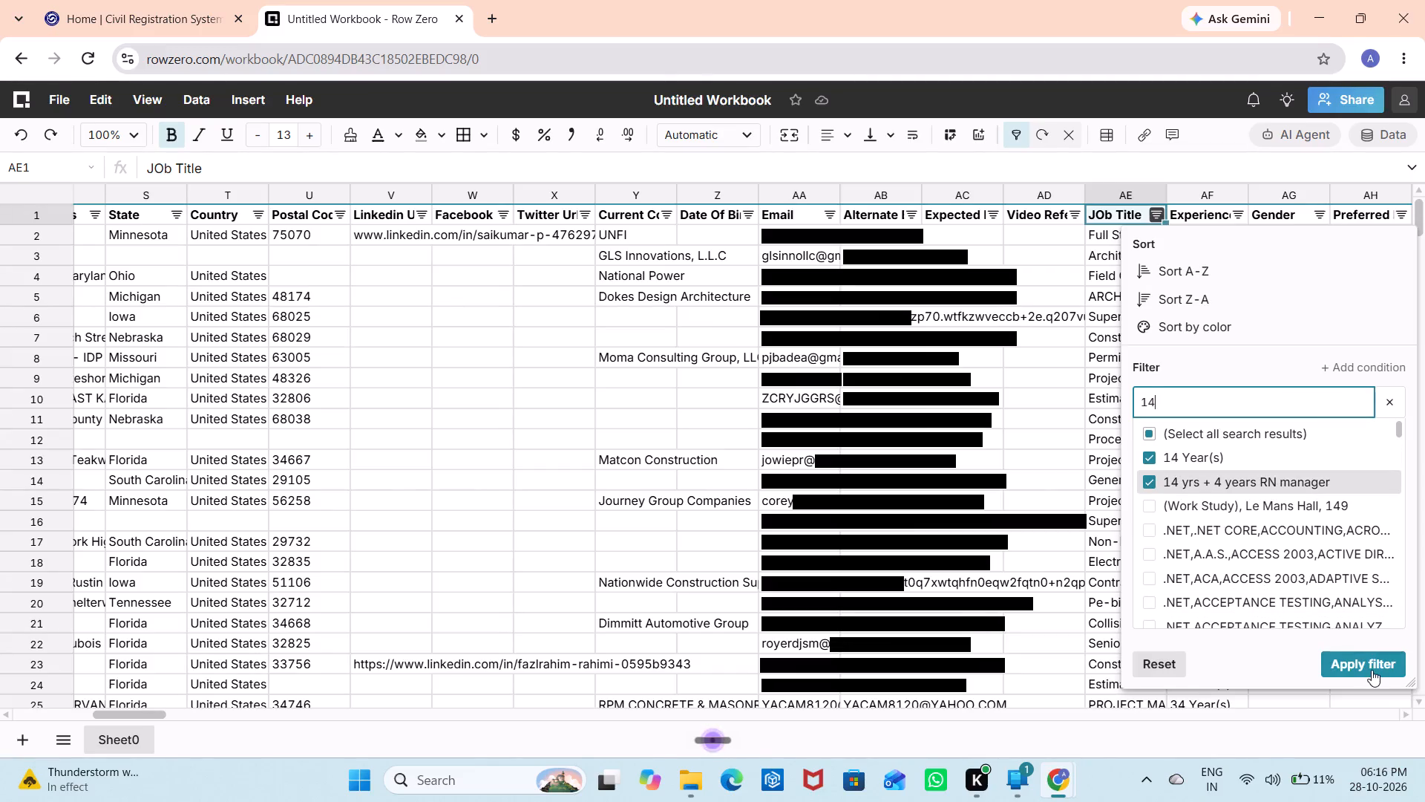
left_click(1372, 670)
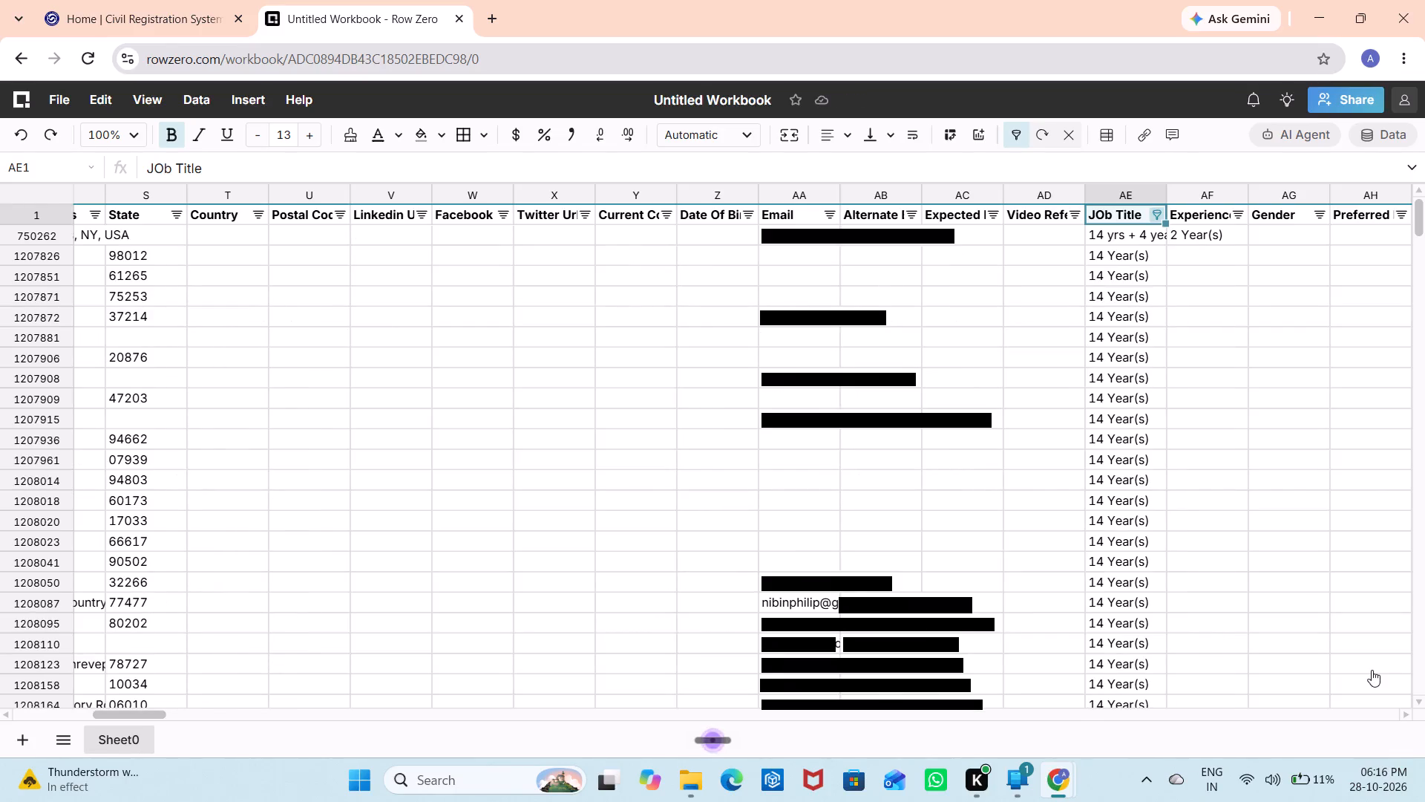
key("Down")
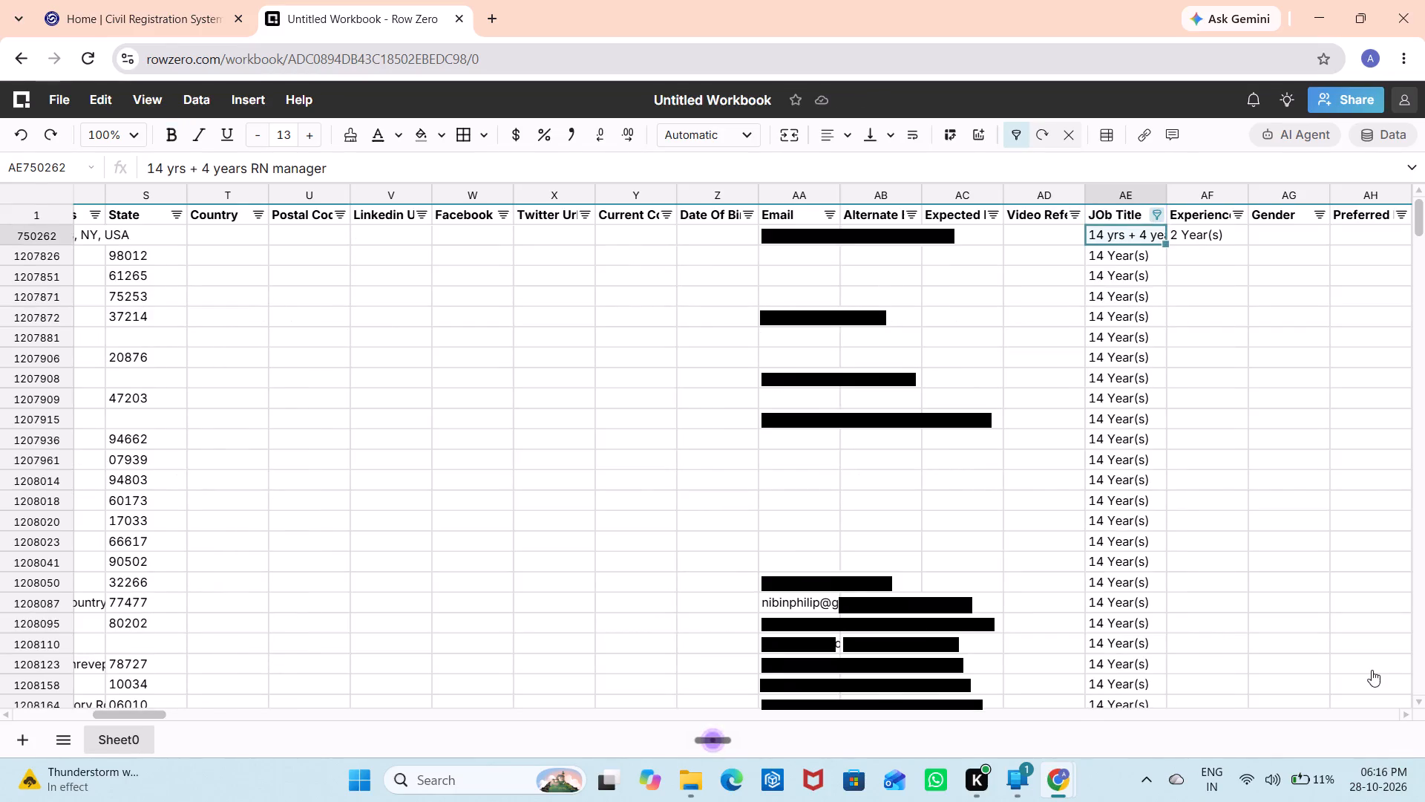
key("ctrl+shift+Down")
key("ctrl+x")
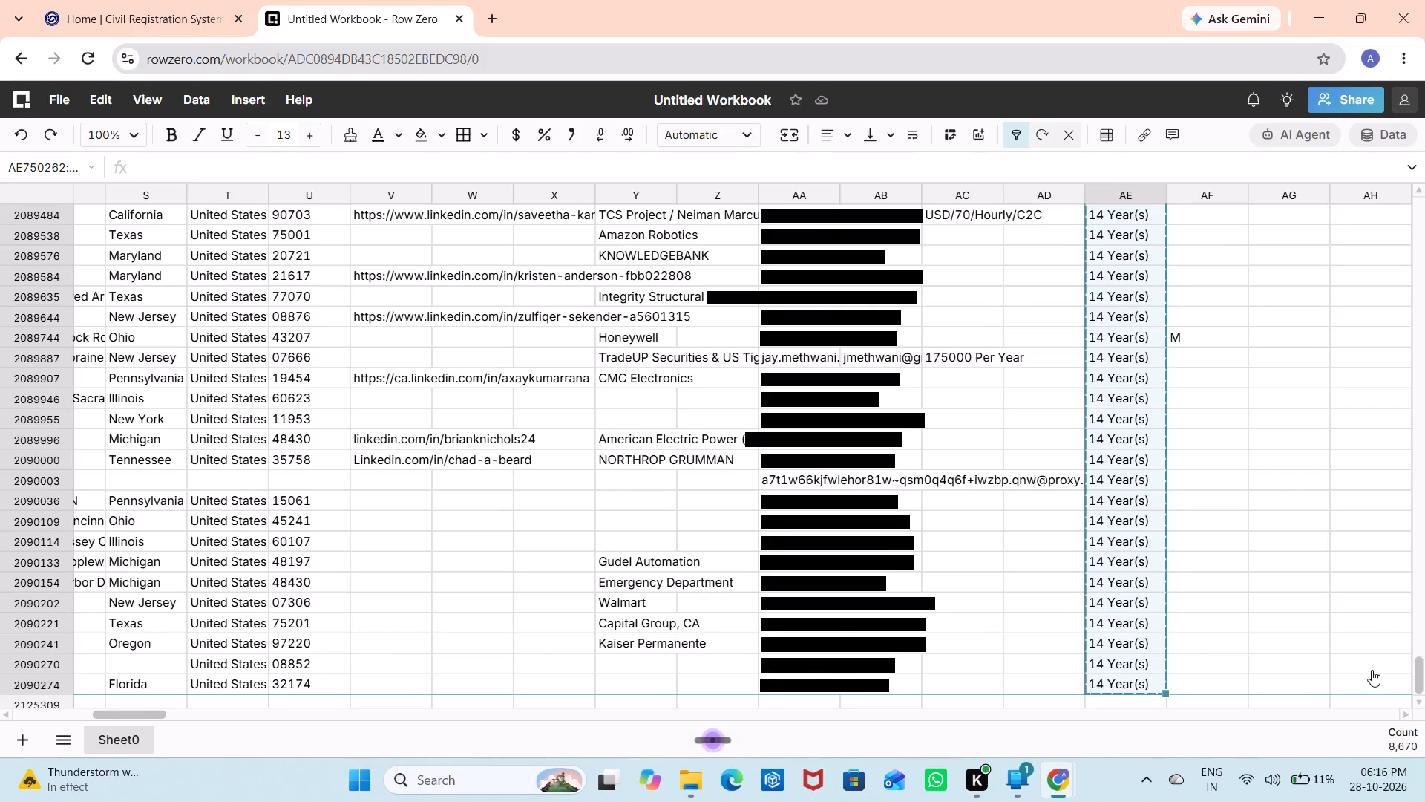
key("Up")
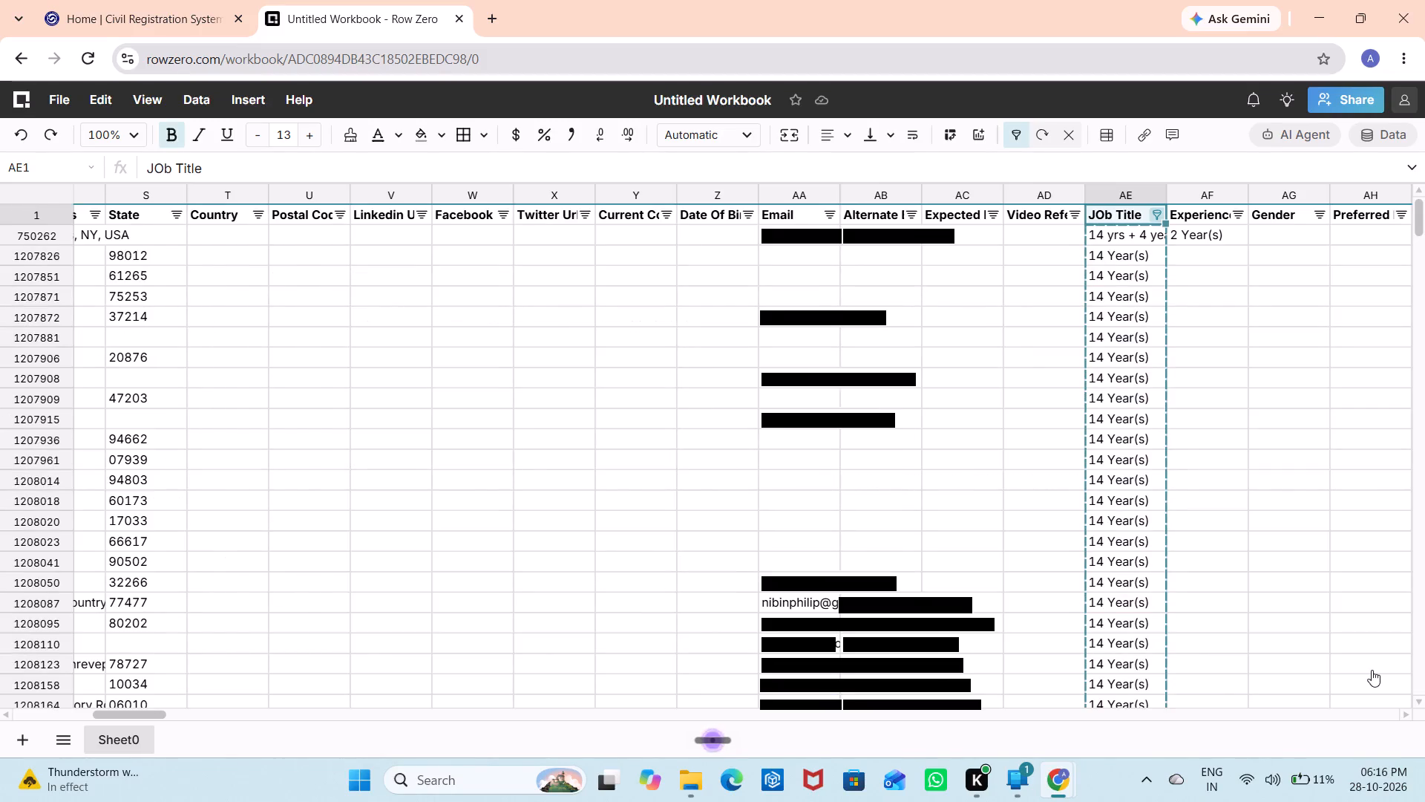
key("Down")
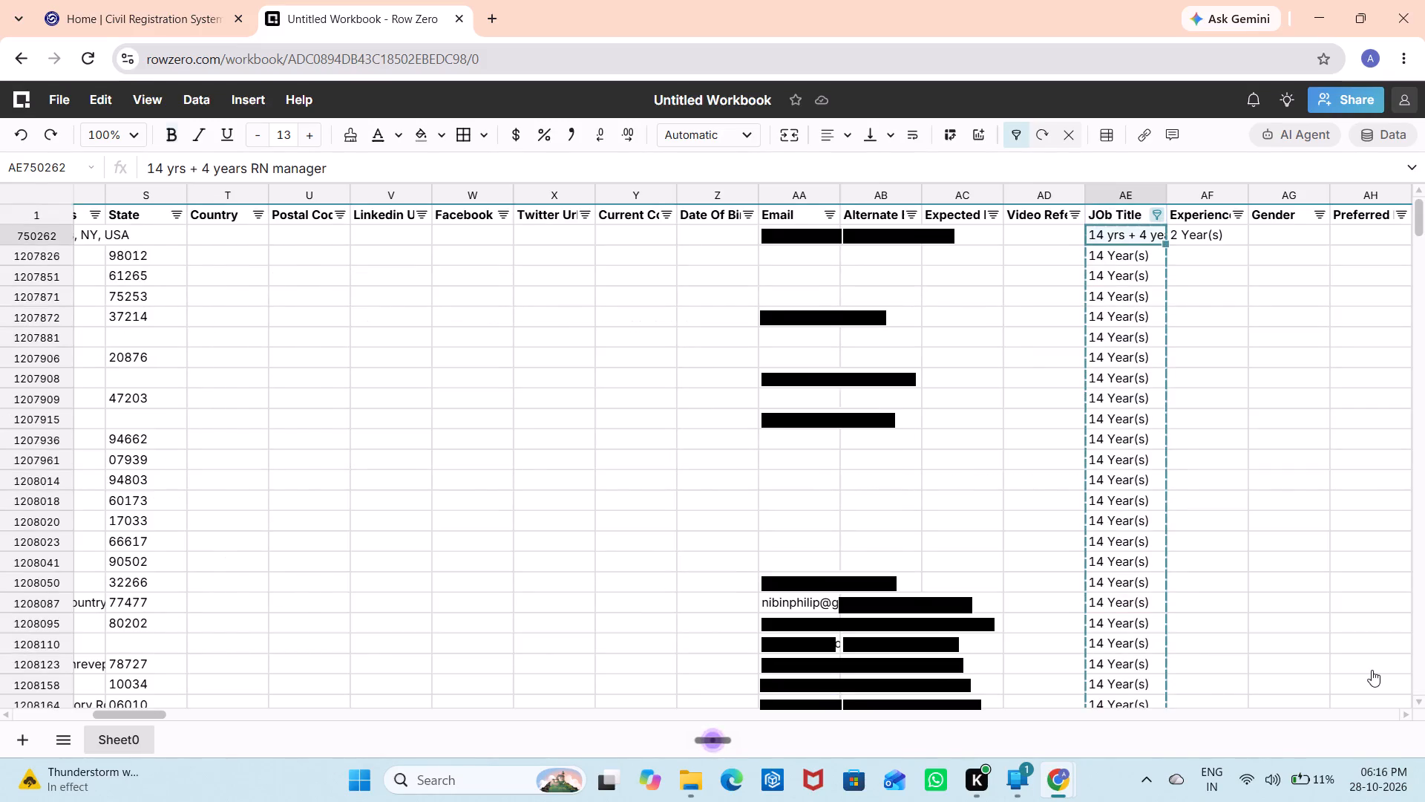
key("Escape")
Move all 14 Year(s) values from row 1207826 down out of Job Title into Experience, leaving out row 750262.
key("Down")
key("ctrl+shift+Down")
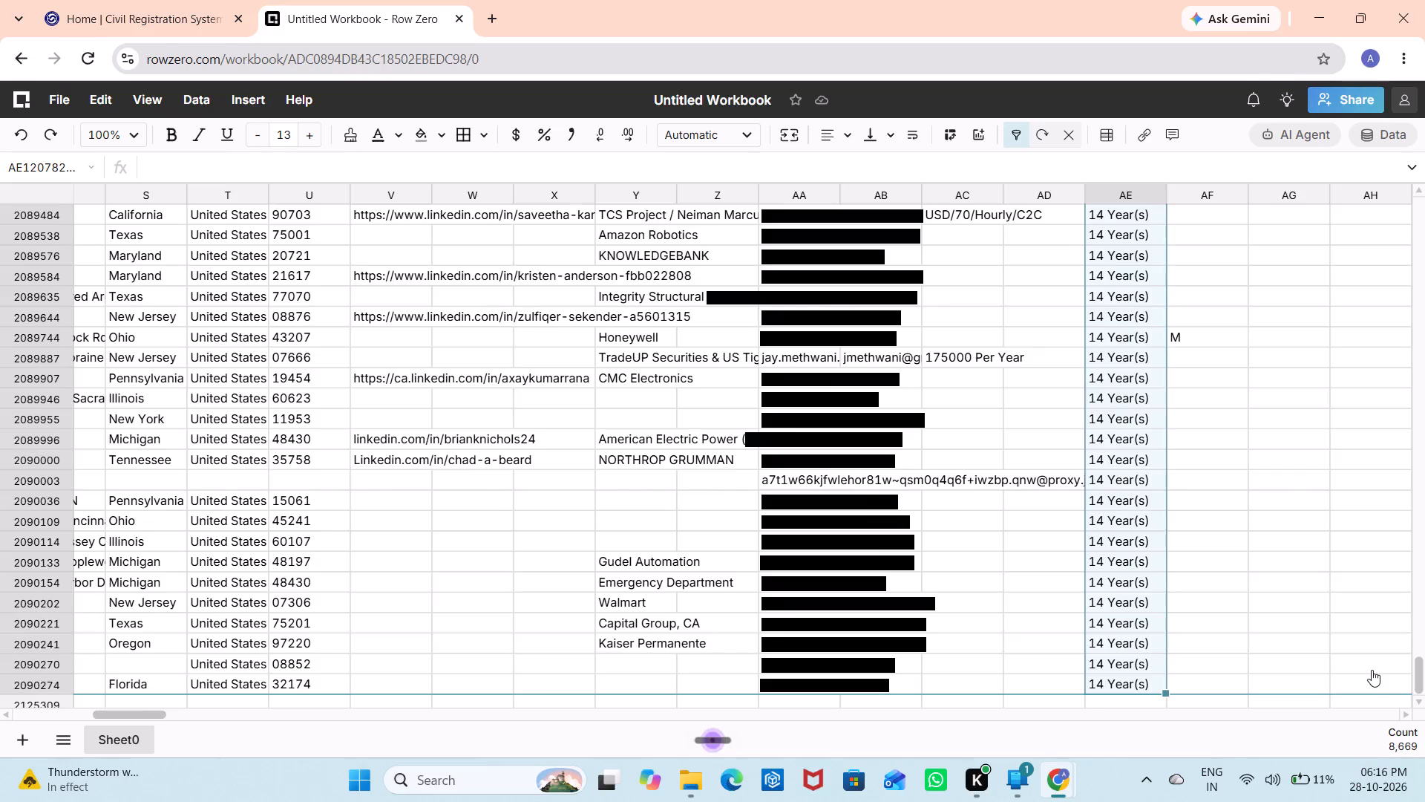
key("ctrl+x")
key("Up")
key("Down")
key("Right")
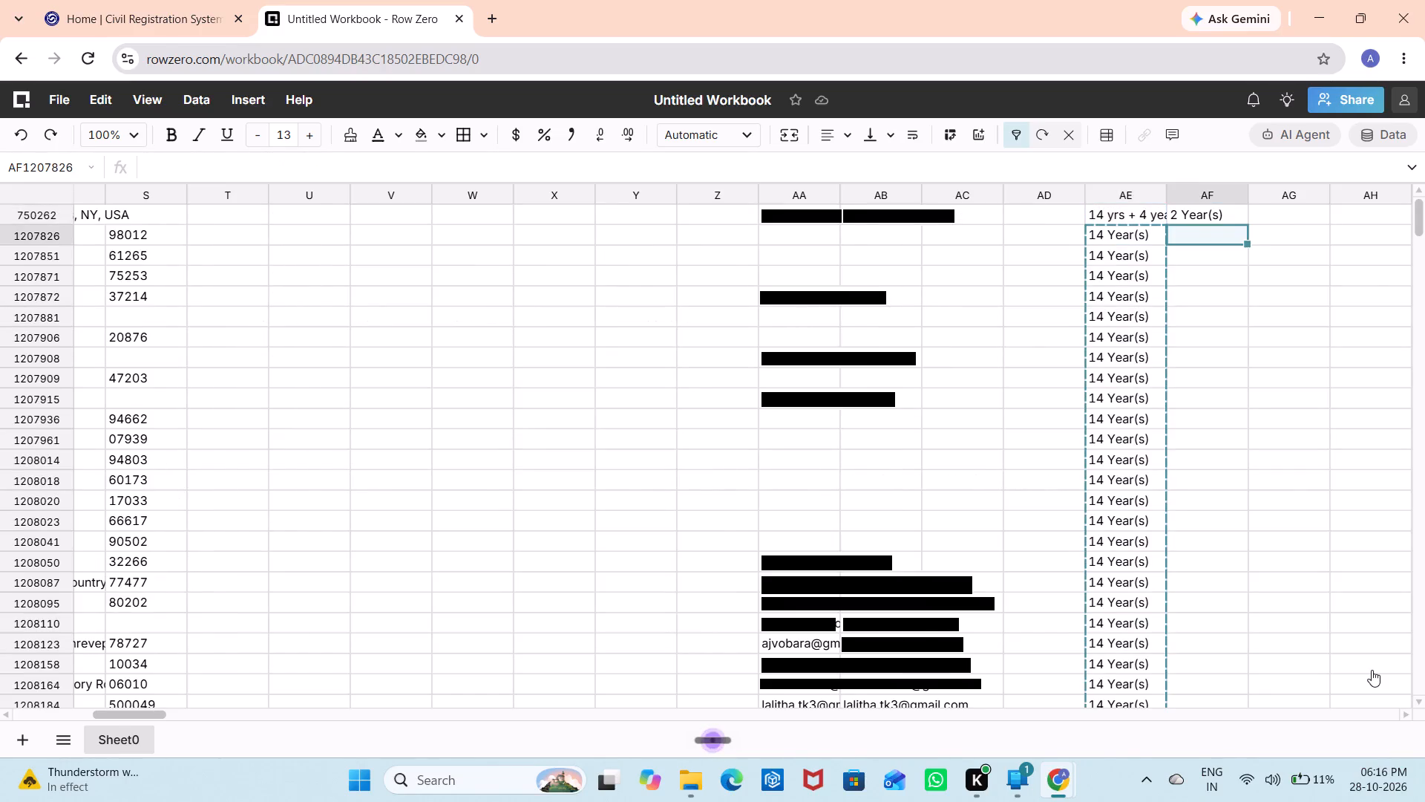
key("ctrl+v")
key("ctrl+Up")
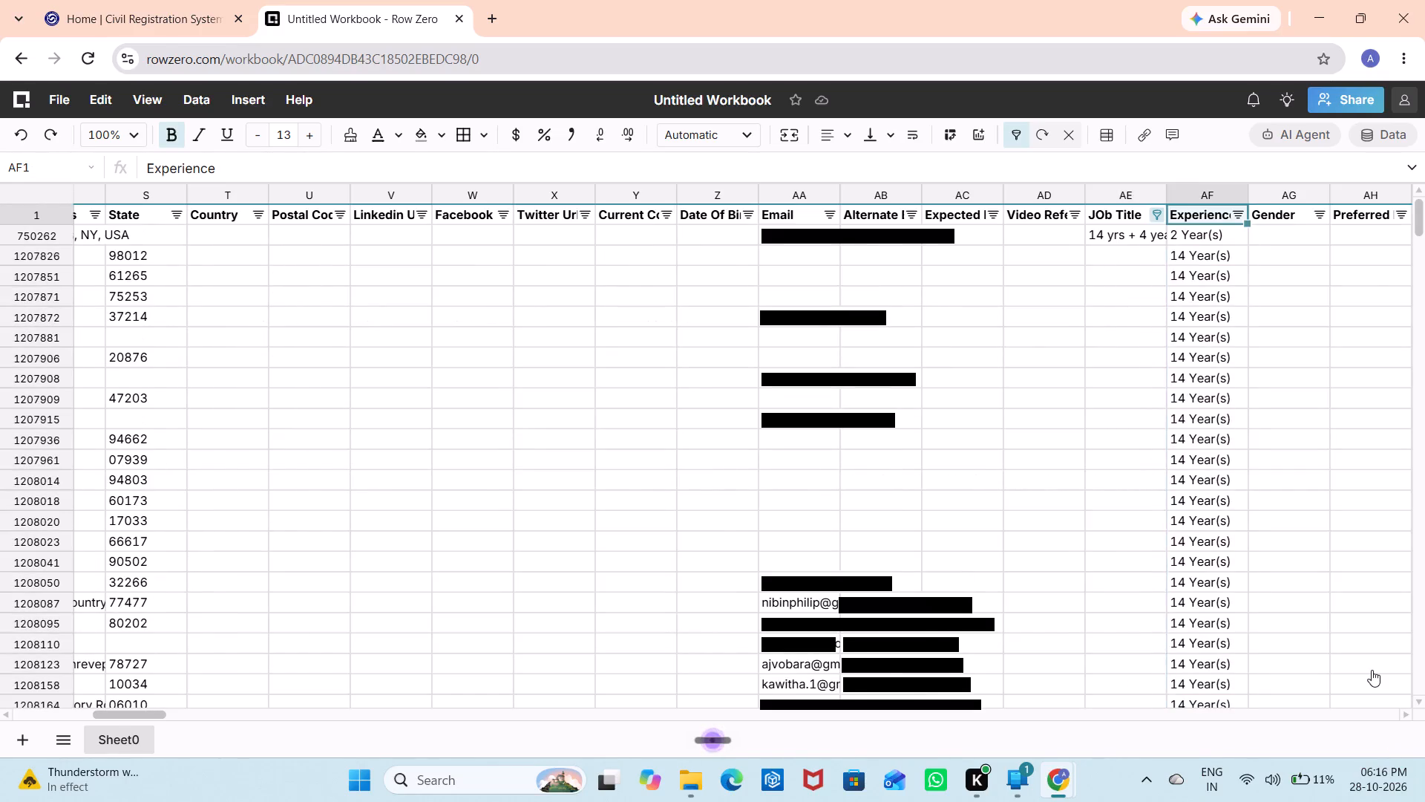
key("Left")
key("Down")
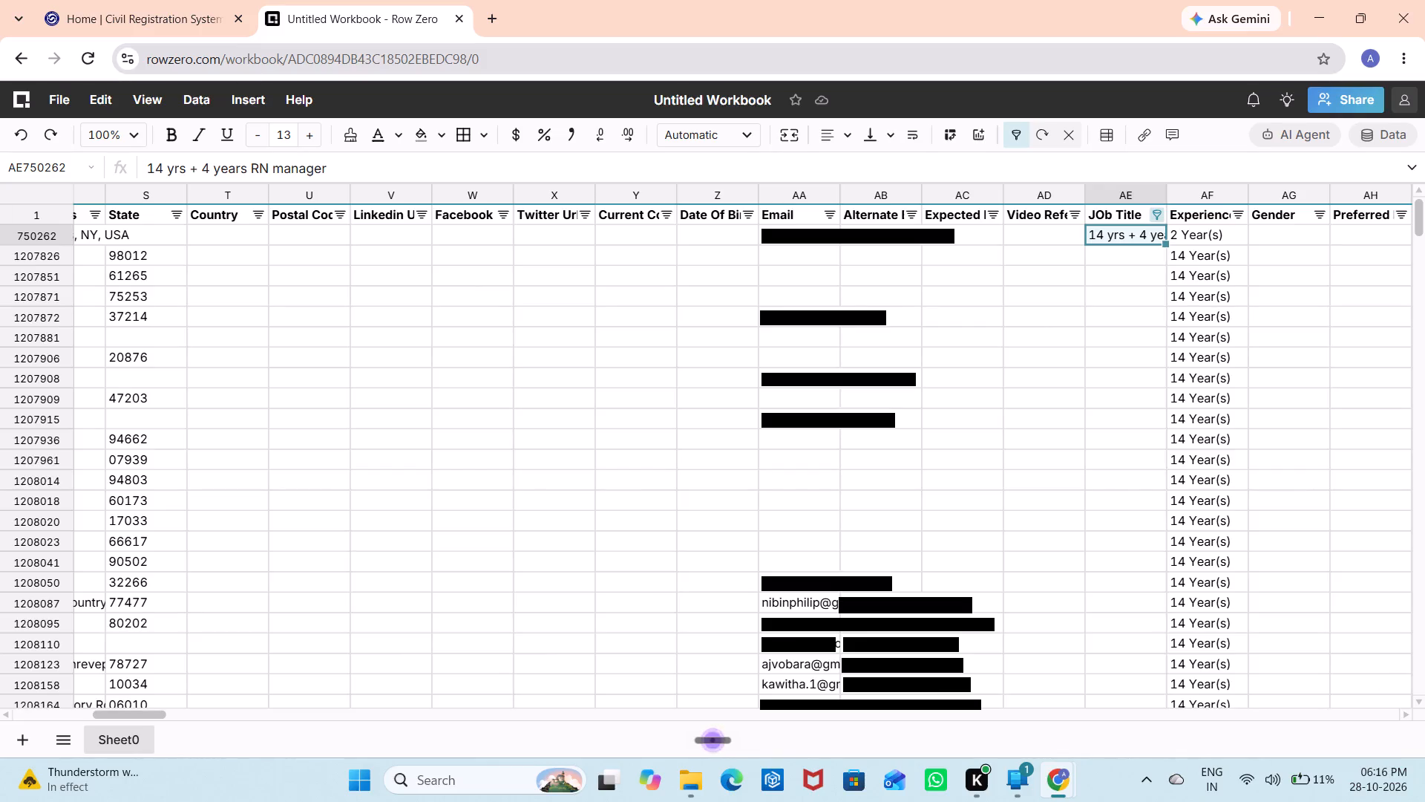
Reset the filtered range by removing it and adding it again over all records.
left_click(1021, 132)
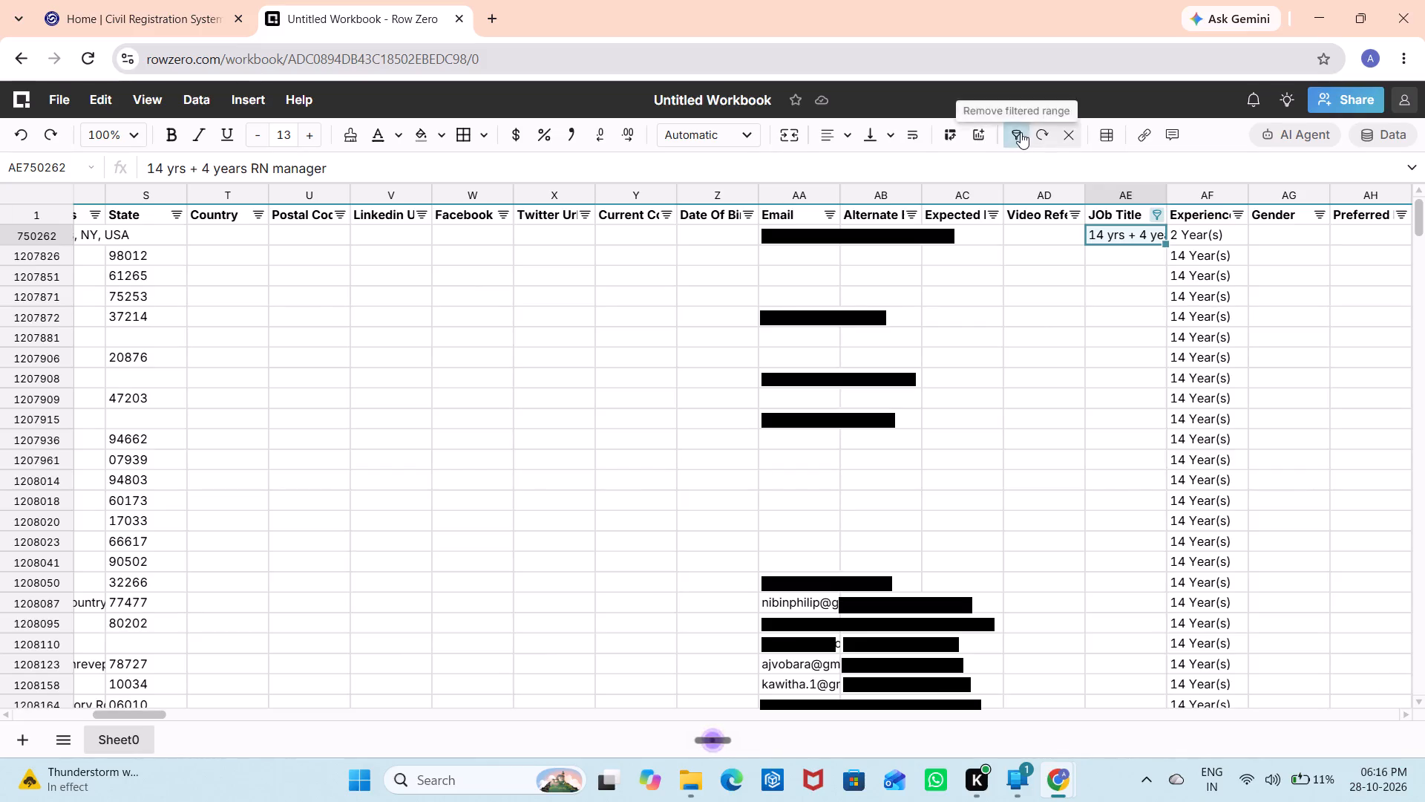
left_click(1021, 132)
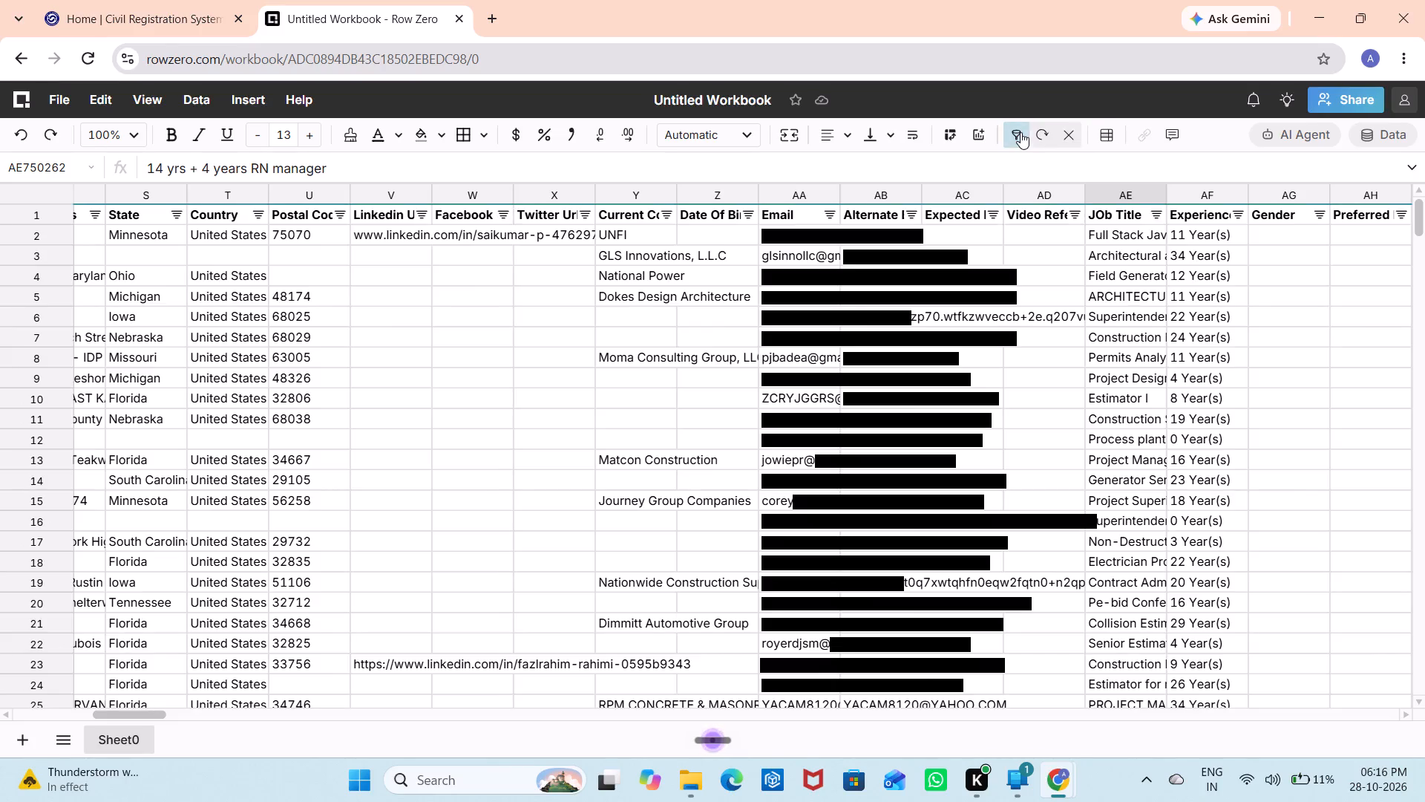
Search the Job Title filter values for 14 and check the matching entries for misplaced experience years.
left_click(1159, 212)
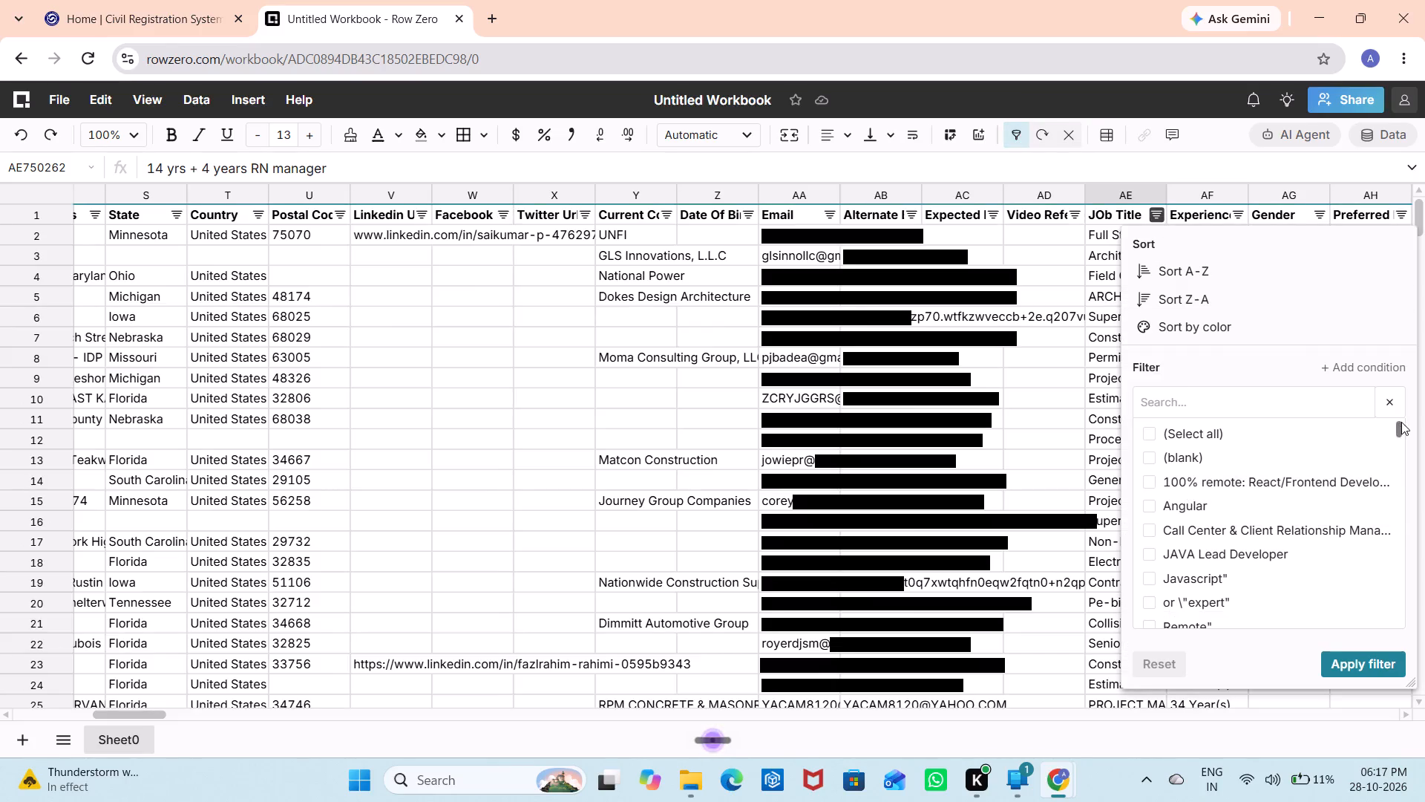
left_click(1187, 405)
type("14")
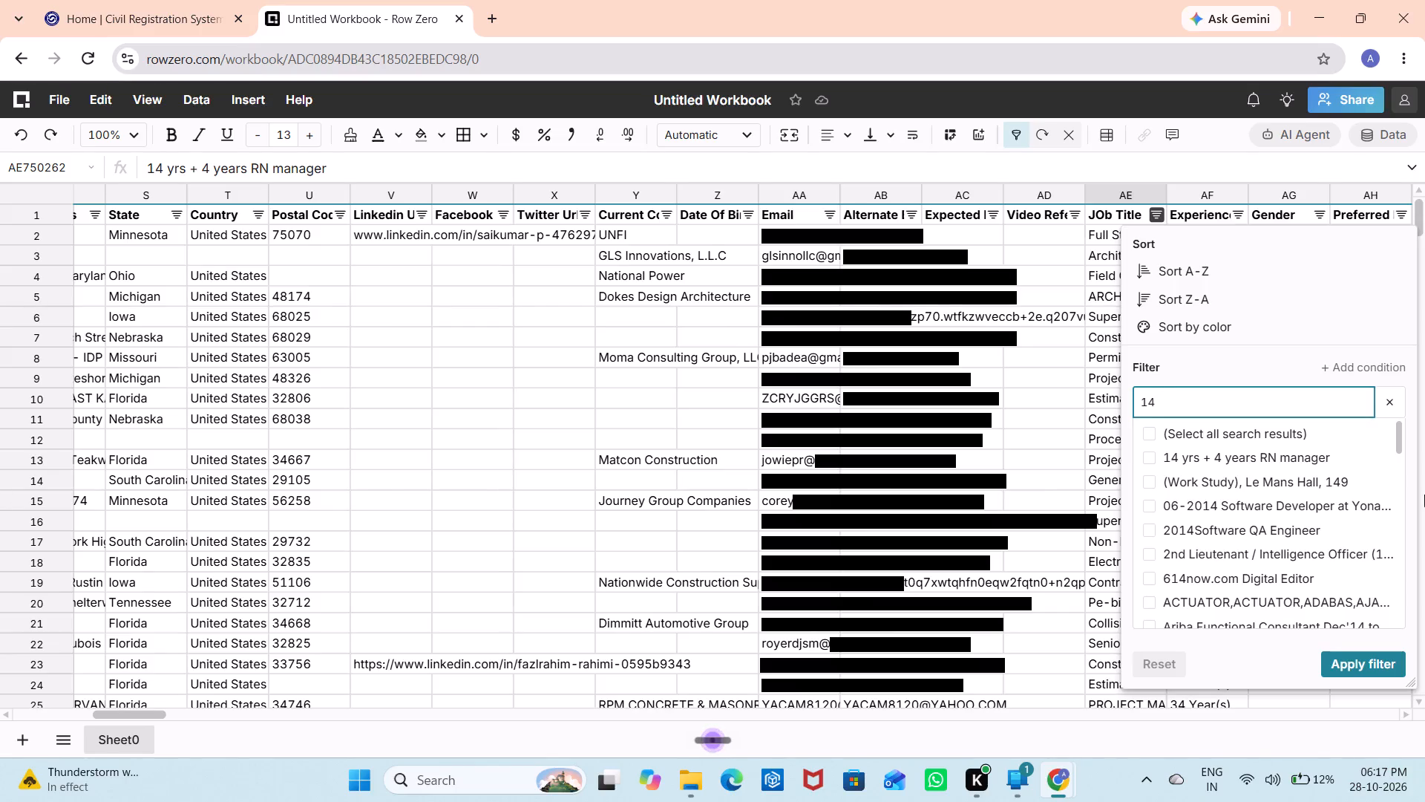
left_click_drag(1402, 443, 1401, 548)
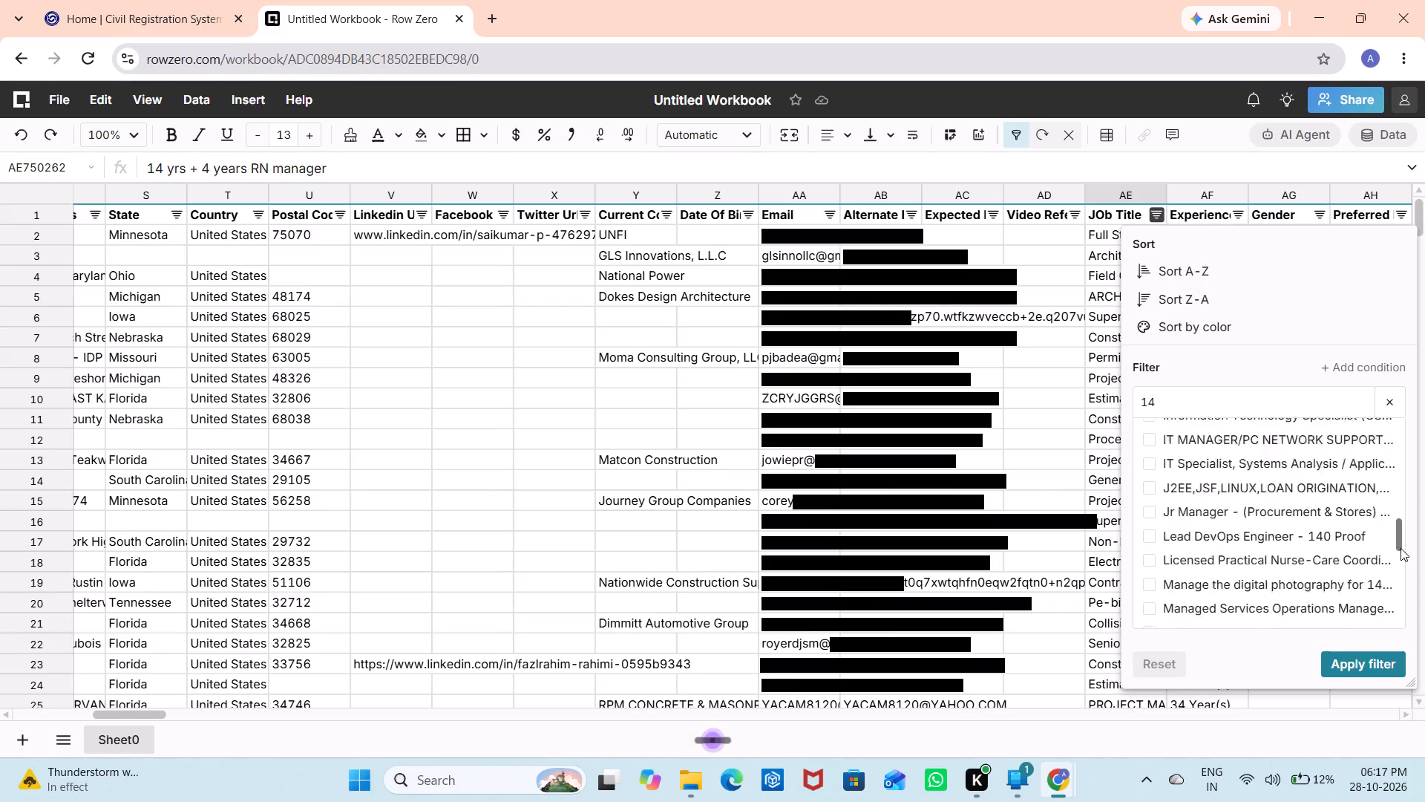
left_click_drag(1401, 548, 1412, 657)
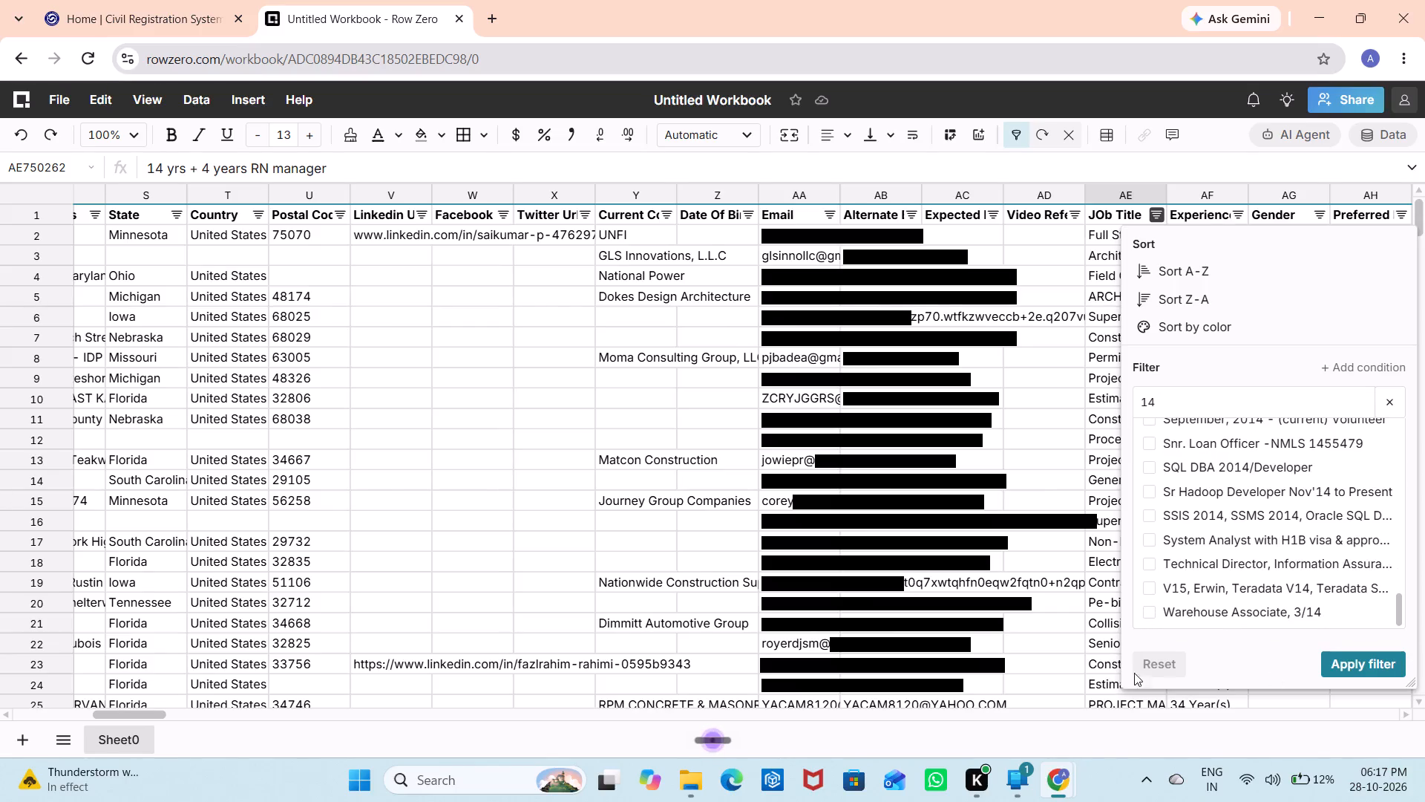
left_click(1390, 408)
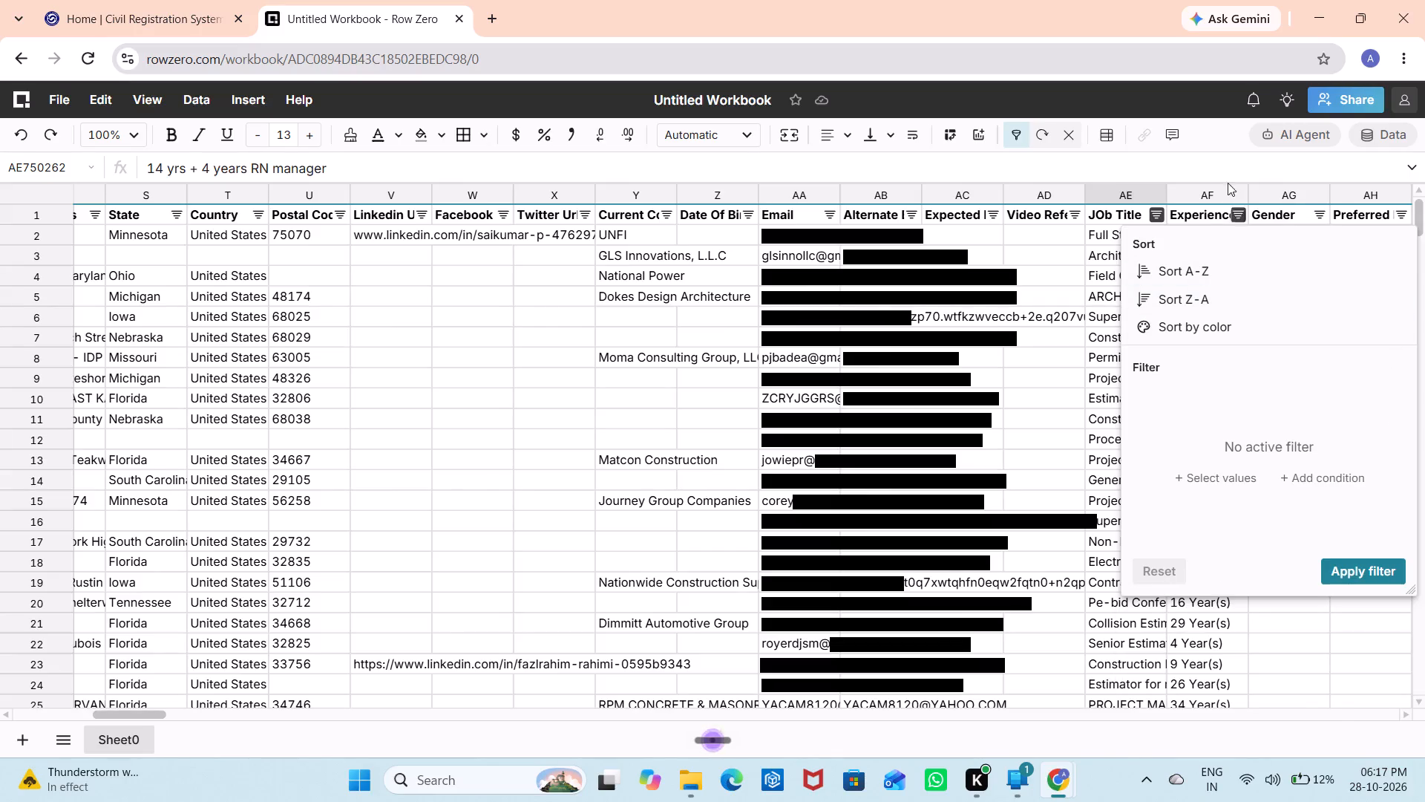
left_click(1245, 163)
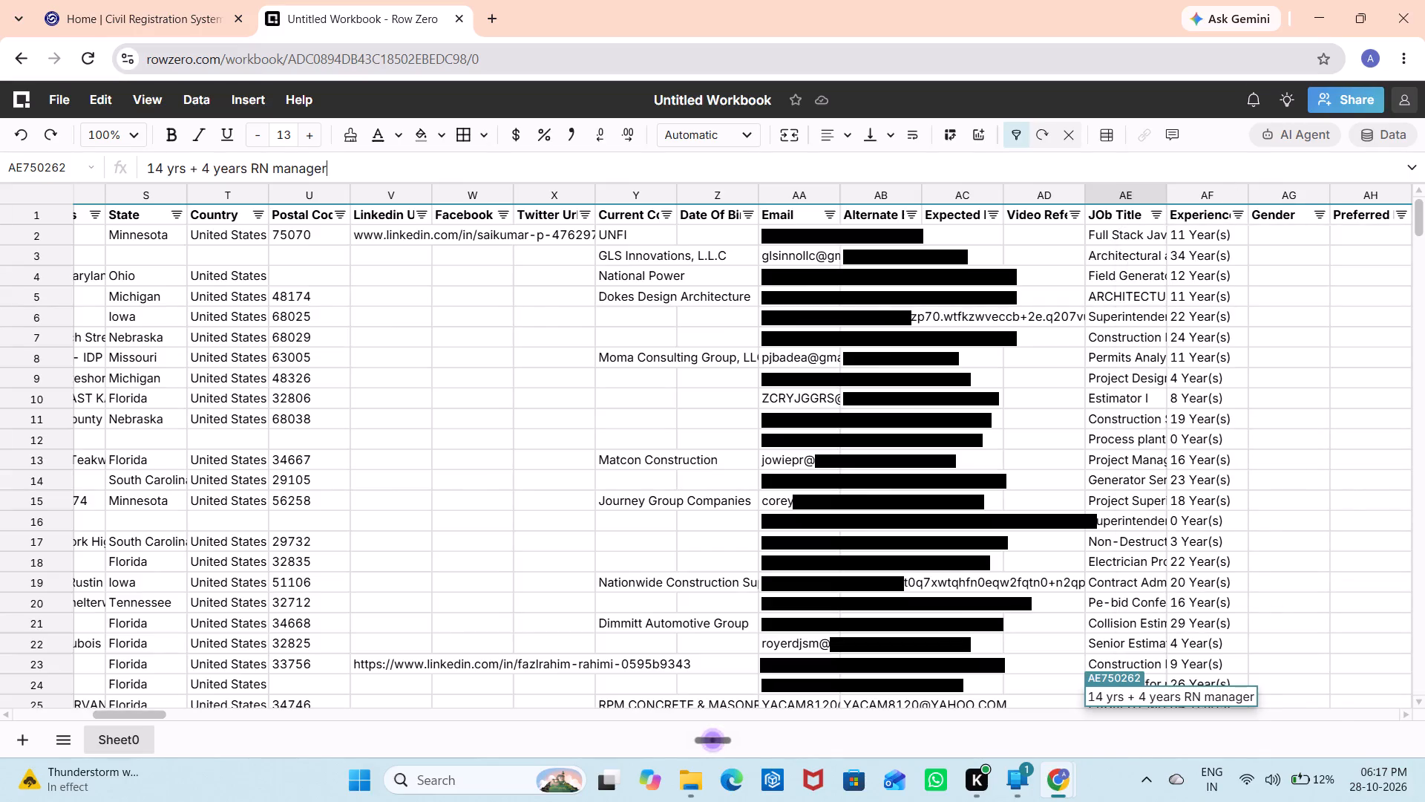
left_click(1218, 419)
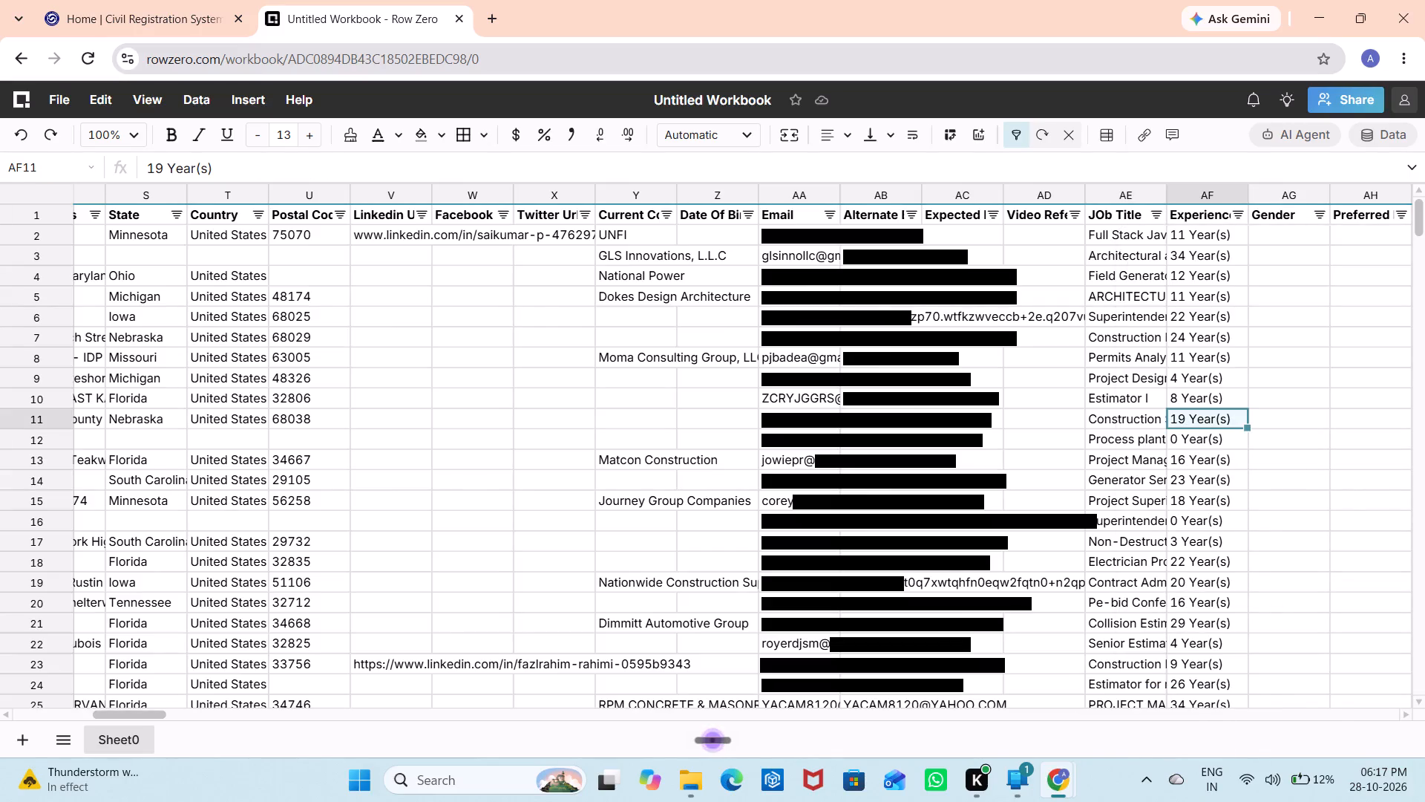
Filter Experience to non-year entries: Administrator, Full Stack Developer", or \"expert", # based development, # Developer, and the "ranked as" and TX field service entries.
left_click(1237, 213)
left_click(1179, 485)
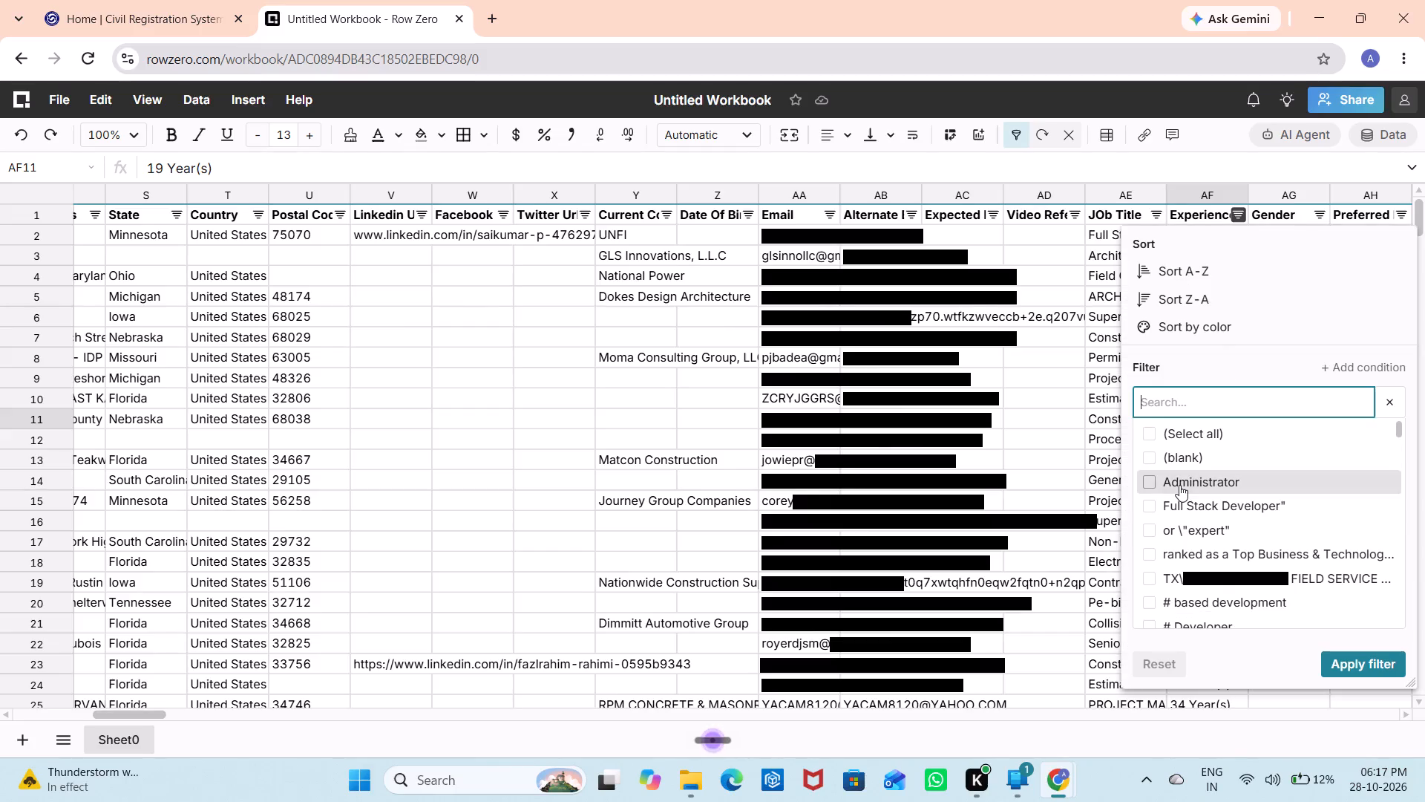
left_click(1180, 505)
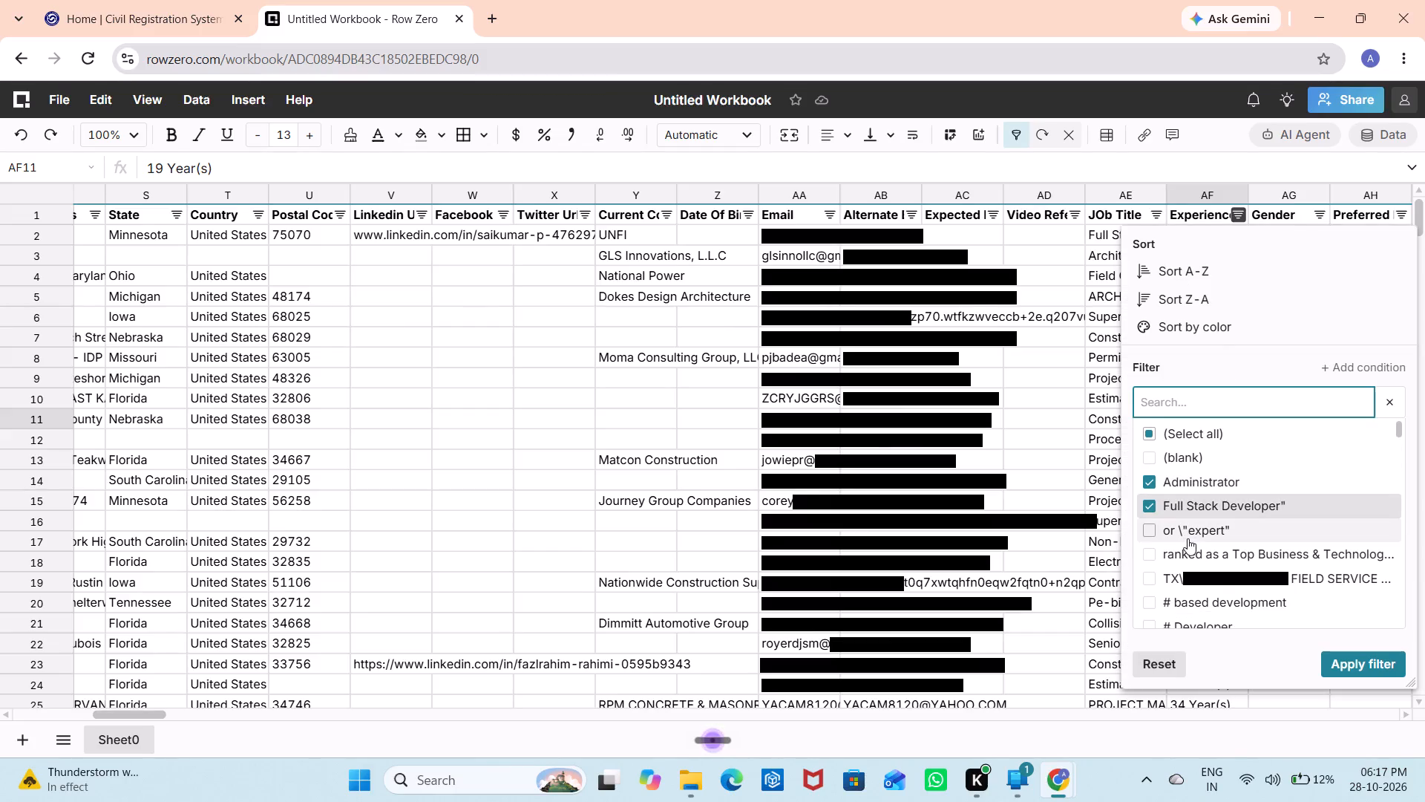
left_click(1187, 538)
left_click(1193, 562)
left_click(1193, 578)
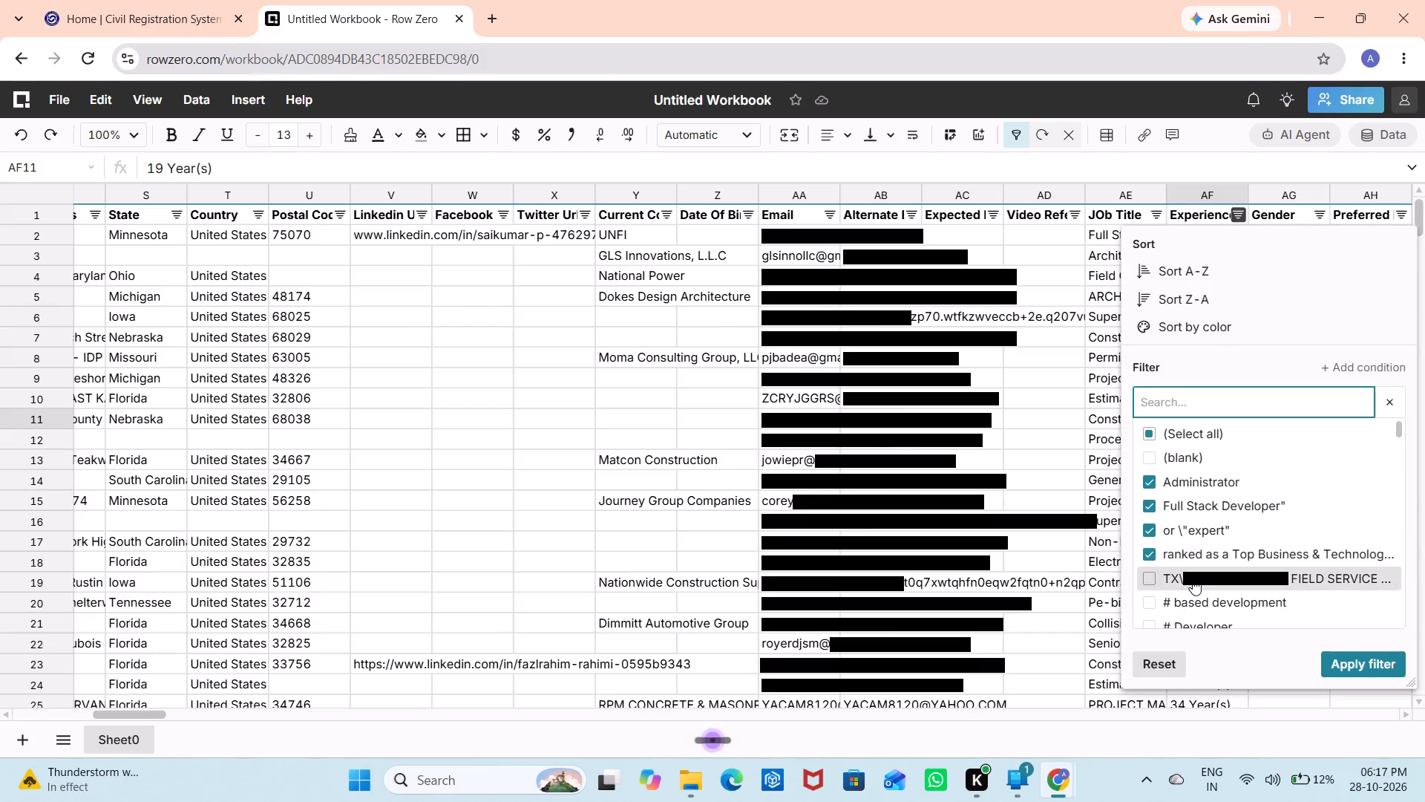
left_click_drag(1195, 596, 1187, 627)
left_click(1187, 627)
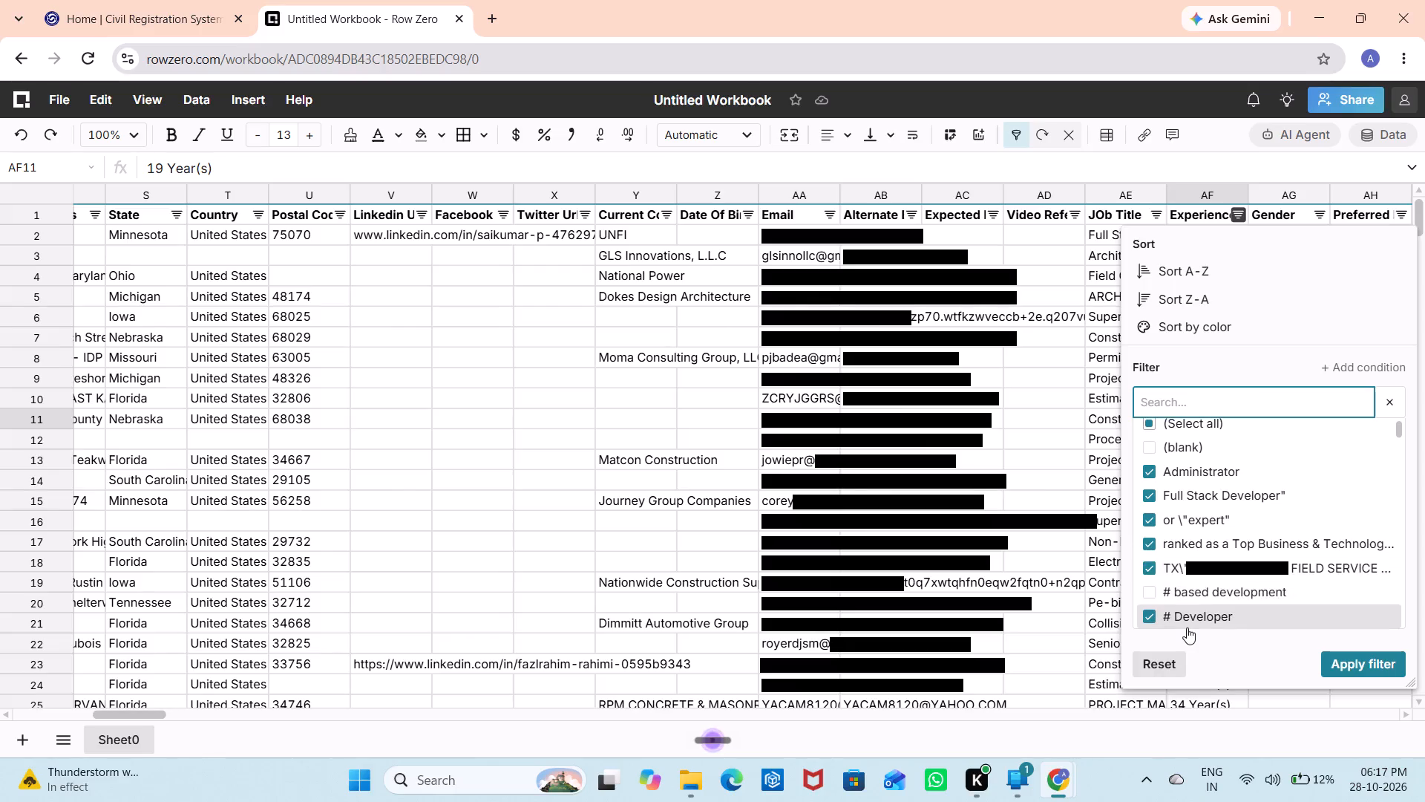
left_click(1204, 595)
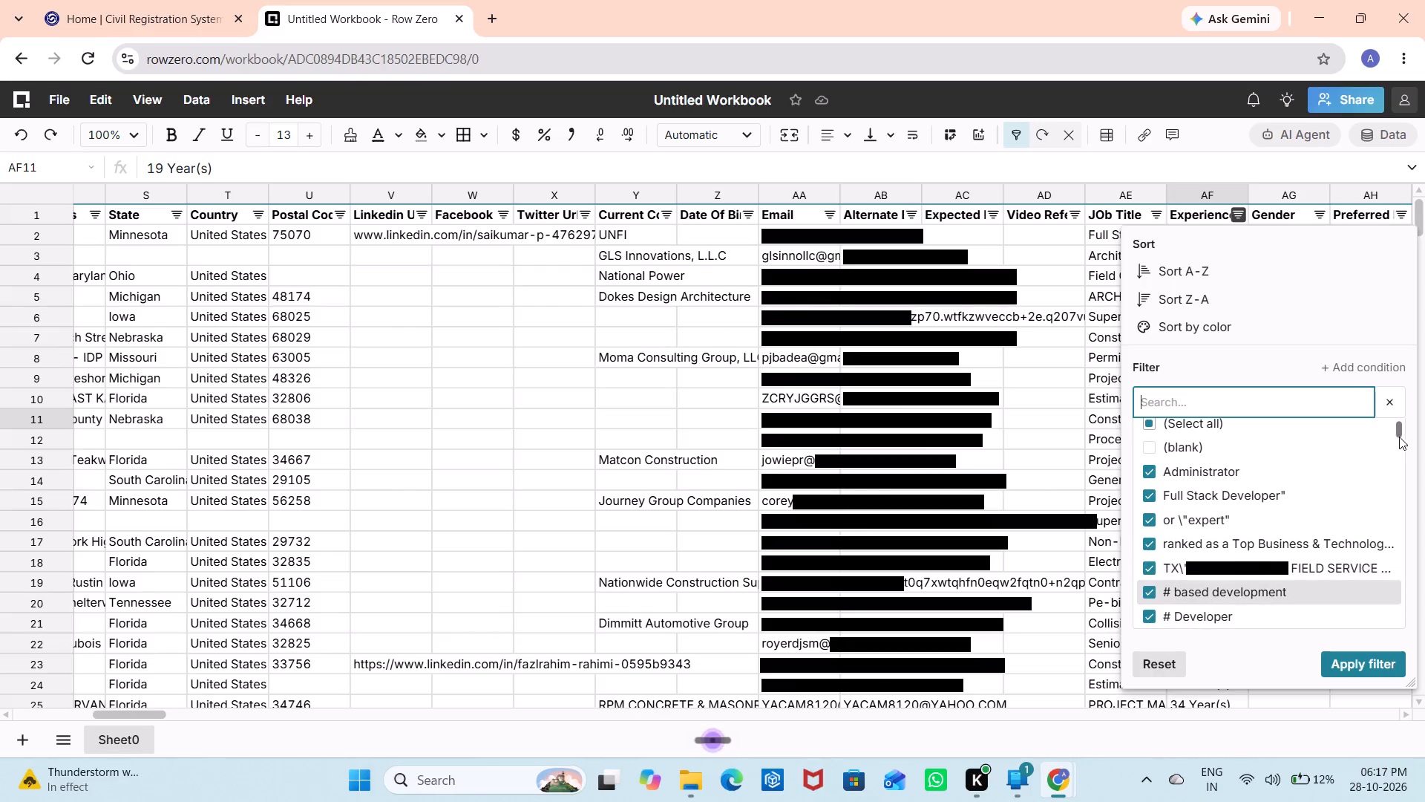
left_click_drag(1400, 434, 1393, 497)
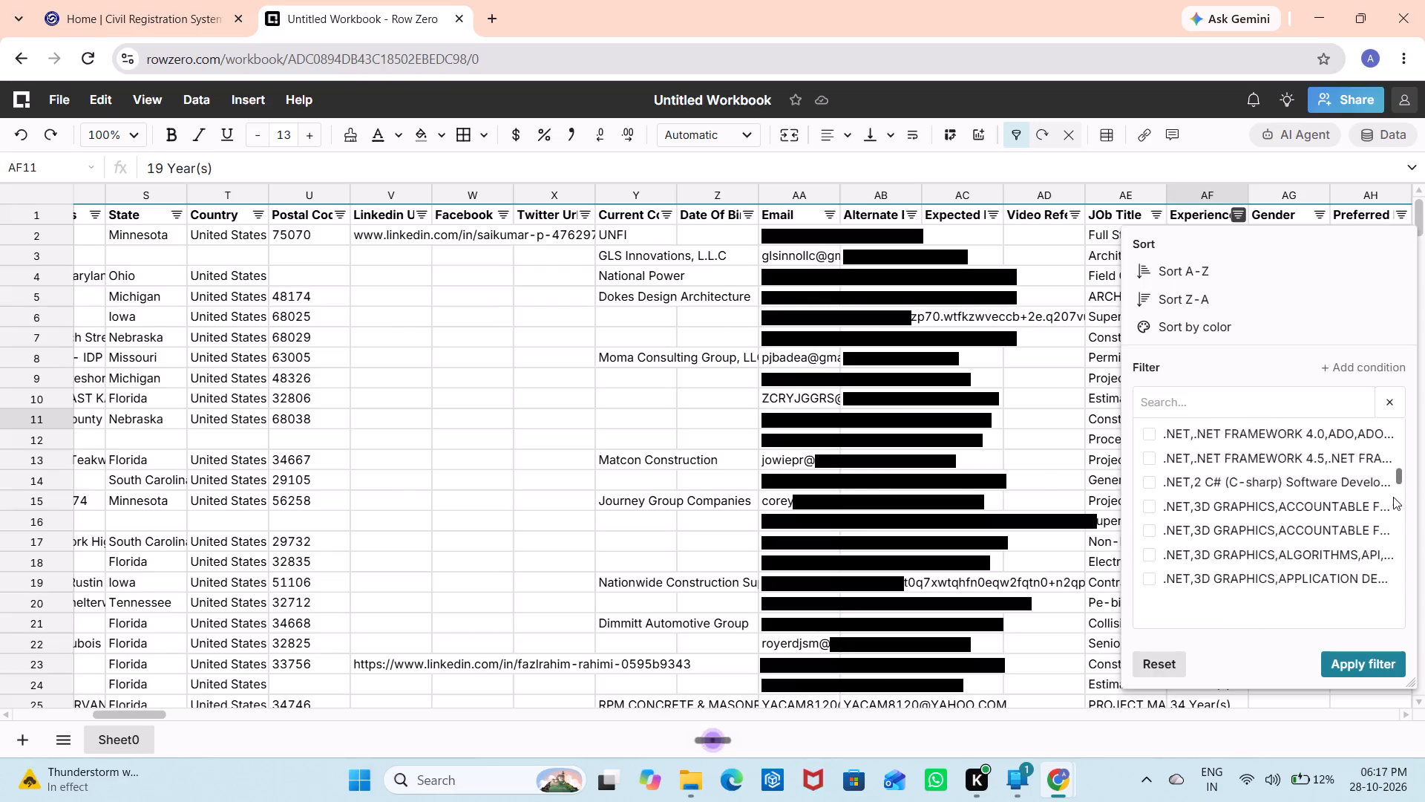
left_click_drag(1393, 497, 1388, 668)
left_click(1364, 659)
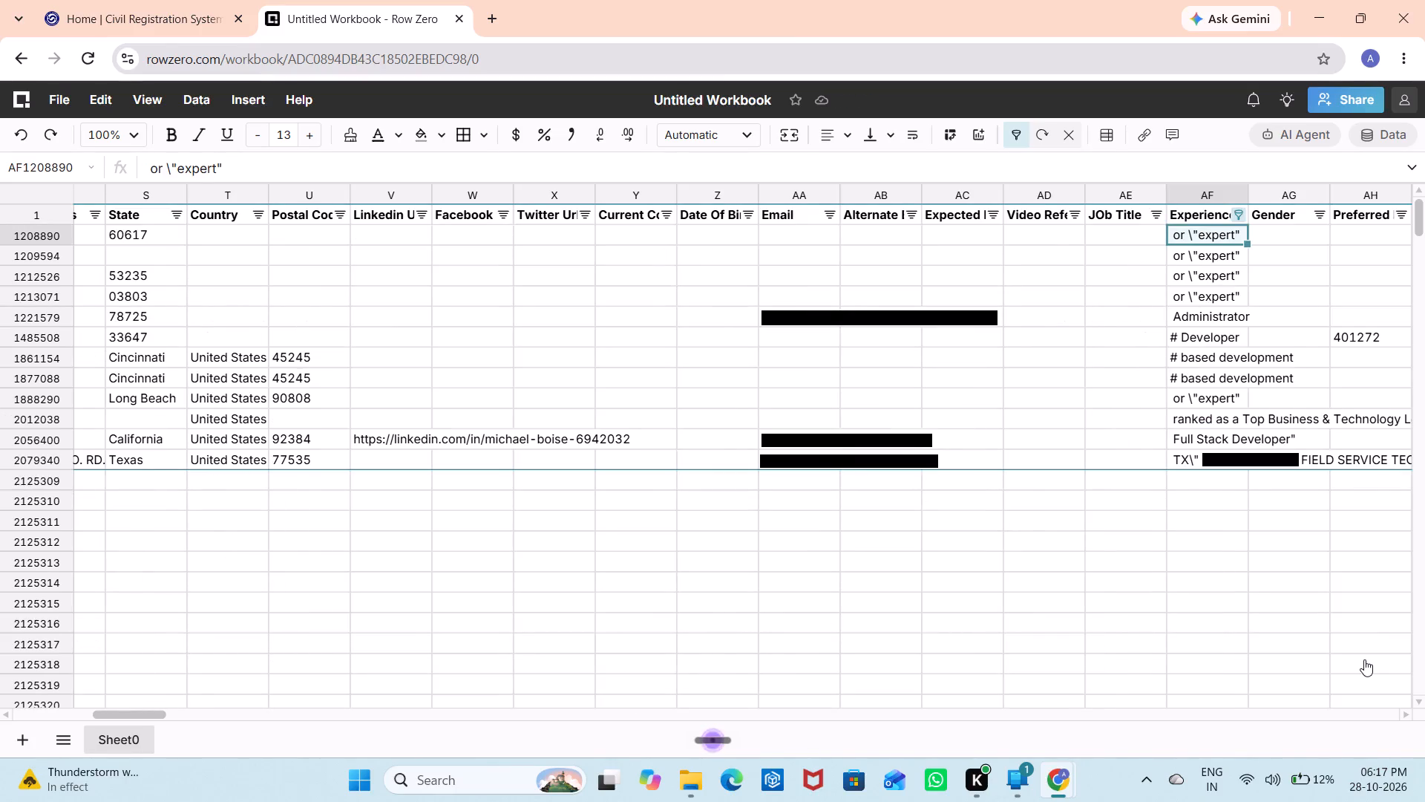
Examine the filtered rows across the columns from Experience to Modified At for misplaced values.
key("ctrl+shift+Down")
key("Right")
key("Right")
key("Right")
key("Right")
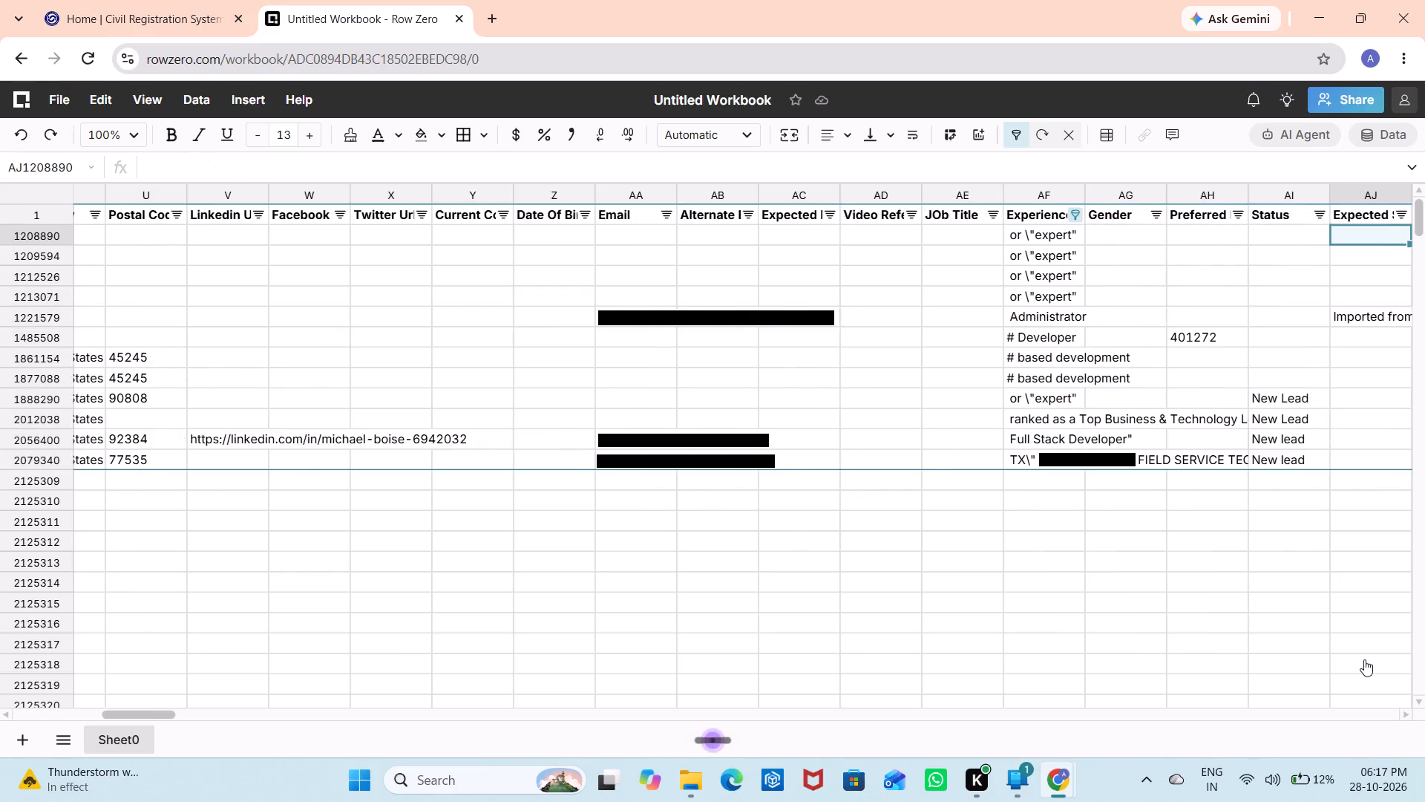
key("Right")
key("Right")
key("Right")
key("Right")
key("Right")
key("Right")
key("Down")
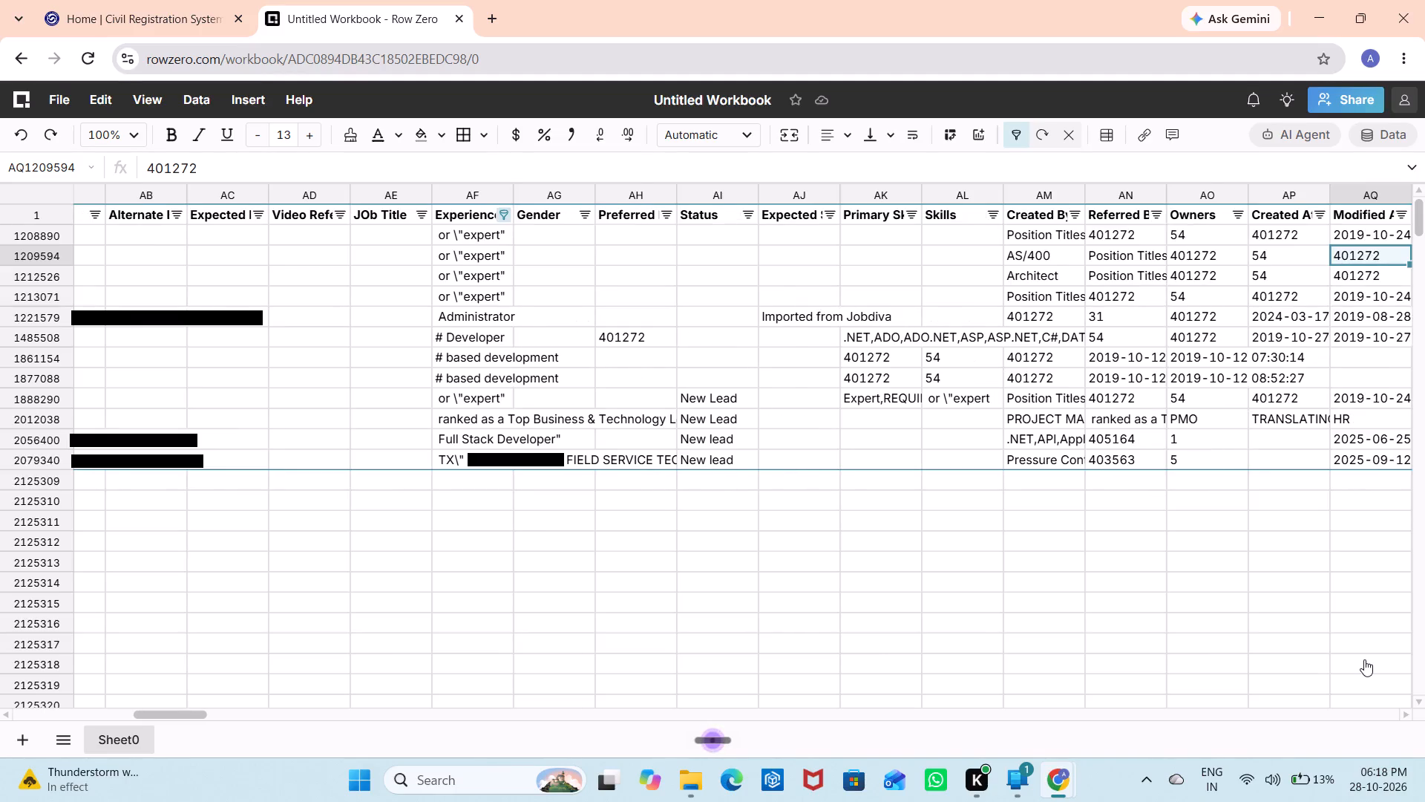
key("Escape")
key("Down")
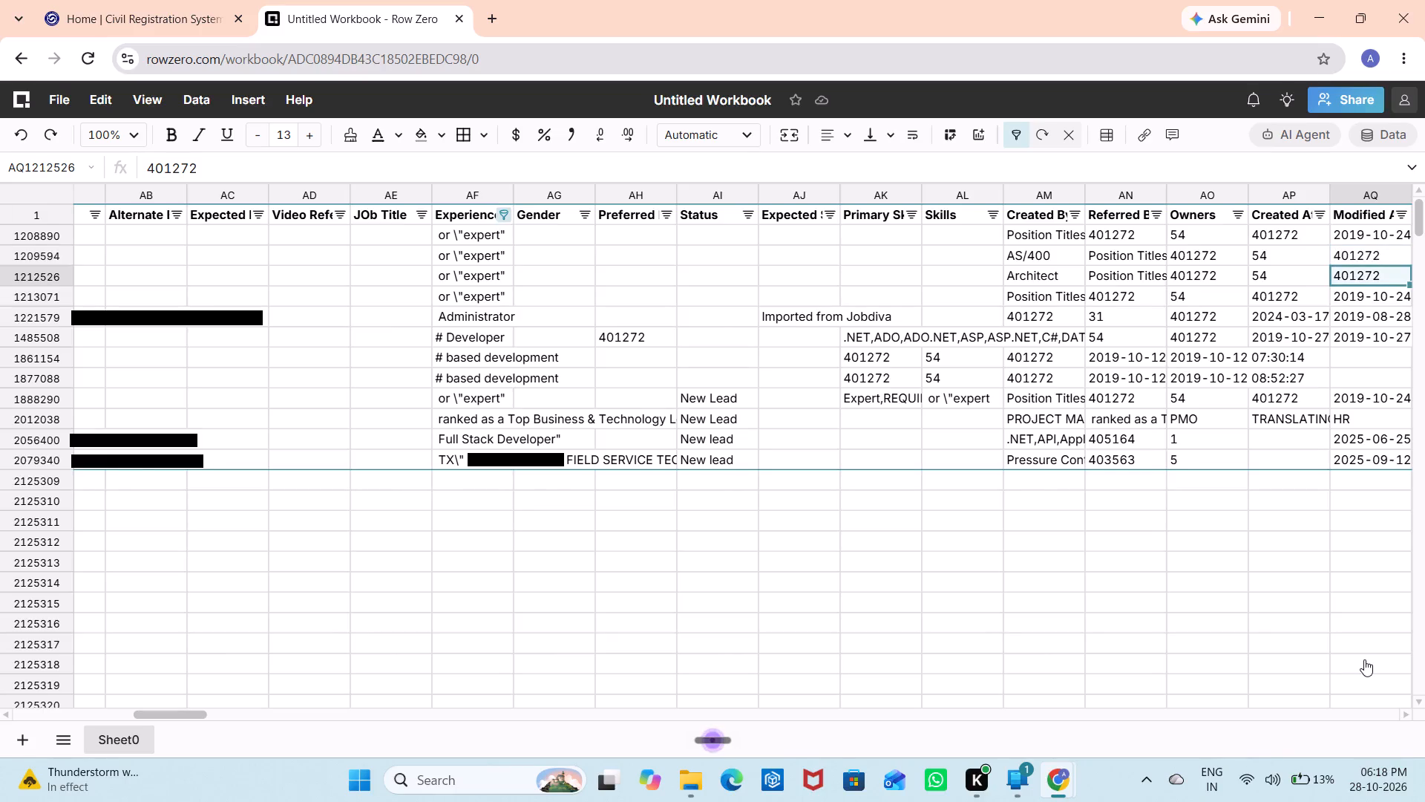
Remove the current filtered range and add a fresh filter to the header row.
left_click(1013, 132)
left_click(814, 220)
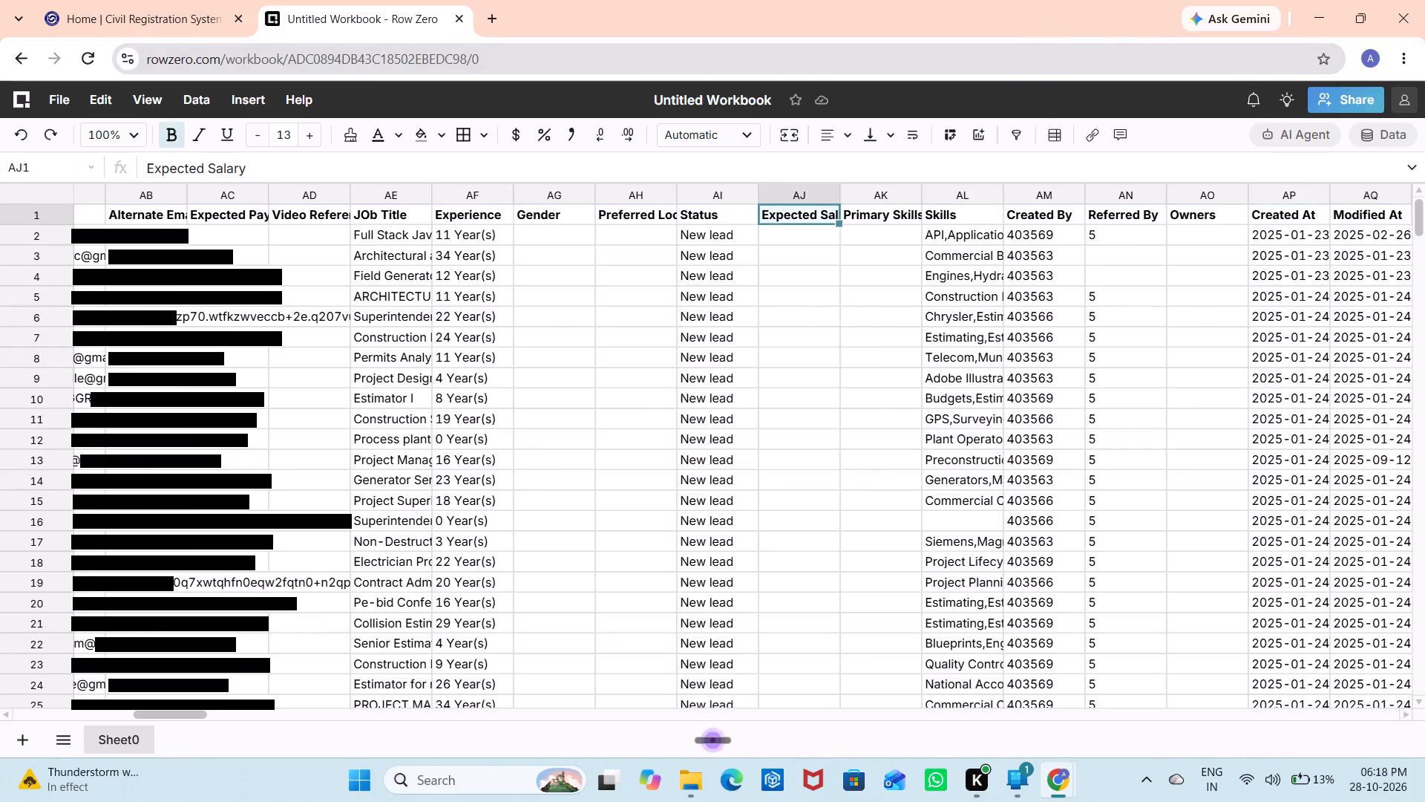
left_click(1015, 131)
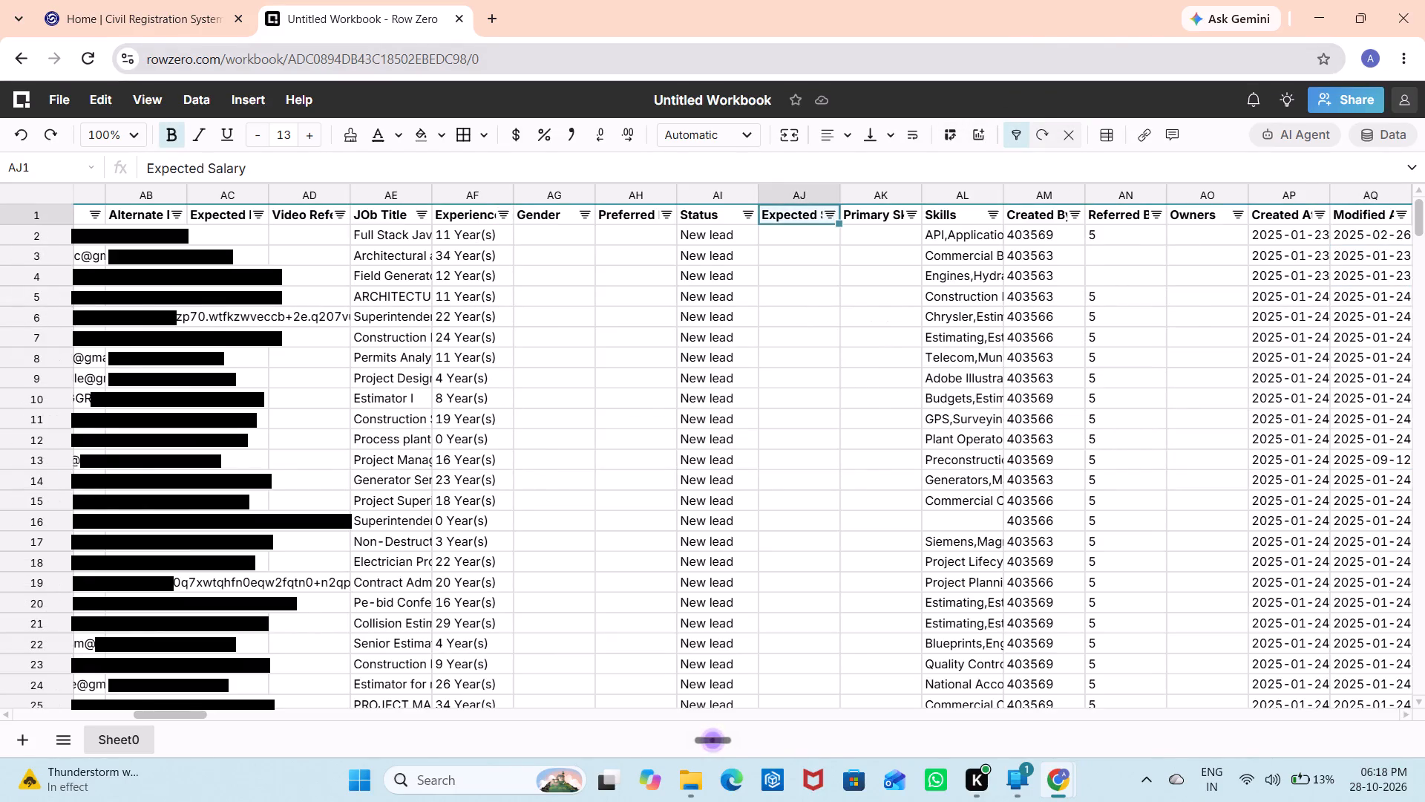
left_click(830, 221)
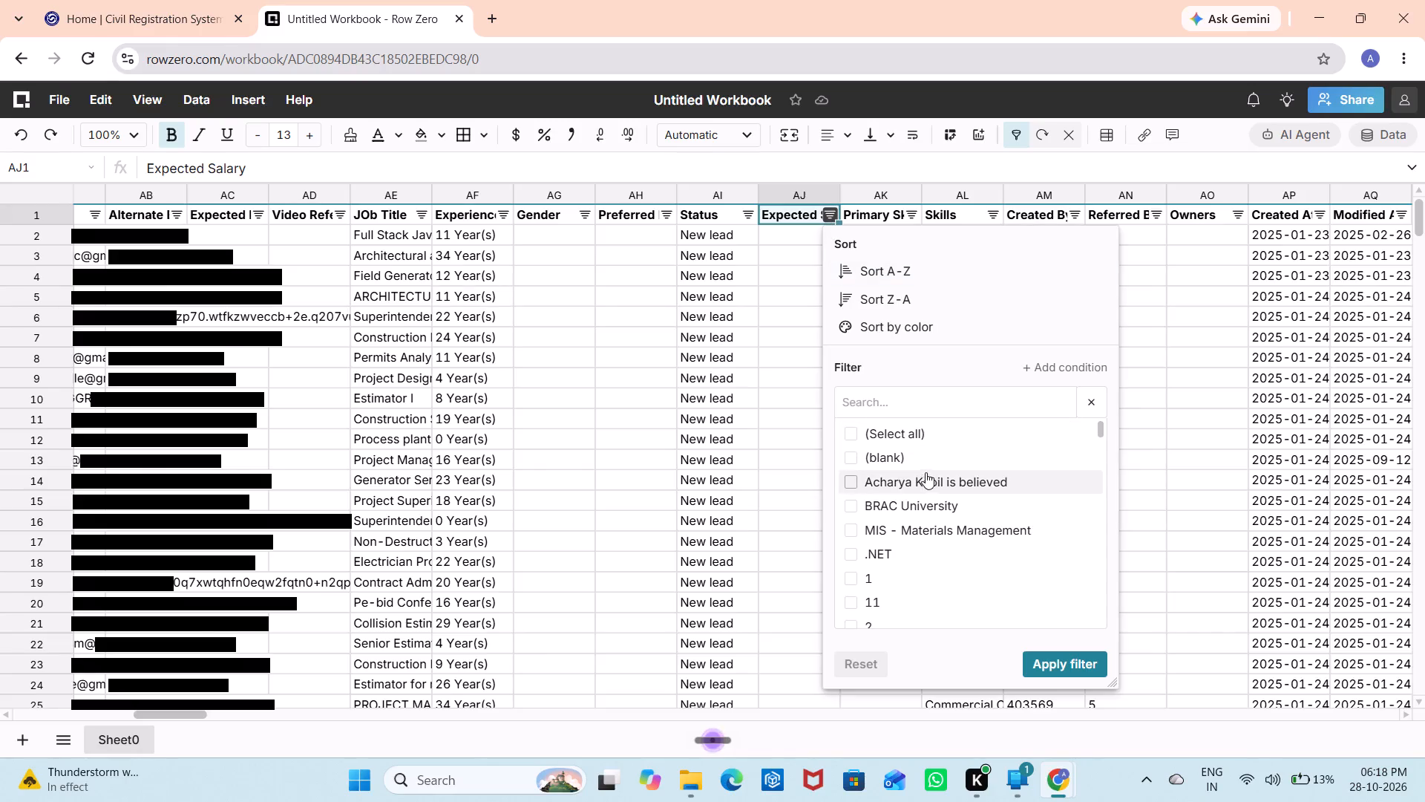
left_click_drag(927, 480, 921, 509)
left_click(921, 509)
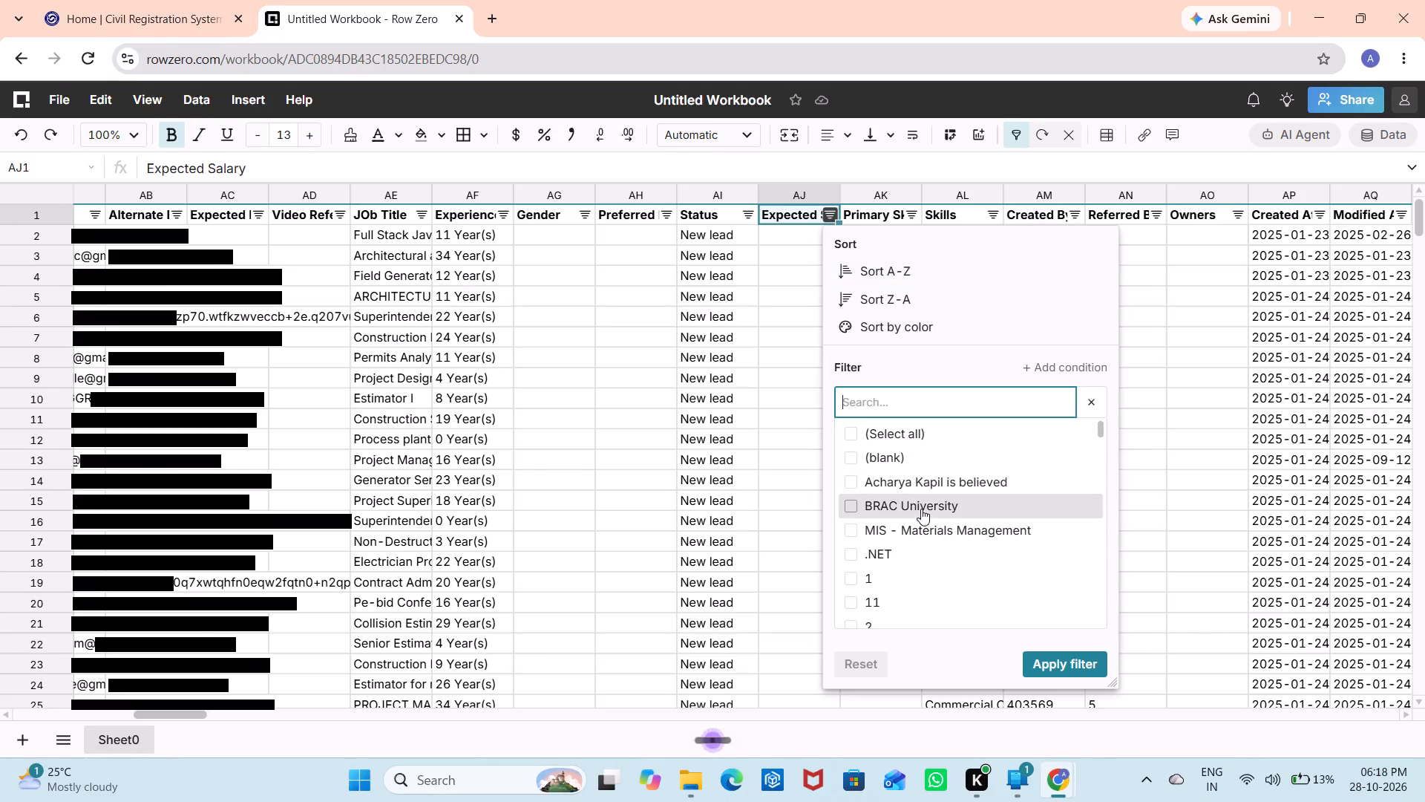
left_click(917, 524)
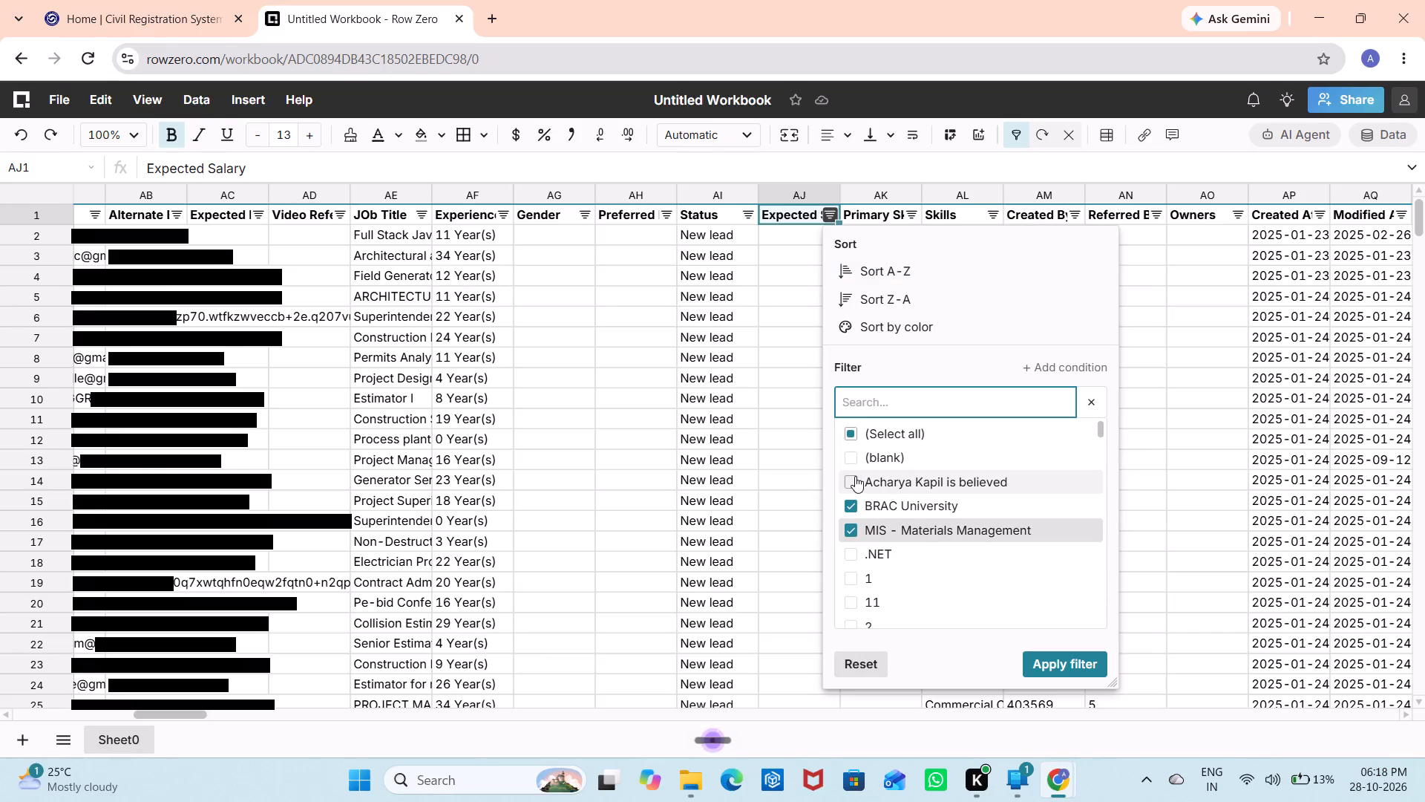
left_click(855, 476)
left_click(1052, 670)
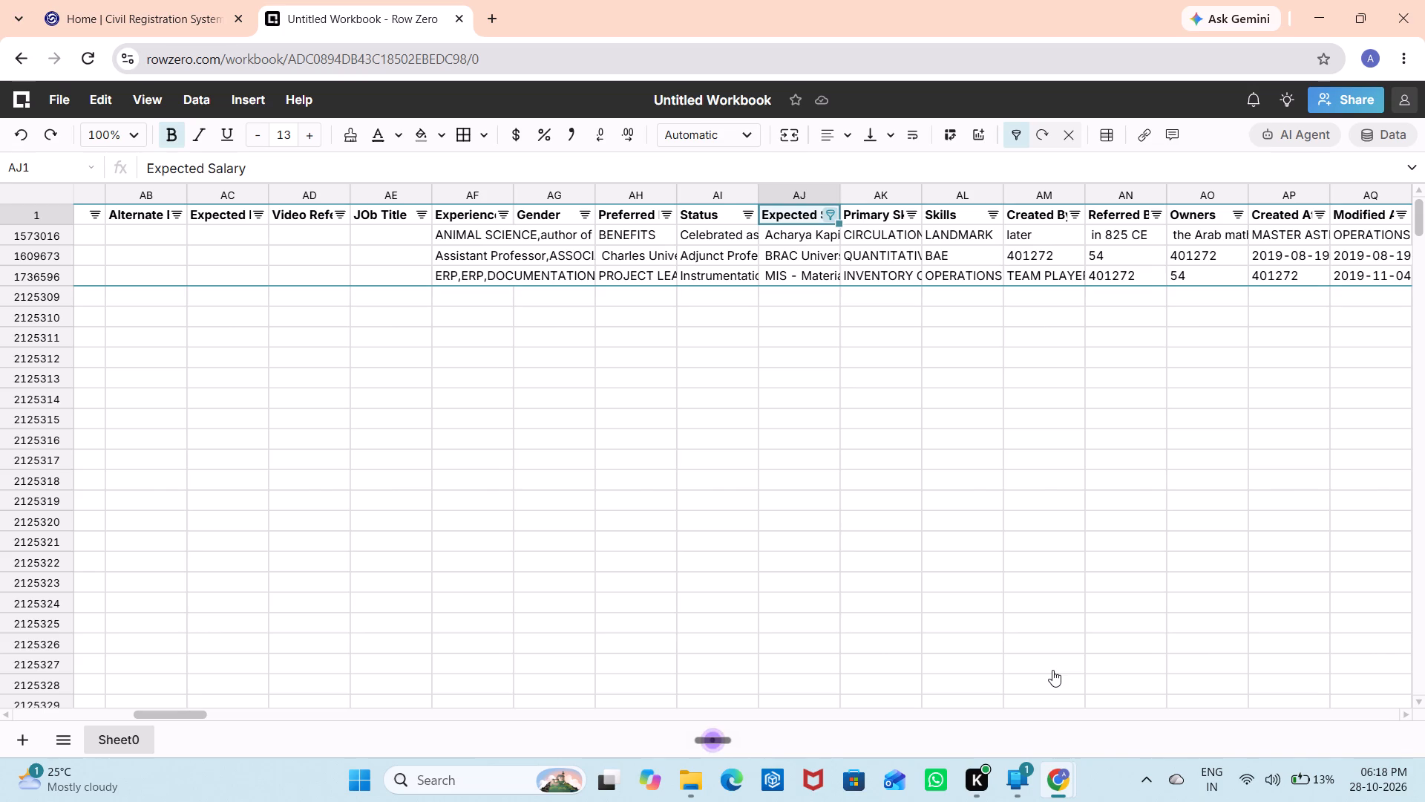
left_click(1052, 670)
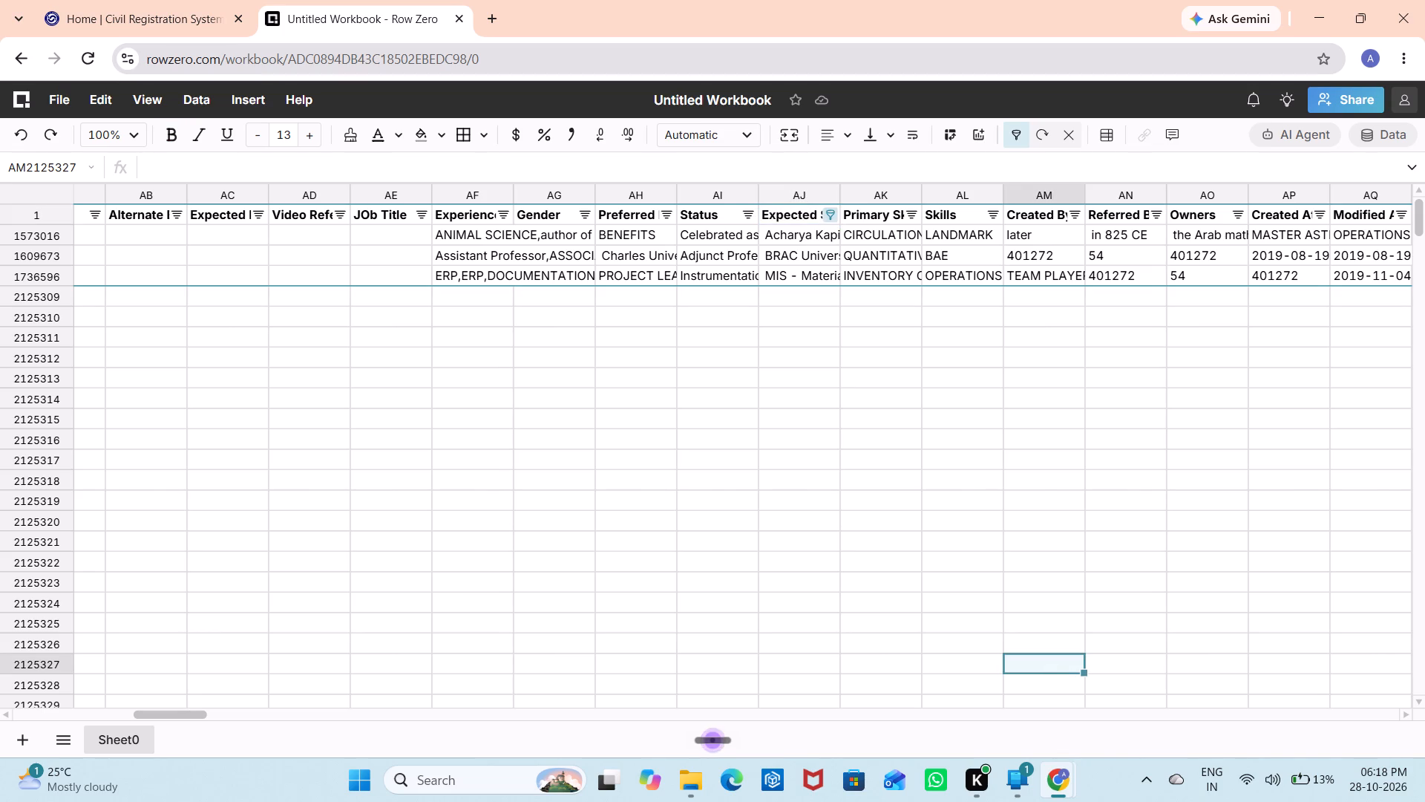
Examine the three filtered rows from Expected Salary through Column 44 for shifted values.
left_click(833, 277)
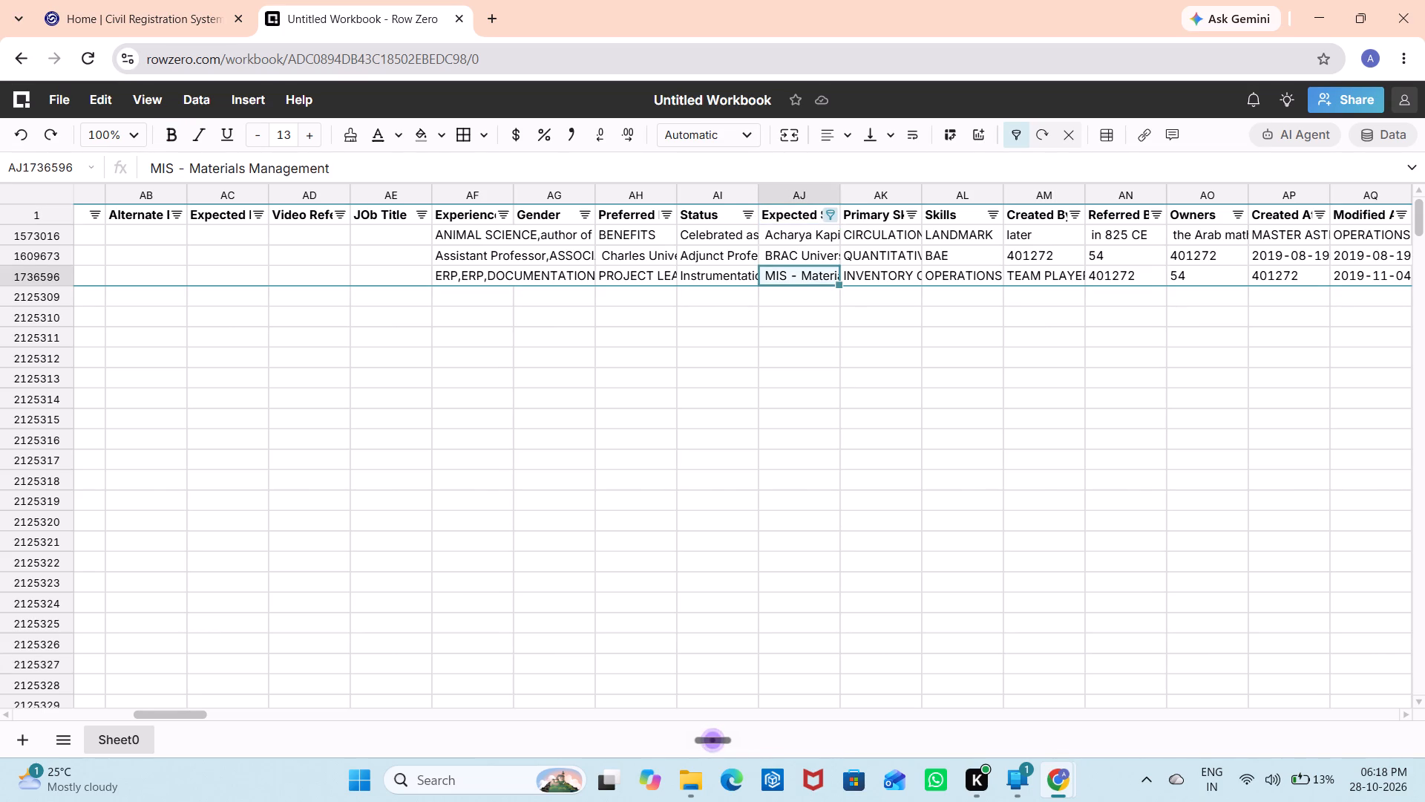
key("Up")
key("Up")
key("Down")
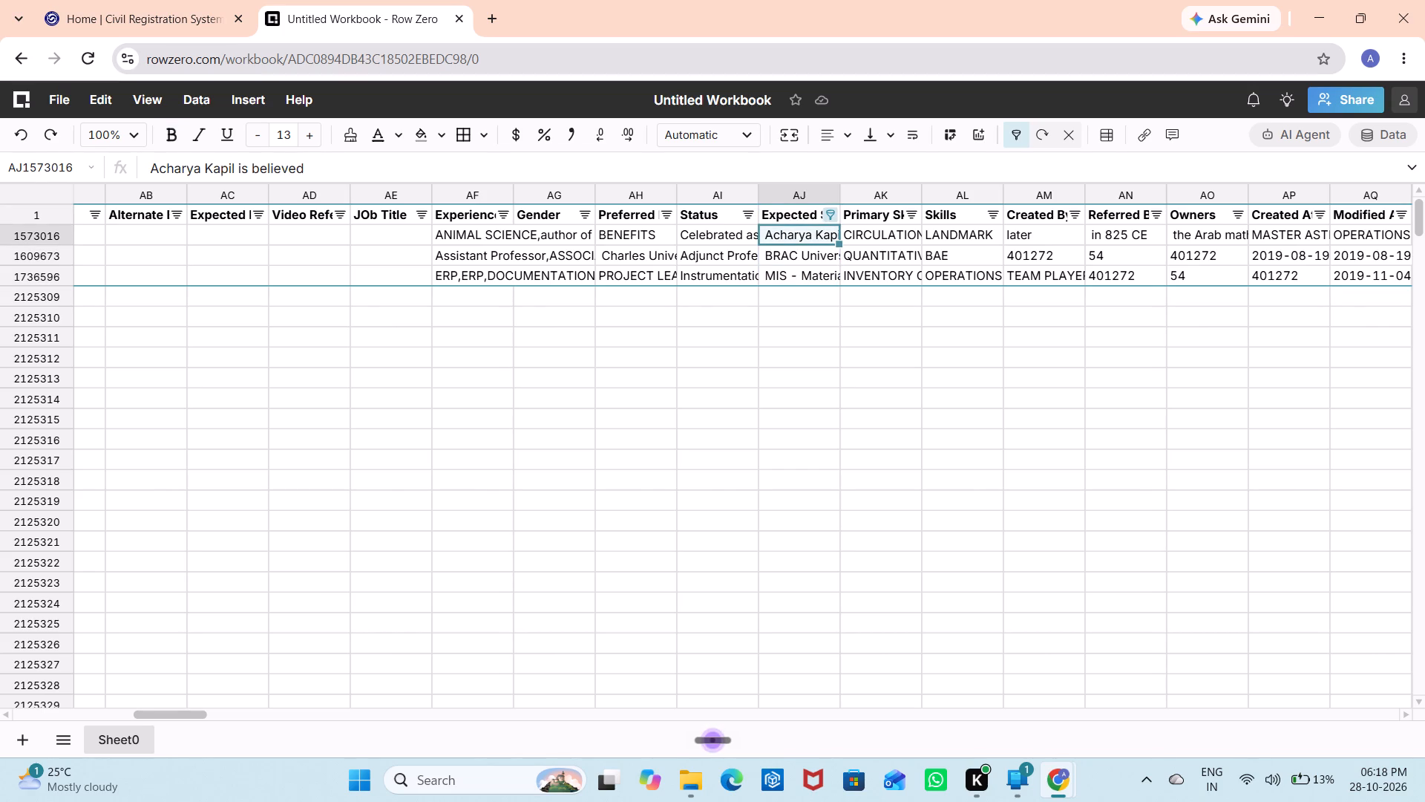
key("shift+Down")
key("shift+Down")
key("Right")
key("Right")
key("Right")
key("Right")
key("Down")
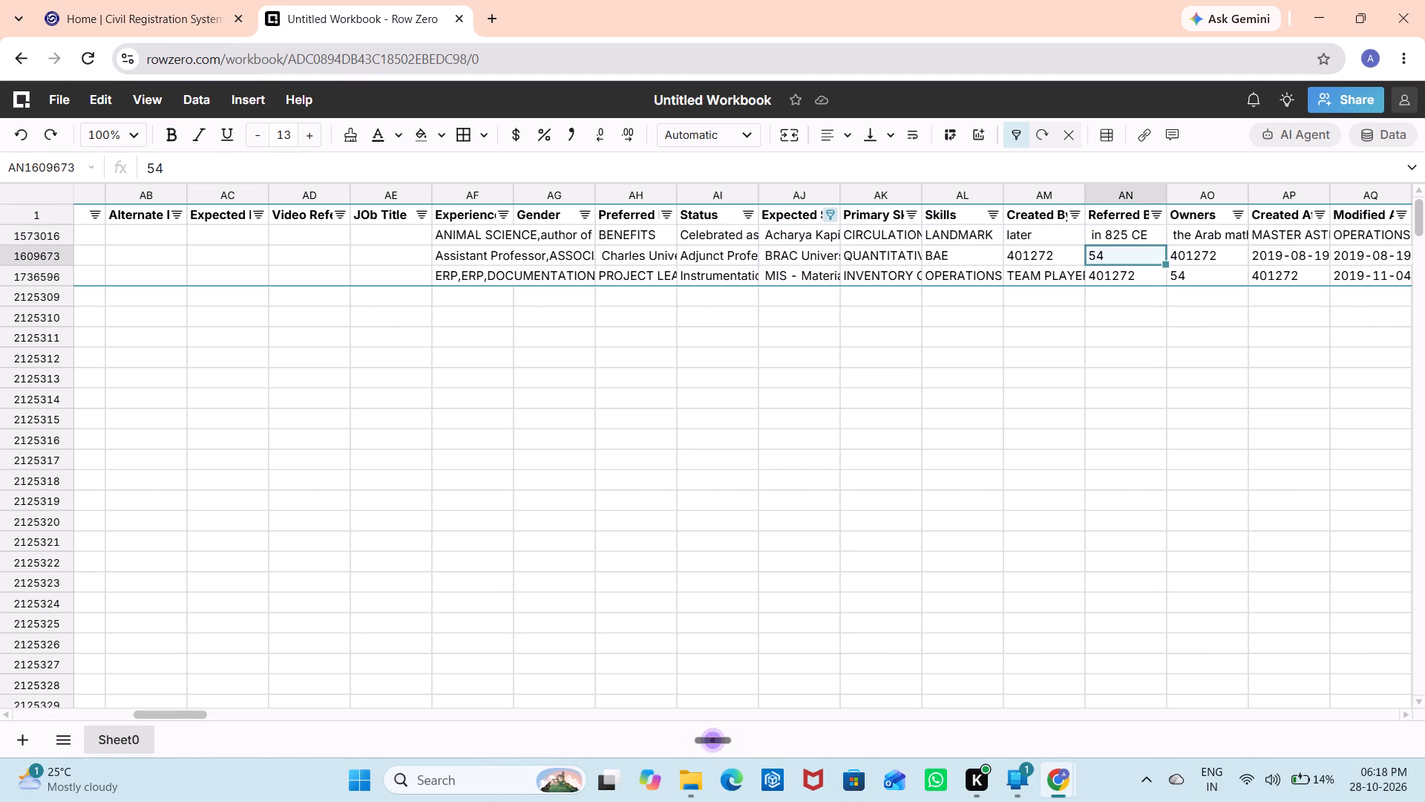
key("Left")
key("Up")
key("Up")
key("Right")
key("Right")
key("Right")
key("Right")
key("Right")
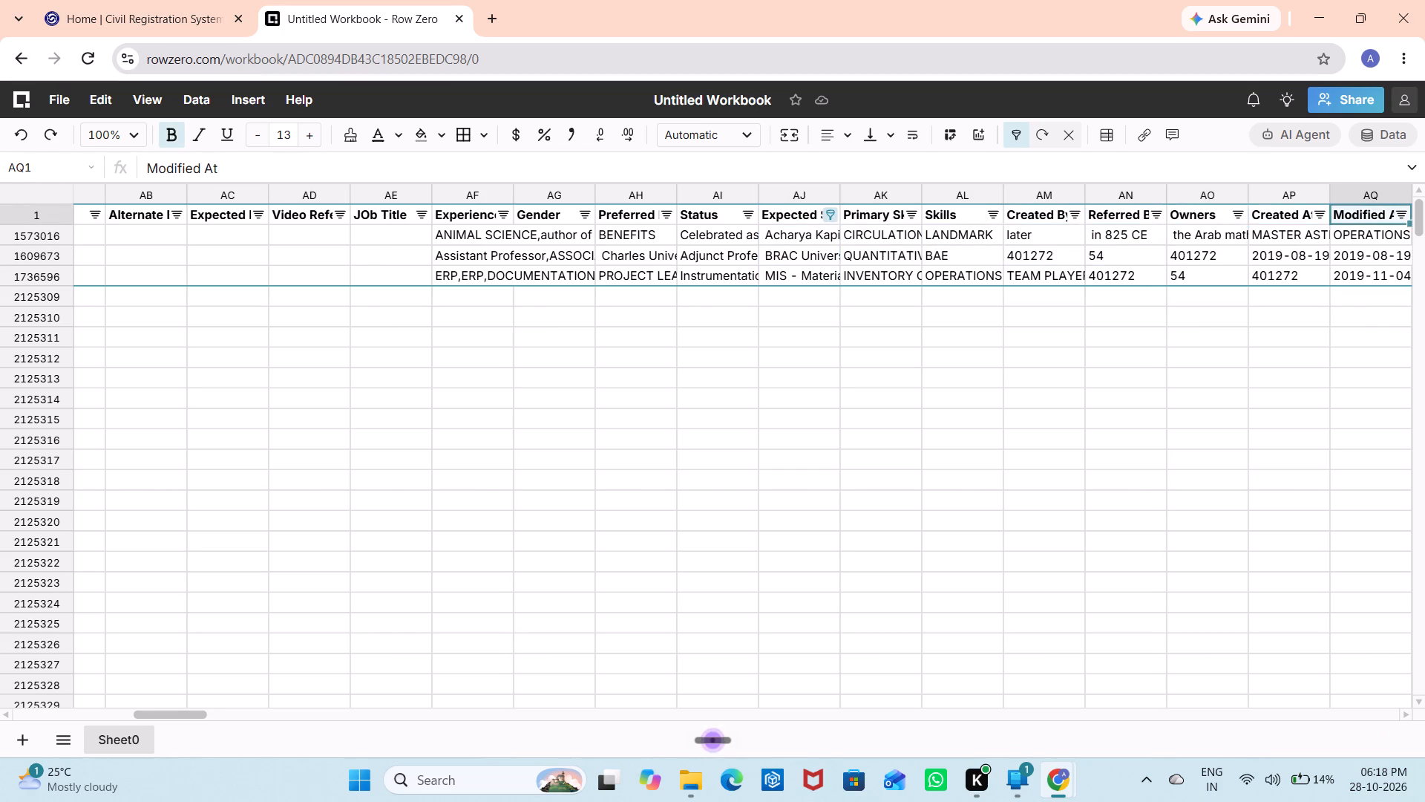
key("Right")
key("Down")
In row 1736596, move the values from Referred By through Column 44 one column back, so 401272 starts under Created By.
key("Left")
key("Left")
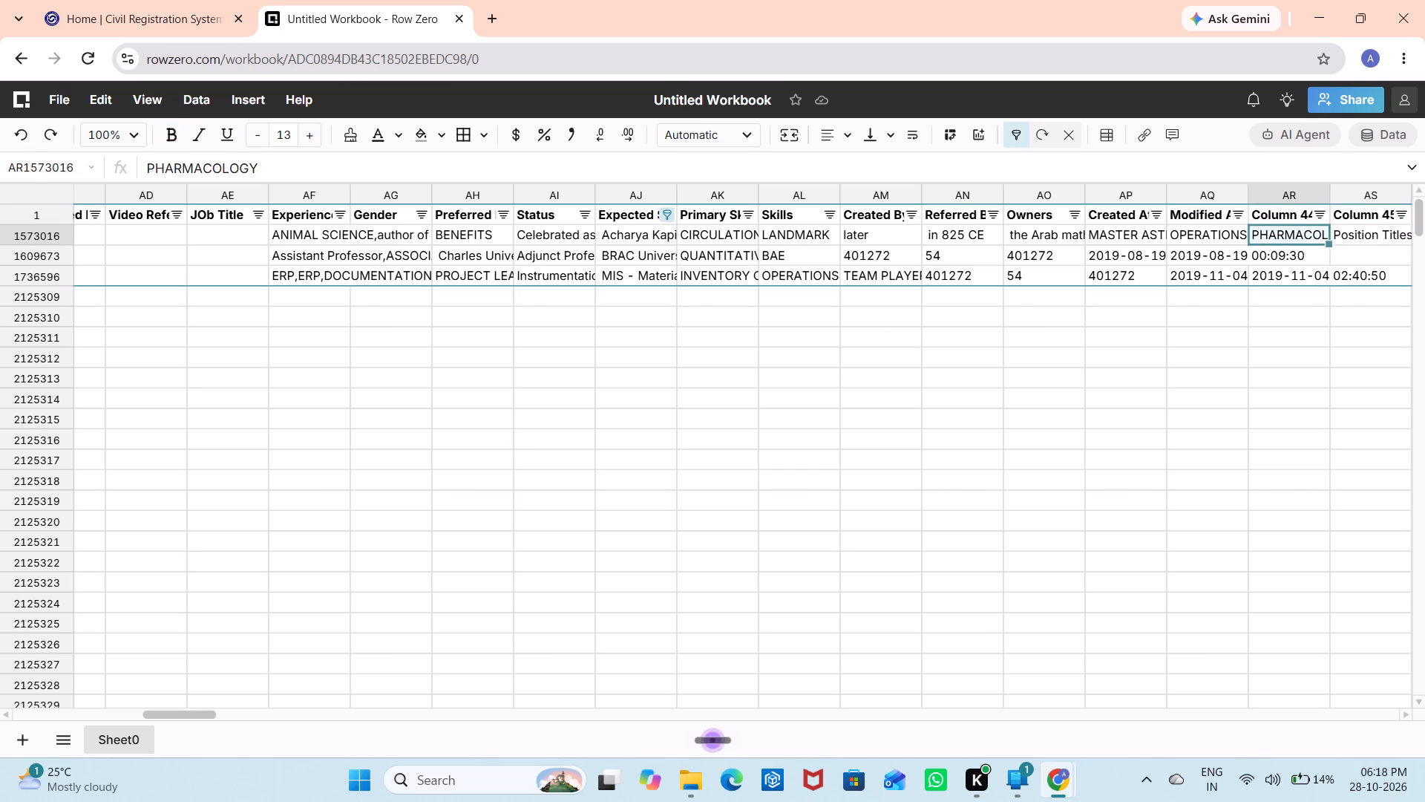
key("Left")
key("Down")
key("Left")
key("Left")
key("Down")
key("shift+Right")
key("shift+Right")
key("shift+Right")
key("shift+Right")
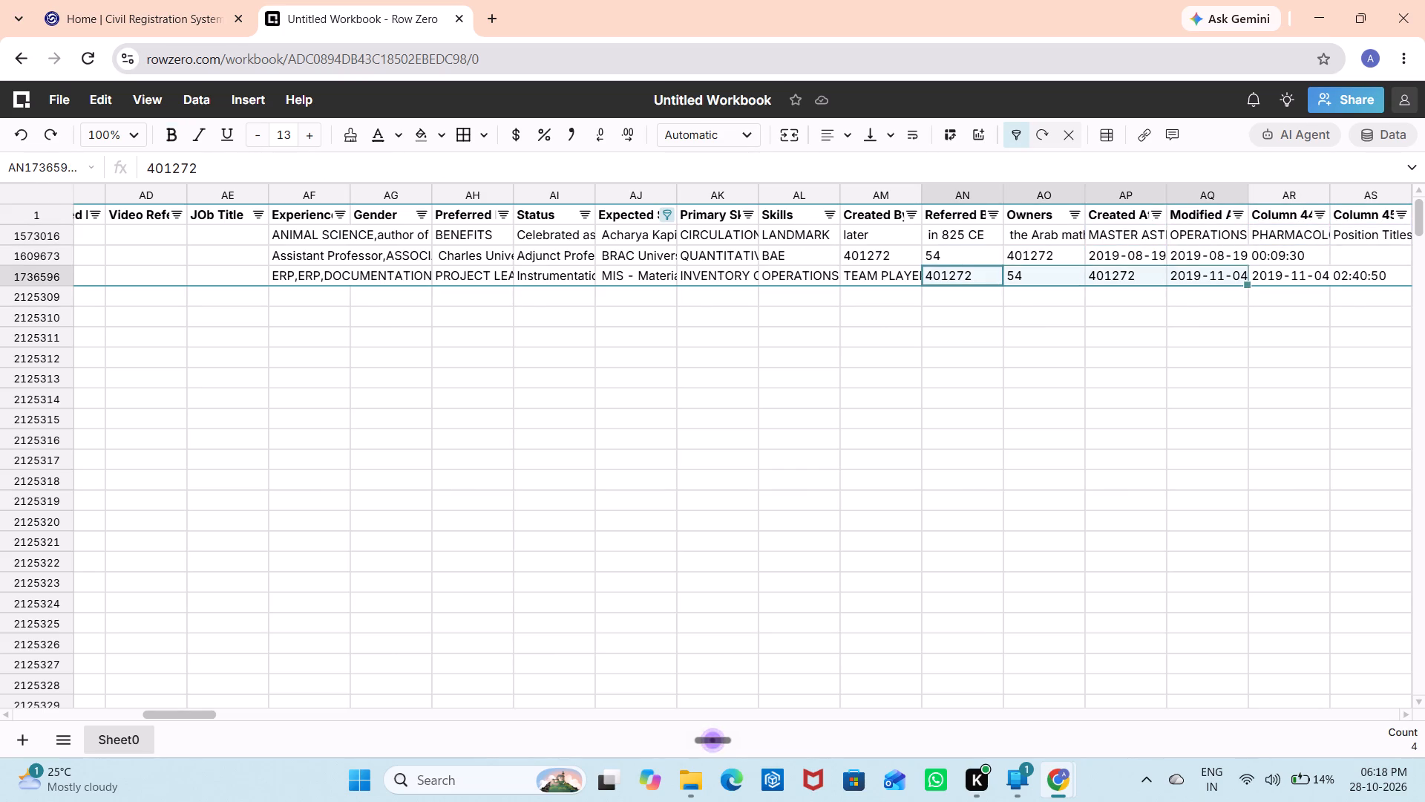
key("ctrl+x")
key("Left")
key("Left")
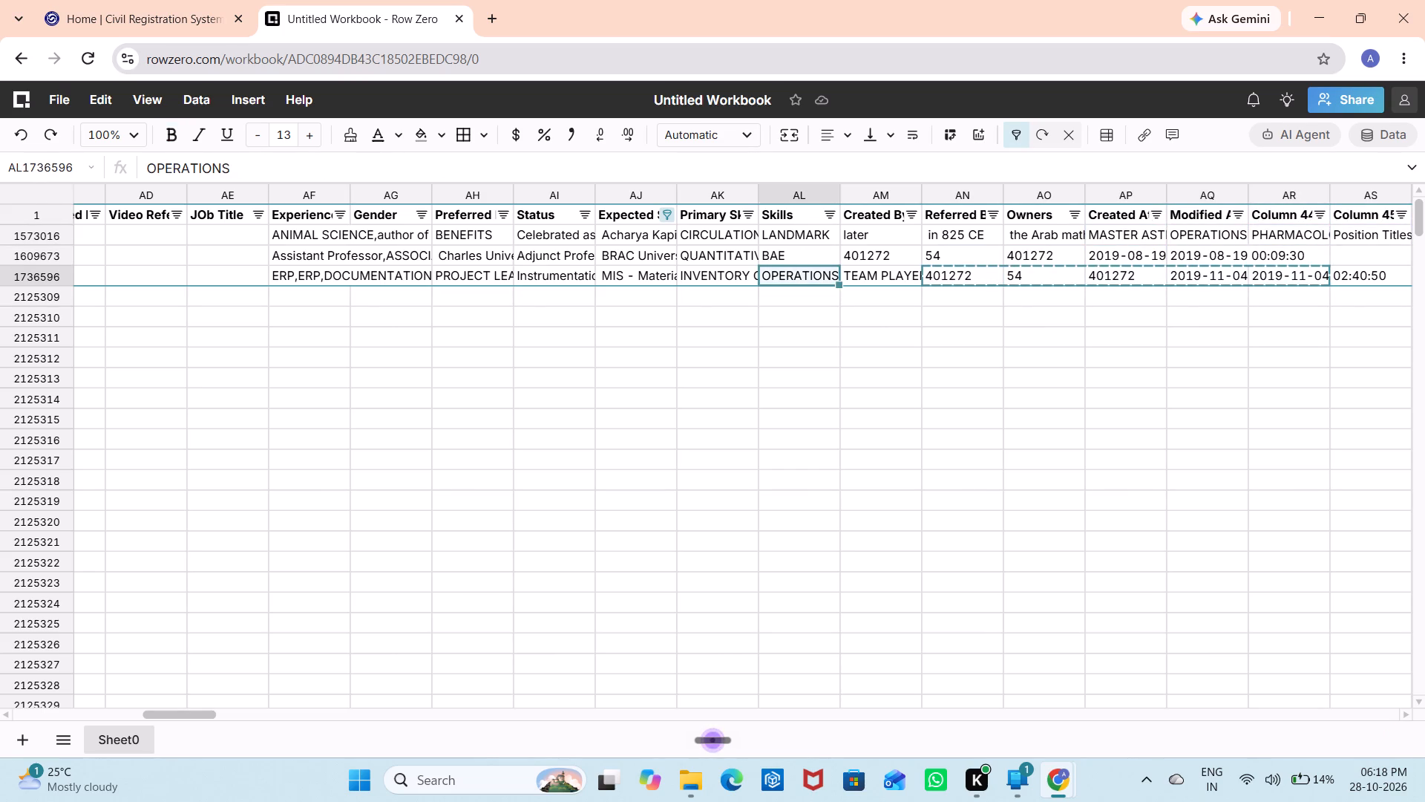
key("Right")
key("ctrl+v")
key("Escape")
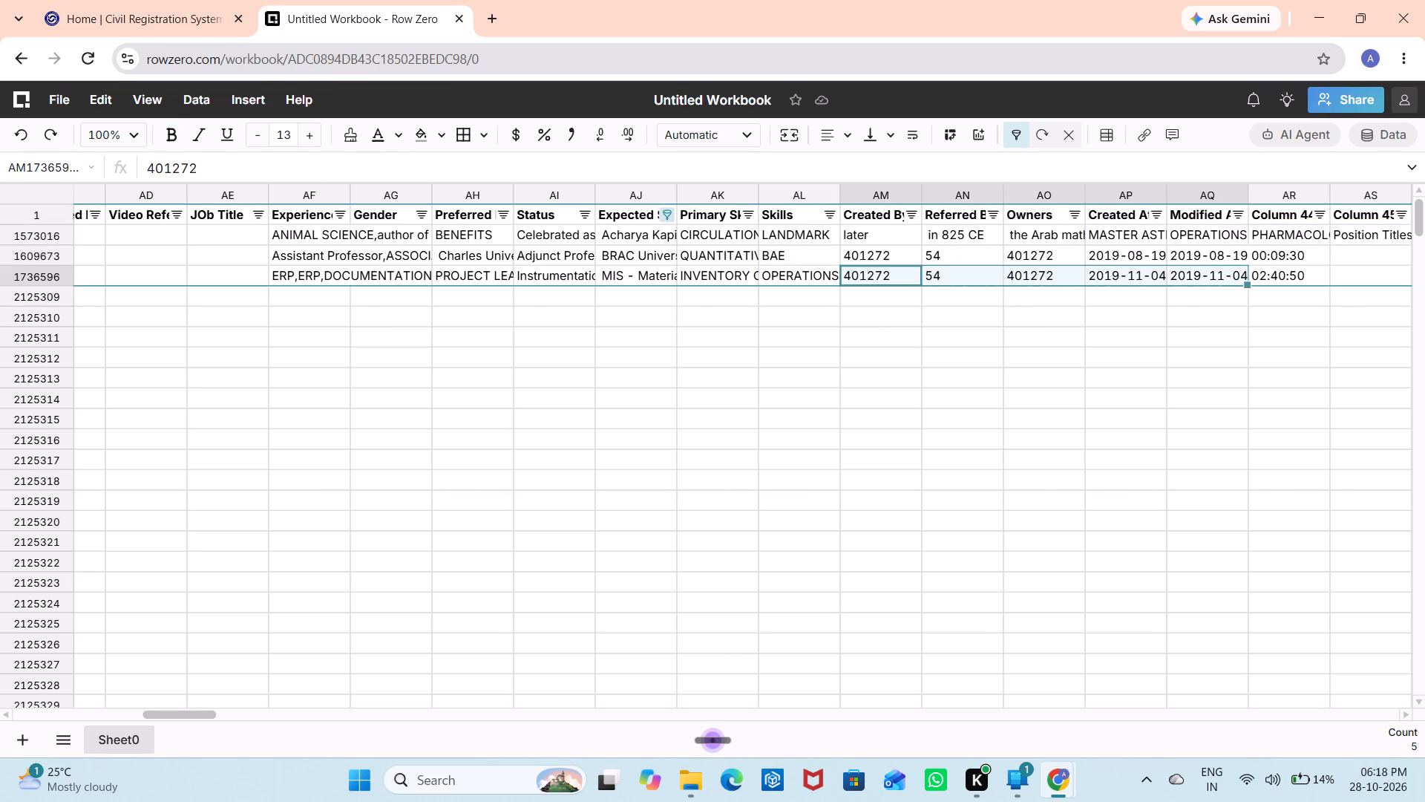
Examine row 1573016 from Expected Salary through Column 62 to find where its values are shifted beyond their proper columns.
key("Up")
key("Up")
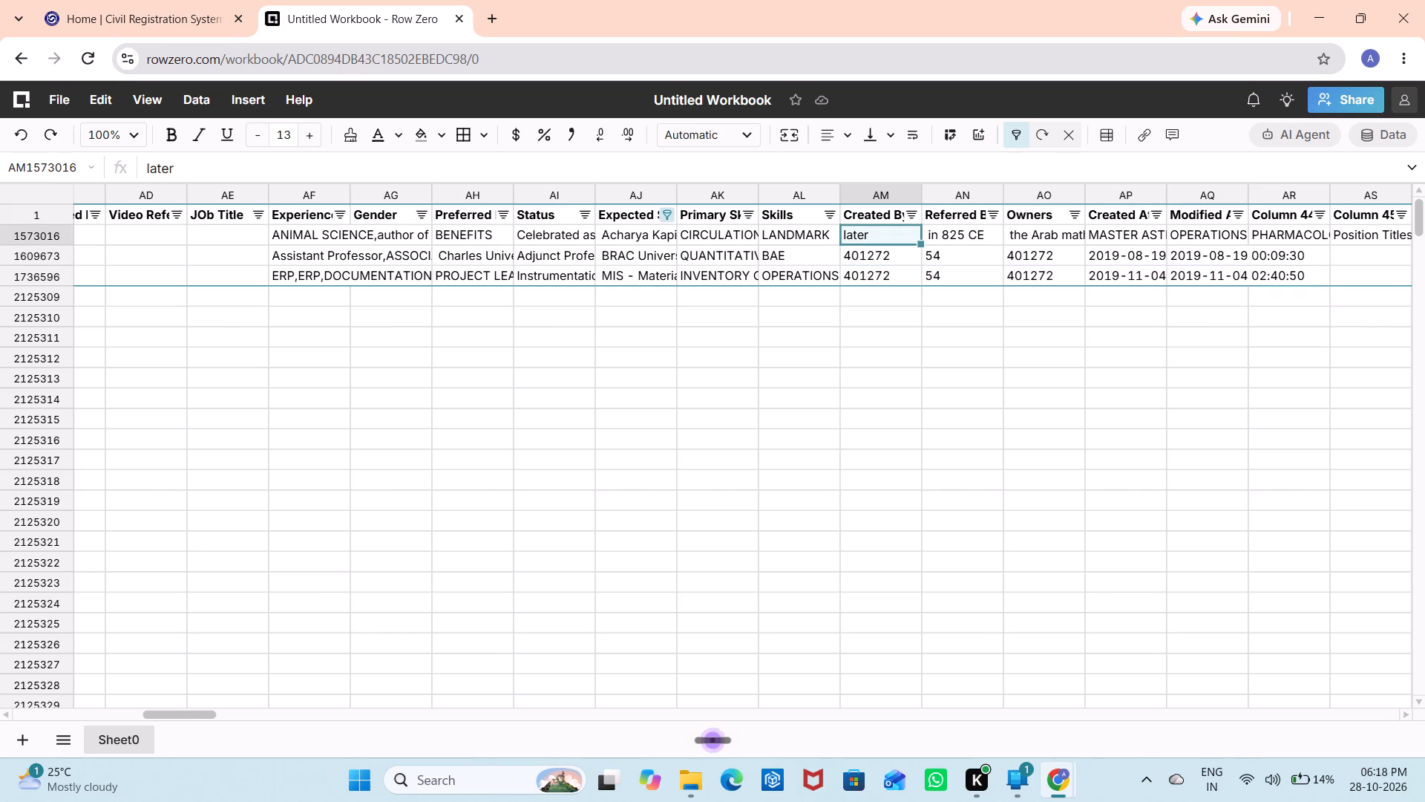
key("Left")
key("Left")
key("Left")
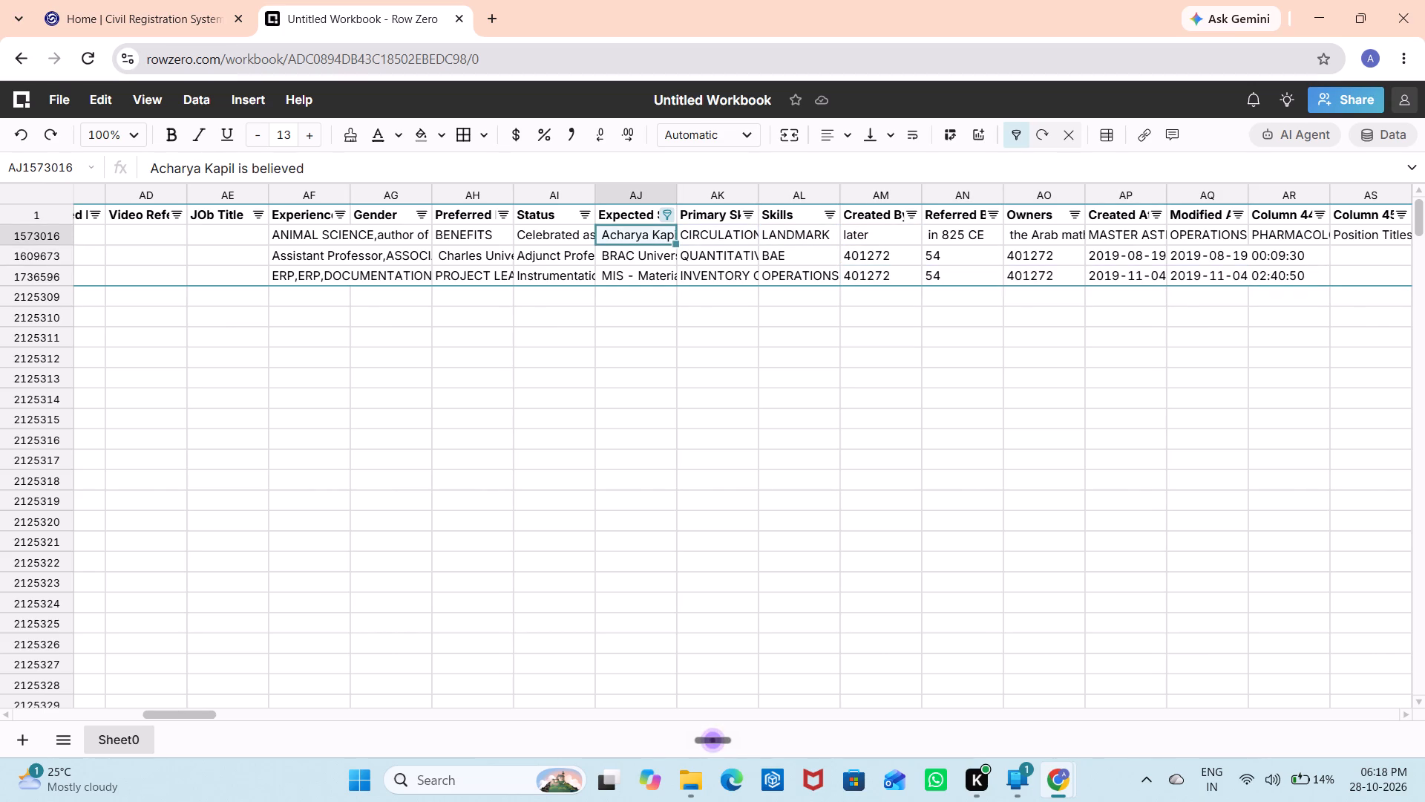
key("Right")
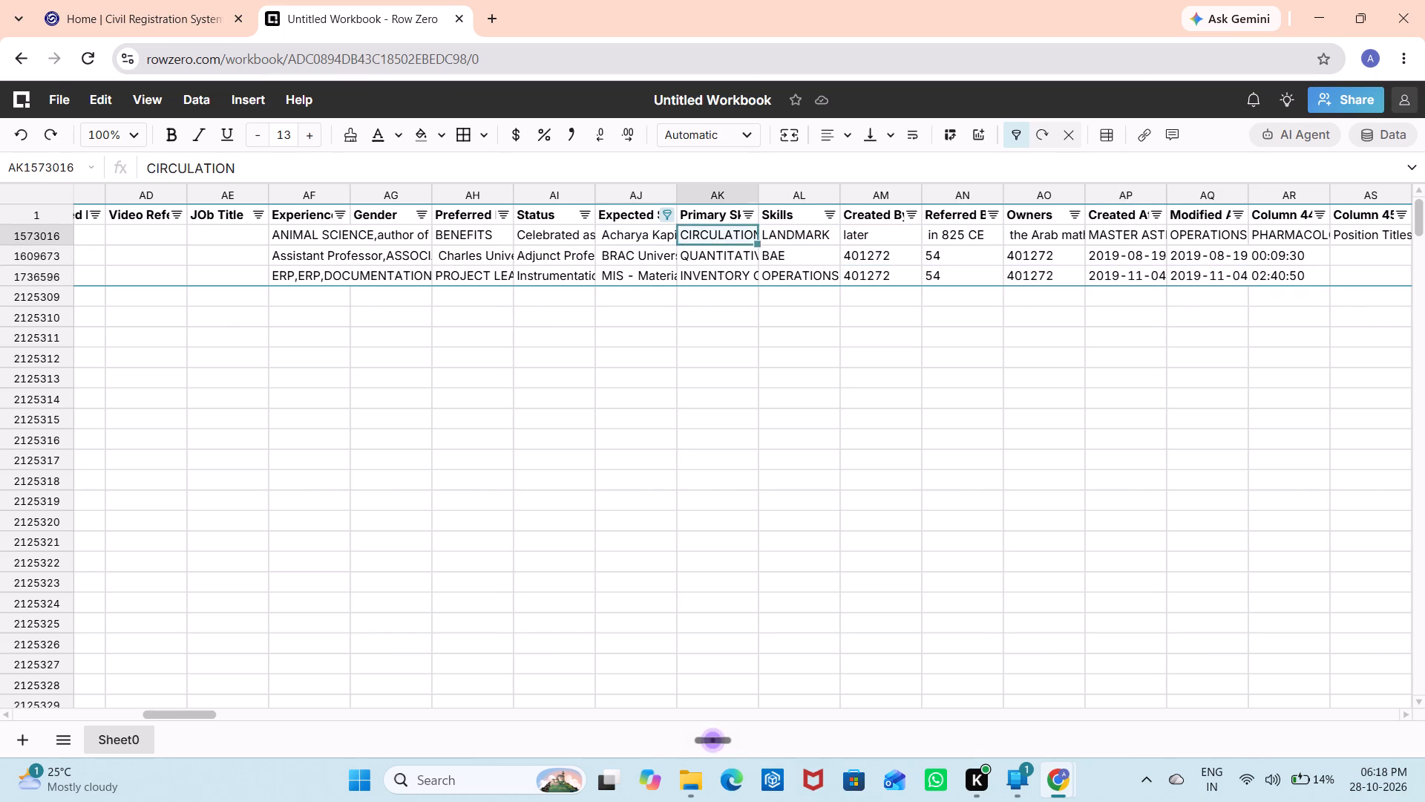
key("Right")
key("Right")
key("Right")
key("Right")
key("Right")
key("Right")
key("Right")
key("Right")
key("Right")
key("Right")
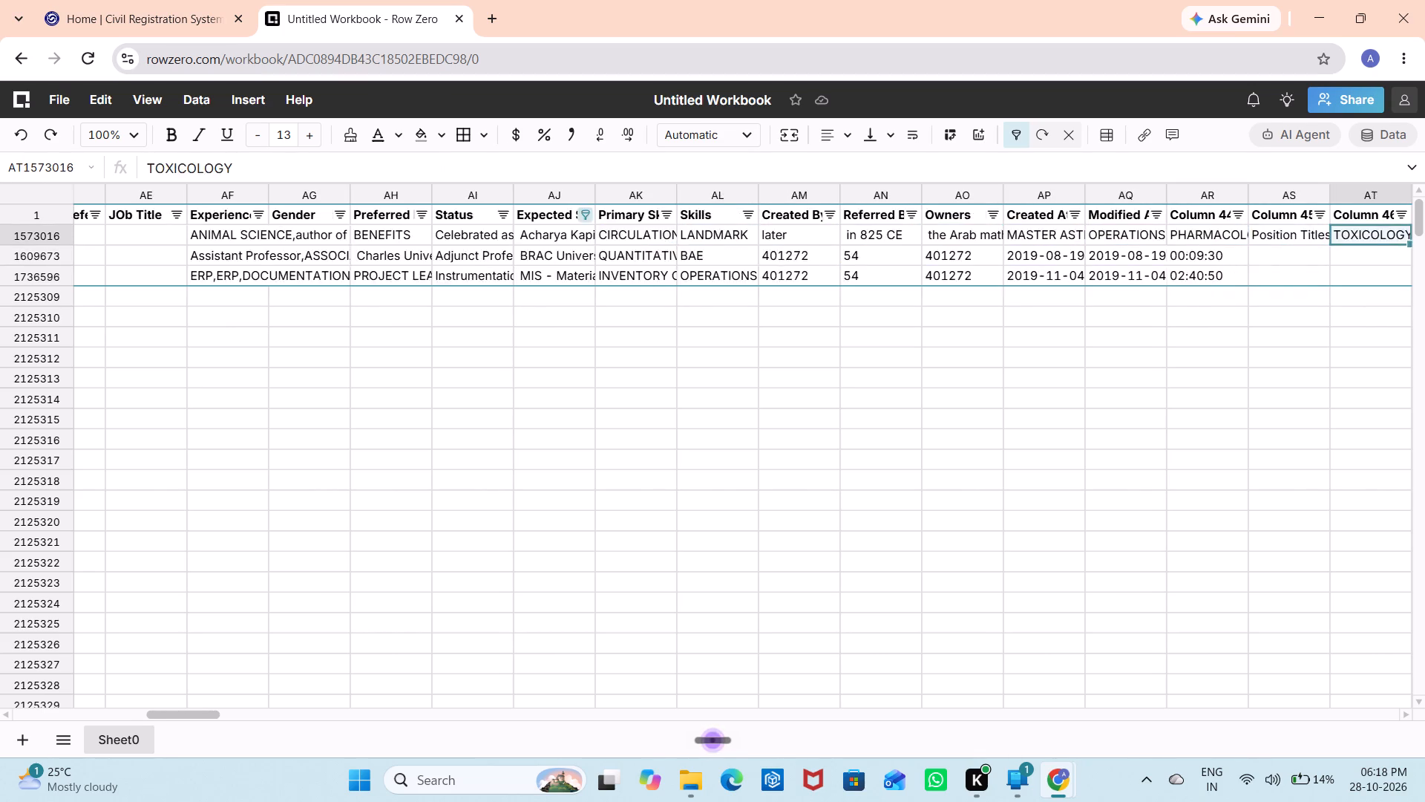
key("Right")
key("Right")
key("Right")
key("Right")
key("Right")
key("Right")
key("Right")
key("Right")
key("Right")
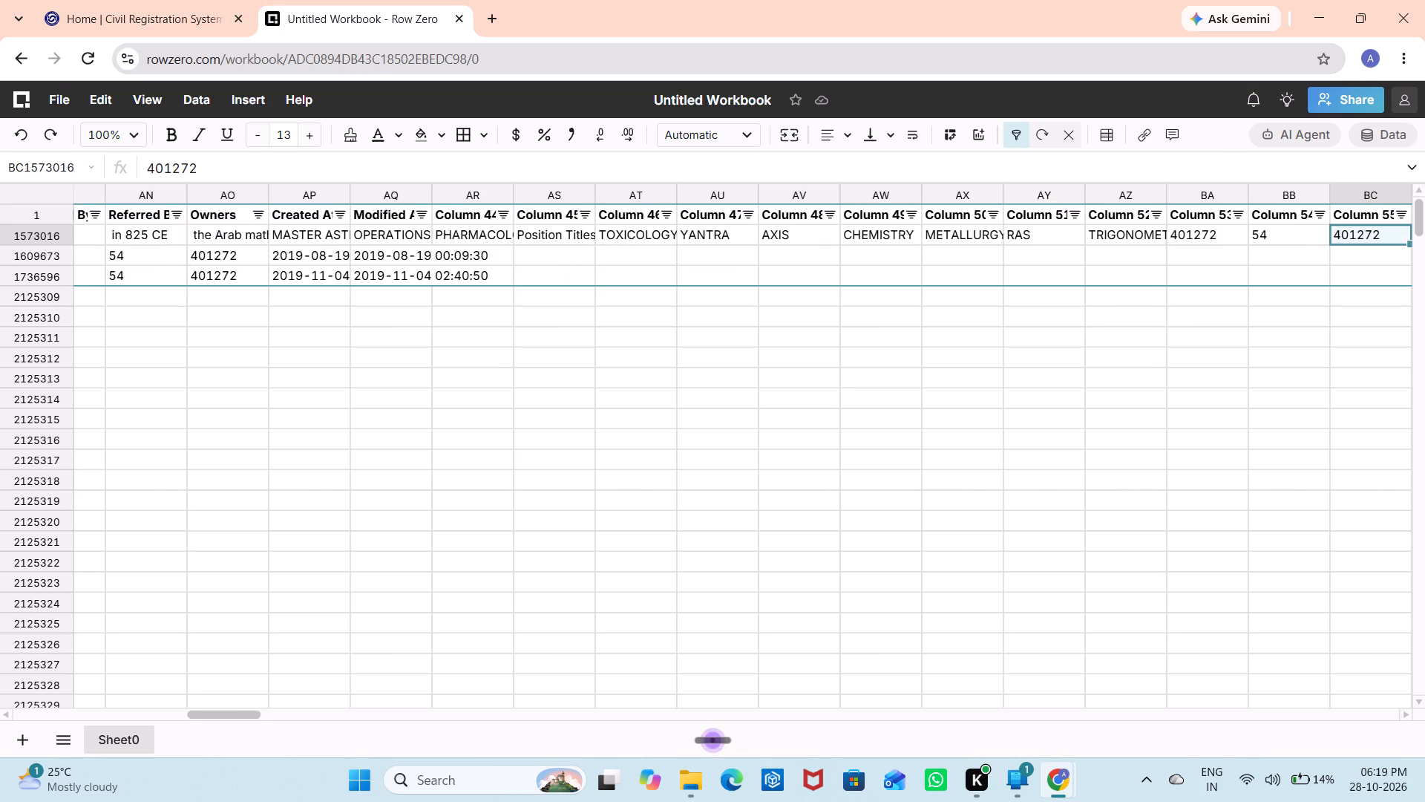
key("Left")
key("Right")
key("Right")
key("Right")
key("Right")
key("Right")
key("Right")
key("Right")
key("Right")
key("Right")
key("Right")
key("Right")
key("Right")
key("Right")
key("Right")
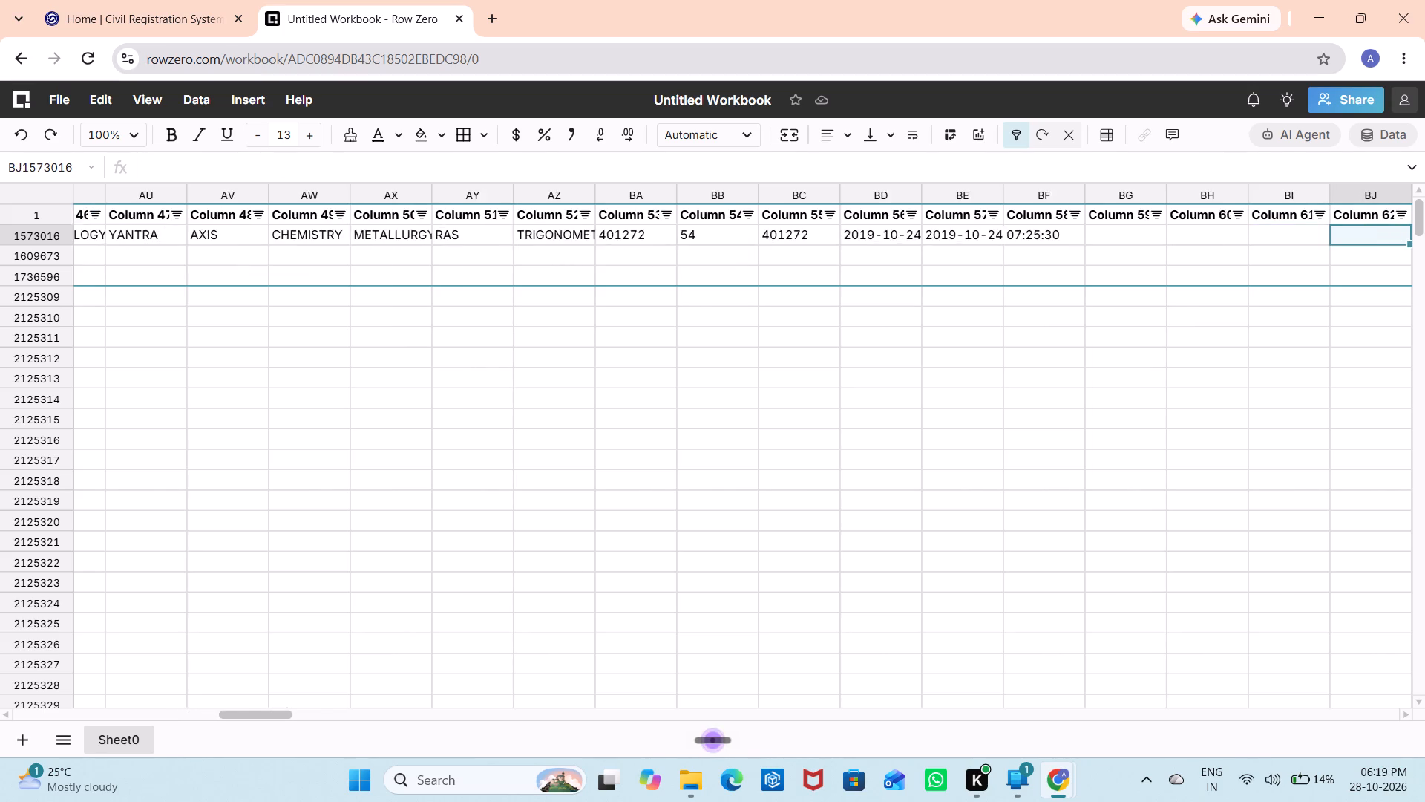
Review row 1573016 back from Column 62 to the Id column, including its source, identifier and name fields.
key("Left")
key("Left")
key("Left")
key("Left")
key("Left")
key("Left")
key("Left")
key("Left")
key("Left")
key("Left")
key("Left")
key("Left")
key("Left")
key("Left")
key("Left")
key("Left")
key("Left")
key("Left")
key("Left")
key("Left")
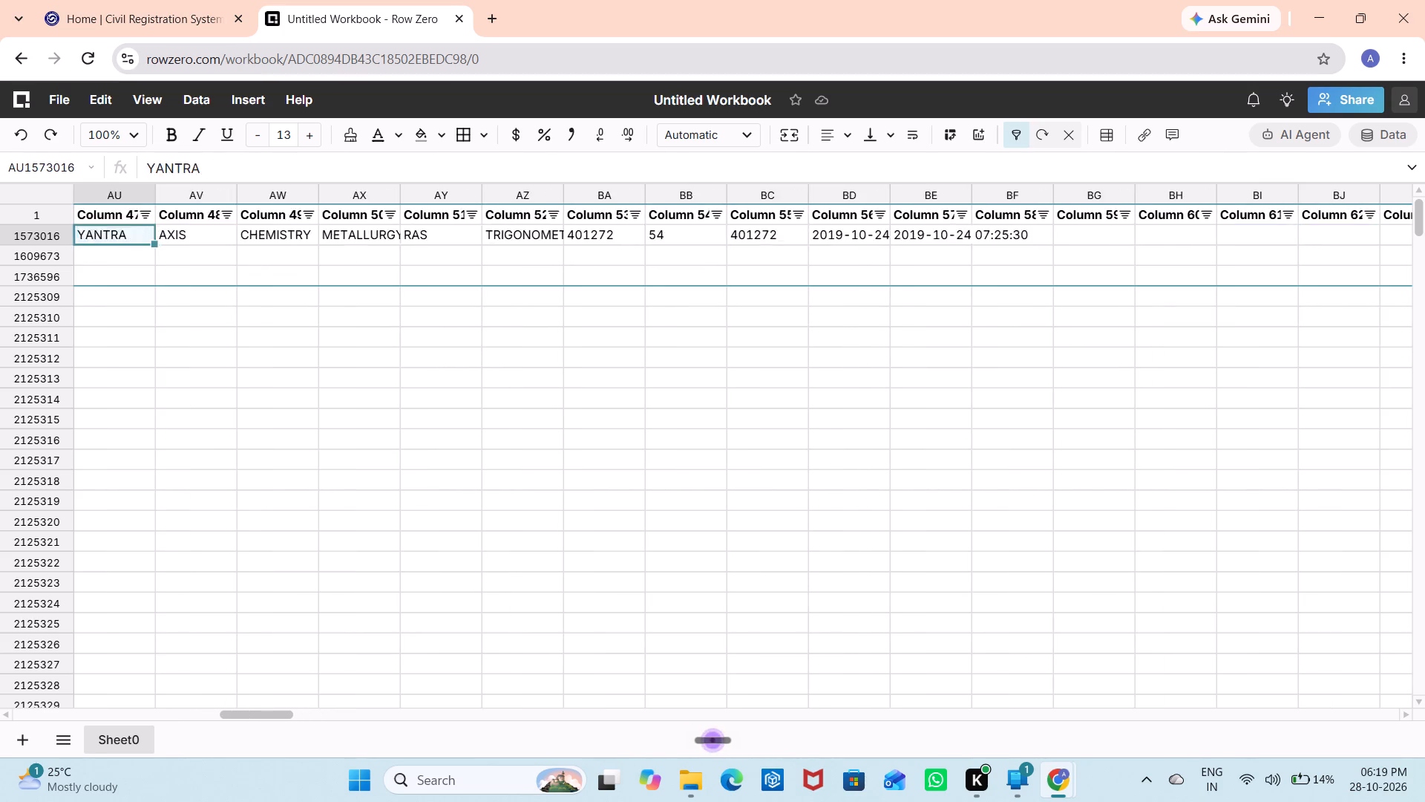
key("Left")
key("Left")
key("Left")
key("Left")
key("Left")
key("Left")
key("Left")
key("Left")
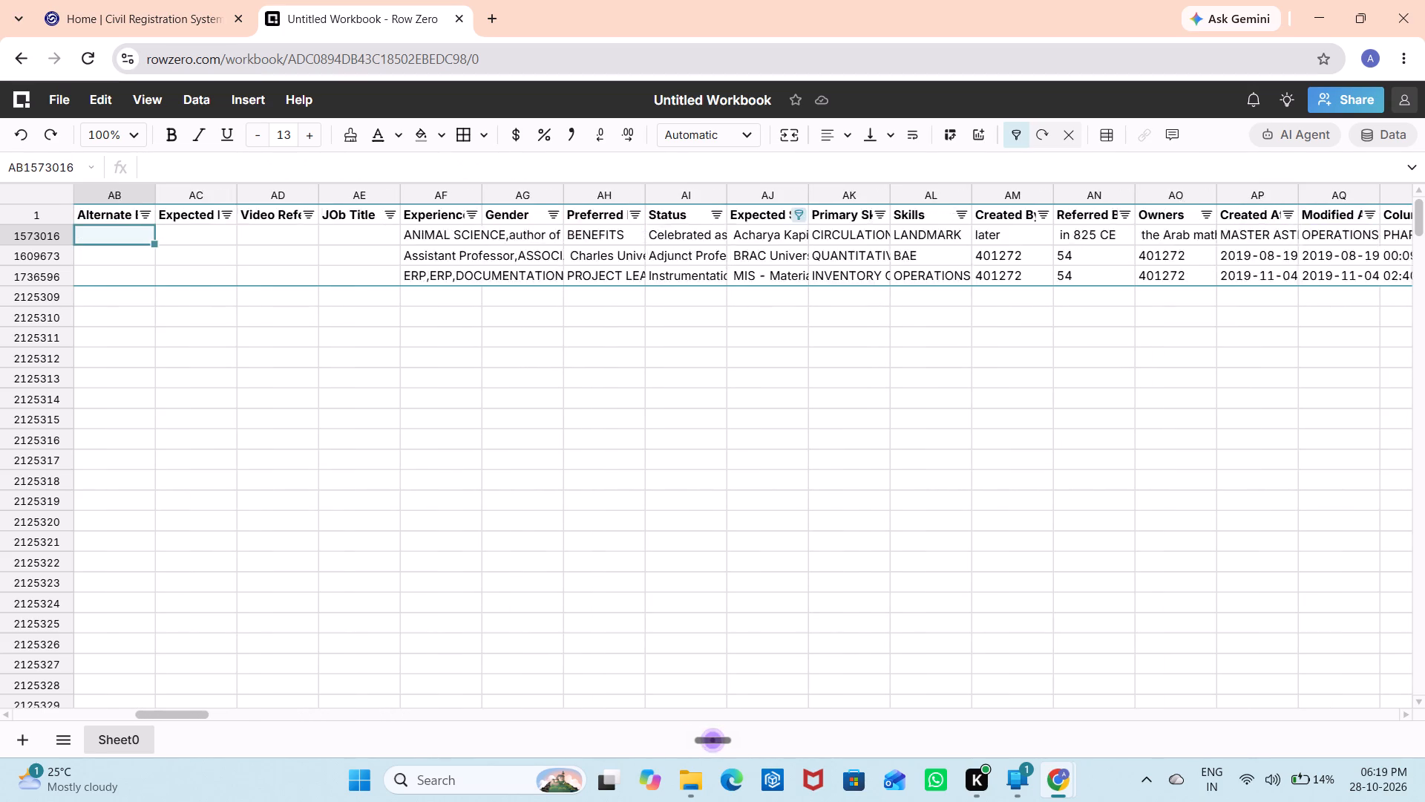
key("Left")
key("Left")
key("Left")
key("Left")
key("Left")
key("Left")
key("Left")
key("Left")
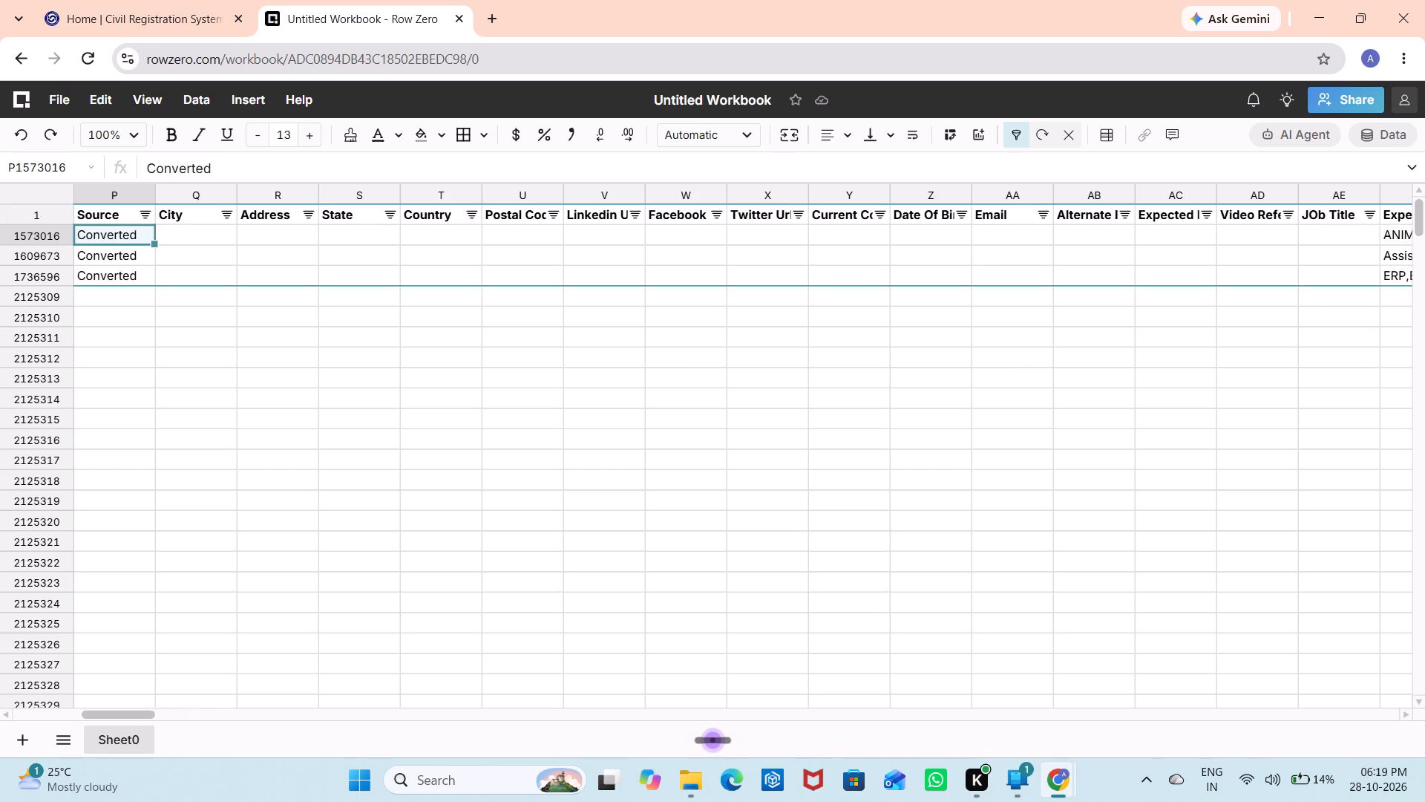
key("Left")
key("Left")
key("Left")
key("Left")
key("Left")
key("Left")
key("Left")
key("Left")
key("Left")
key("Left")
key("Left")
key("Left")
key("Left")
key("Left")
key("Left")
key("Left")
key("Left")
key("Left")
key("Left")
key("Left")
key("Left")
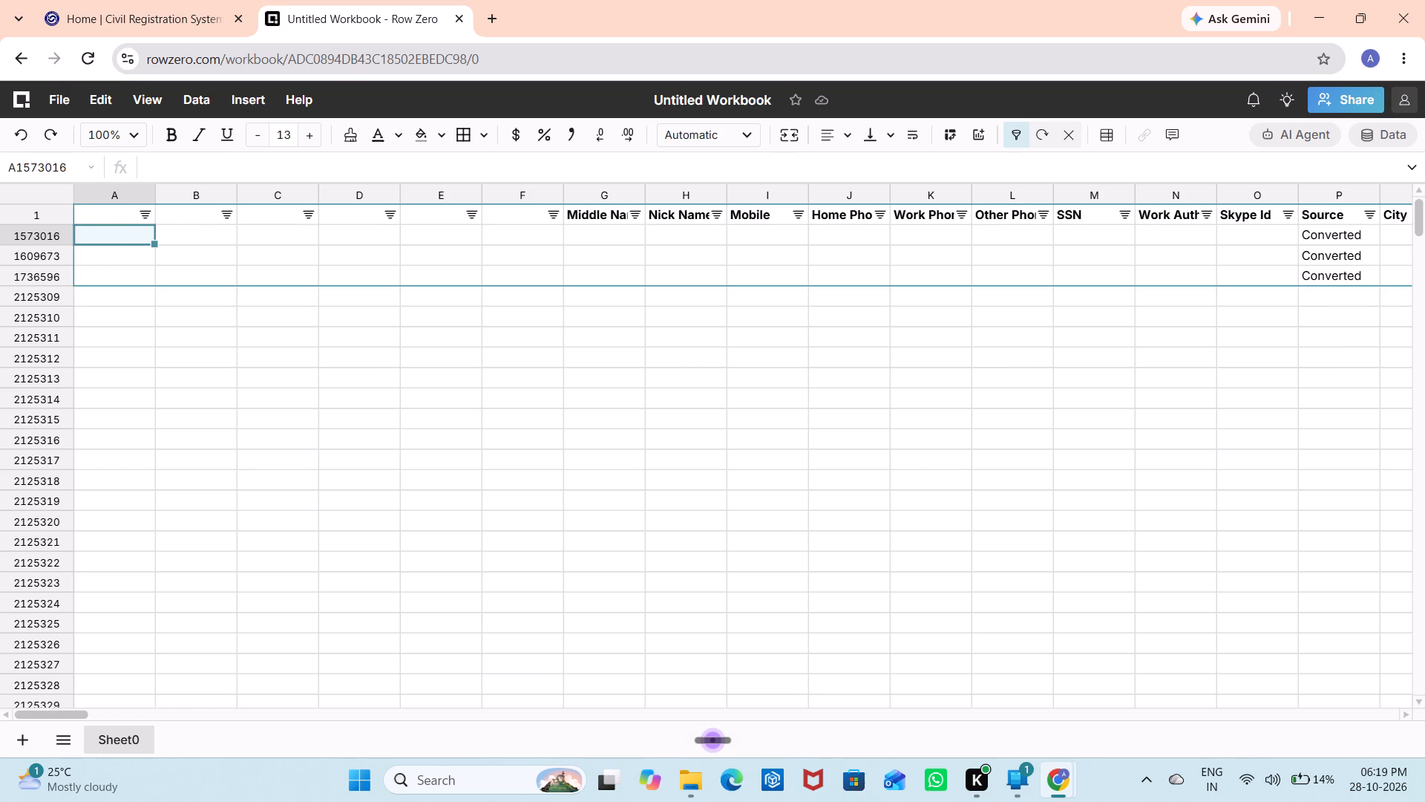
key("Right")
key("Right")
key("Right")
key("Right")
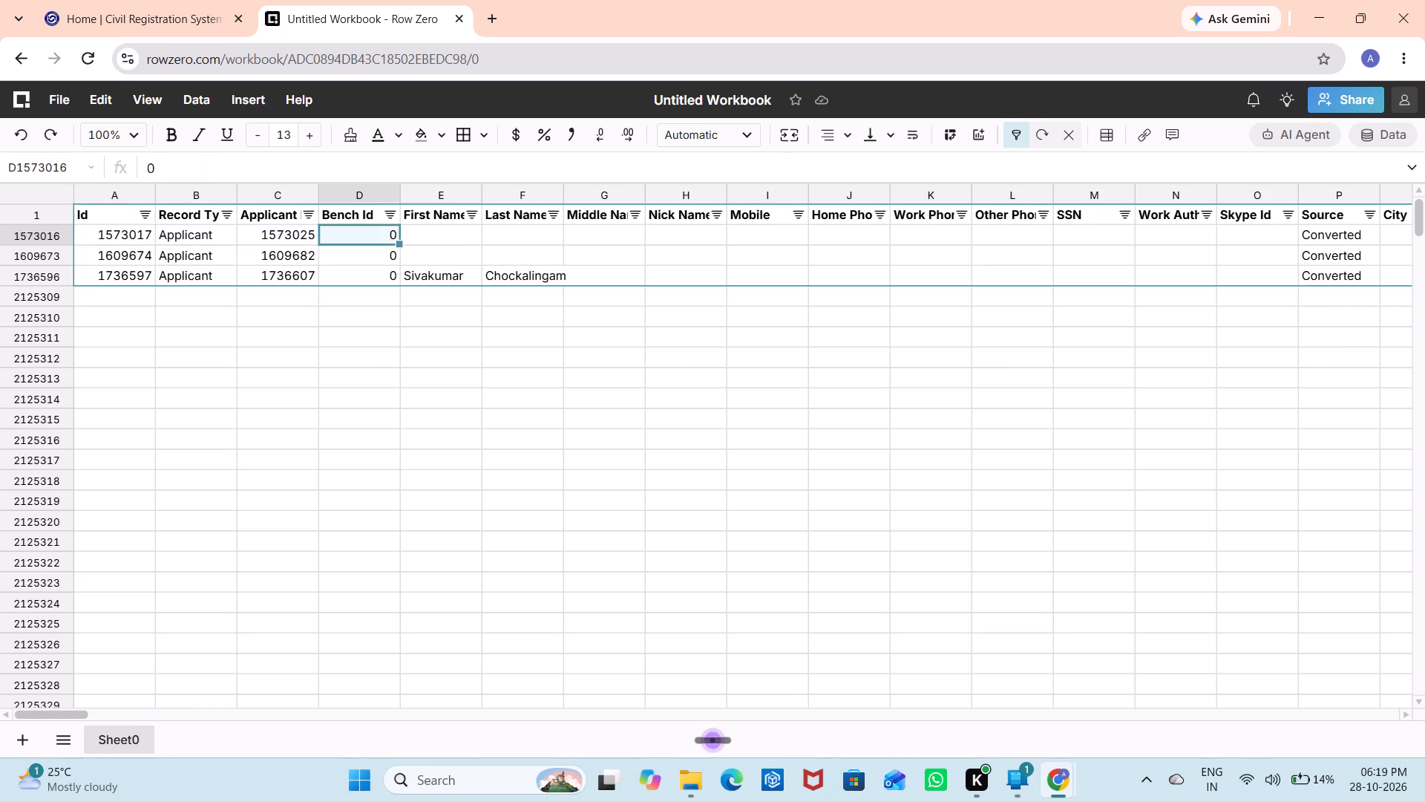
key("Right")
key("Left")
key("Left")
key("Left")
key("Left")
key("Left")
key("Left")
key("Left")
key("Left")
key("Left")
key("Left")
key("Left")
key("Left")
key("Left")
key("Left")
key("Left")
key("Left")
key("Left")
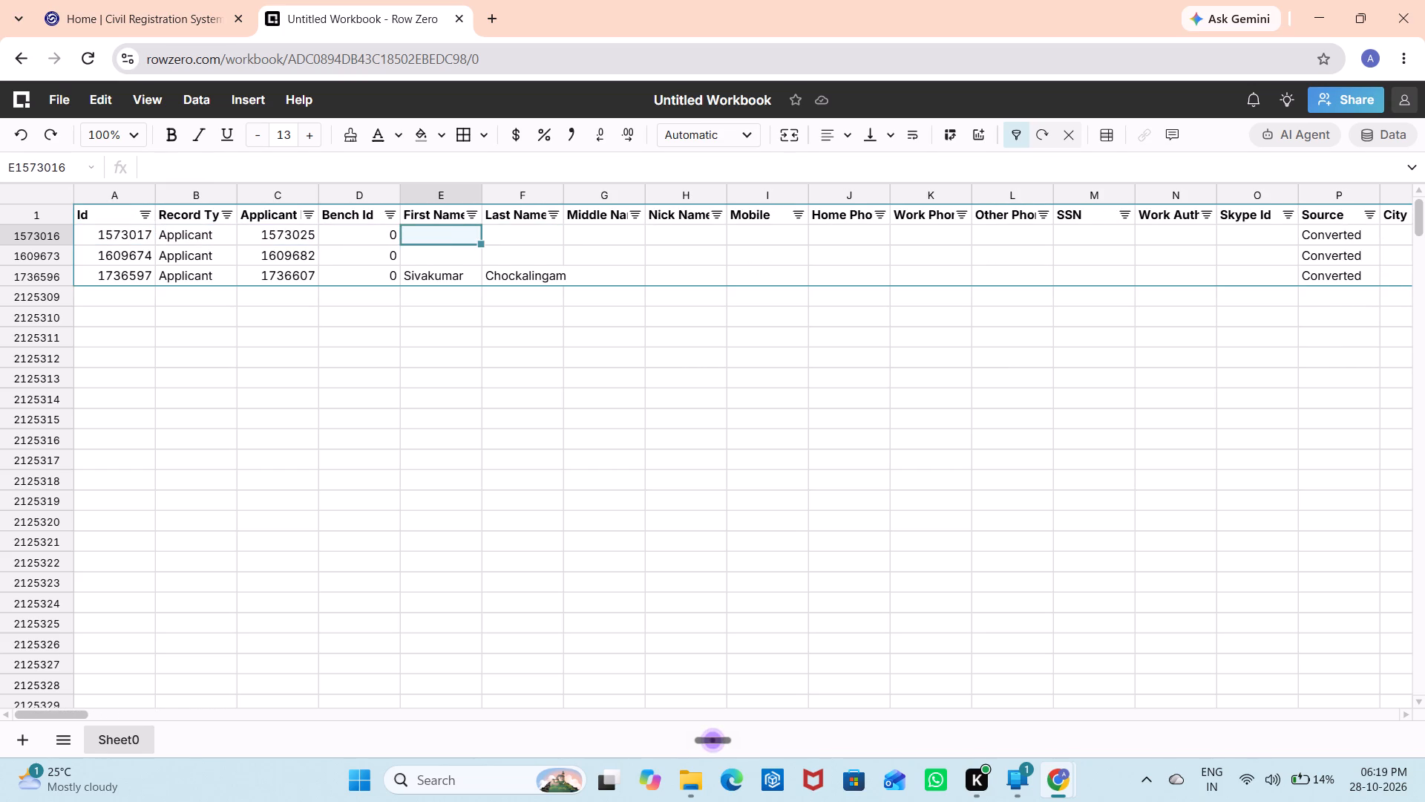
Examine row 1573016 from First Name through Expected Salary, checking the text held under Experience and Status.
key("Right")
key("Right")
key("Right")
key("Right")
key("Right")
key("Right")
key("Right")
key("Right")
key("Right")
key("Right")
key("Right")
key("Right")
key("Right")
key("Right")
key("Right")
key("Right")
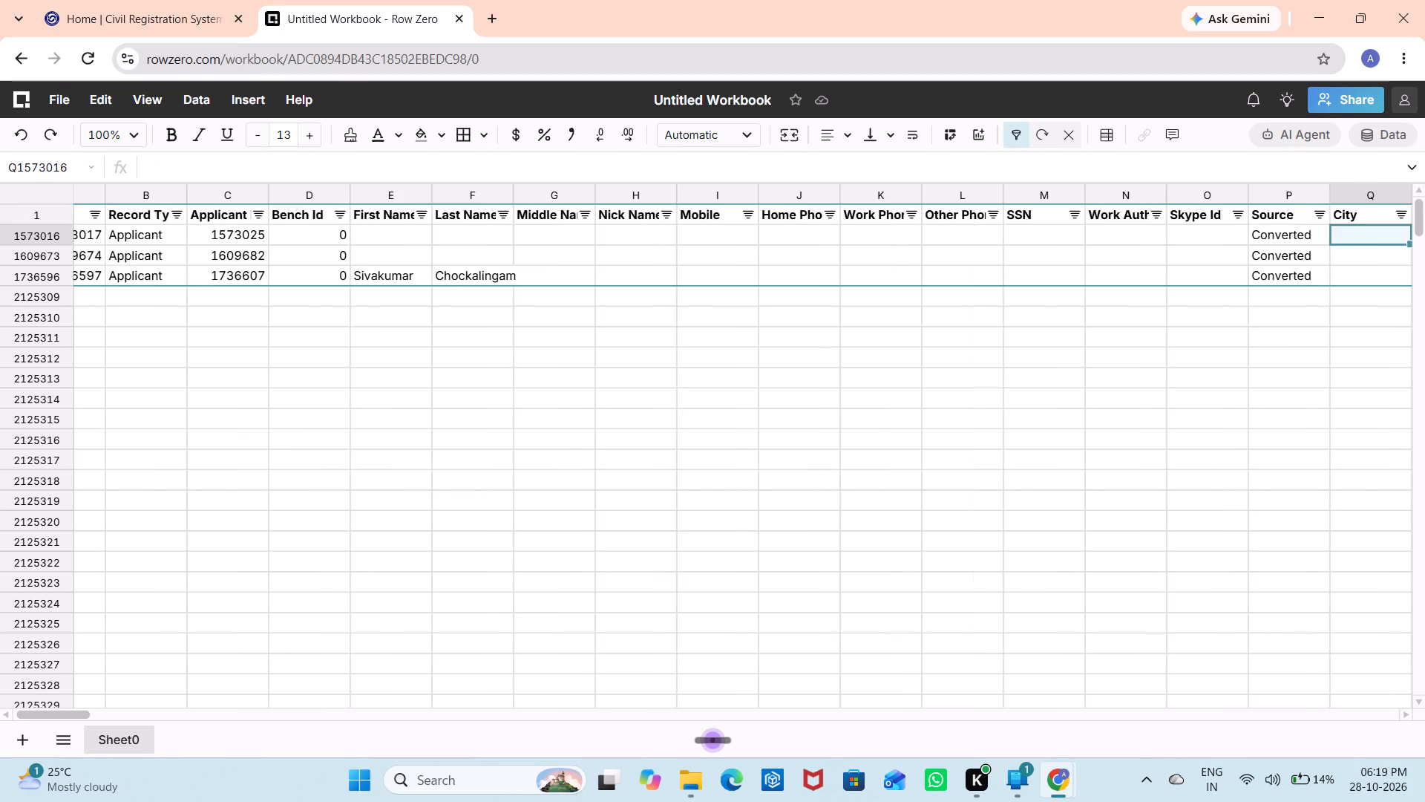
key("Right")
key("Right")
key("Right")
key("Right")
key("Right")
key("Right")
key("Right")
key("Right")
key("Right")
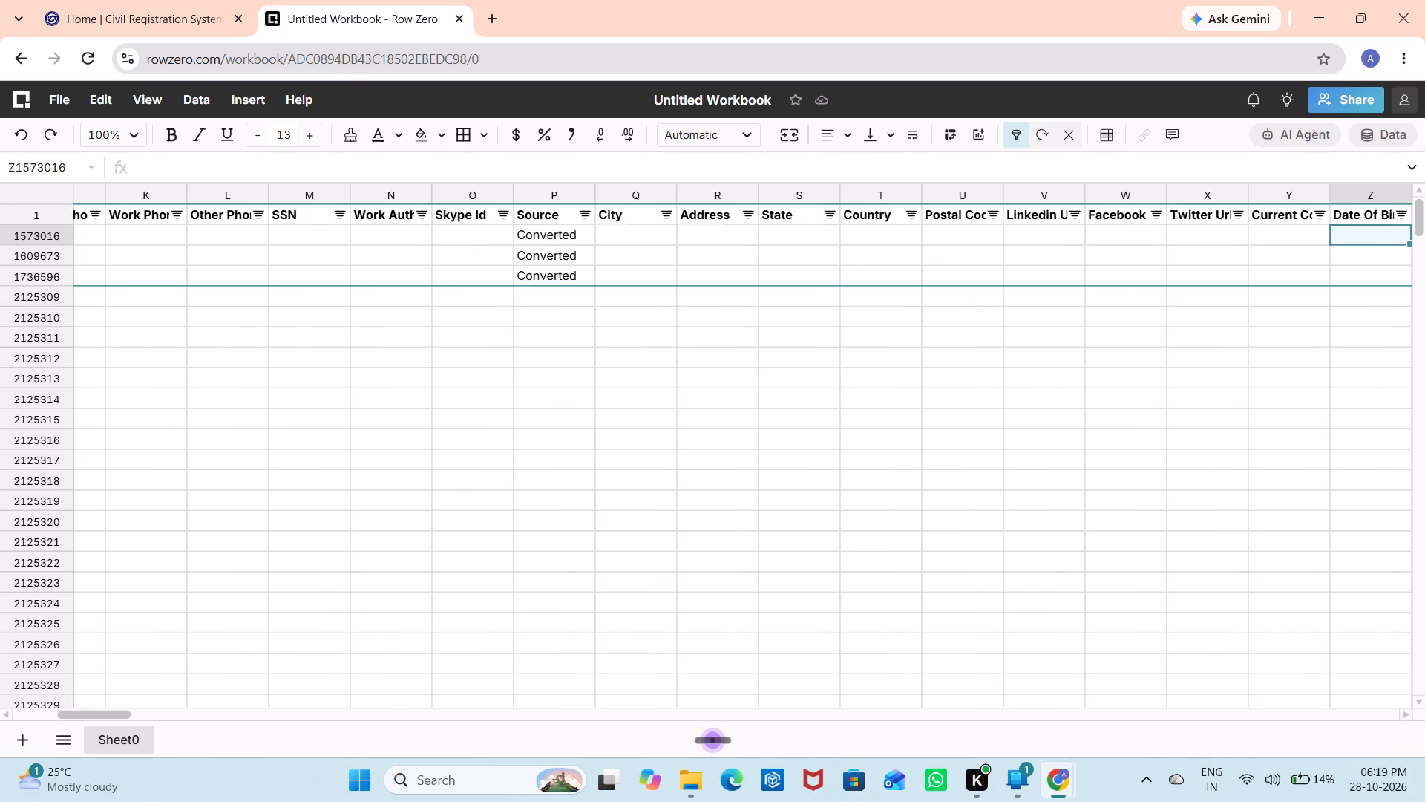
key("Right")
key("Right")
key("Right")
key("Right")
key("Right")
key("Right")
key("Right")
key("Right")
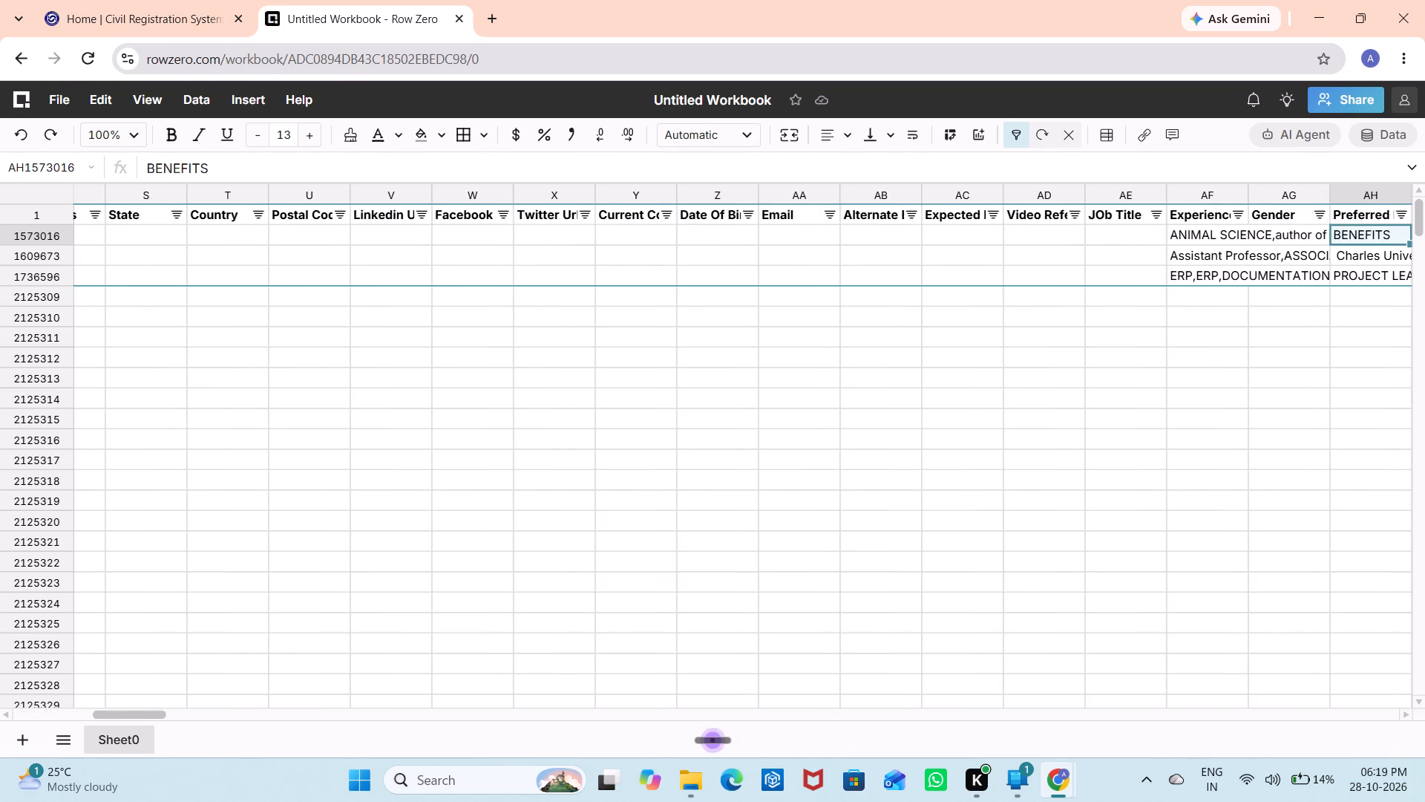
key("Right")
key("Right")
key("Left")
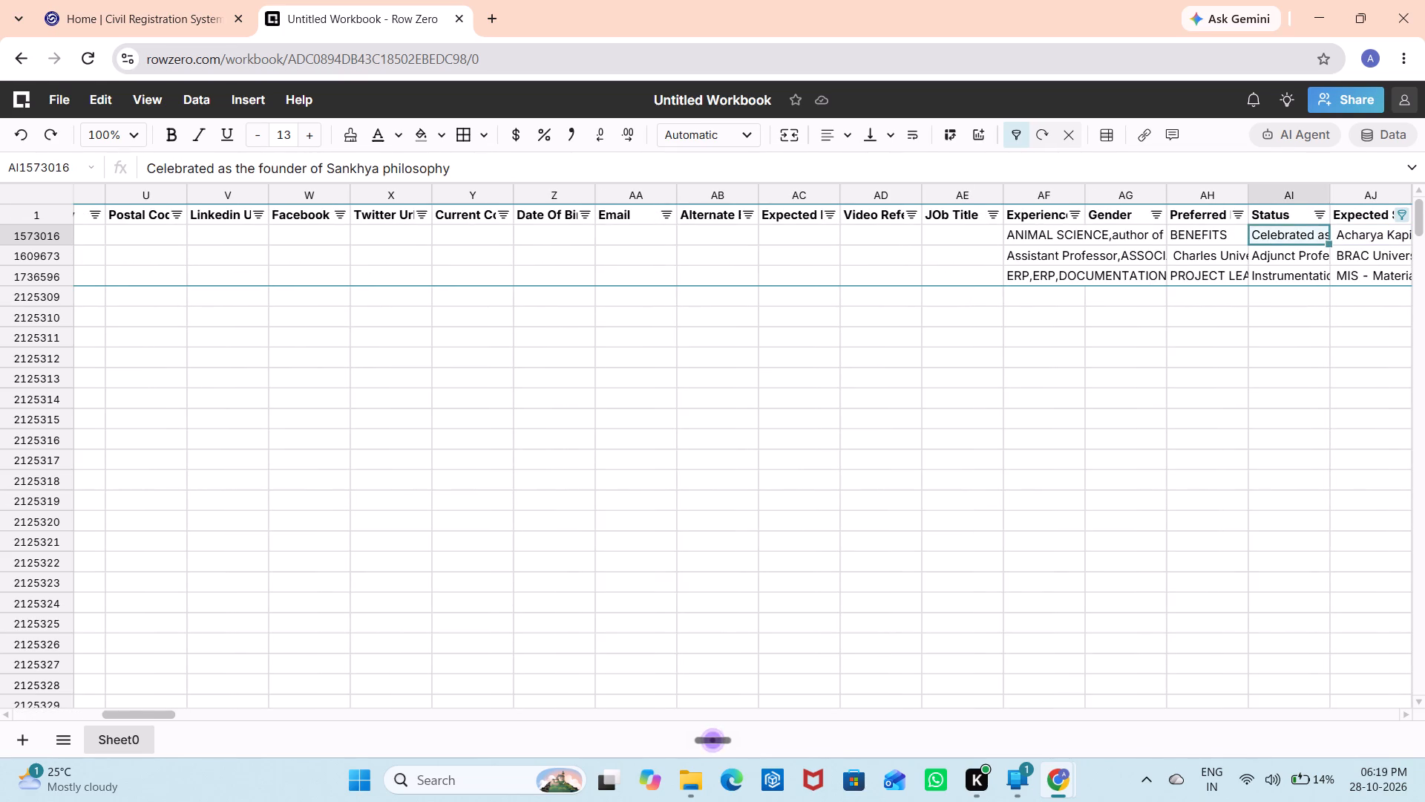
key("Left")
key("Left")
key("Right")
key("Left")
key("Left")
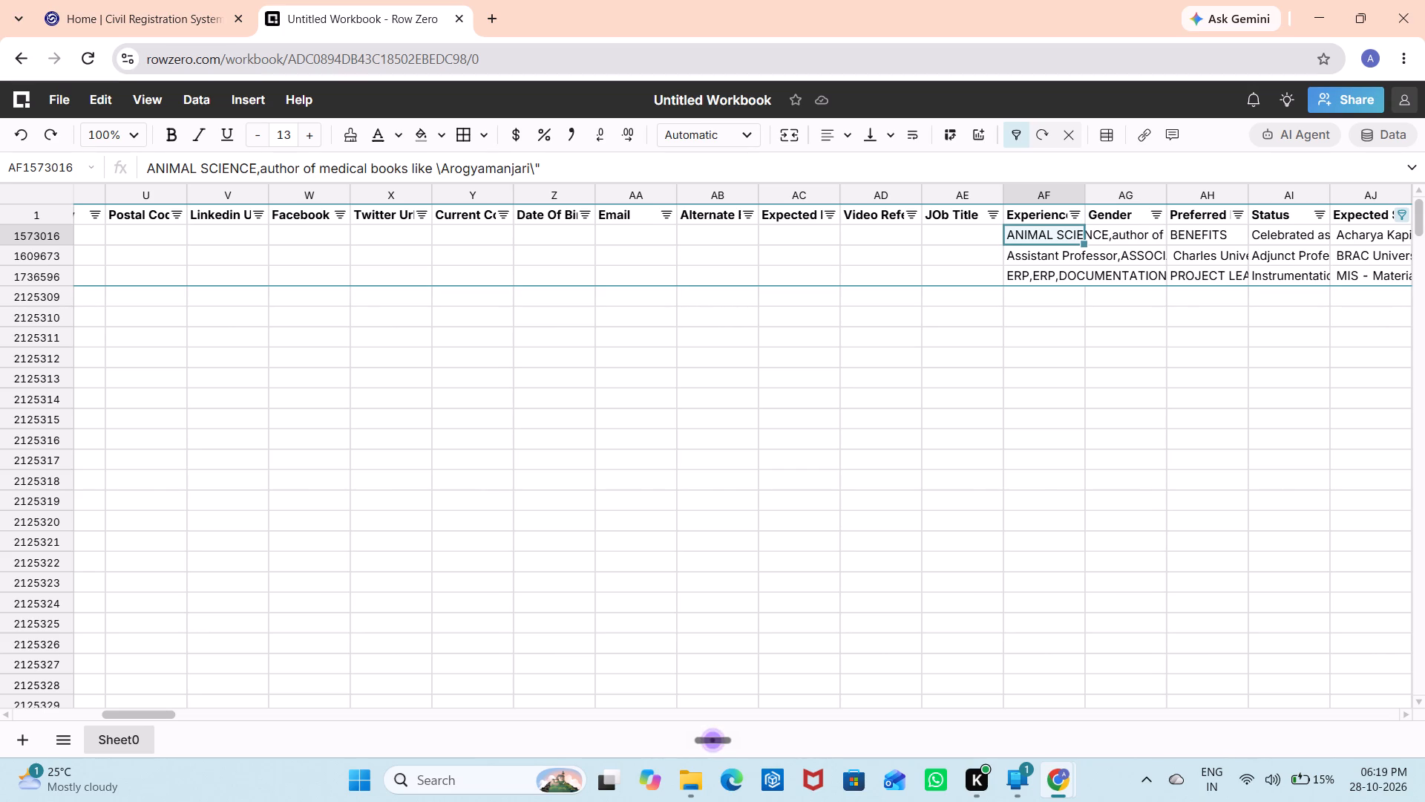
Examine the three filtered rows from Experience through Referred By, ending with the Experience to Skills block selected.
key("shift+Down")
key("shift+Down")
key("shift+Right")
key("shift+Right")
key("shift+Right")
key("shift+Right")
key("shift+Right")
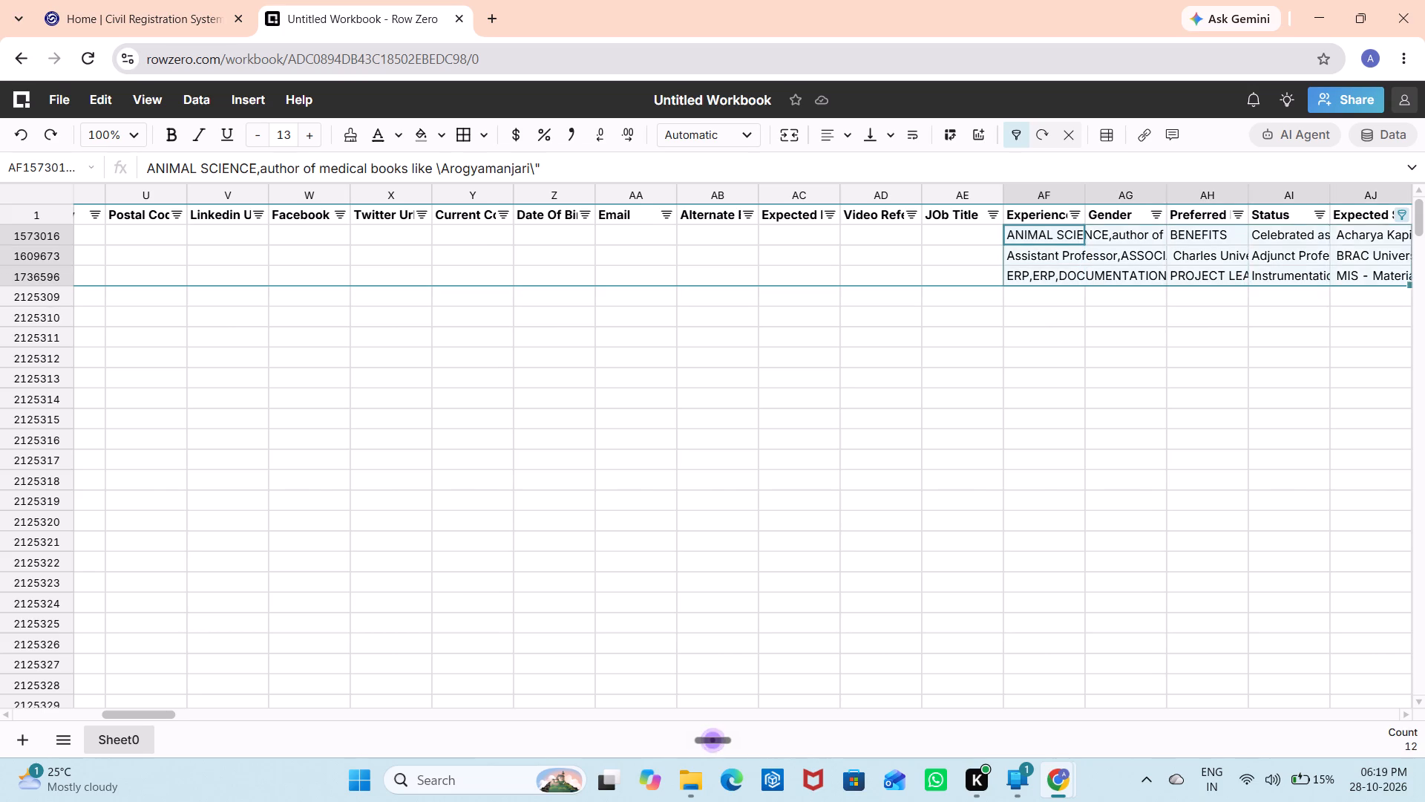
key("shift+Right")
key("shift+Right")
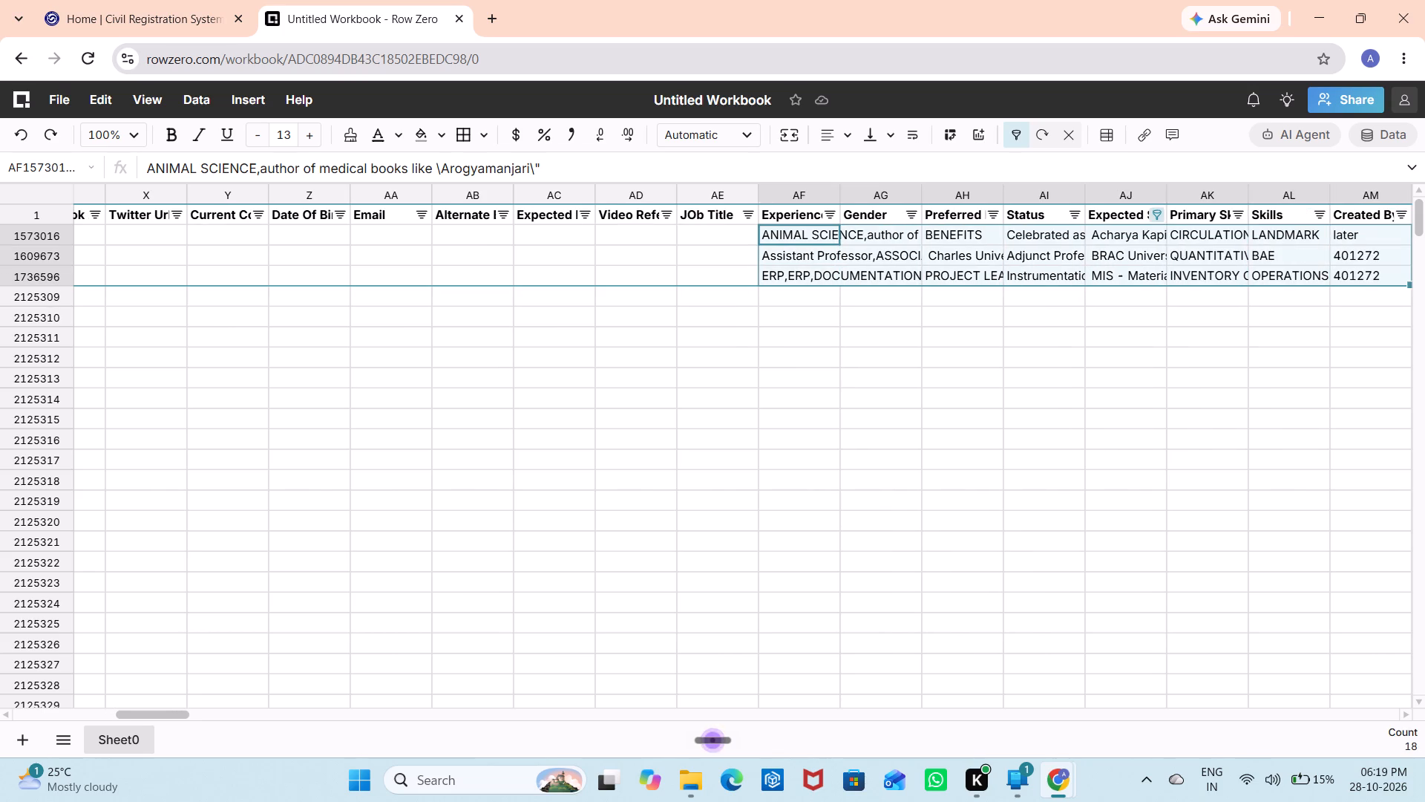
key("shift+Right")
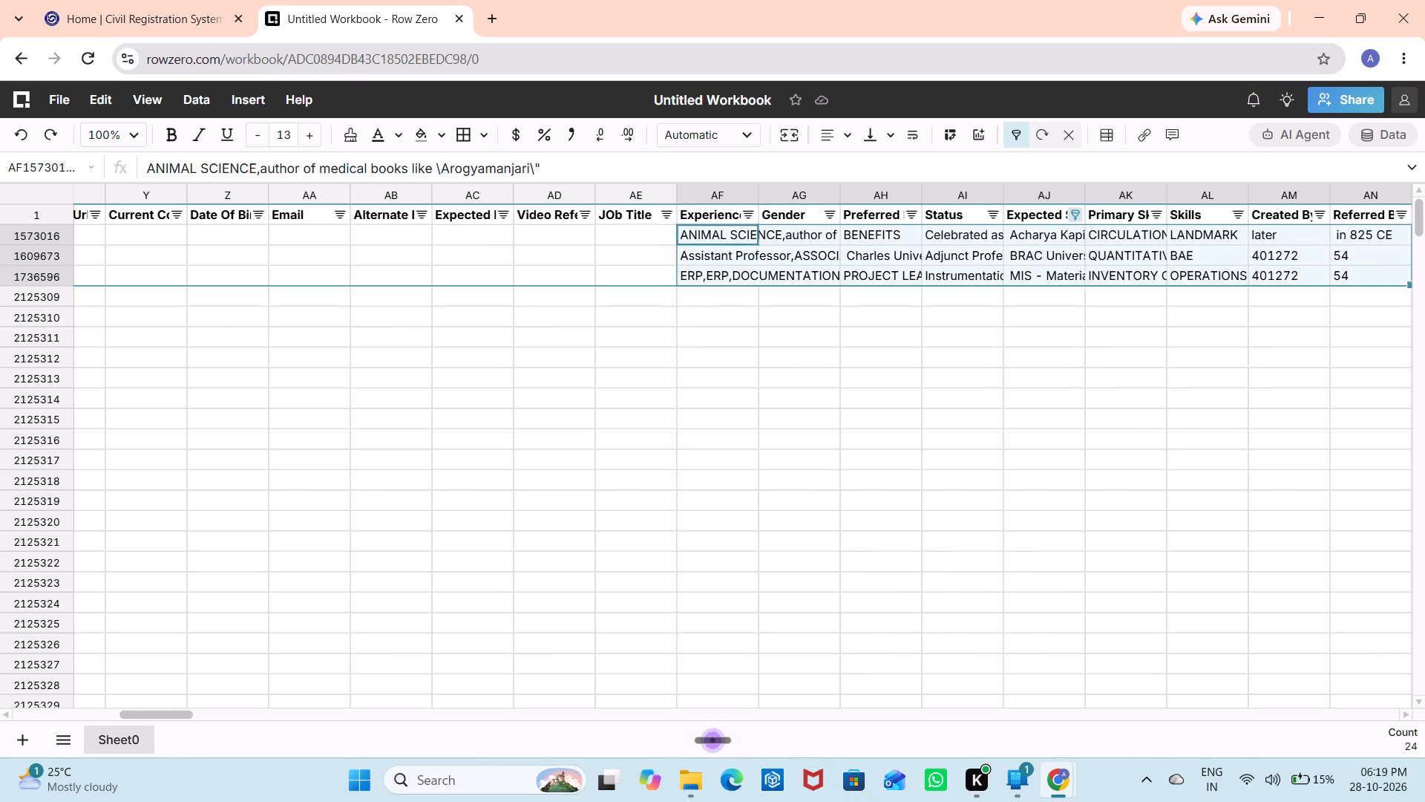
key("shift+Left")
key("shift+Left")
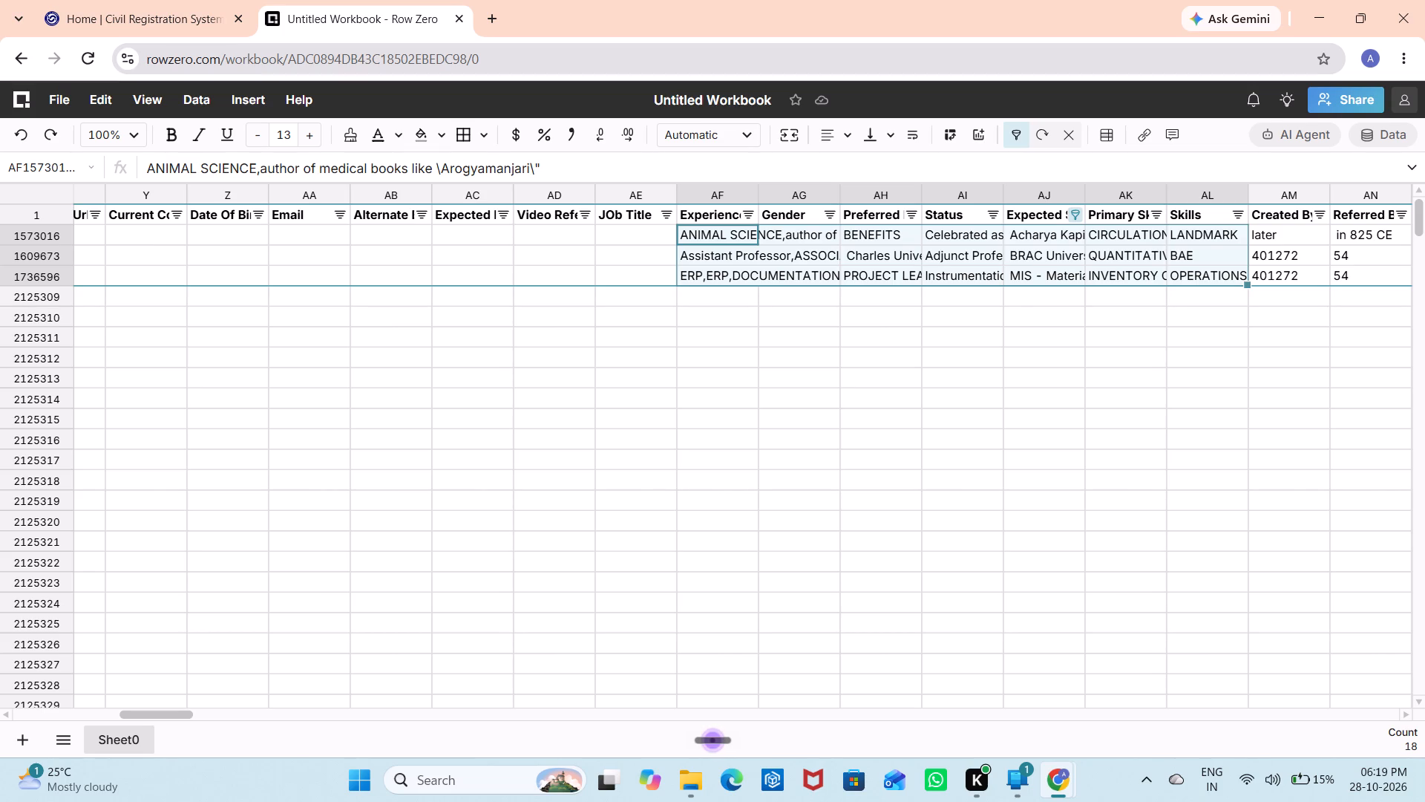
Remove the Expected Salary filter so all rows return, and re-enable unfiltered column filters on the header row.
left_click(1015, 138)
left_click(891, 408)
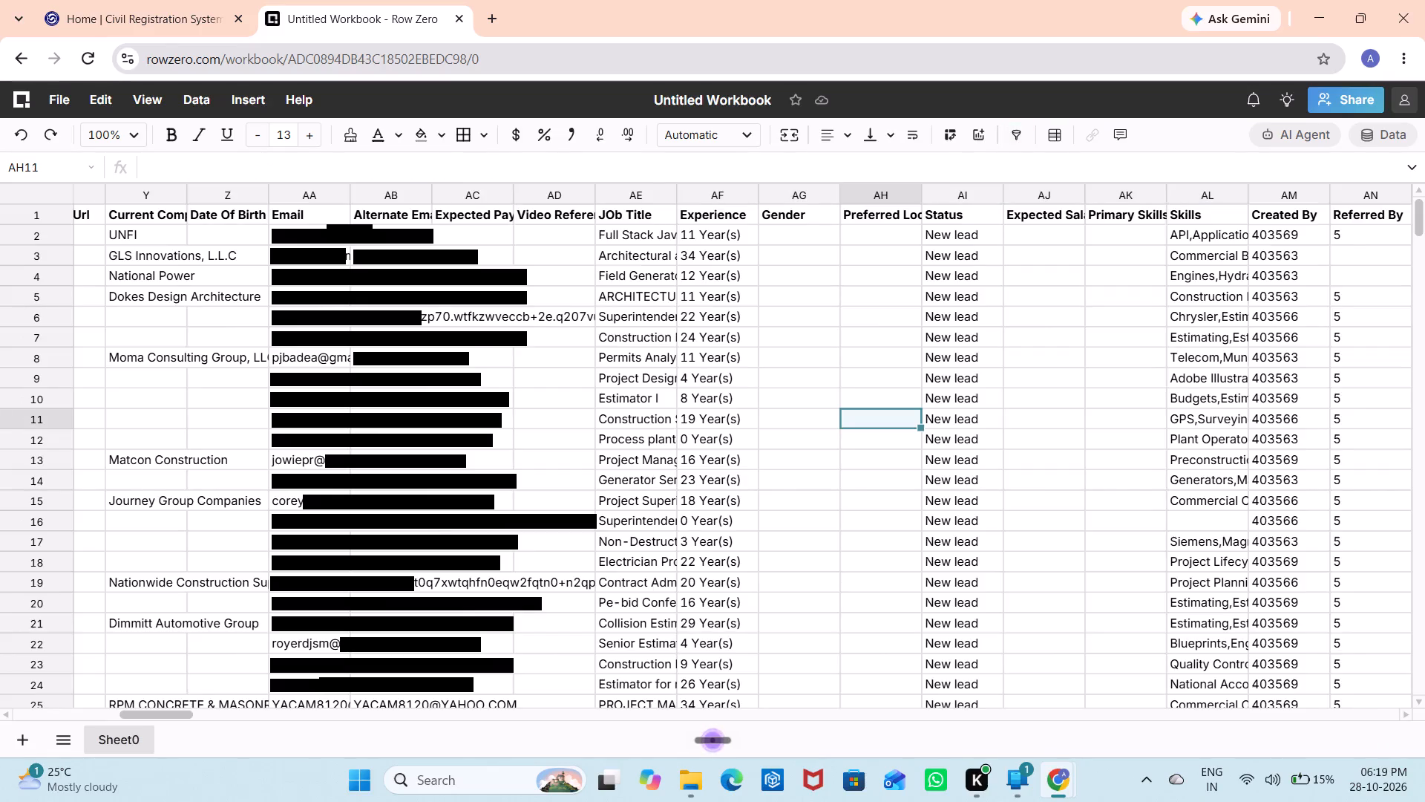
left_click_drag(964, 221, 1004, 128)
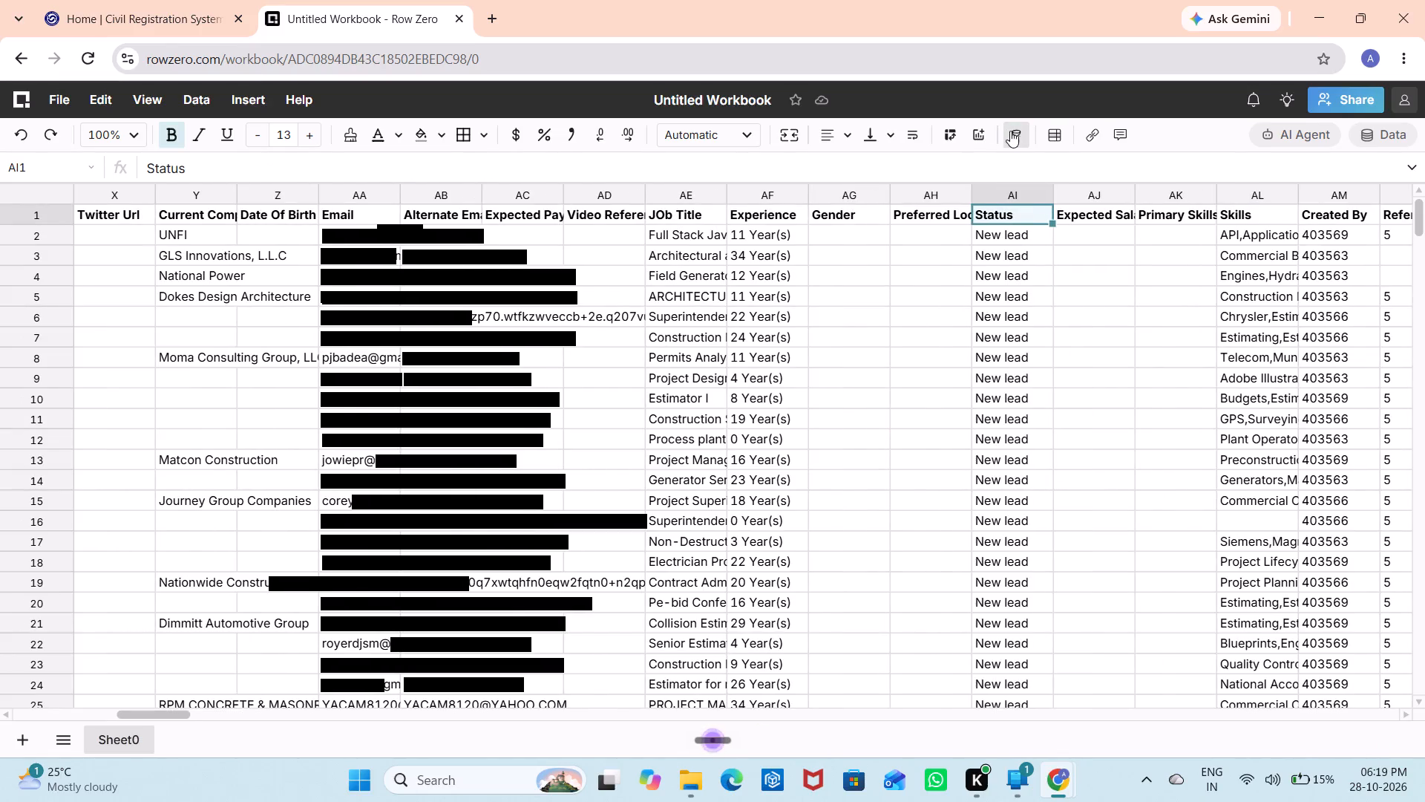
left_click(1015, 131)
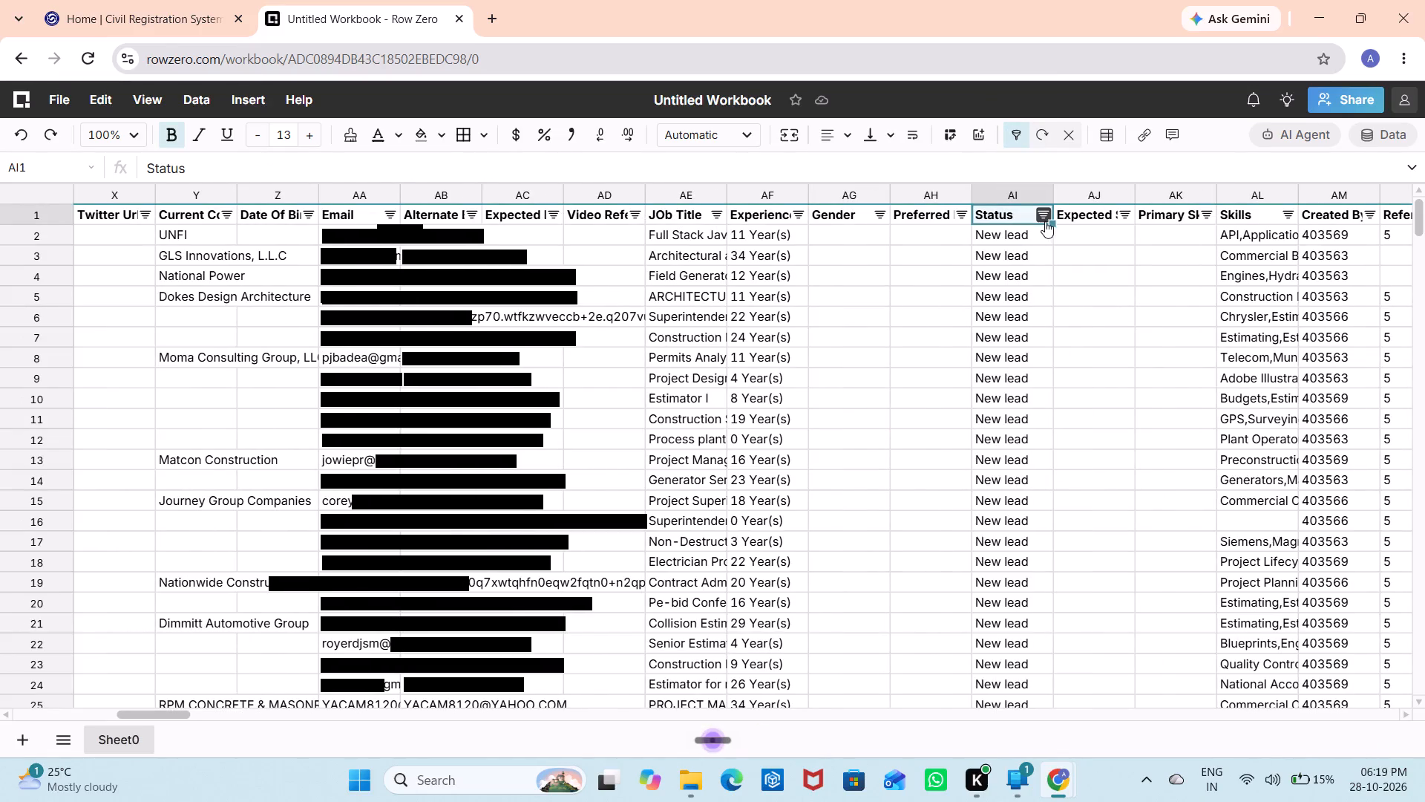
Look through the Status column's filter values for misplaced entries, and open the Experience column's filter values.
left_click(1043, 219)
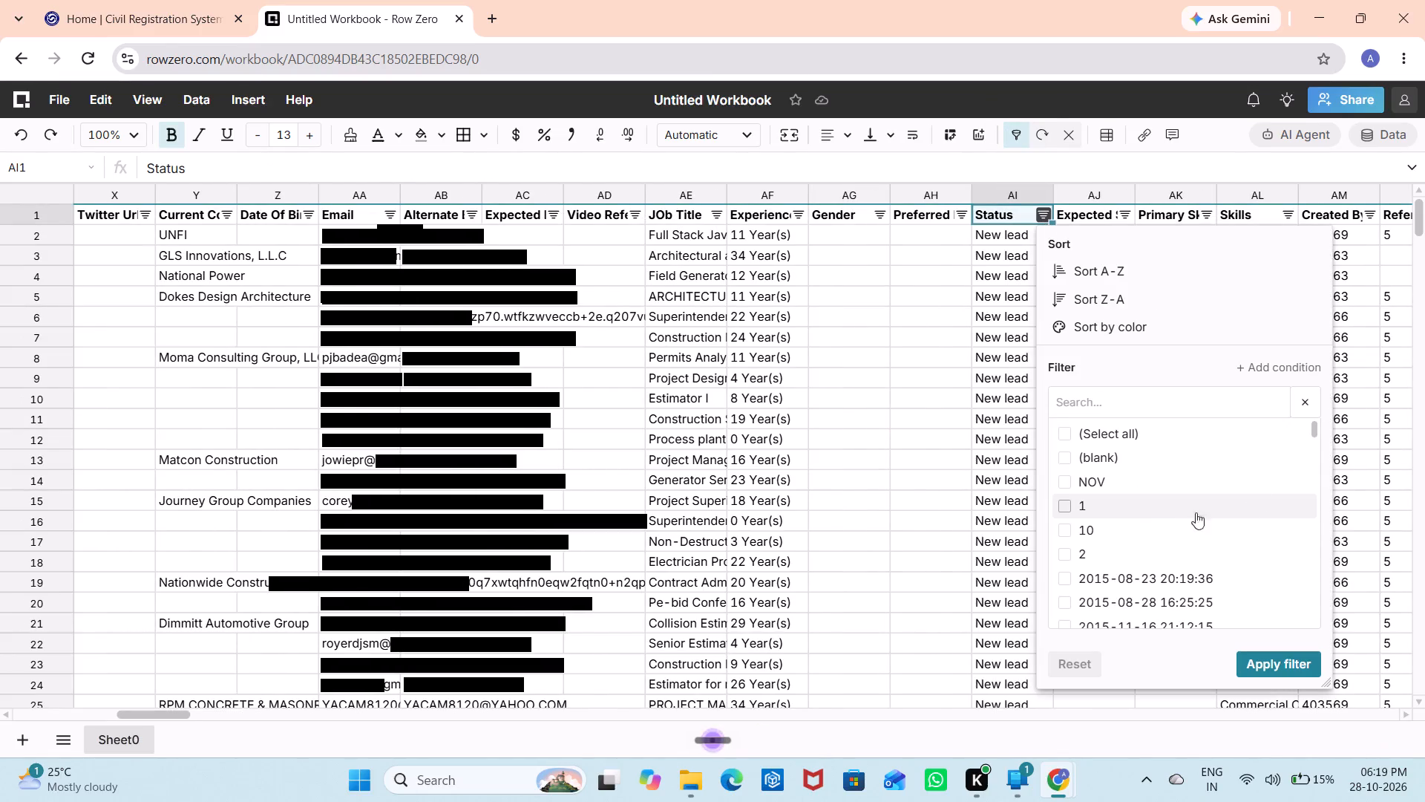
left_click_drag(1316, 428, 1300, 551)
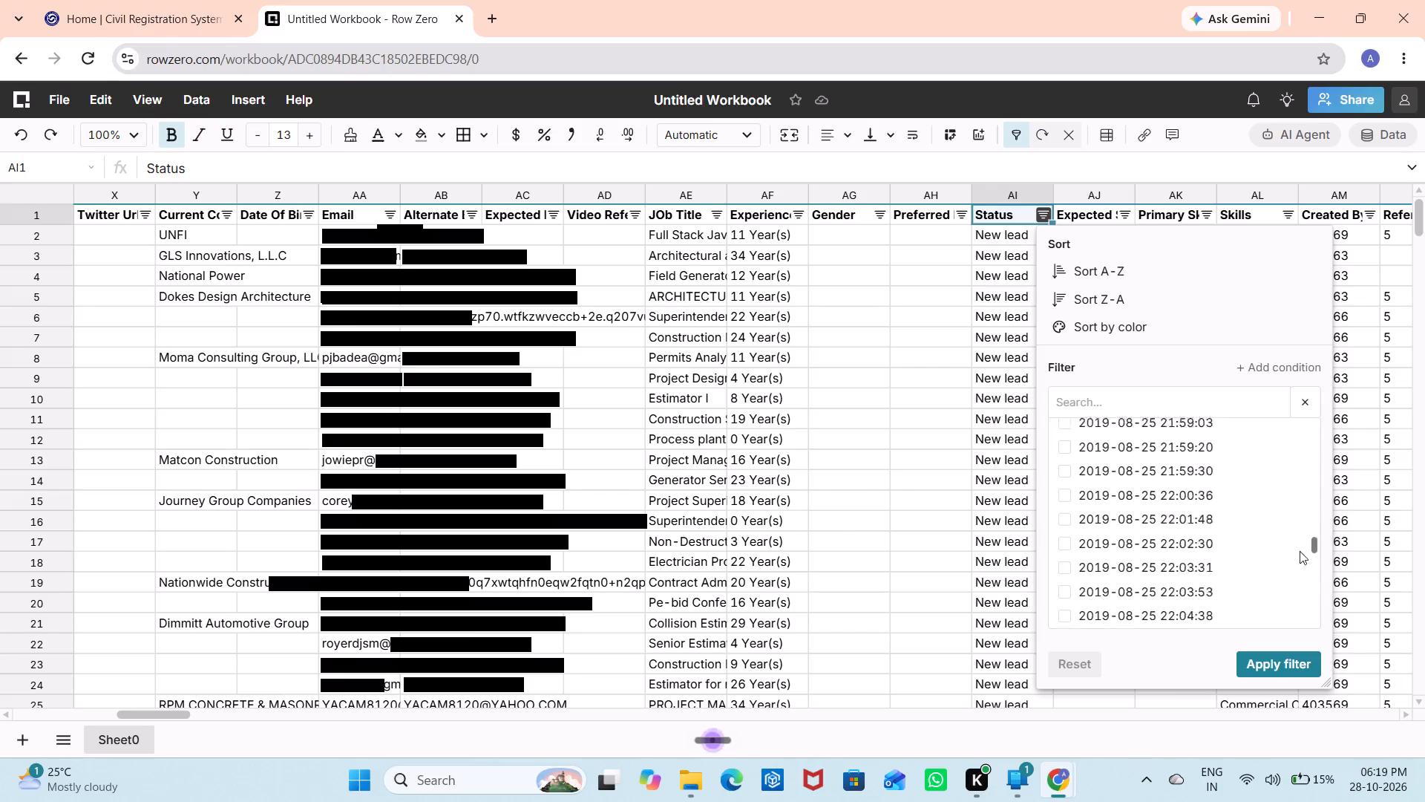
left_click_drag(1300, 551, 1305, 580)
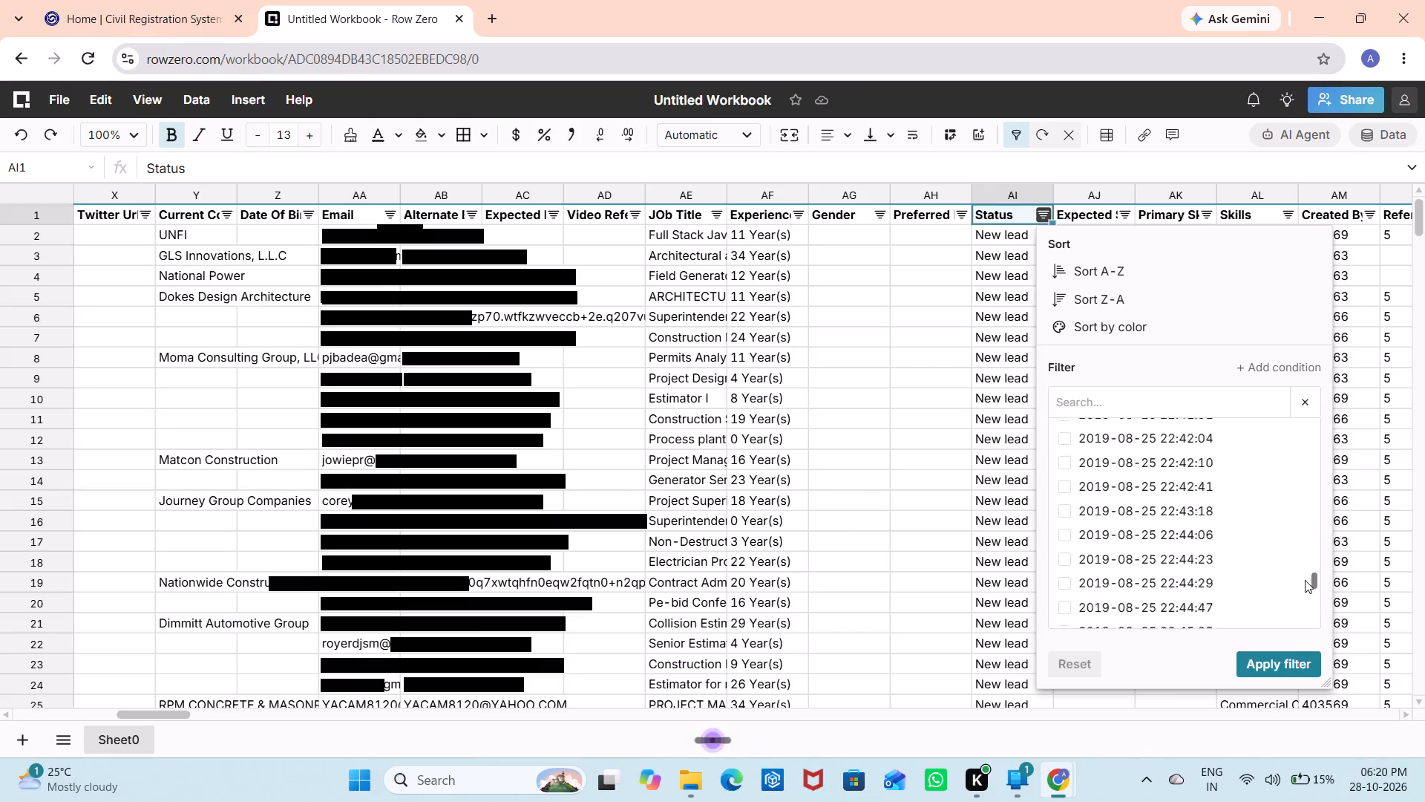
left_click_drag(1305, 580, 1317, 420)
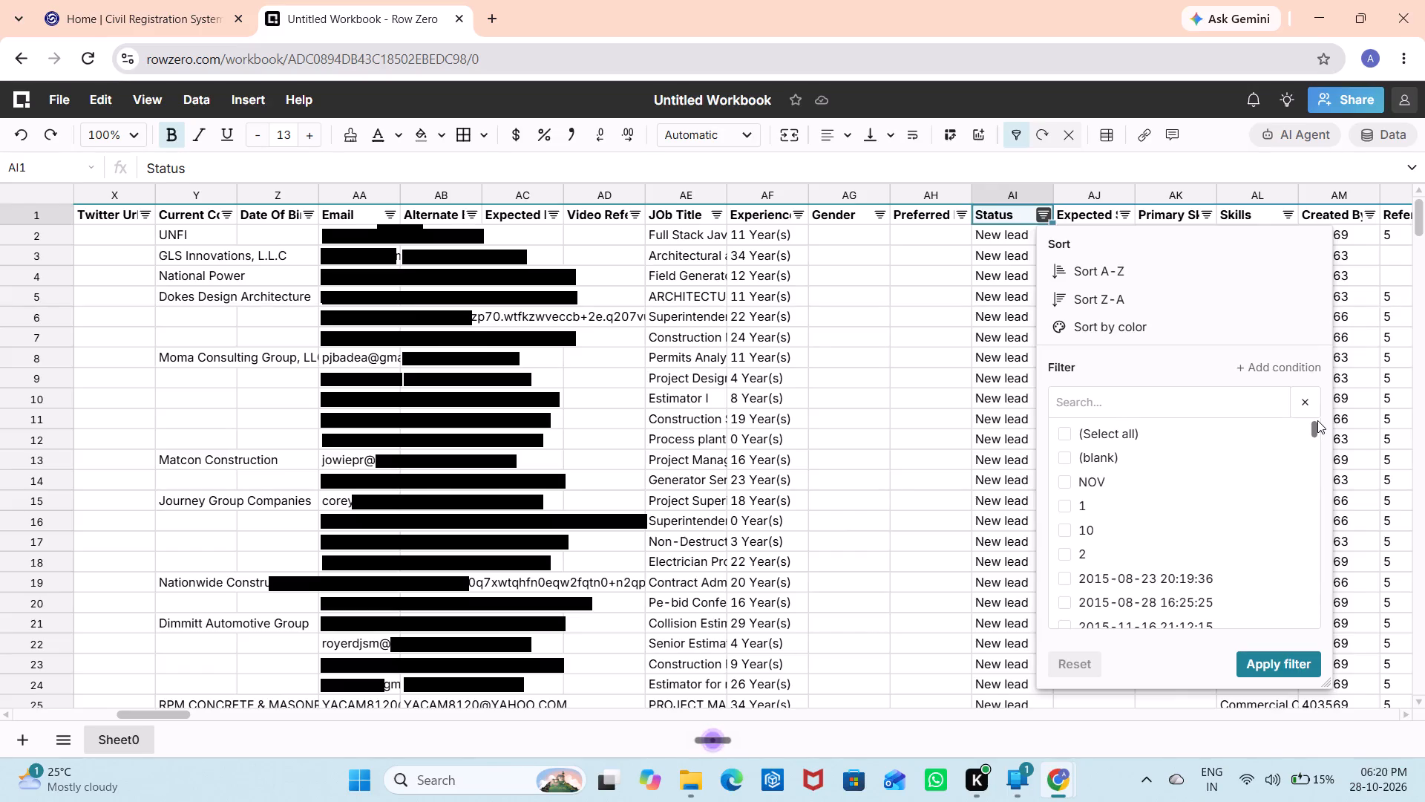
left_click(851, 371)
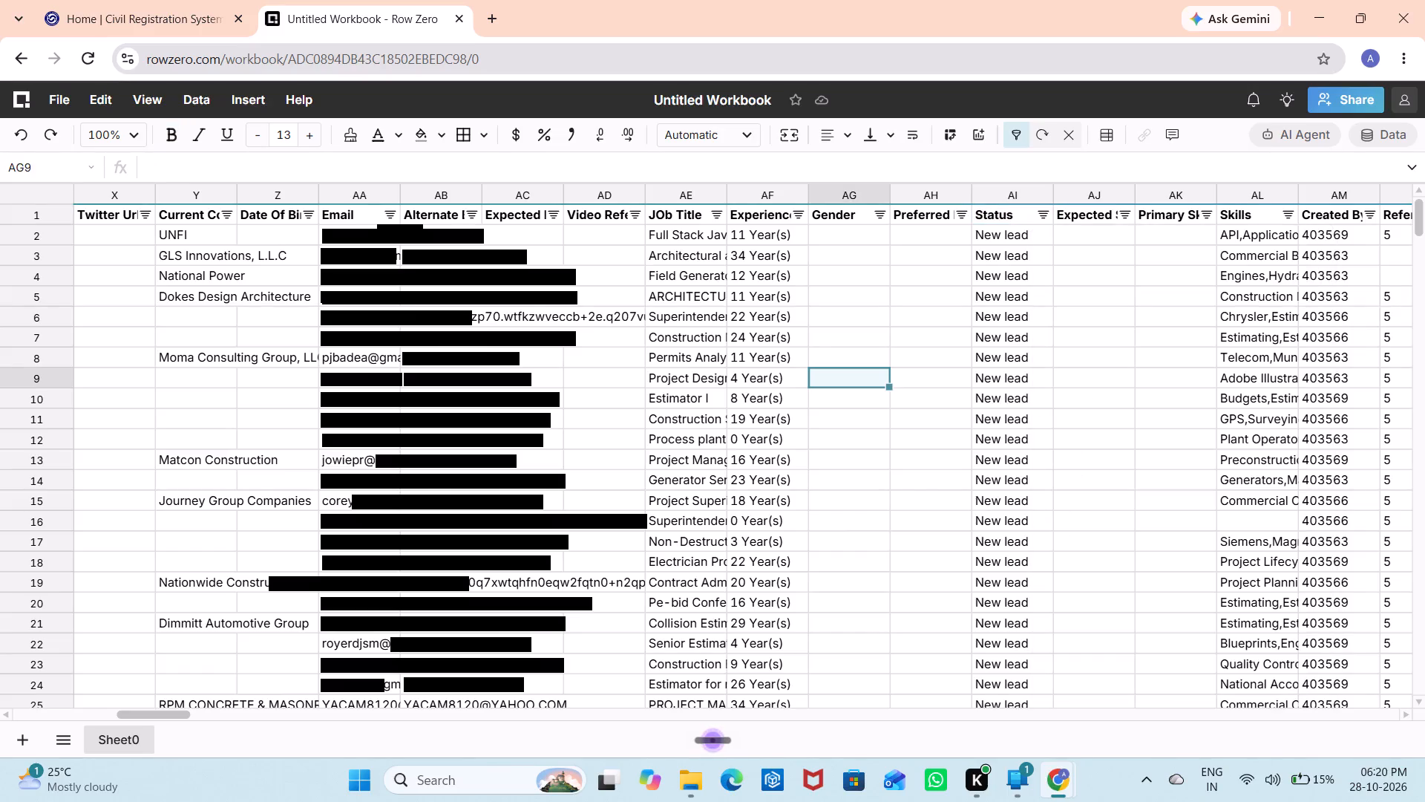
left_click(801, 215)
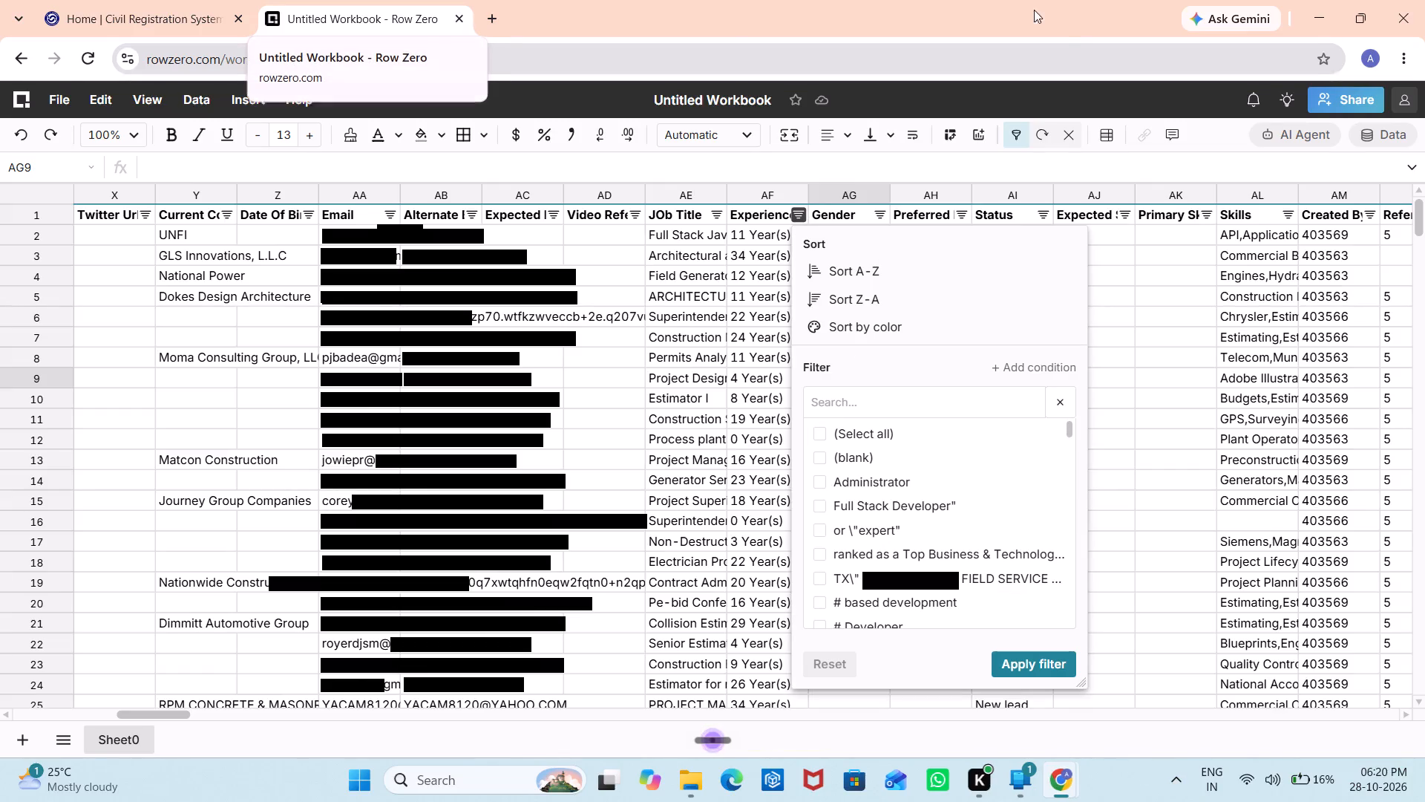
Open a new Chrome window from the desktop under the Praveen profile and maximise it.
key("super+d")
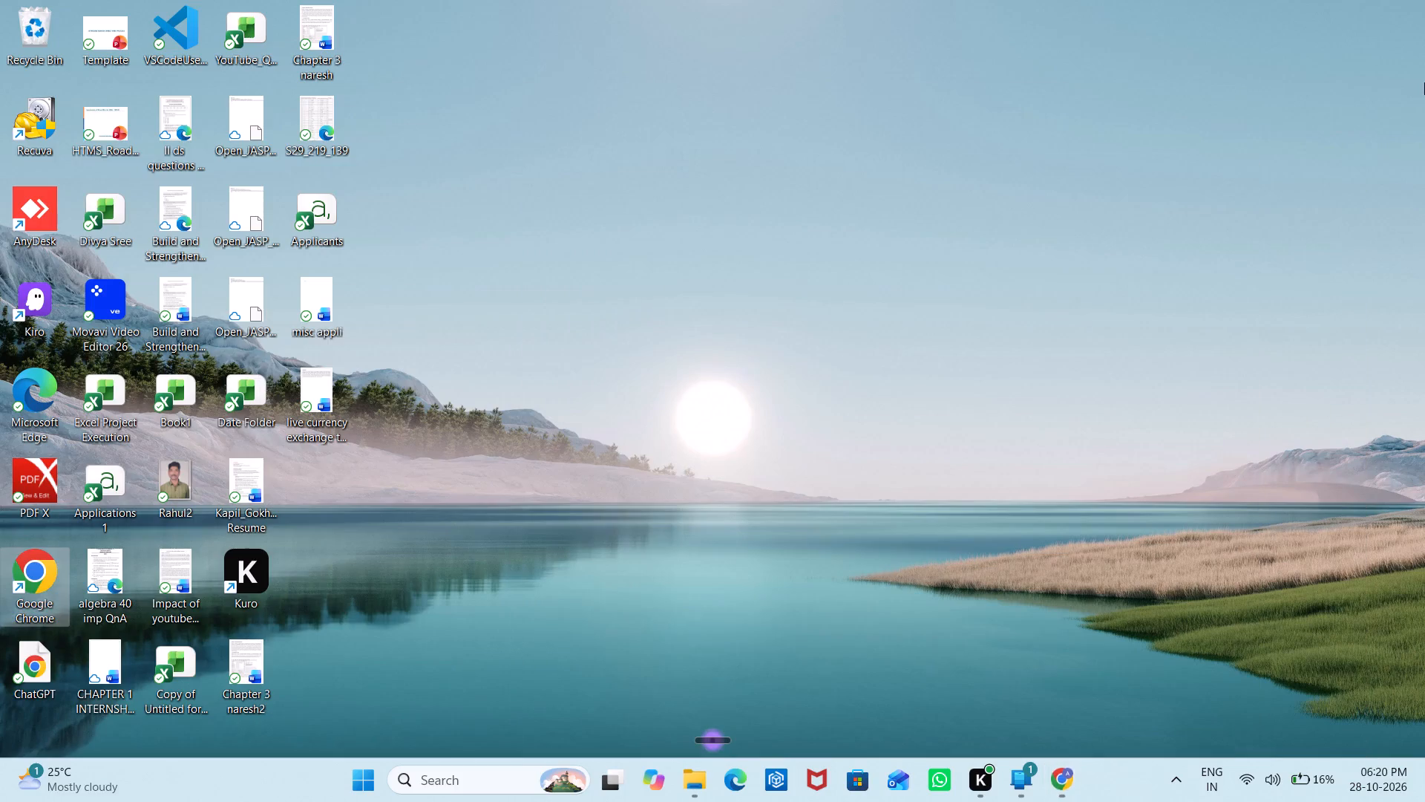
double_click(51, 560)
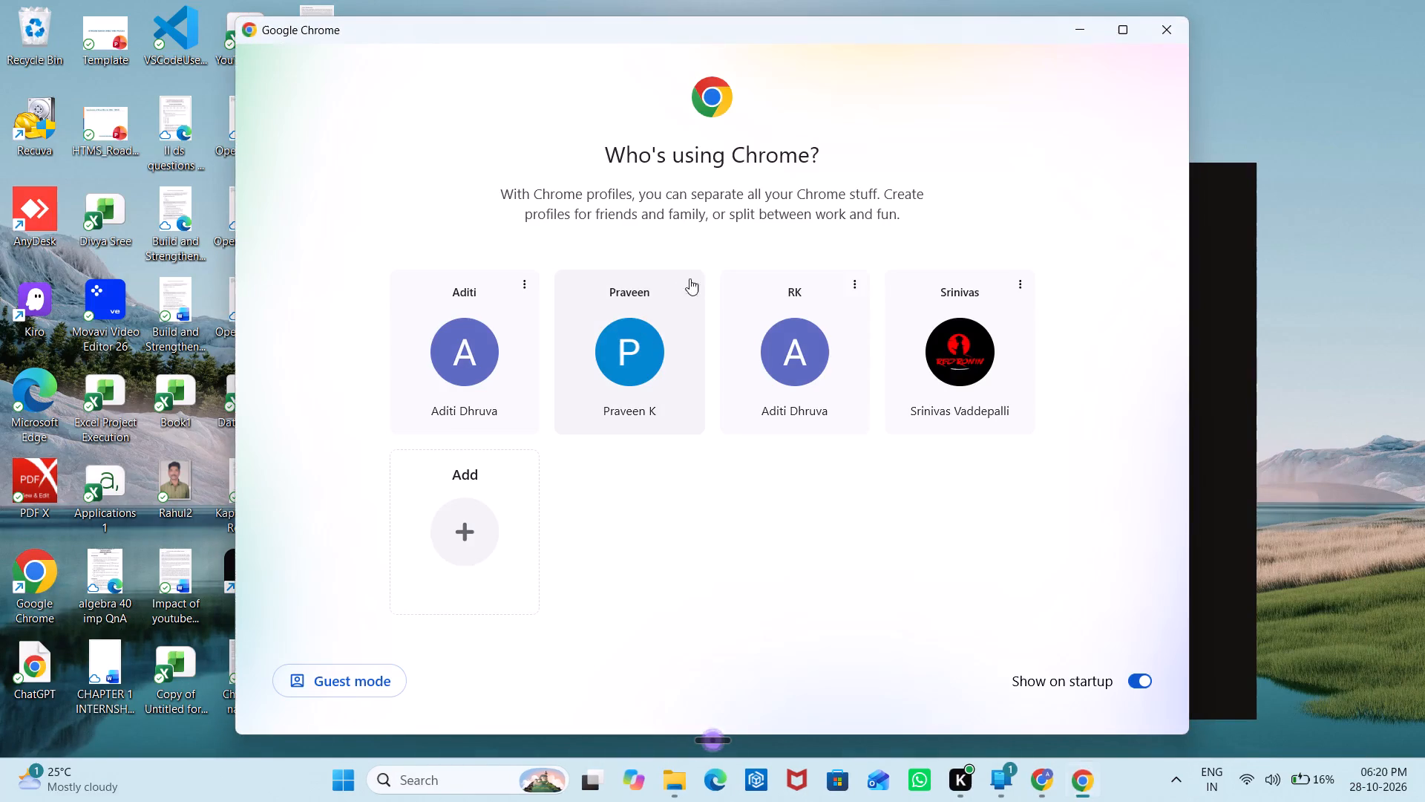
left_click(604, 415)
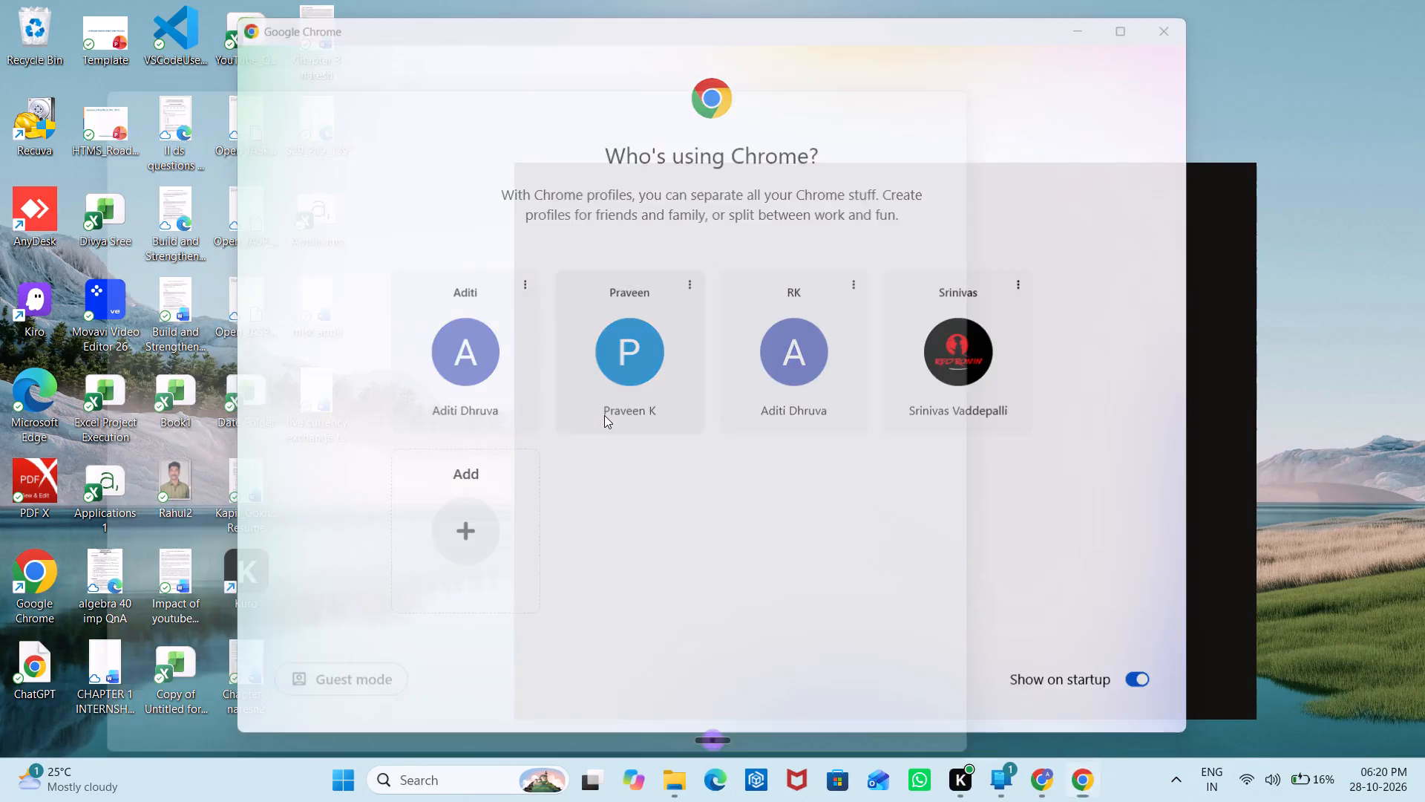
left_click(965, 74)
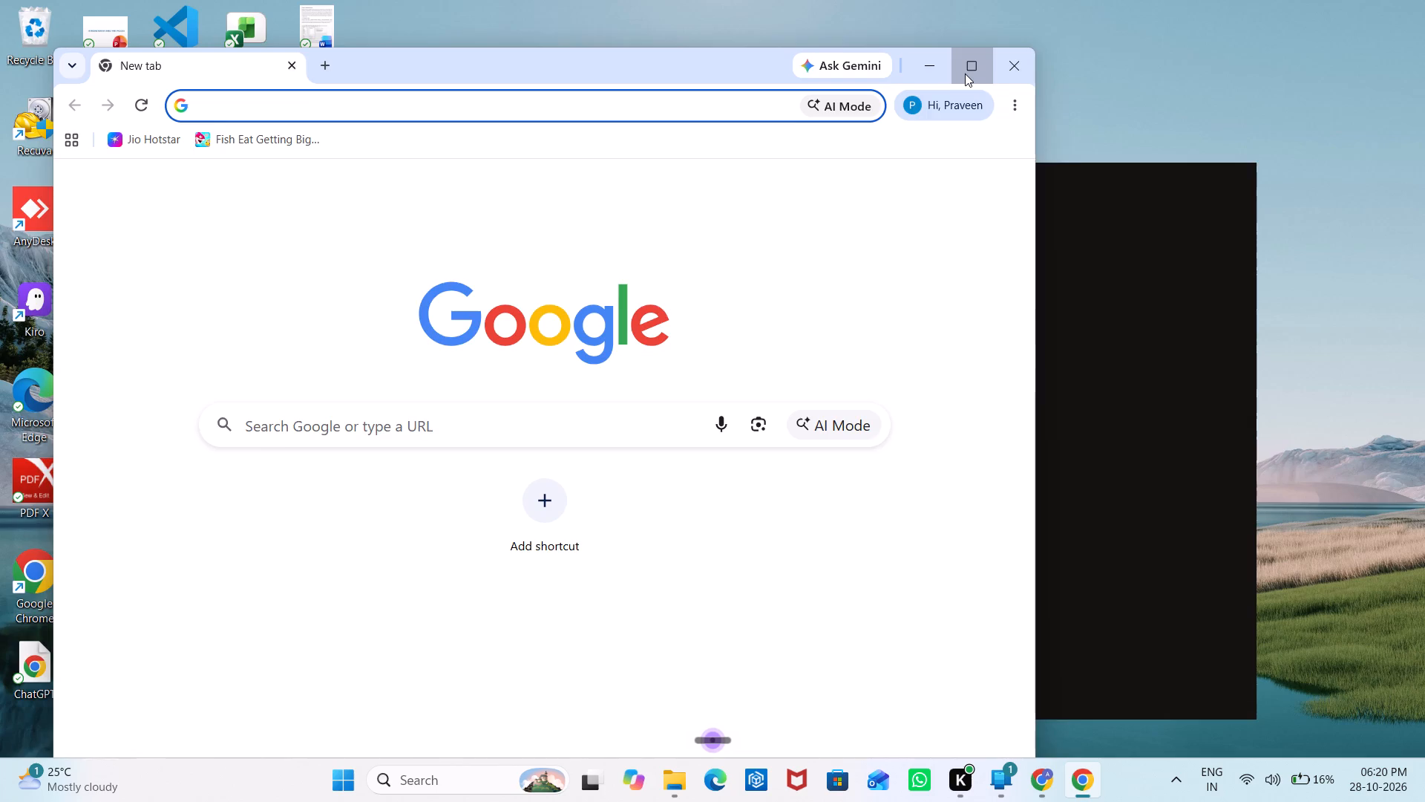
Search the web for "row zero" and open the Row Zero website from the results.
left_click(724, 74)
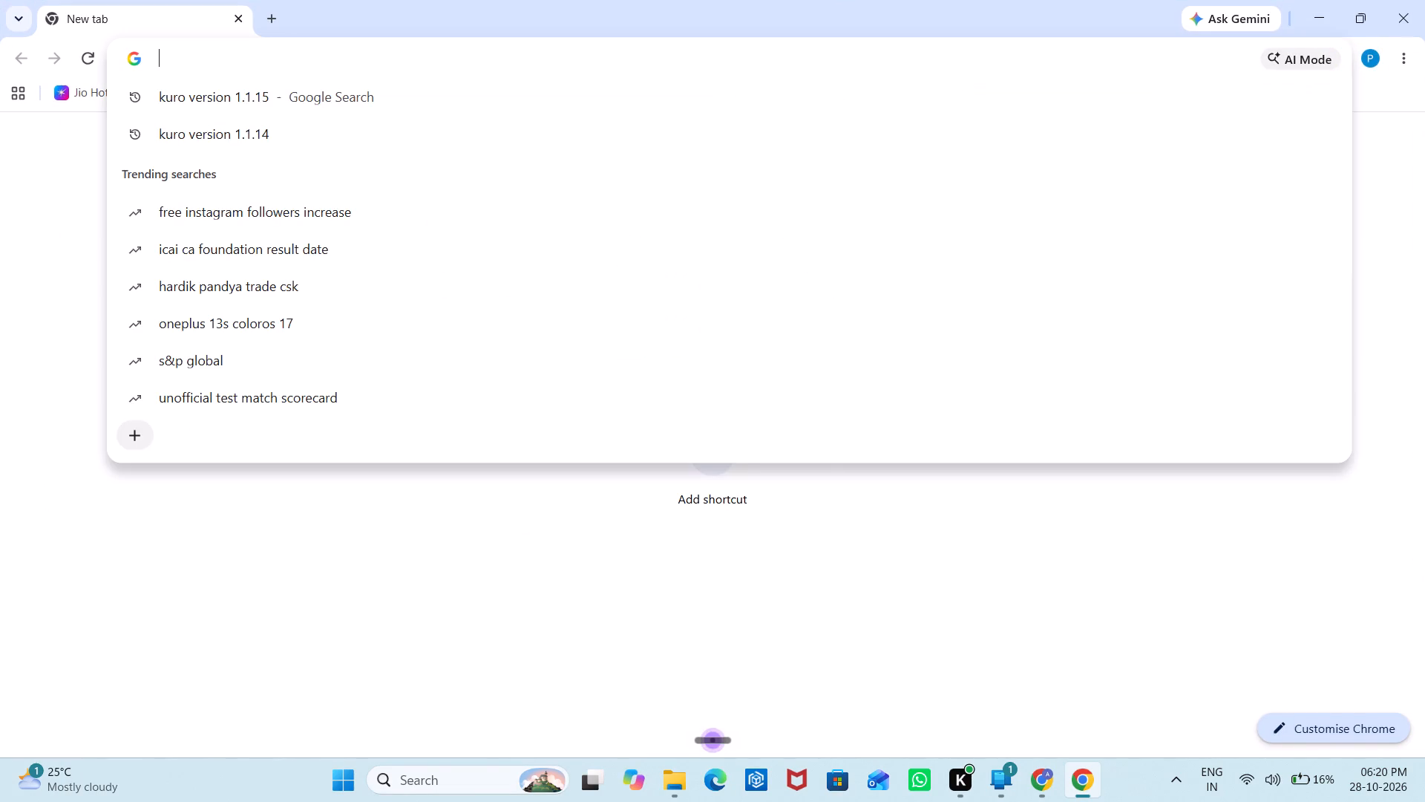
type("row ze")
key("4")
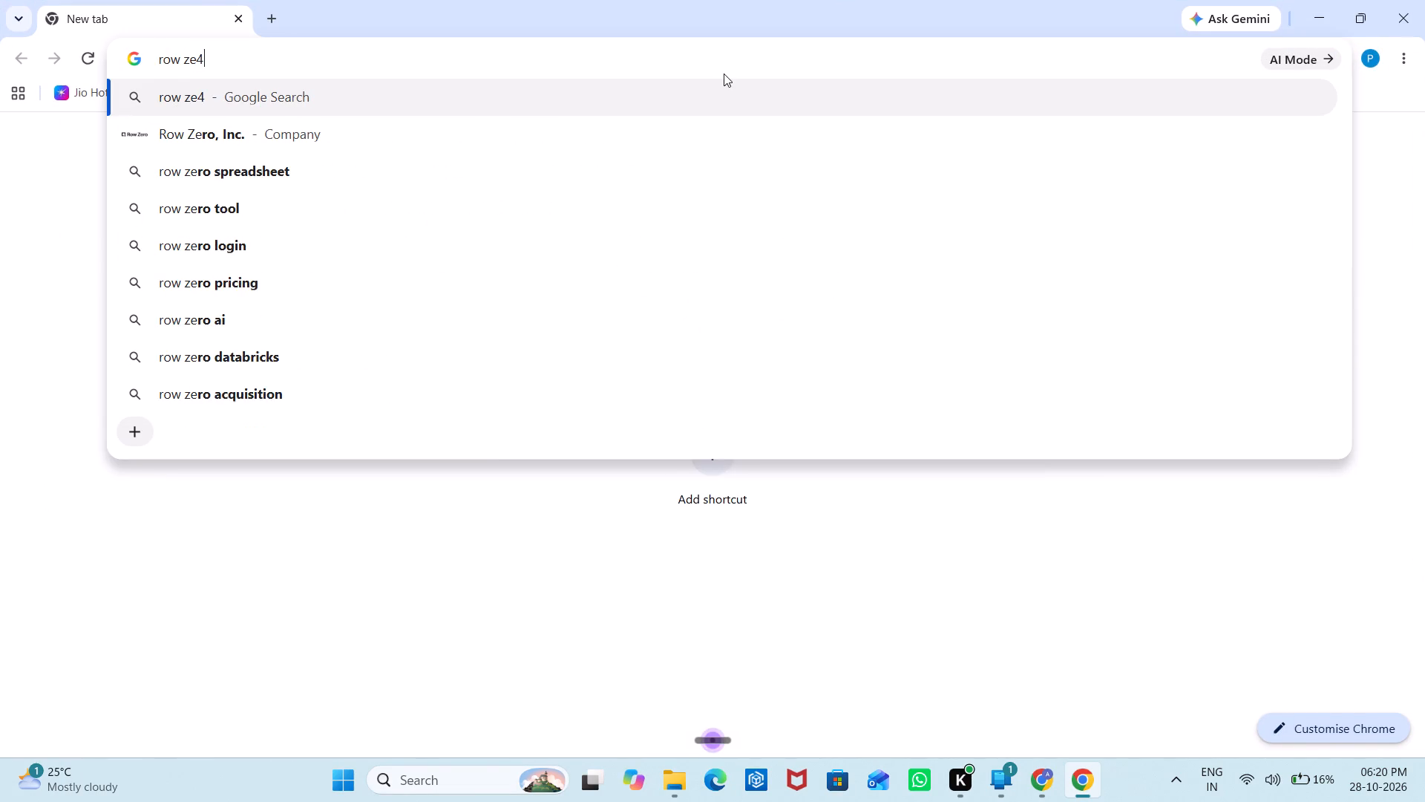
key("BackSpace")
type("ro")
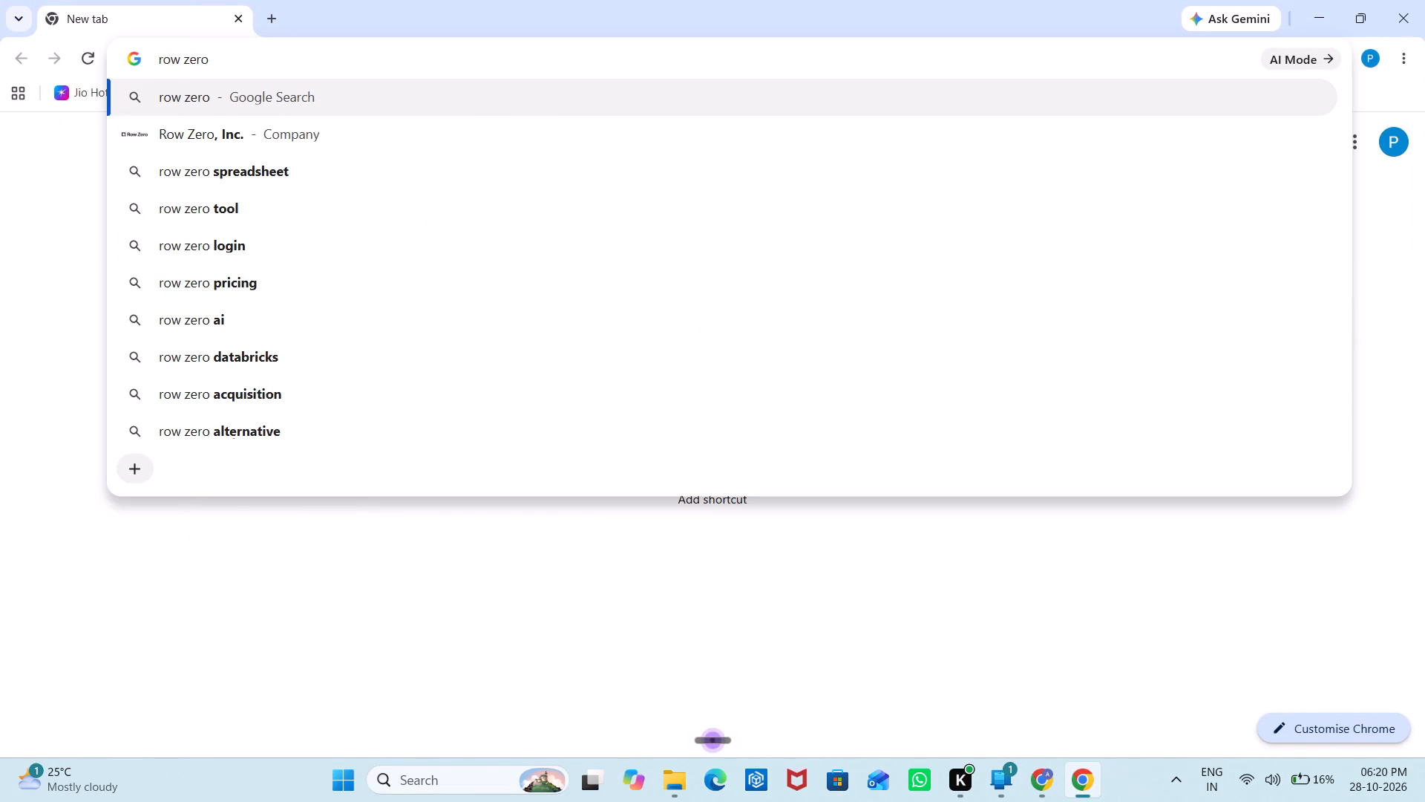
key("Return")
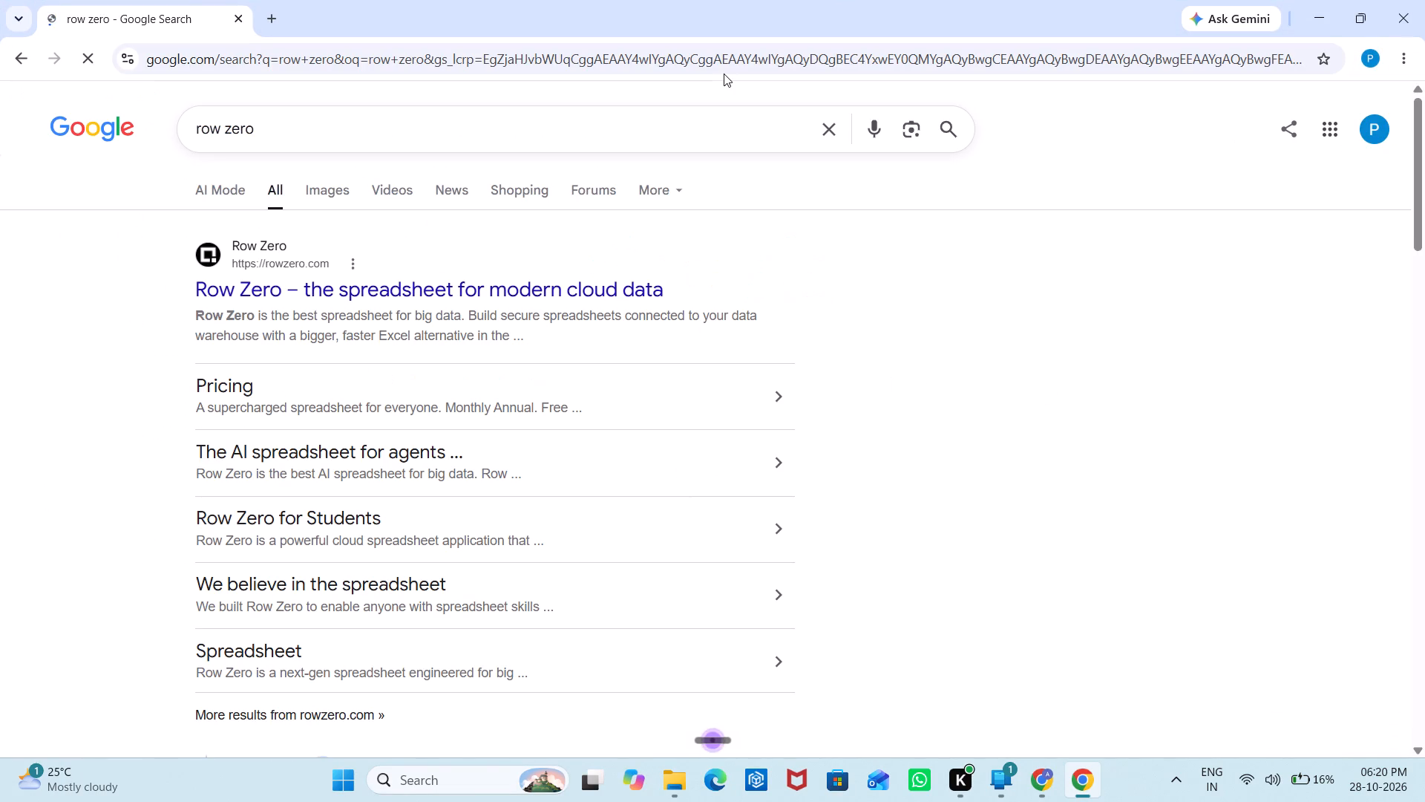
left_click(353, 280)
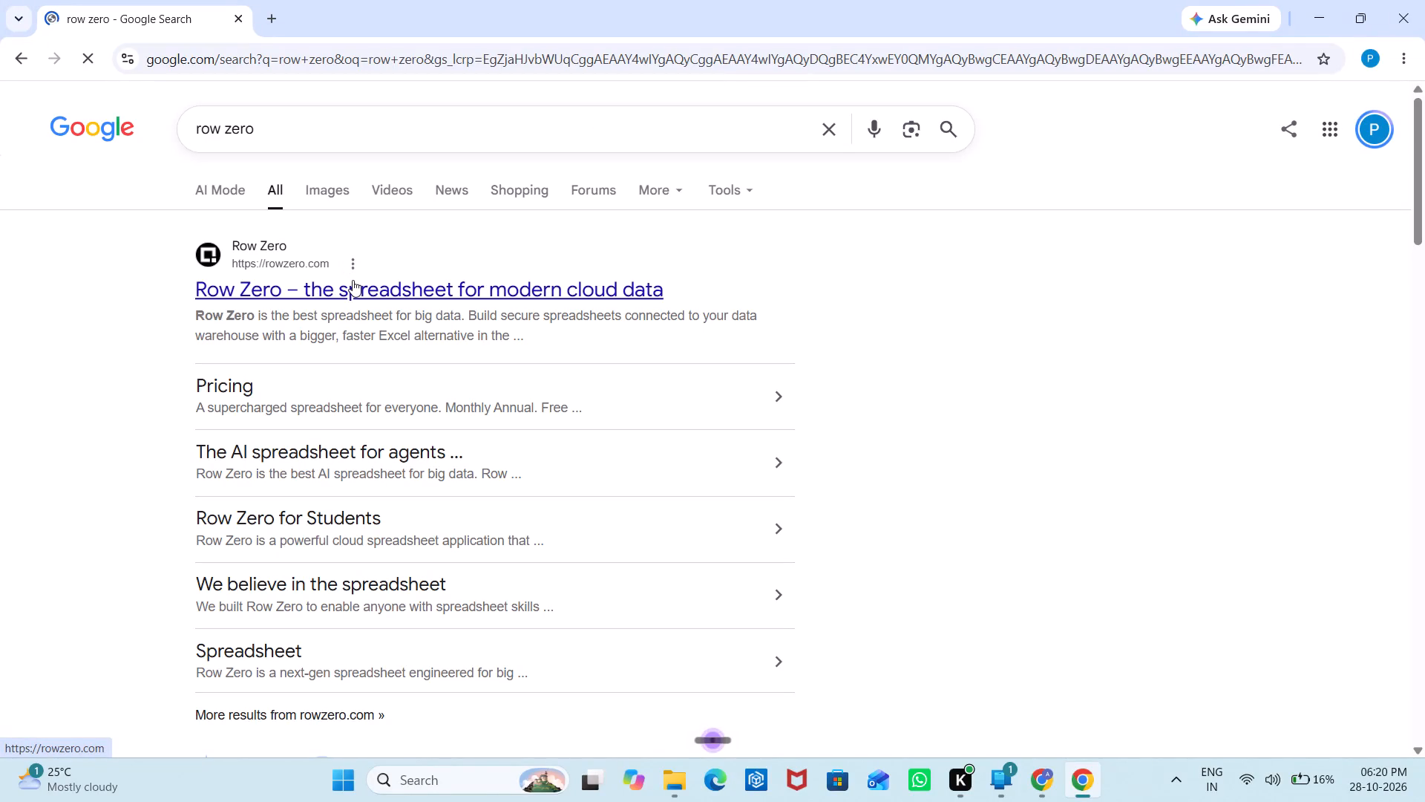
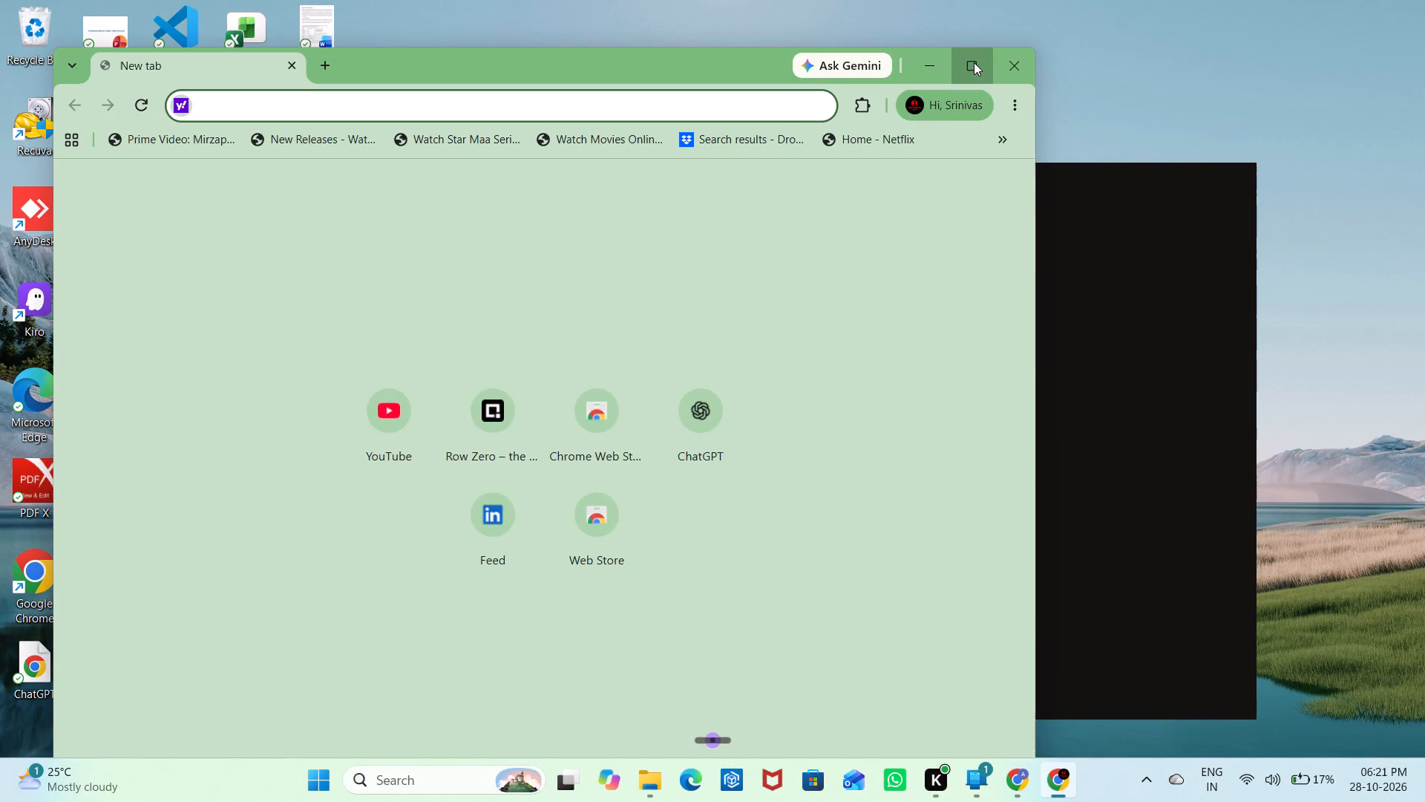
Open the Row Zero website from the new tab page's shortcuts.
left_click(649, 377)
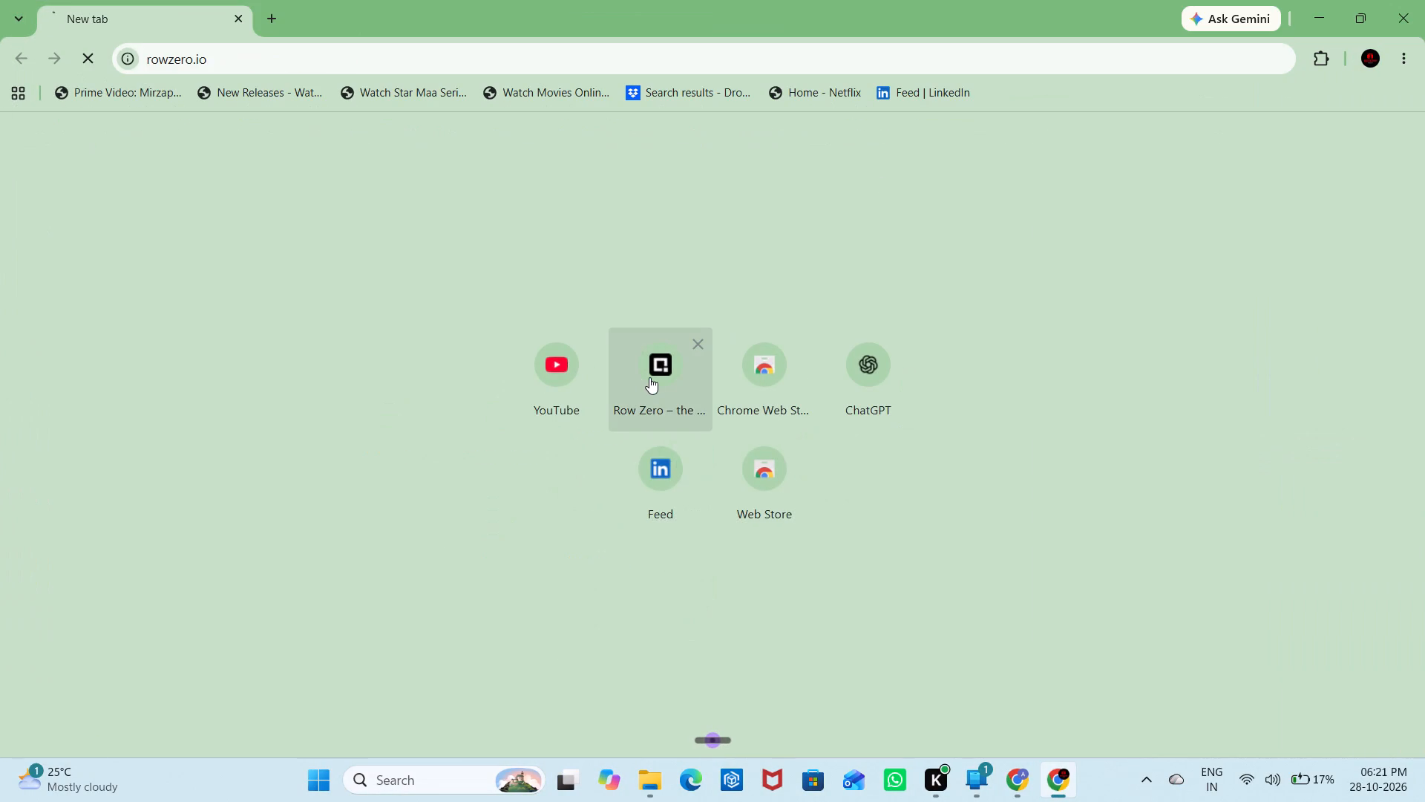
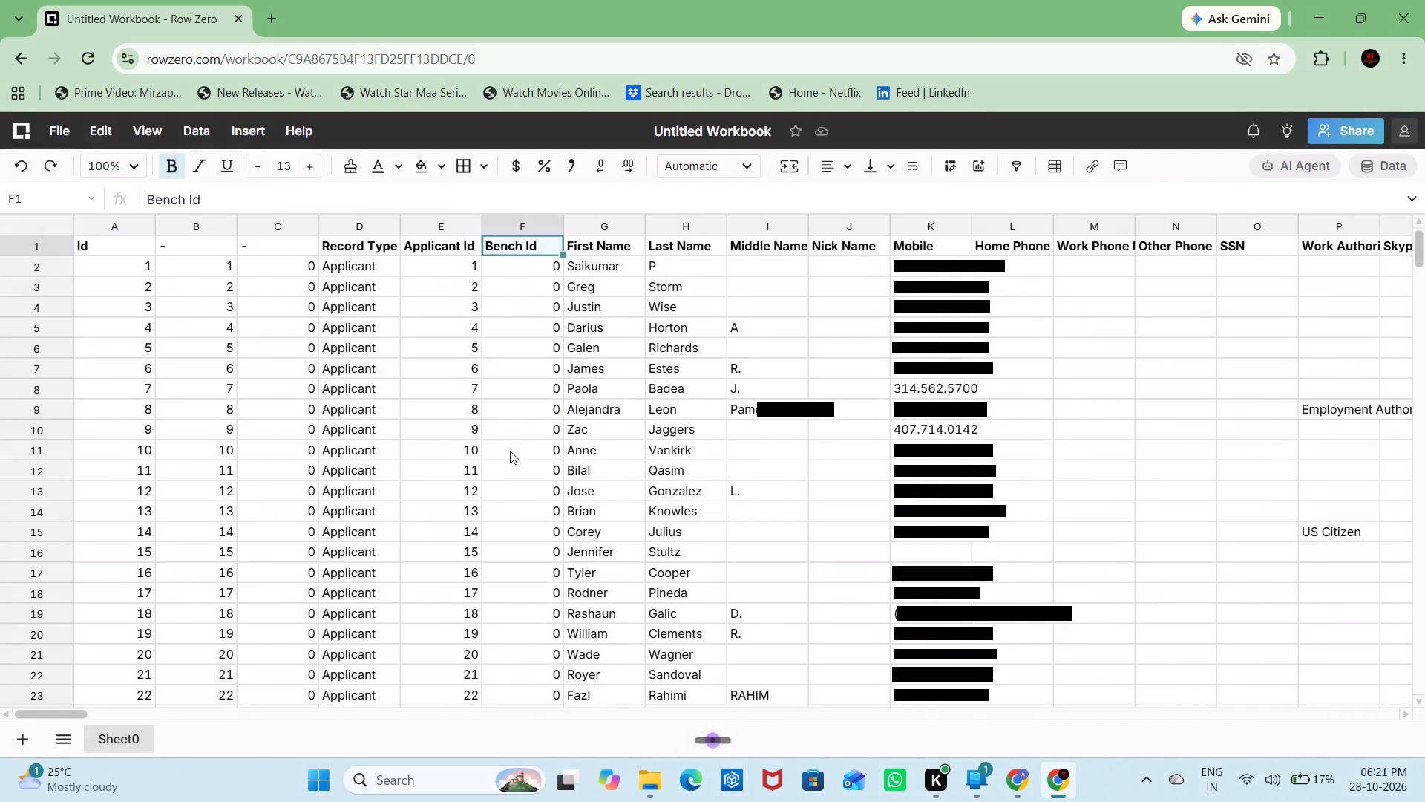
Review the applicant sheet's header row across the columns between Source and Id.
key("Right")
key("Right")
key("Right")
key("Right")
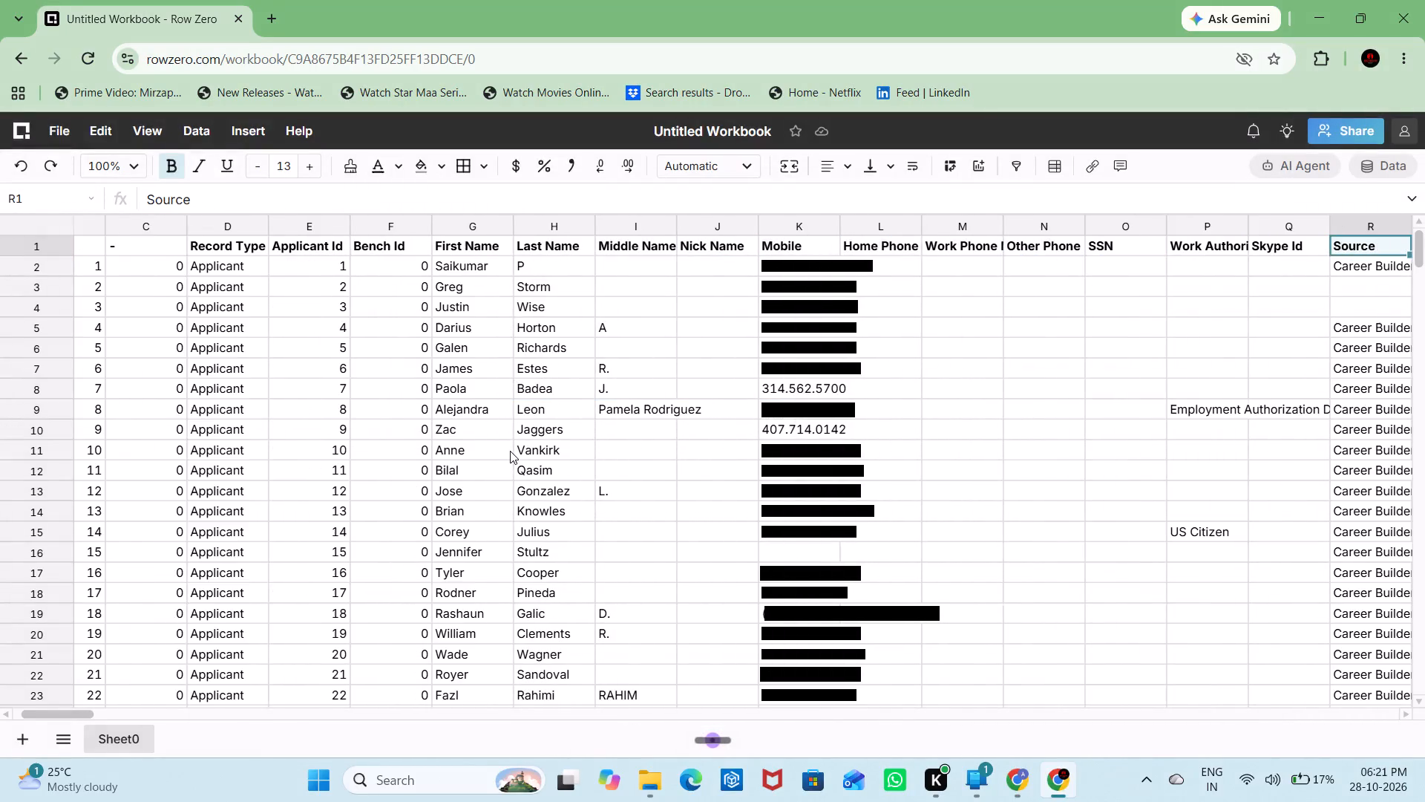
key("Left")
key("Left")
key("Left")
key("Left")
key("Left")
key("Left")
key("Left")
key("Left")
key("Left")
key("Left")
key("Left")
key("Left")
key("Left")
key("Left")
key("Left")
key("Left")
key("Left")
key("Left")
key("Left")
key("Left")
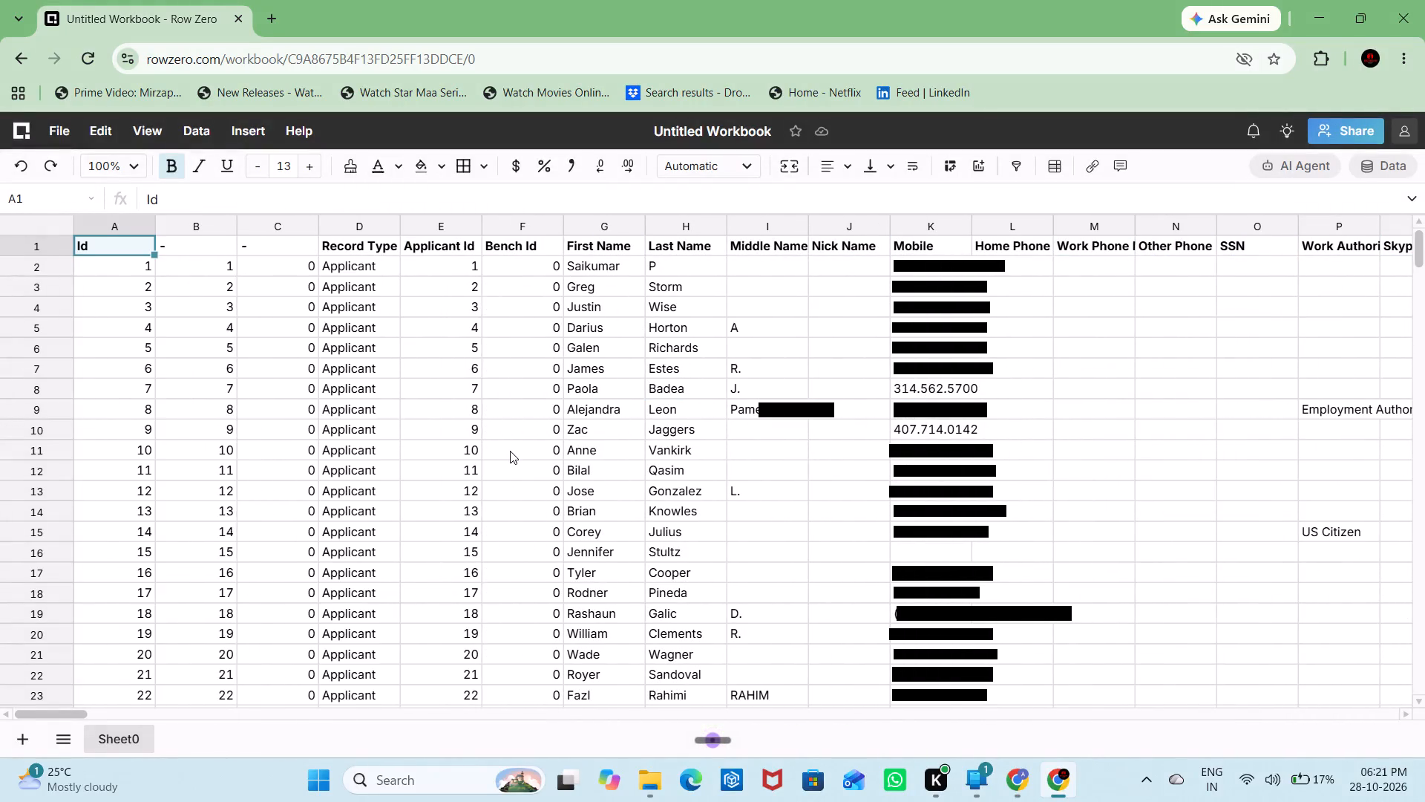
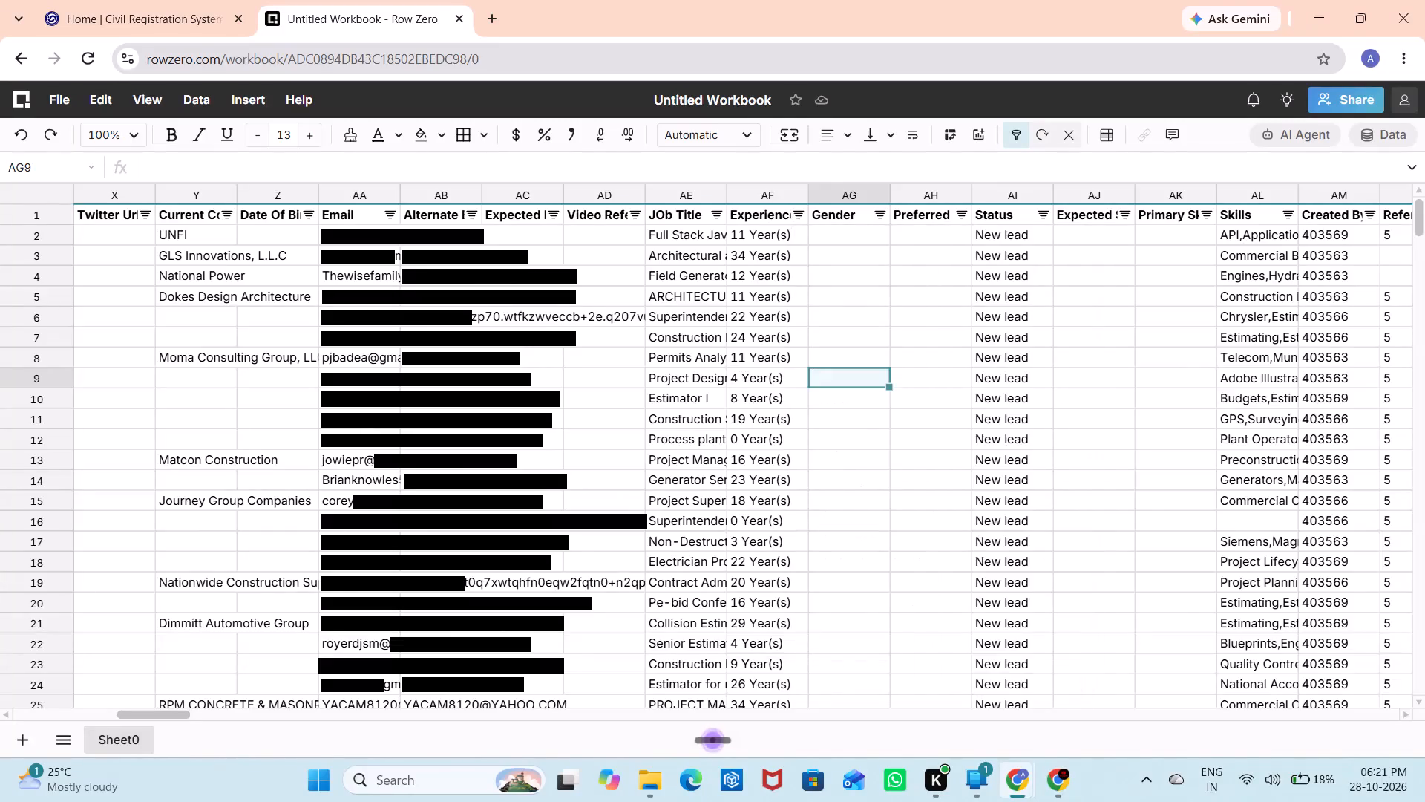
Copy the header cells Id through First Name (A1:E1) and paste them from A1 in the other profile's Row Zero workbook.
key("ctrl+Up")
key("ctrl+Up")
key("ctrl+Up")
key("ctrl+Left")
key("Right")
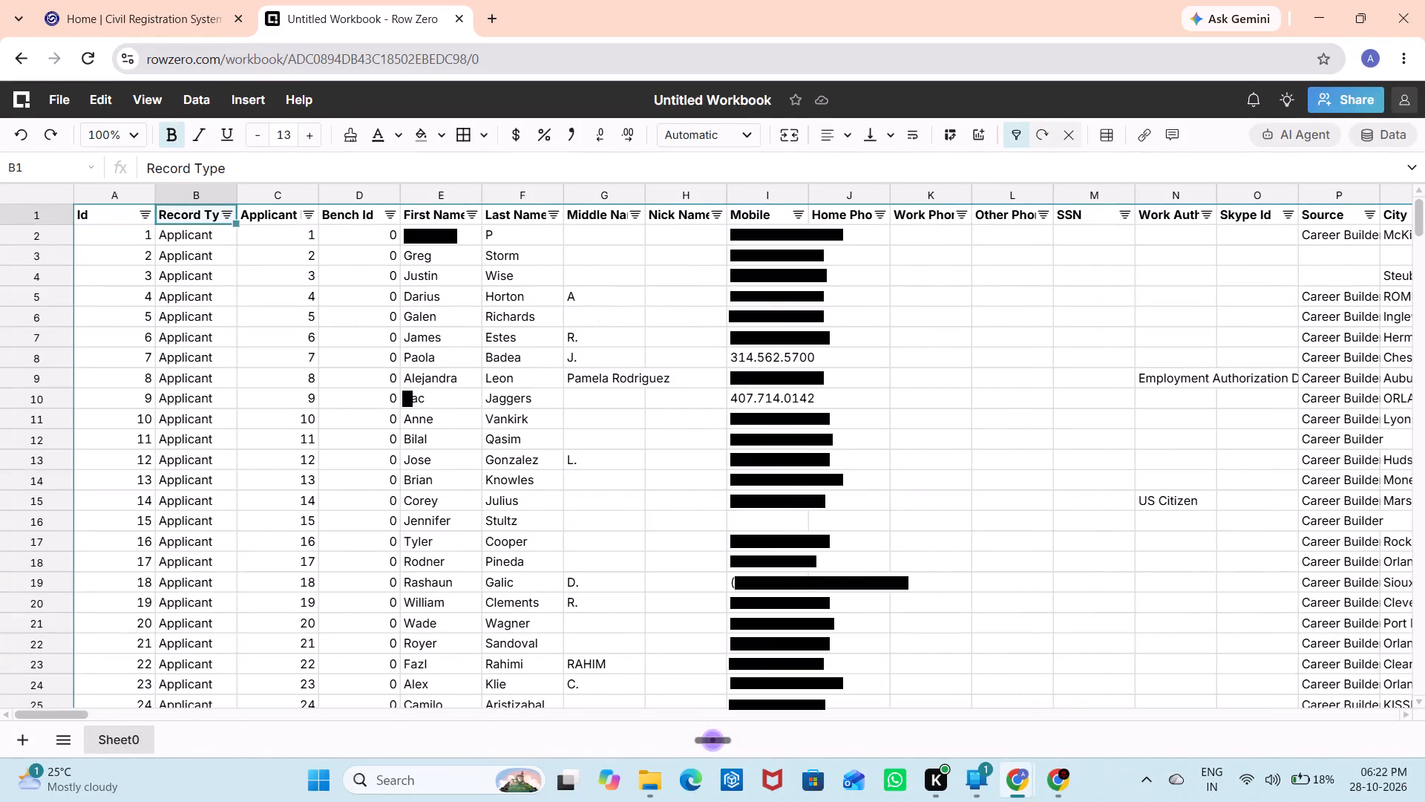
key("Left")
key("shift+Right")
key("shift+Right")
key("shift+Right")
key("shift+Right")
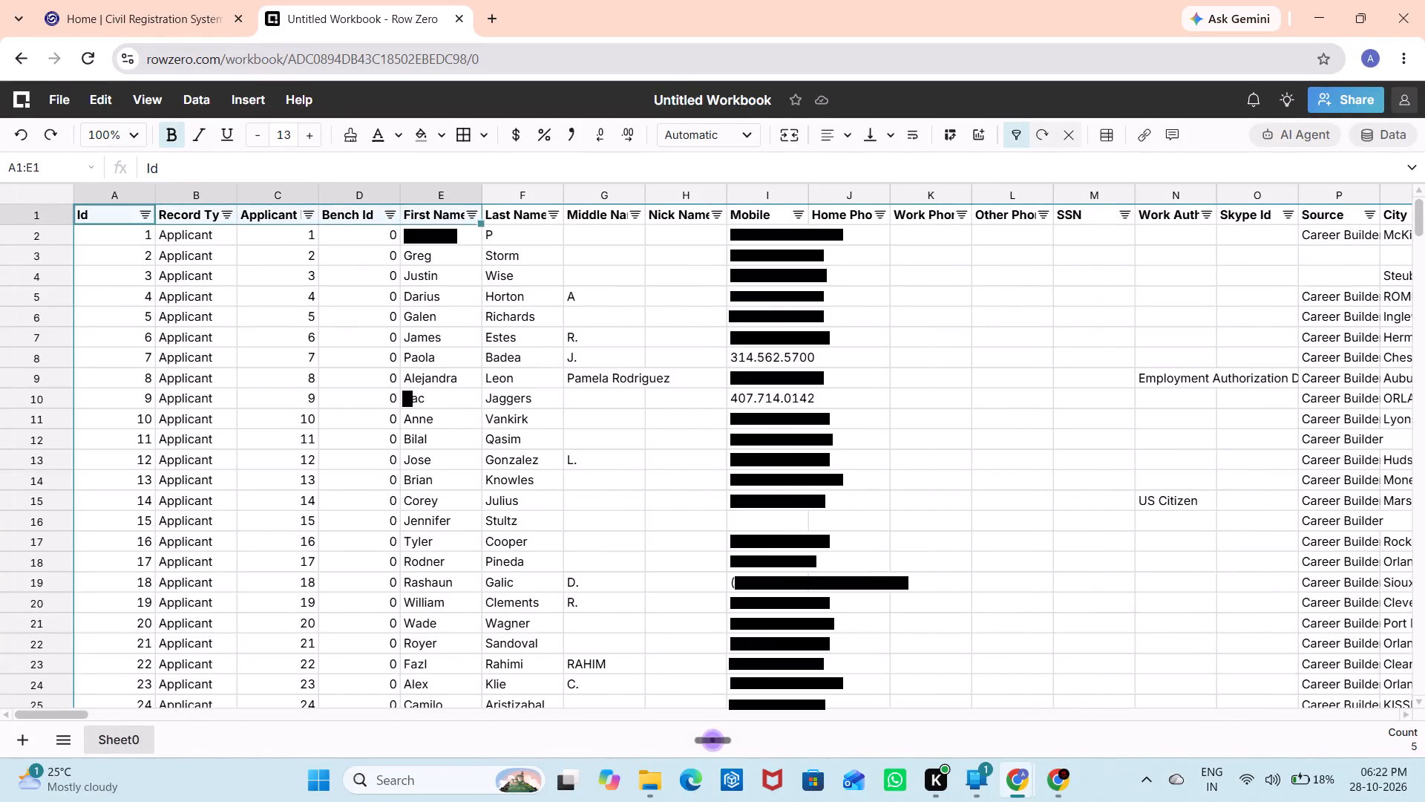
key("ctrl+c")
key("alt+Tab")
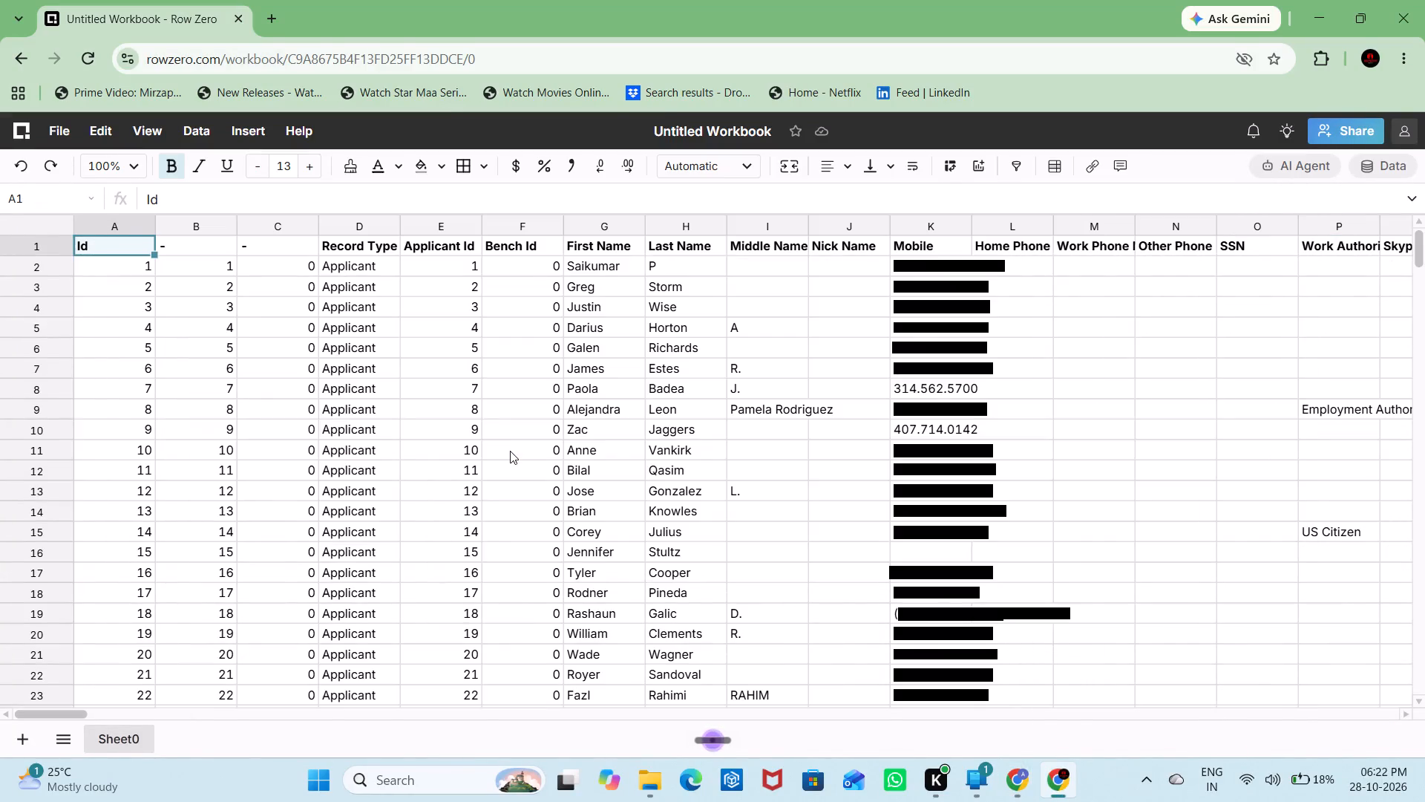
key("ctrl+v")
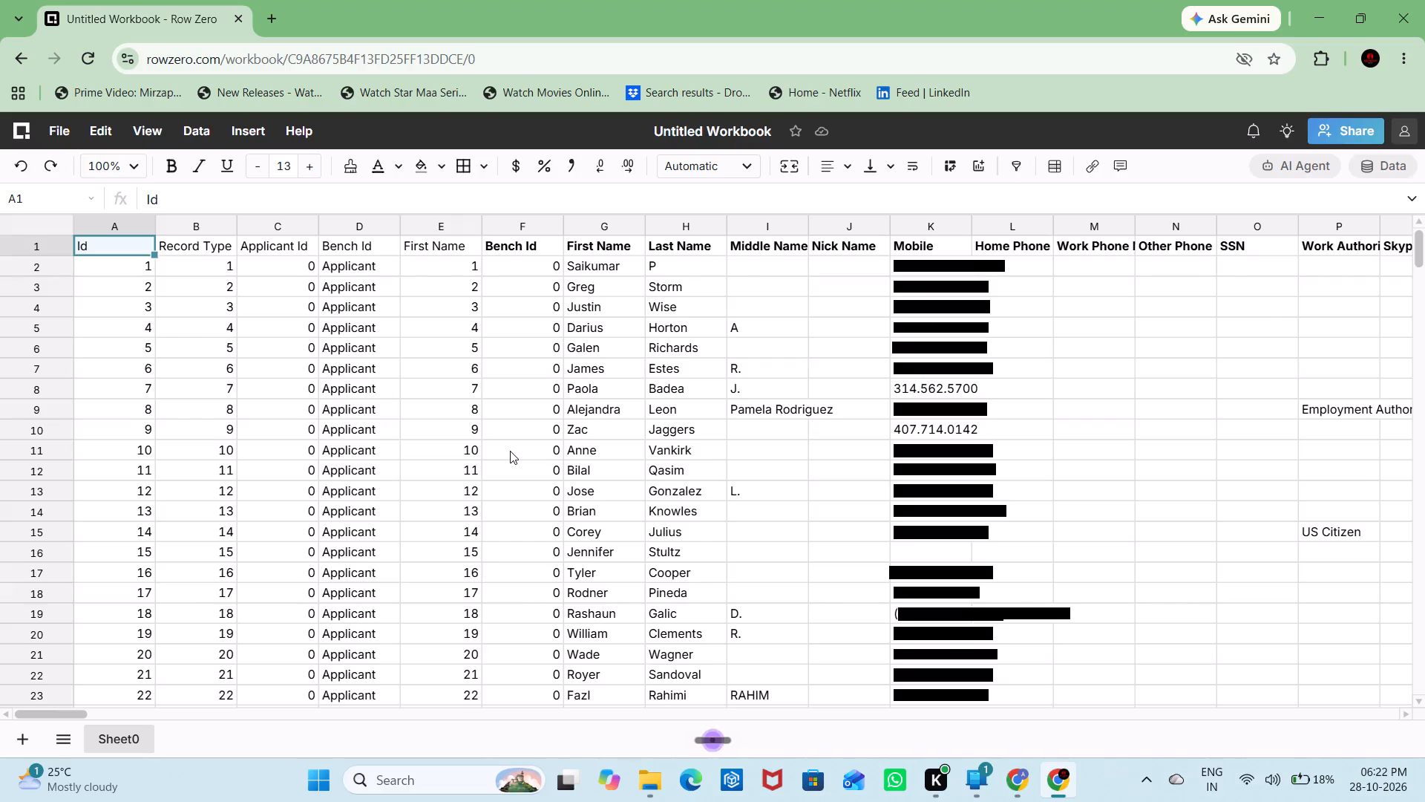
Make the pasted header cells A1:E1 bold.
key("shift+Right")
key("shift+Right")
key("shift+Right")
key("shift+Right")
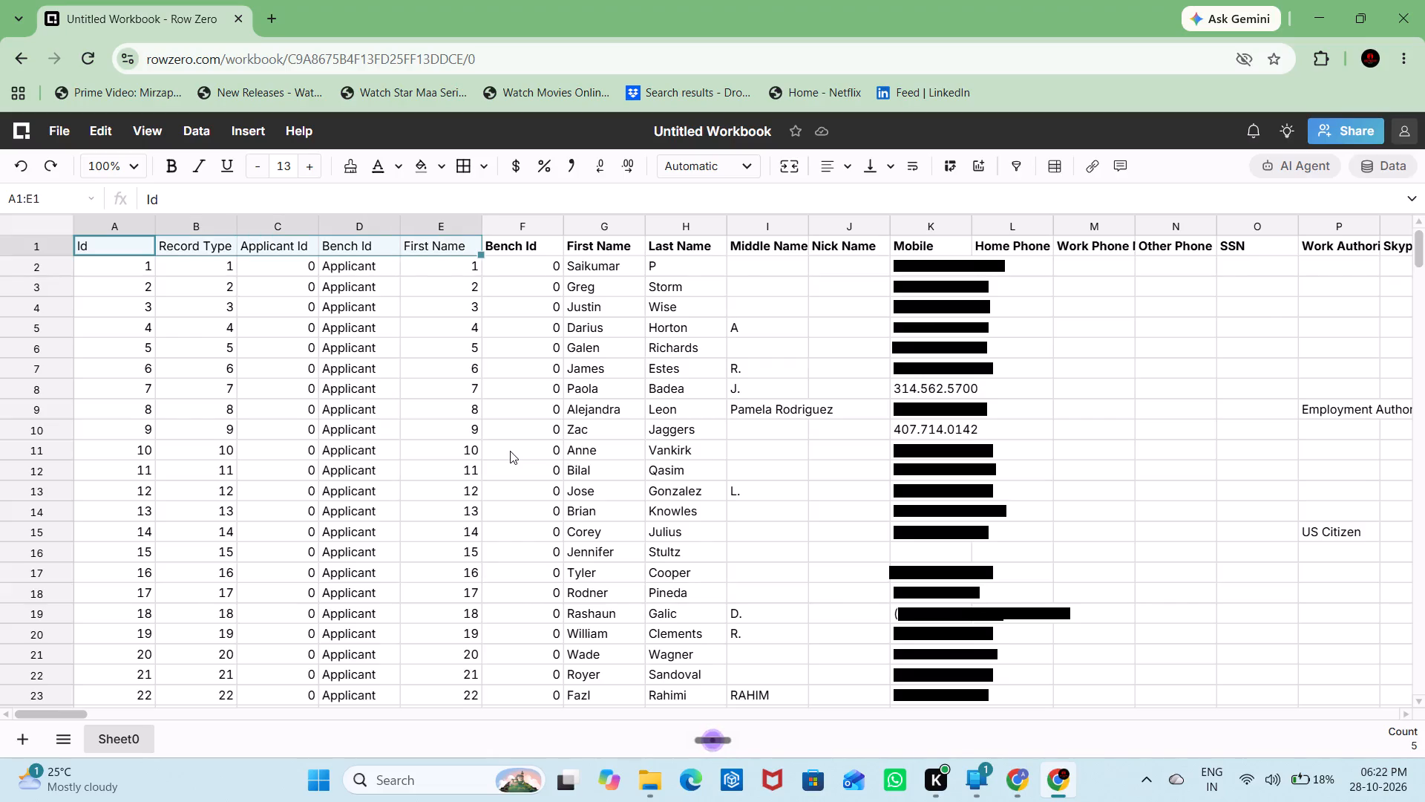
key("ctrl+b")
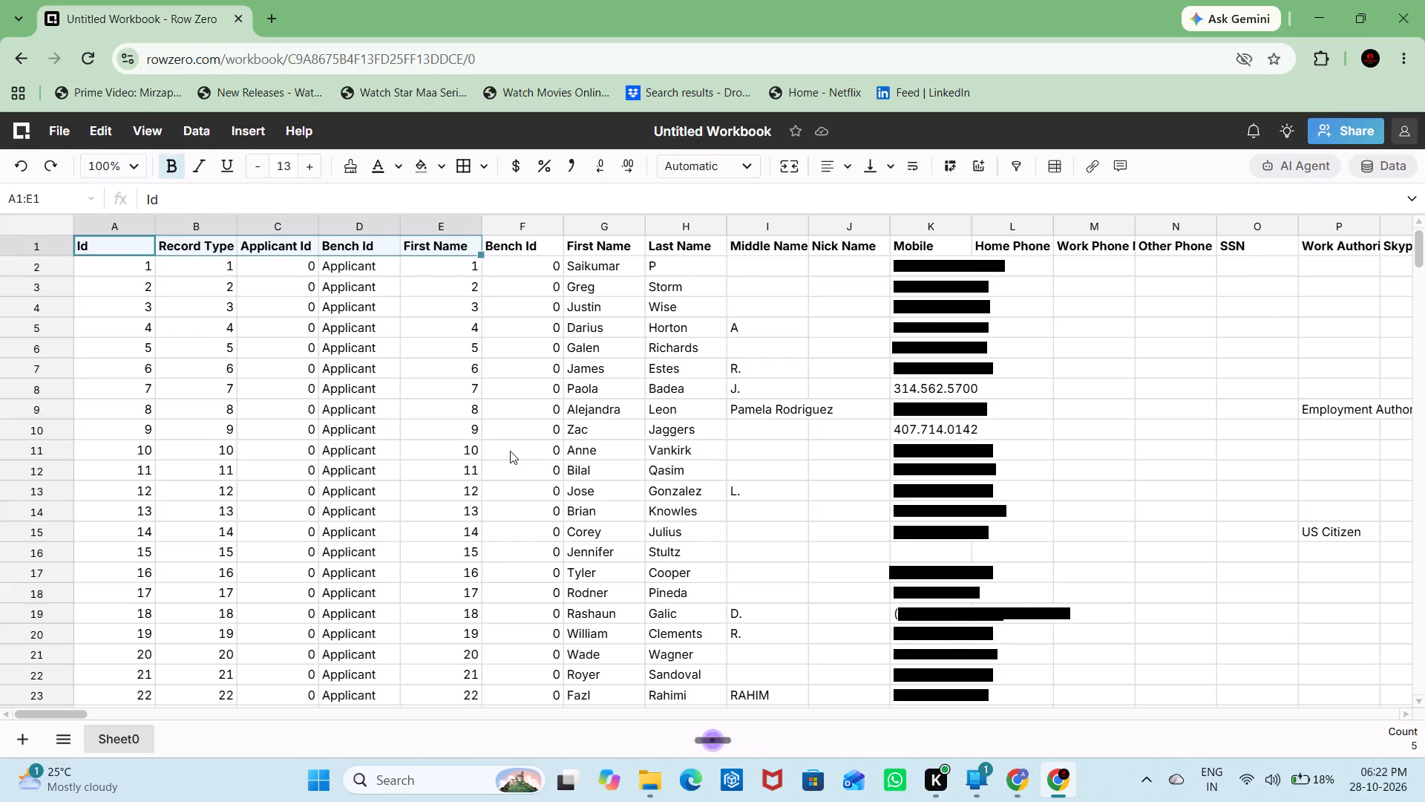
Review the header row across the columns from Record Type to Job Title.
key("Right")
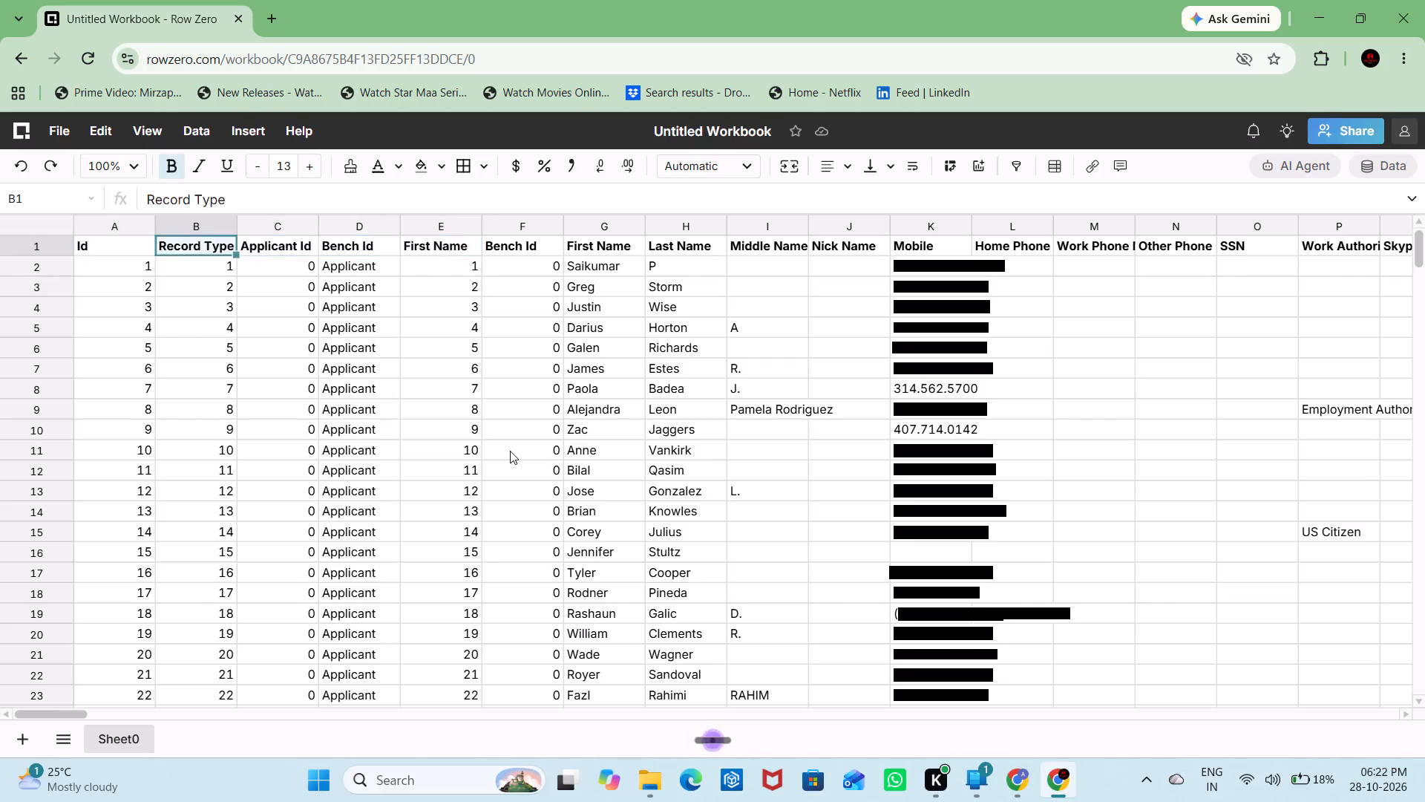
key("Right")
key("Right")
key("Right")
key("Right")
key("Right")
key("Right")
key("Right")
key("Right")
key("Right")
key("Right")
key("Right")
key("Right")
key("Right")
key("Right")
key("Right")
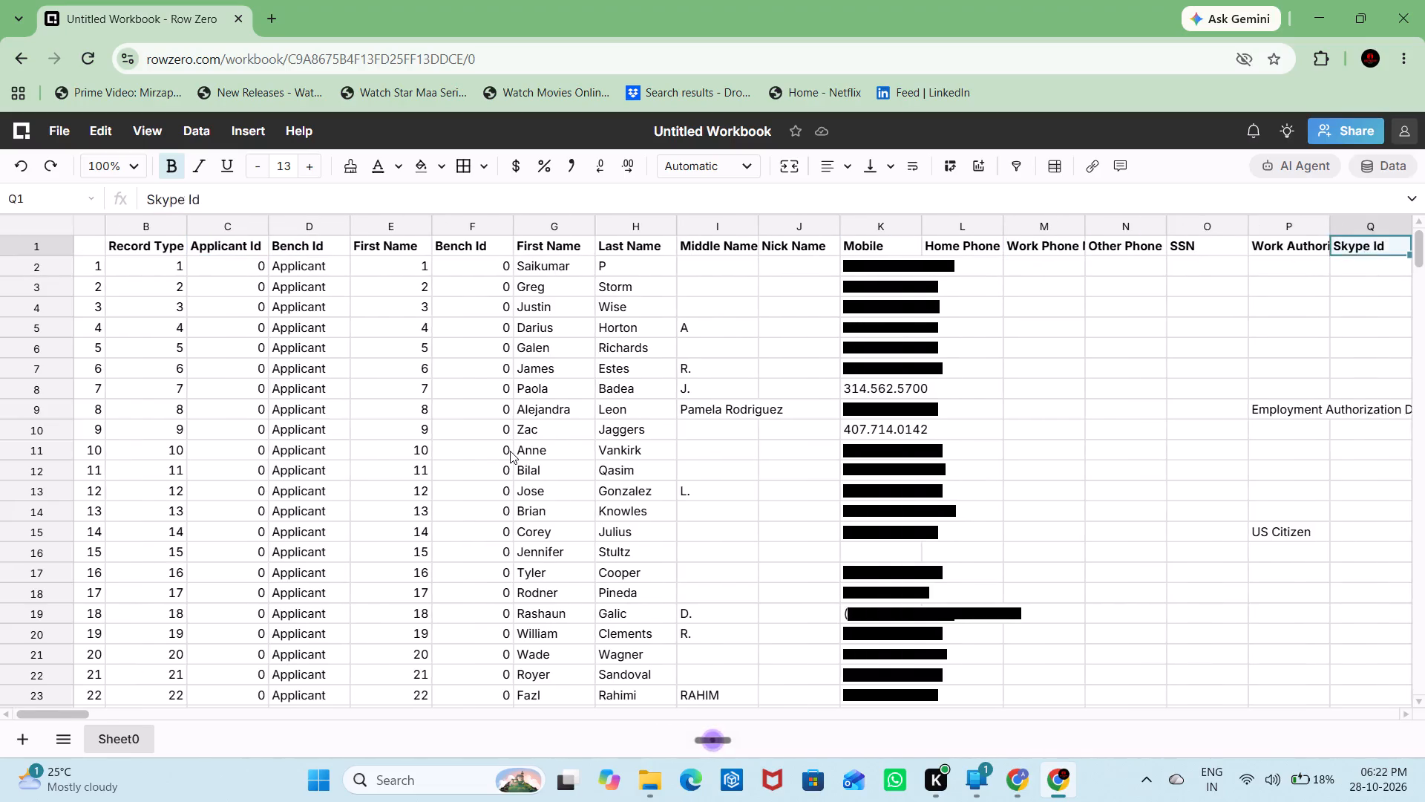
key("Right")
key("Right")
key("Right")
key("Right")
key("Right")
key("Right")
key("Right")
key("Right")
key("Right")
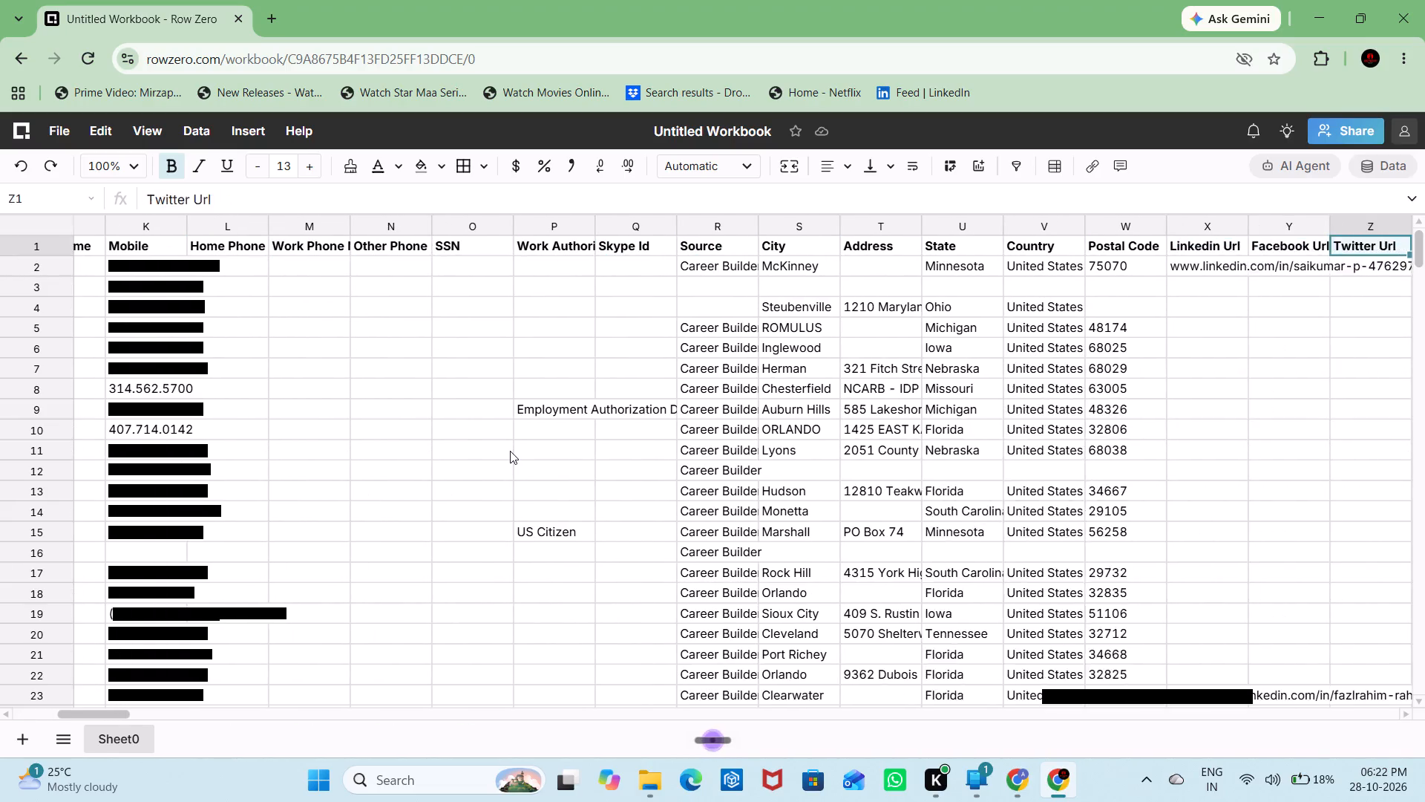
key("Right")
key("Right")
key("Right")
key("Right")
key("Right")
key("Right")
key("Right")
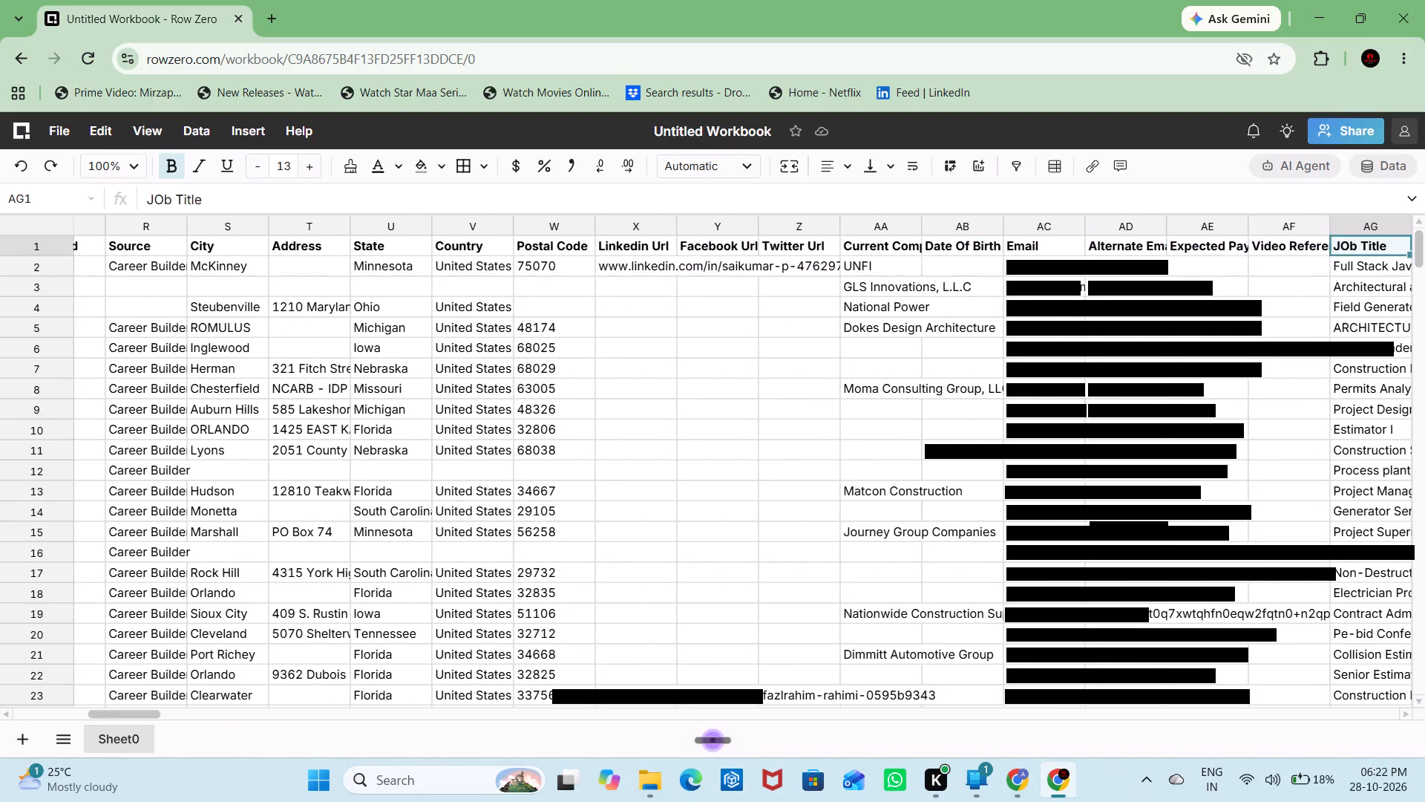
Turn on column filters and search the Email column's filter values for "eateam".
left_click(1028, 242)
left_click(1012, 165)
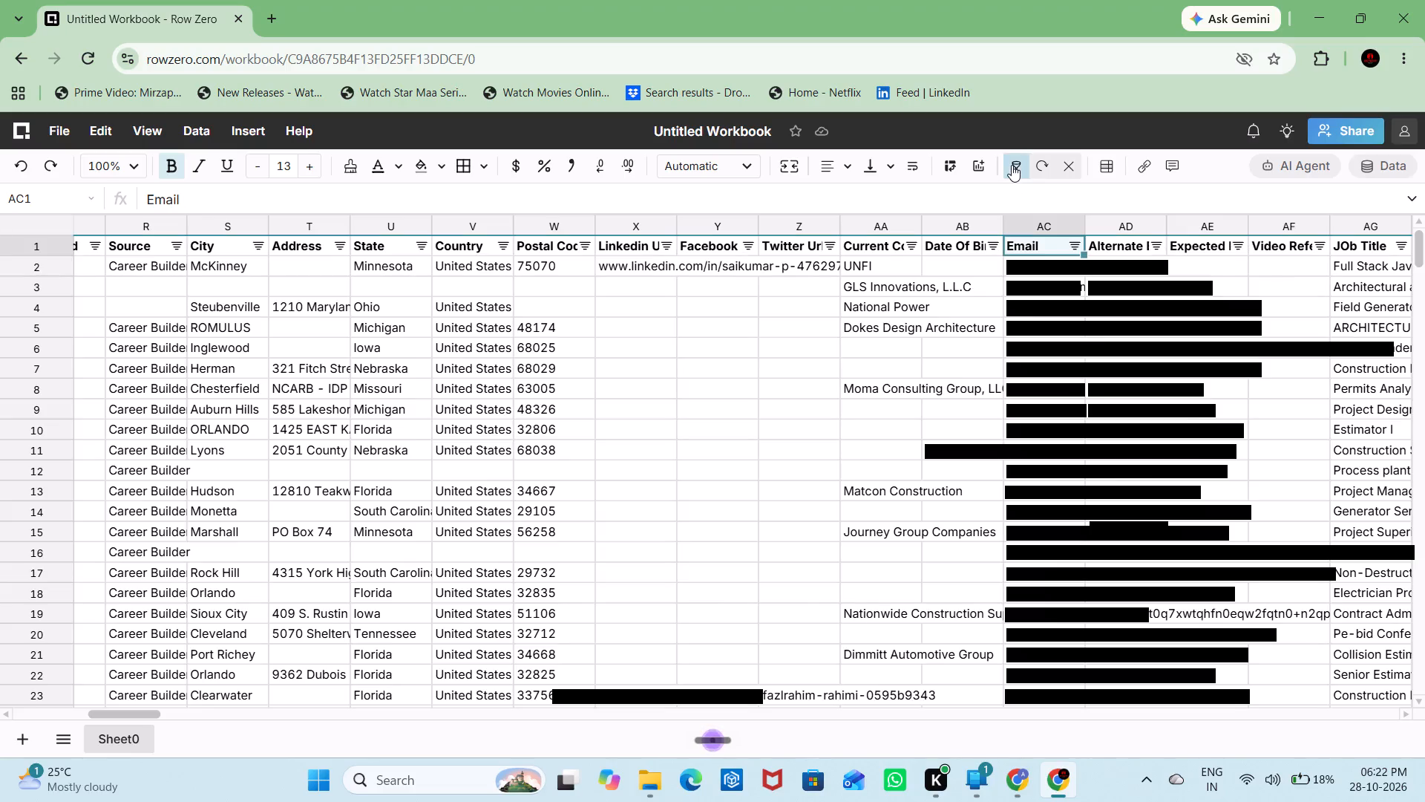
left_click(1075, 251)
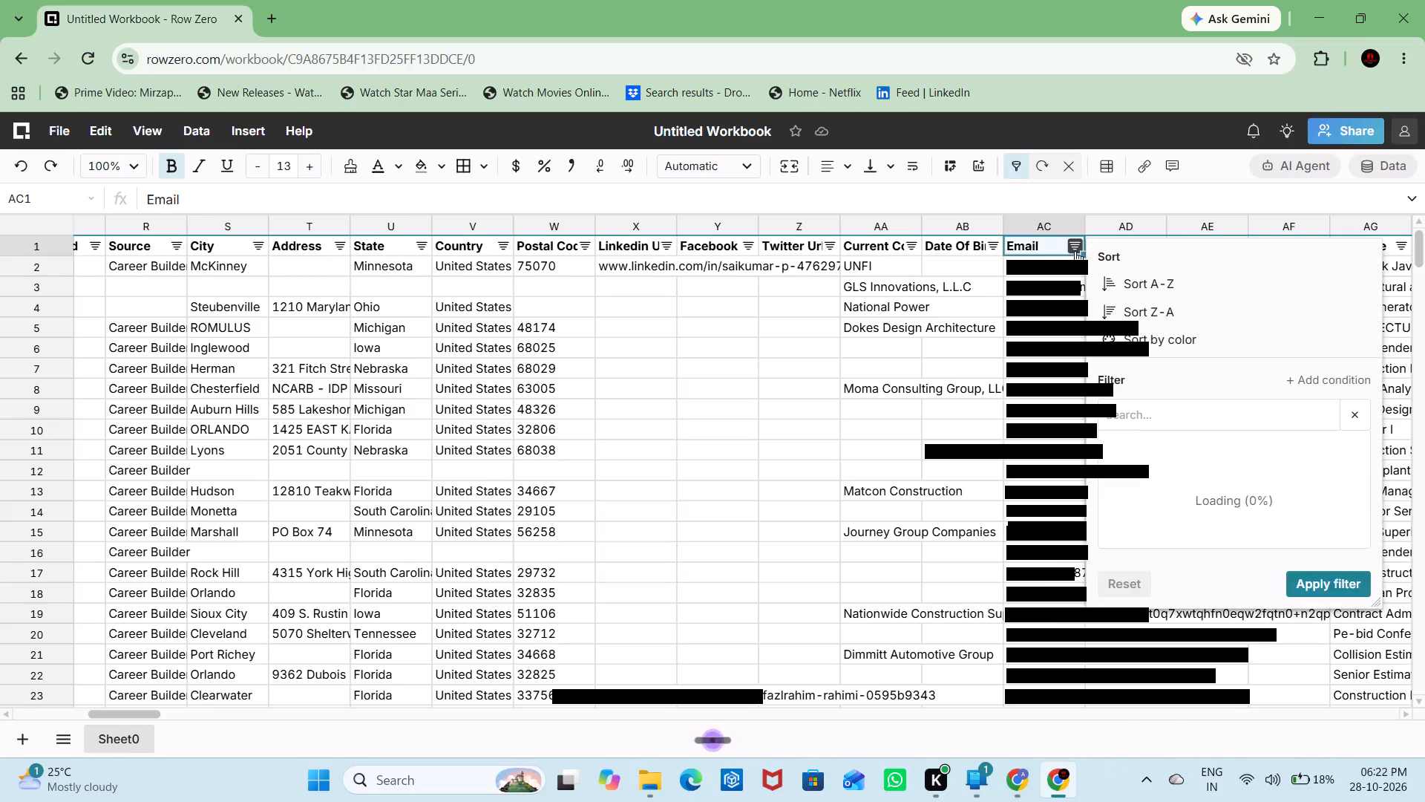
left_click(1121, 428)
type("ea")
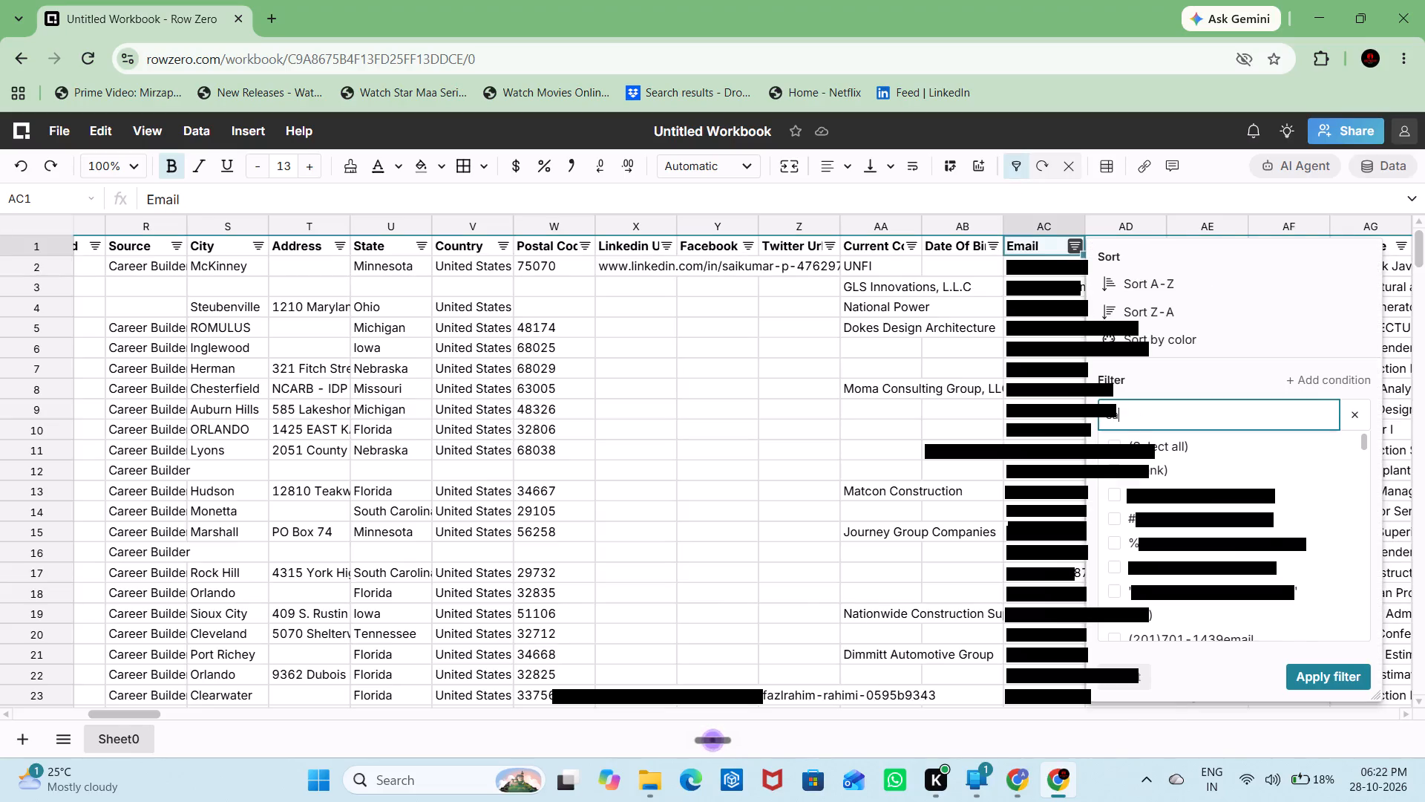
type("tea")
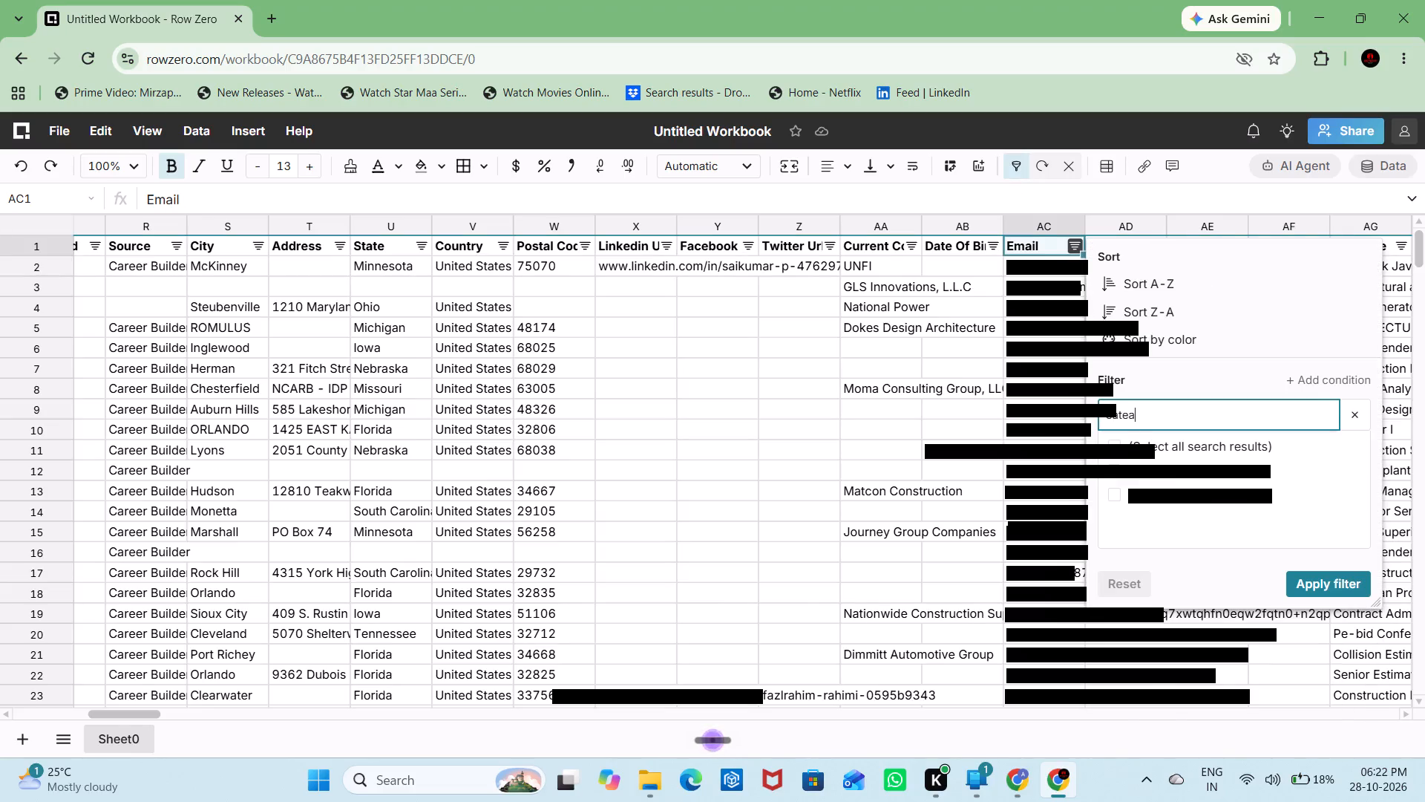
key("m")
key("Escape")
key("Escape")
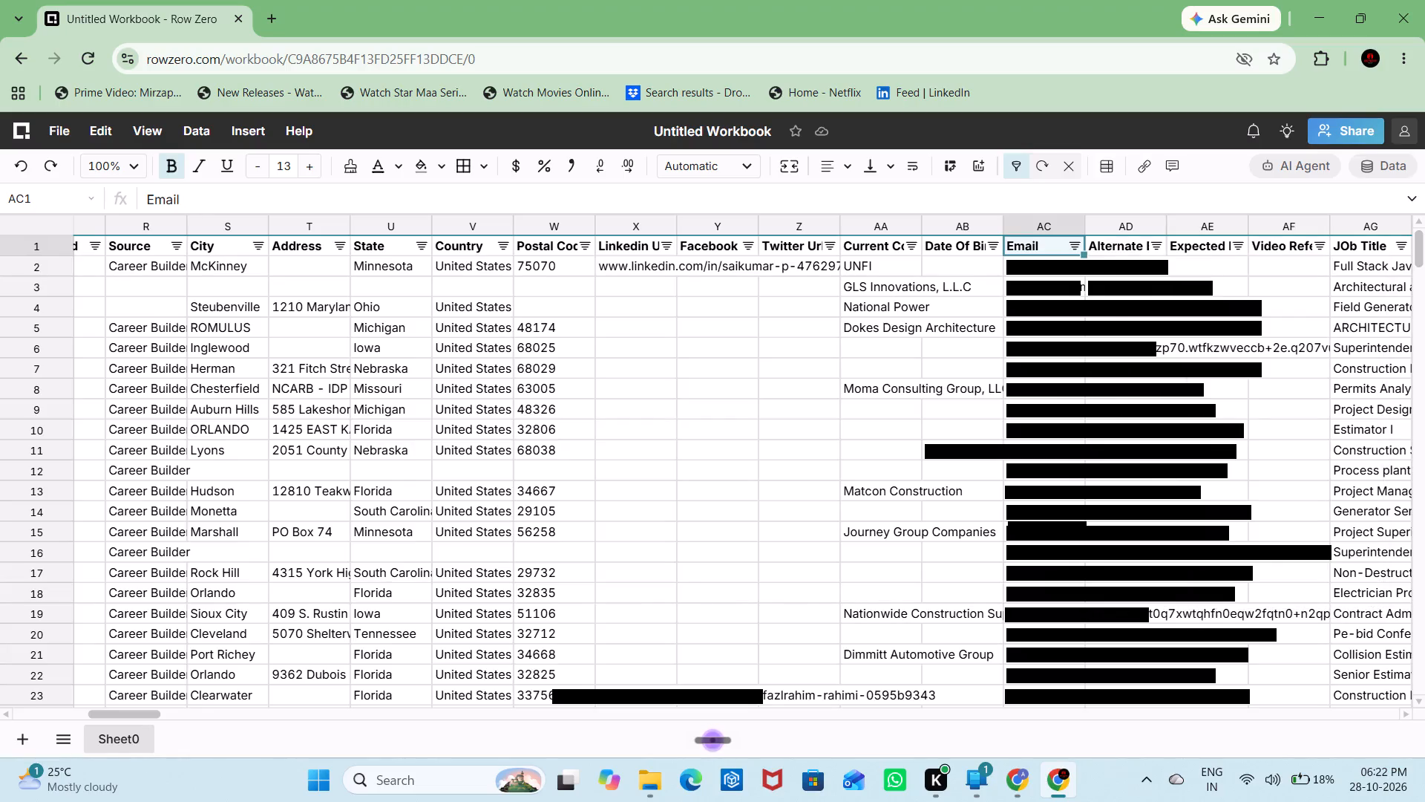
Review the headers beyond Email, through Gender, Skills and Referred By, to the numbered columns up to Column 70.
key("Right")
key("Right")
key("Right")
key("Right")
key("Right")
key("Right")
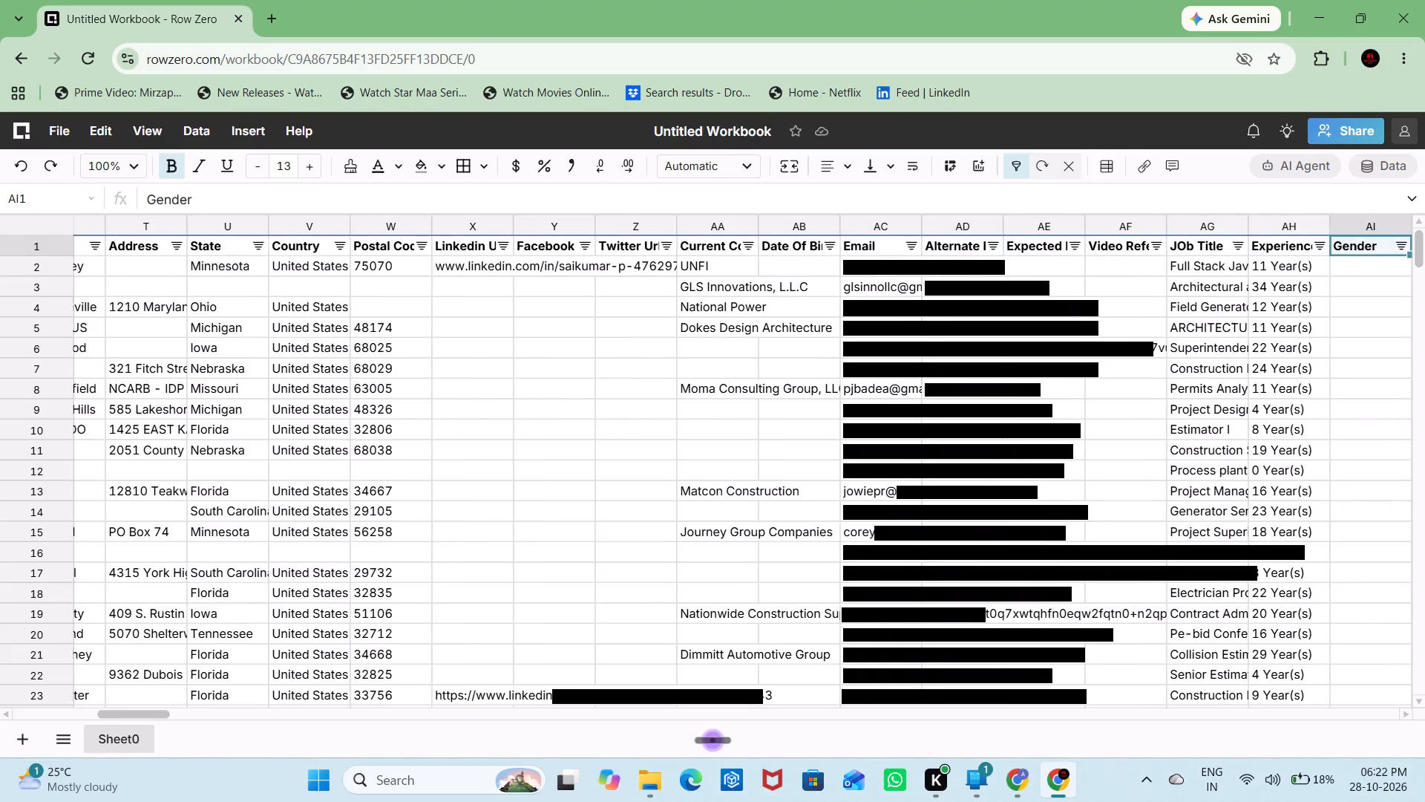
key("Right")
key("Right")
key("Right")
key("Right")
key("Right")
key("Right")
key("Right")
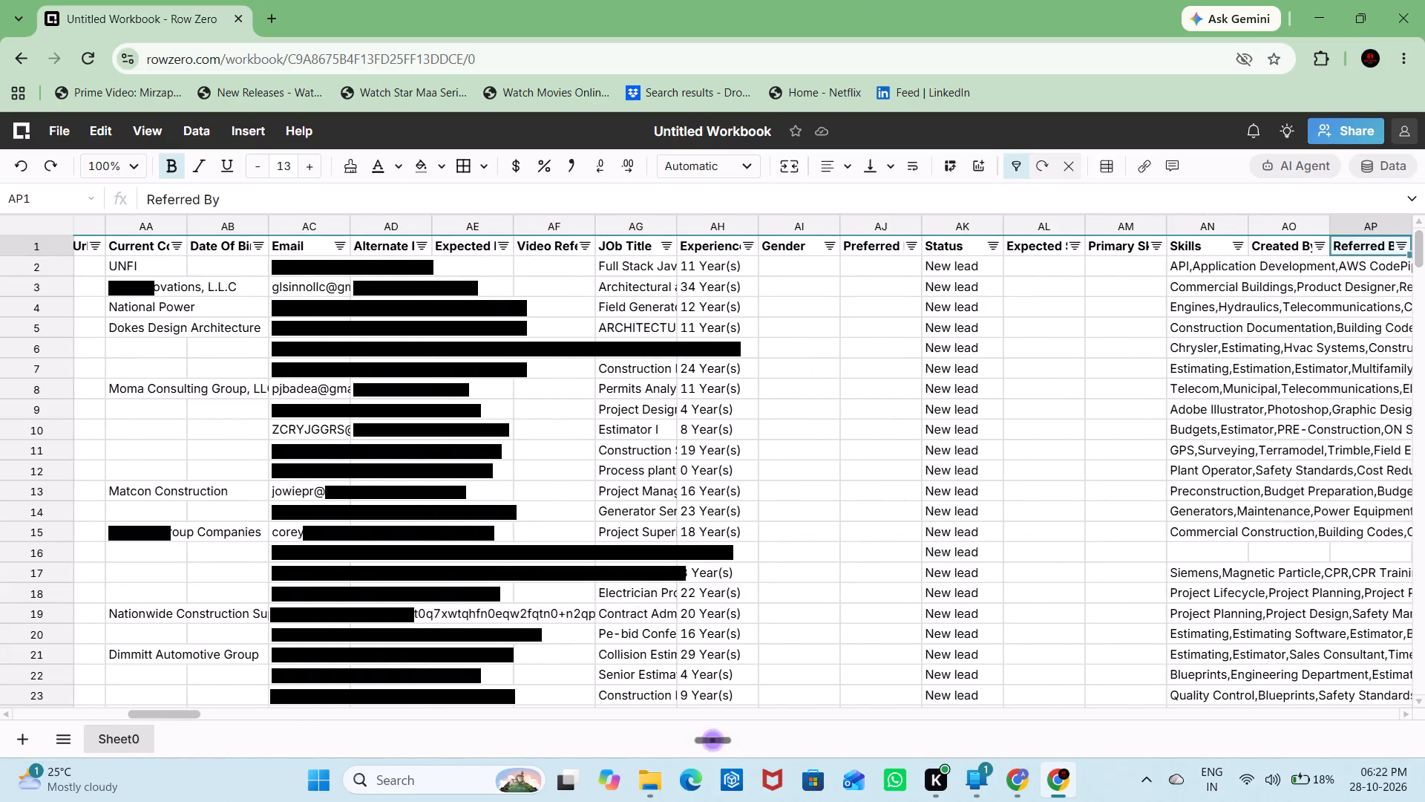
key("Right")
key("Right")
key("Right")
key("Right")
key("Right")
key("Right")
key("Right")
key("Right")
key("Right")
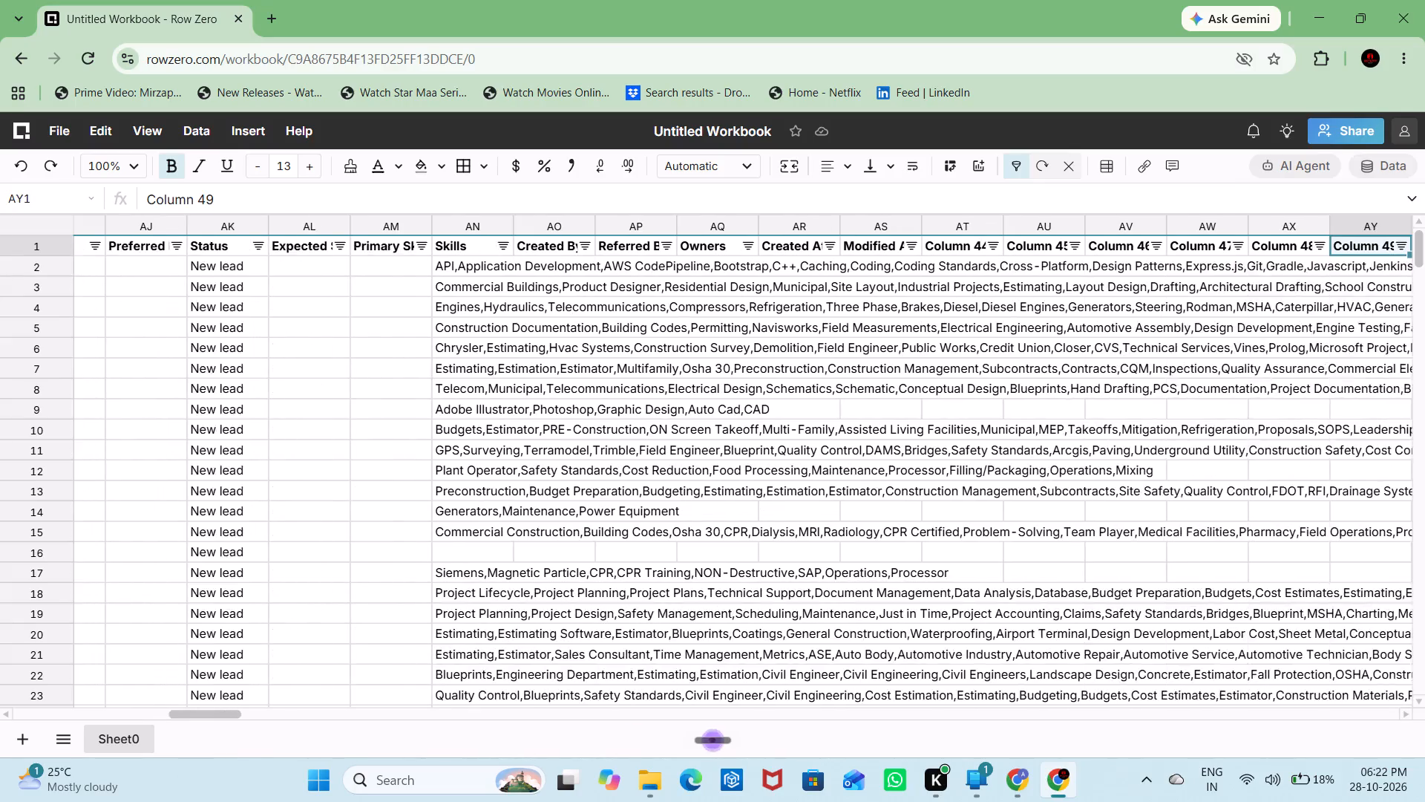
key("Right")
key("Right")
key("Right")
key("Right")
key("Right")
key("Right")
key("Right")
key("Right")
key("Right")
key("Right")
key("Right")
key("Right")
key("Right")
key("Right")
key("Right")
key("Right")
key("Right")
key("Right")
key("Right")
key("Right")
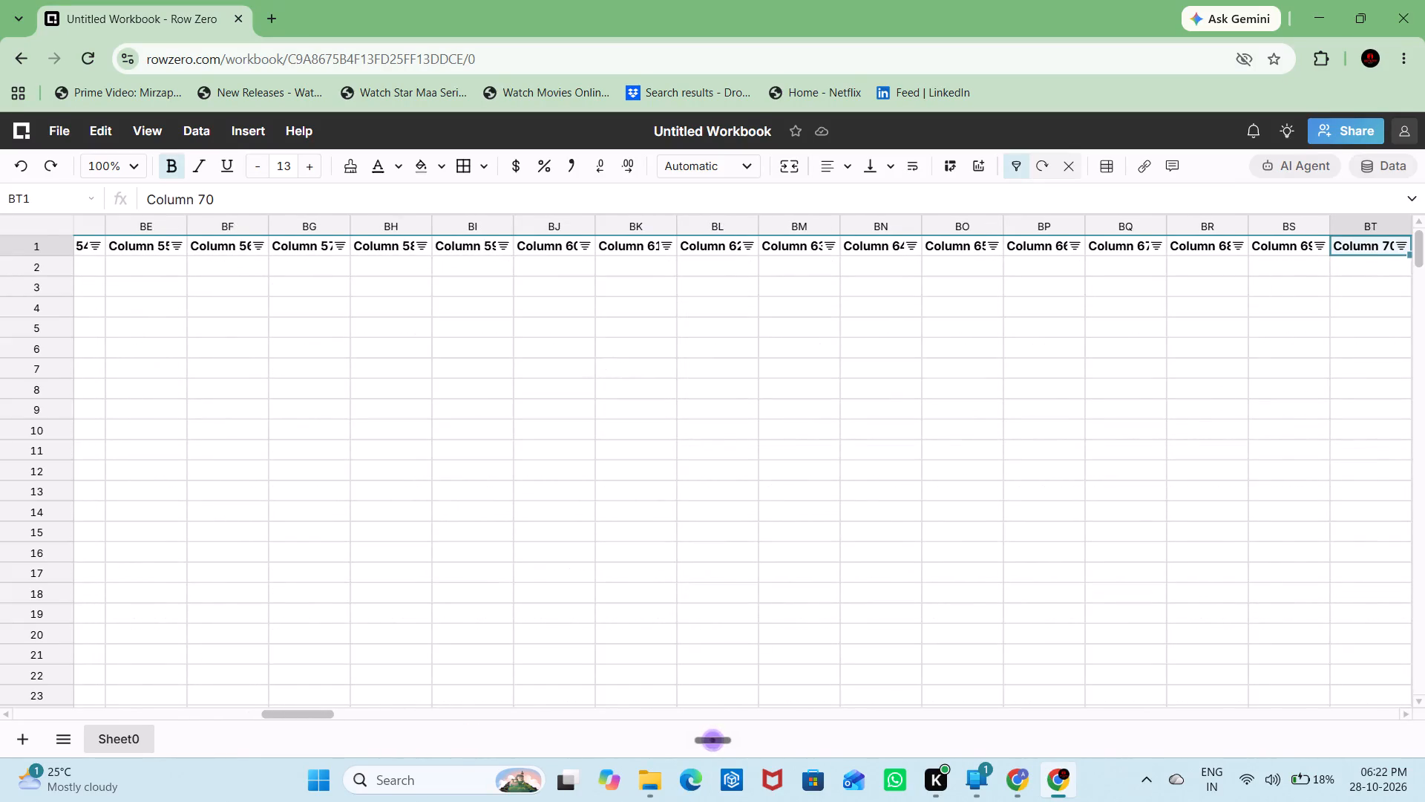
Return to the first columns and check the last data row of column B against the top of the sheet.
key("ctrl+Left")
key("ctrl+Left")
key("ctrl+Left")
key("ctrl+Left")
key("ctrl+Left")
key("ctrl+Left")
key("ctrl+Left")
key("ctrl+Left")
key("ctrl+Left")
key("ctrl+Left")
key("ctrl+Left")
key("ctrl+Left")
key("ctrl+Left")
key("ctrl+Left")
key("ctrl+Left")
key("ctrl+Left")
key("ctrl+Left")
key("ctrl+Left")
key("ctrl+Left")
key("ctrl+Left")
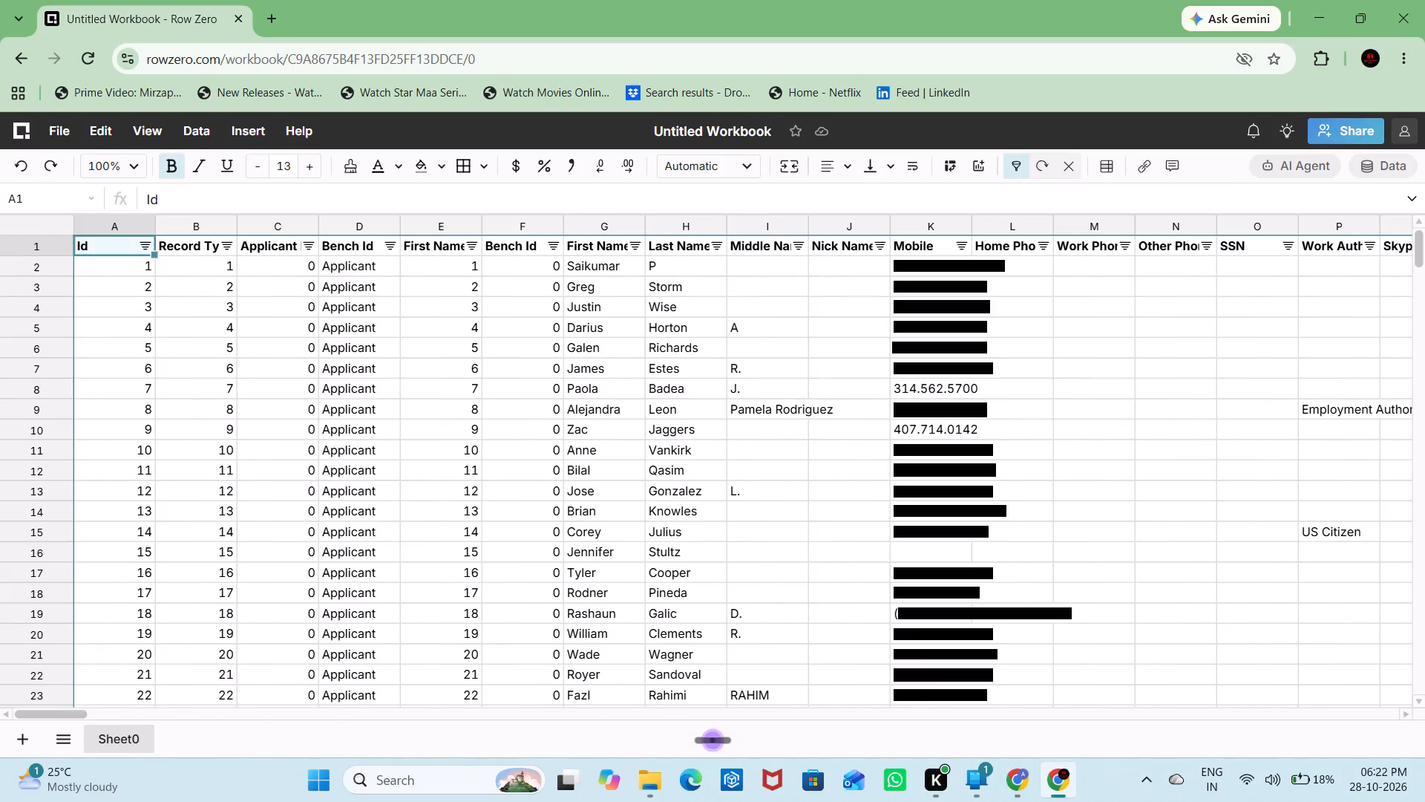
key("Right")
key("Down")
key("ctrl+Down")
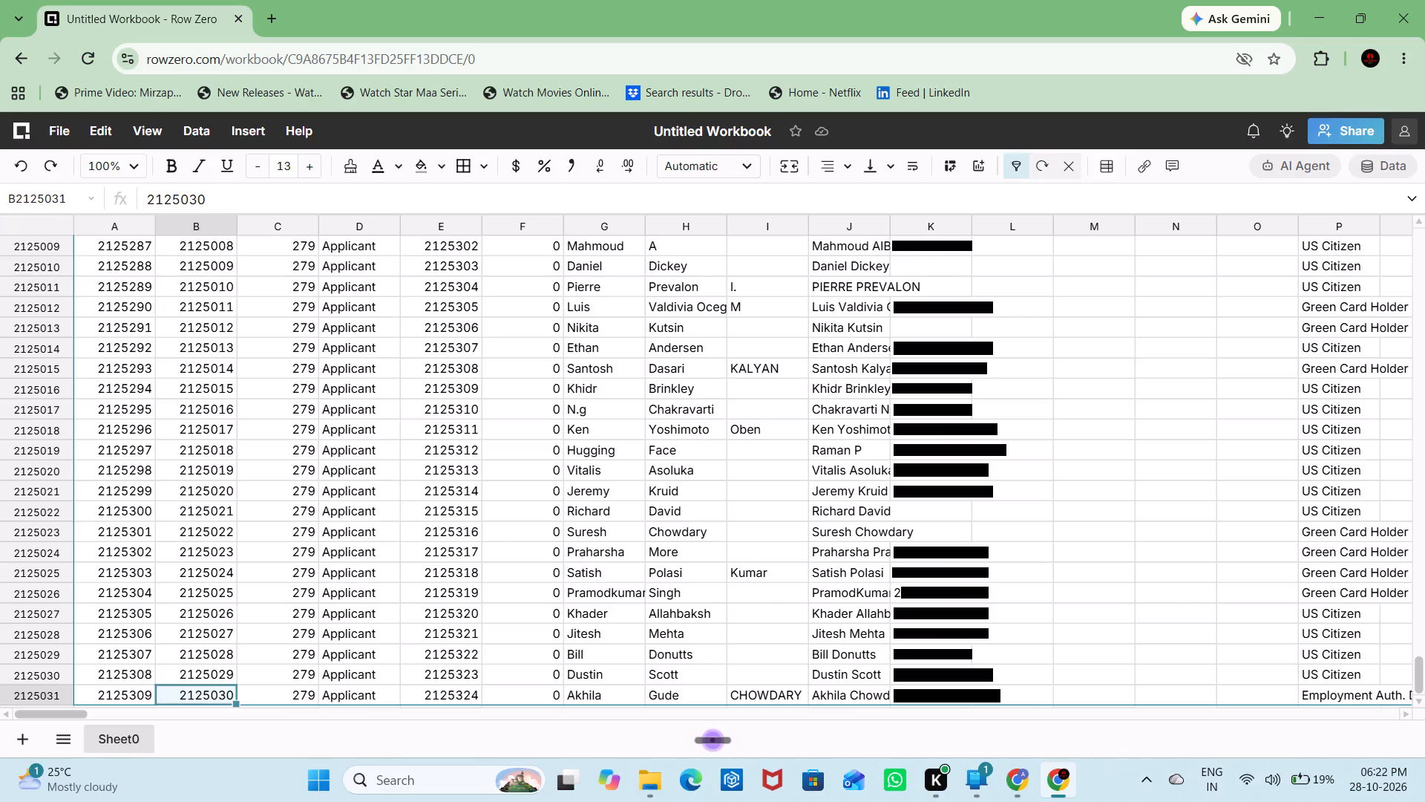
key("Down")
key("Up")
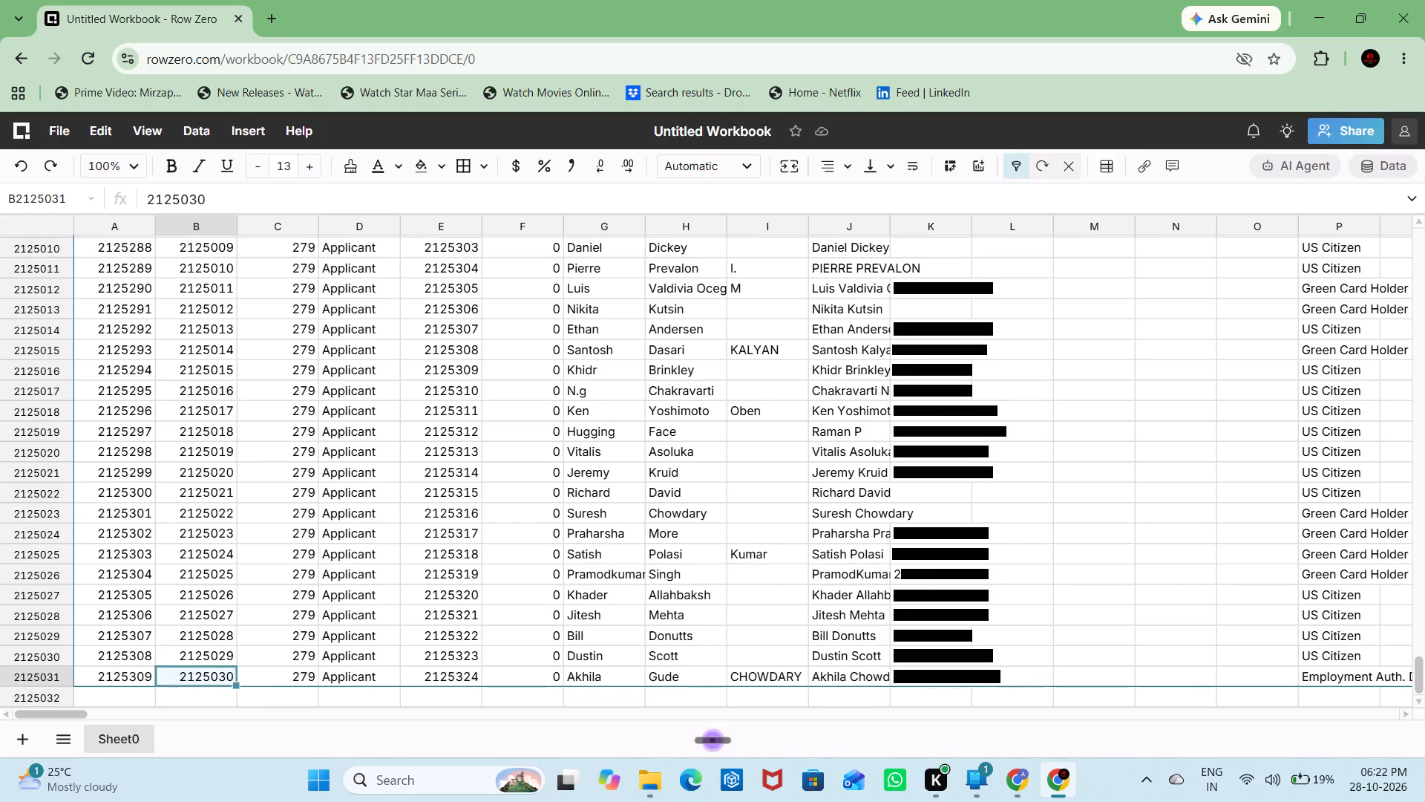
key("ctrl+Up")
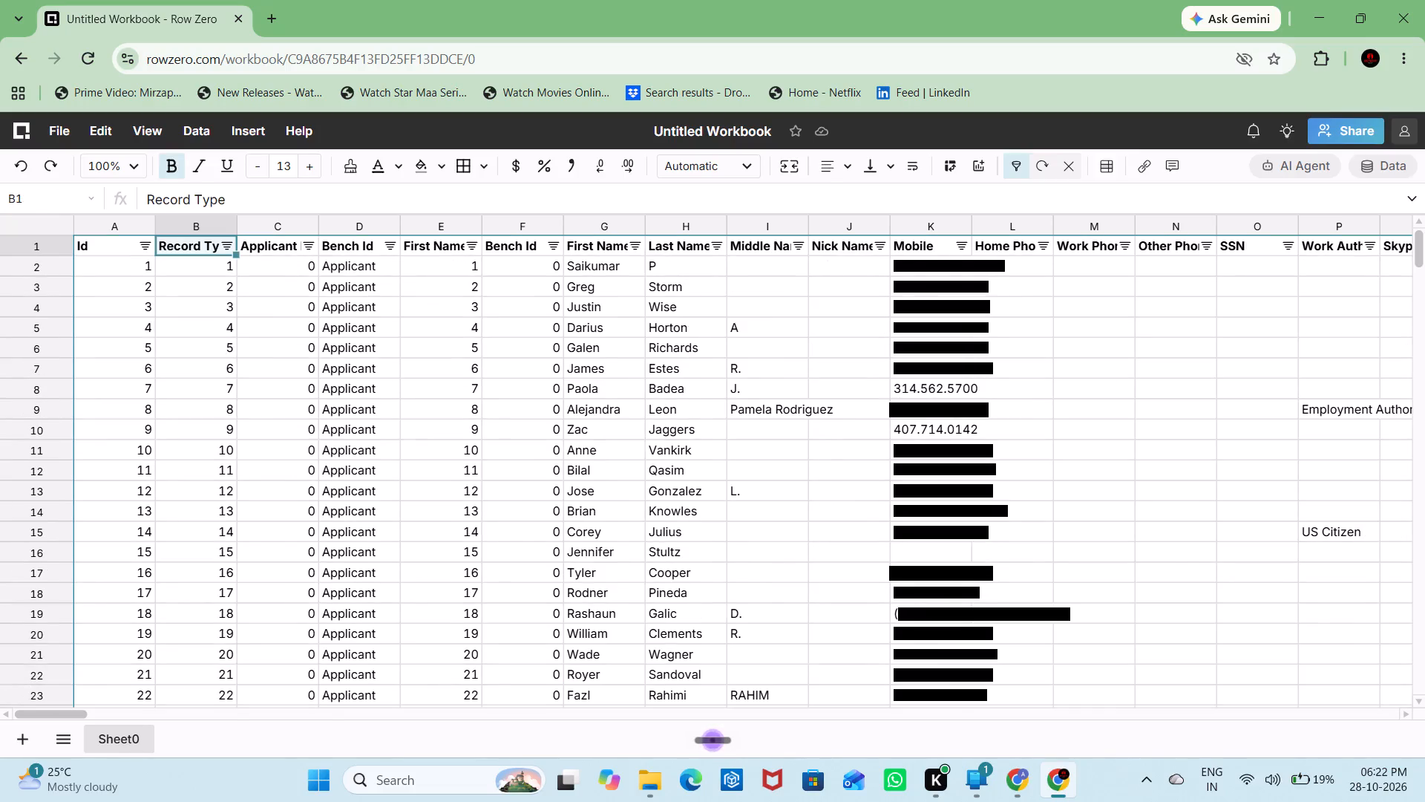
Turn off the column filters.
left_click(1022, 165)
Review the header row across the columns from Work Phone to Expected Pay.
left_click(1088, 247)
key("Tab")
key("Tab")
key("Tab")
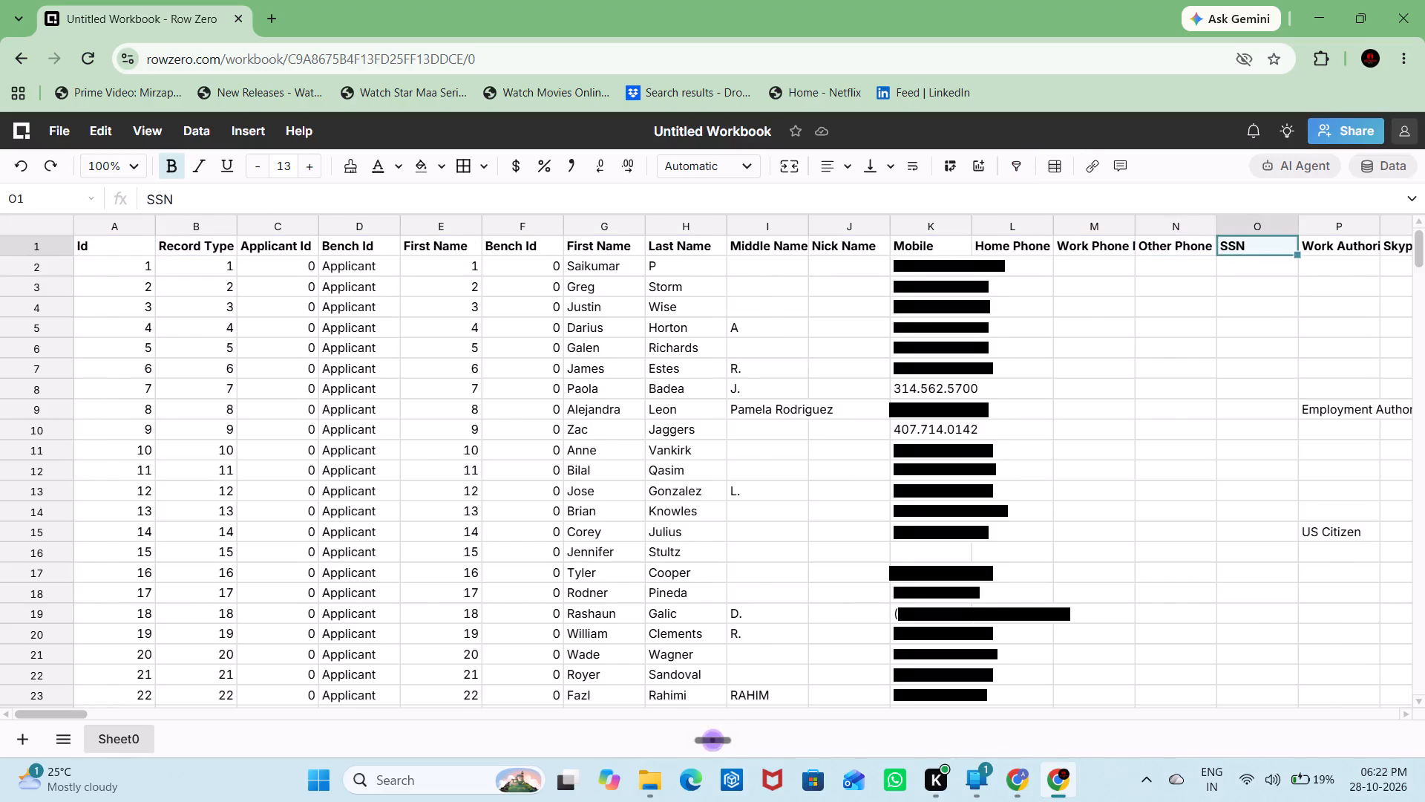
key("Tab")
key("Tab")
key("Tab")
key("Tab")
key("Tab")
key("Tab")
key("Tab")
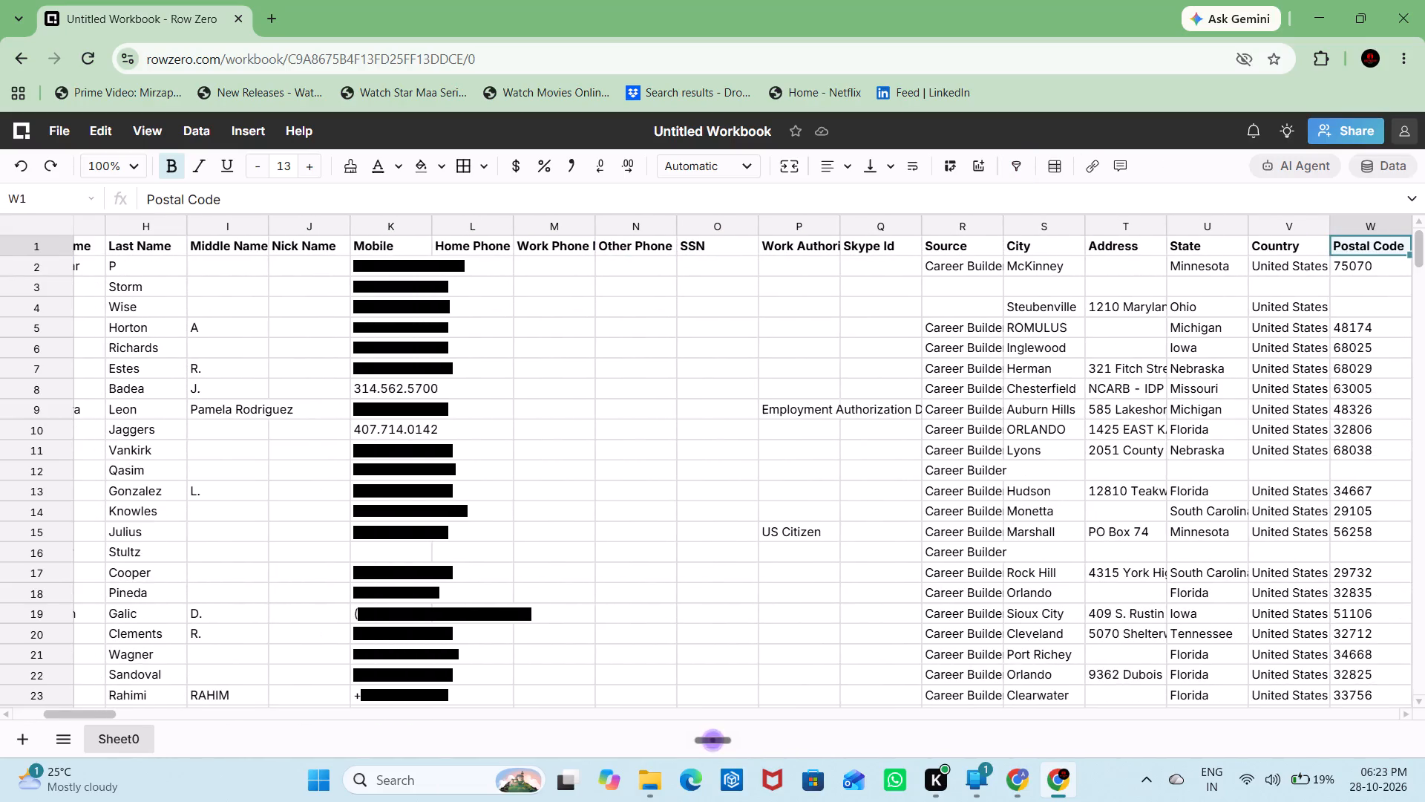
key("Tab")
key("Tab")
key("Tab")
key("Tab")
key("Tab")
key("Tab")
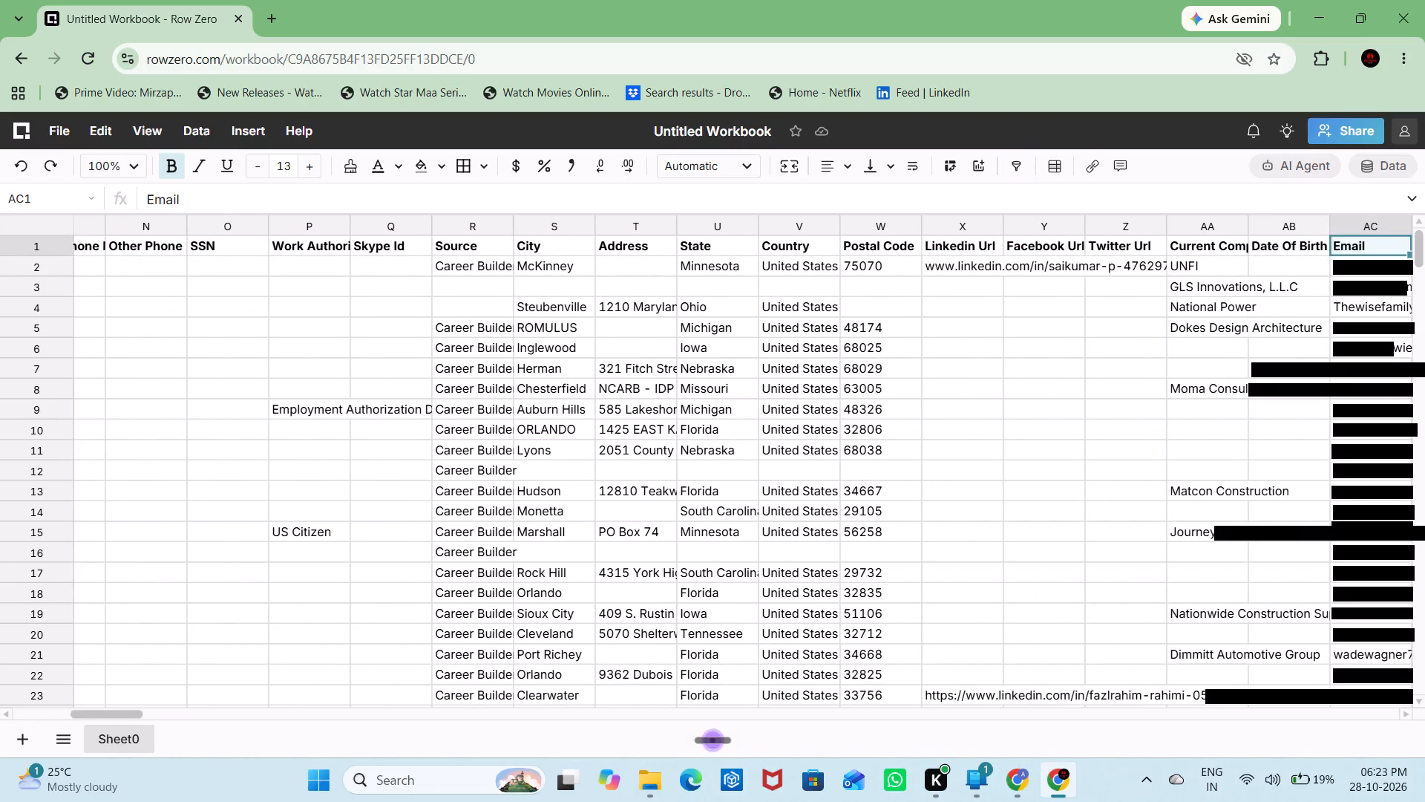
key("Tab")
key("Tab")
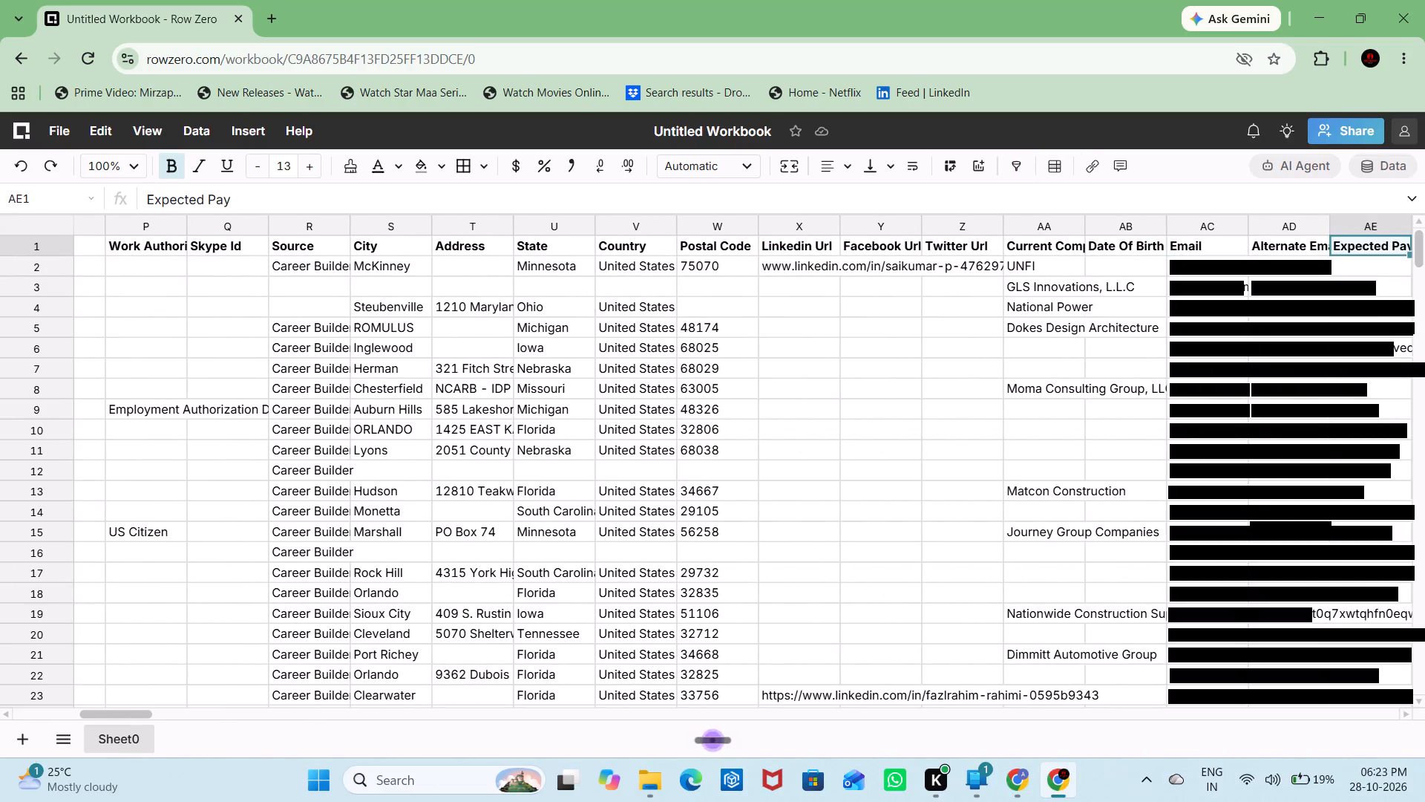
Turn on column filters from the Postal Code header and examine that column's list of filter values.
left_click(740, 238)
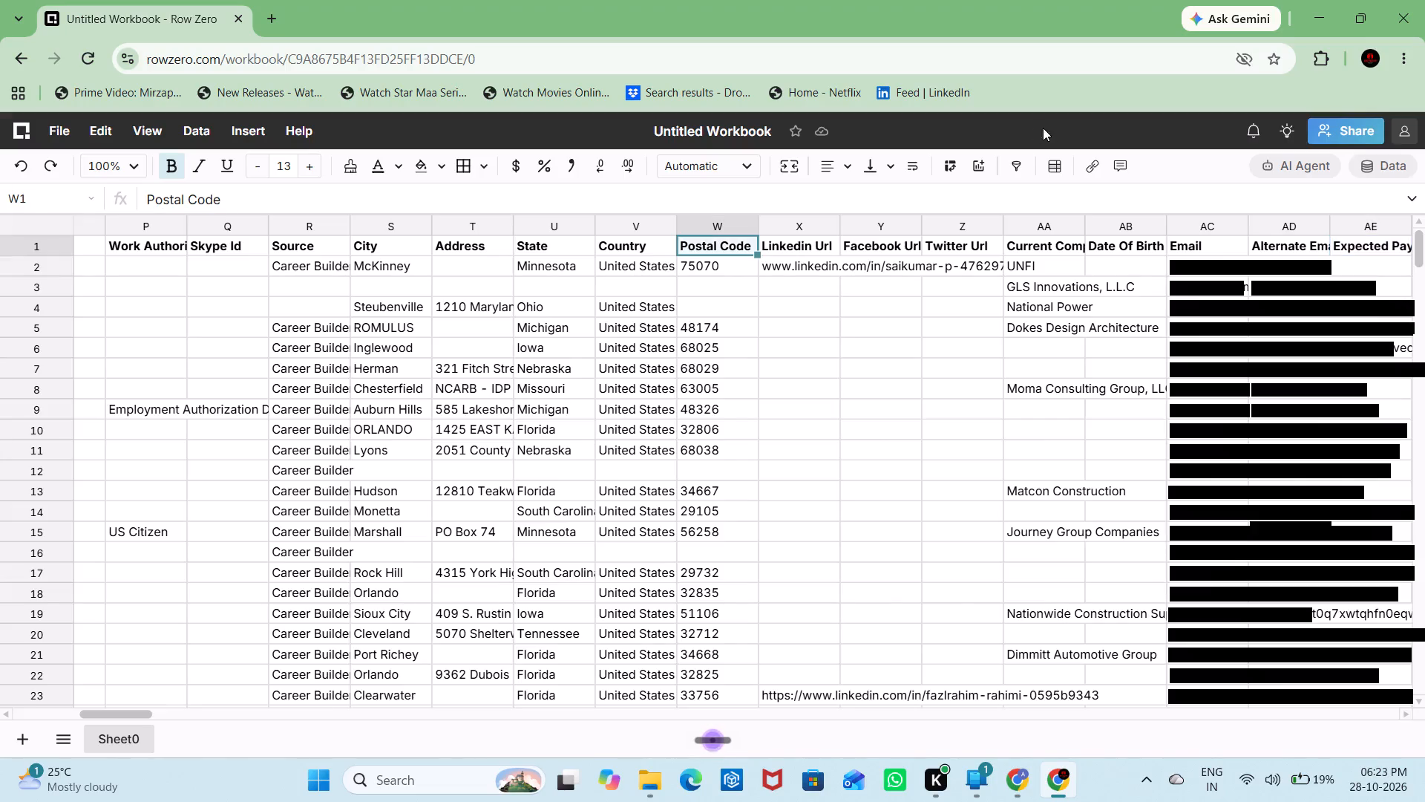
left_click(1016, 163)
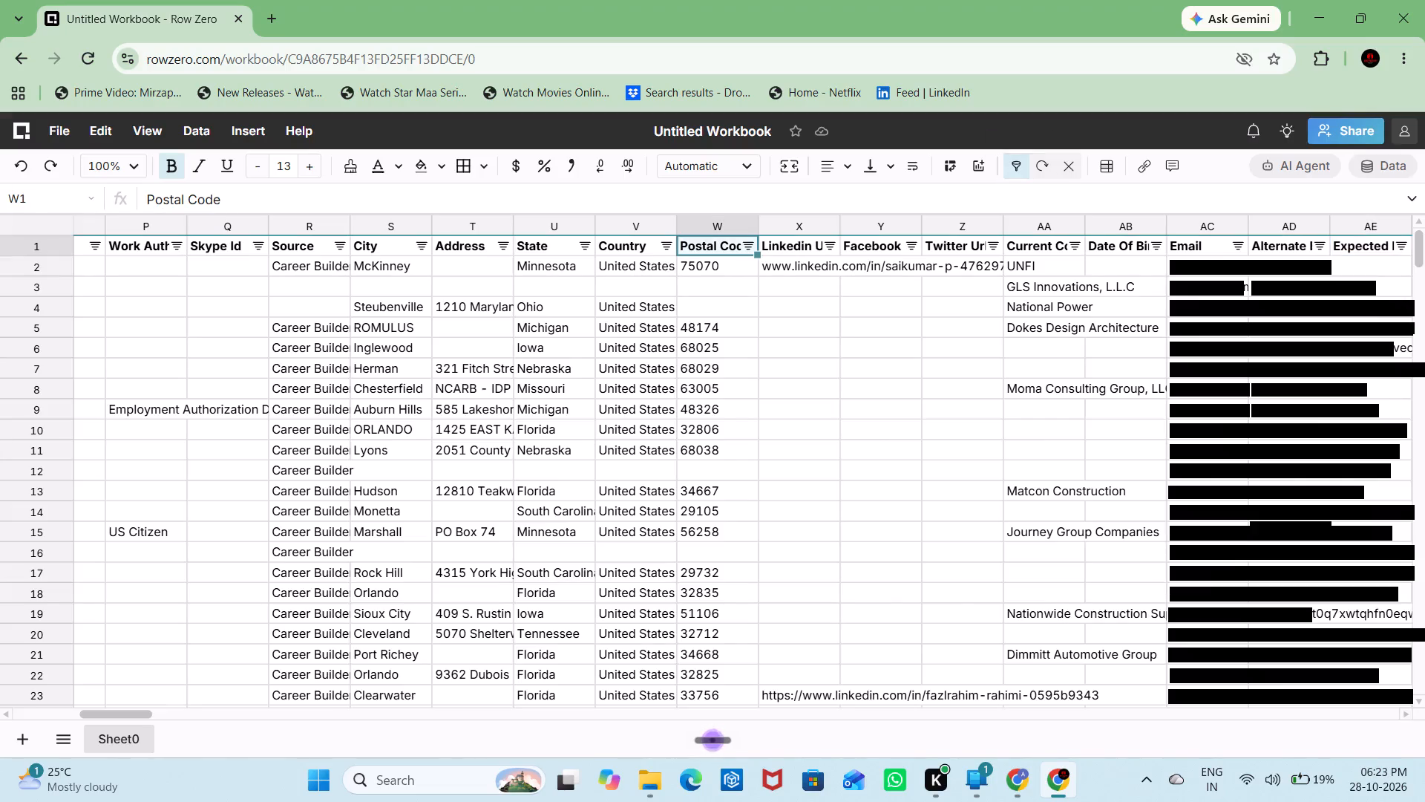
left_click(749, 246)
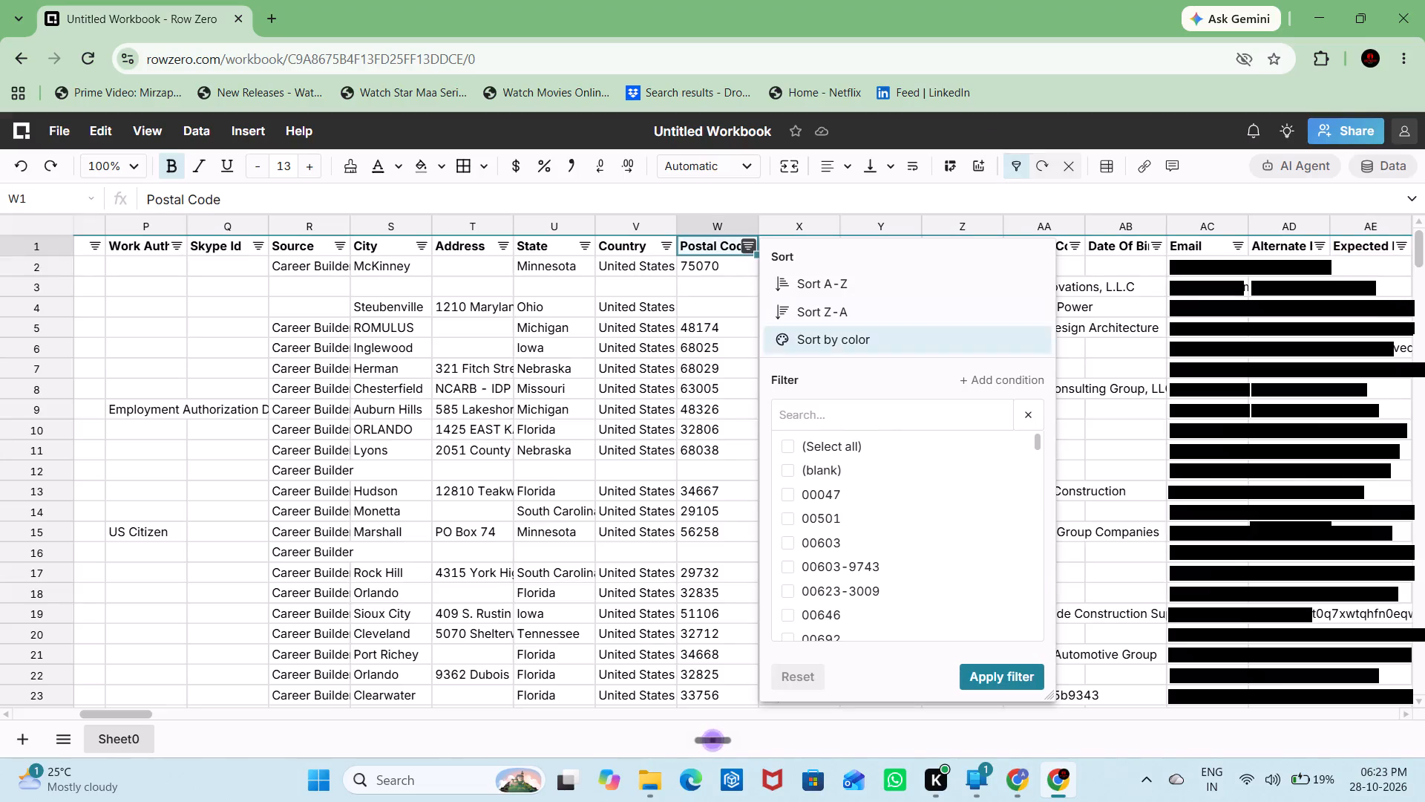
left_click_drag(1034, 440, 1036, 481)
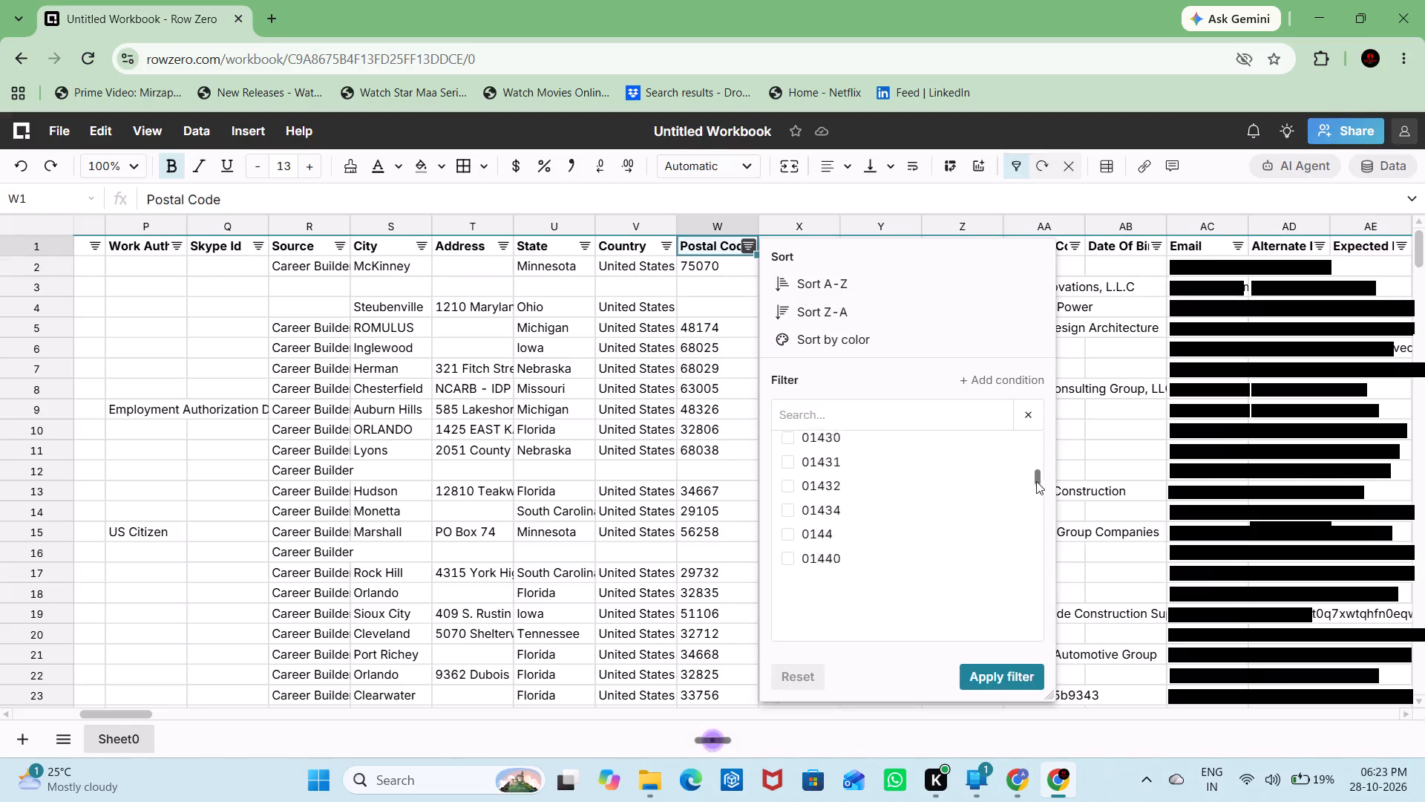
left_click_drag(1036, 481, 1043, 649)
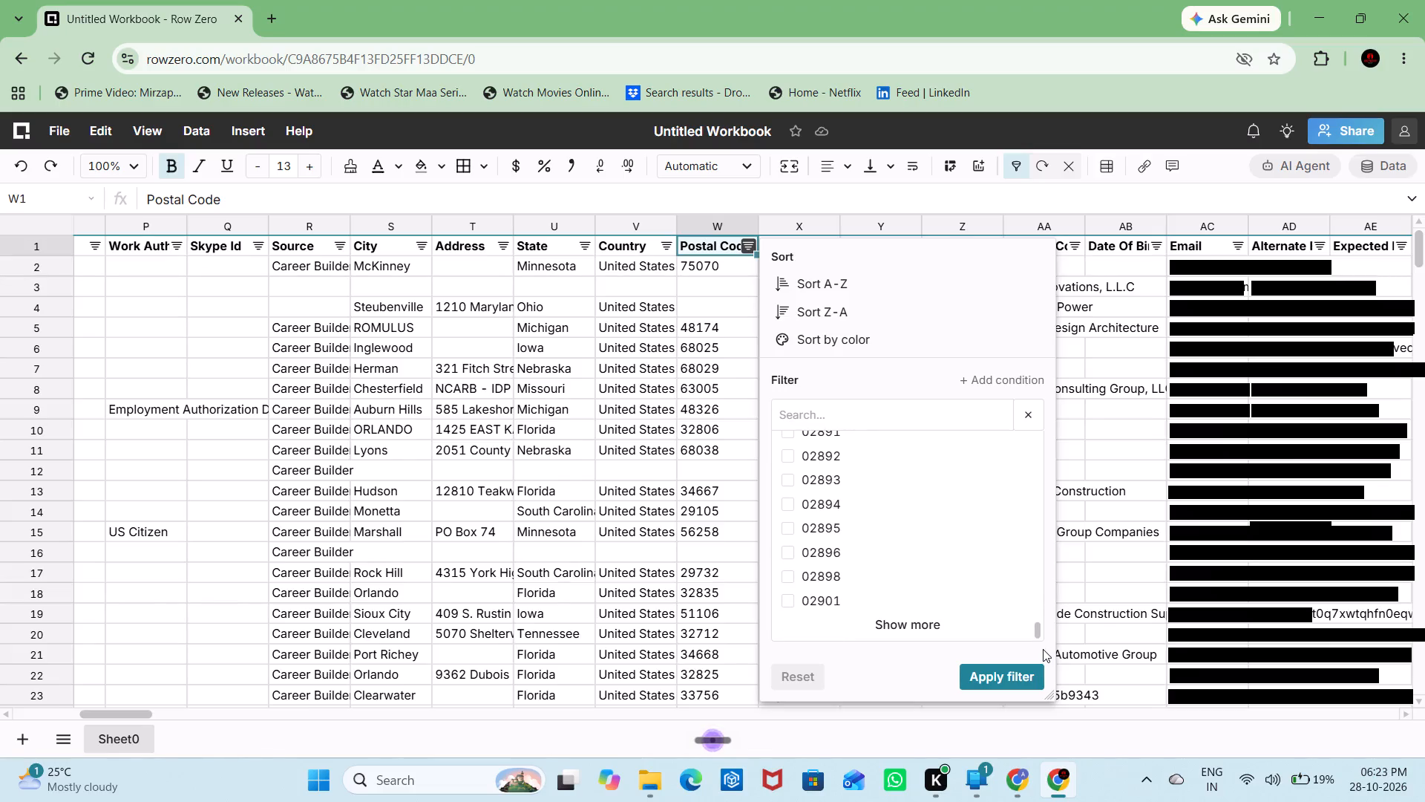
key("Escape")
Examine the Country column's filter values through to the end of the list.
left_click(667, 244)
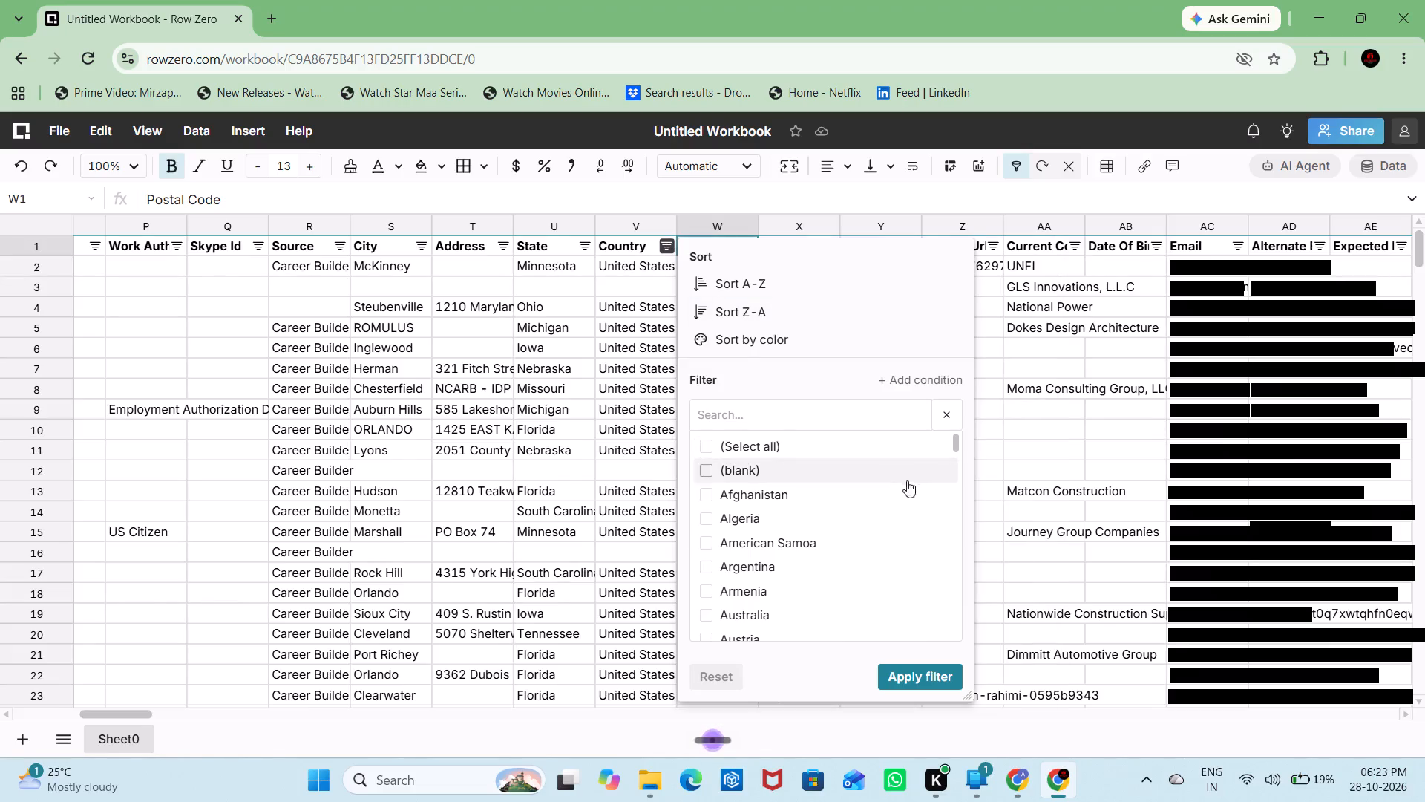
left_click_drag(957, 442, 958, 485)
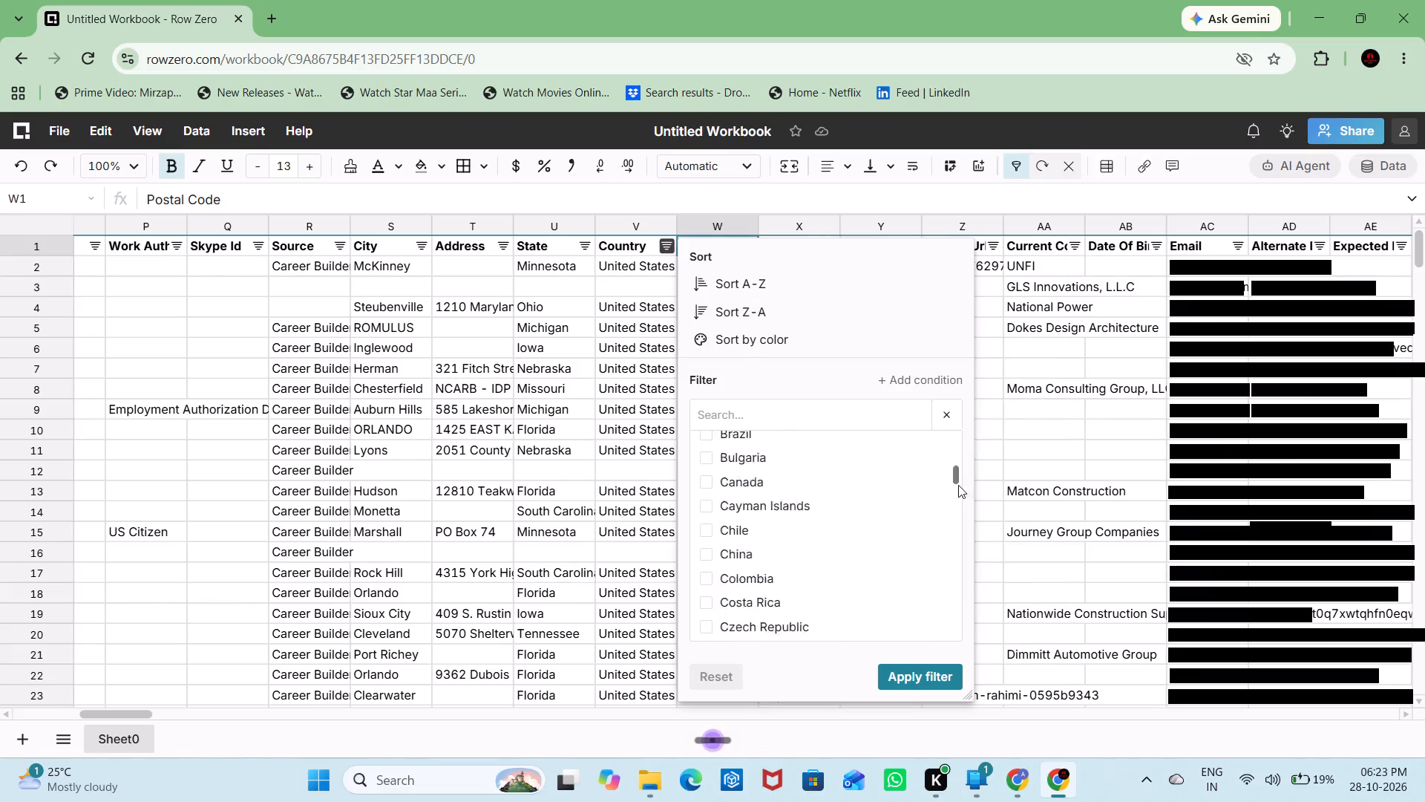
left_click_drag(958, 485, 961, 639)
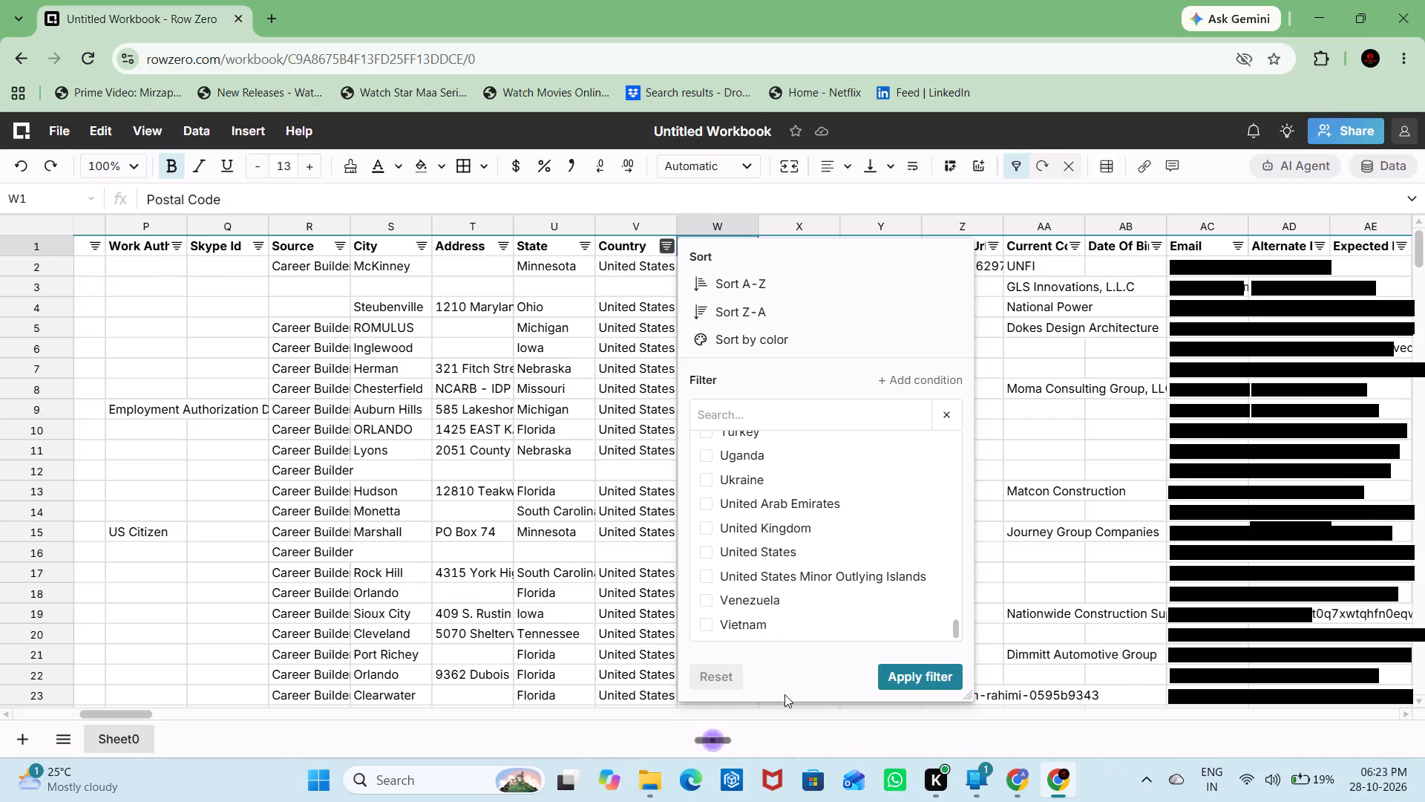
Filter the Experience column to show only the misplaced gender values F and M.
left_click(783, 685)
left_click(1021, 360)
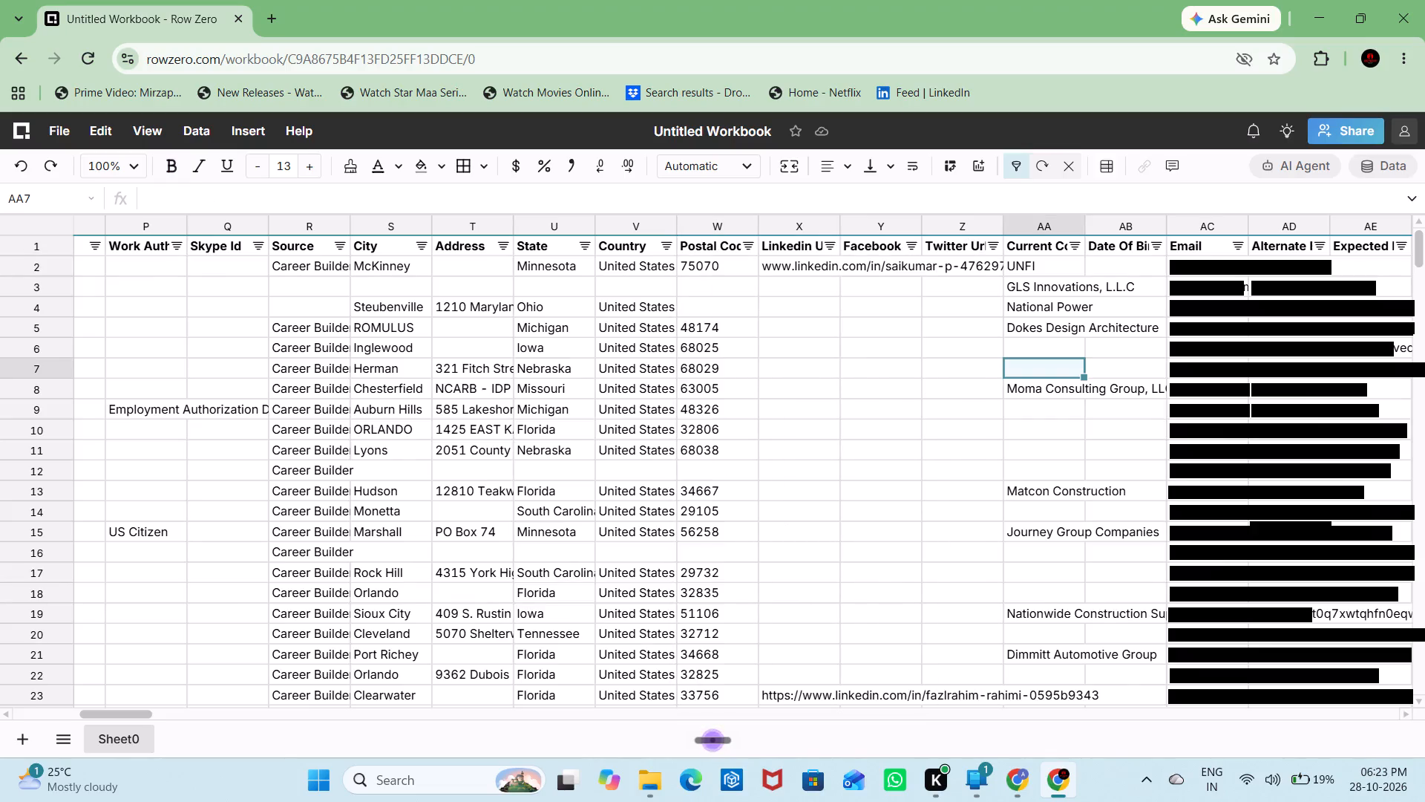
left_click(1261, 320)
key("Right")
key("Right")
key("Right")
key("Right")
key("Right")
key("Right")
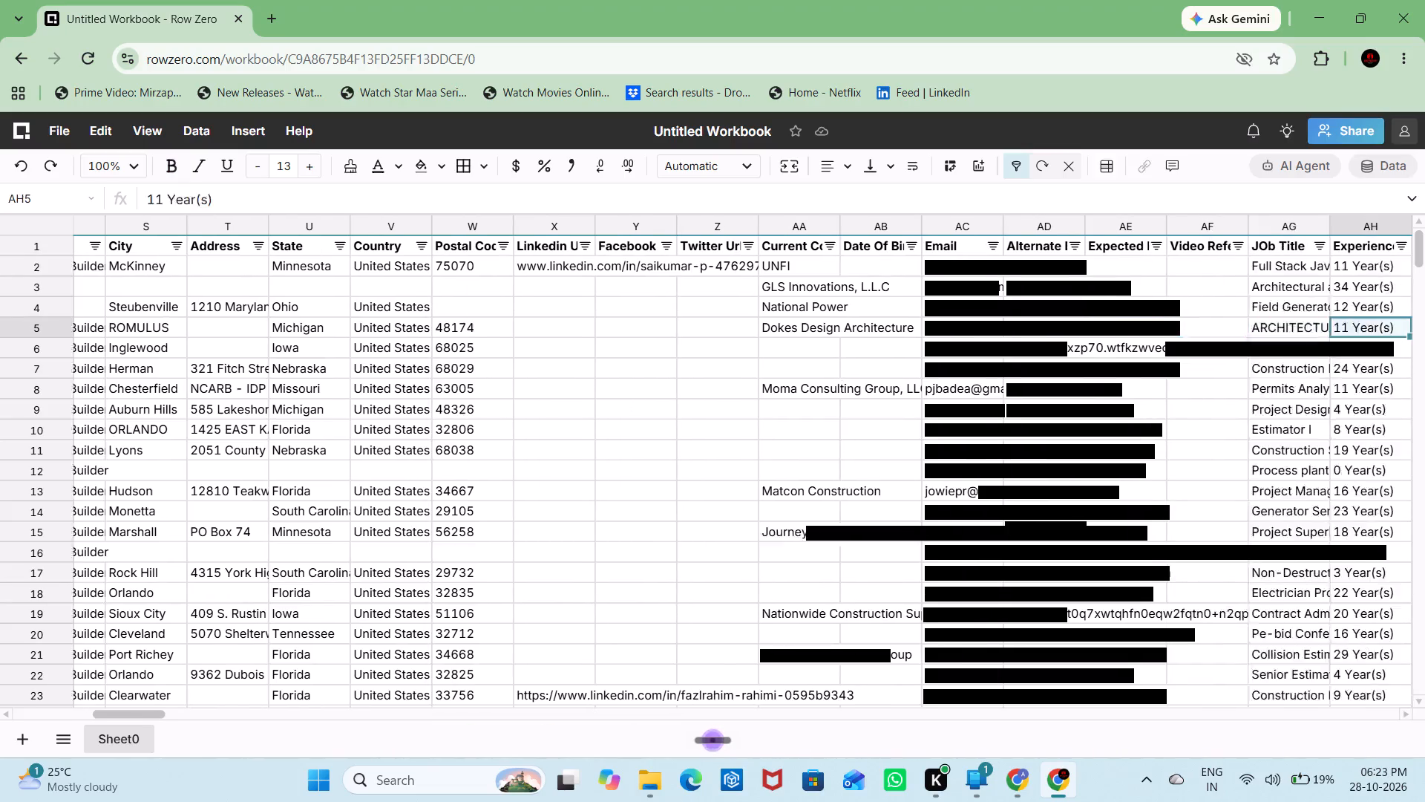
left_click(1236, 244)
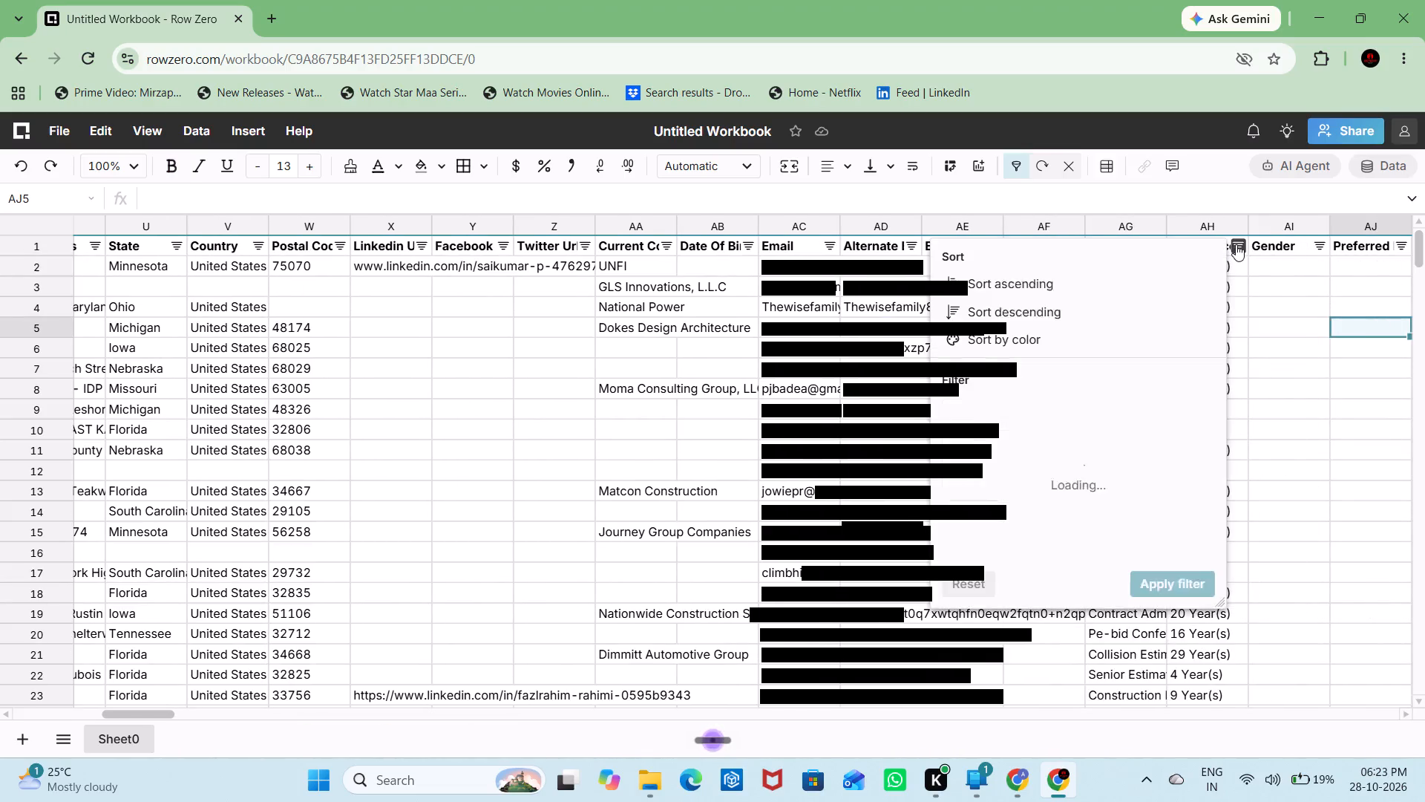
left_click_drag(1211, 443, 1208, 500)
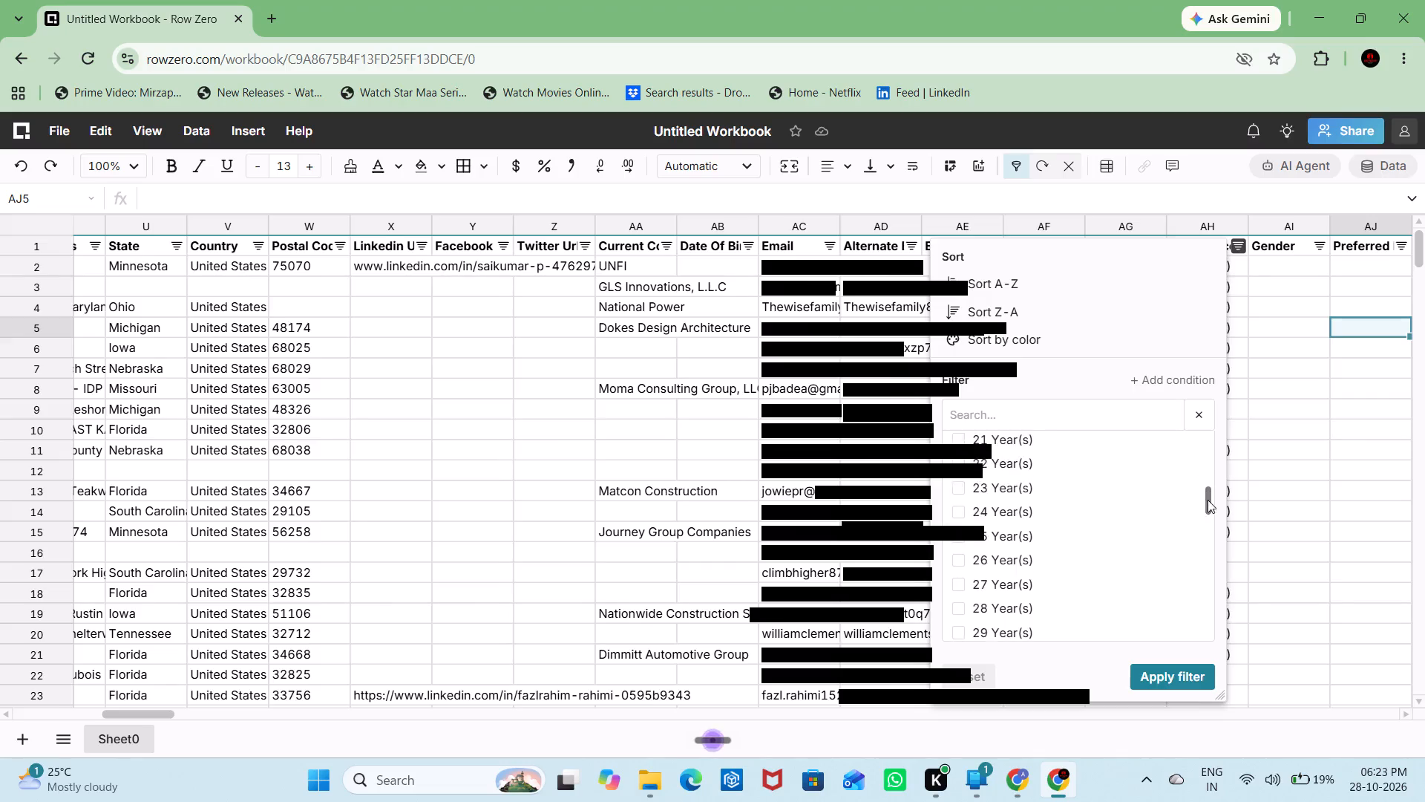
left_click_drag(1208, 500, 1216, 653)
left_click(1092, 607)
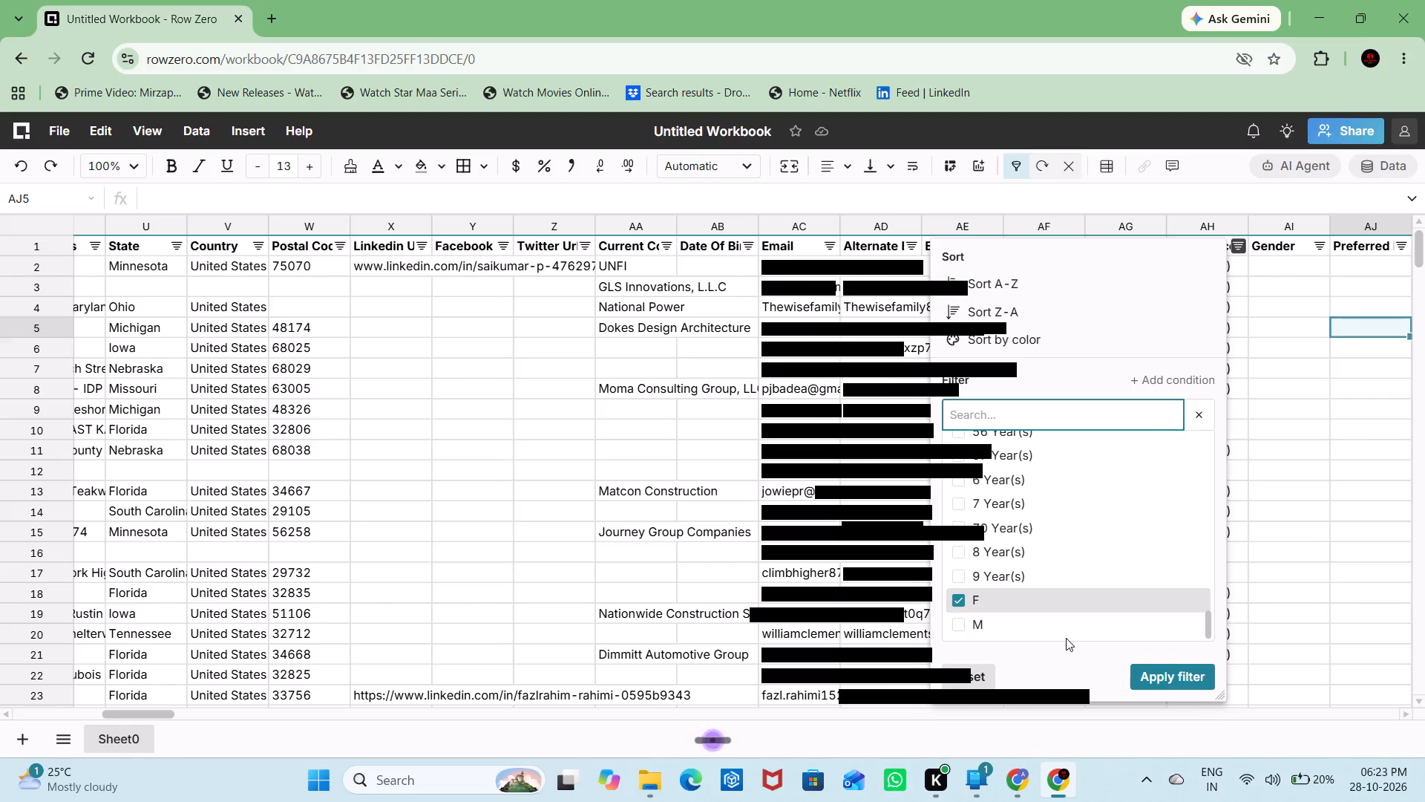
left_click(1066, 638)
left_click(1068, 628)
left_click(1150, 672)
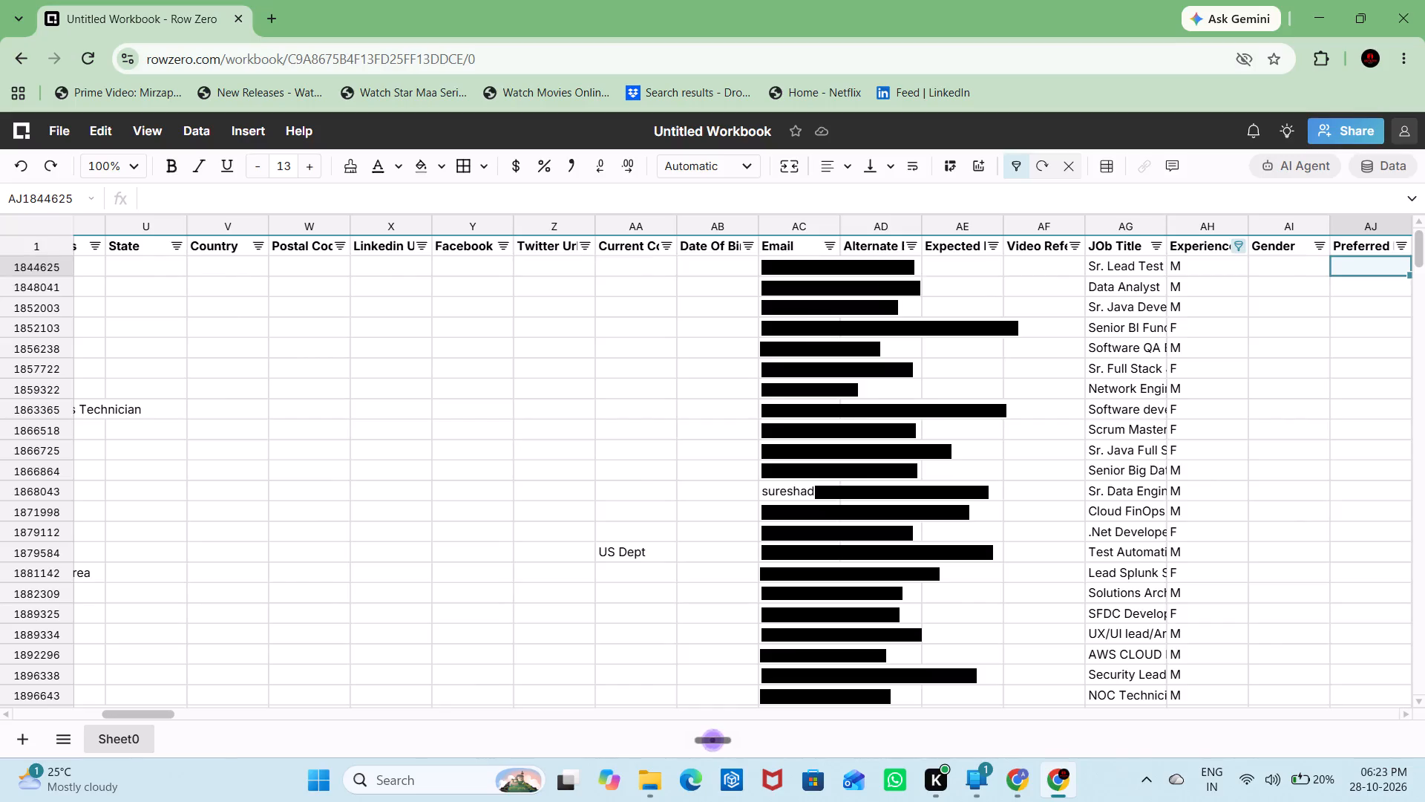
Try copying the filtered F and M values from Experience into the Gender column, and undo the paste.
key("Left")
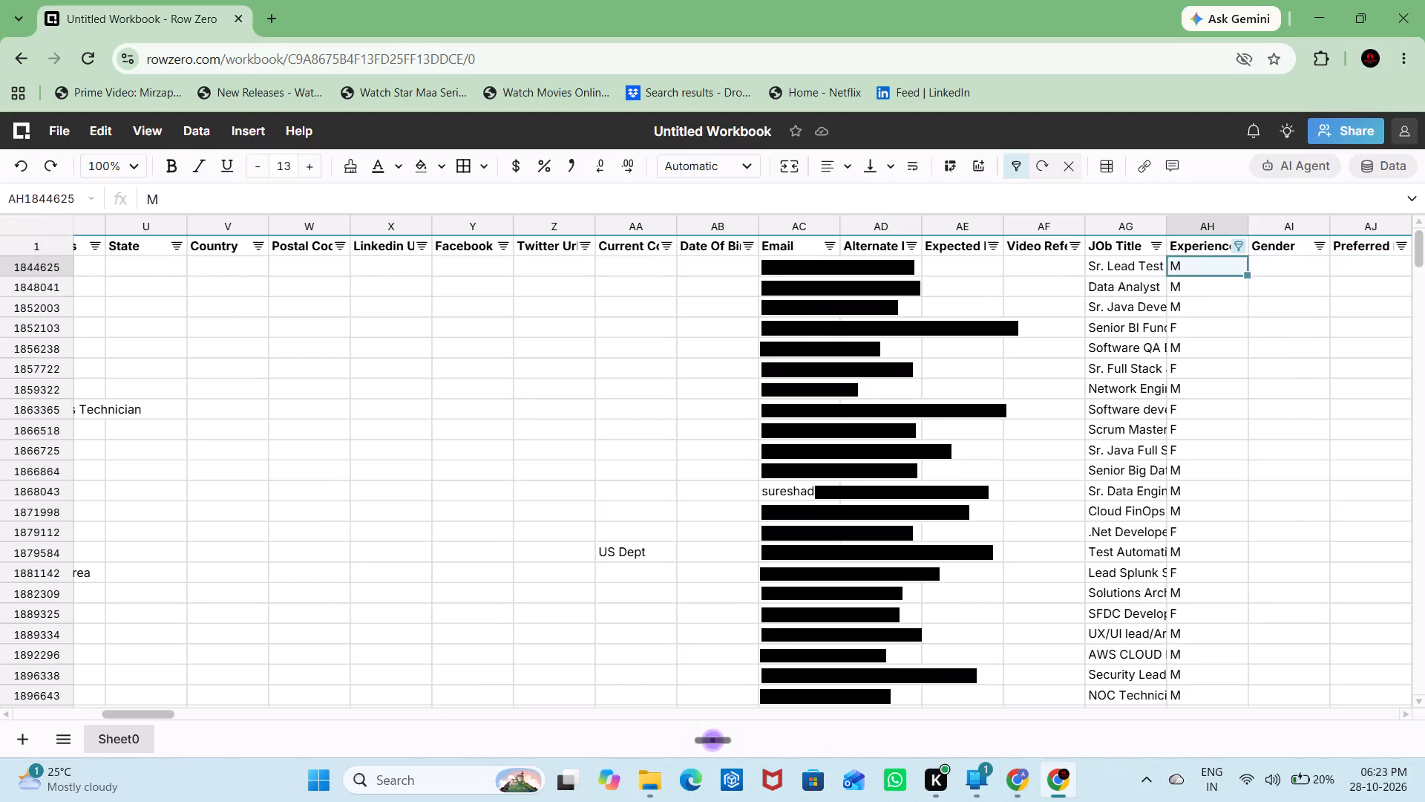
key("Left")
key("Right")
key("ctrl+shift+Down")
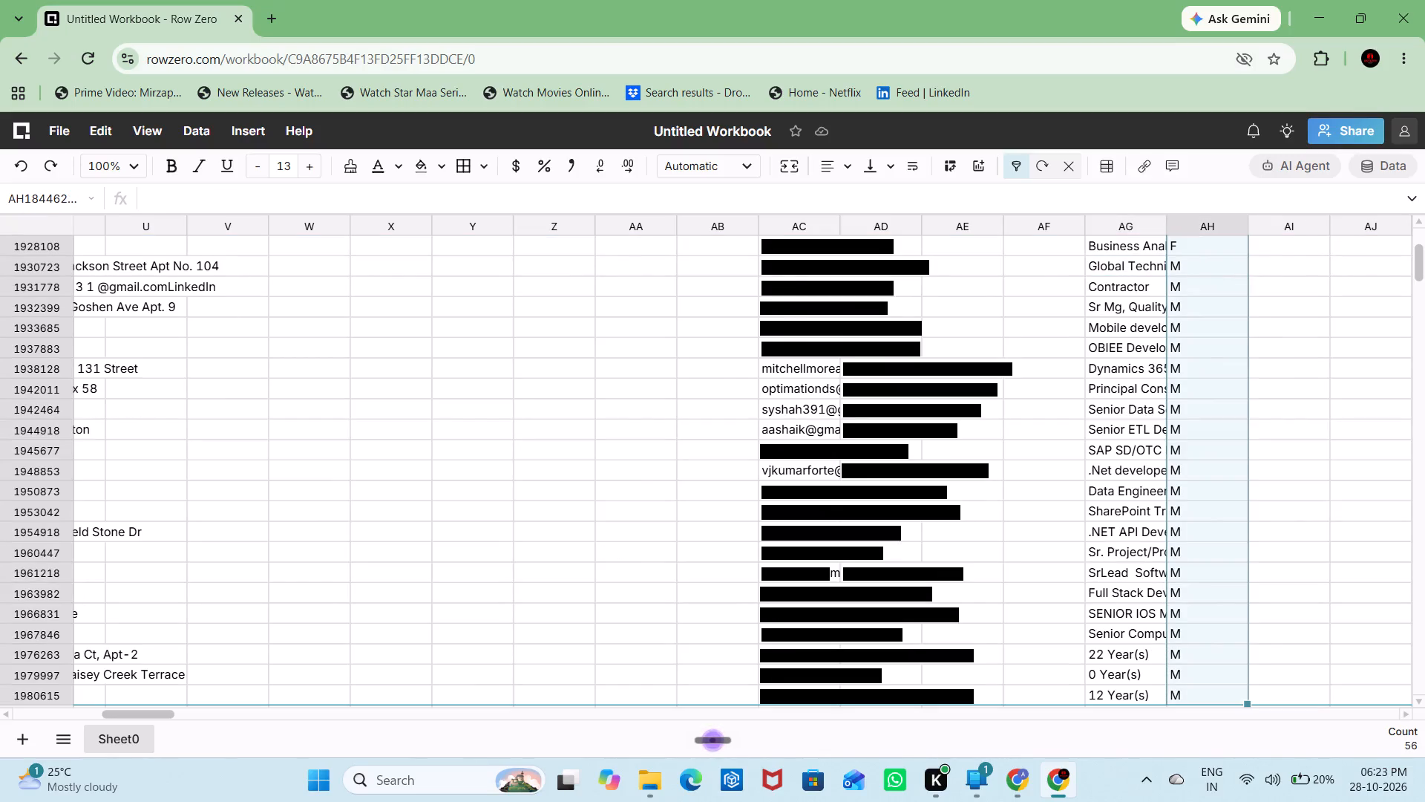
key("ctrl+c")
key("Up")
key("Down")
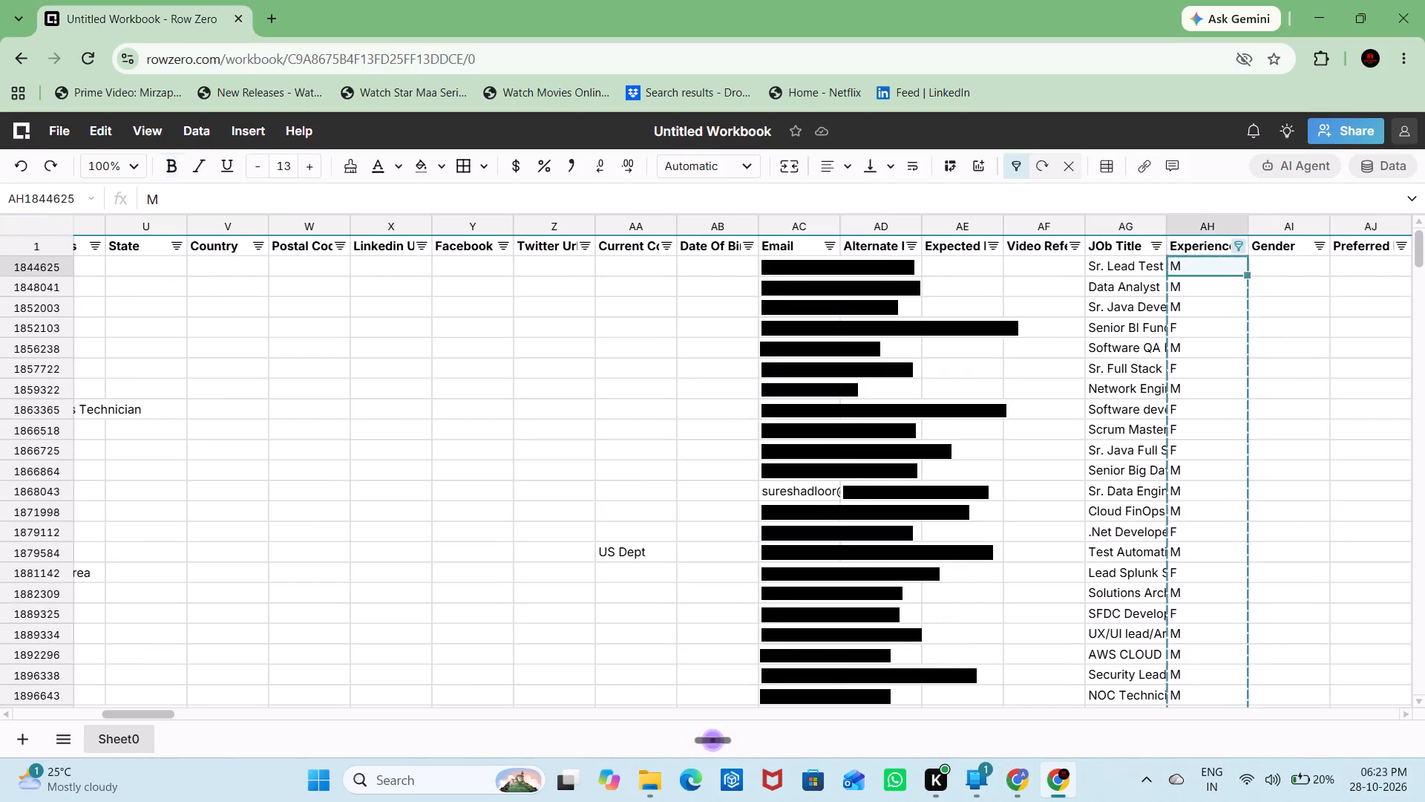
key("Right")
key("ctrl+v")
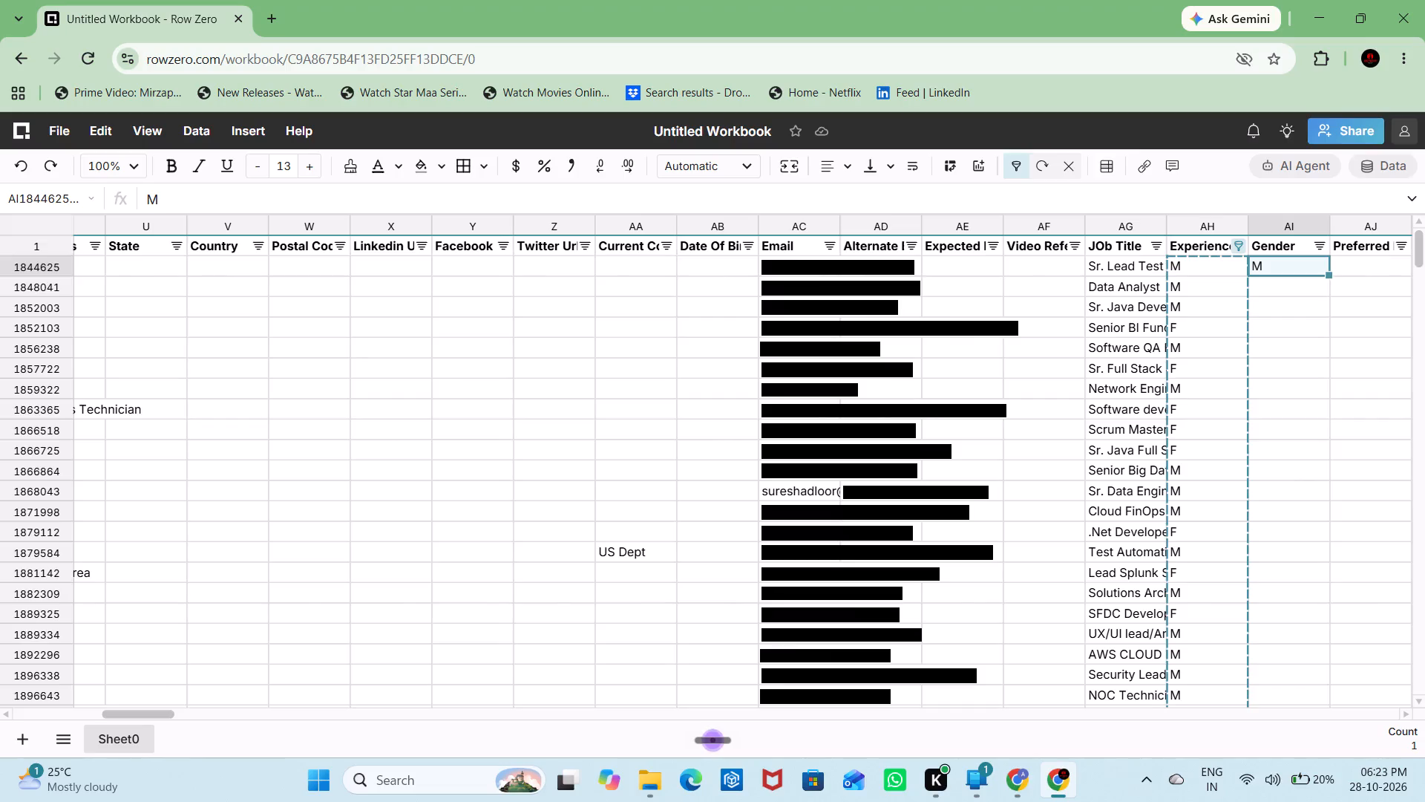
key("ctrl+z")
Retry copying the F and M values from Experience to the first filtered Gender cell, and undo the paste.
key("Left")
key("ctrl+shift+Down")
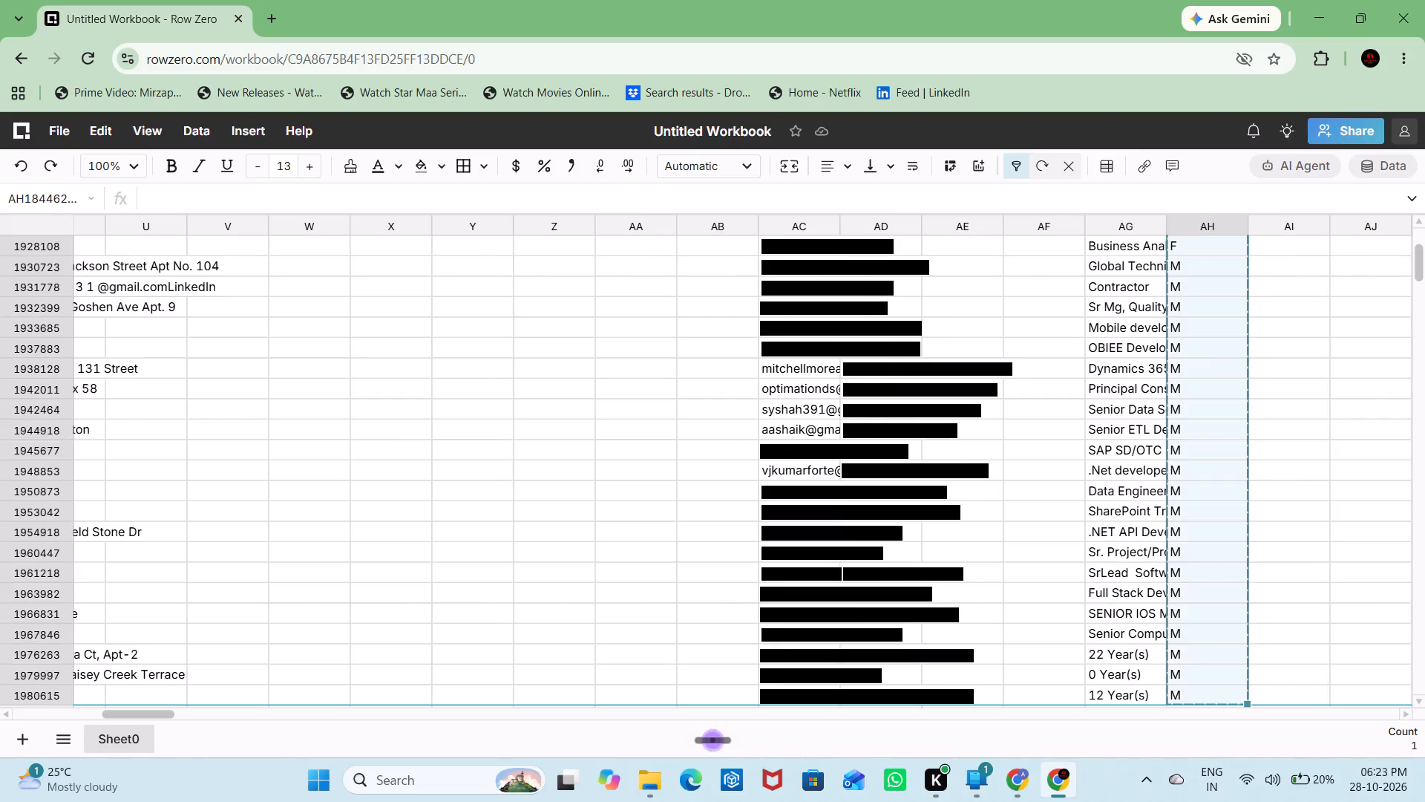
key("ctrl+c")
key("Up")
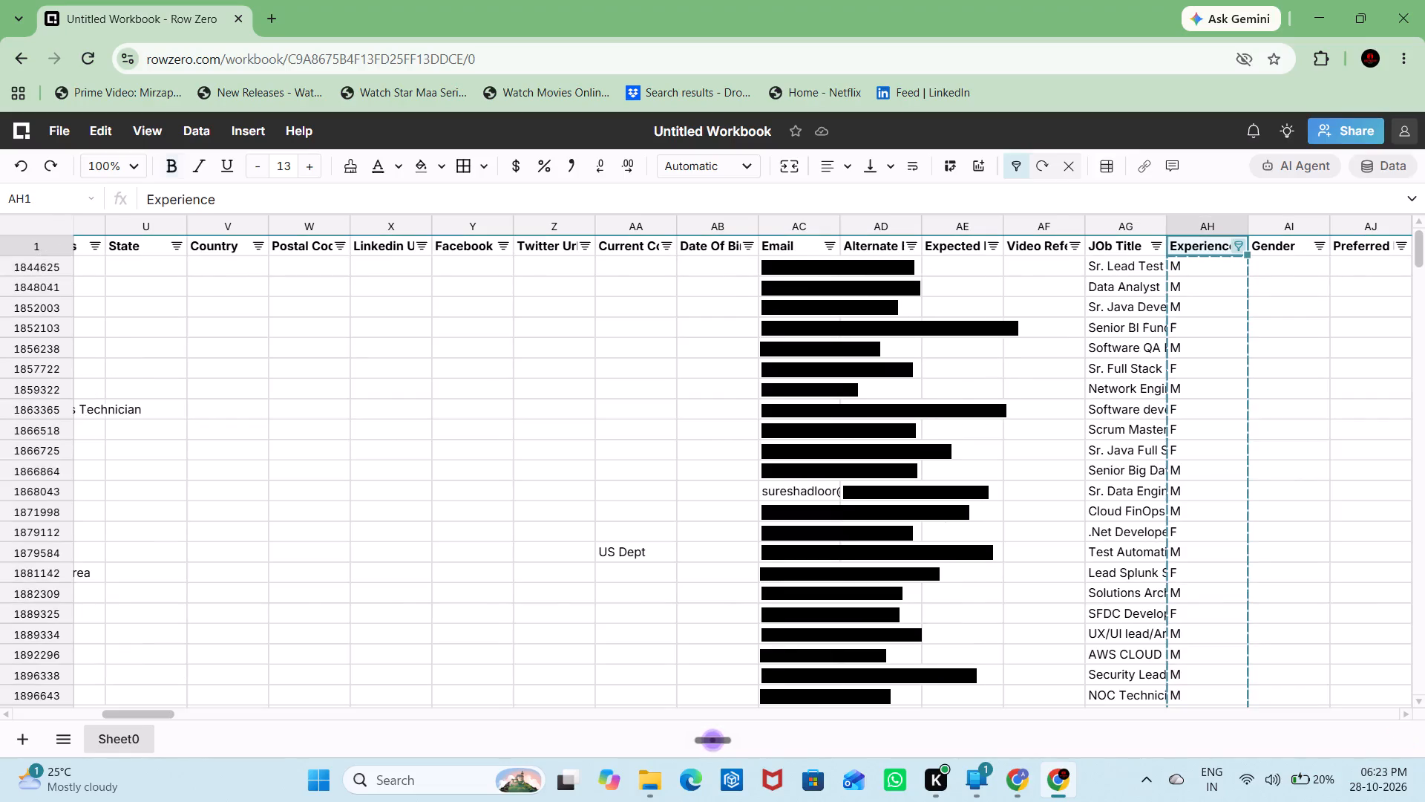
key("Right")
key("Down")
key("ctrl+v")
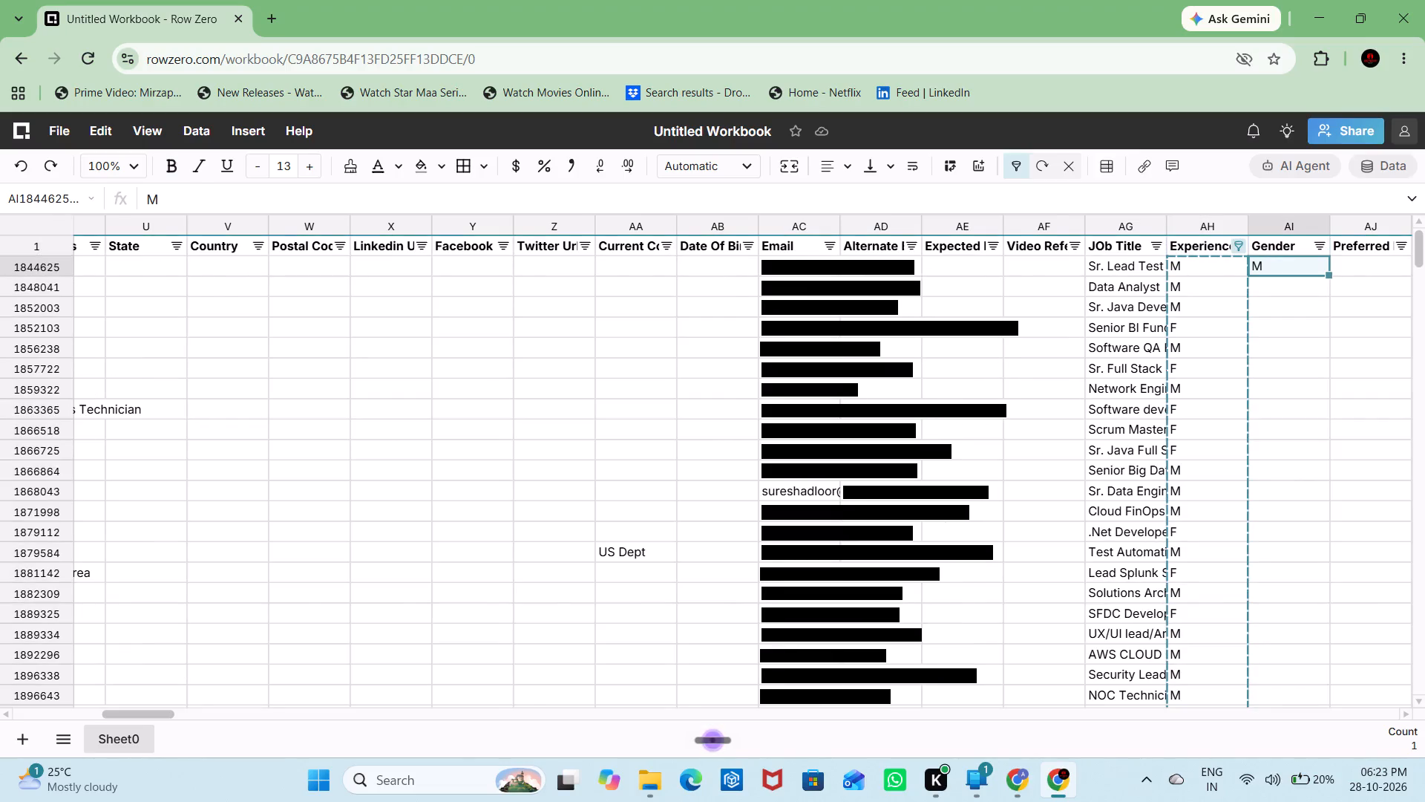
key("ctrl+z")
Cut the filtered F and M values from the Experience column and paste them into Gender on the same rows.
key("Left")
key("ctrl+shift+Down")
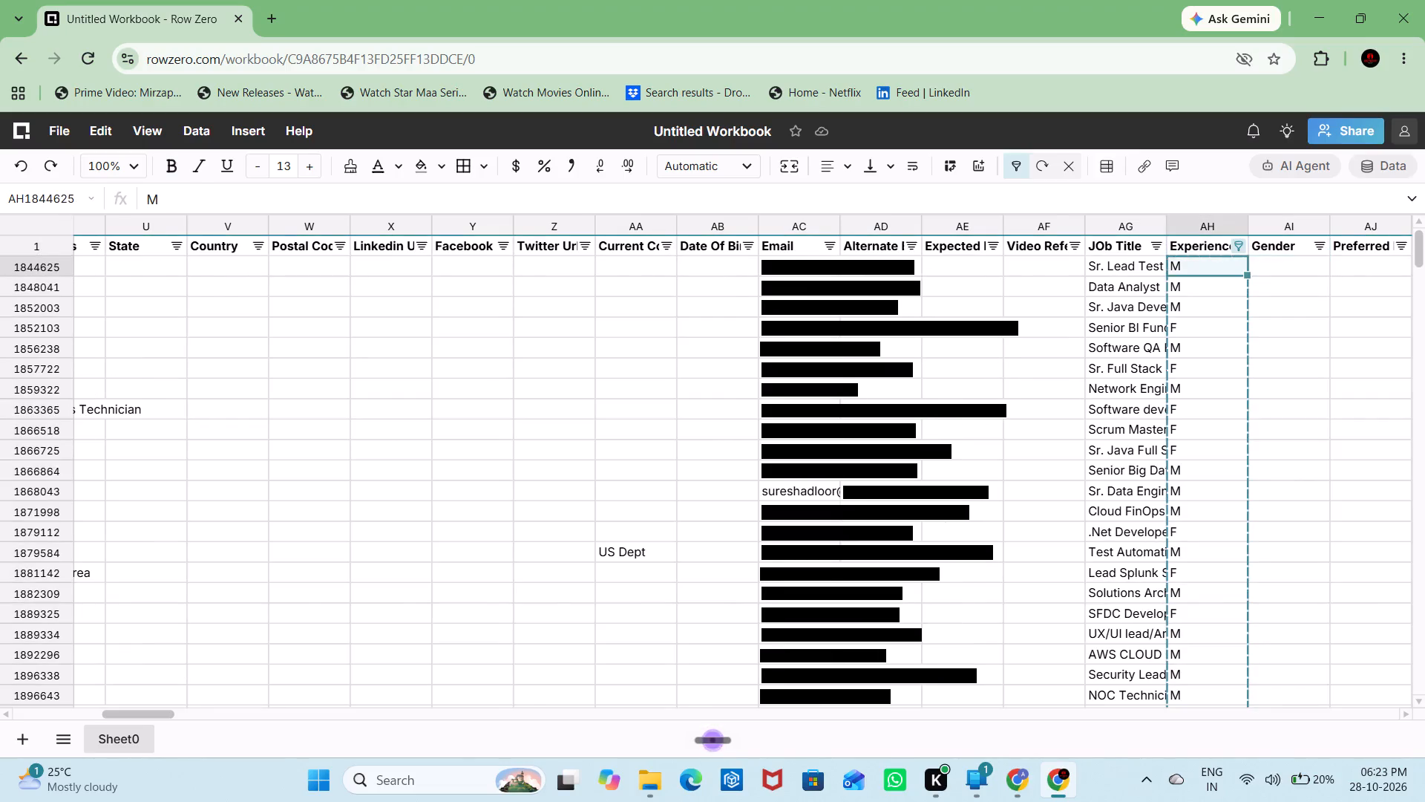
key("ctrl+x")
key("Right")
key("Up")
key("Down")
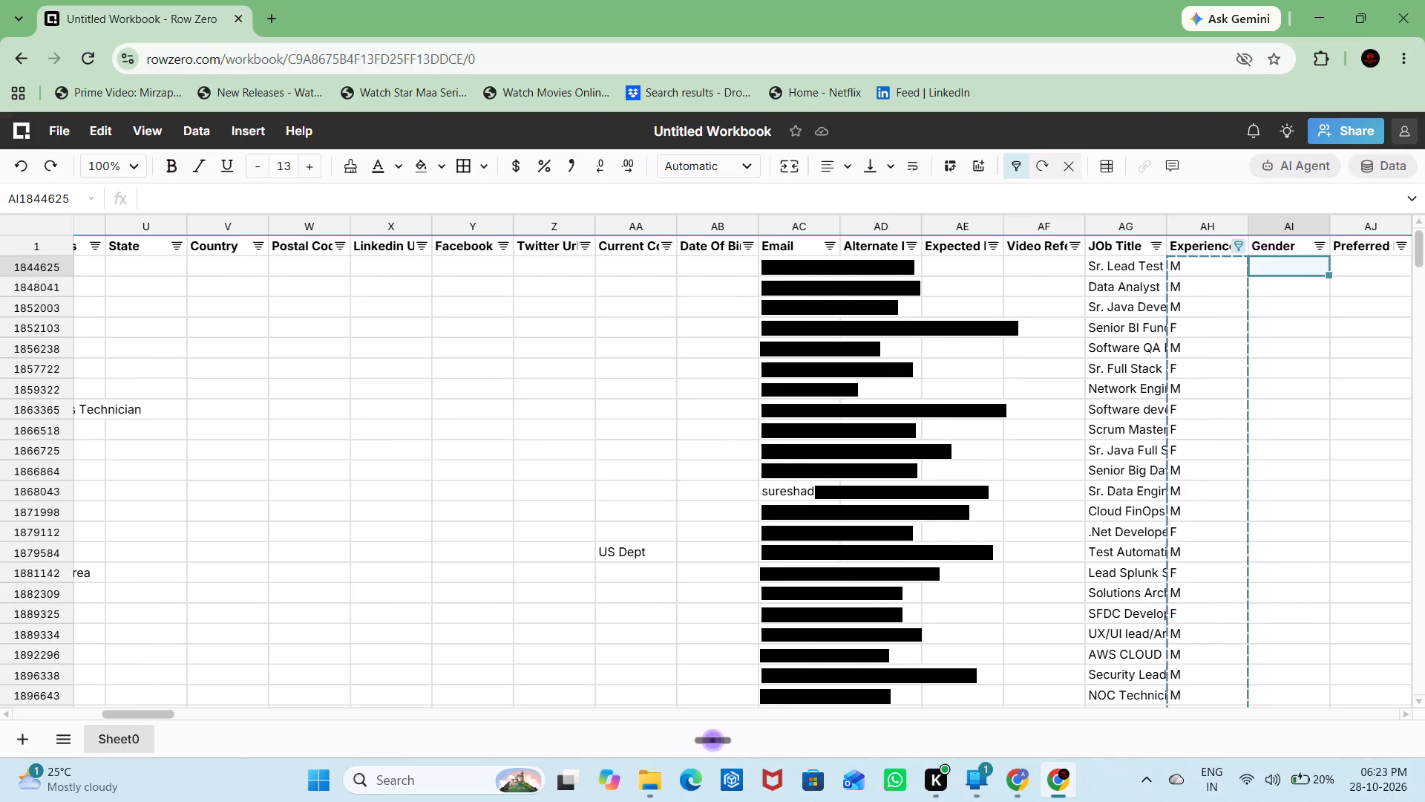
key("ctrl+v")
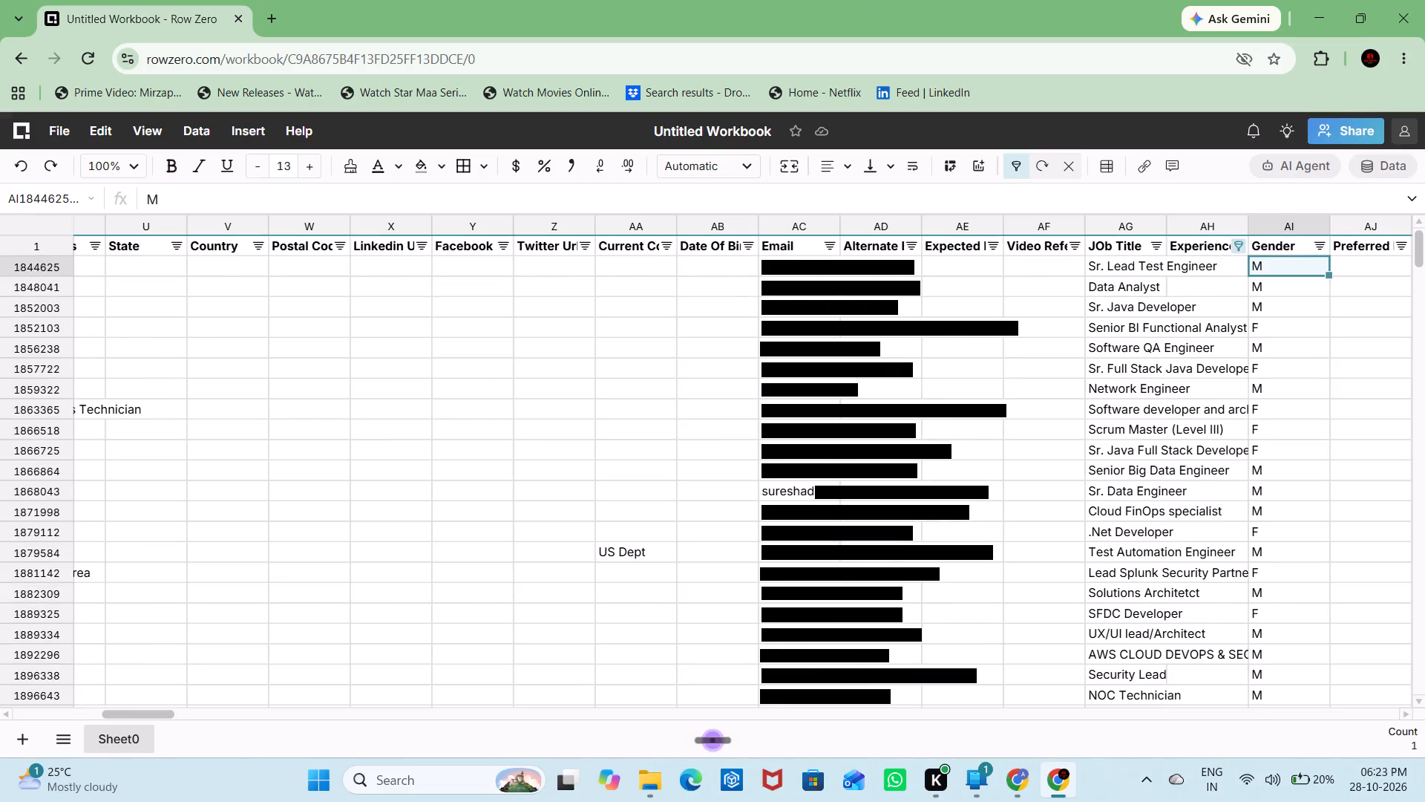
key("Left")
key("Up")
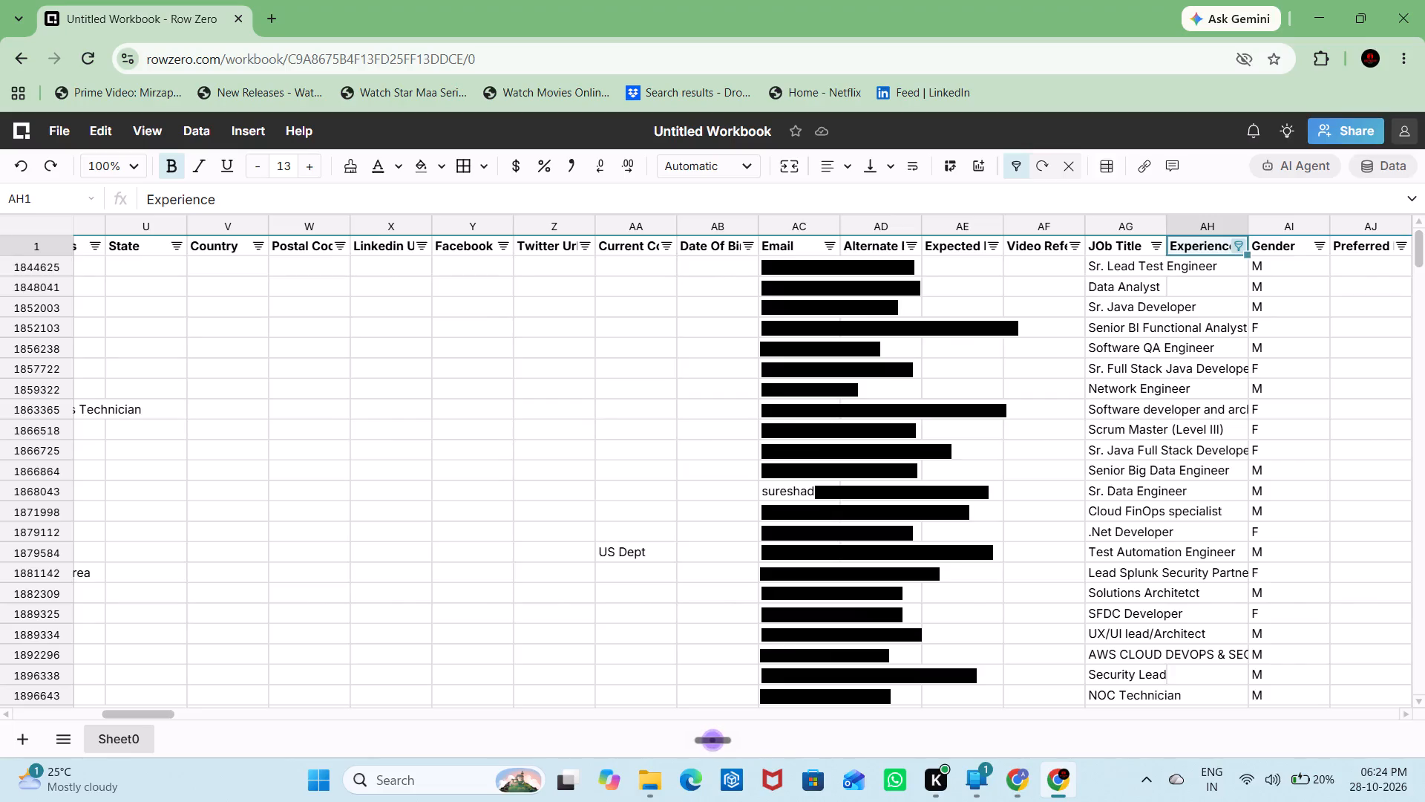
Reset the column filters and check the Experience column's filter values through to the end of the list.
left_click(1010, 165)
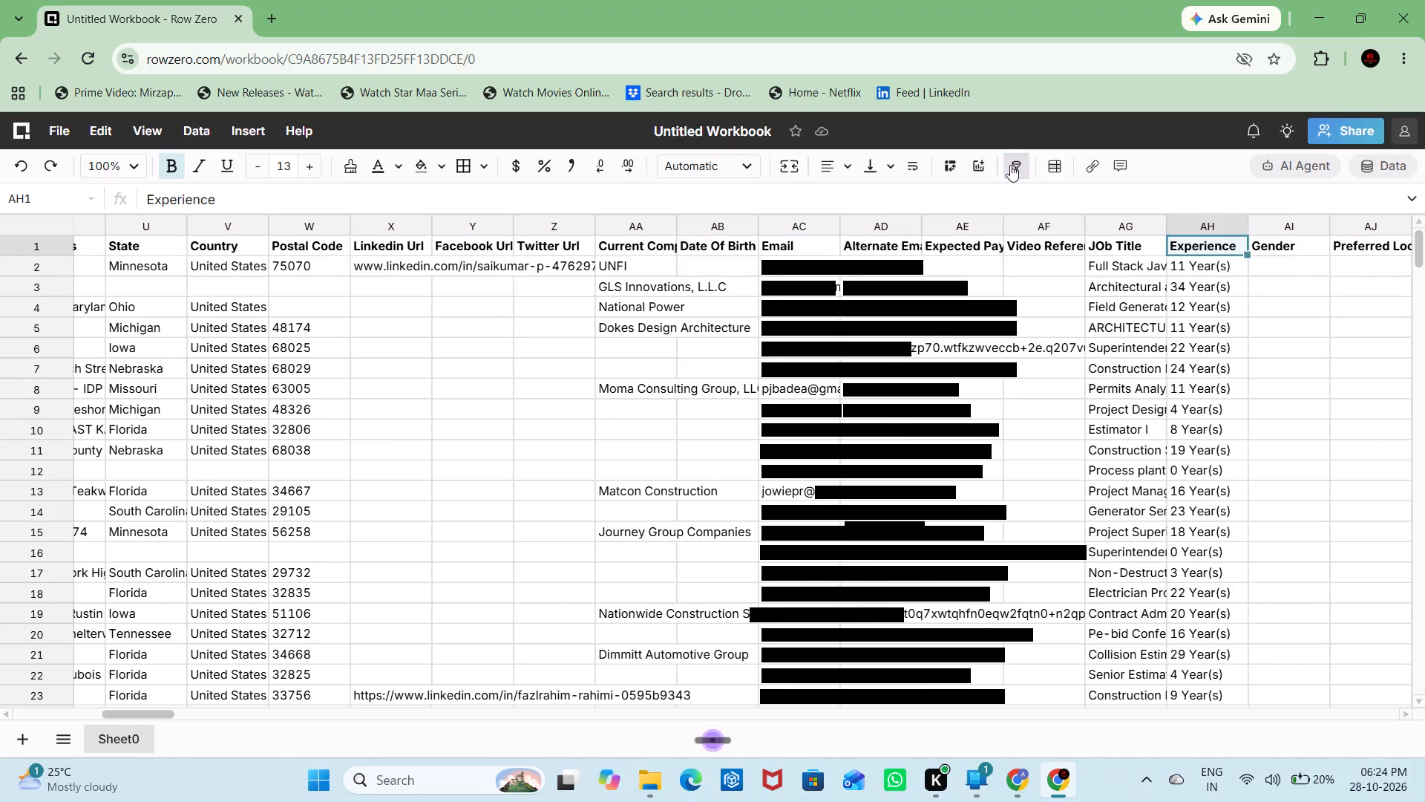
left_click(1010, 165)
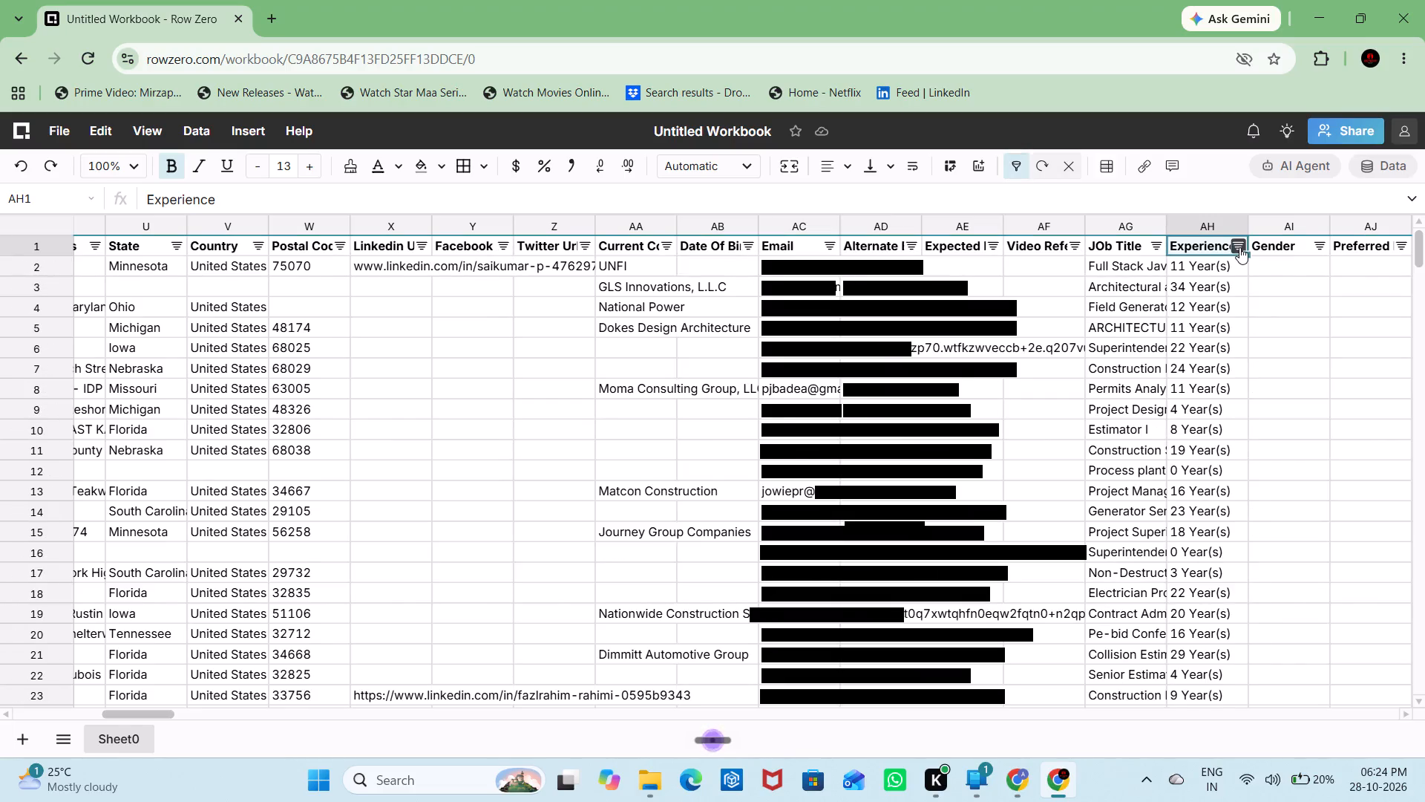
left_click(1239, 247)
left_click_drag(1207, 451, 1205, 498)
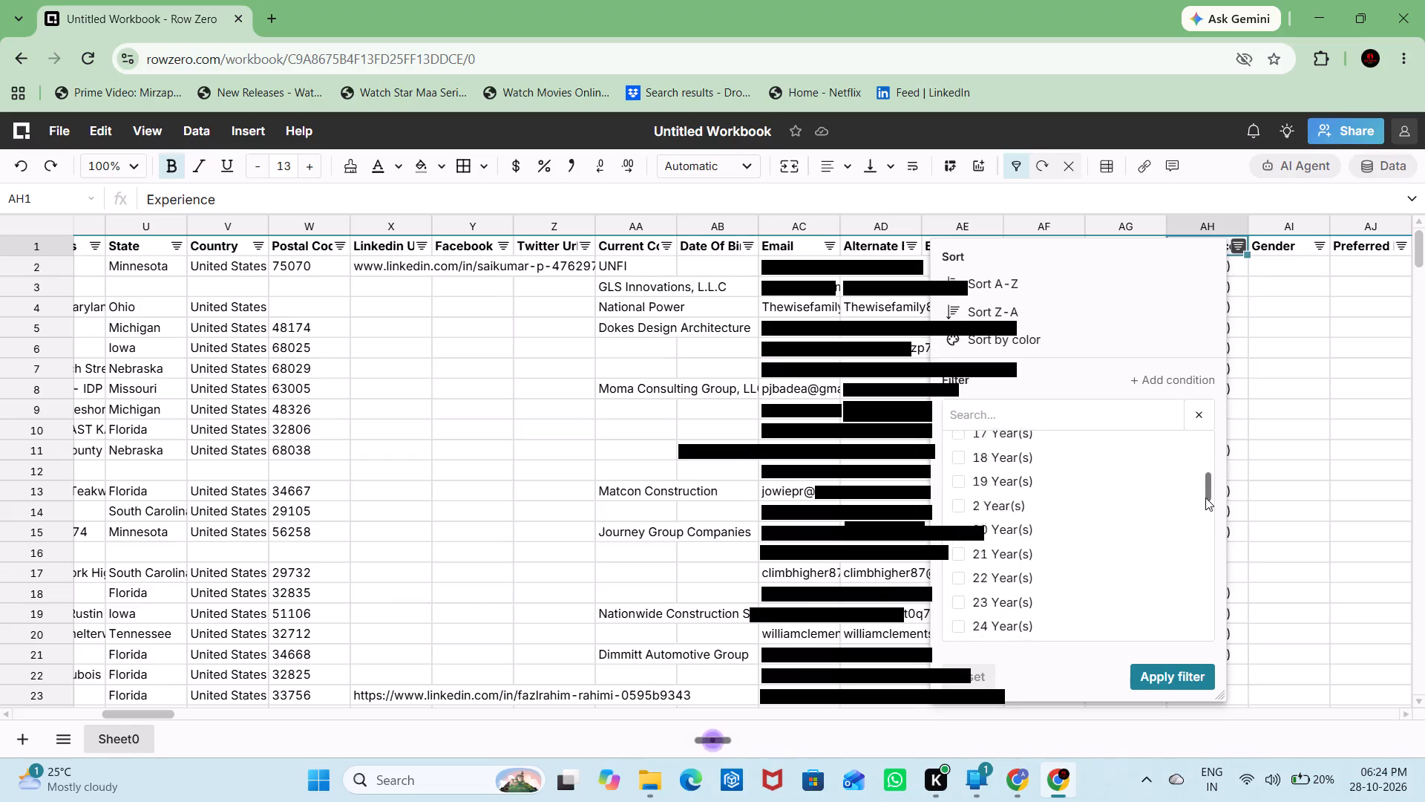
left_click_drag(1205, 498, 1213, 671)
left_click(1289, 417)
key("Escape")
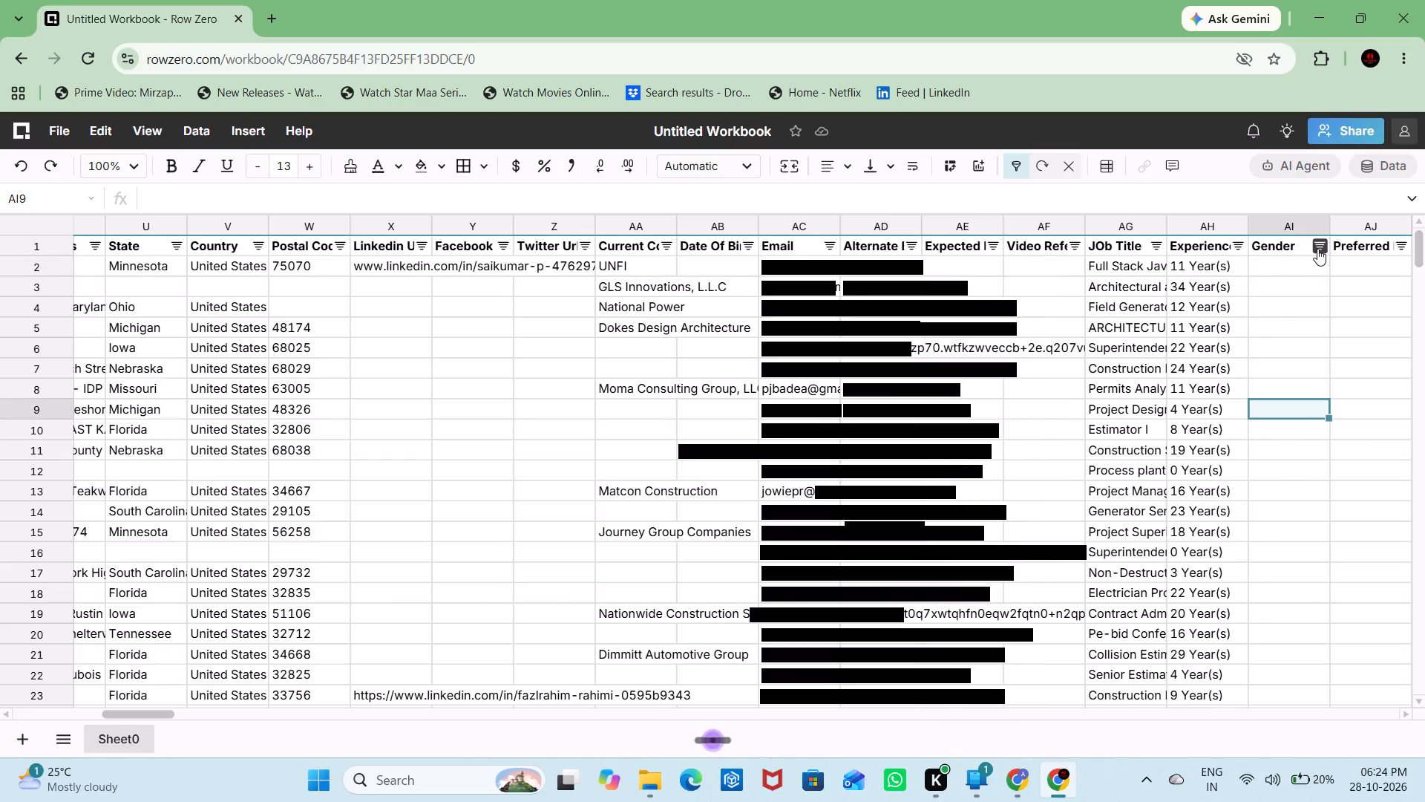
Filter the Gender column to the misplaced Year(s) values only, excluding blank, F, M and O.
left_click(1317, 249)
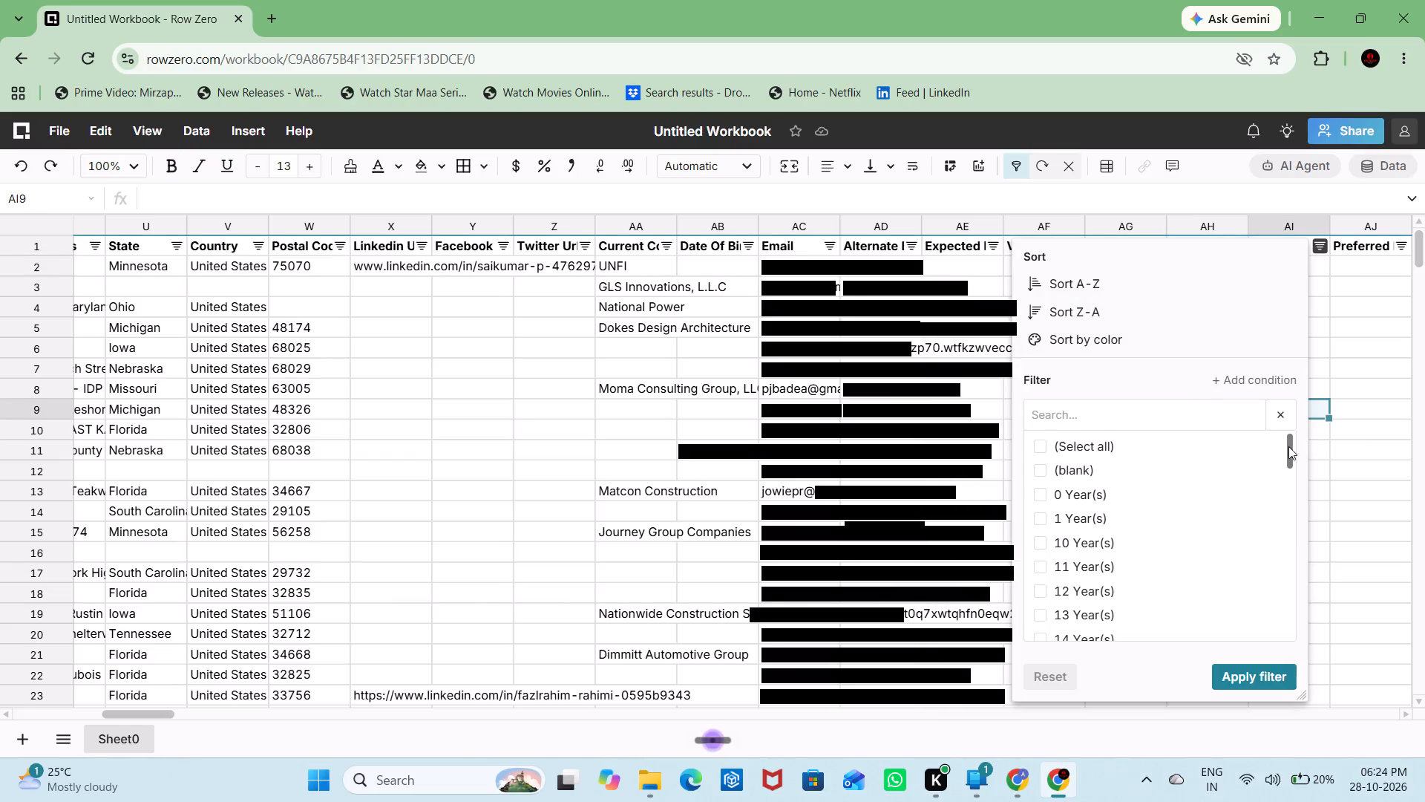
left_click_drag(1289, 447, 1257, 640)
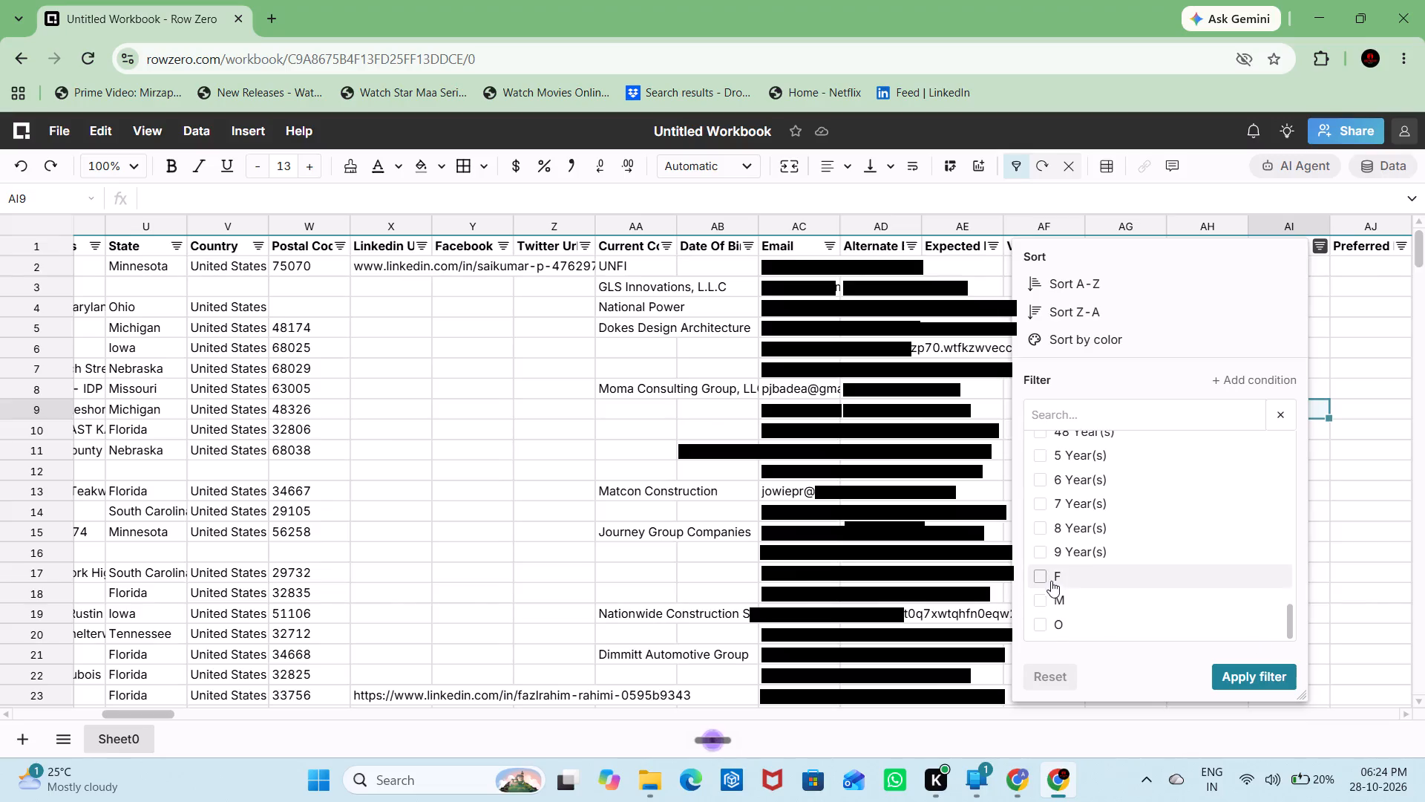
left_click(1051, 577)
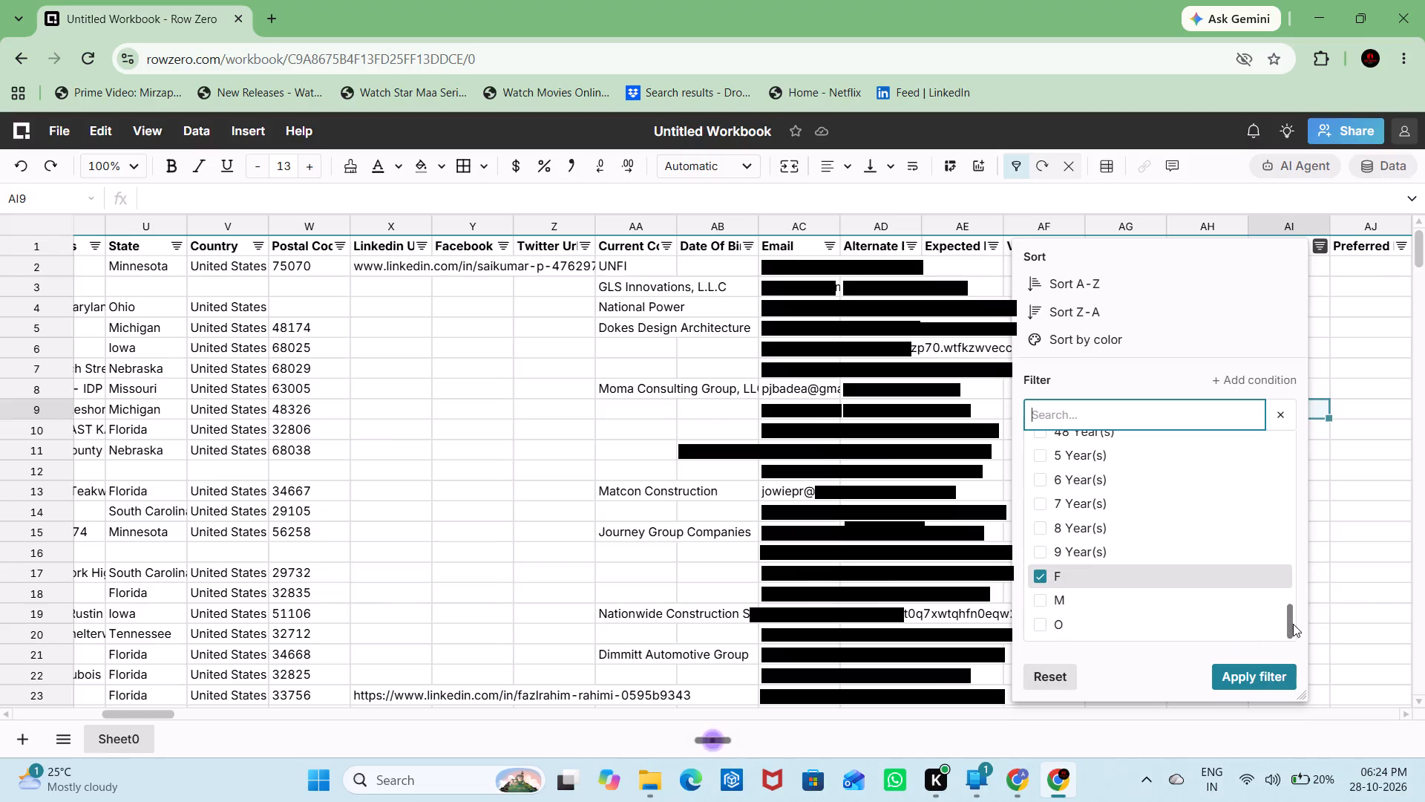
left_click_drag(1293, 624, 1294, 423)
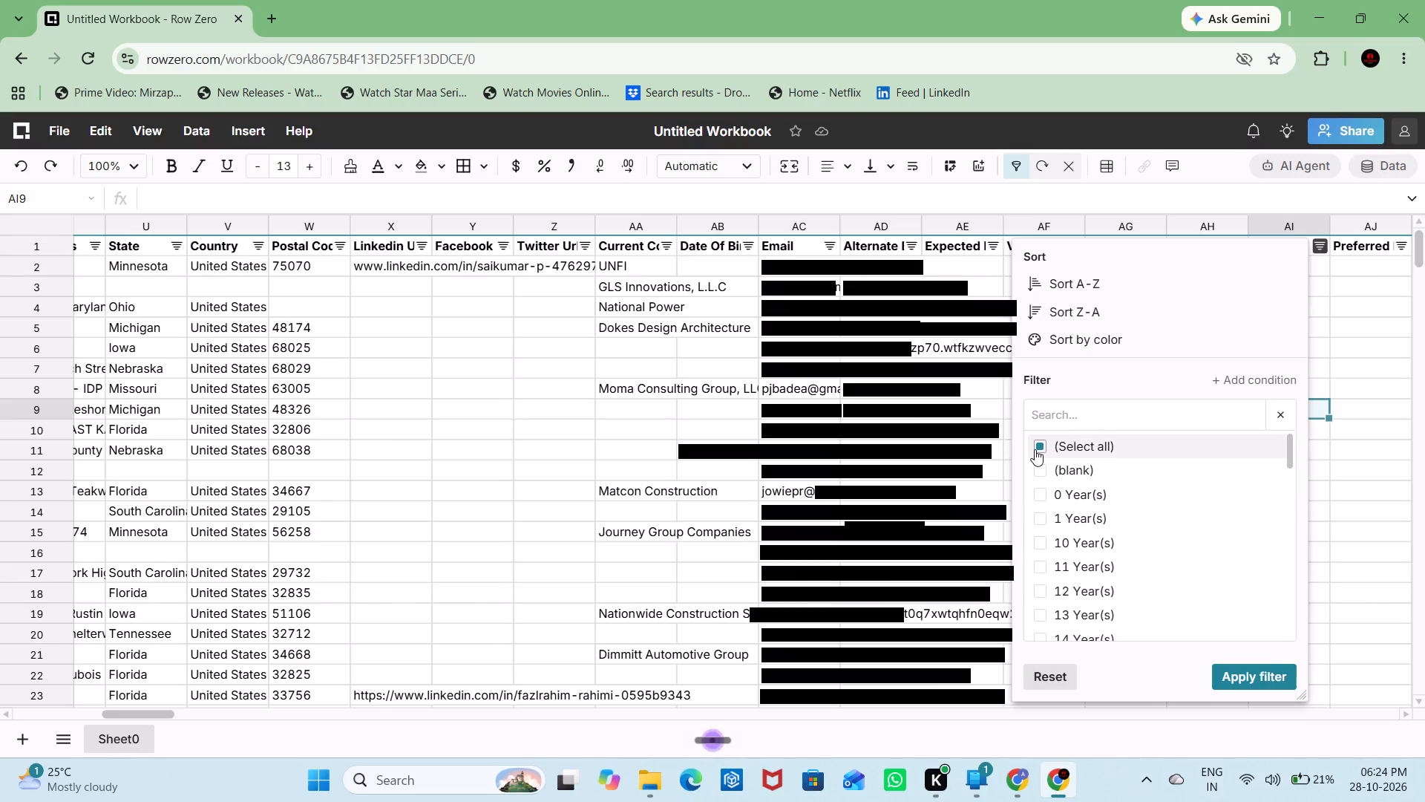
left_click(1034, 449)
left_click(1034, 470)
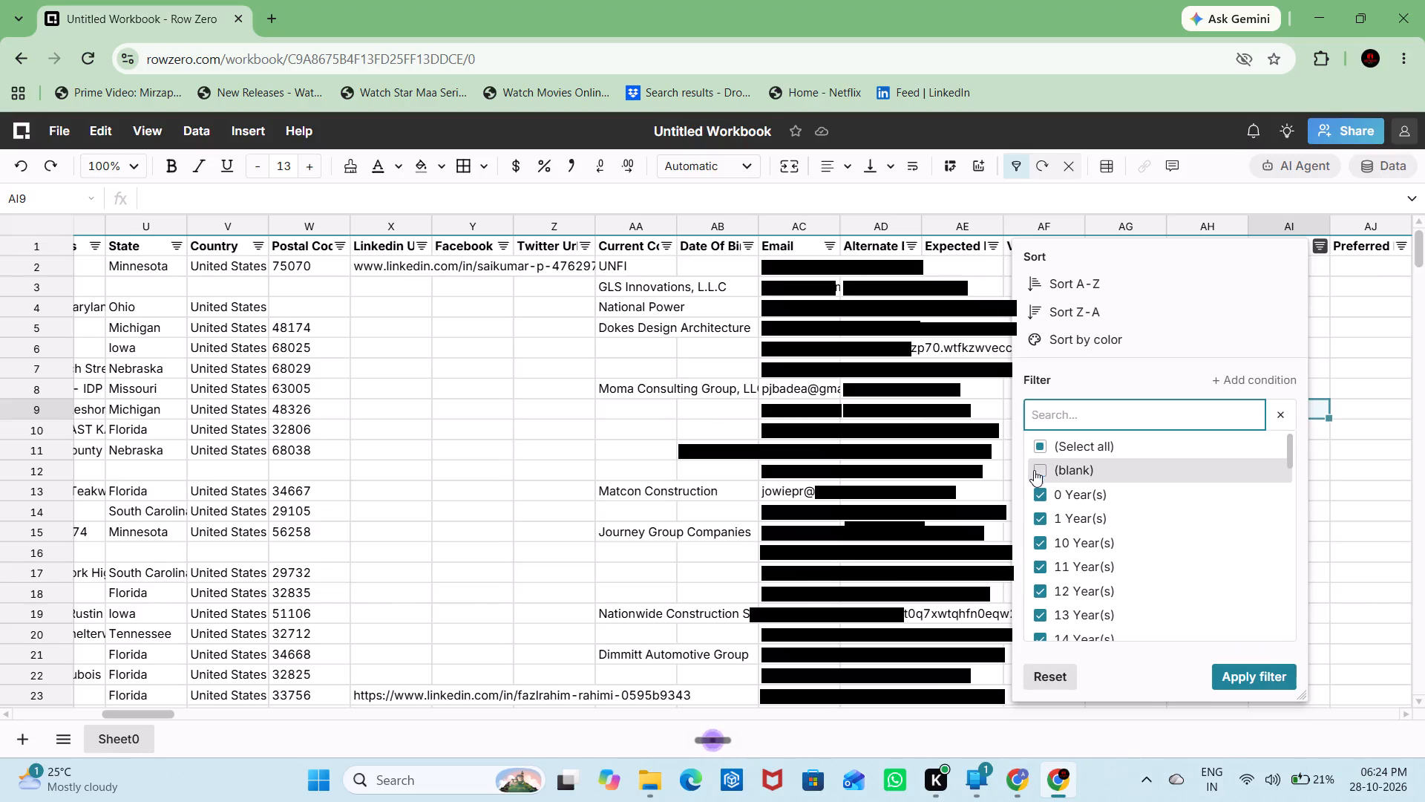
left_click_drag(1288, 448, 1270, 599)
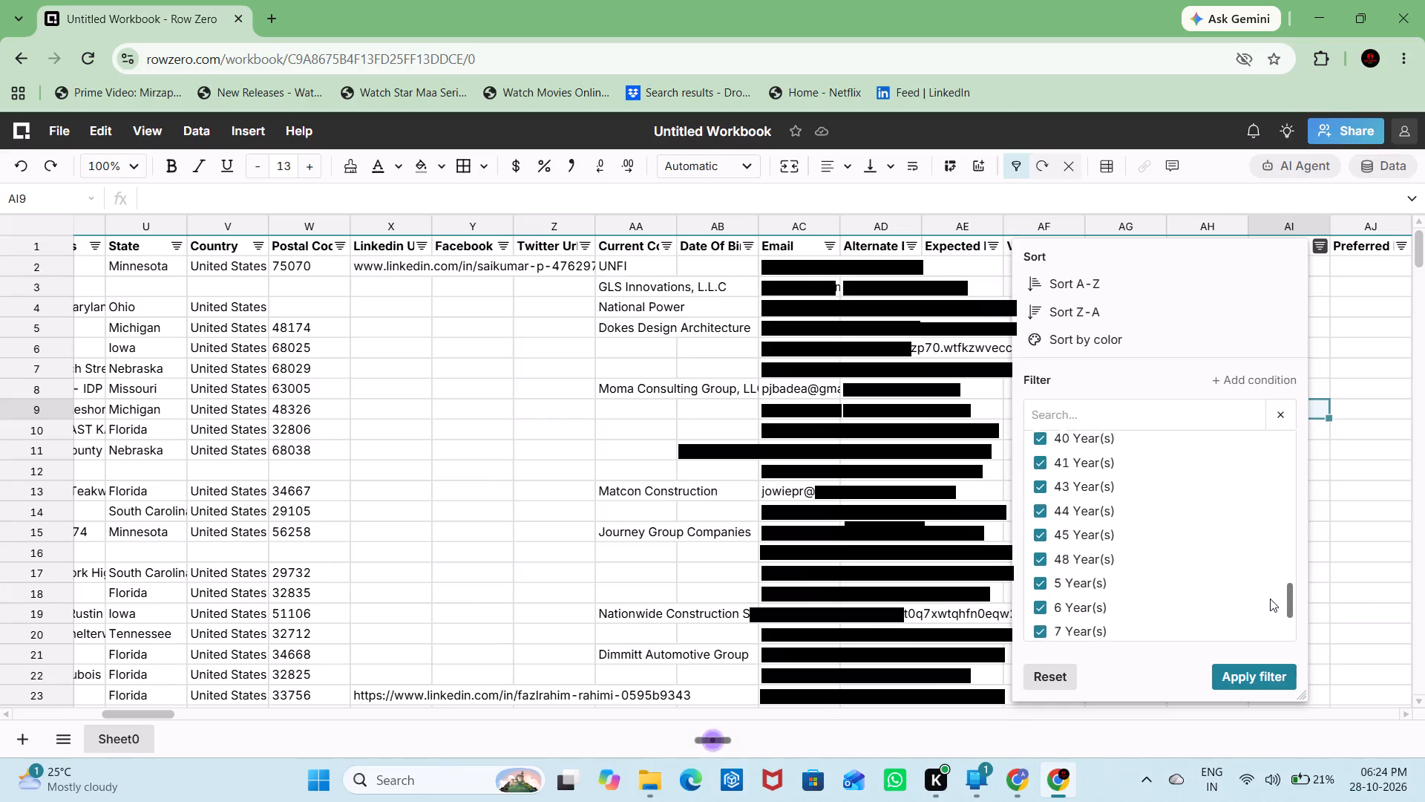
left_click_drag(1270, 599, 1265, 633)
left_click(1039, 576)
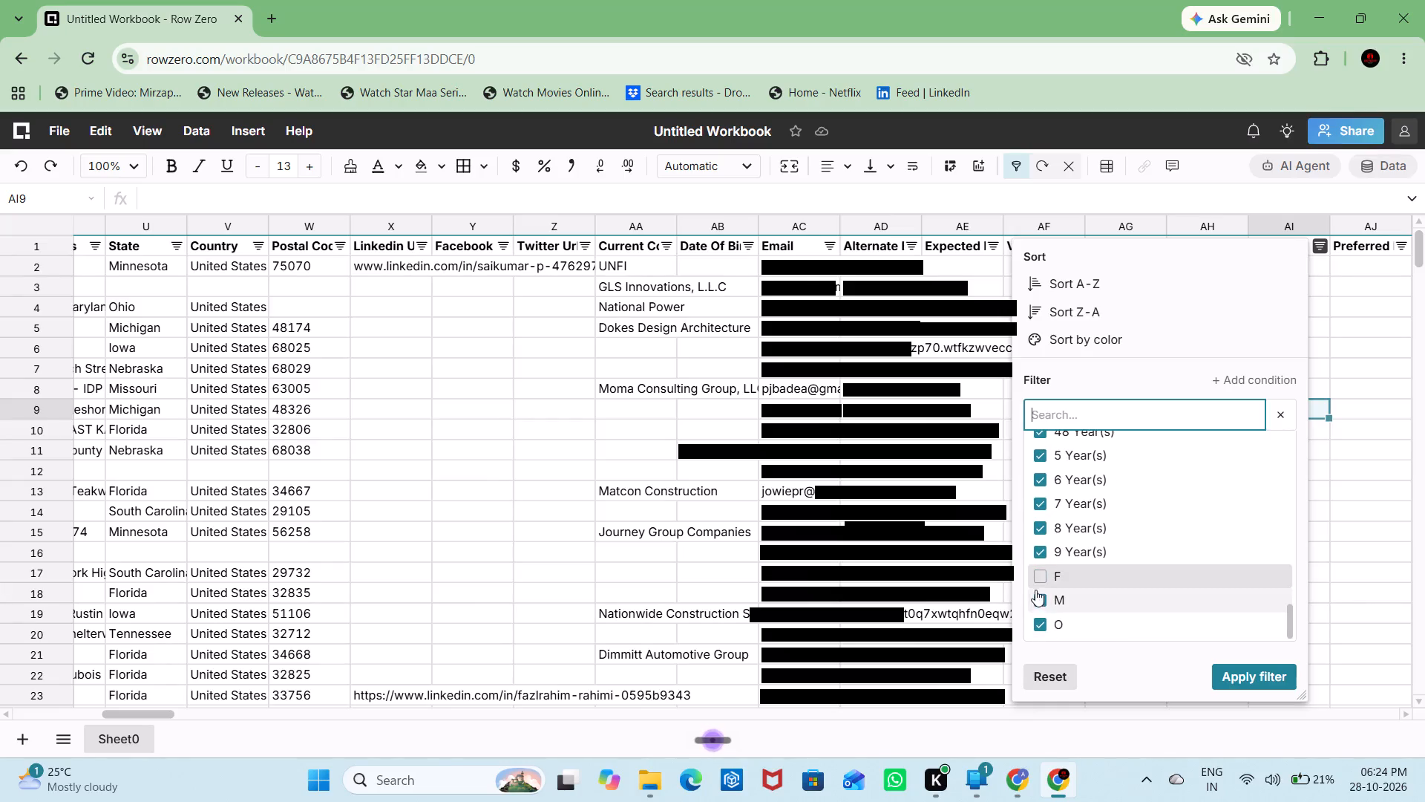
left_click(1039, 598)
left_click(1038, 628)
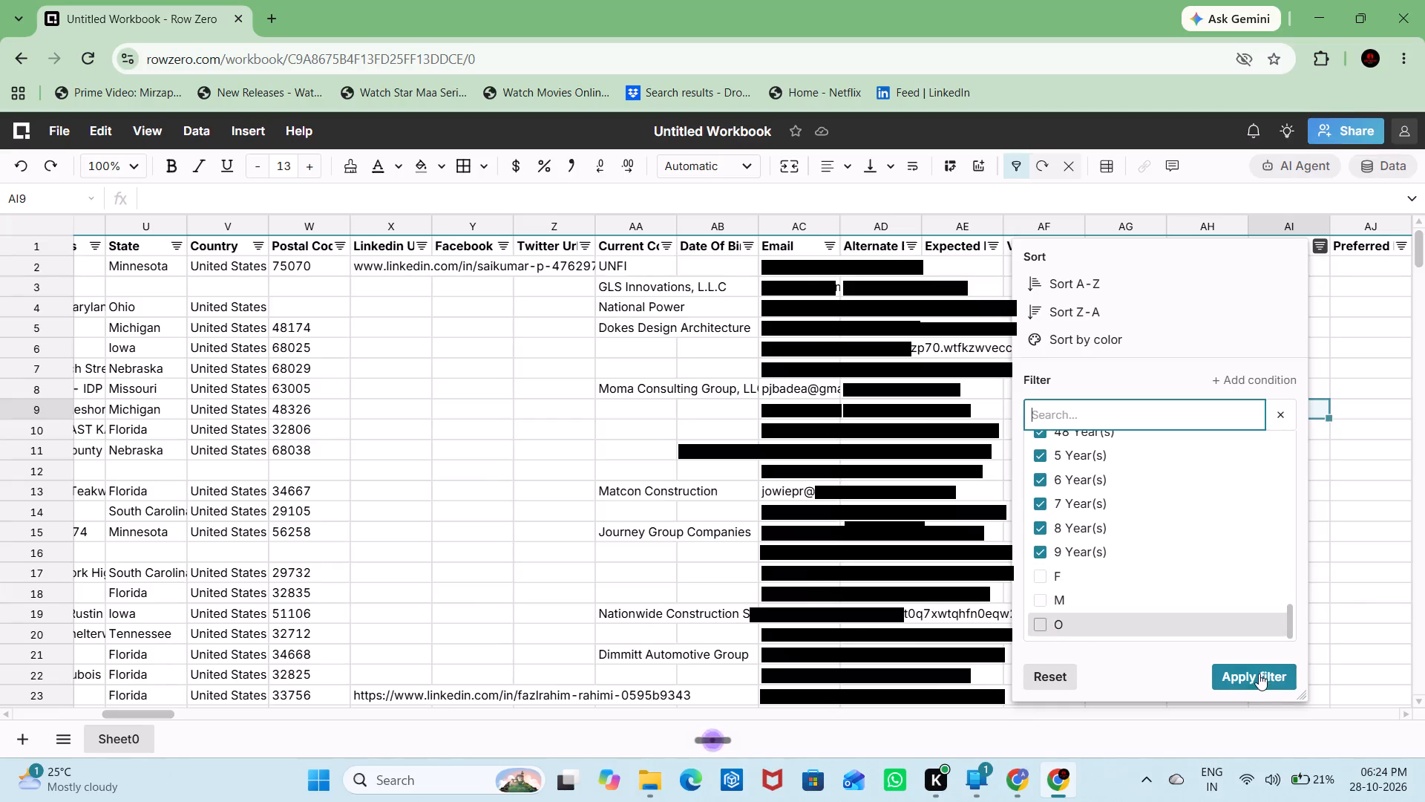
left_click(1250, 678)
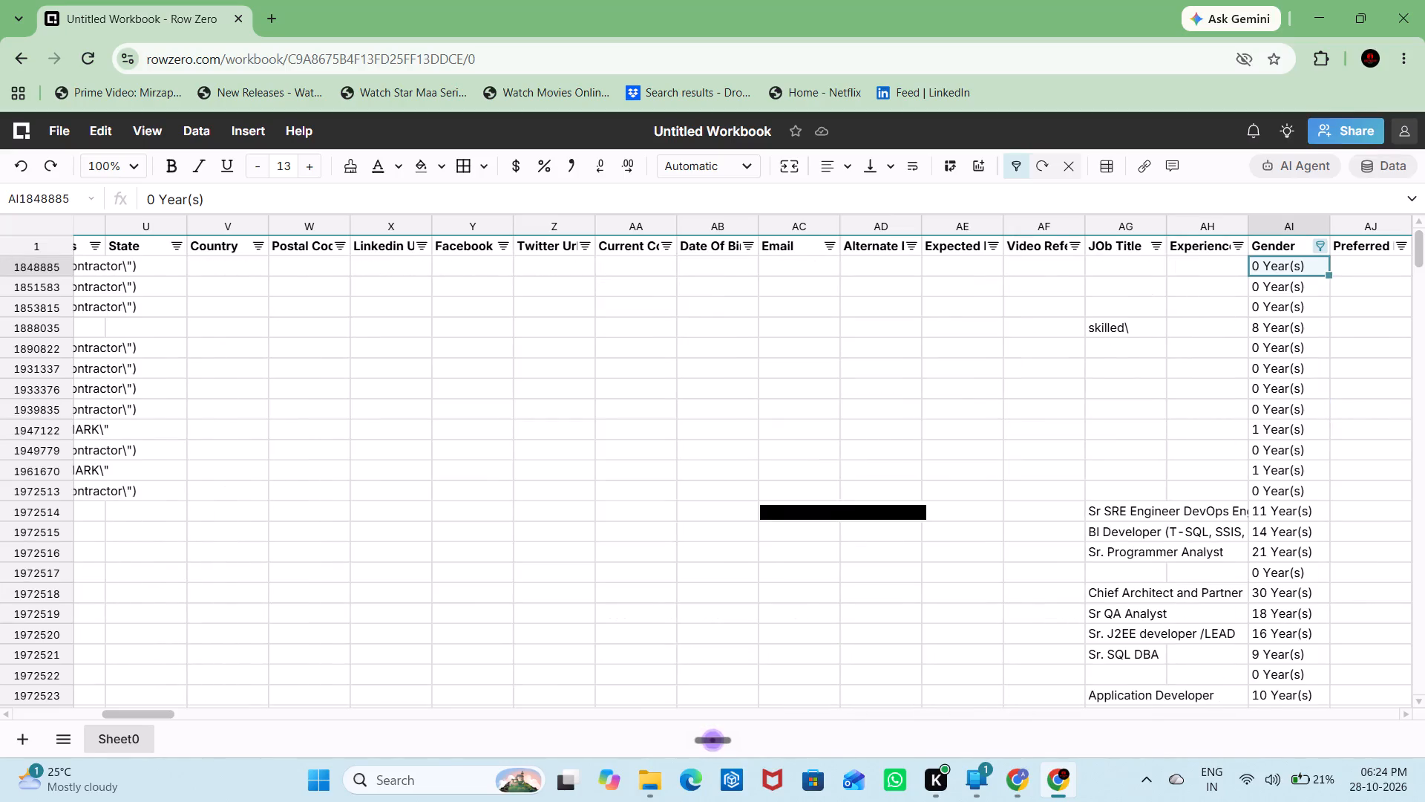
Check the extent of the filtered Gender values and whether the Experience cells on those rows are empty.
key("Up")
key("Down")
key("ctrl+shift+Down")
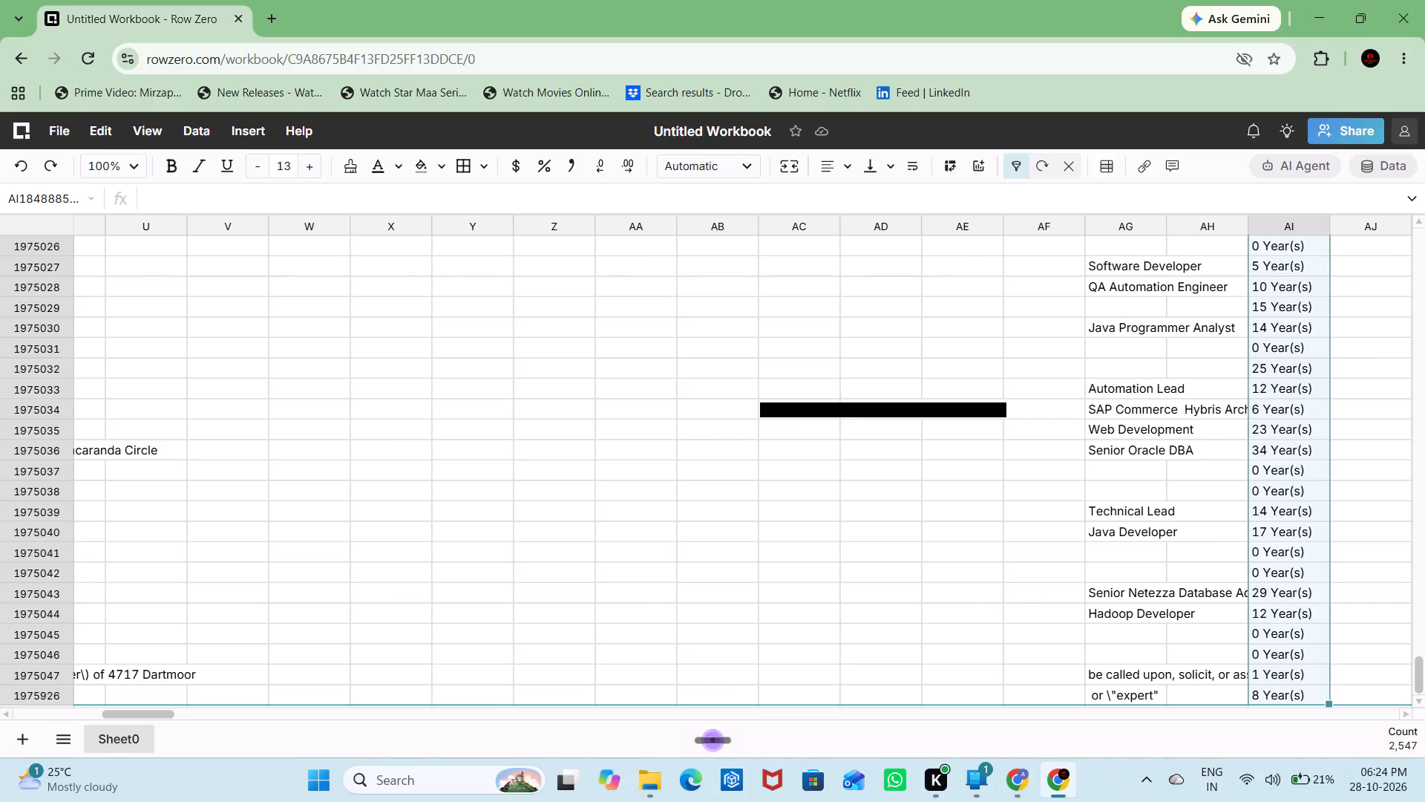
key("Up")
key("Left")
key("Down")
key("ctrl+Down")
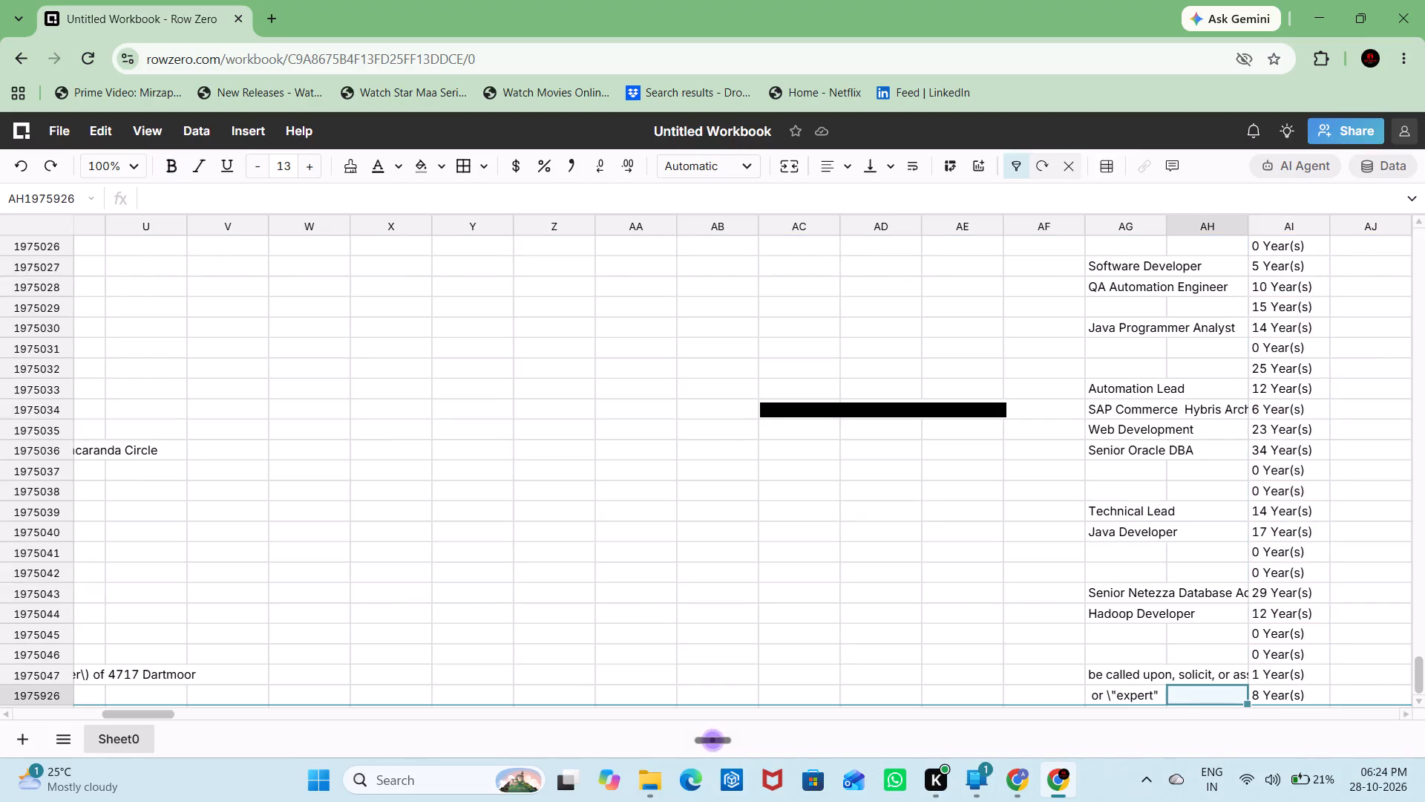
key("ctrl+Down")
key("ctrl+Up")
Cut the filtered Year(s) values from the Gender column and paste them into Experience on the same rows.
key("Down")
key("Right")
key("ctrl+shift+Down")
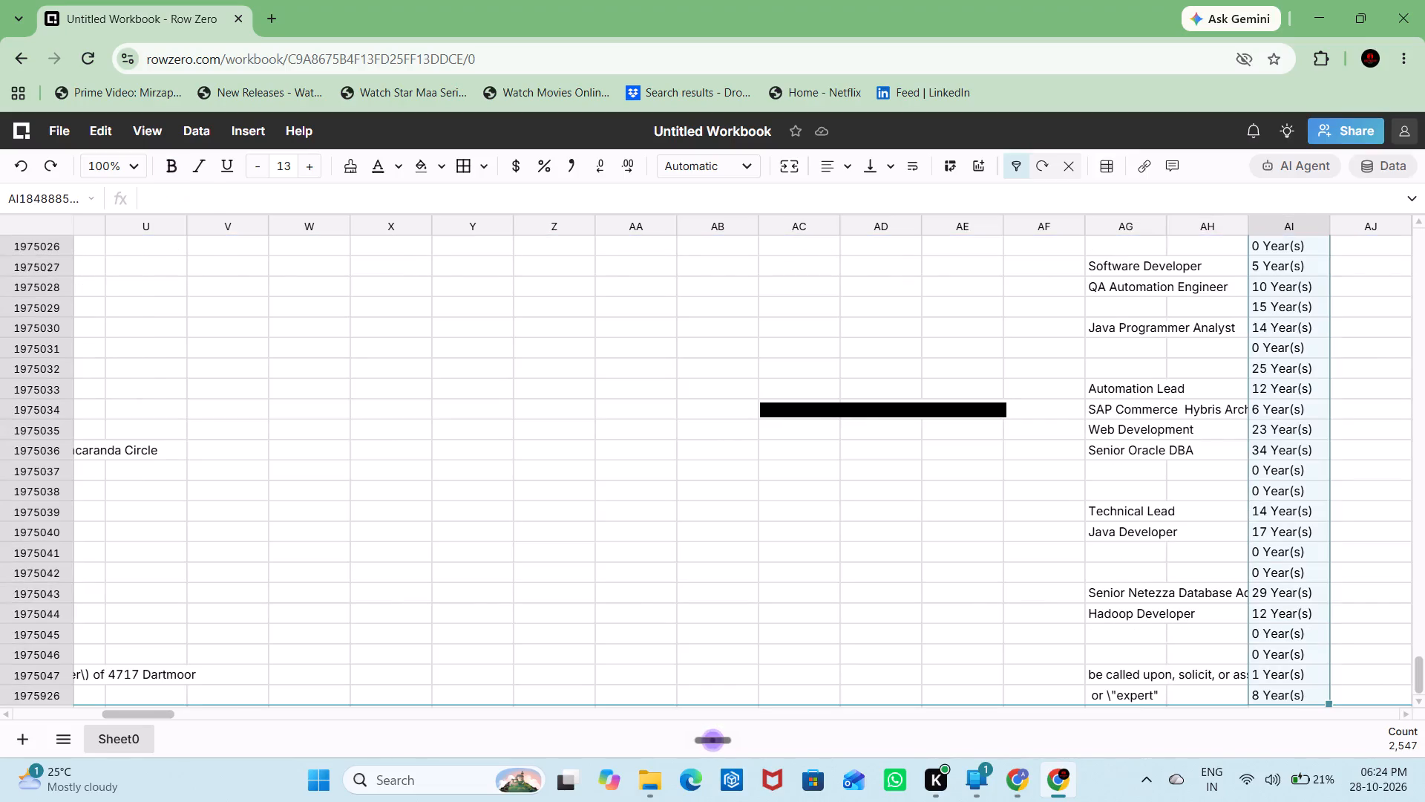
key("ctrl+x")
key("Up")
key("Left")
key("Down")
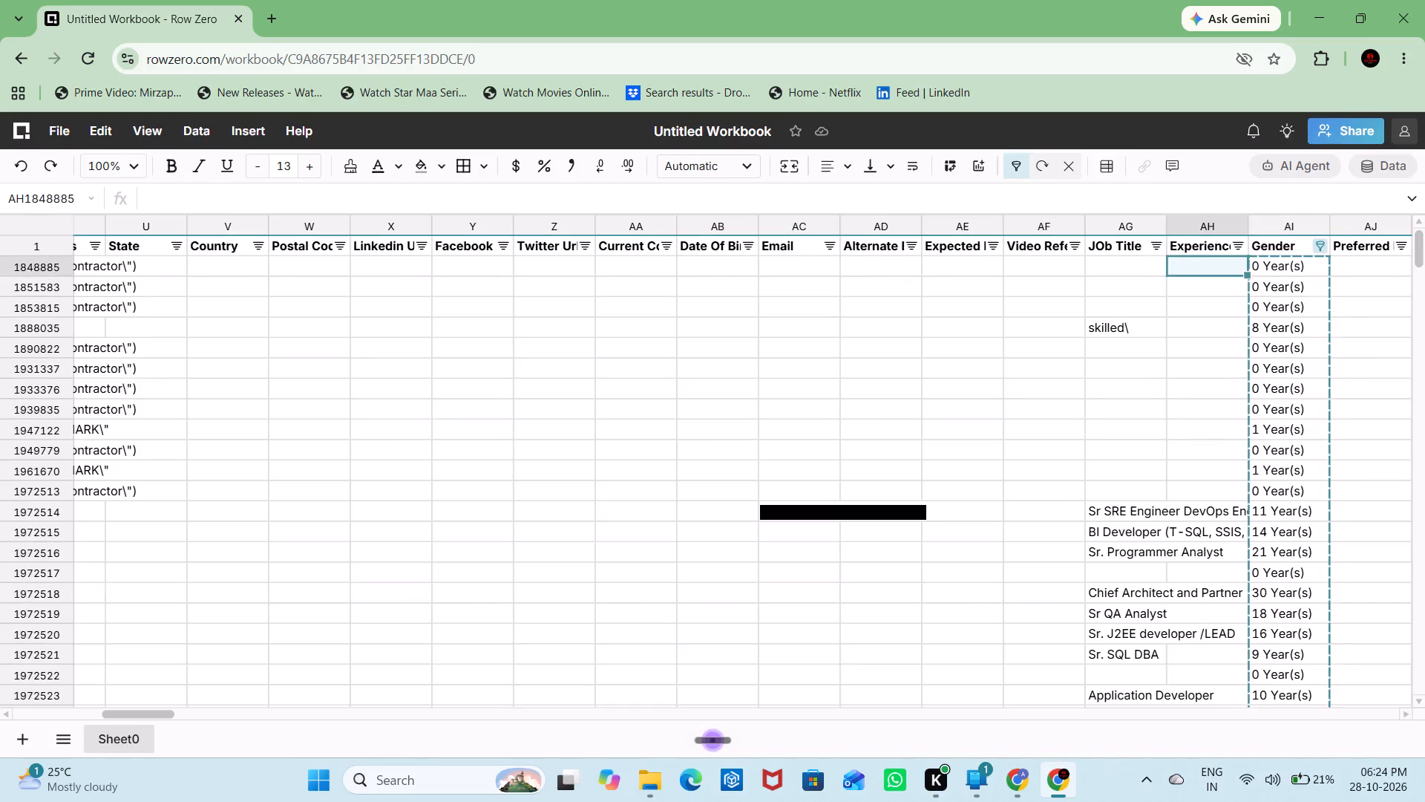
key("ctrl+v")
key("Up")
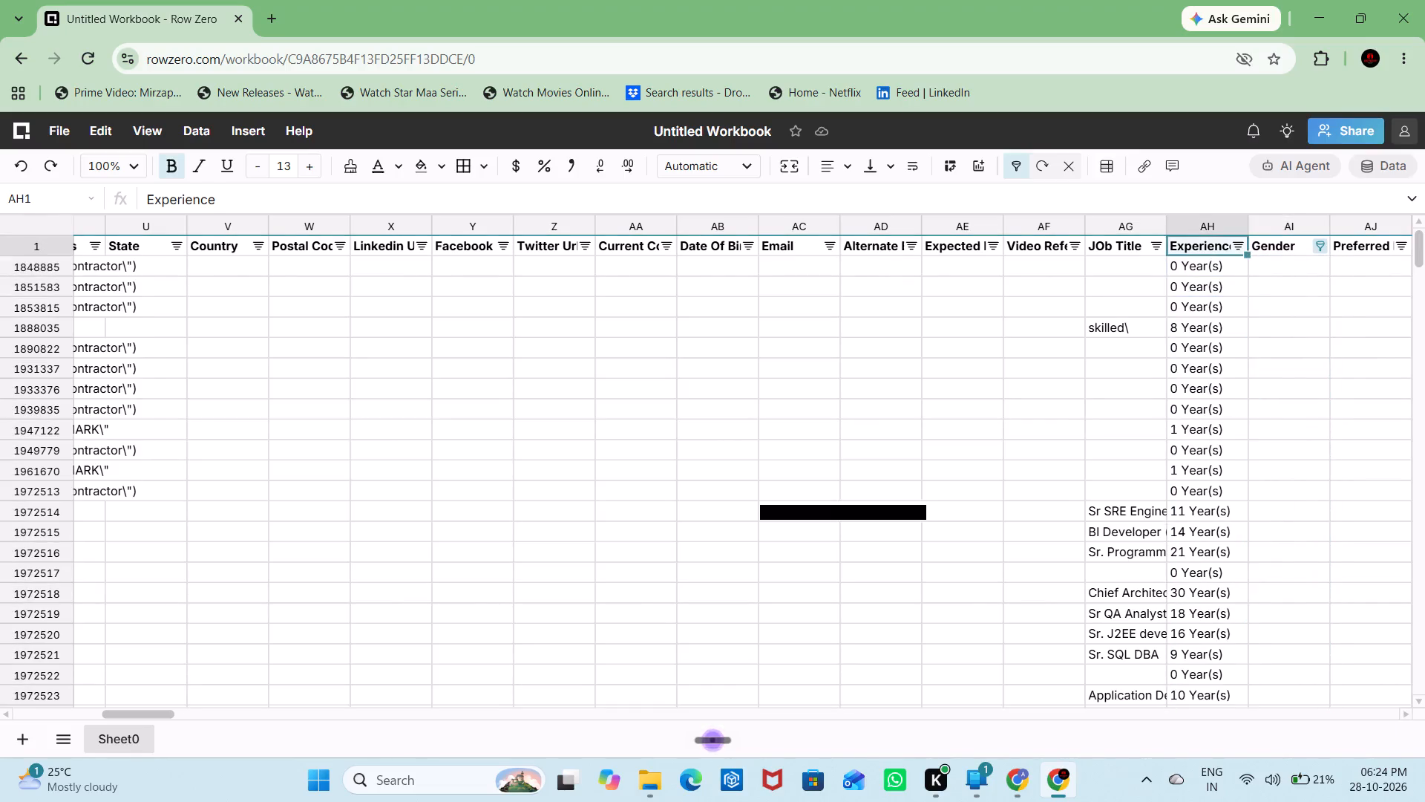
Reset the column filters and filter the Experience column to the misplaced F and M values only.
left_click(1012, 157)
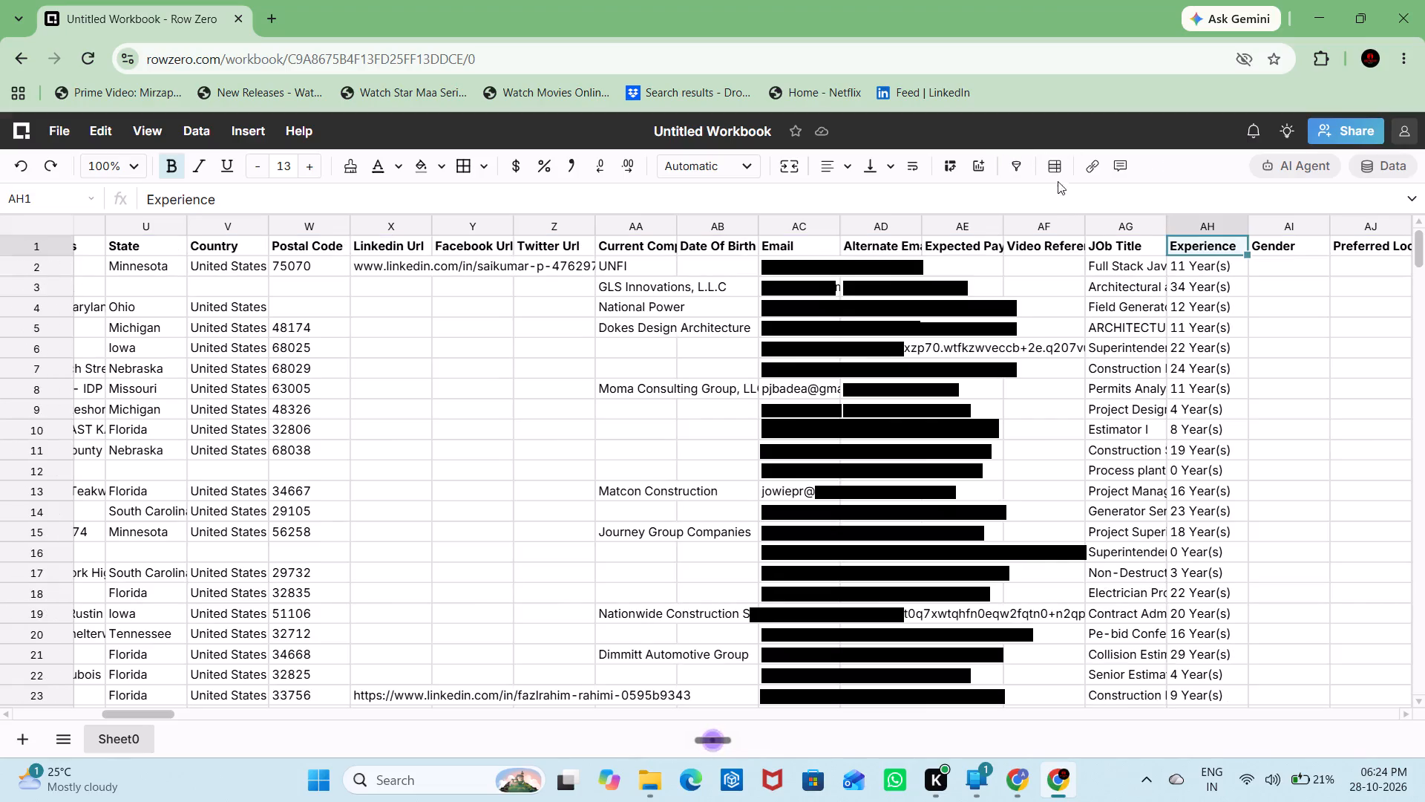
left_click(1015, 164)
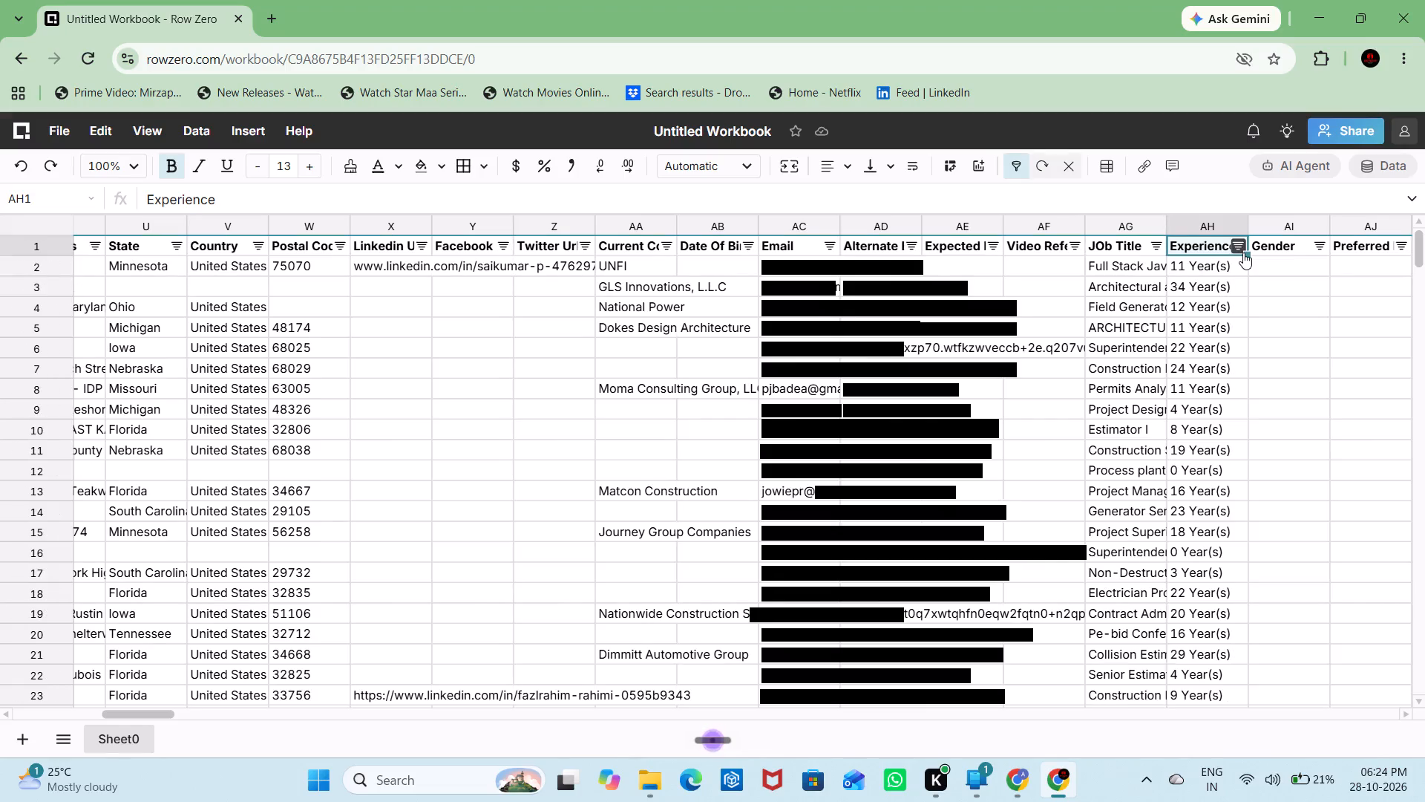
left_click(1243, 252)
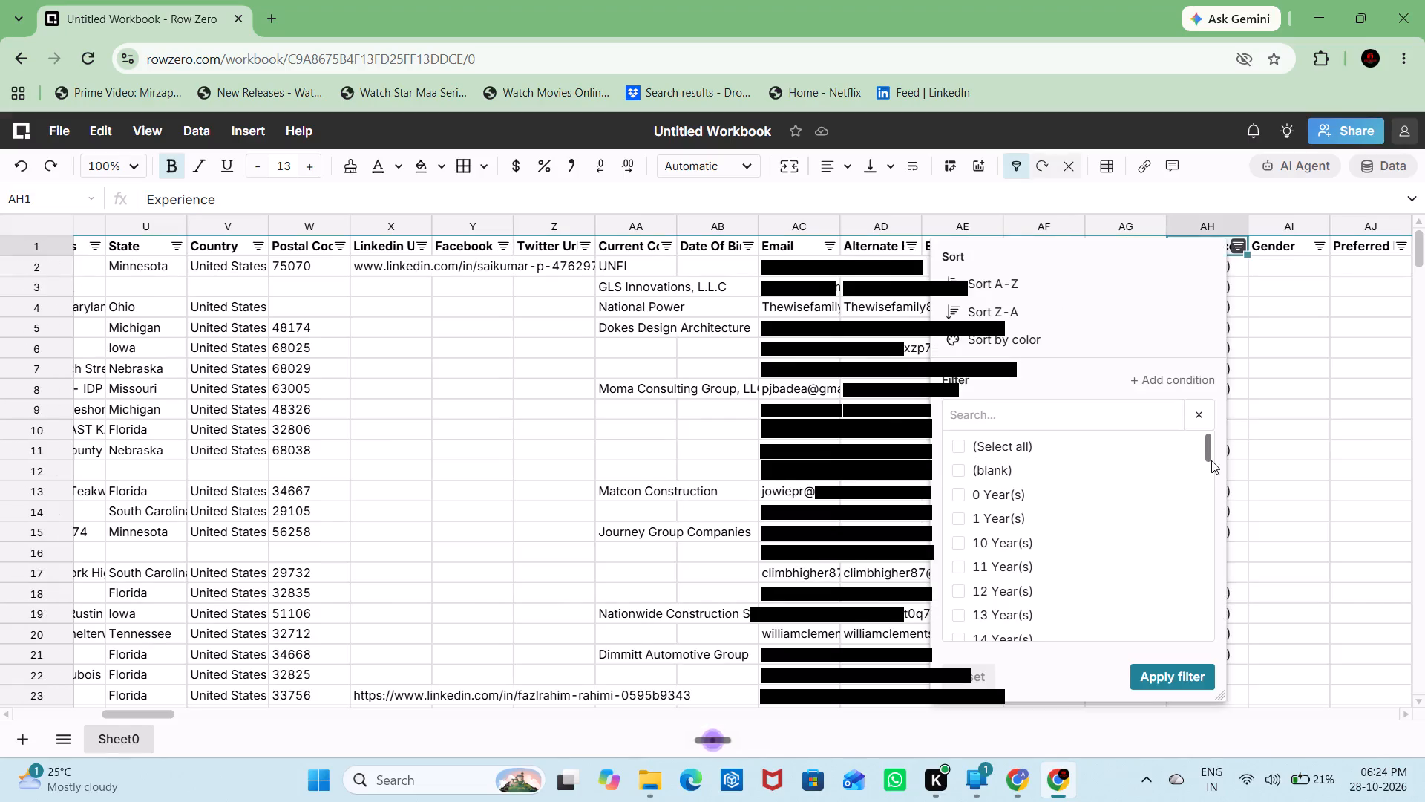
left_click_drag(1204, 442, 1208, 643)
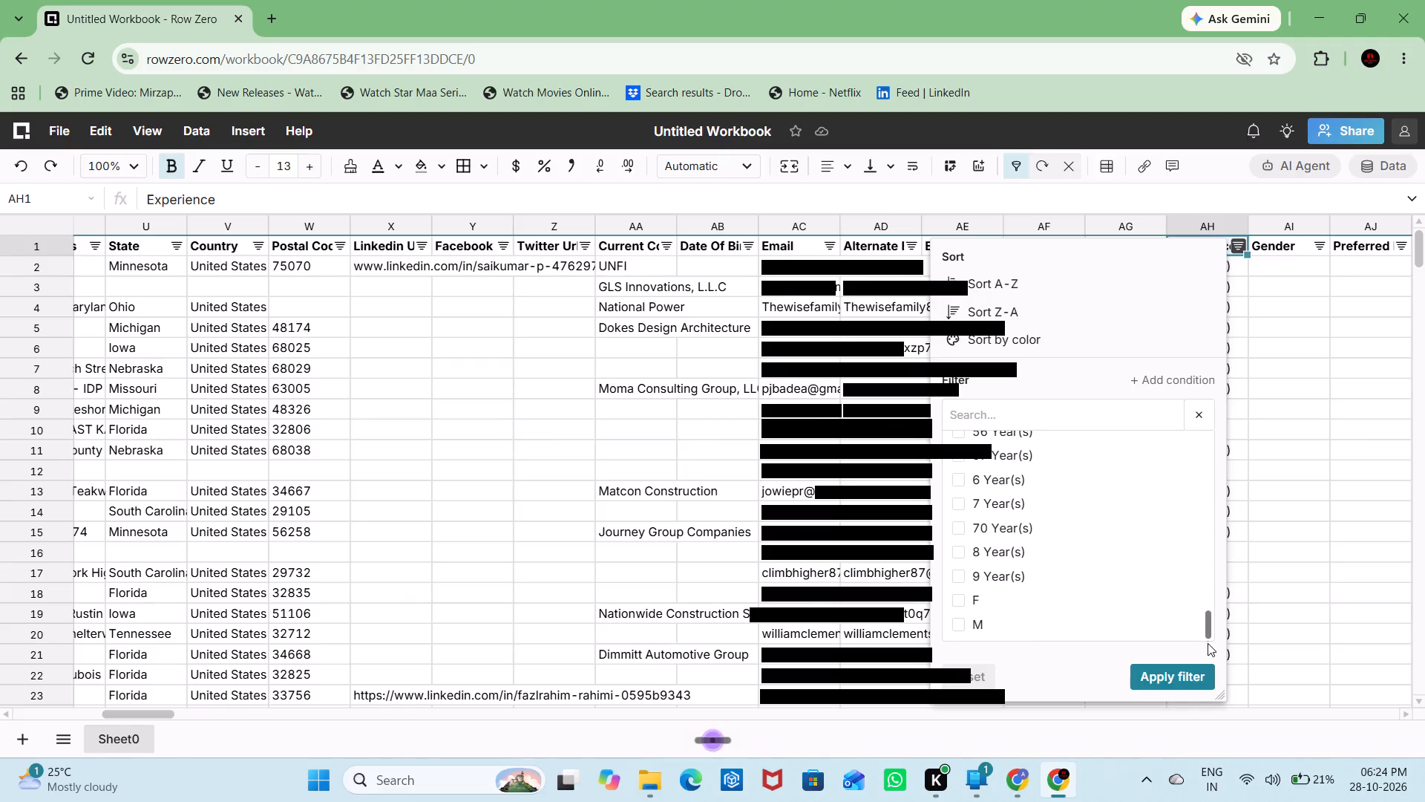
left_click_drag(1208, 643, 1208, 645)
left_click(1006, 599)
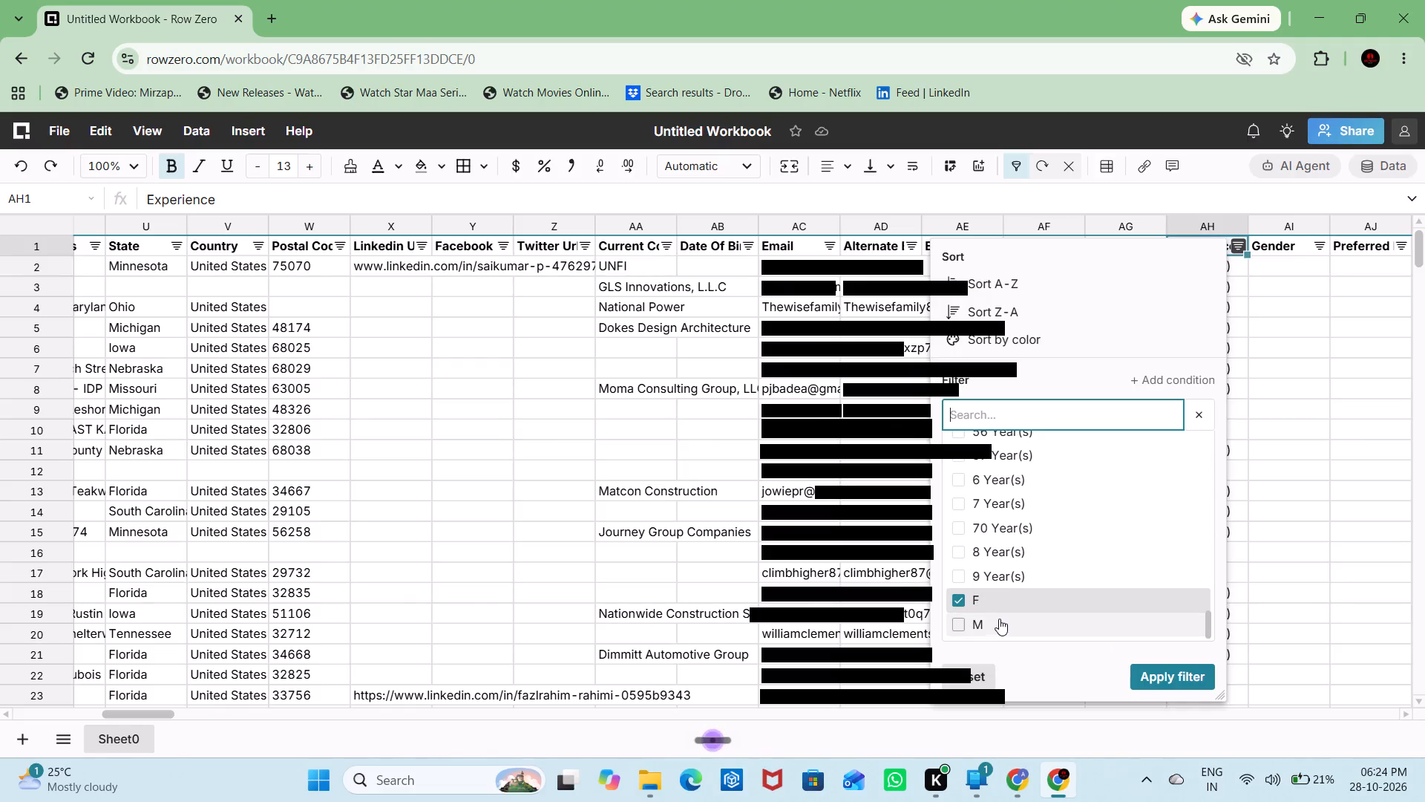
left_click(993, 625)
left_click(1152, 675)
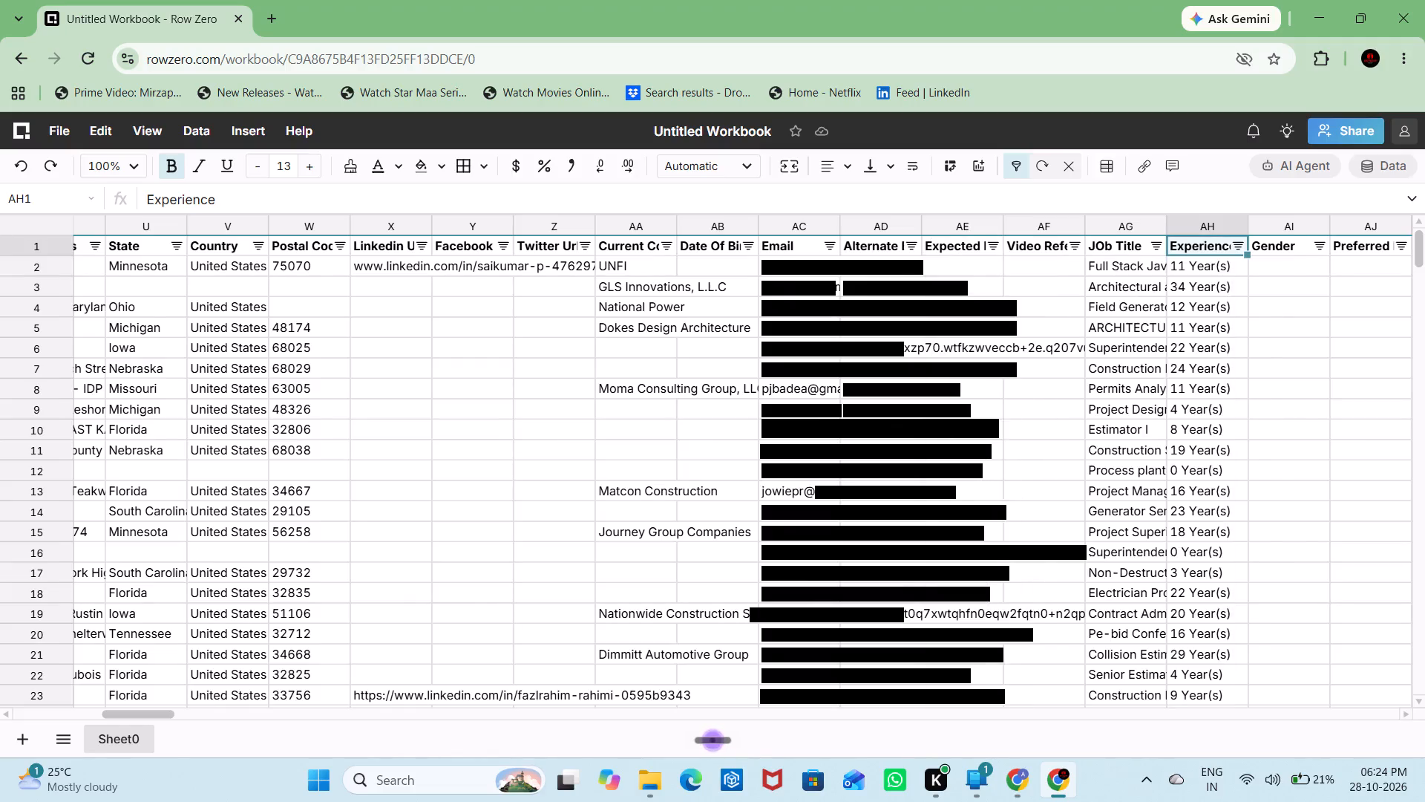
Cut the filtered F and M values from the Experience column and paste them into Gender on the same rows.
key("Down")
key("ctrl+shift+Down")
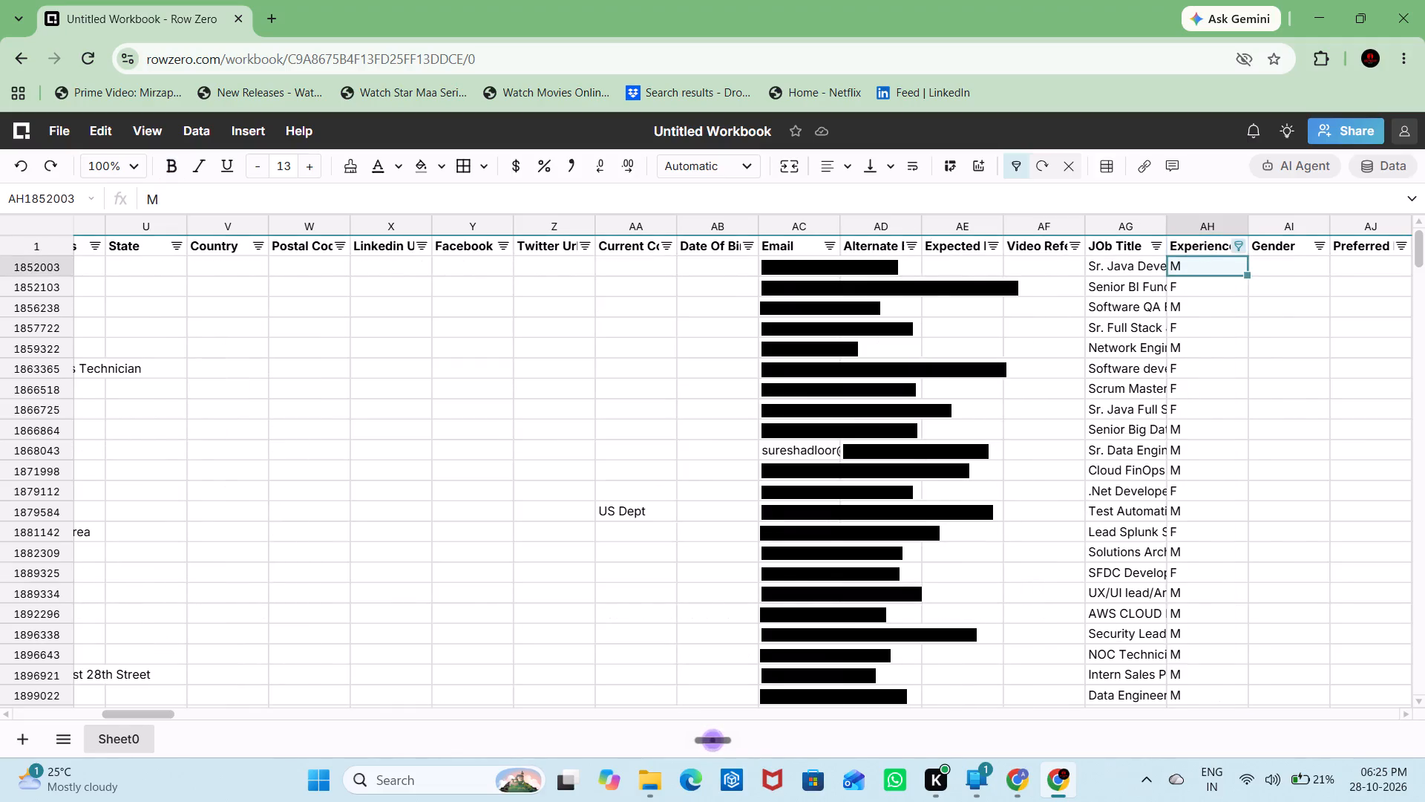
key("ctrl+x")
key("Up")
key("Down")
key("Right")
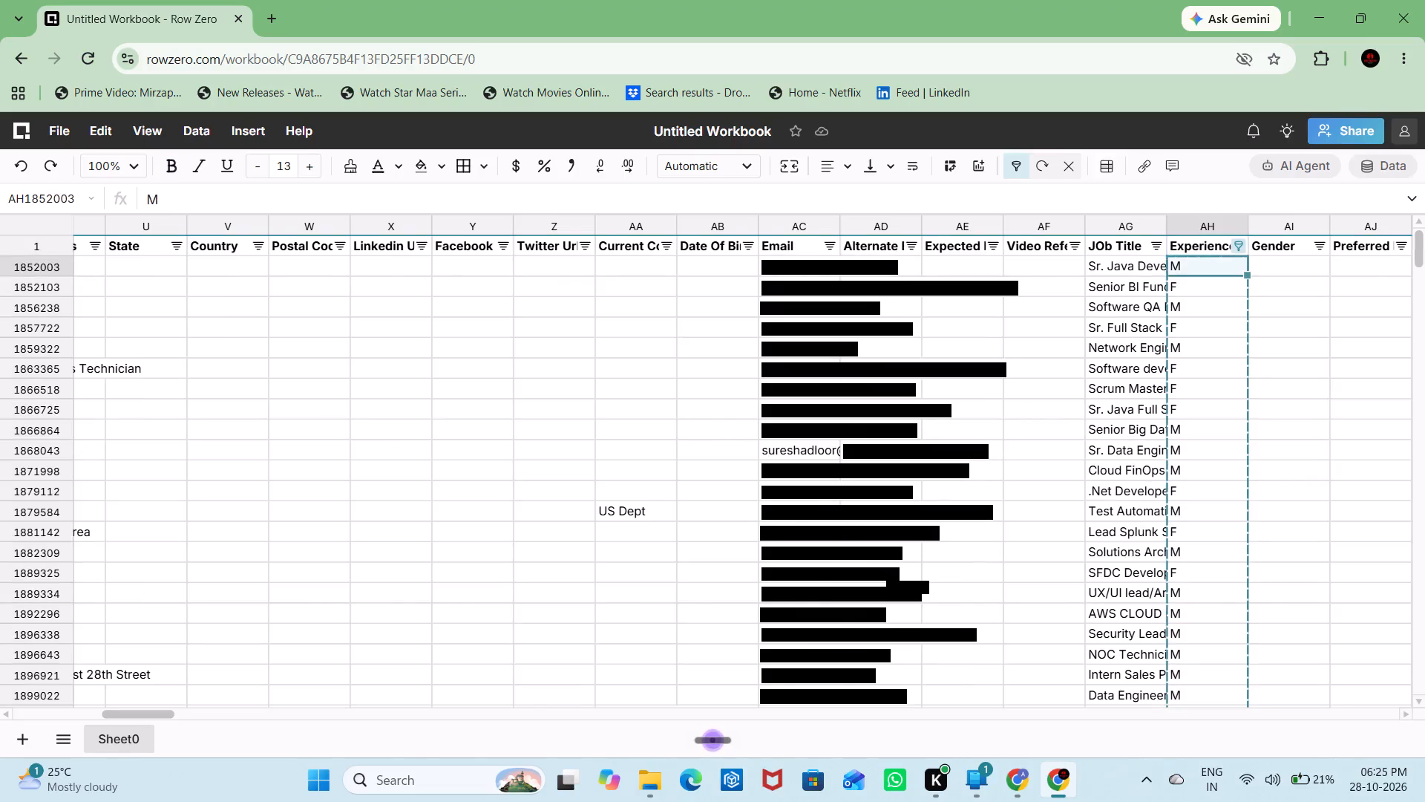
key("ctrl+v")
key("Escape")
key("Left")
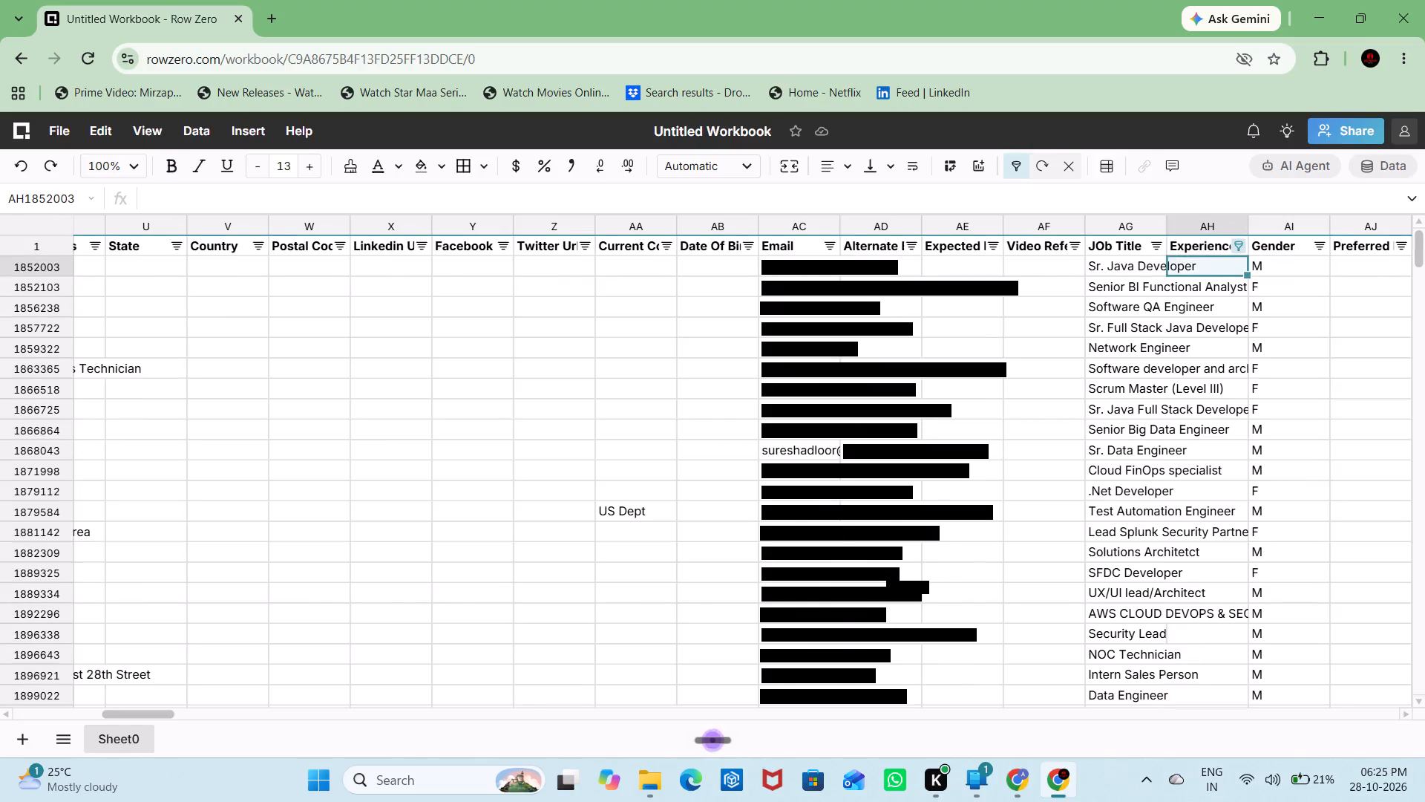
Reset the column filters and filter the Gender column to 0 Year(s), 1 Year(s) and 8 Year(s).
left_click(1017, 154)
left_click(1251, 312)
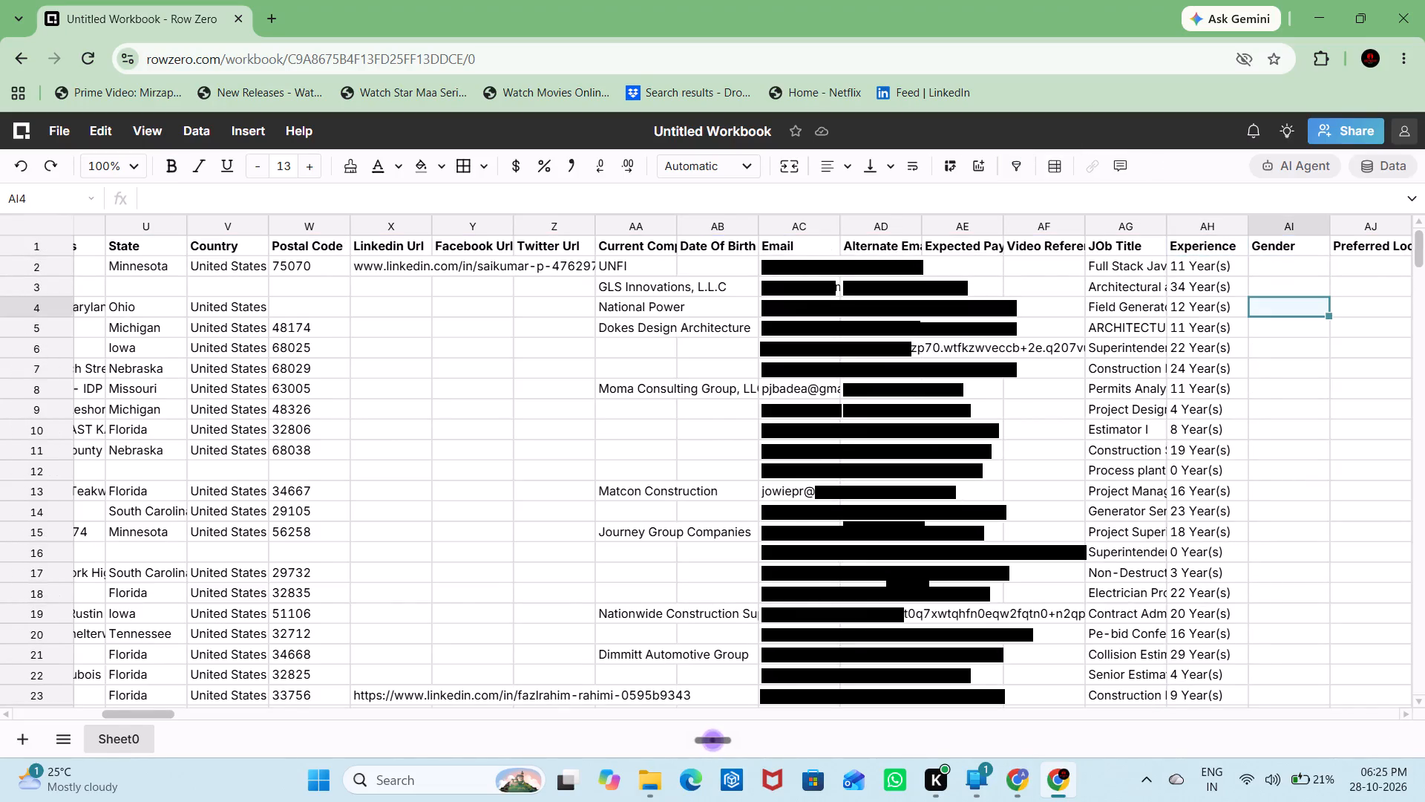
left_click(1019, 165)
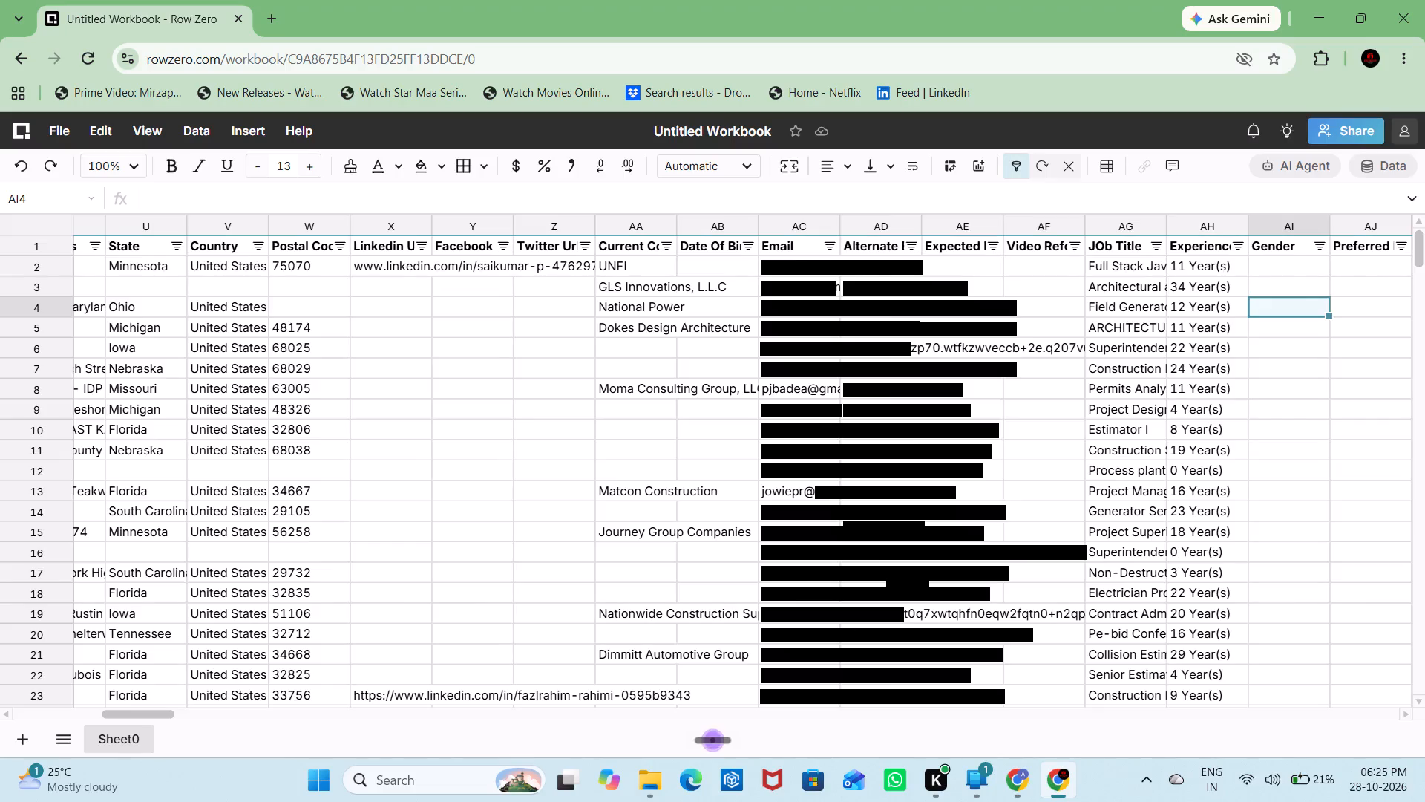
left_click(1326, 250)
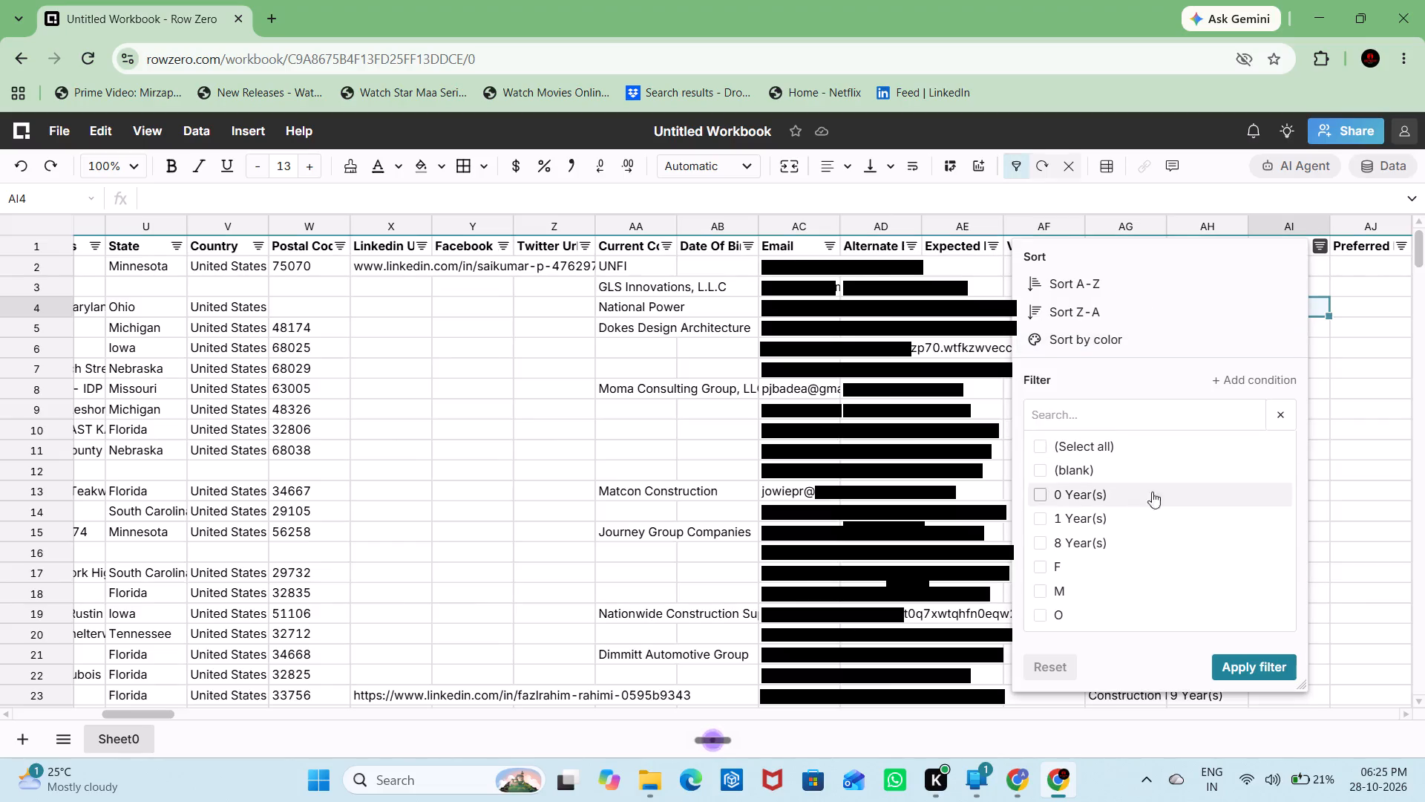
left_click(1127, 492)
left_click(1110, 516)
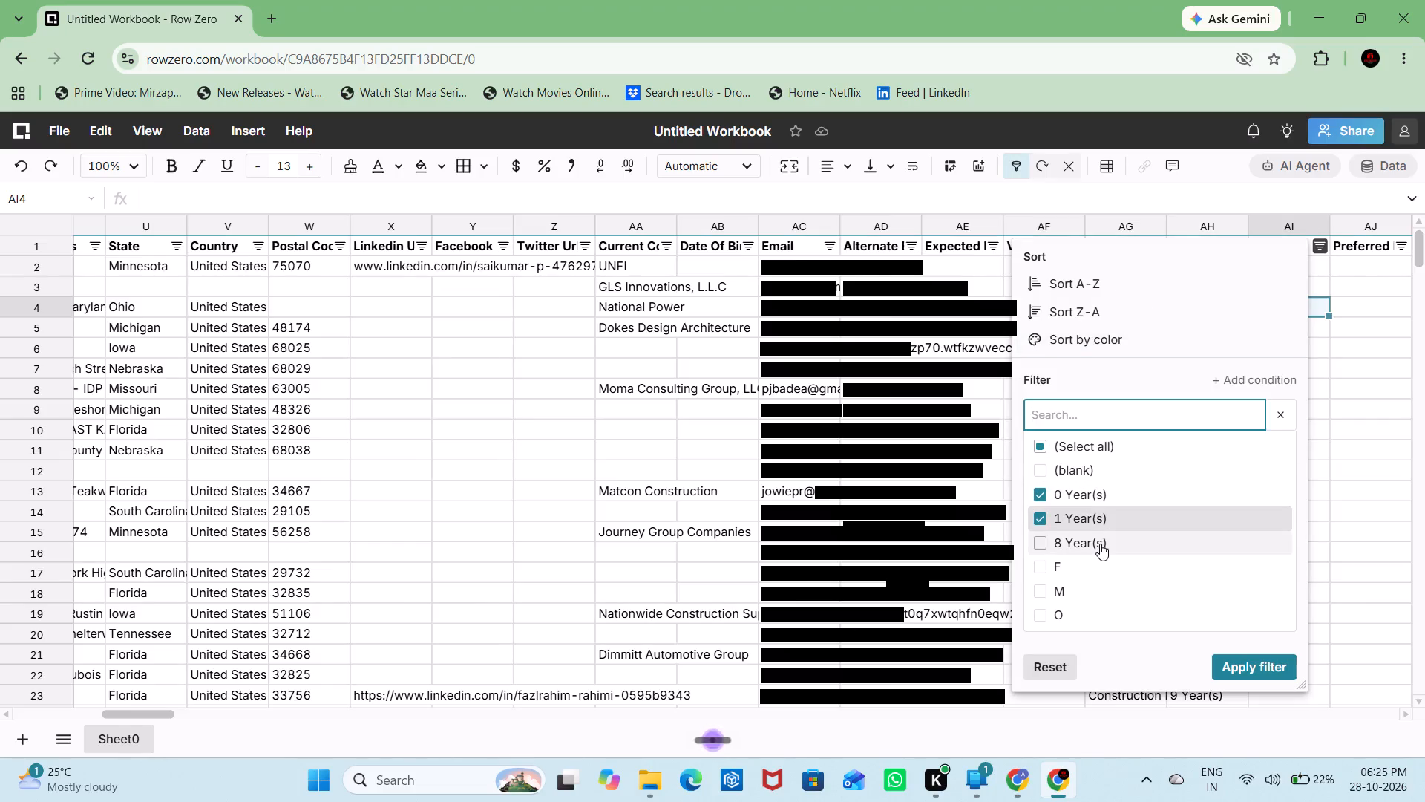
left_click(1100, 544)
left_click(1234, 664)
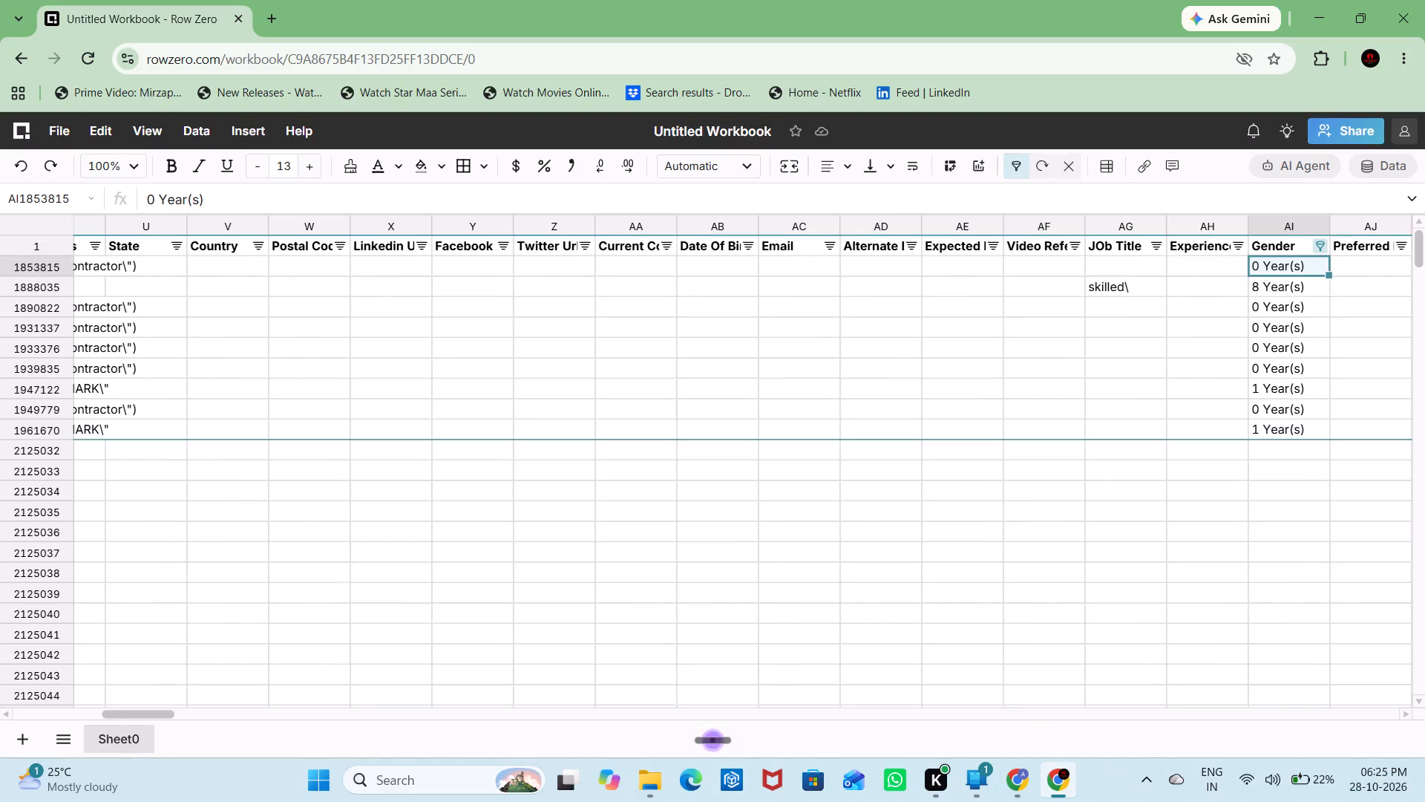
Cut the filtered Year(s) values from the Gender column and paste them into Experience on the same rows.
key("Down")
key("Up")
key("ctrl+shift+Down")
key("ctrl+x")
key("Left")
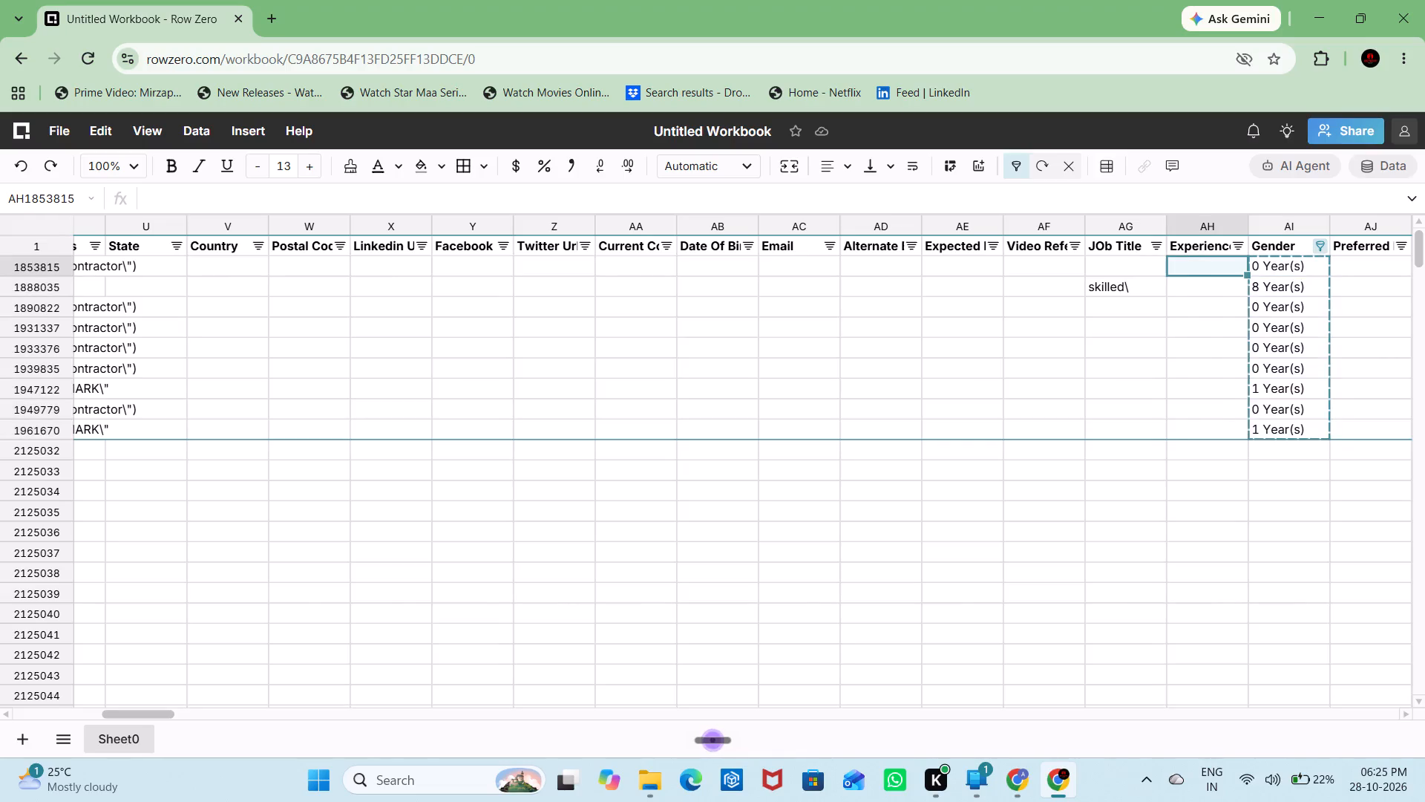
key("ctrl+v")
key("Escape")
key("Up")
key("Up")
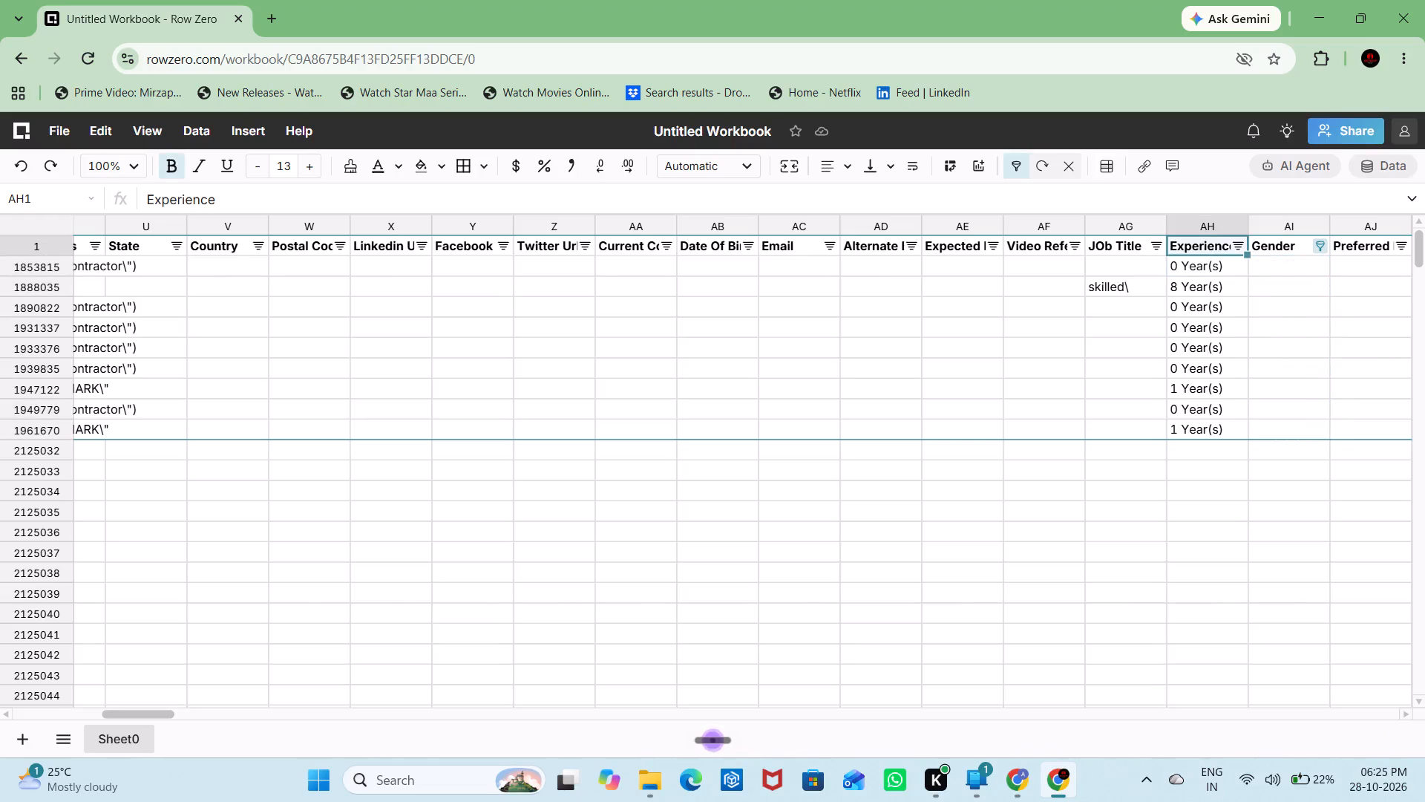
Reset the column filters and filter the Experience column to the remaining F and M values.
left_click(1015, 163)
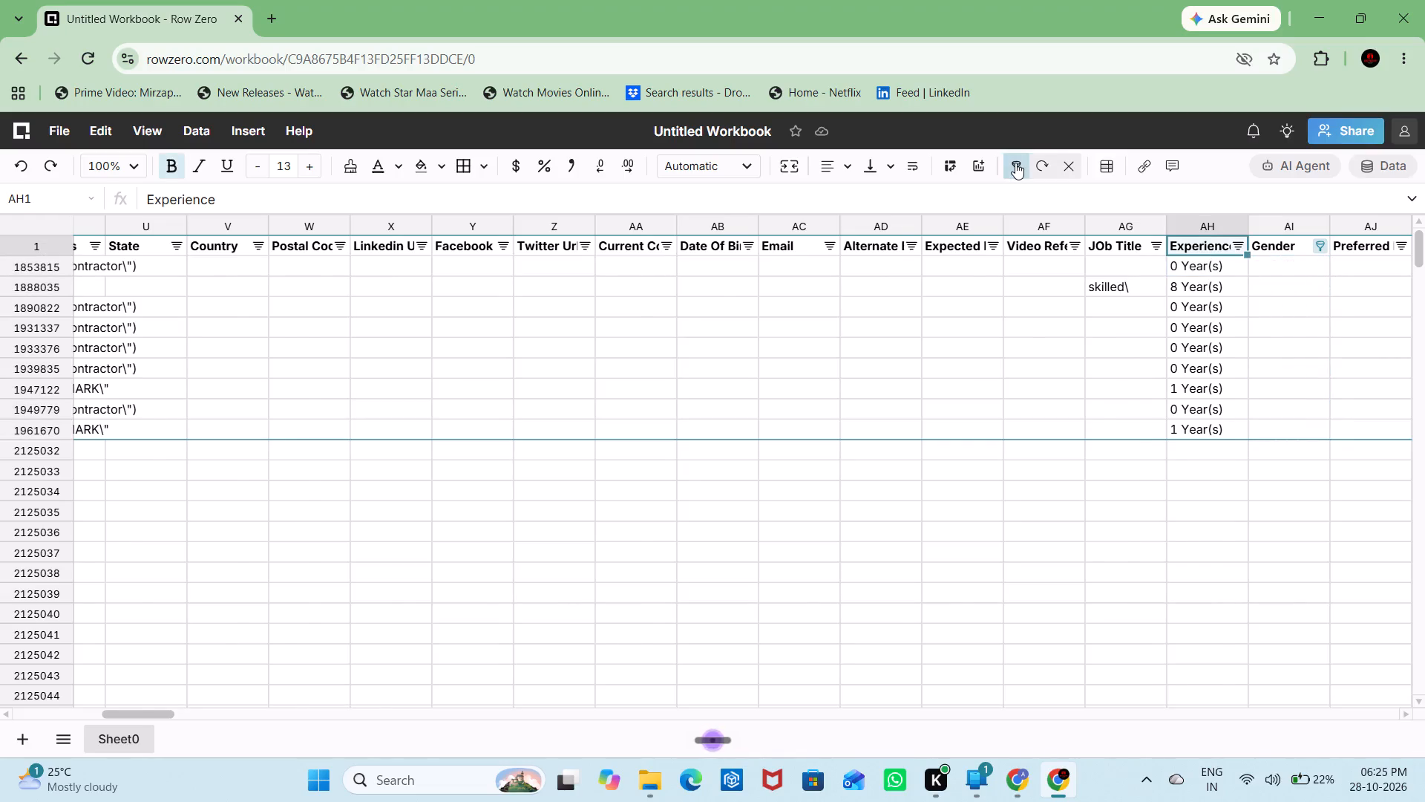
left_click(1015, 163)
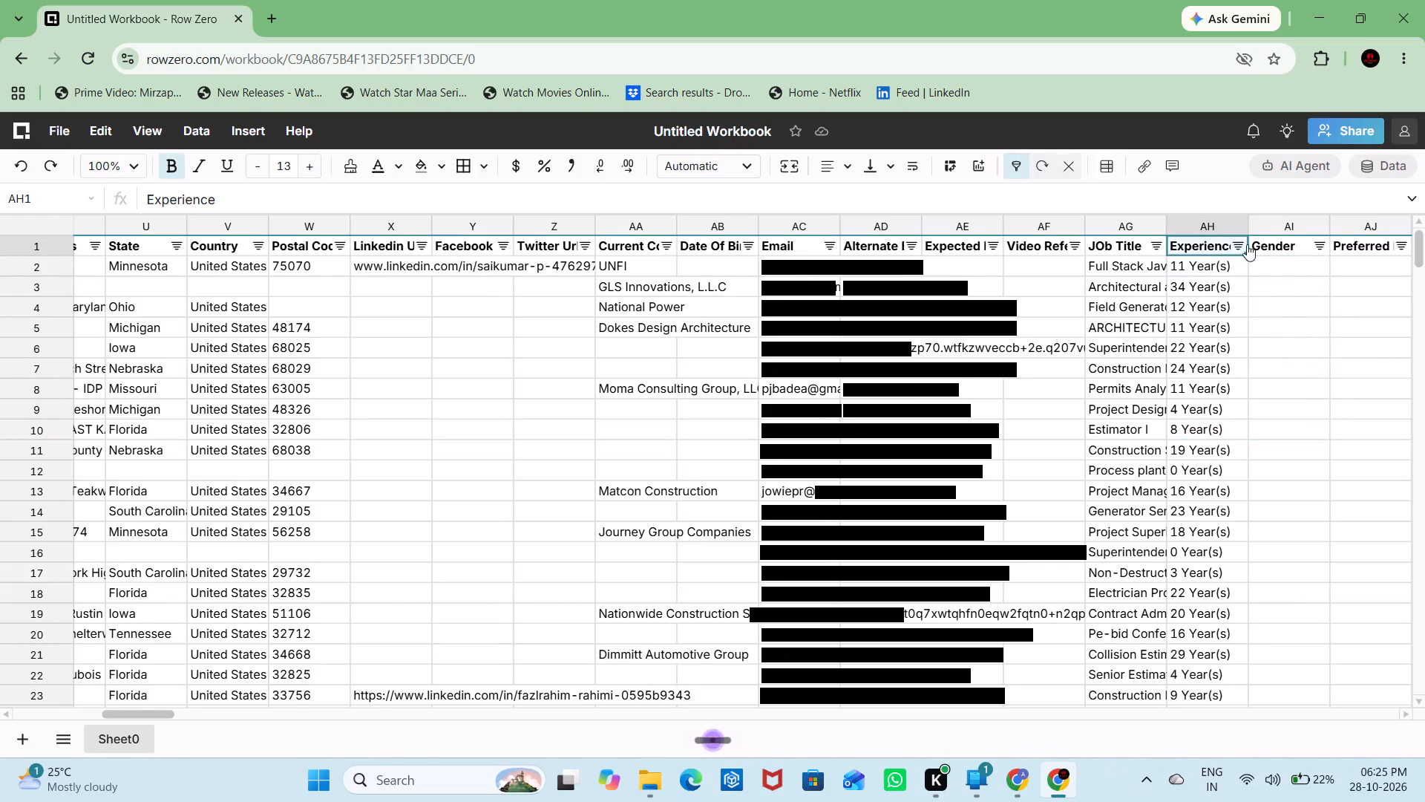
left_click(1239, 254)
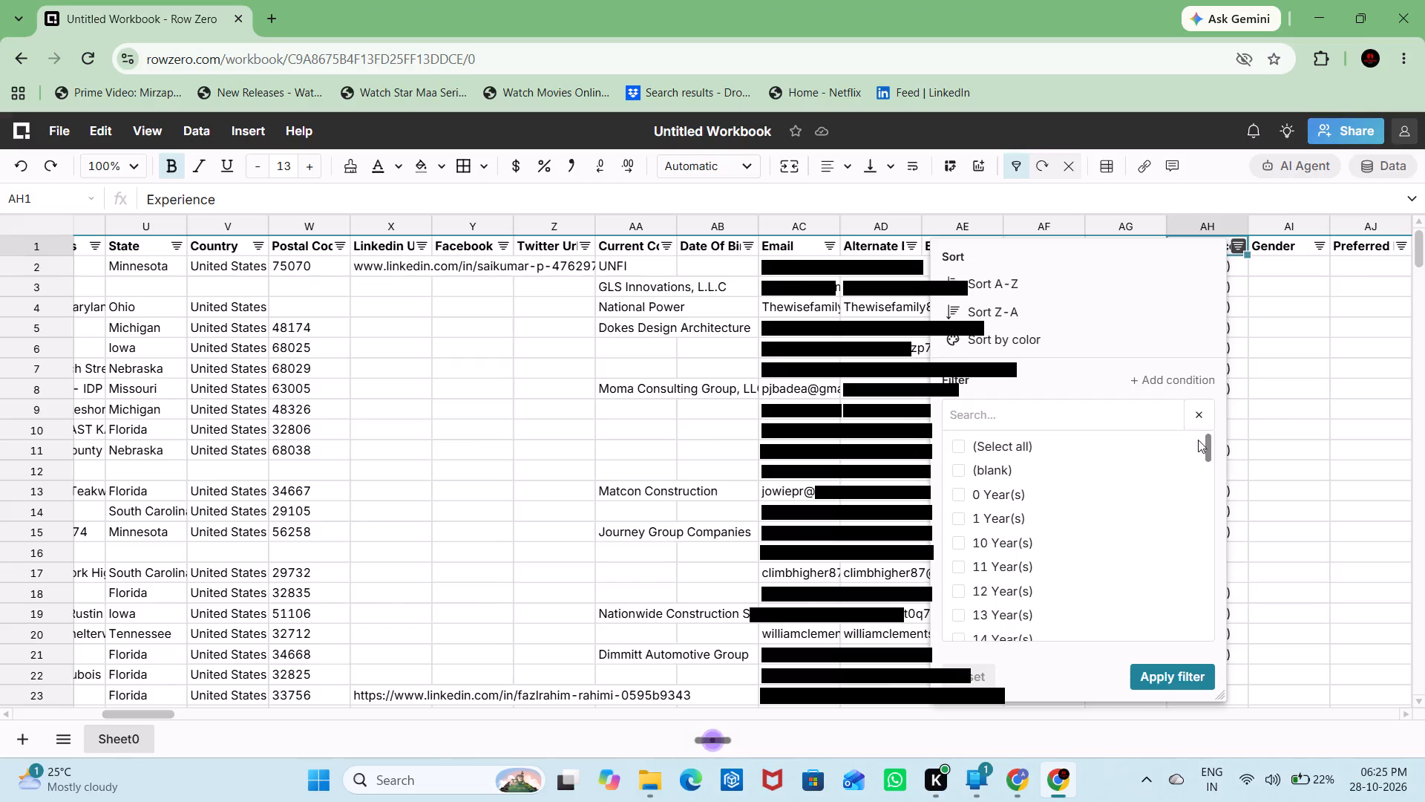
left_click_drag(1209, 439, 1198, 630)
left_click(1015, 603)
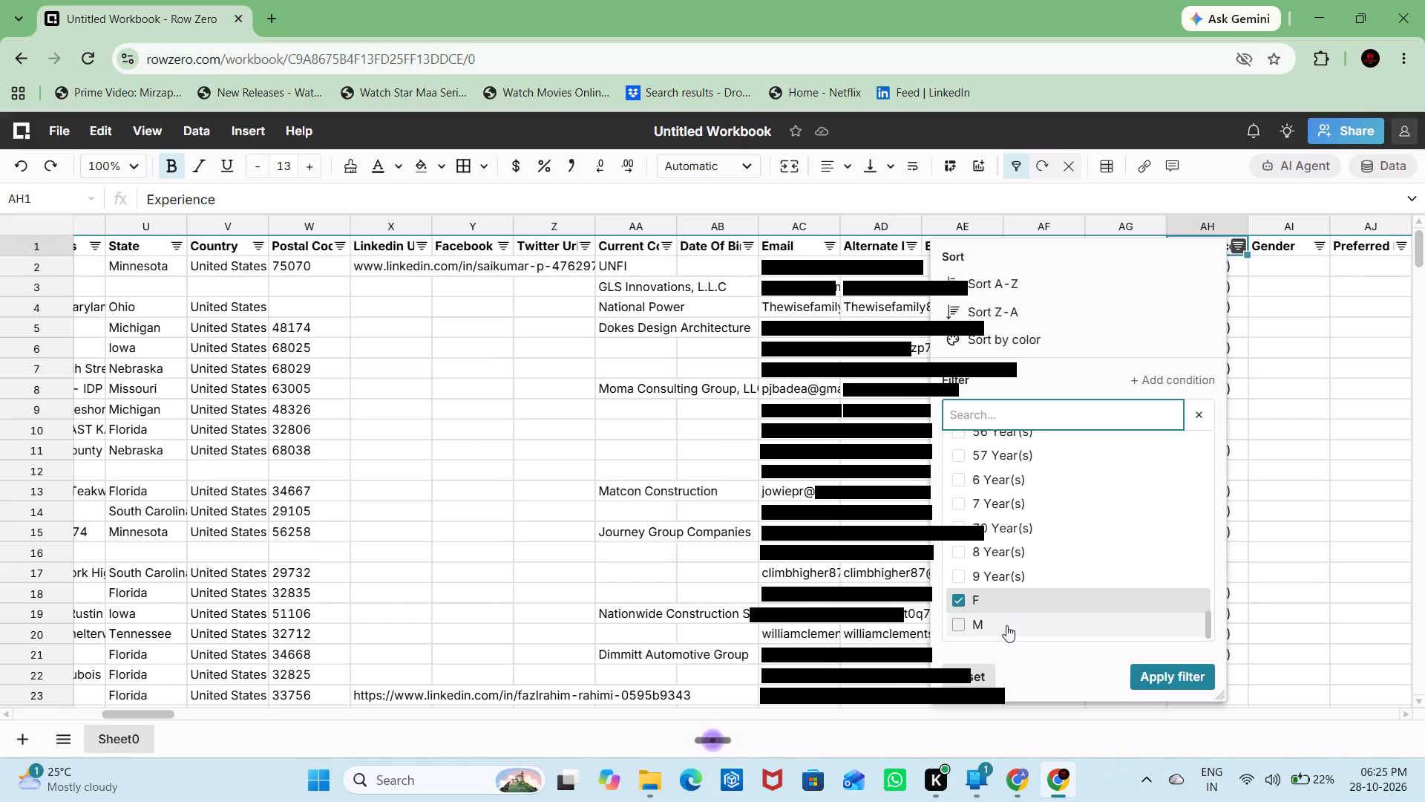
left_click(1006, 625)
left_click(1144, 670)
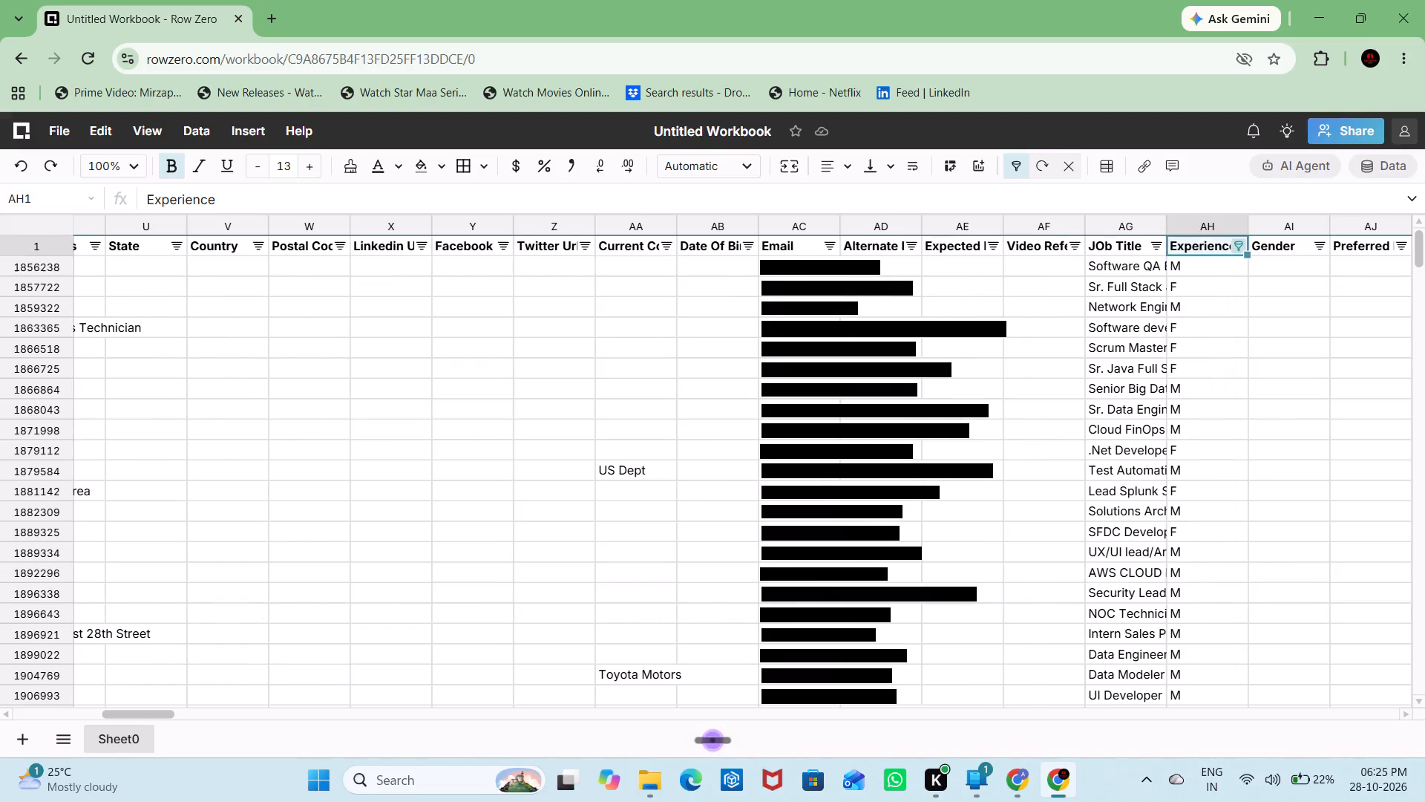
Cut the remaining F and M values from the Experience column and paste them into Gender on the same rows.
key("ctrl+shift+Down")
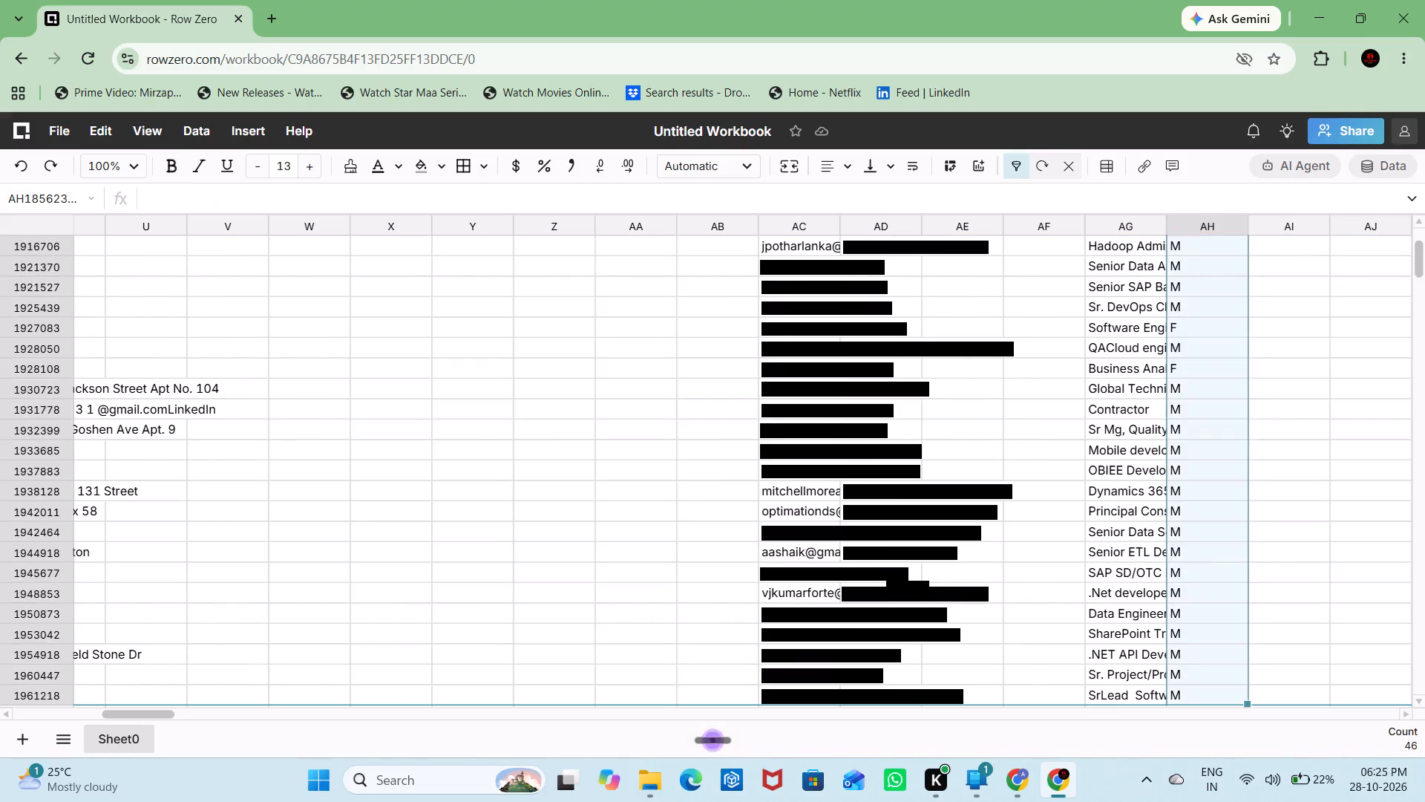
key("ctrl+x")
key("Up")
key("Down")
key("Right")
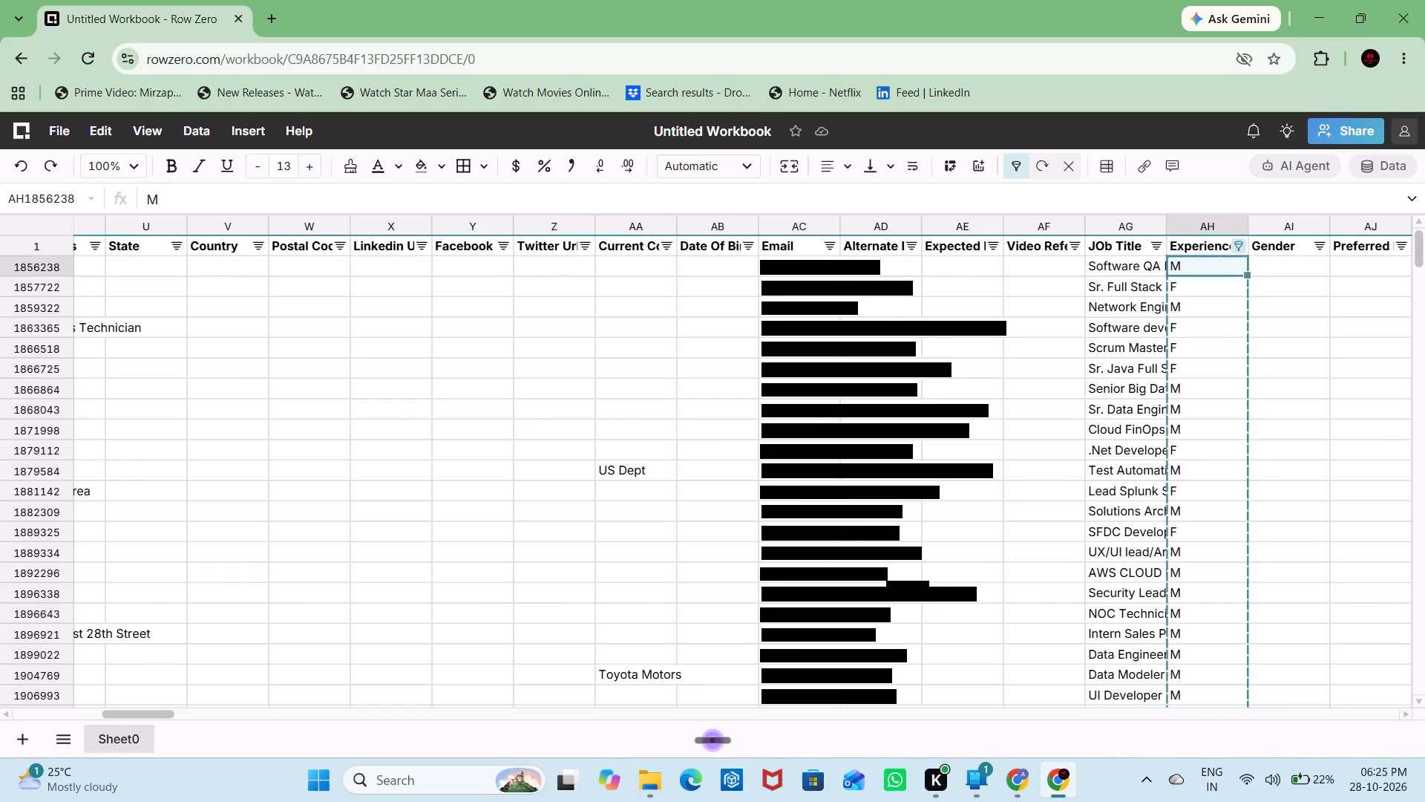
key("ctrl+v")
key("Escape")
key("Up")
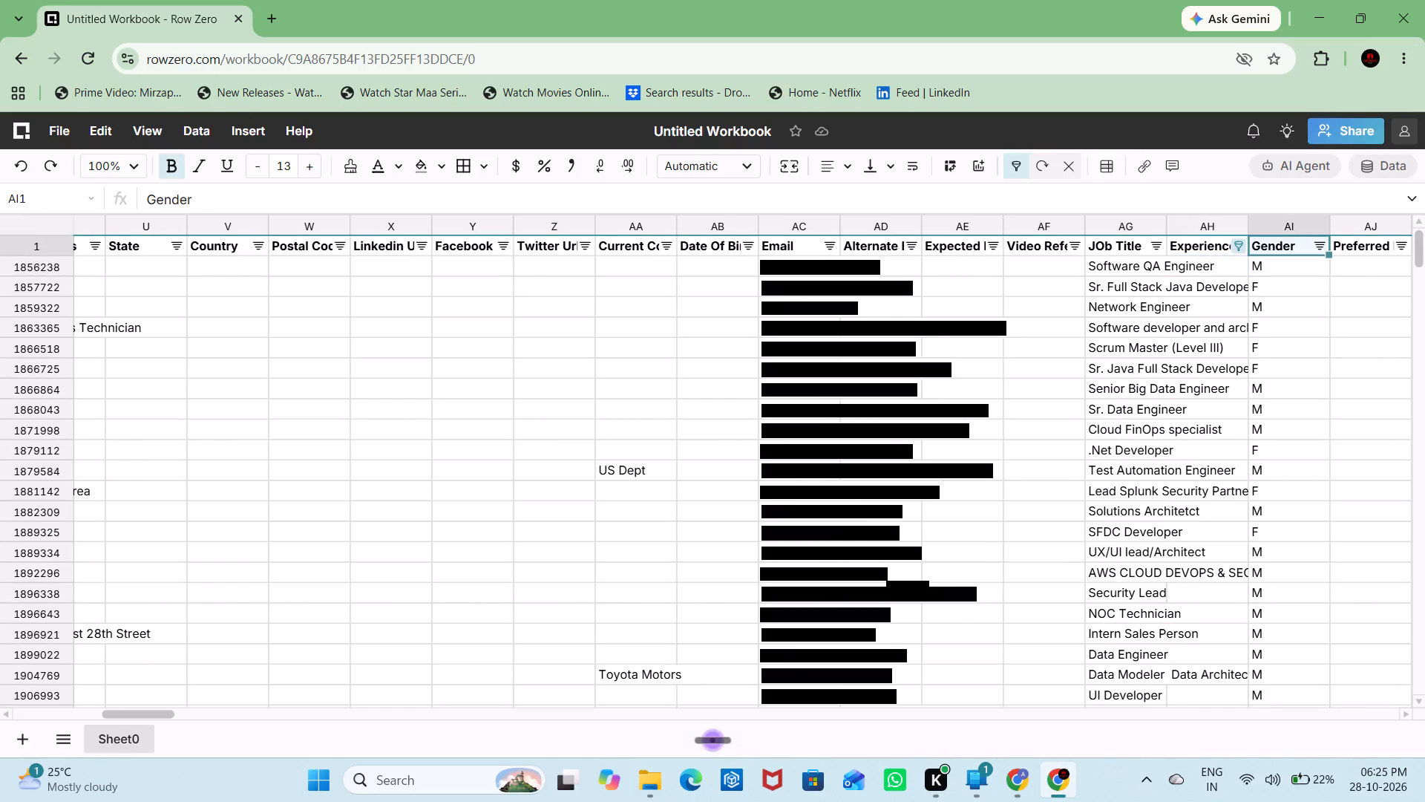
Reset the column filters and filter the Gender column to the remaining 0 Year(s), 1 Year(s) and 8 Year(s) values.
left_click(1017, 167)
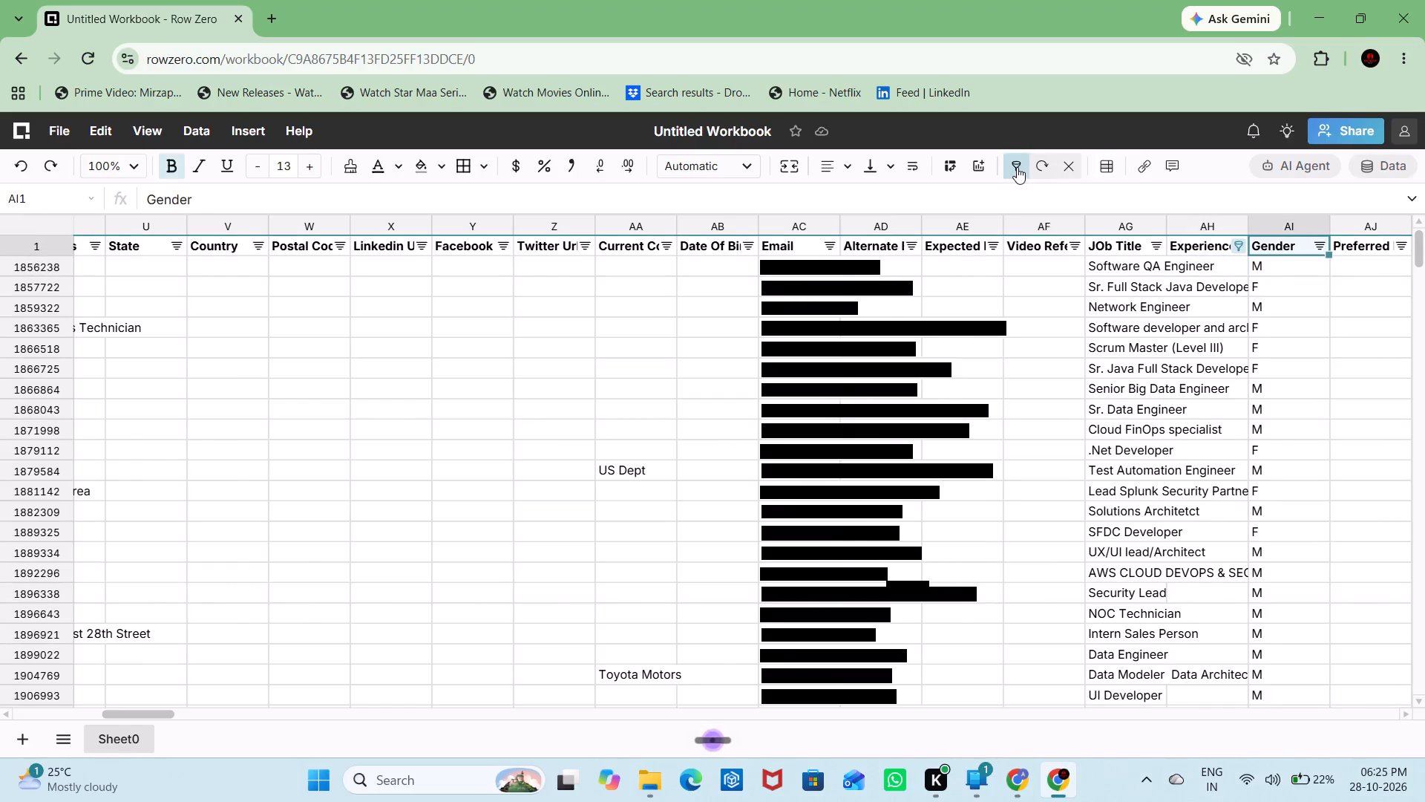
left_click(1017, 167)
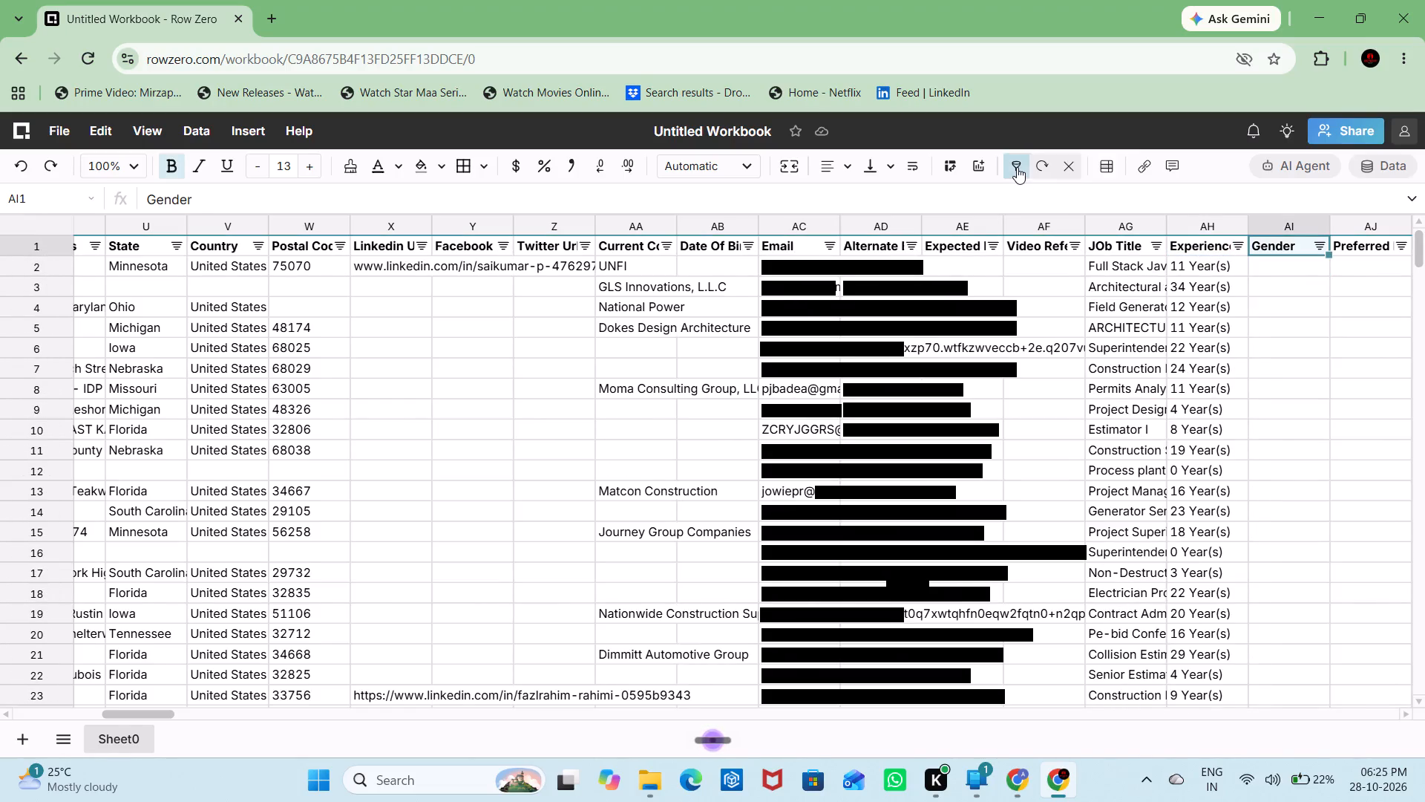
left_click(1321, 243)
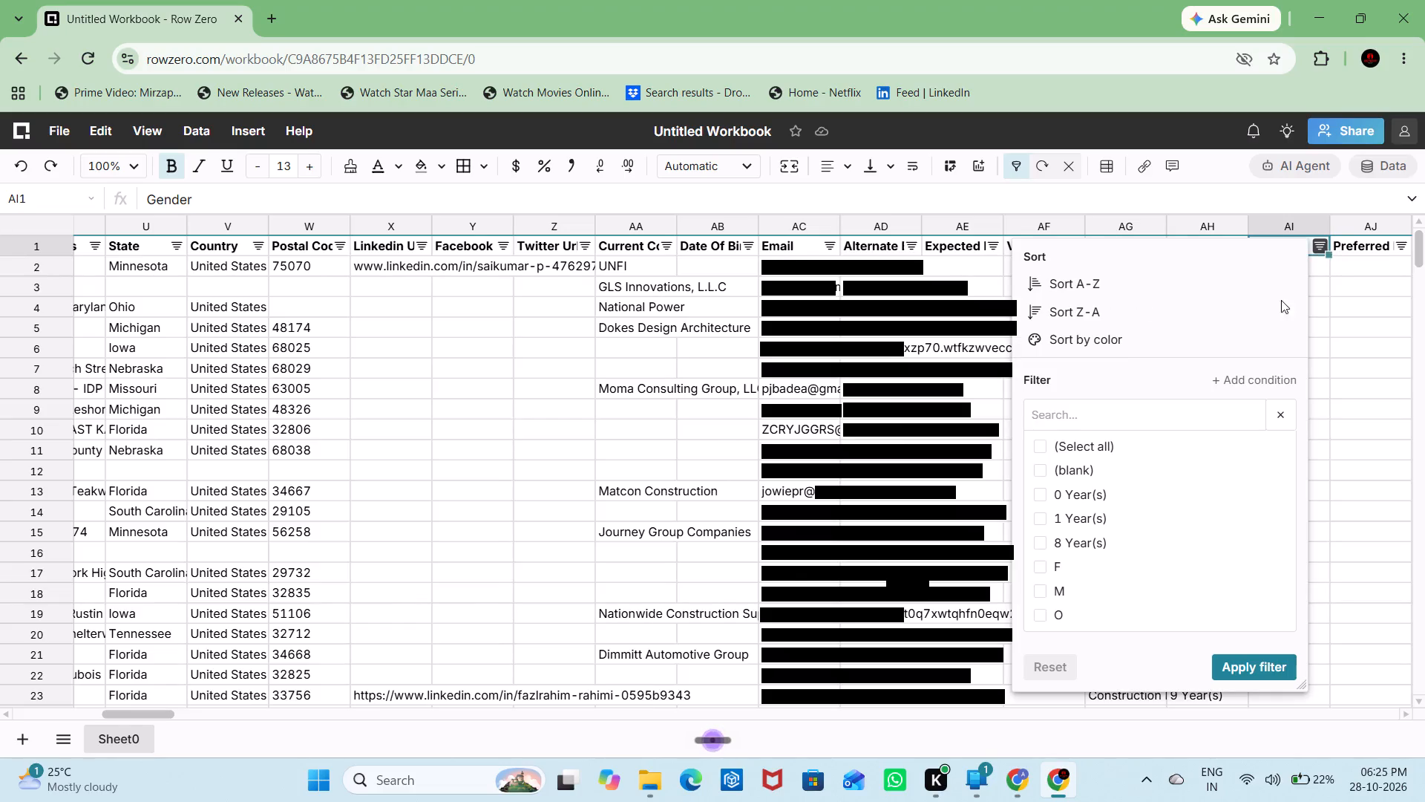
left_click_drag(1121, 497, 1105, 526)
left_click(1105, 526)
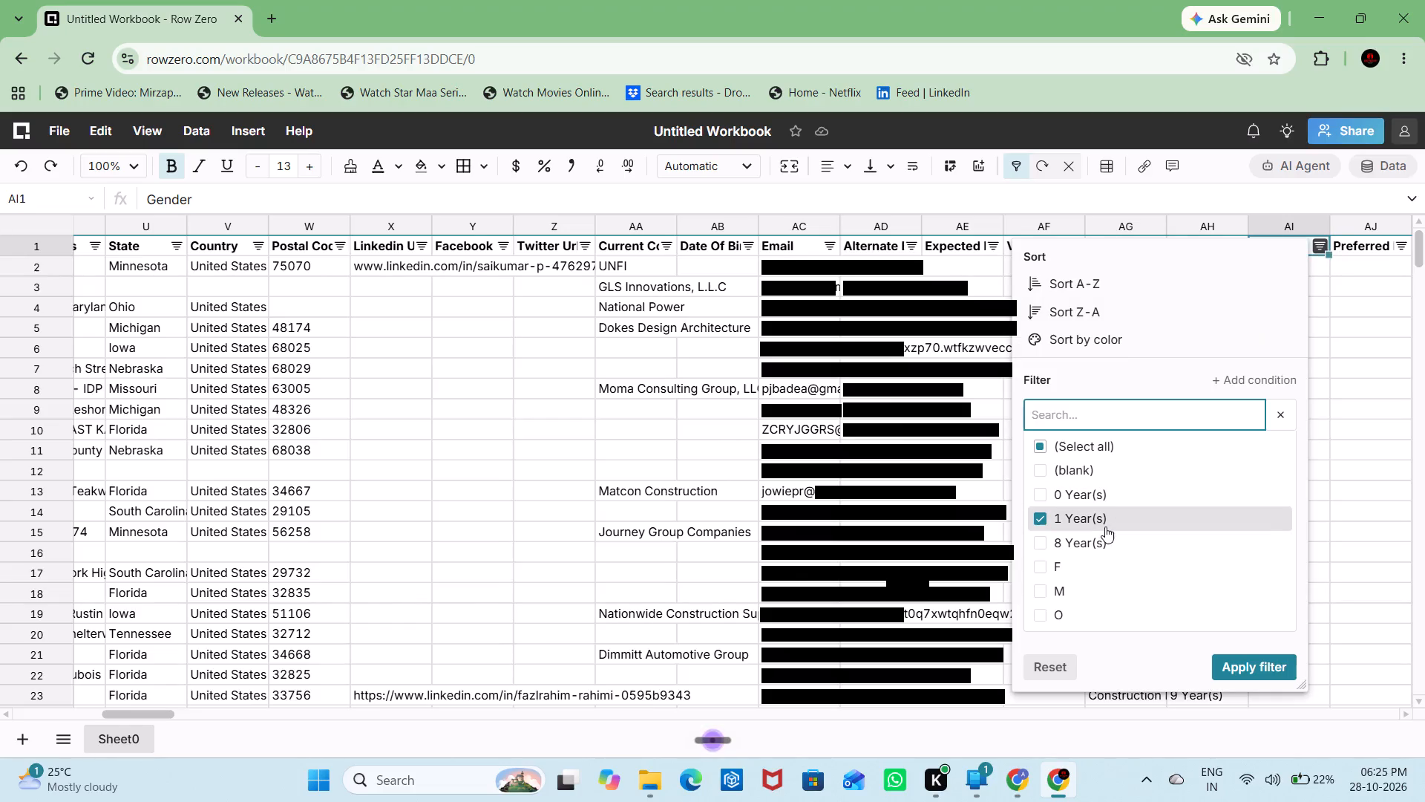
left_click(1084, 547)
left_click(1078, 493)
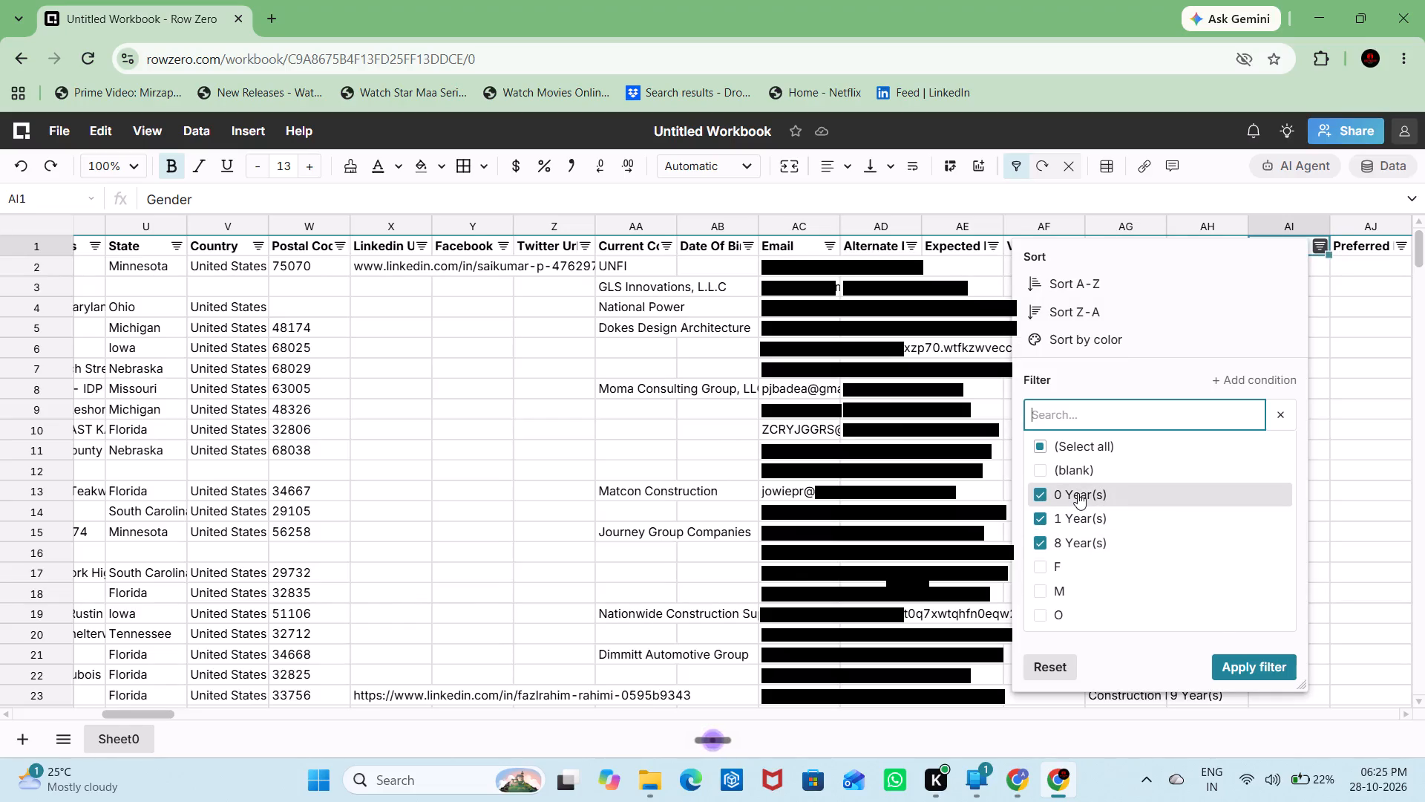
left_click(1228, 652)
left_click(1234, 666)
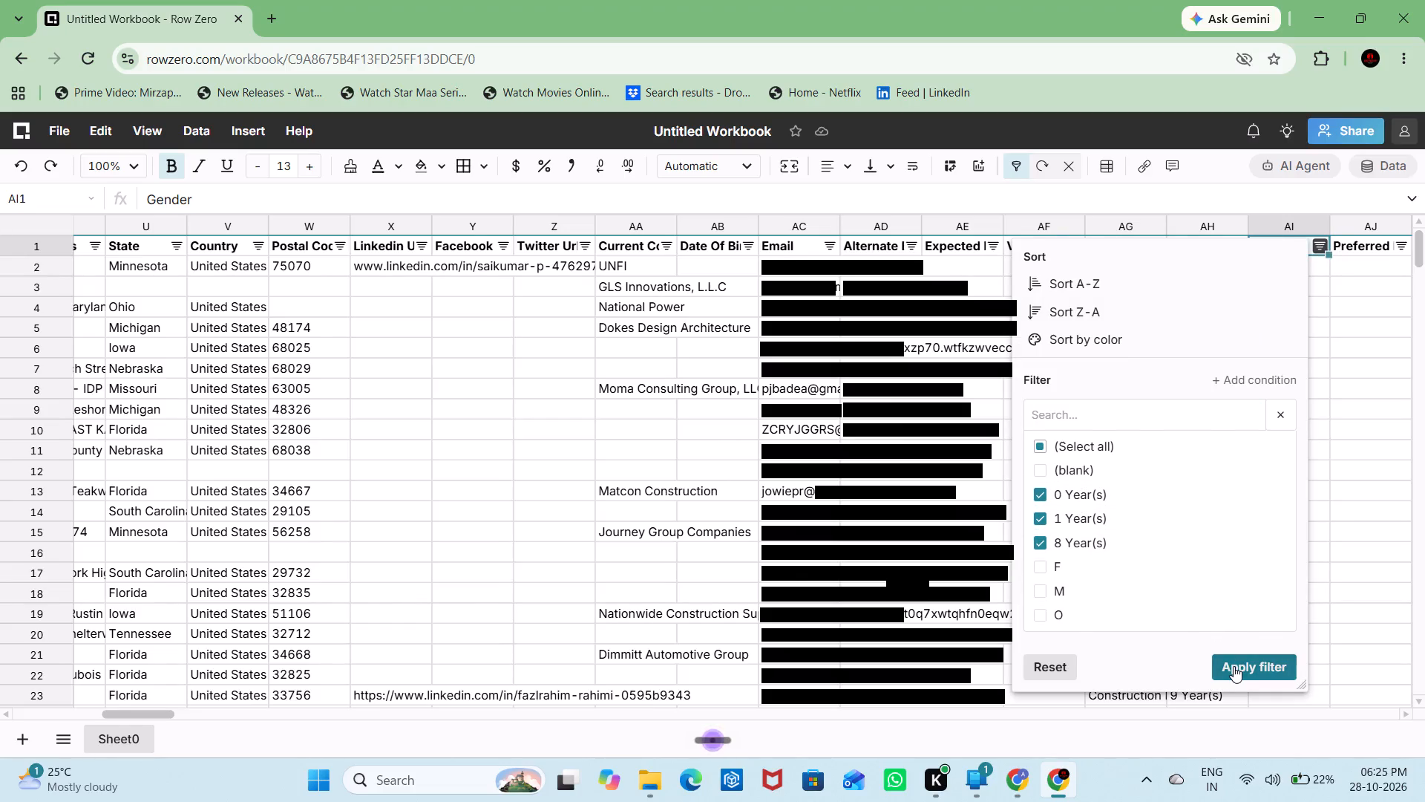
Cut the remaining filtered Year(s) values from the Gender column and paste them into Experience on the same rows.
key("Down")
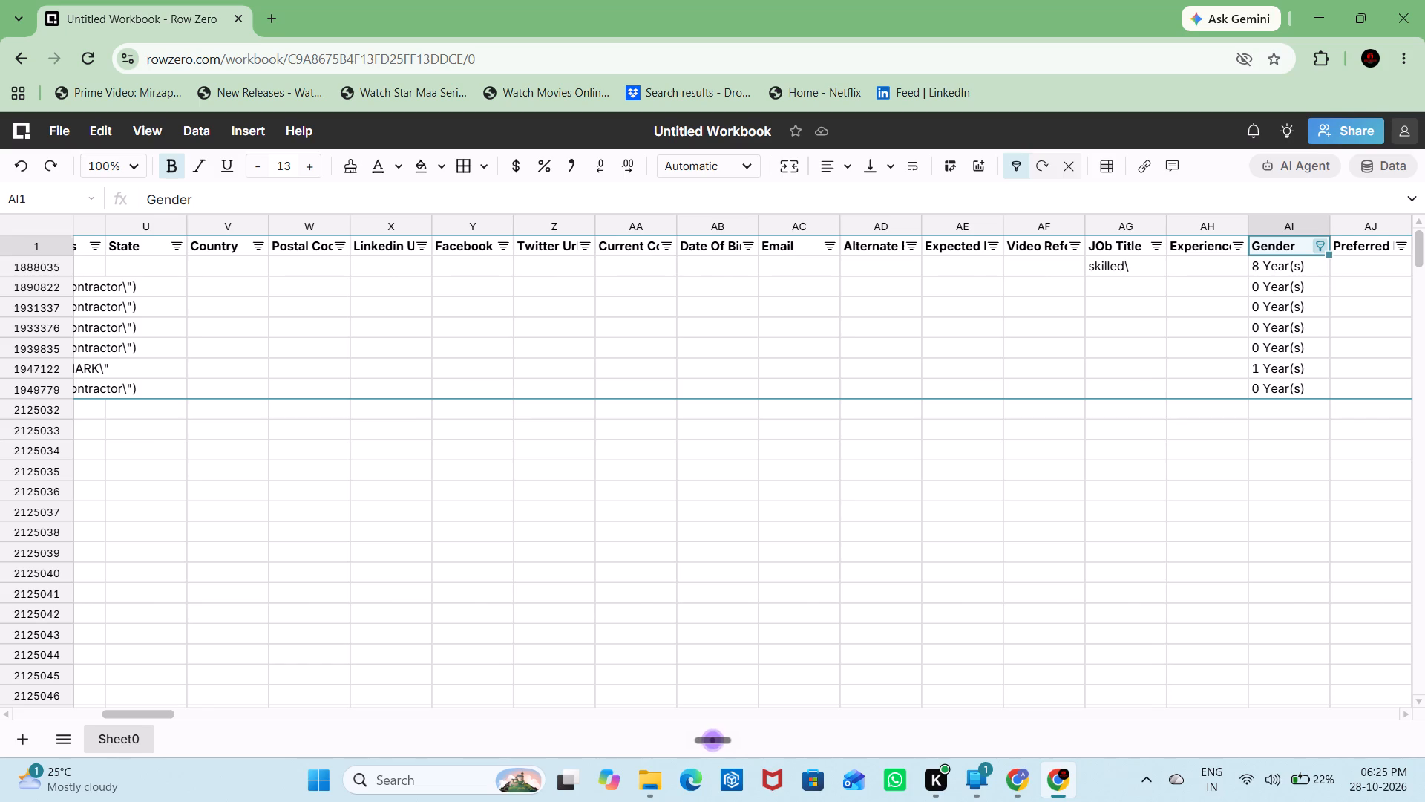
key("ctrl+shift+Down")
key("ctrl+x")
key("Left")
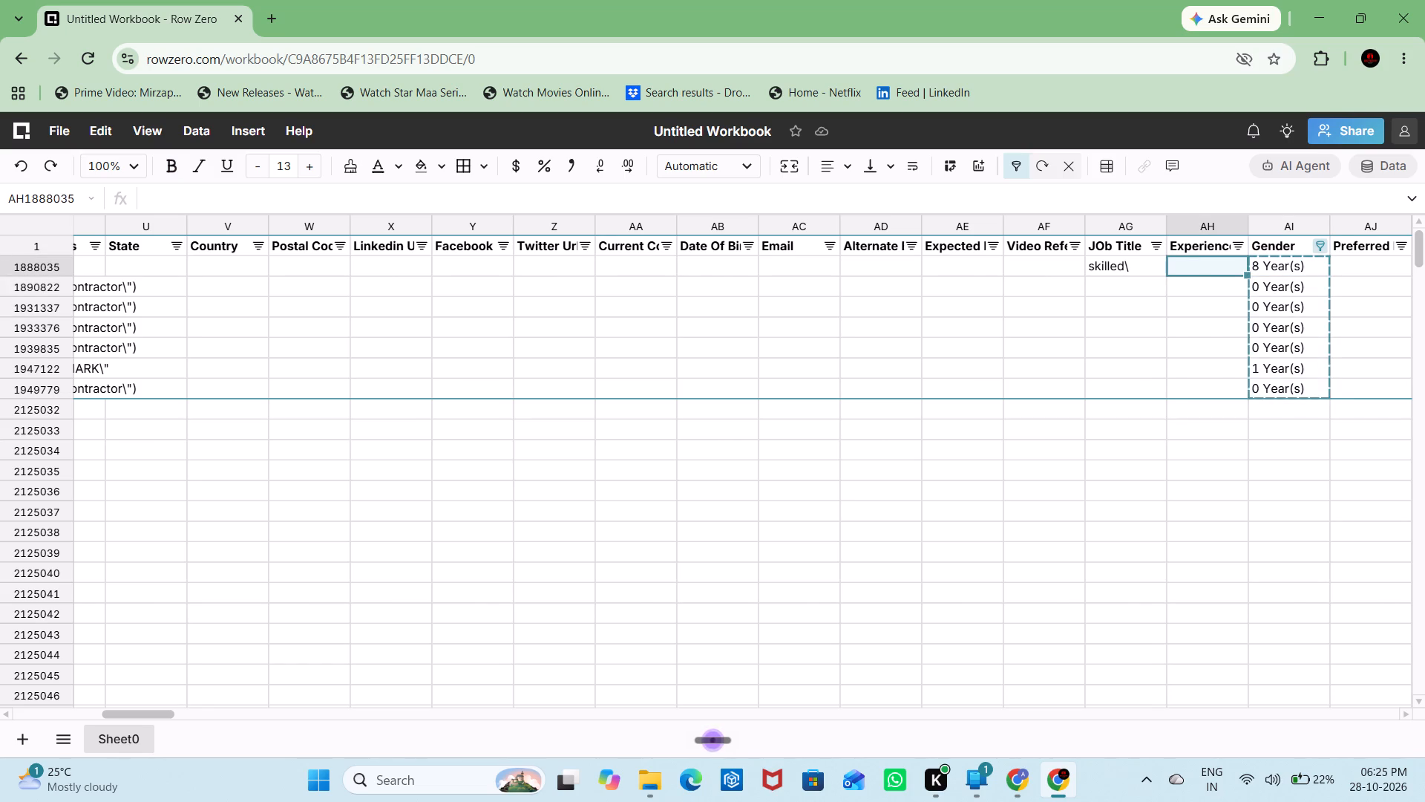
key("ctrl+v")
key("Escape")
key("Up")
key("Up")
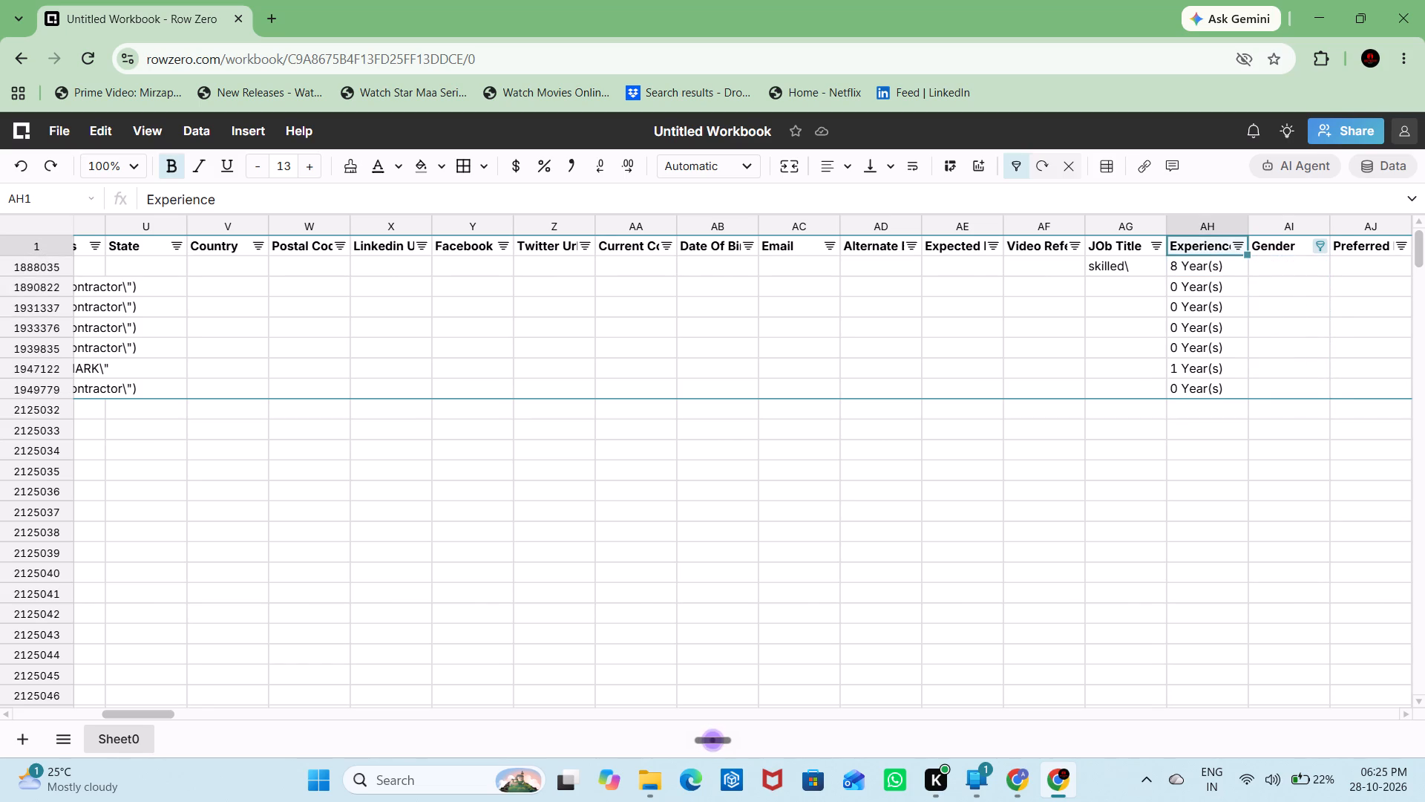
Reset the column filters and filter the Experience column to the F and M values.
left_click(1014, 155)
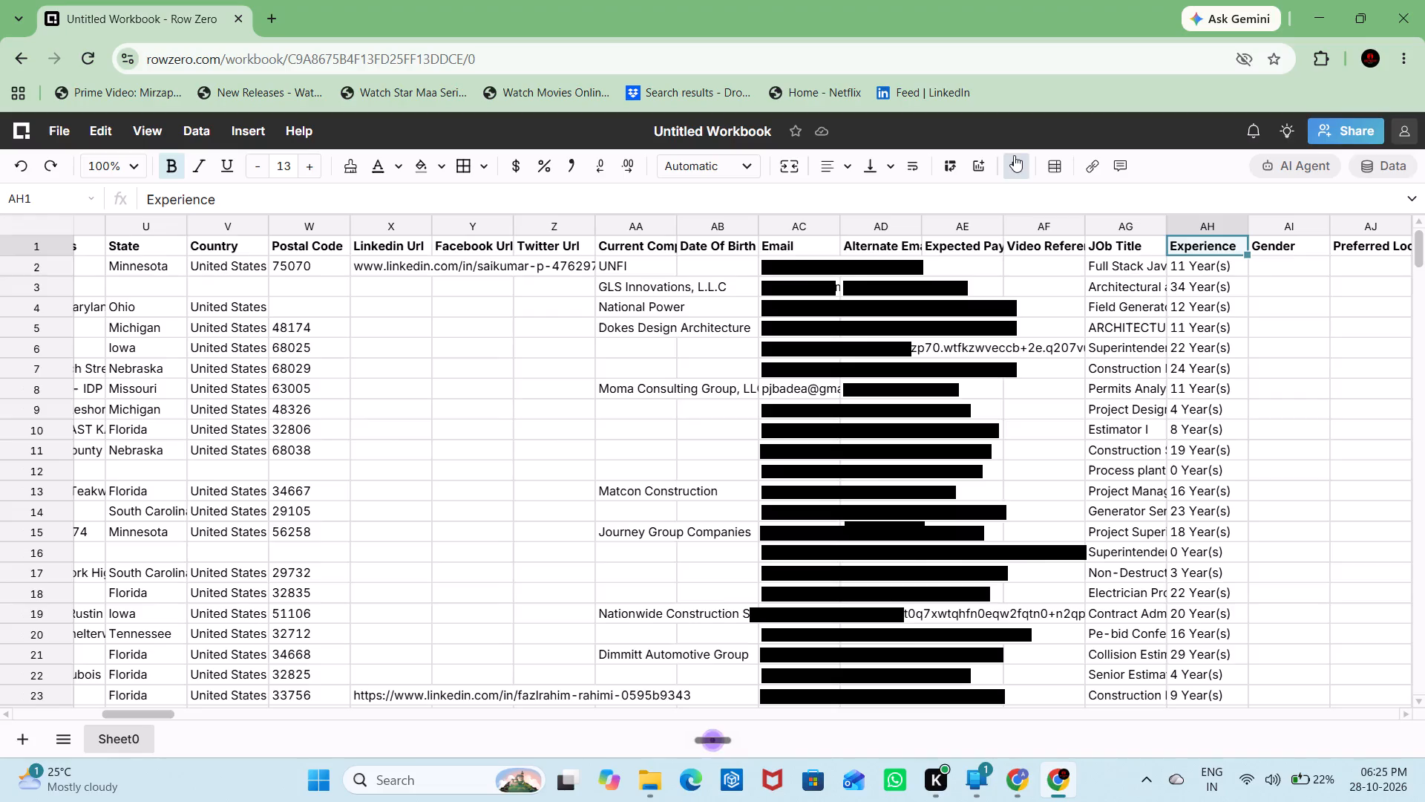
left_click(1014, 155)
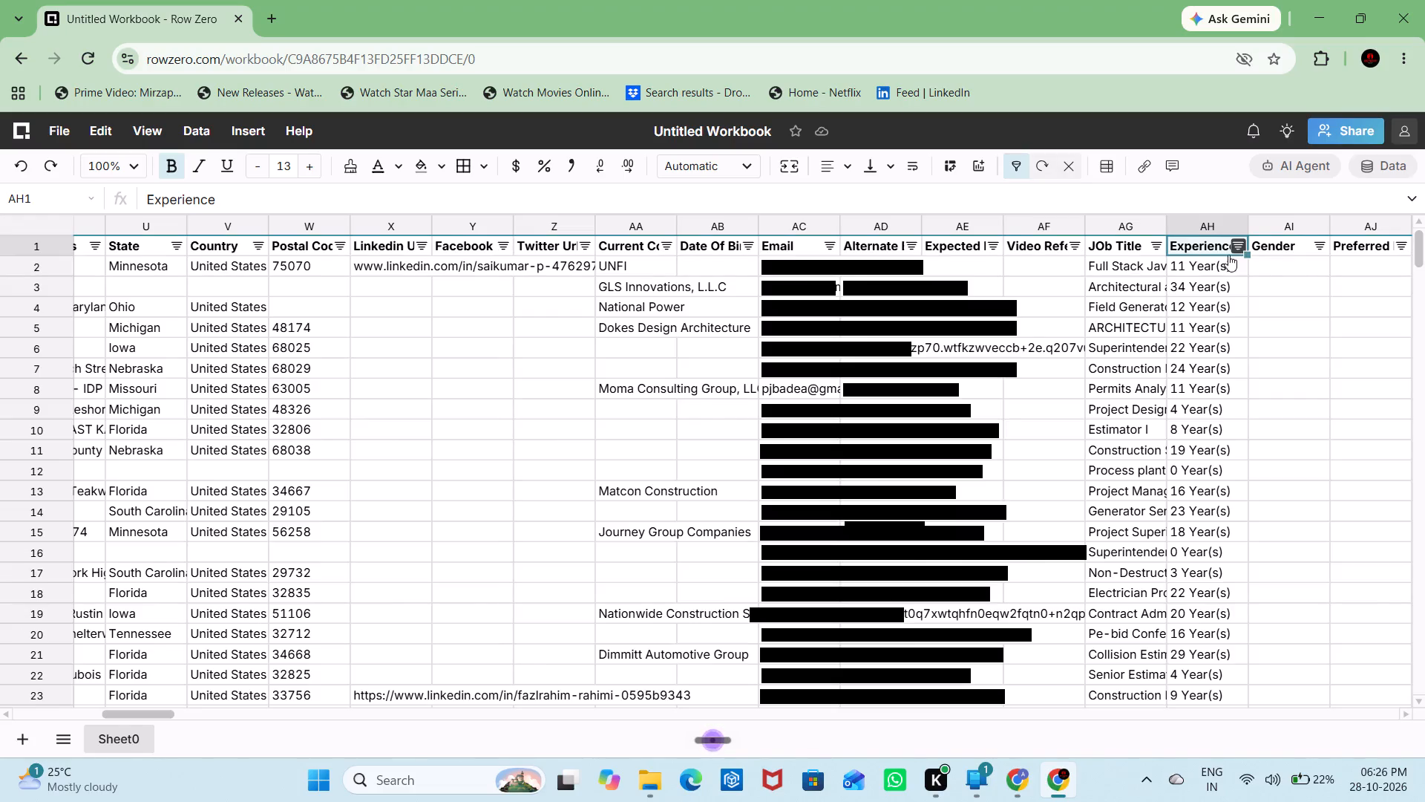
left_click(1237, 250)
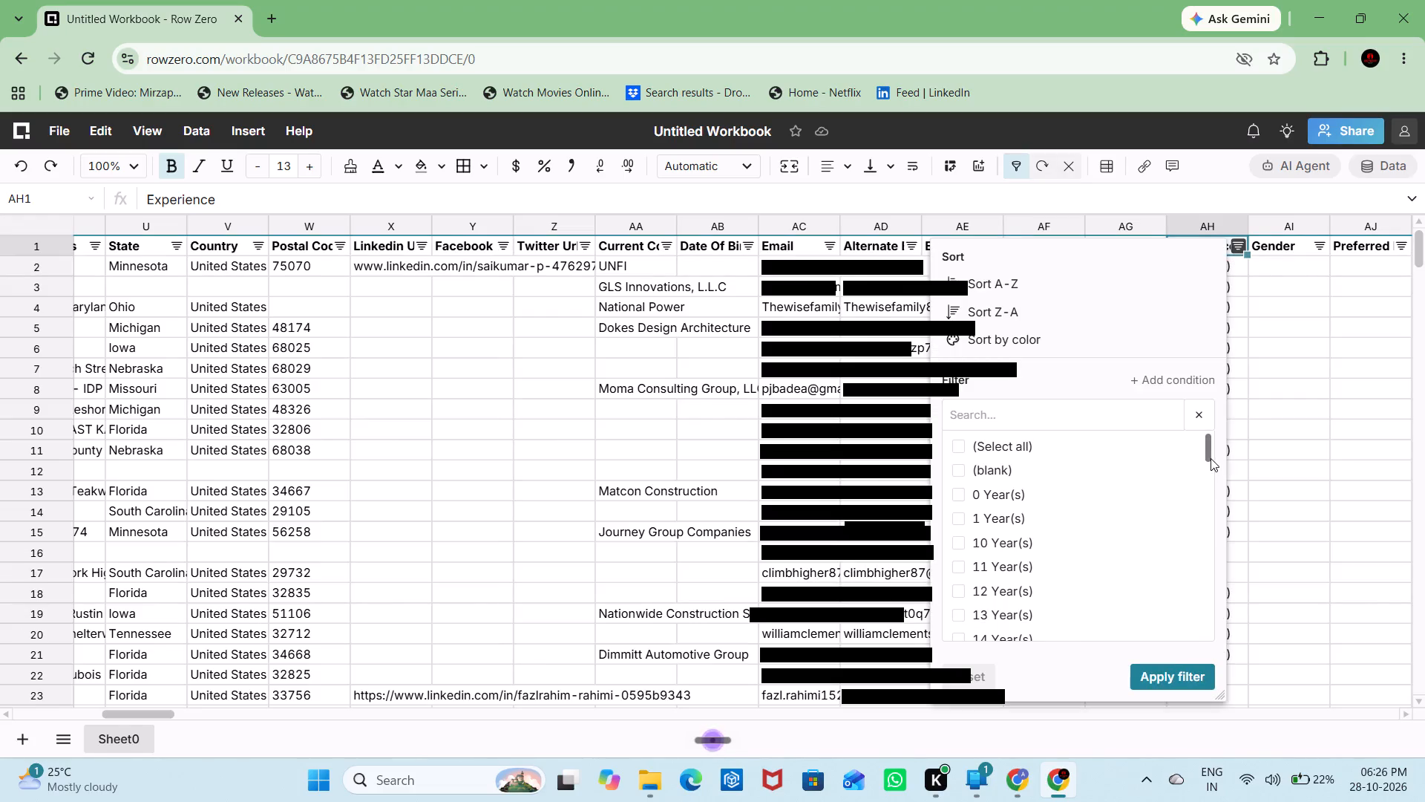
left_click_drag(1211, 458, 1214, 654)
left_click(972, 599)
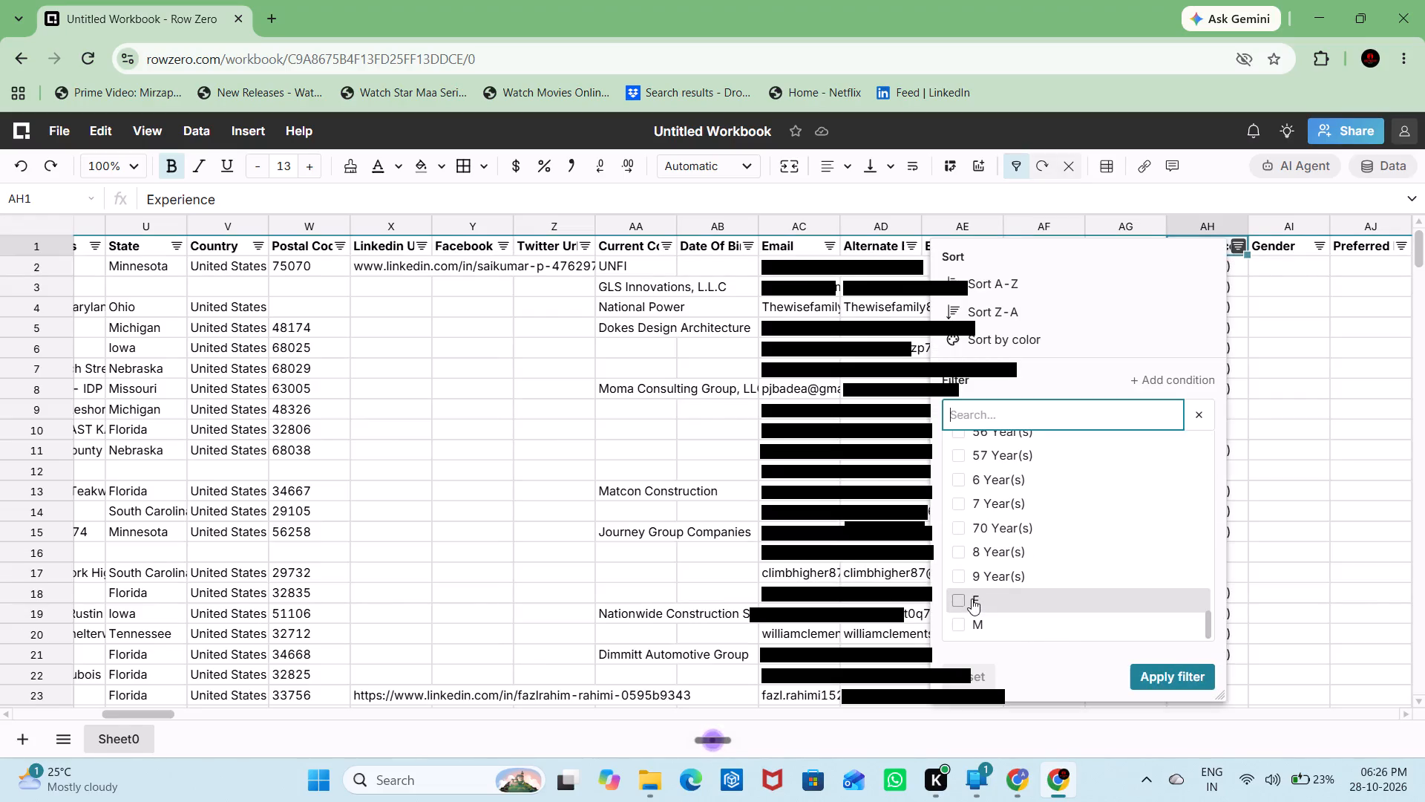
left_click(969, 630)
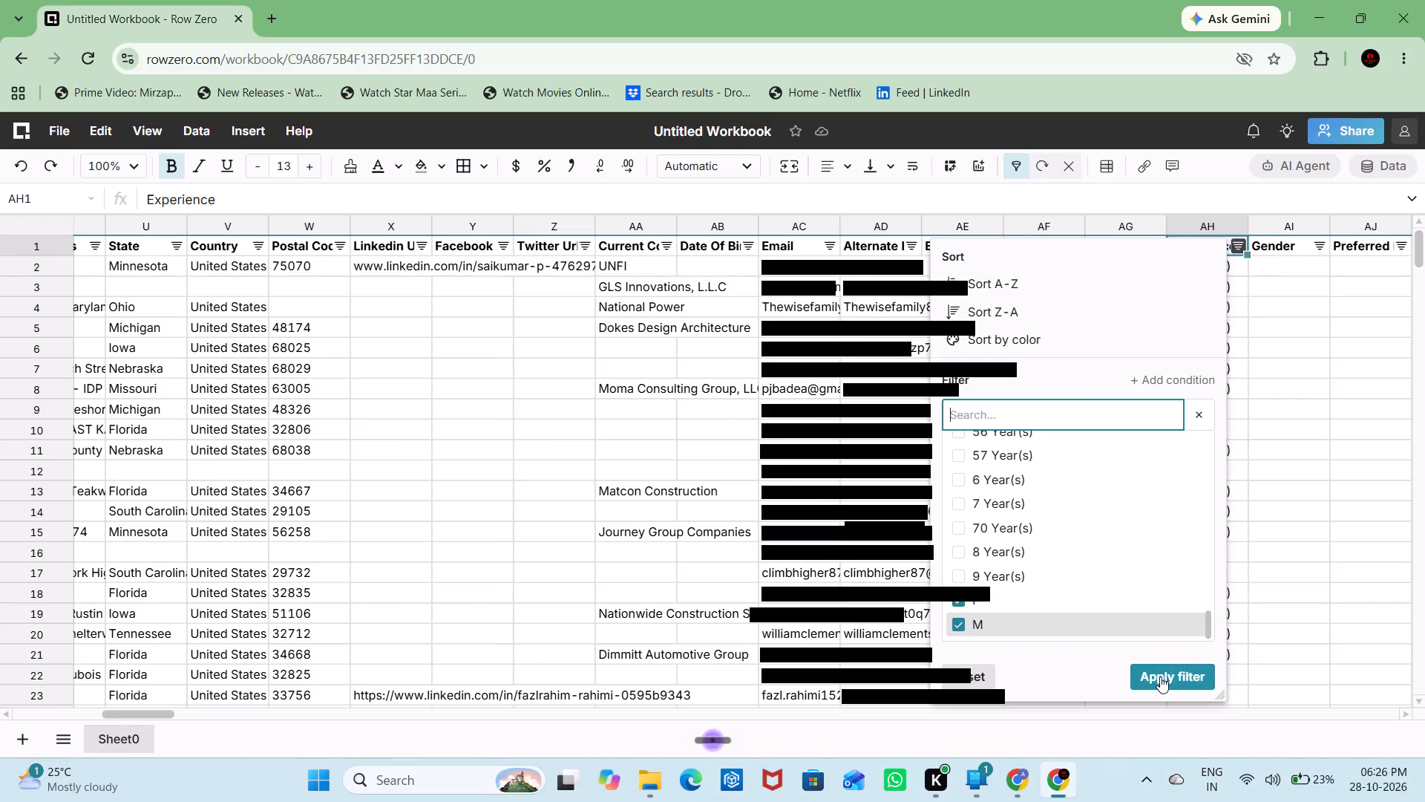
left_click(1160, 677)
left_click(1160, 677)
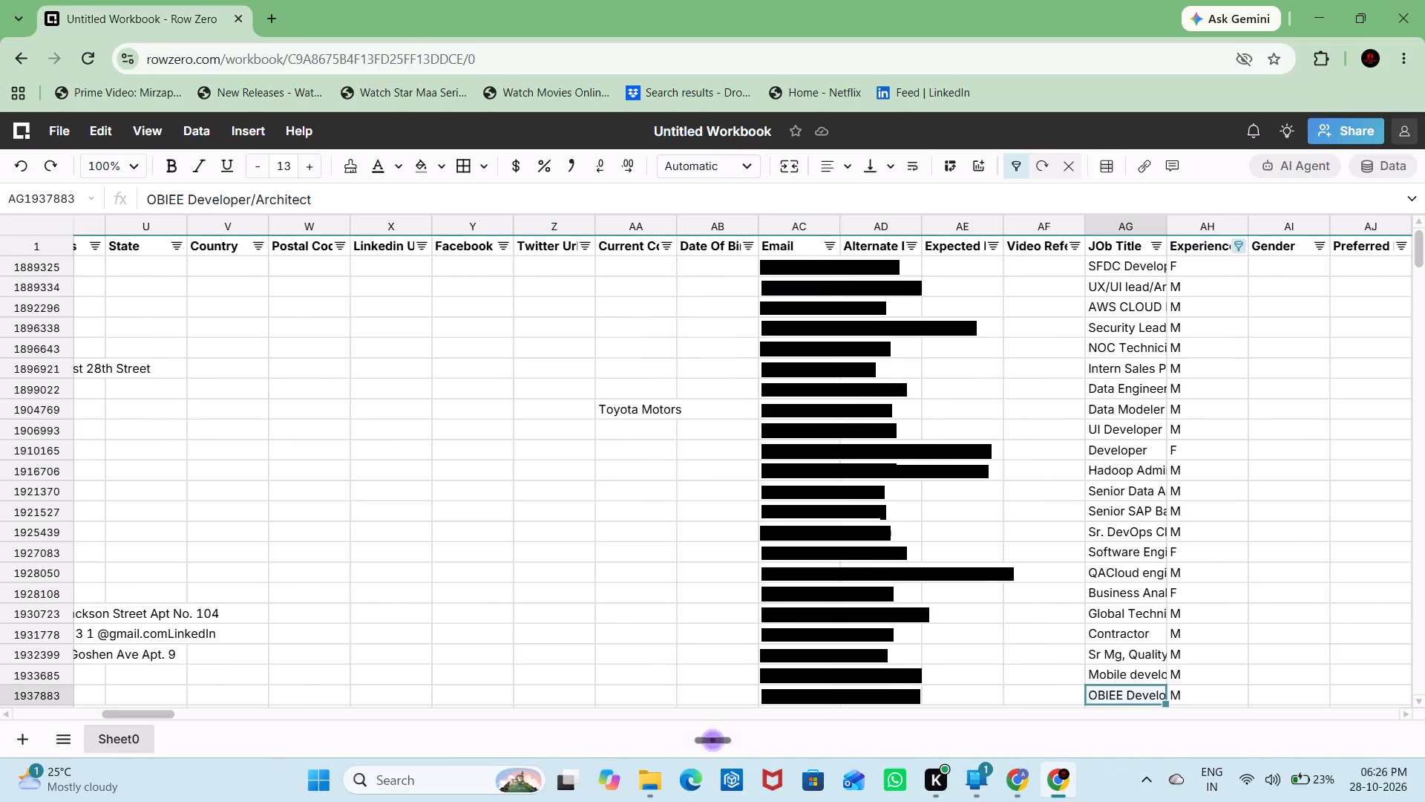
Cut the filtered F and M values from the Experience column and paste them into Gender on the same rows.
key("ctrl+Up")
key("Down")
key("Right")
key("ctrl+shift+Down")
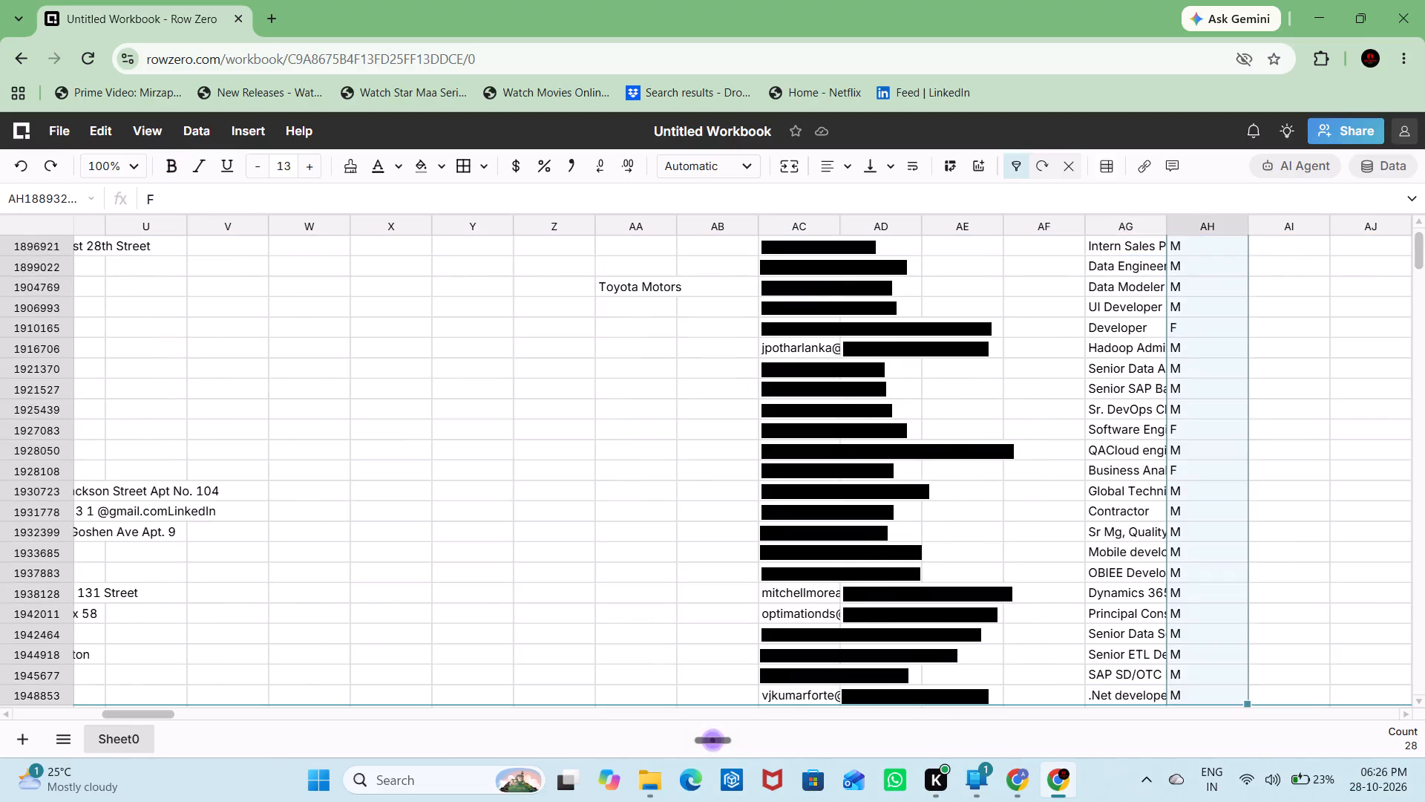
key("ctrl+x")
key("Up")
key("Right")
key("Down")
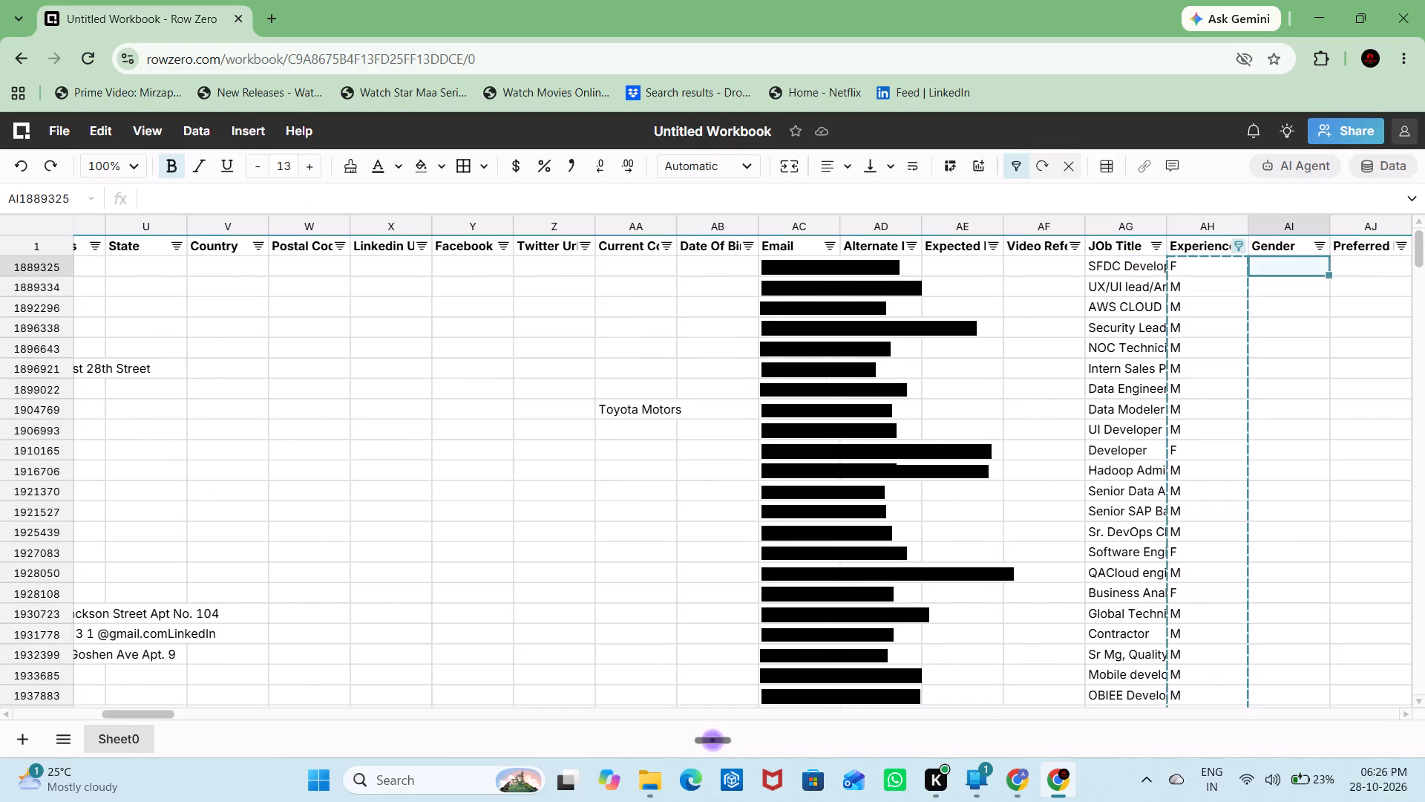
key("ctrl+v")
key("Escape")
key("Up")
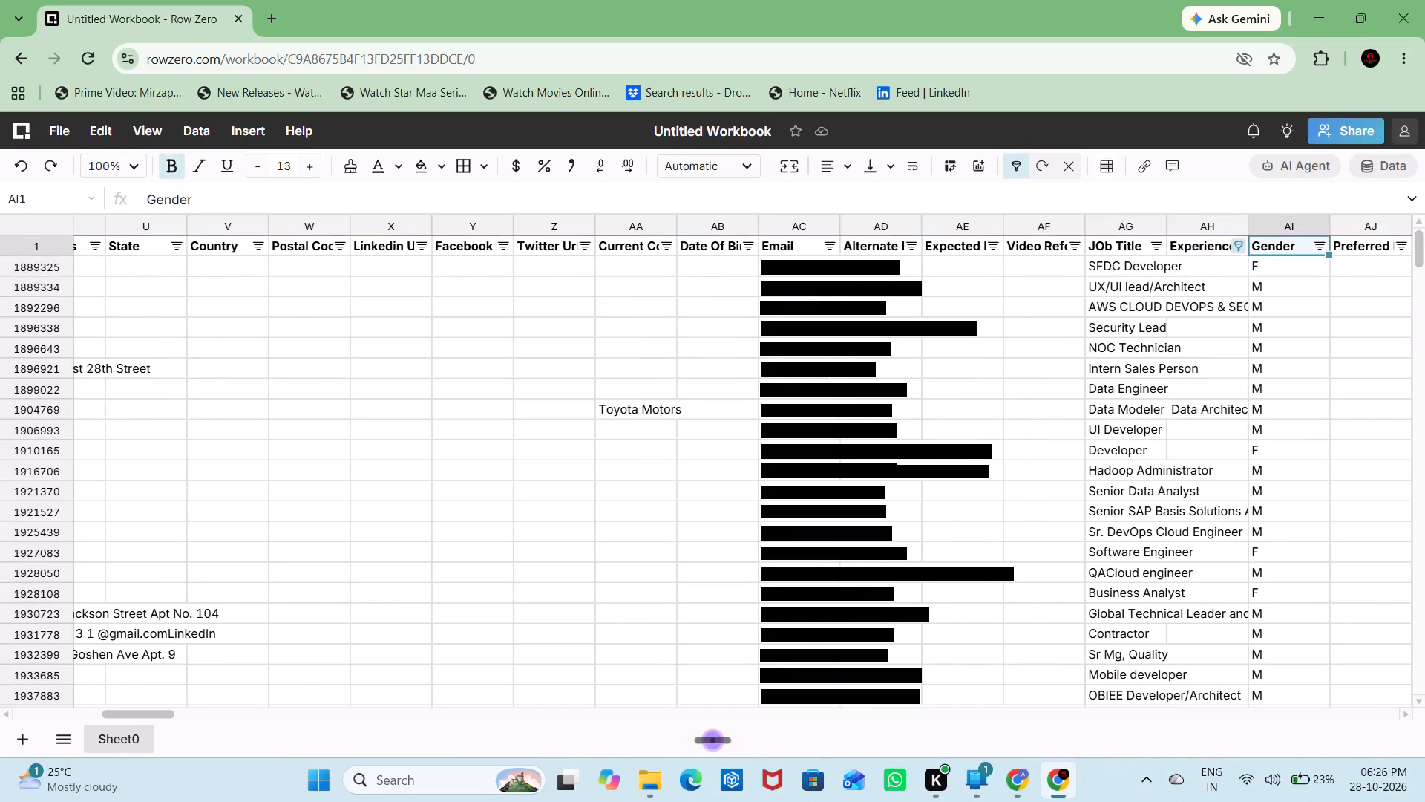
Reset the column filters and filter the Gender column to the 0 Year(s) and 1 Year(s) values.
left_click(1013, 166)
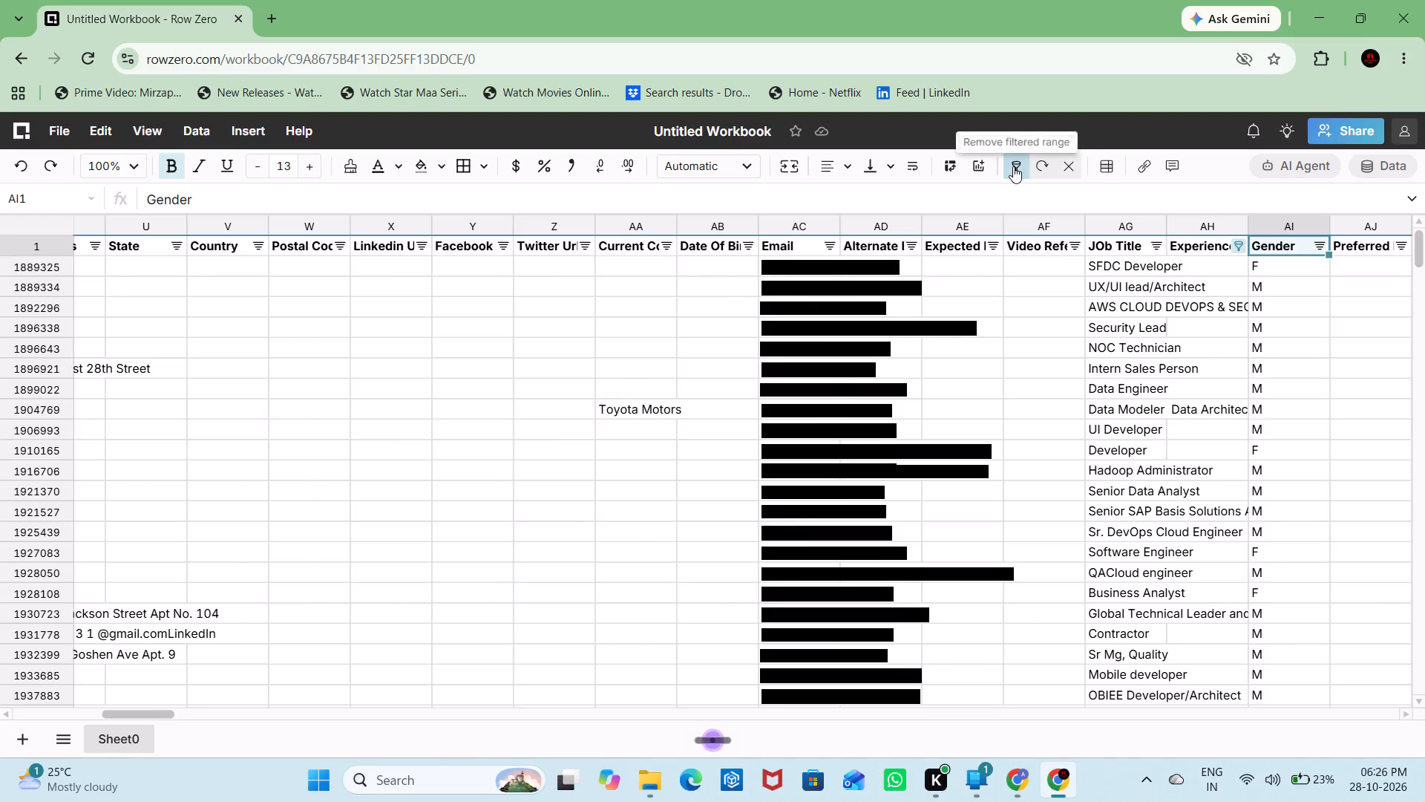
left_click(1013, 166)
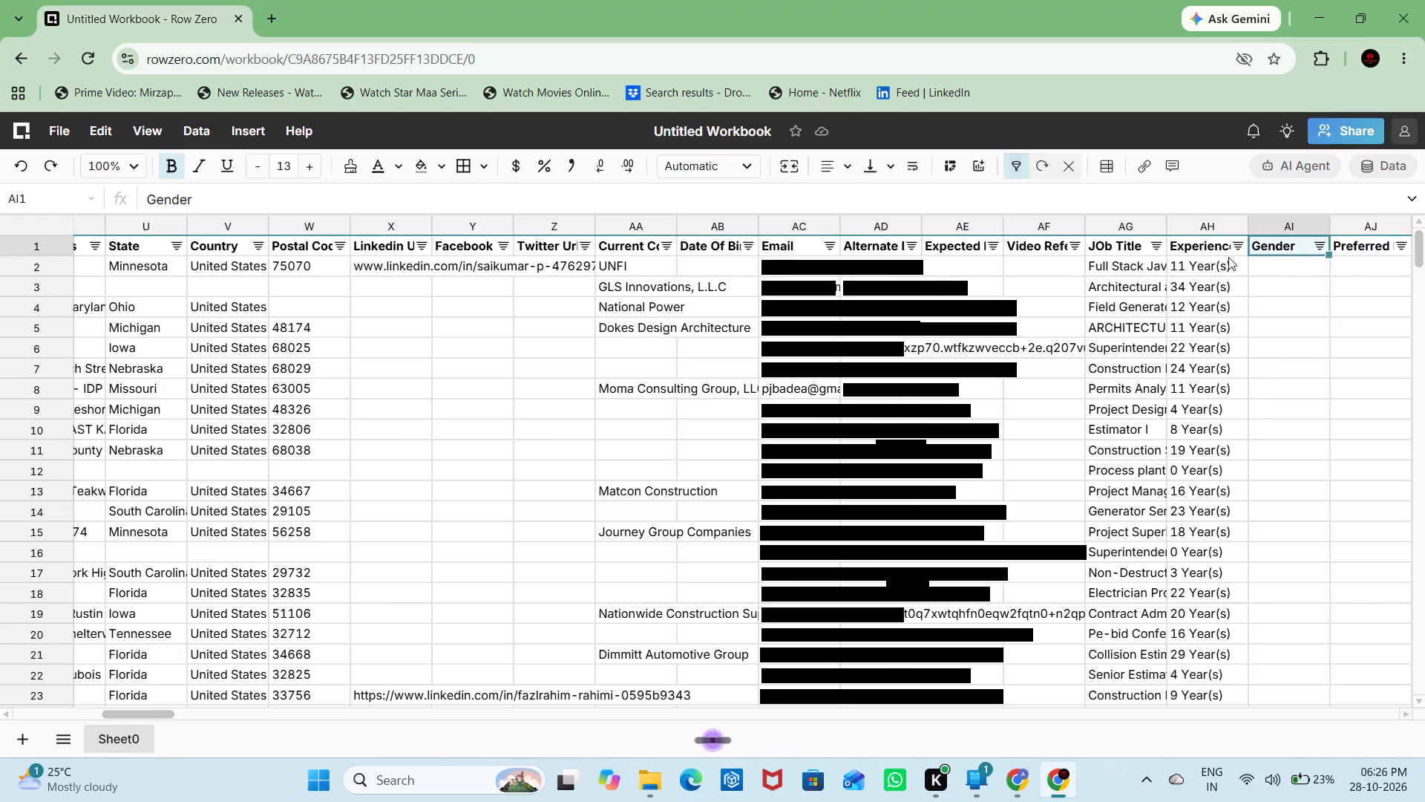
left_click(1319, 247)
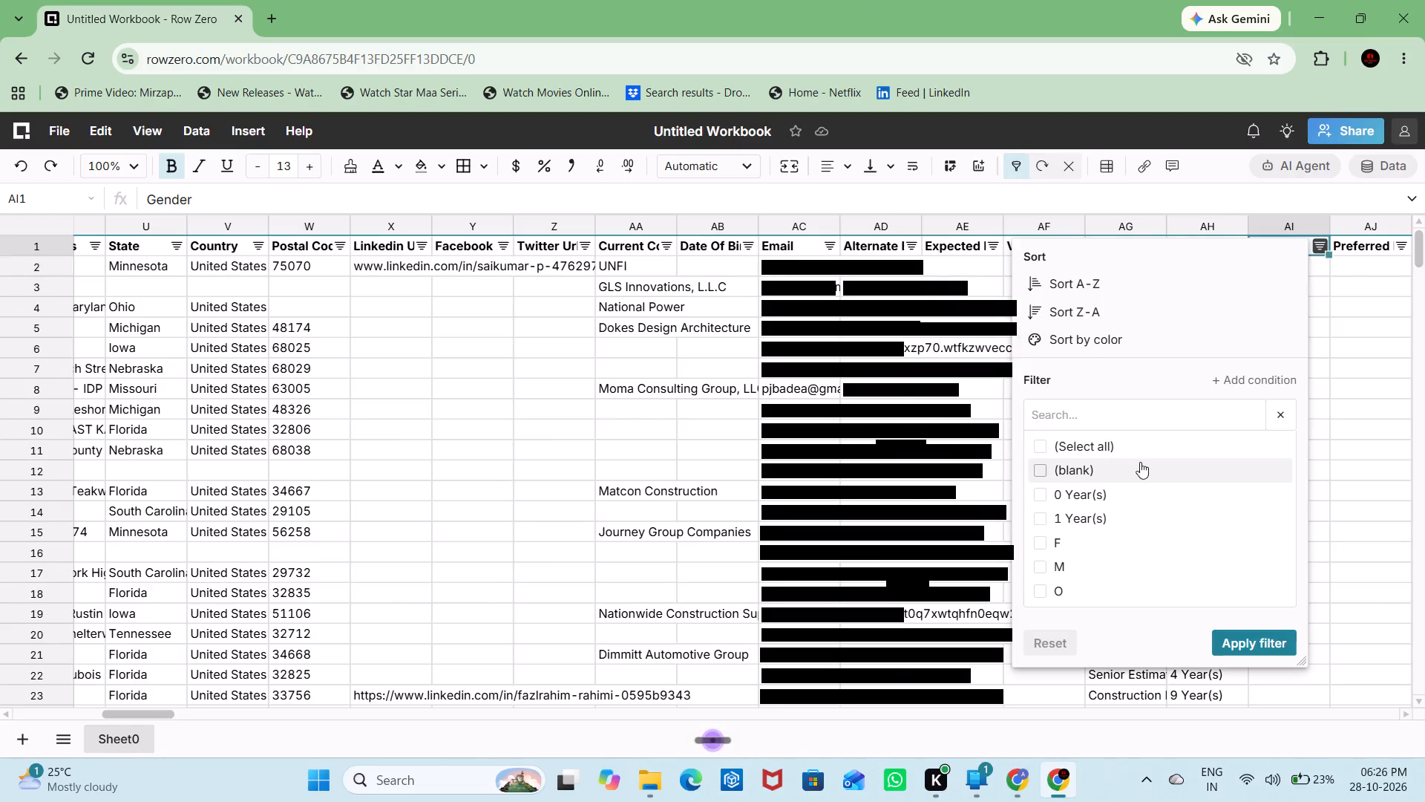
left_click(1111, 489)
left_click(1101, 515)
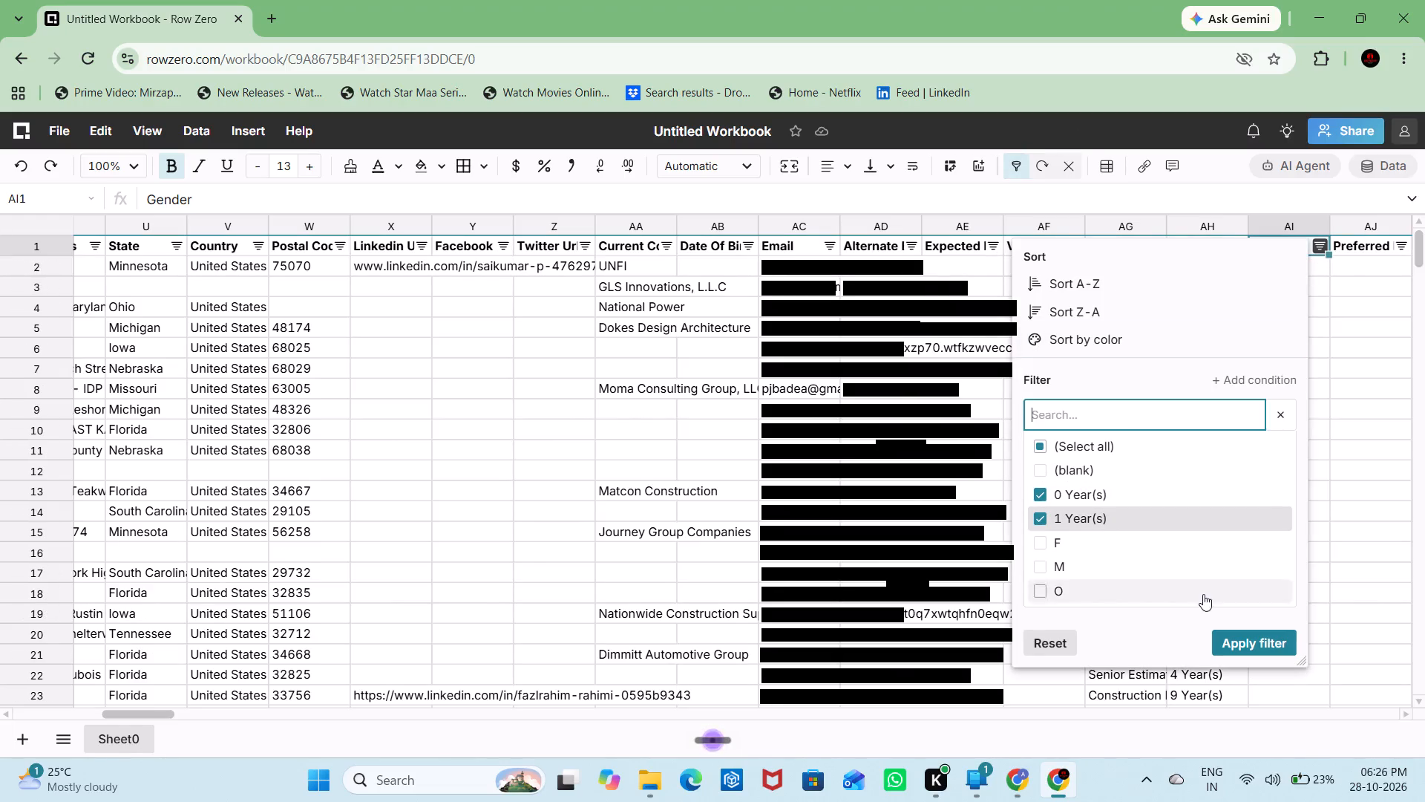
left_click(1229, 634)
Cut the filtered Year(s) values from Gender, paste them into Experience on the same rows, and save the workbook.
key("Down")
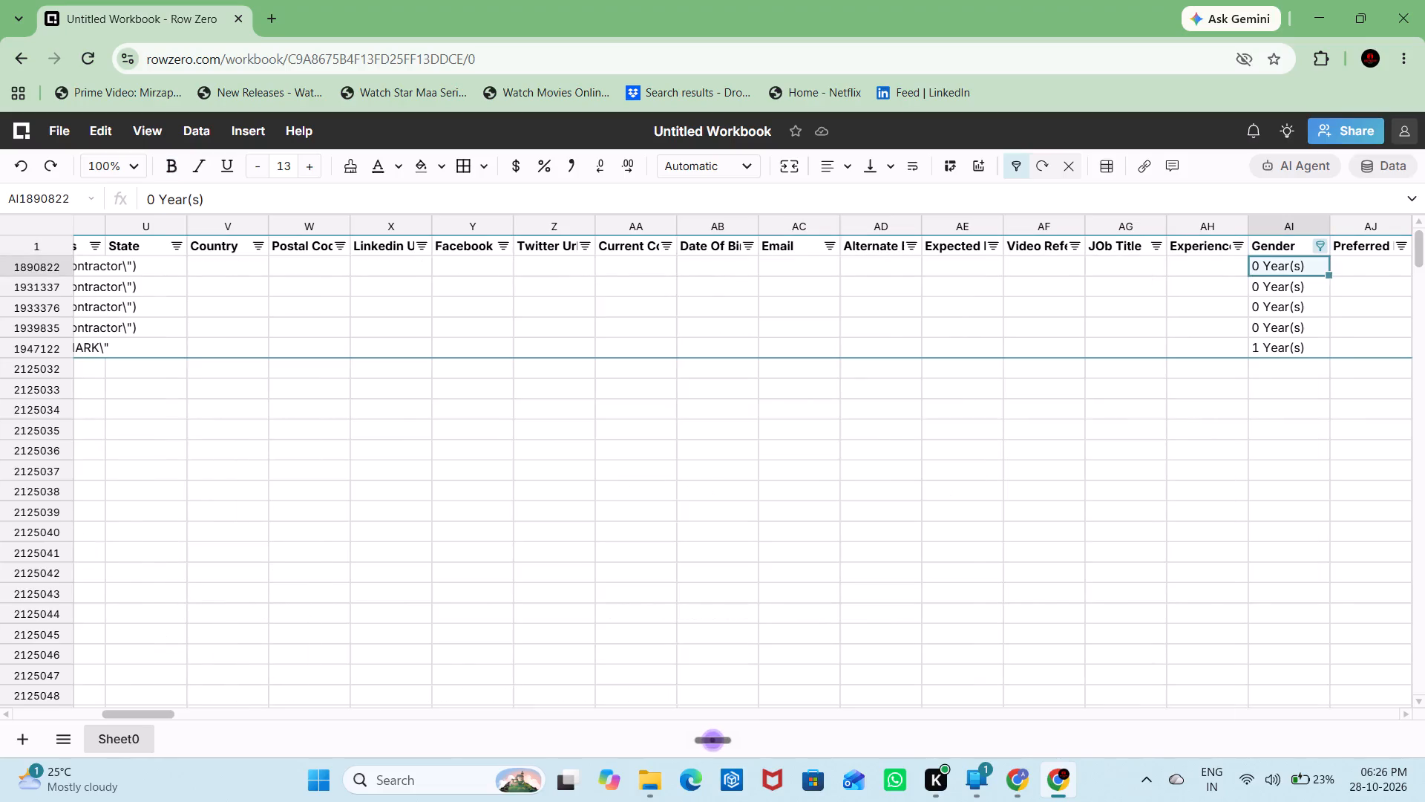
key("shift+Down")
key("shift+Down")
key("shift+Down")
key("shift+Down")
key("ctrl+x")
key("Left")
key("ctrl+v")
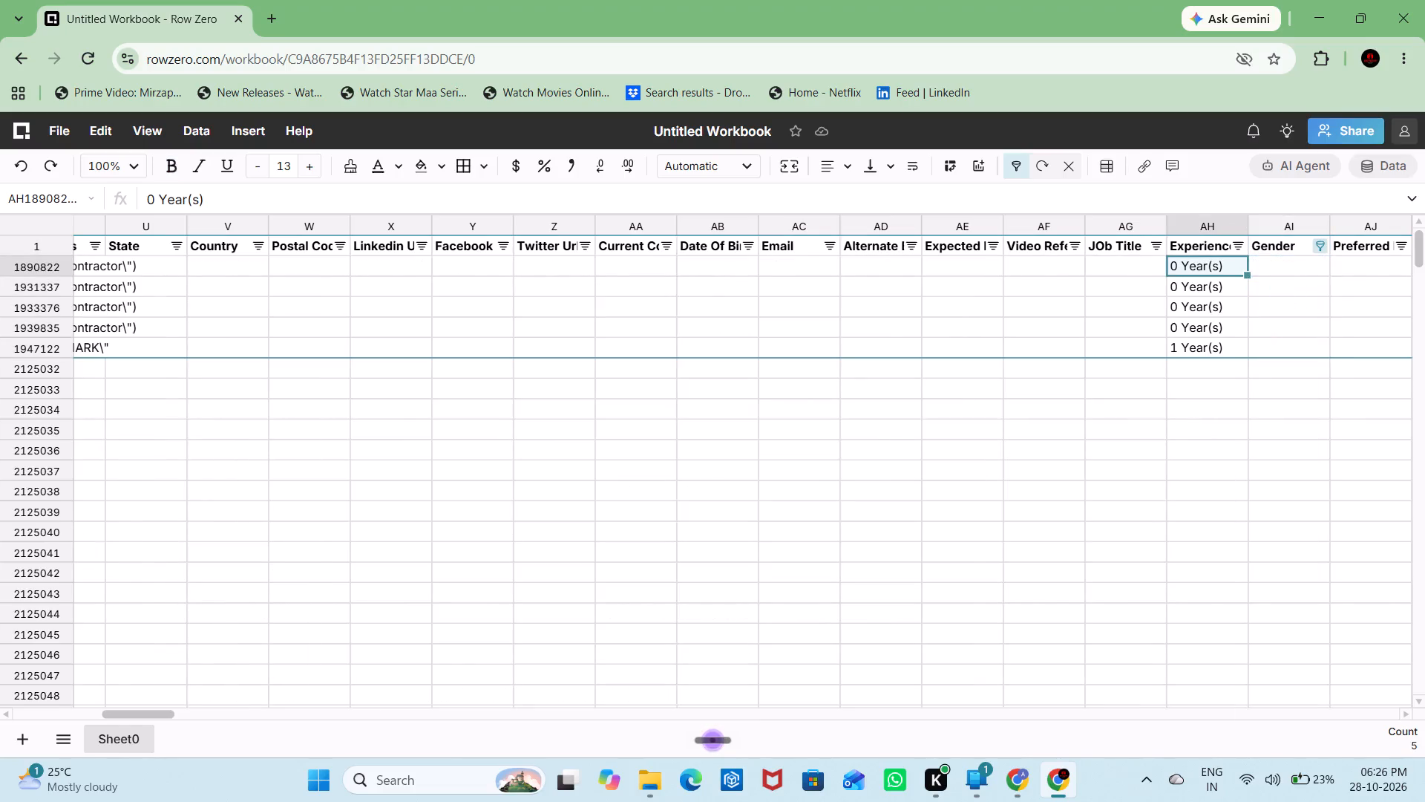
key("Escape")
key("Up")
key("Up")
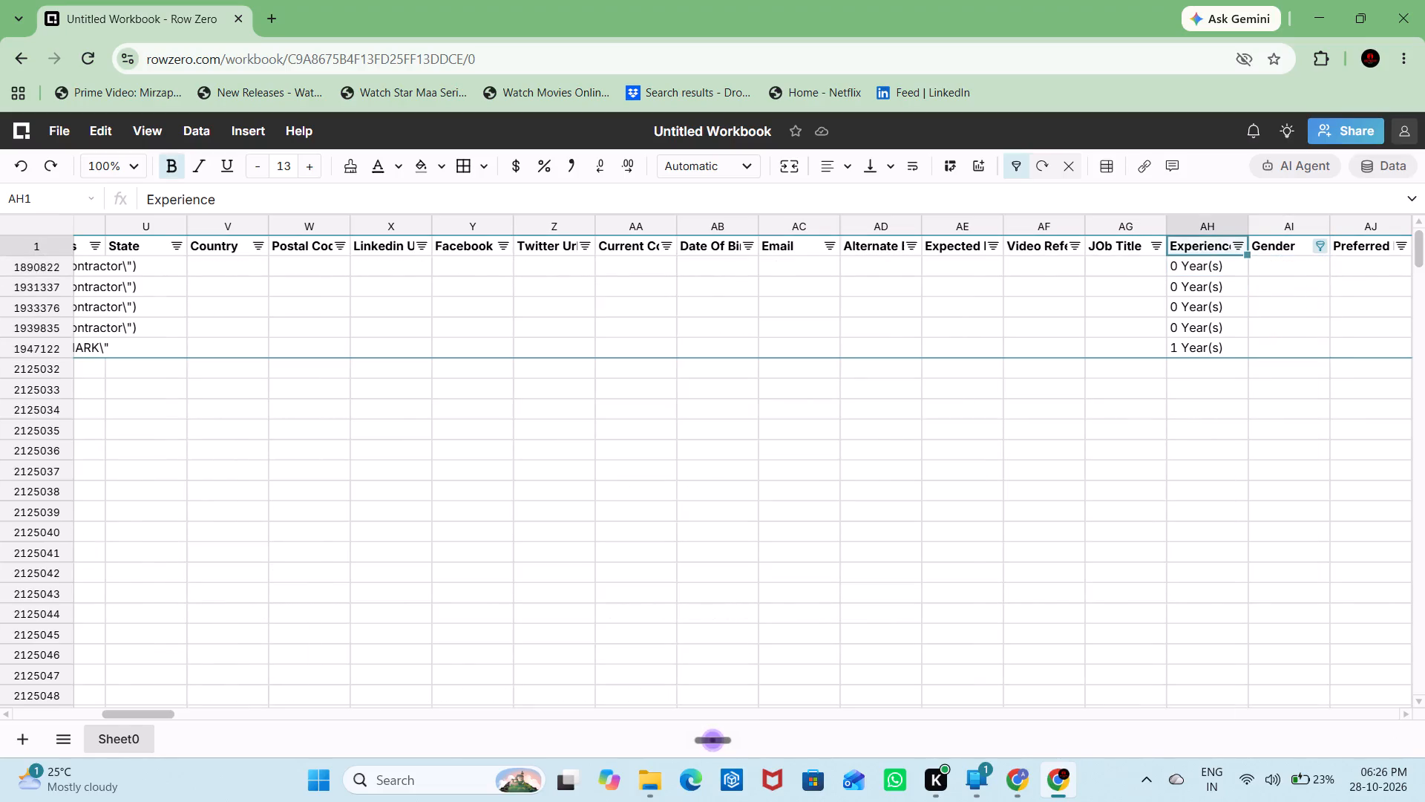
left_click(1236, 446)
key("ctrl+s")
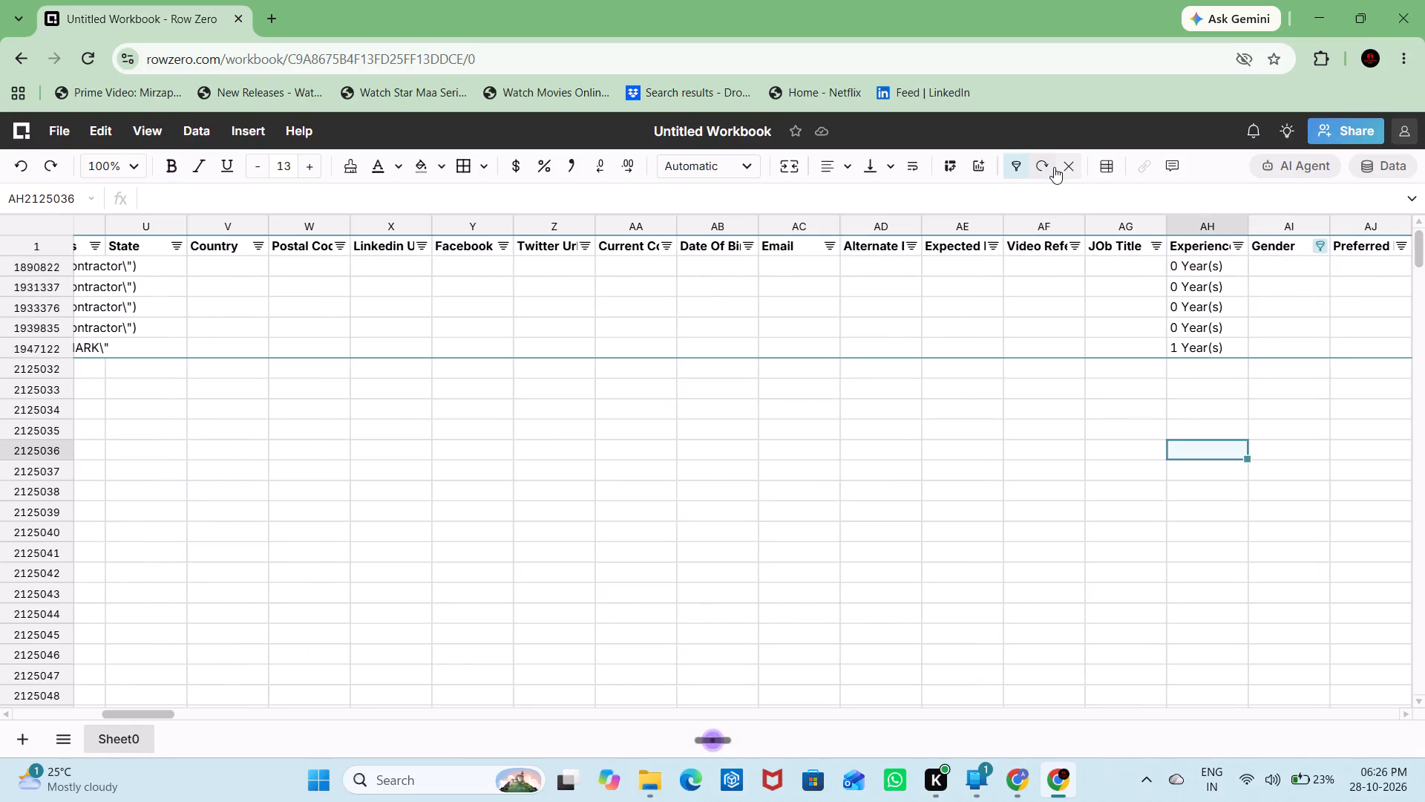
Reset the column filters from a non-empty cell and filter the Experience column to the remaining F and M values.
left_click(1018, 157)
left_click(1018, 157)
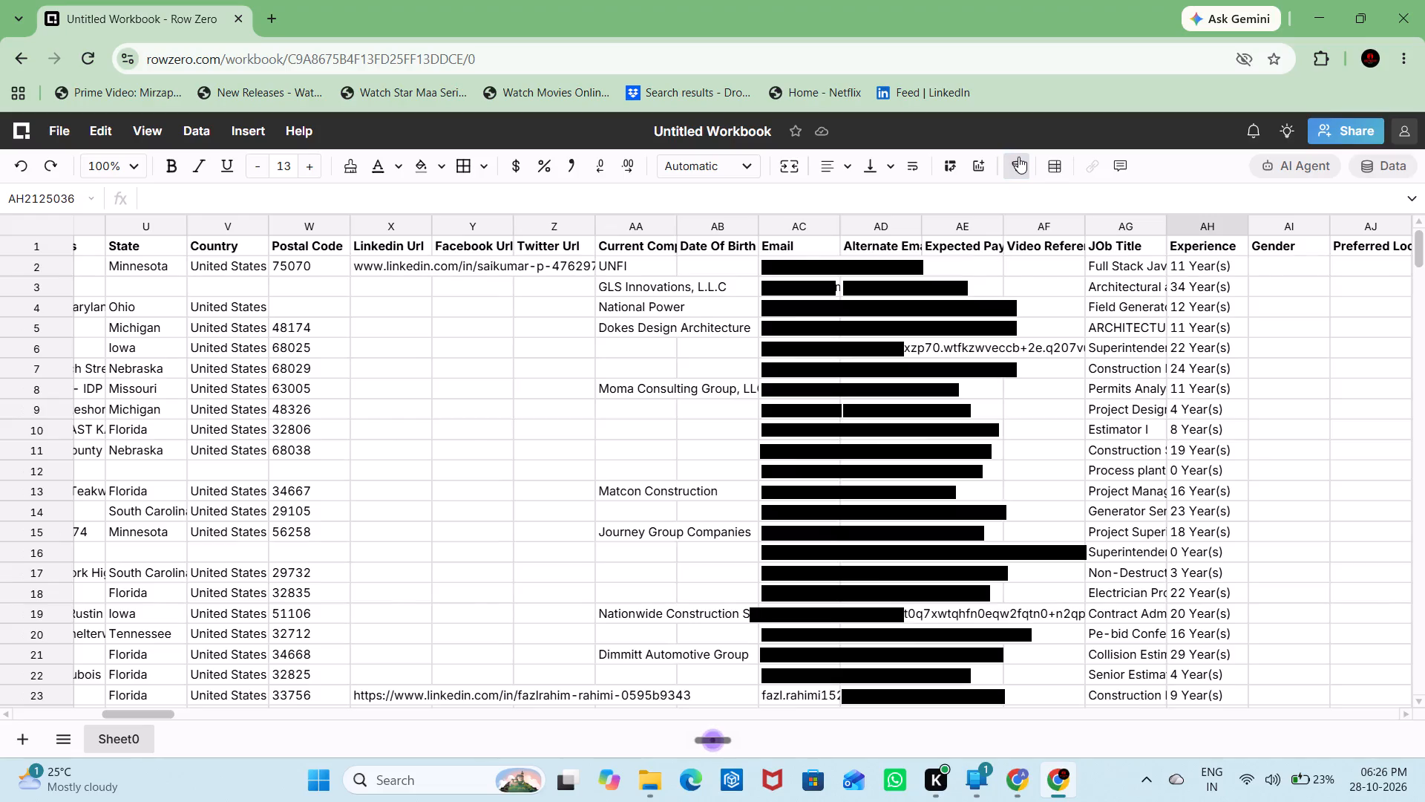
key("Escape")
left_click(1216, 313)
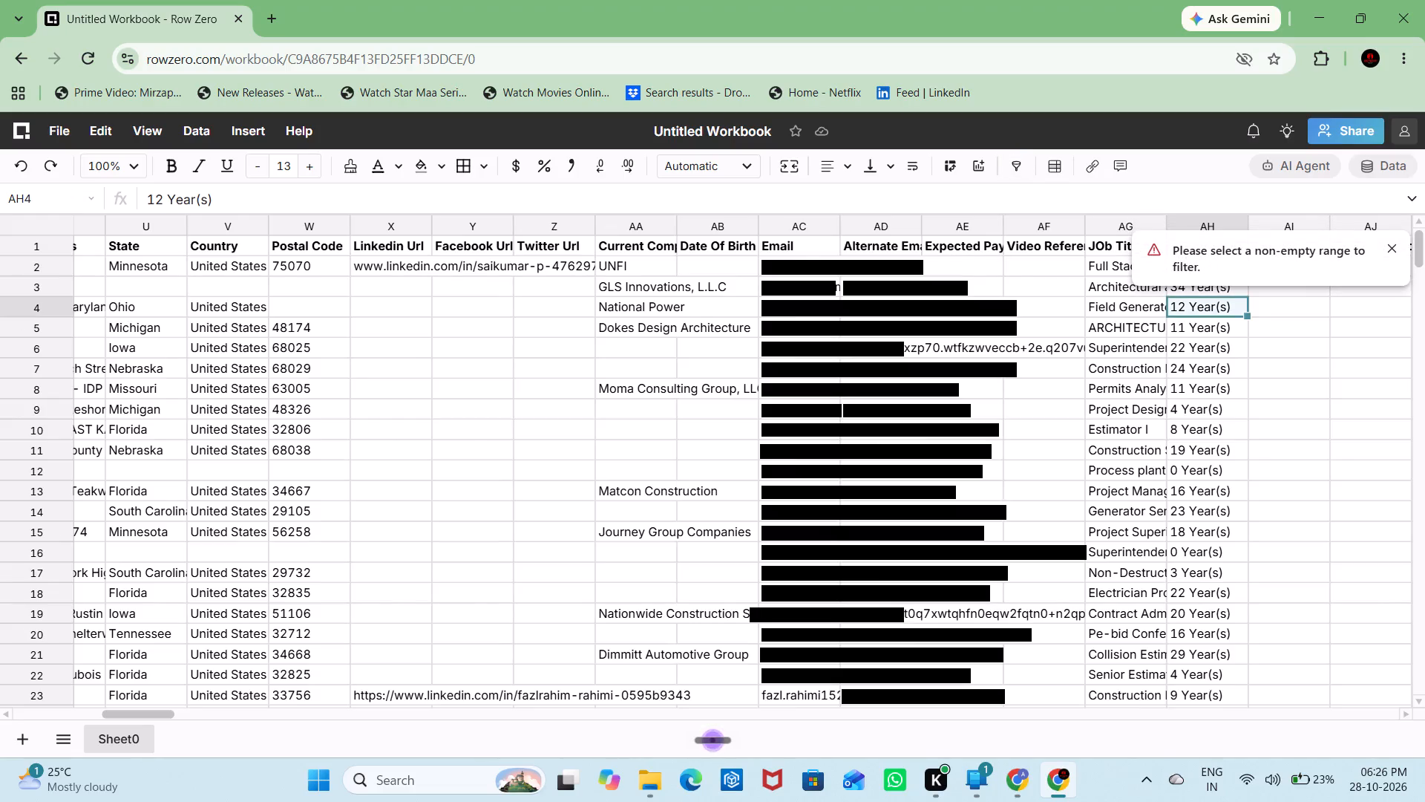
left_click(1017, 159)
left_click(1241, 243)
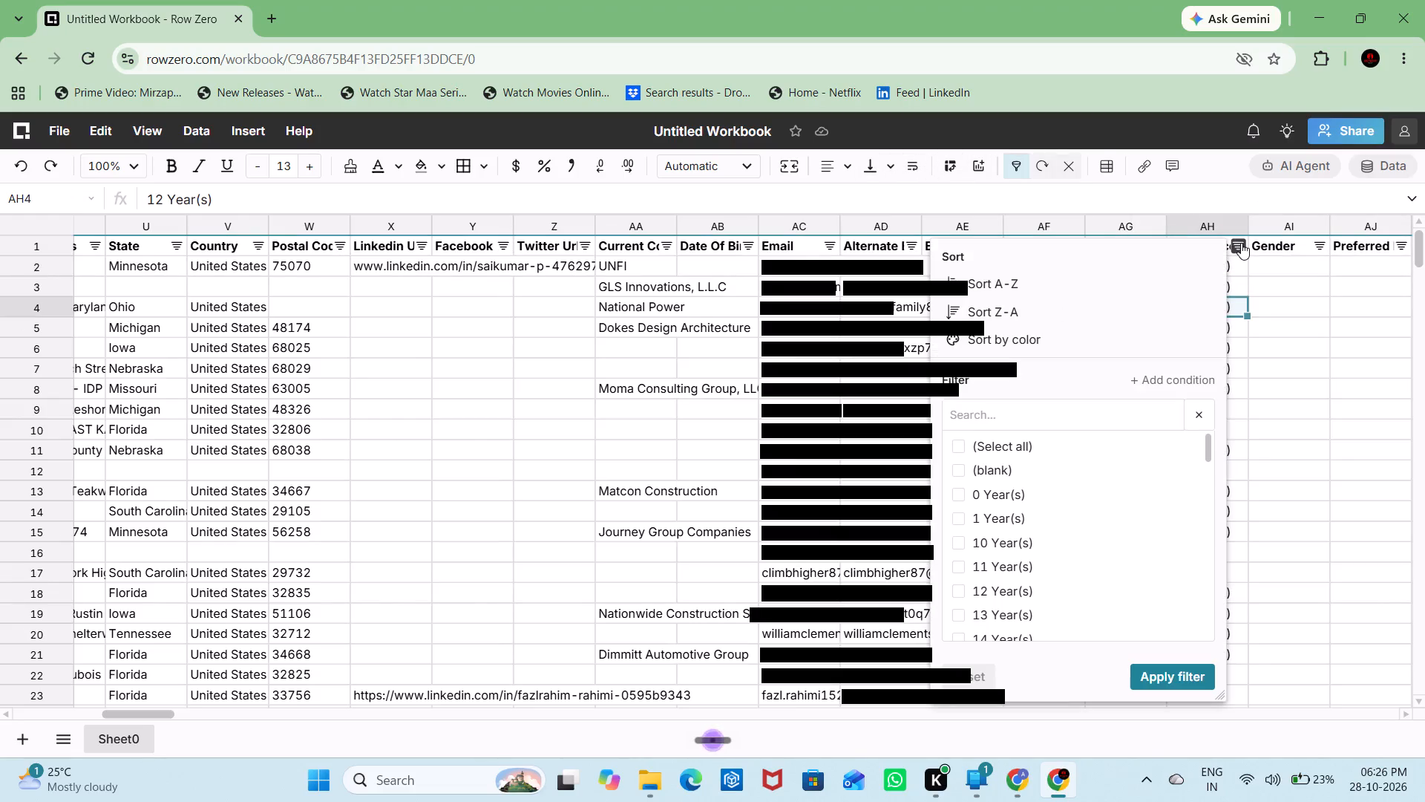
left_click_drag(1207, 448, 1202, 636)
left_click(1011, 603)
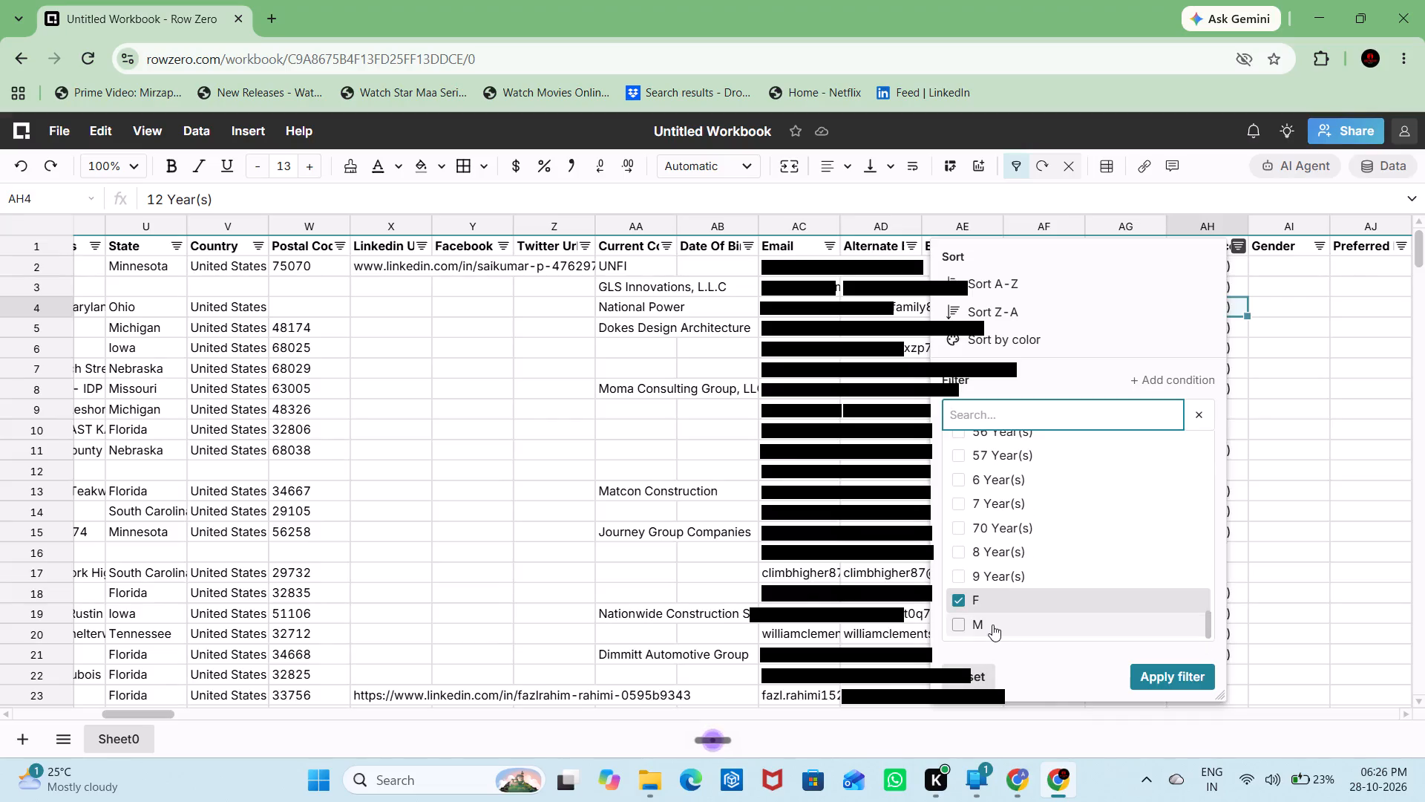
left_click(992, 625)
left_click(1154, 674)
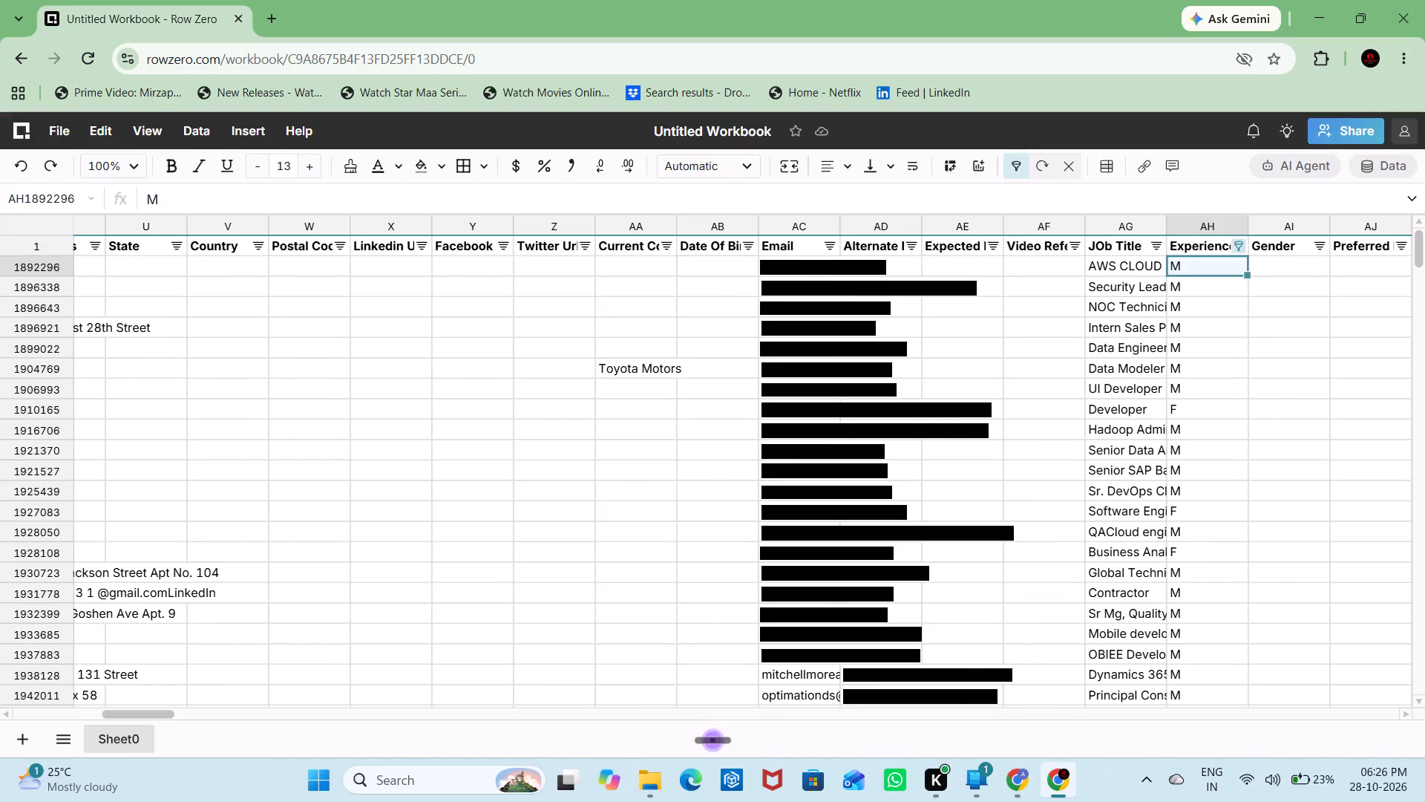
Cut the remaining F and M values from the Experience column and paste them into Gender on the same rows.
key("Down")
key("Up")
key("ctrl+shift+Down")
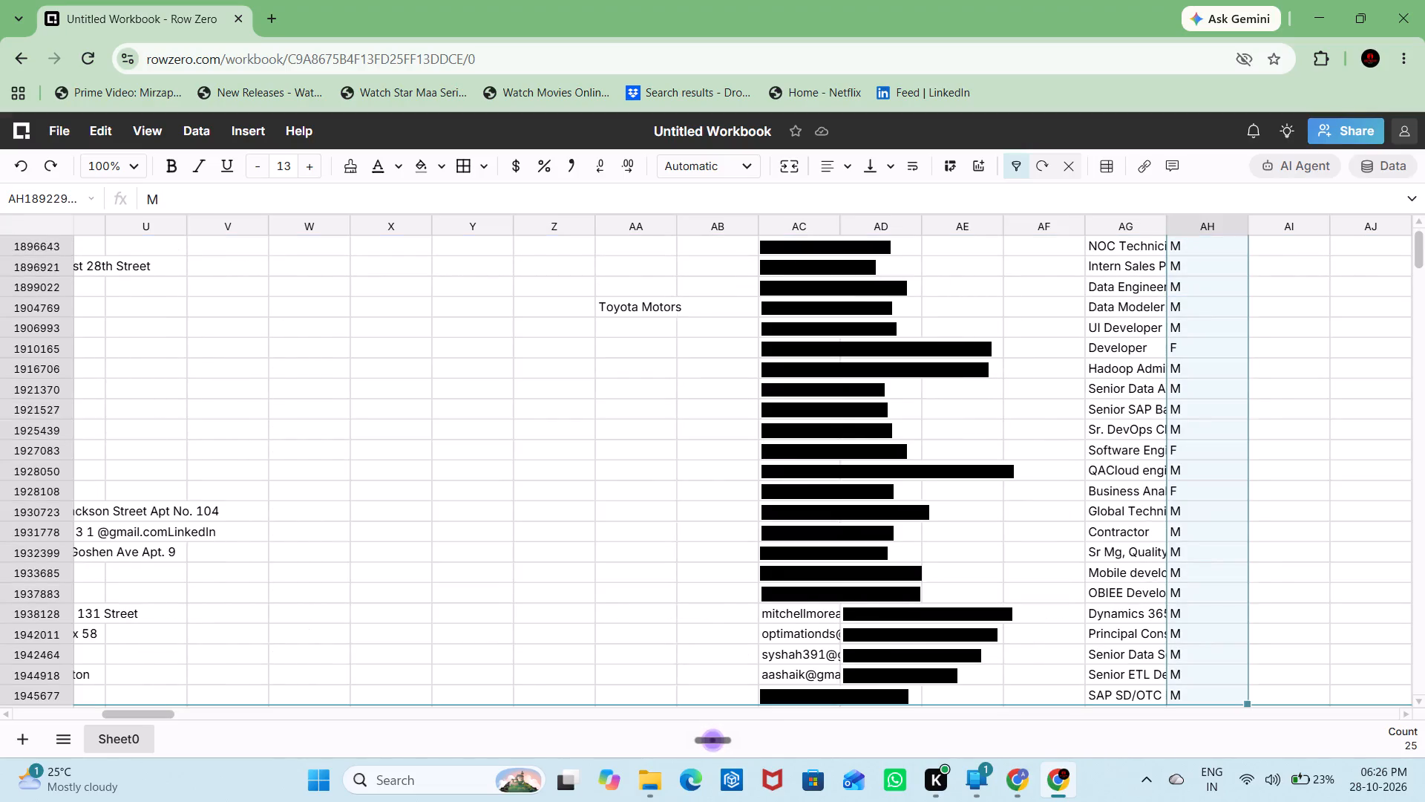
key("ctrl+x")
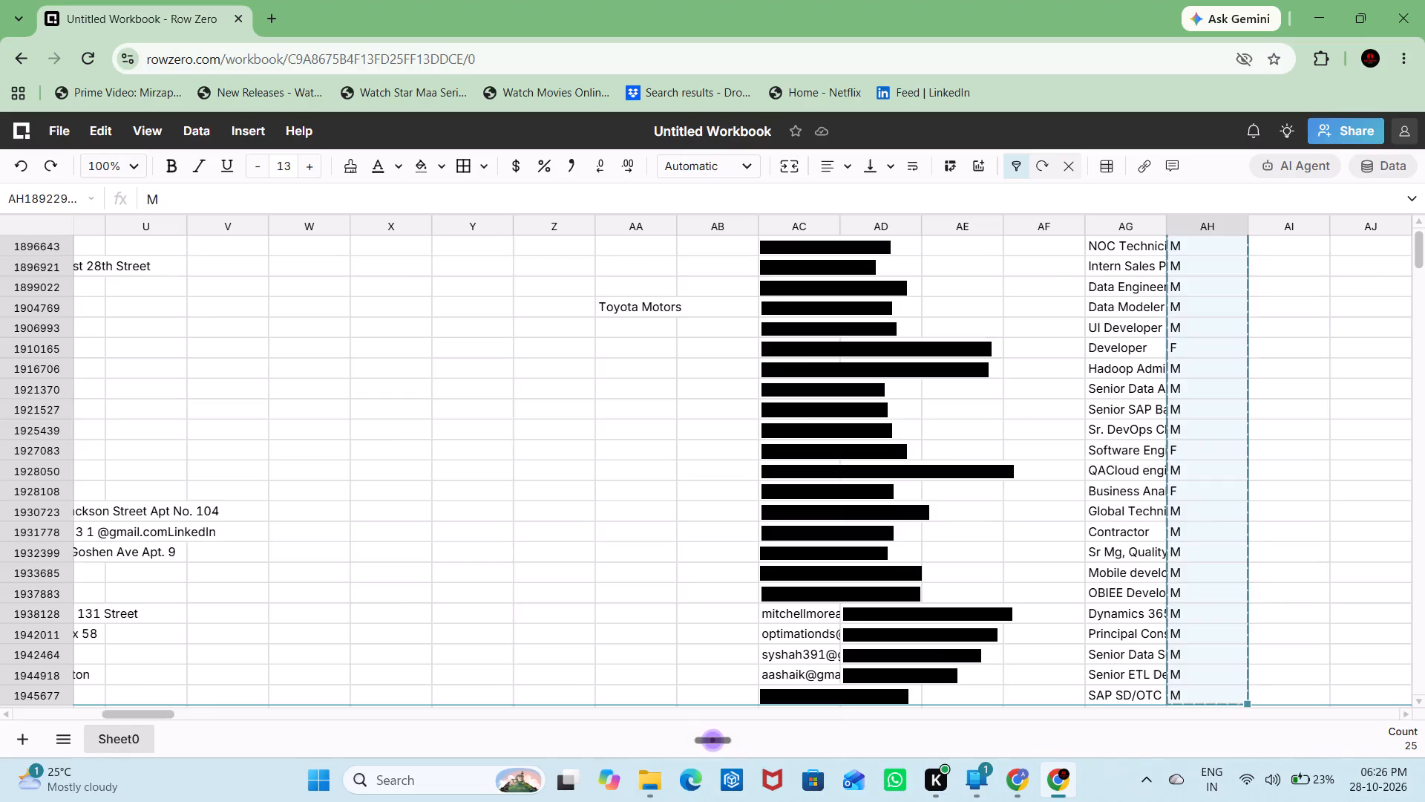
key("Up")
key("Down")
key("Right")
key("ctrl+v")
key("Escape")
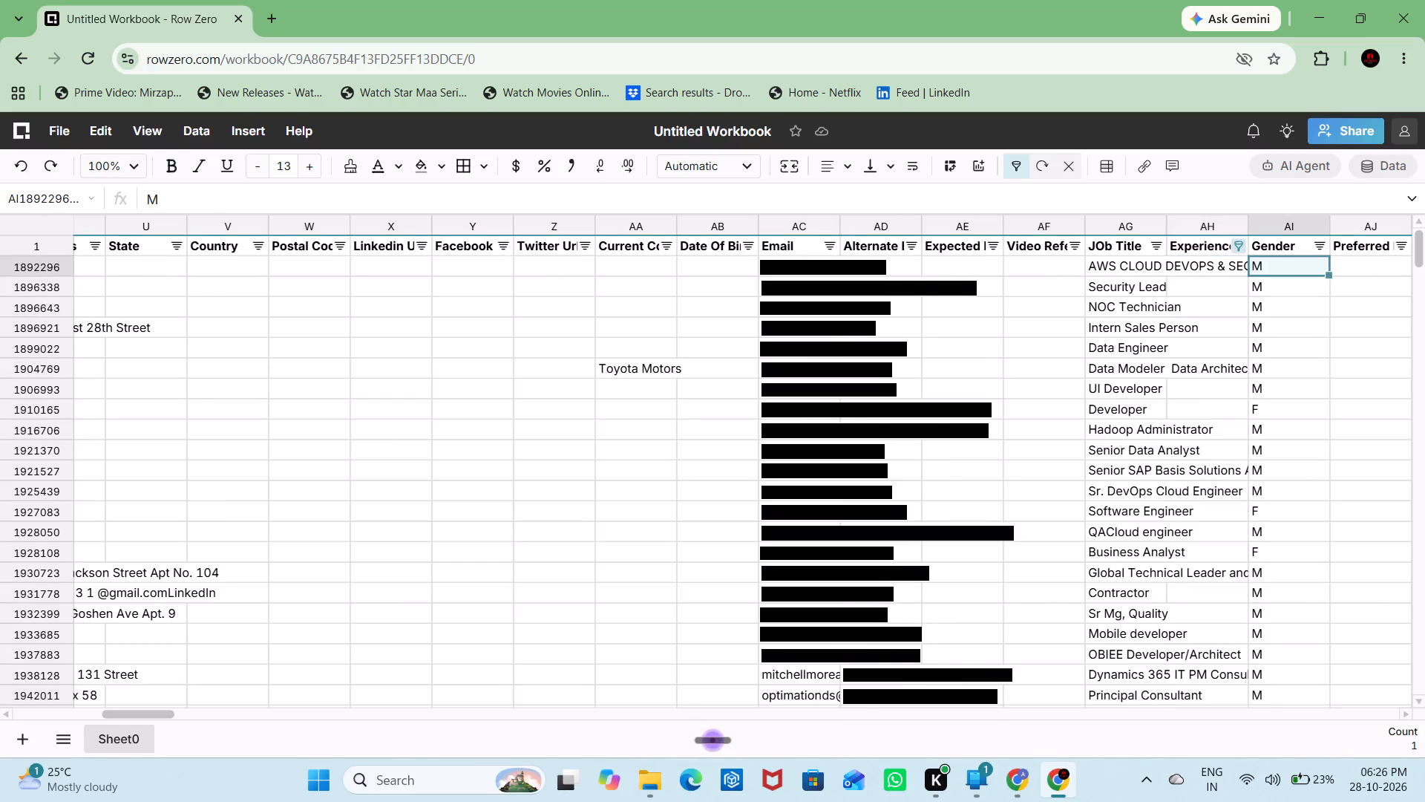
key("Up")
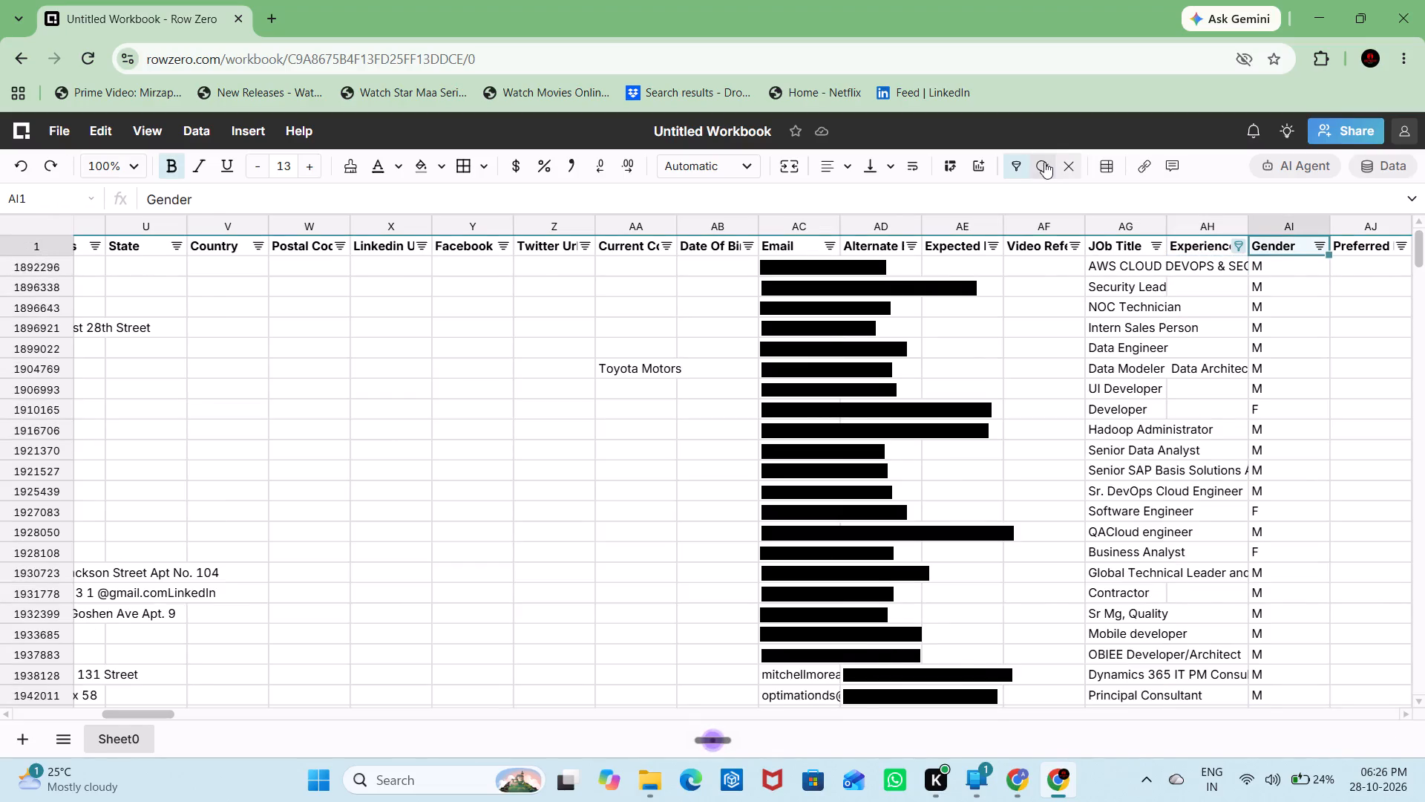
Reset the column filters and filter the Gender column to the remaining 0 Year(s) values.
left_click(1018, 162)
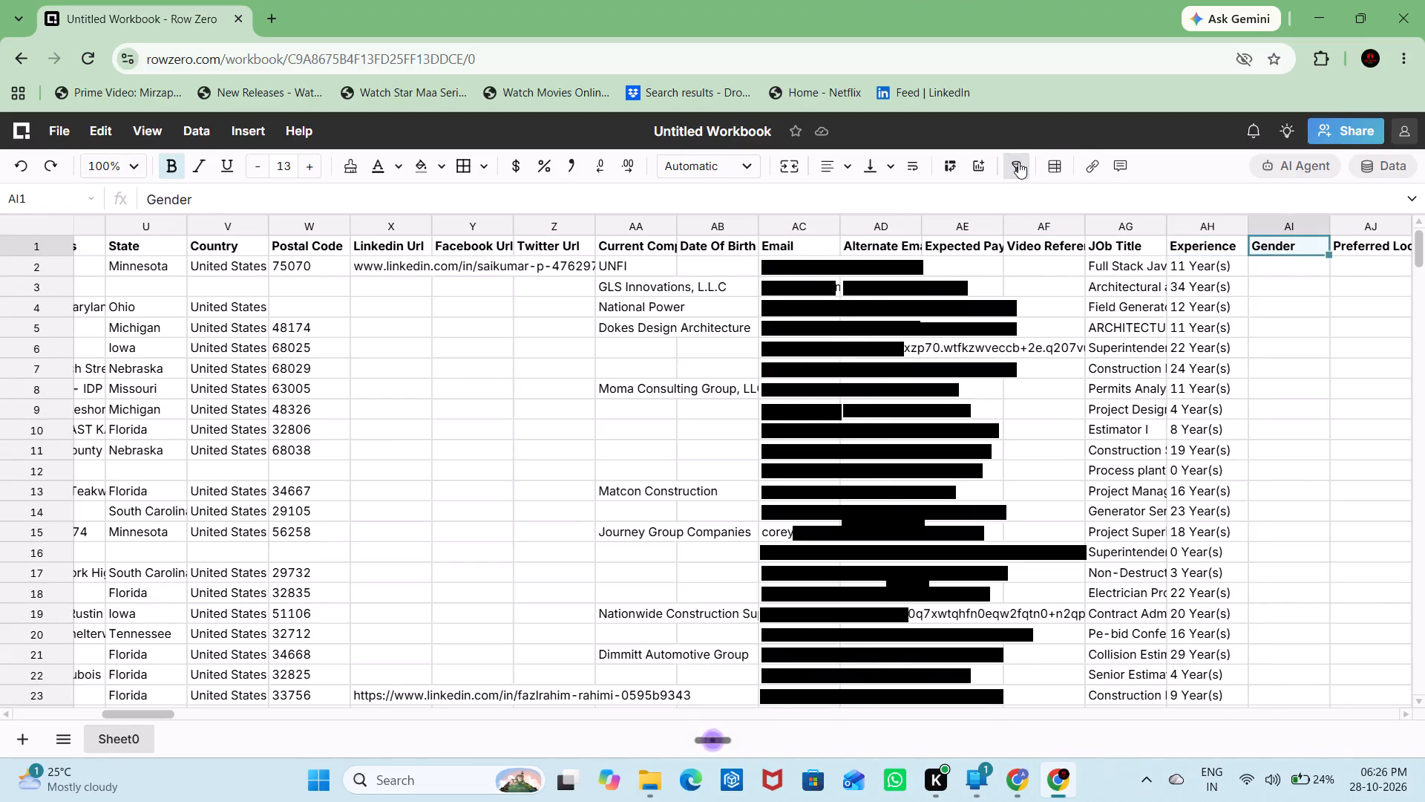
left_click(1018, 162)
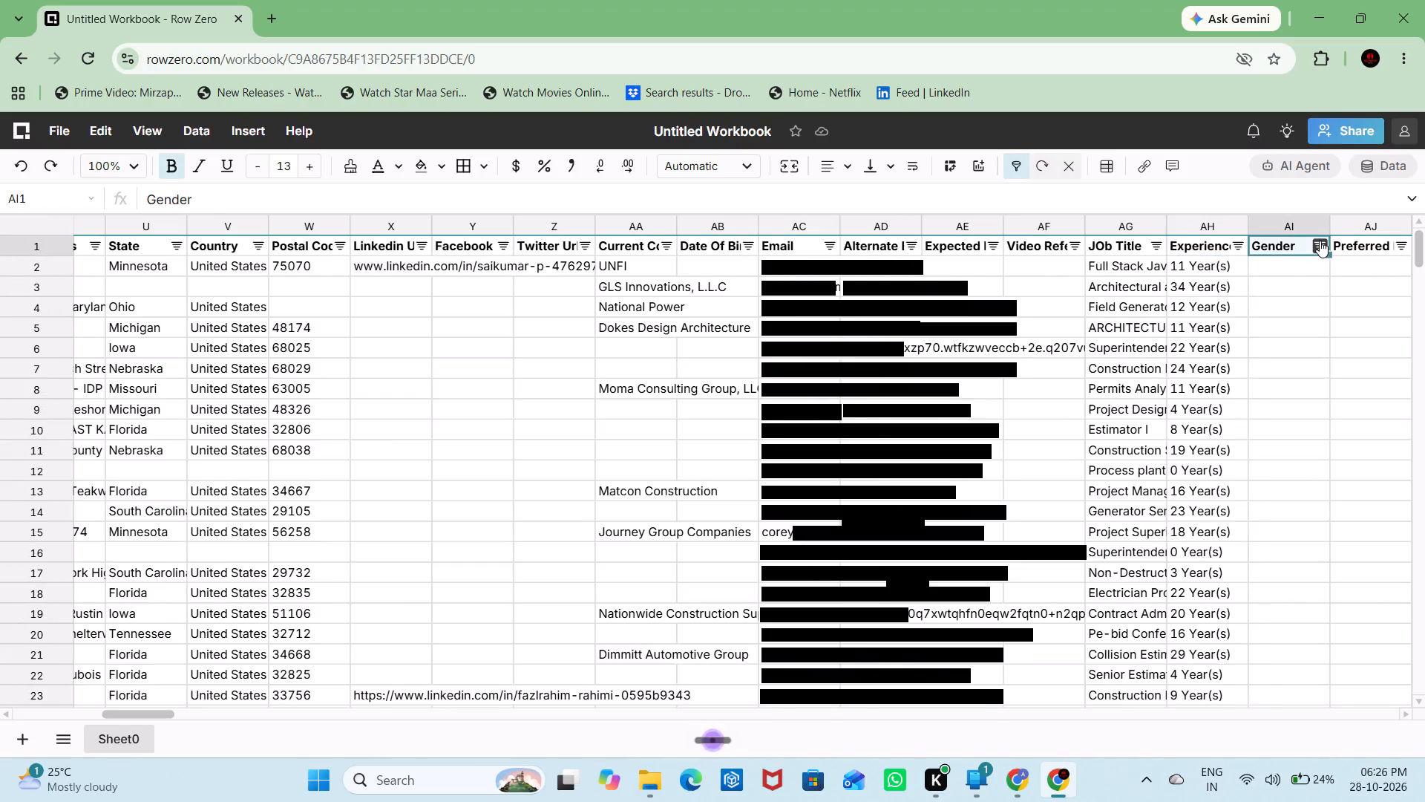
left_click(1320, 241)
left_click(1097, 498)
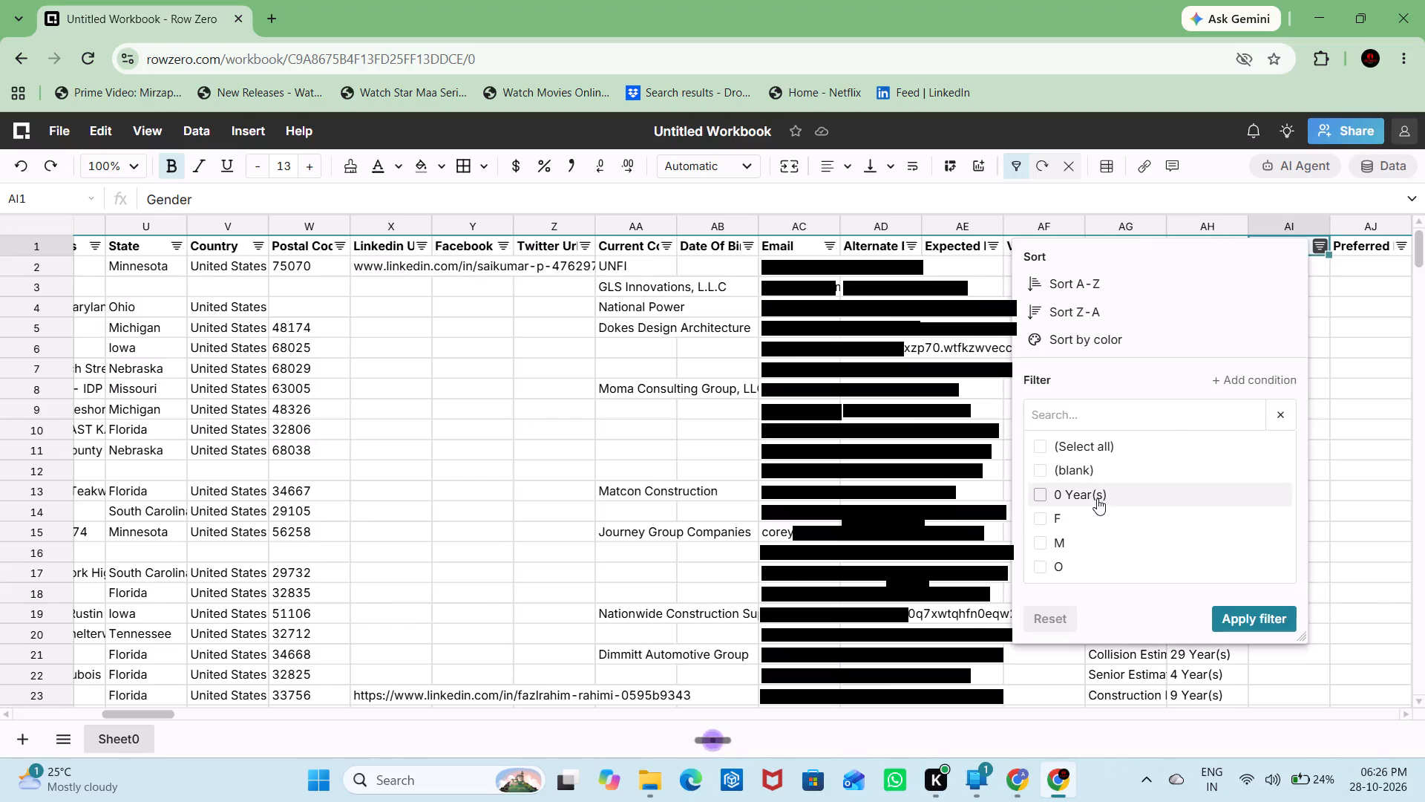
left_click(1256, 622)
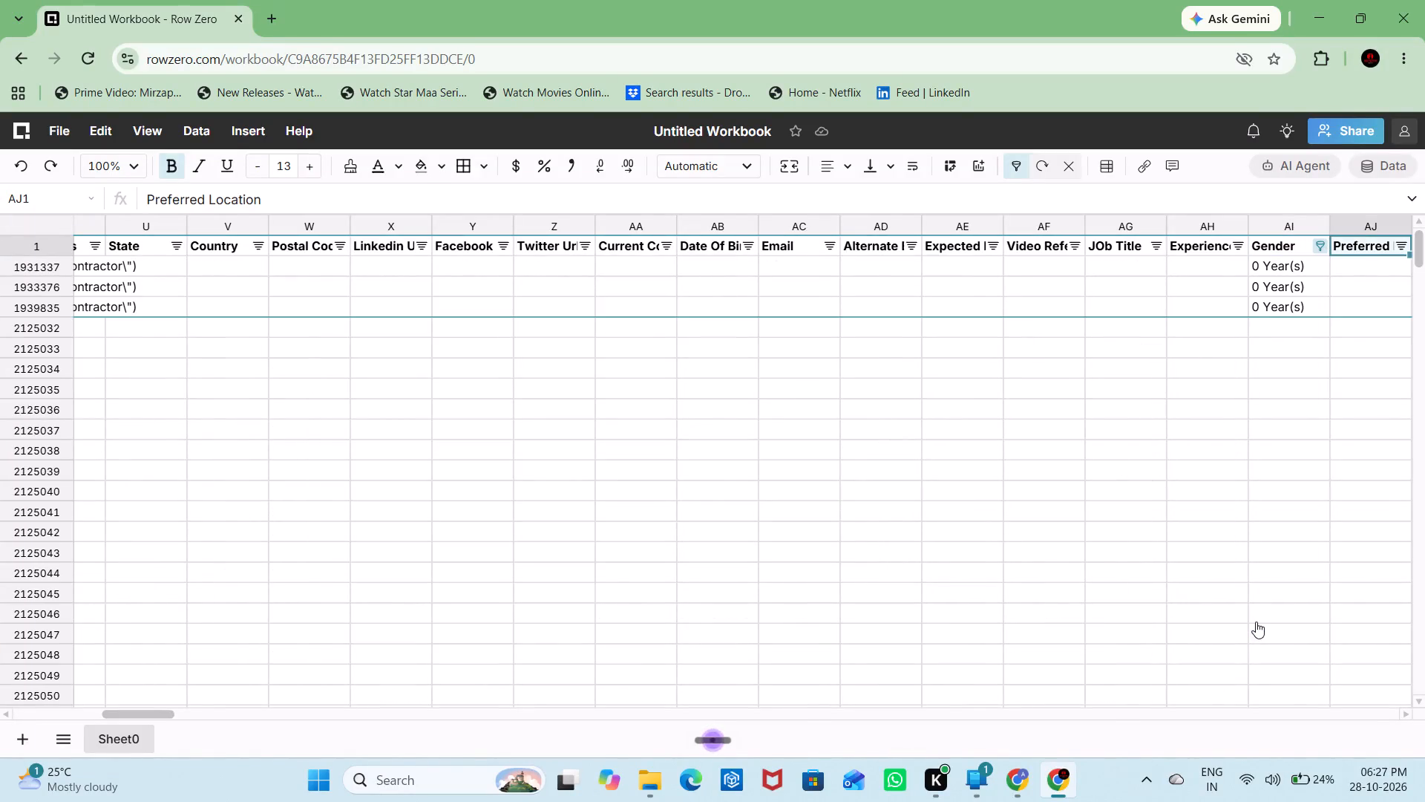
Move each remaining 0 Year(s) value, one row at a time, from the Gender column into Experience on the same row.
key("Down")
key("Left")
key("ctrl+x")
key("Left")
key("ctrl+v")
key("Down")
key("Right")
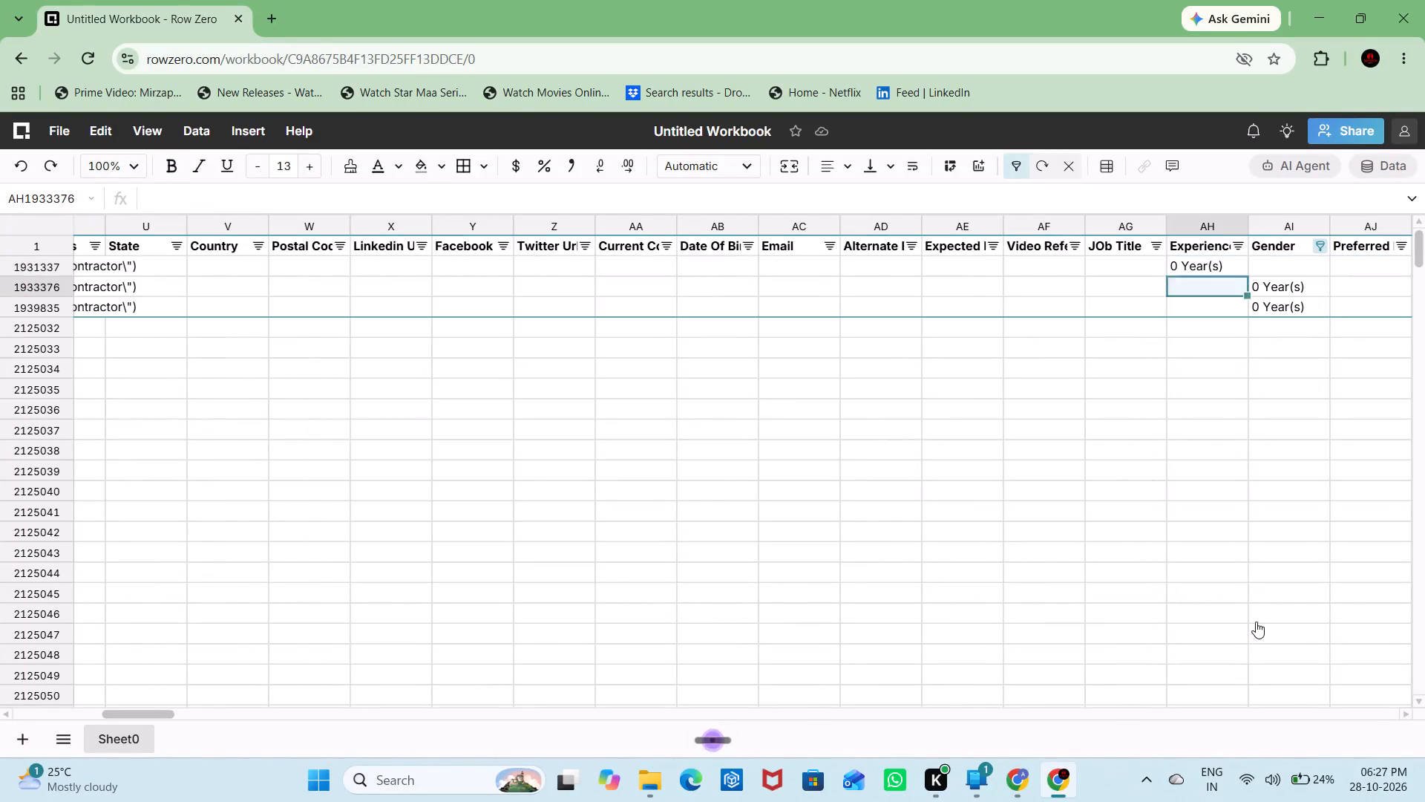
key("ctrl+x")
key("Left")
key("ctrl+v")
key("Down")
key("Right")
key("ctrl+x")
key("Left")
key("ctrl+v")
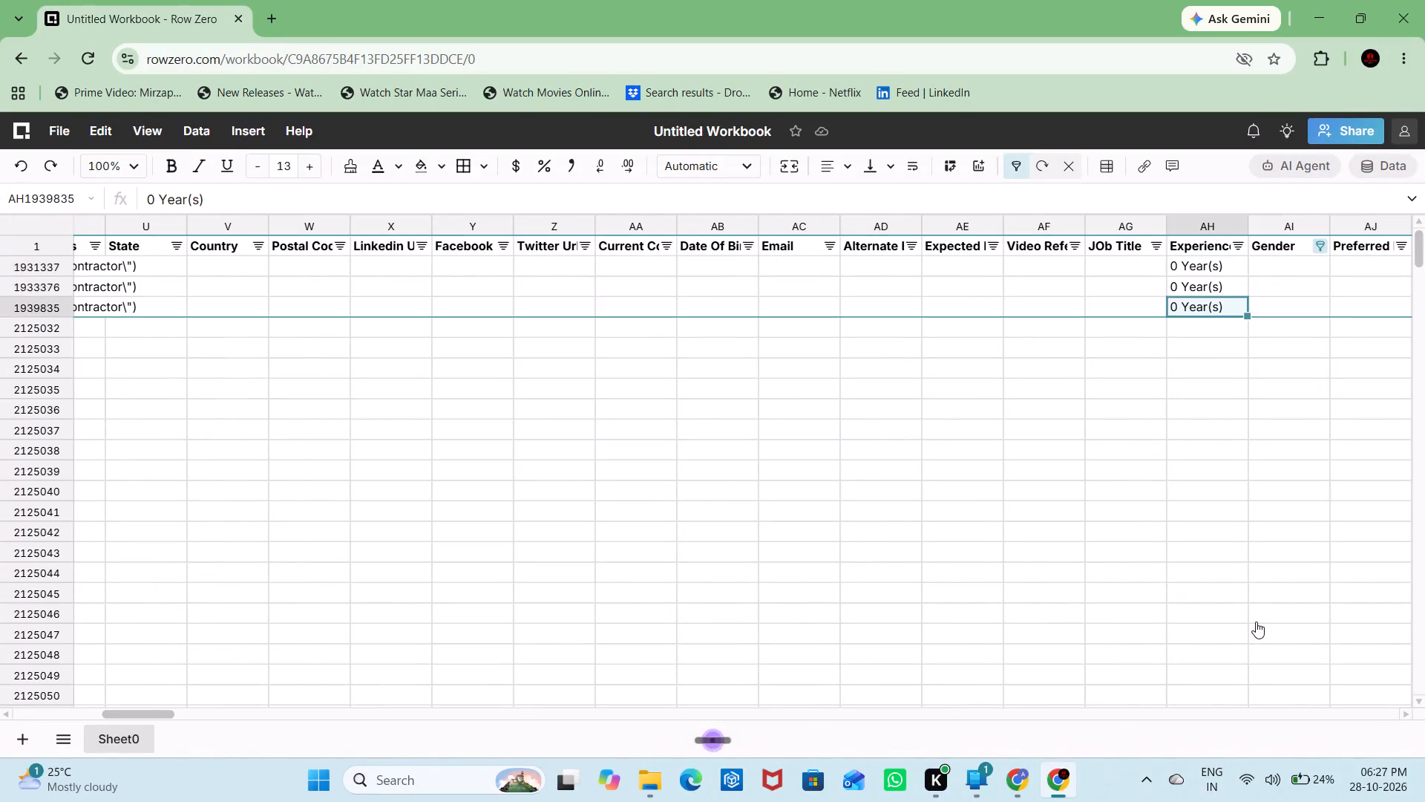
key("Escape")
key("Up")
key("Up")
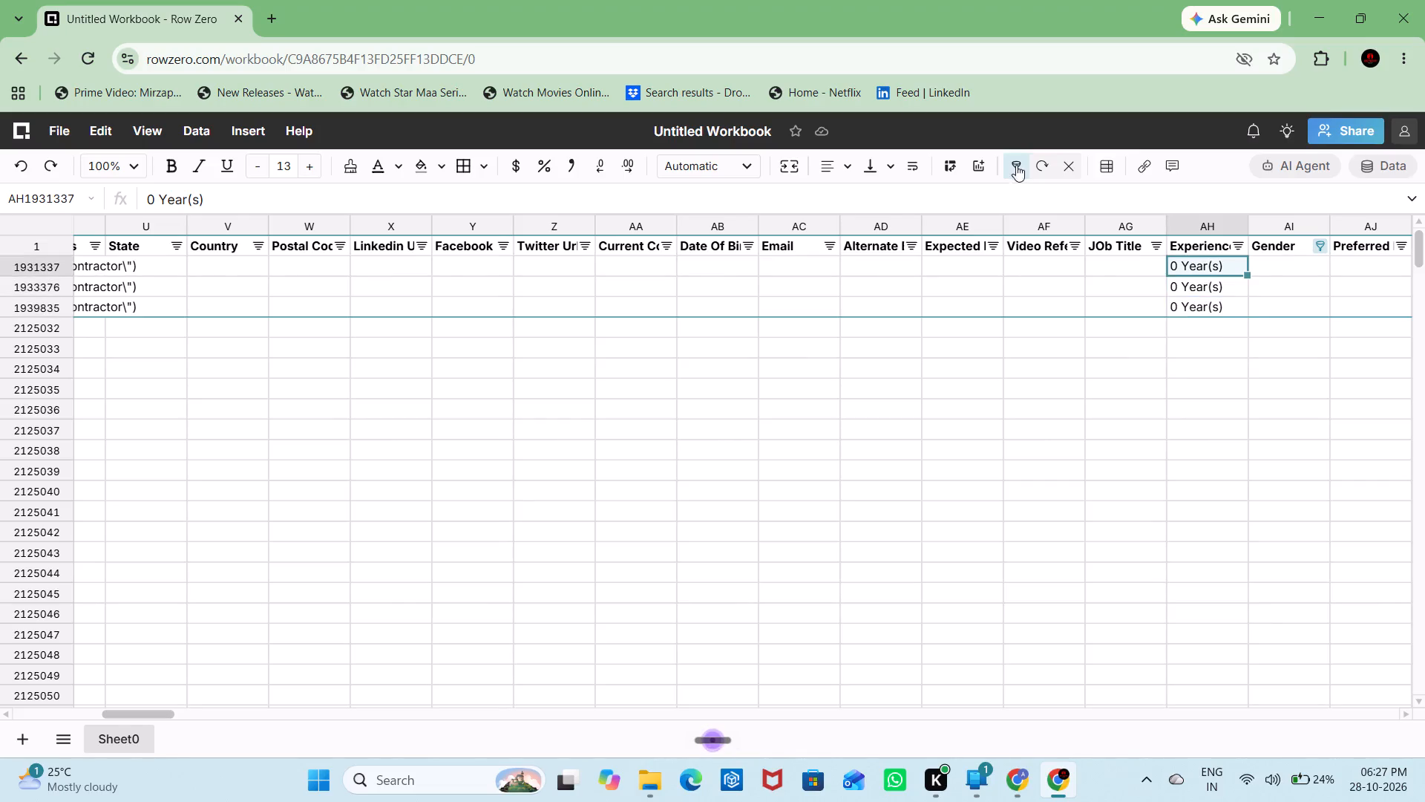
Reset the column filters from a Gender cell in the first data row and check the filter values offered for Gender.
left_click(1023, 163)
left_click(1023, 163)
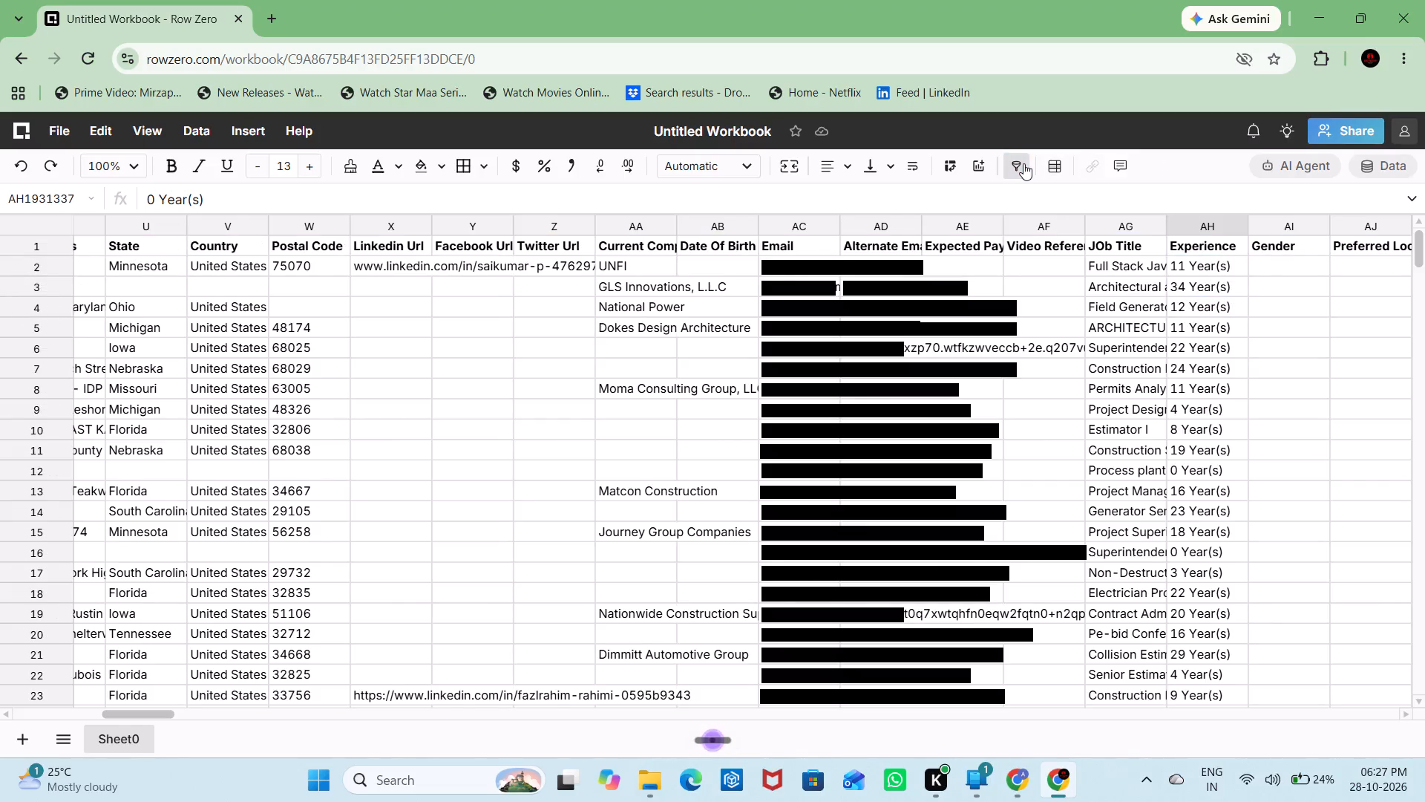
left_click(1302, 272)
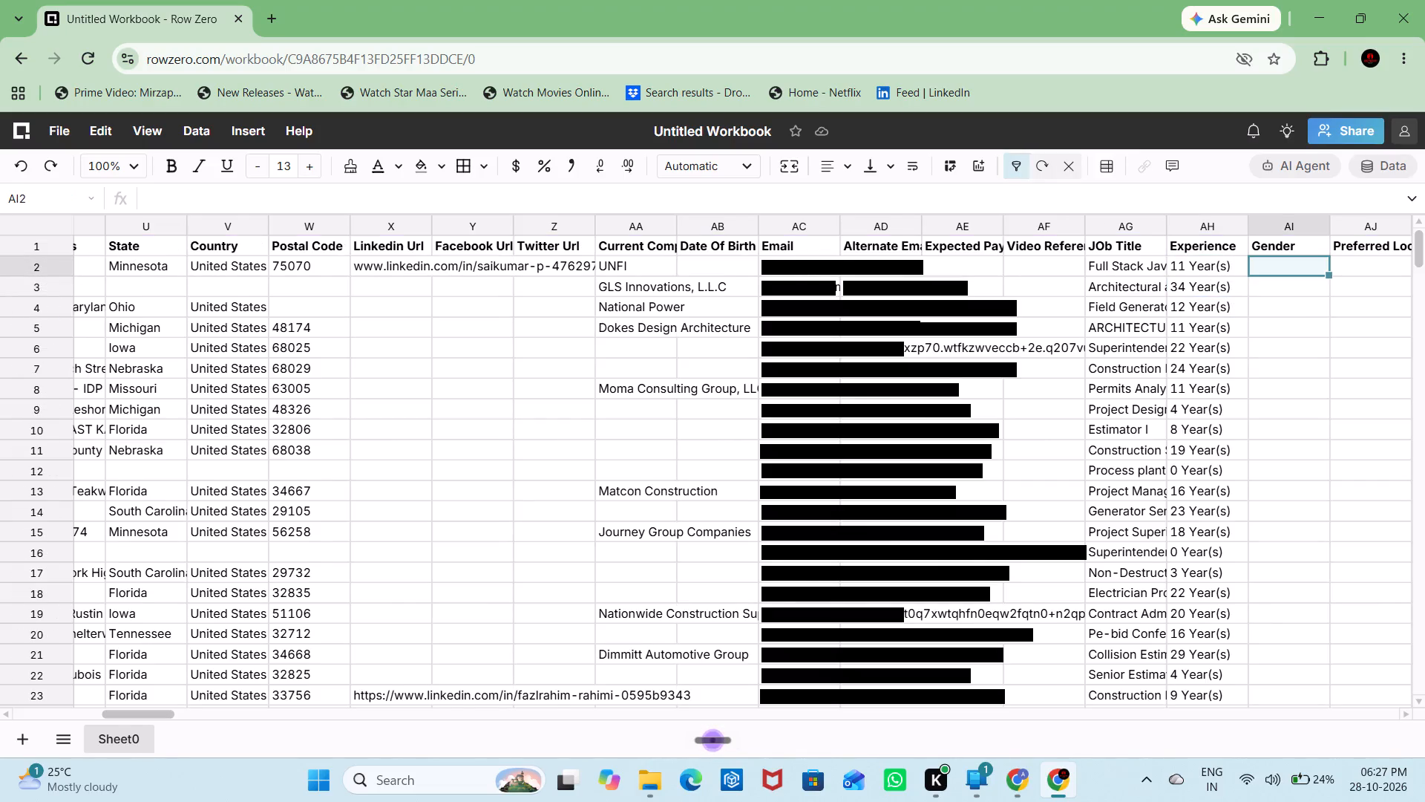
left_click(1018, 160)
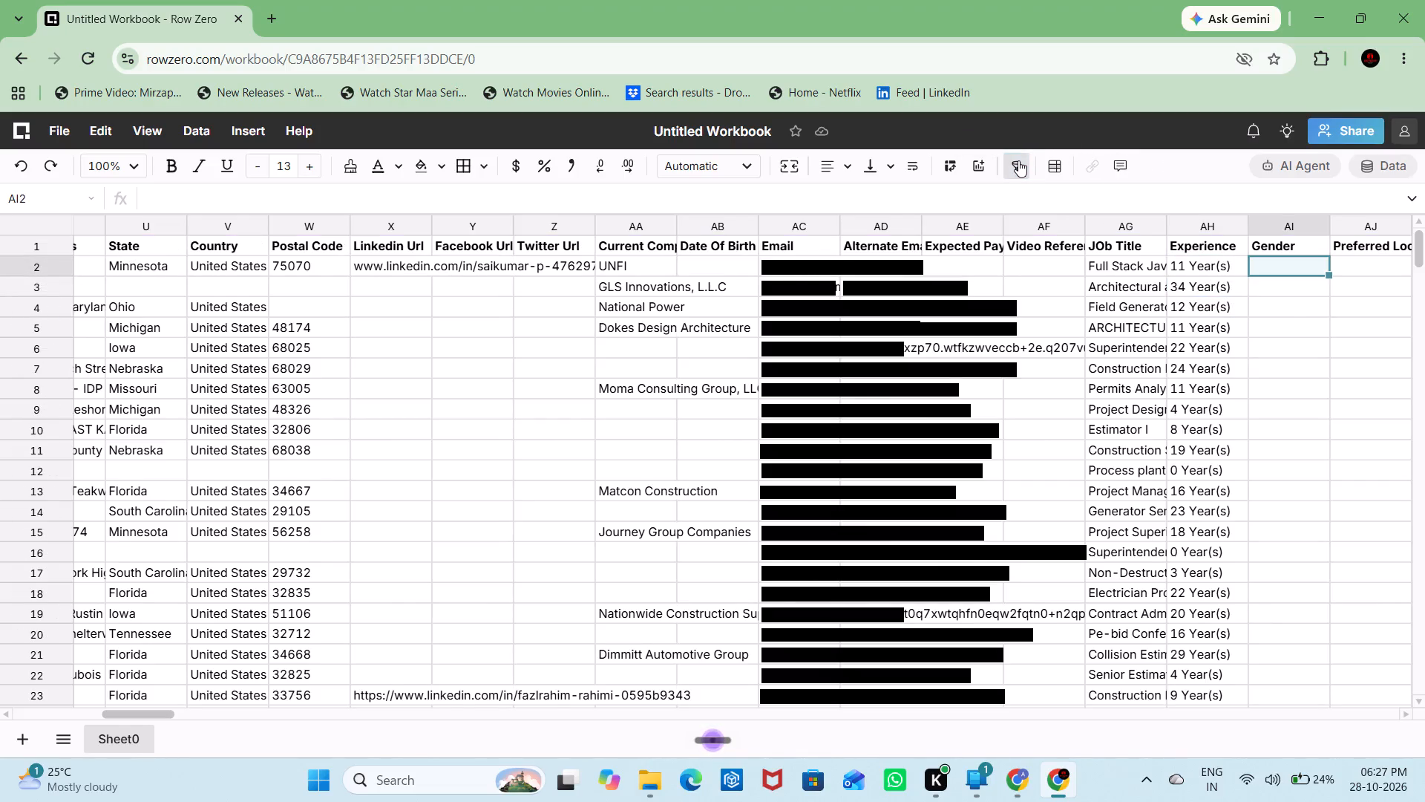
left_click(1018, 160)
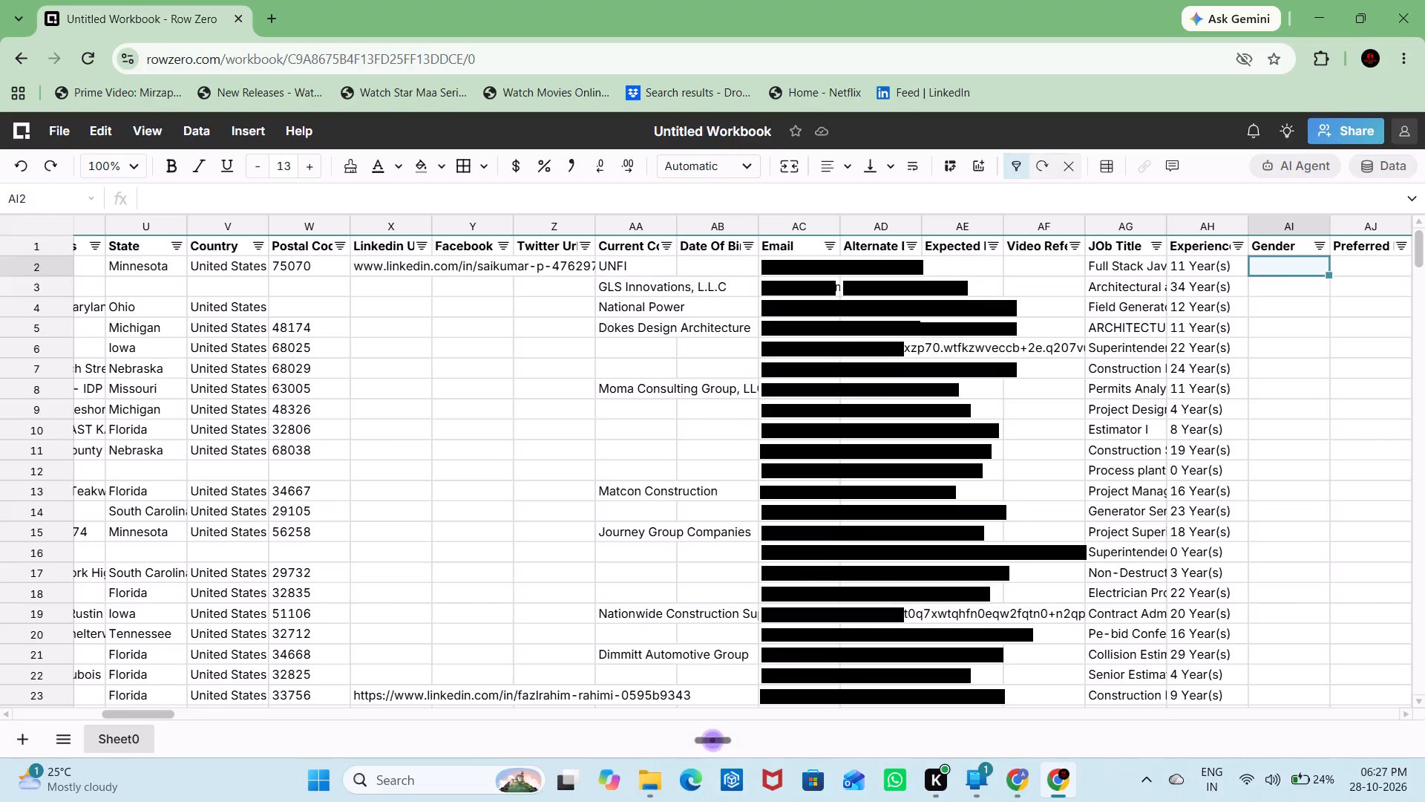
left_click(1316, 251)
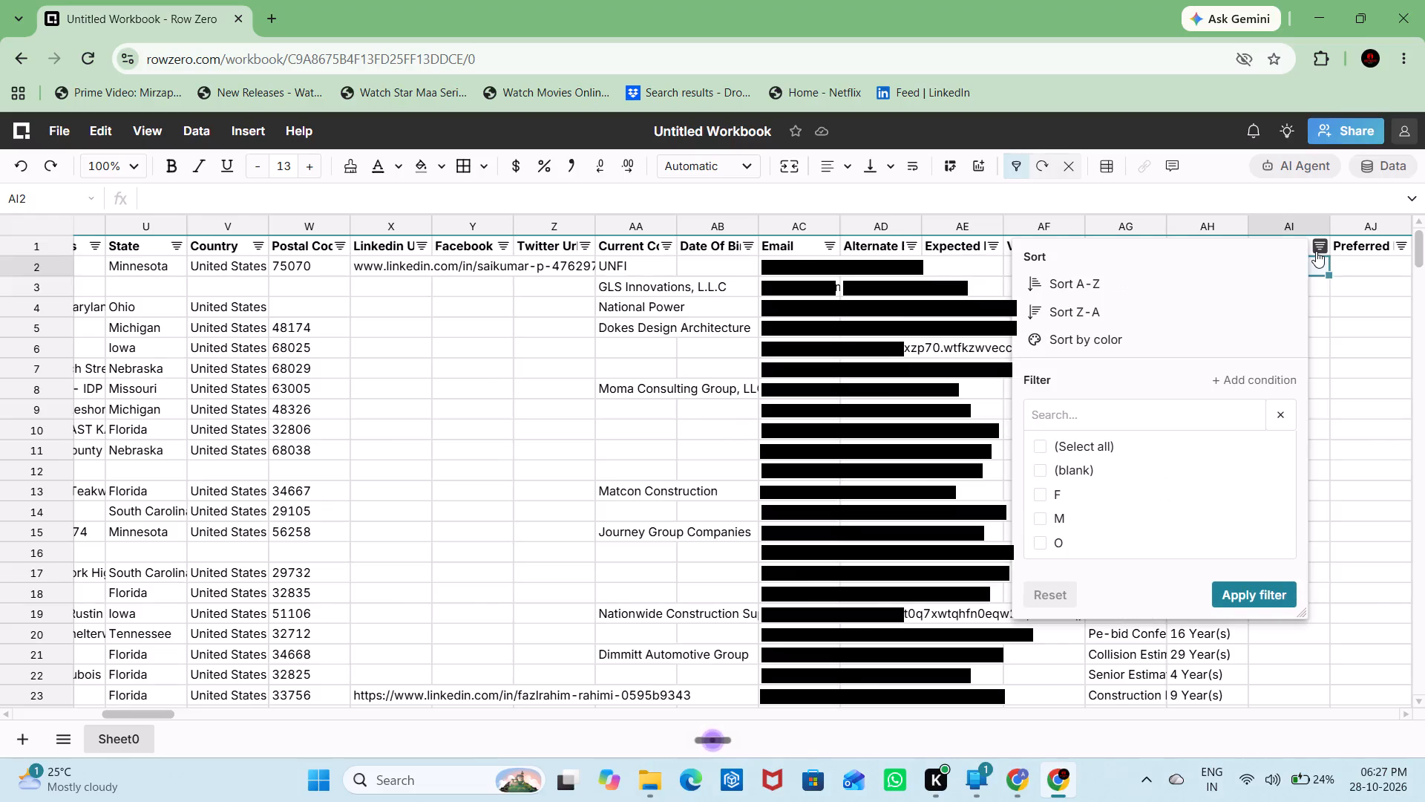
left_click(1349, 476)
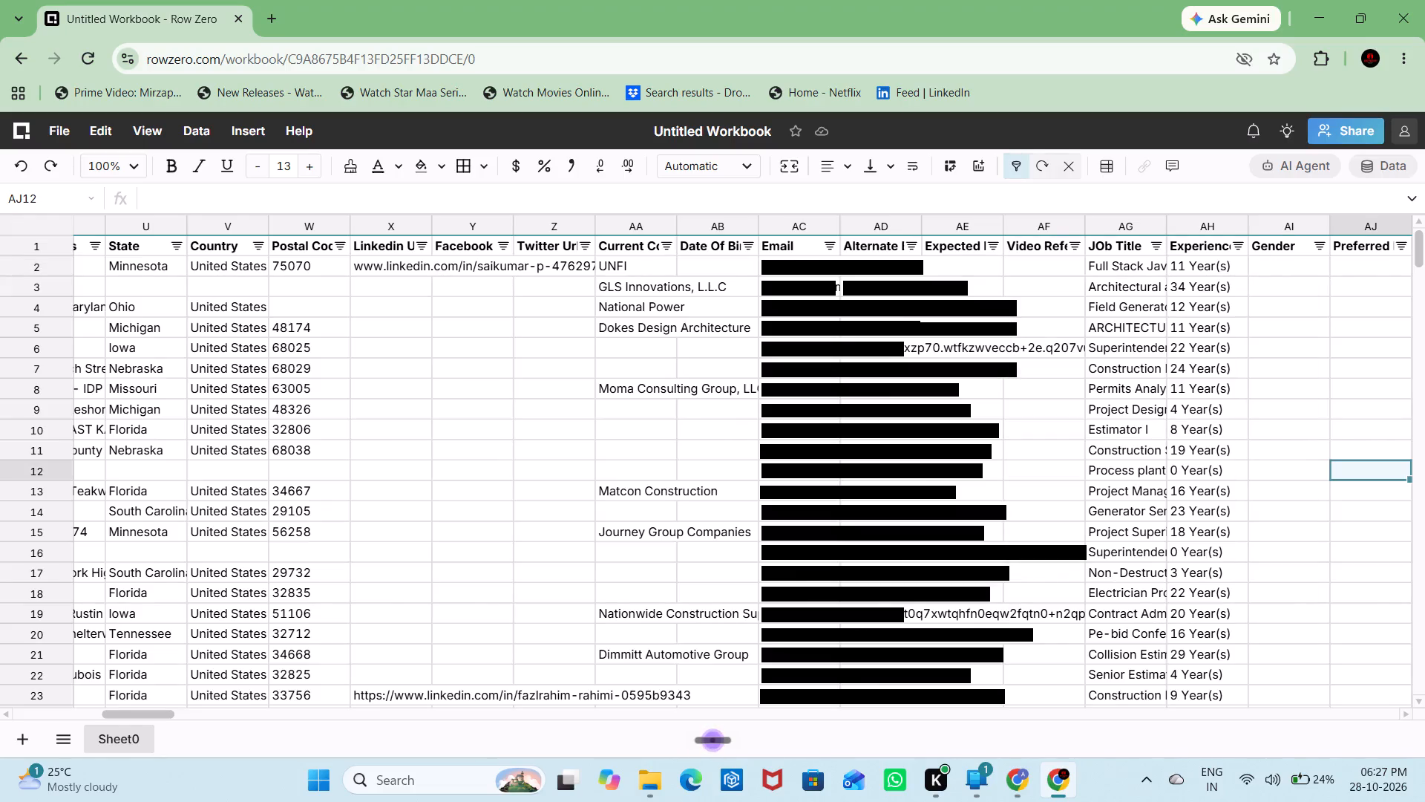
Filter the Job Title column to the misplaced value 14 Year(s).
left_click(1160, 251)
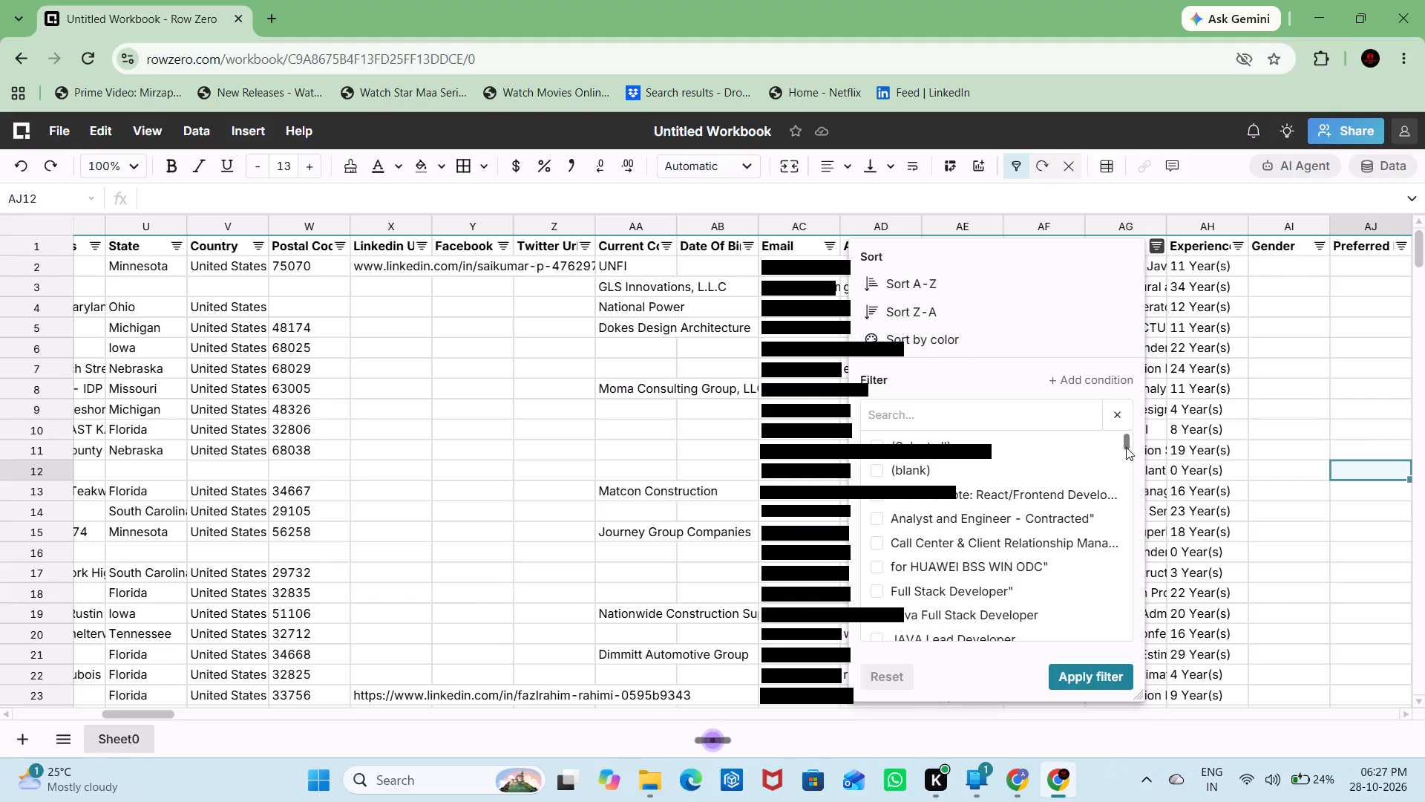
left_click(1008, 407)
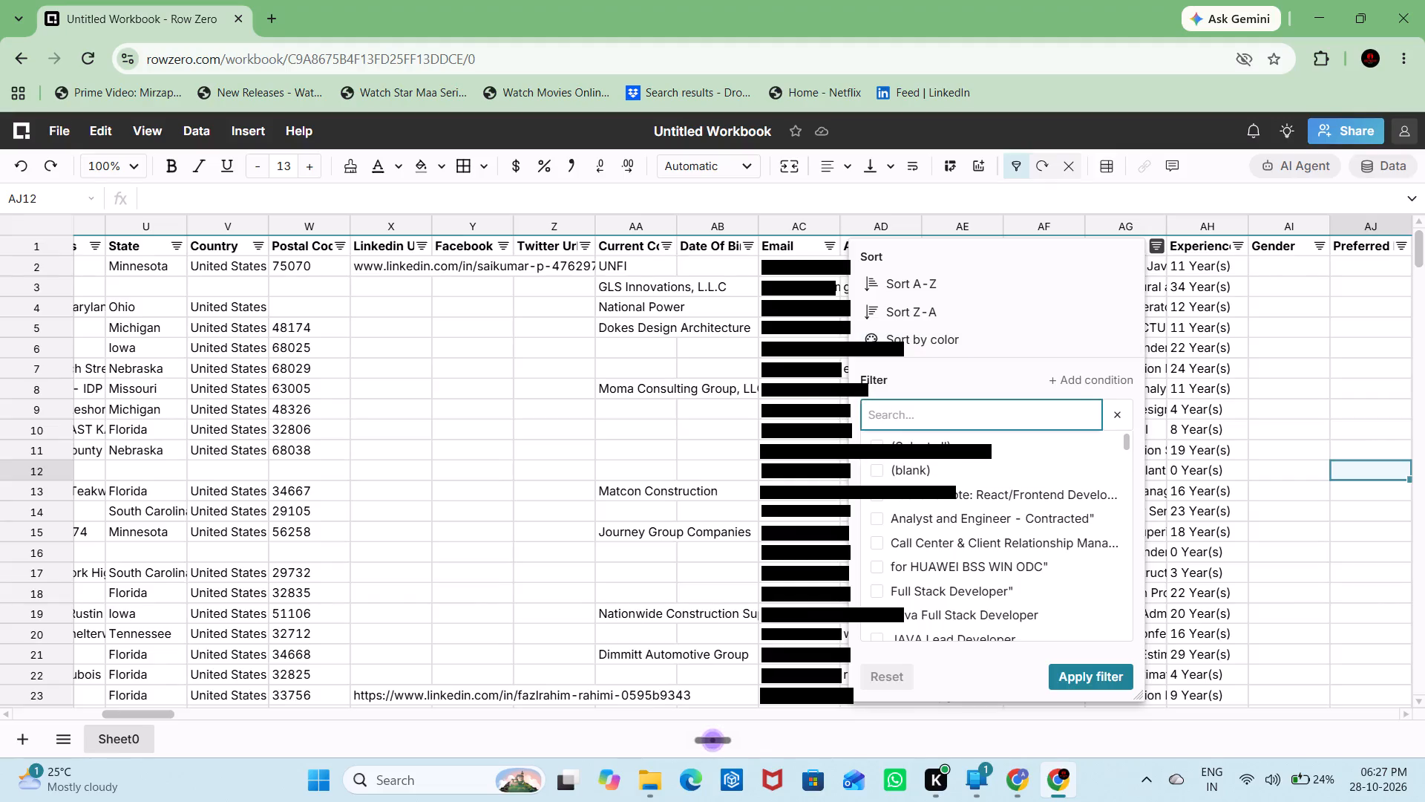
type("14")
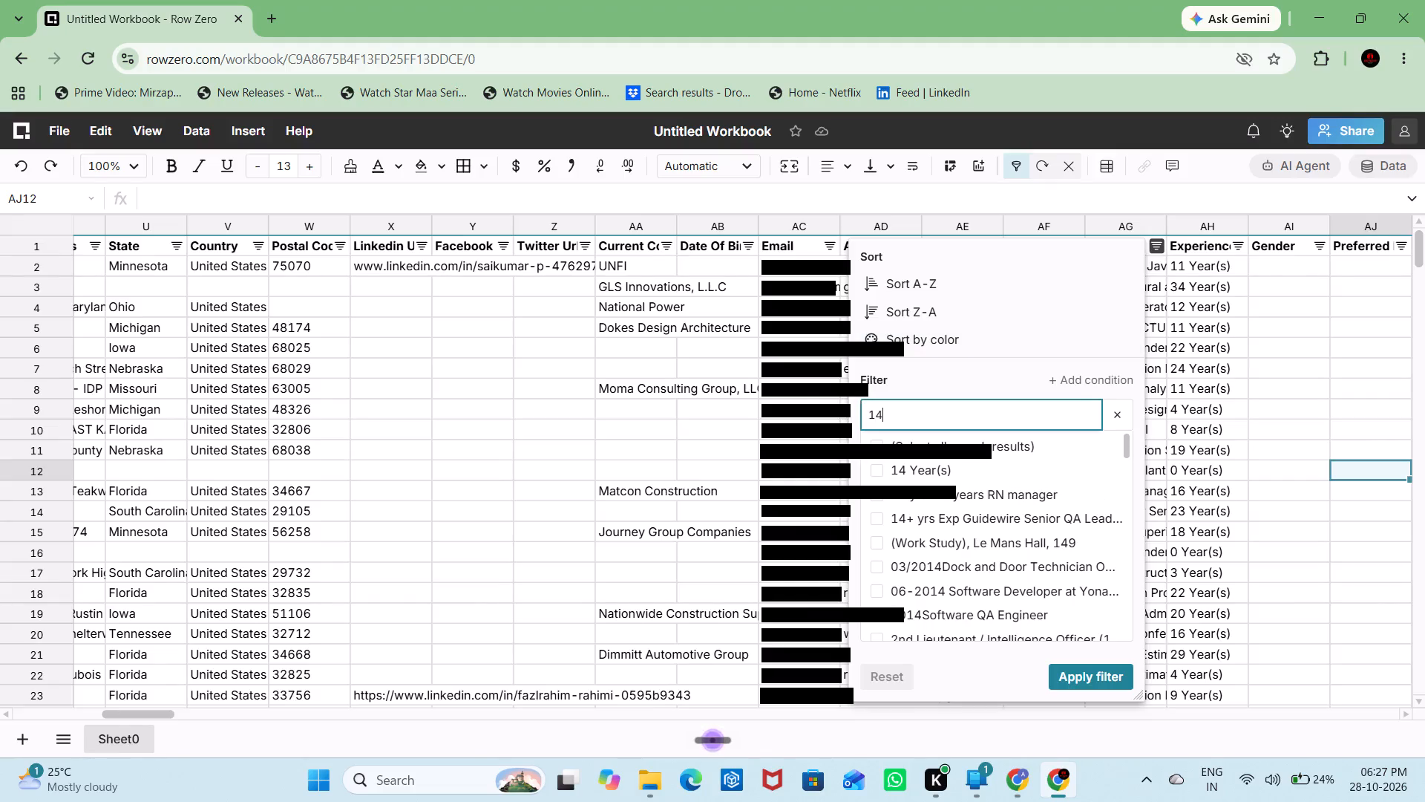
left_click(920, 473)
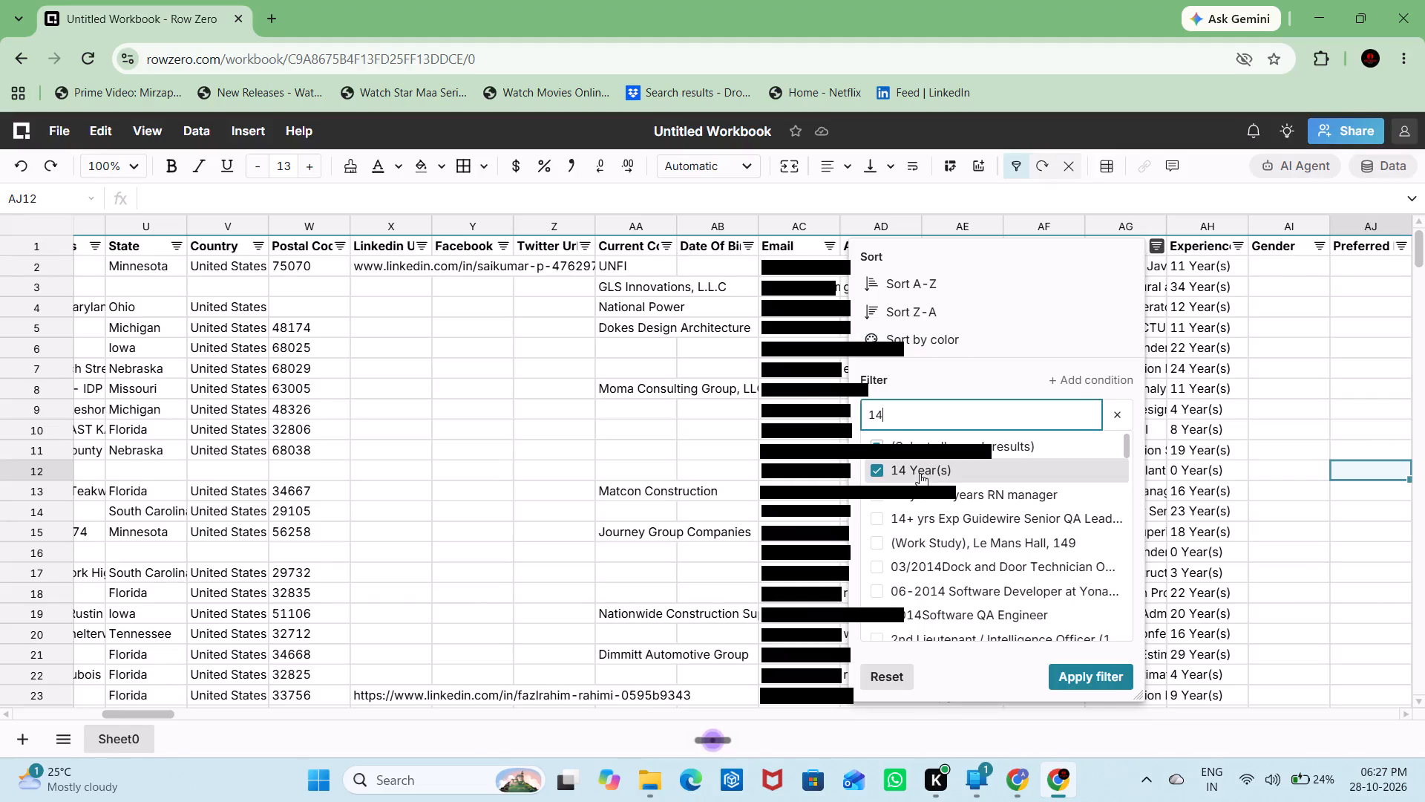
left_click(1080, 677)
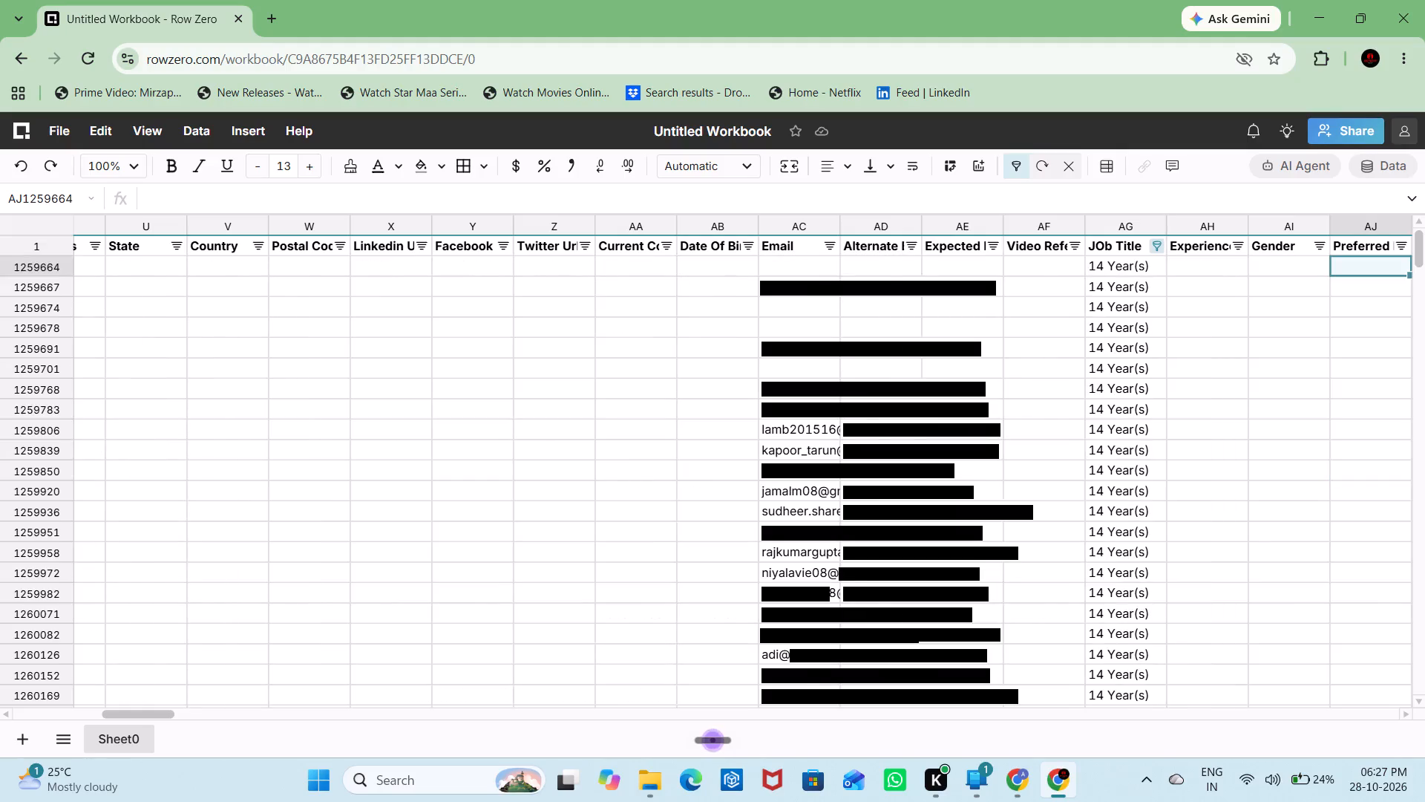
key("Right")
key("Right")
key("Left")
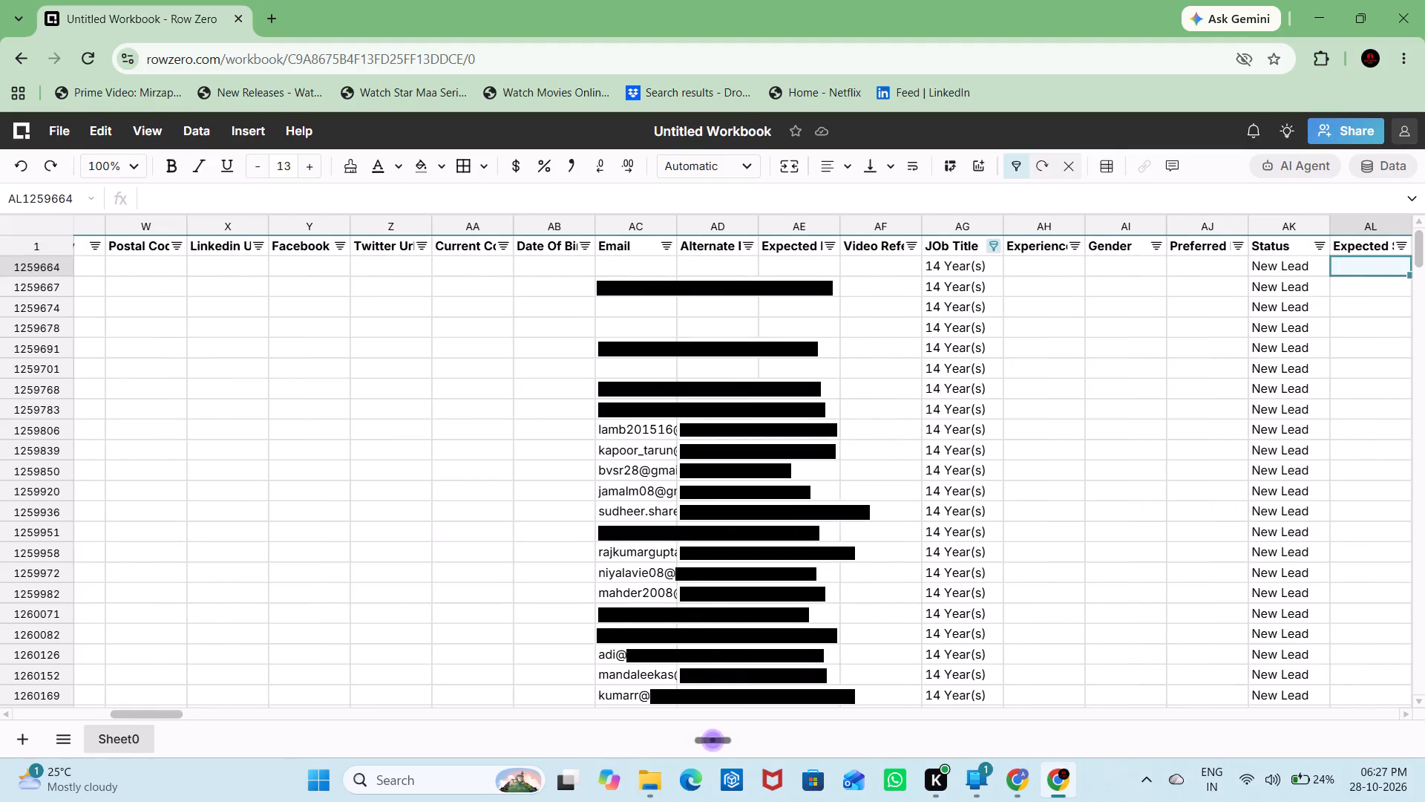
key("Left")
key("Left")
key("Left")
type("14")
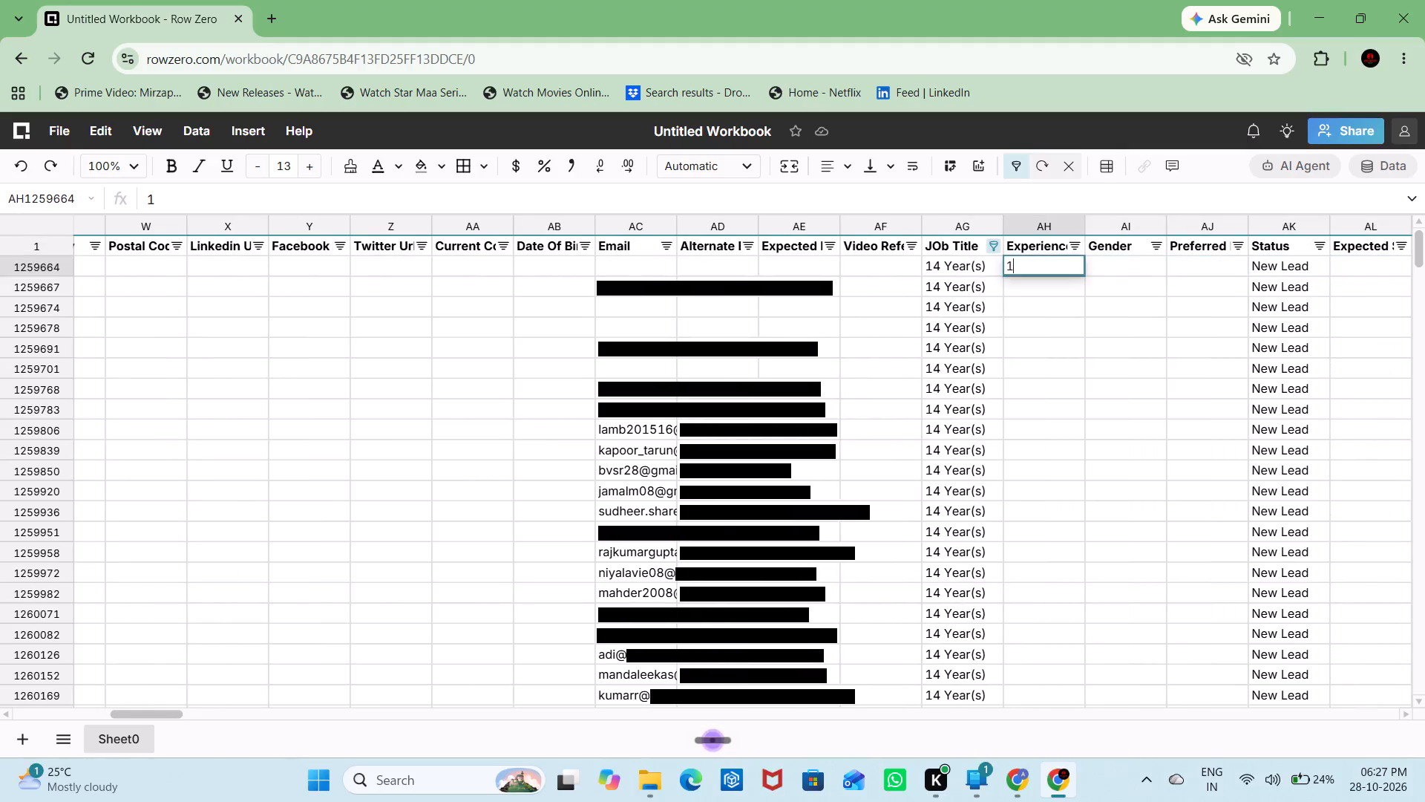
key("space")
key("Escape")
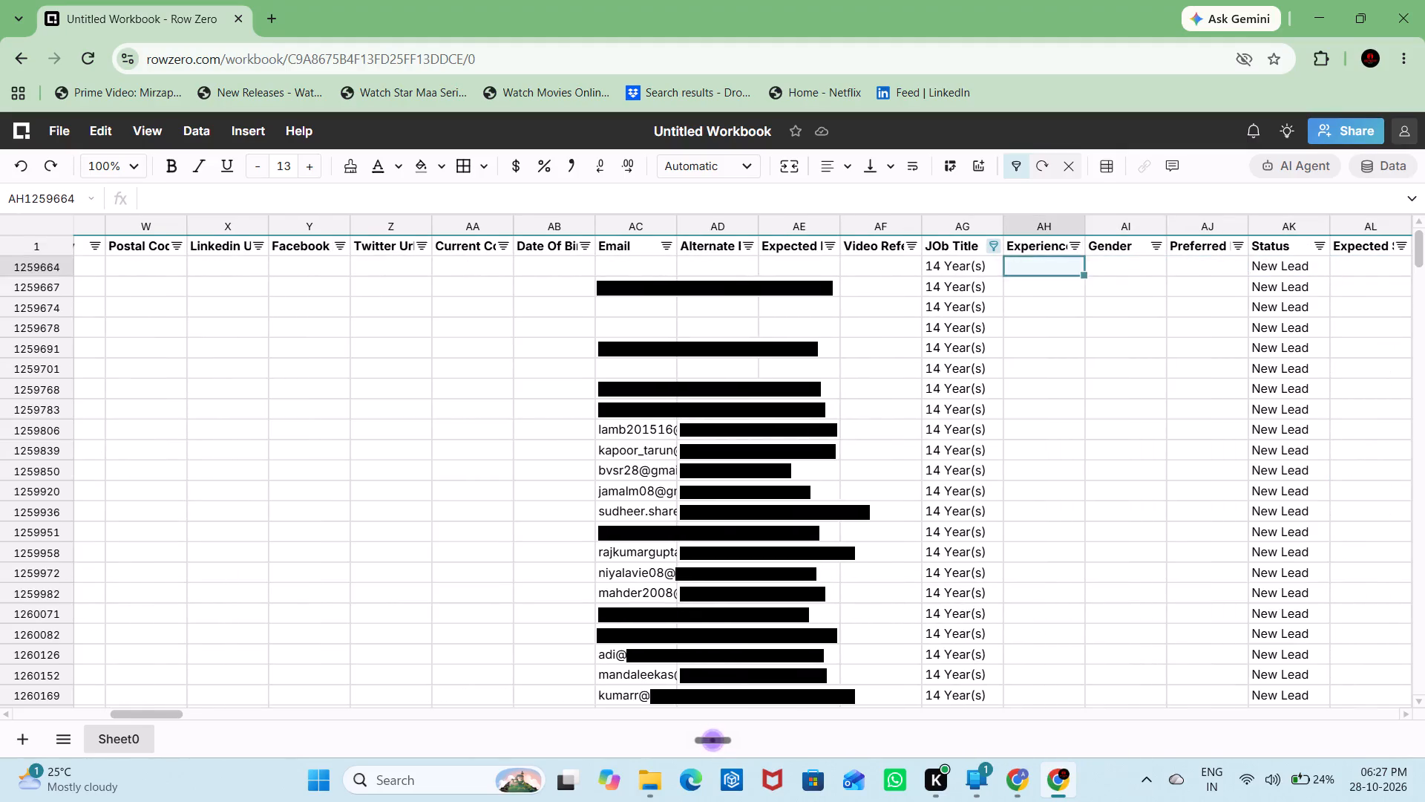
Copy 14 Year(s) from Job Title into Experience on the first filtered row and fill it down through all filtered rows.
key("Left")
key("ctrl+c")
key("Right")
key("ctrl+v")
key("Left")
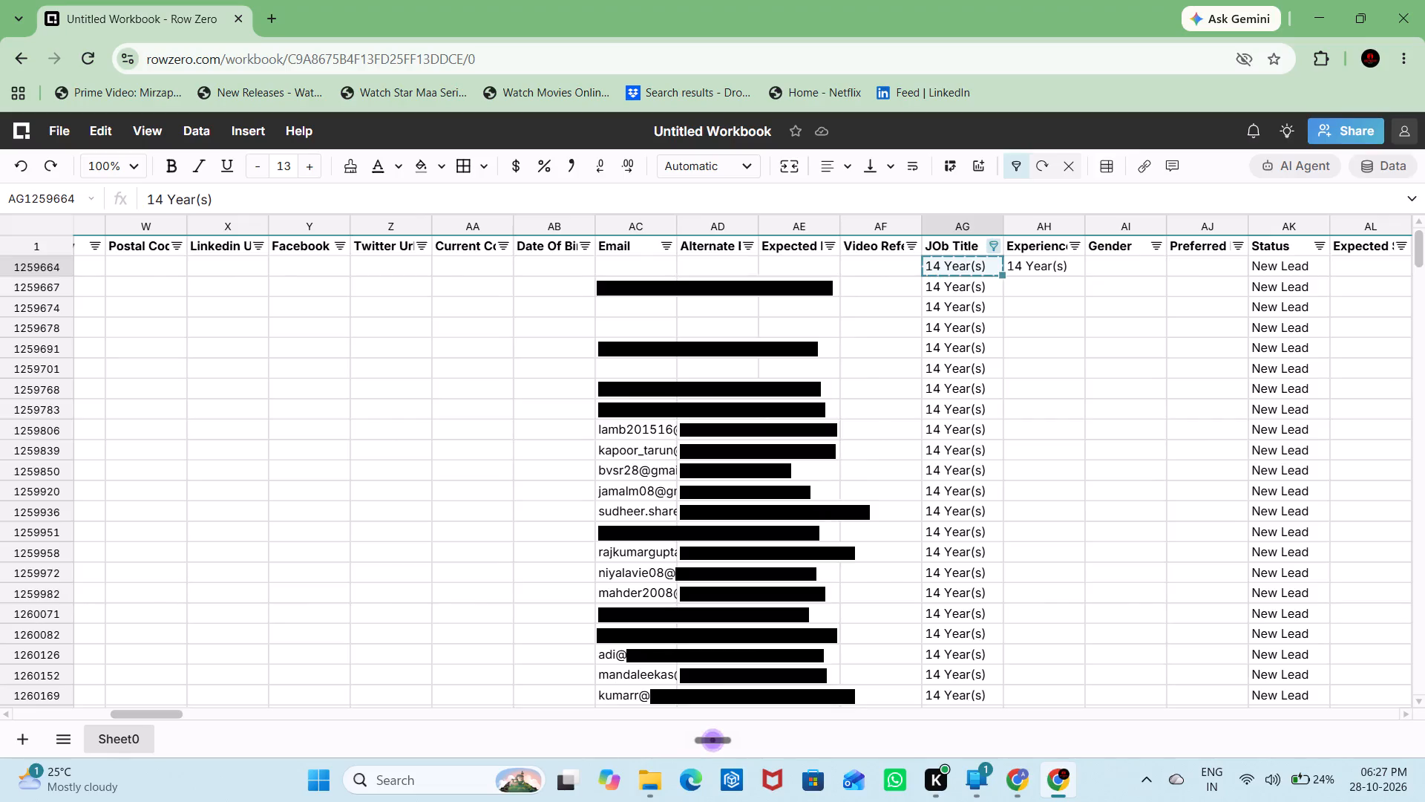
key("ctrl+Down")
key("Right")
key("ctrl+shift+Up")
key("ctrl+d")
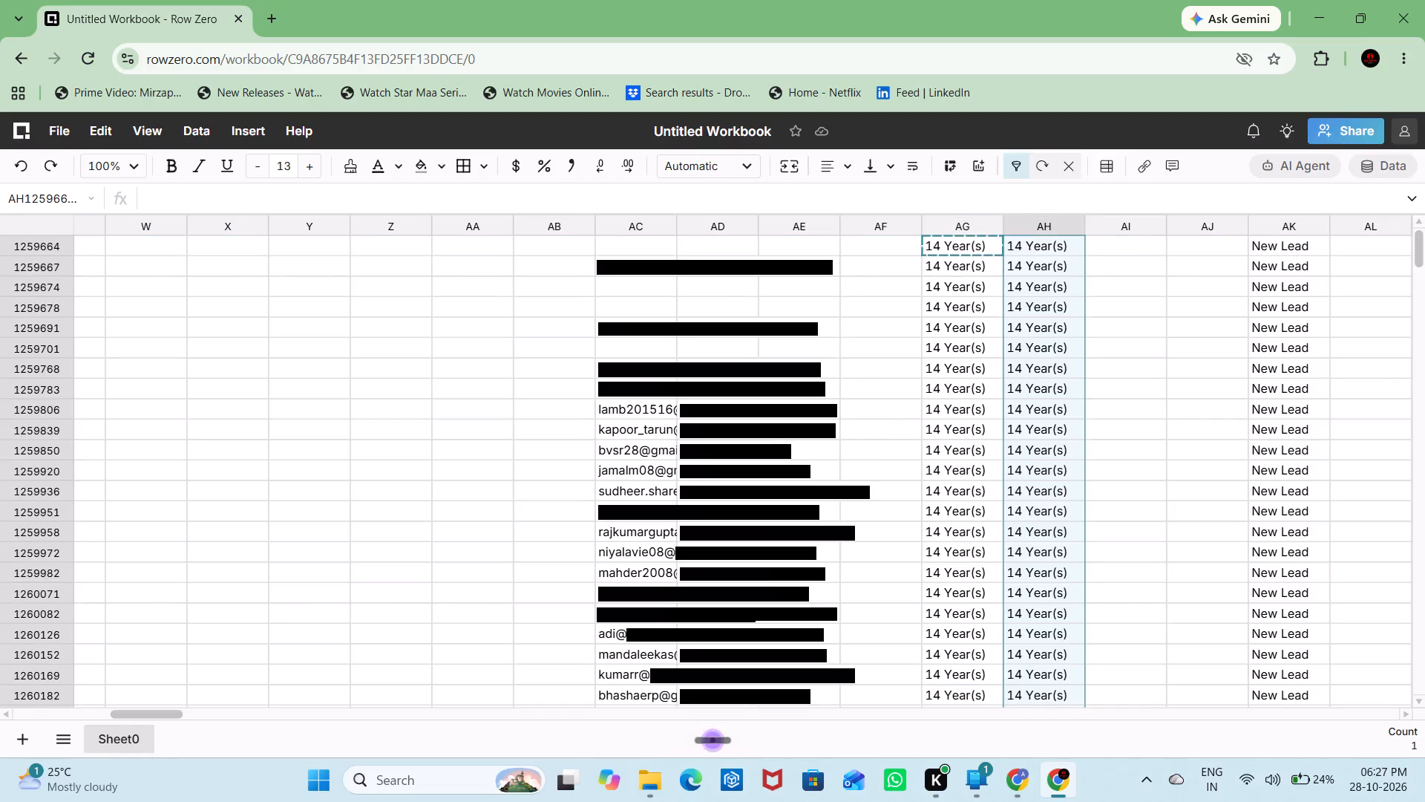
Clear the 14 Year(s) values from the Job Title column in all filtered rows and remove the column filters.
key("ctrl+Up")
key("Left")
key("Down")
key("ctrl+shift+Down")
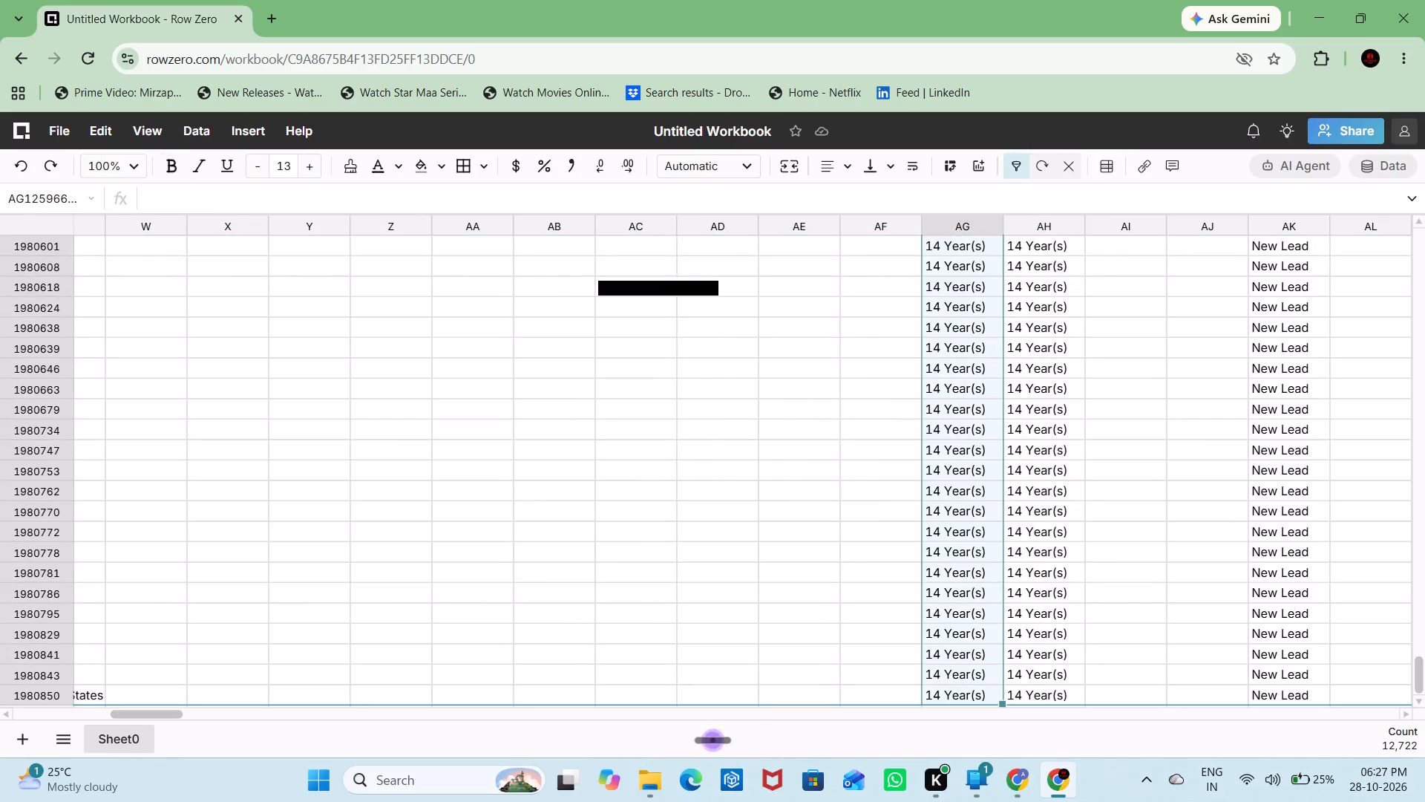
key("Delete")
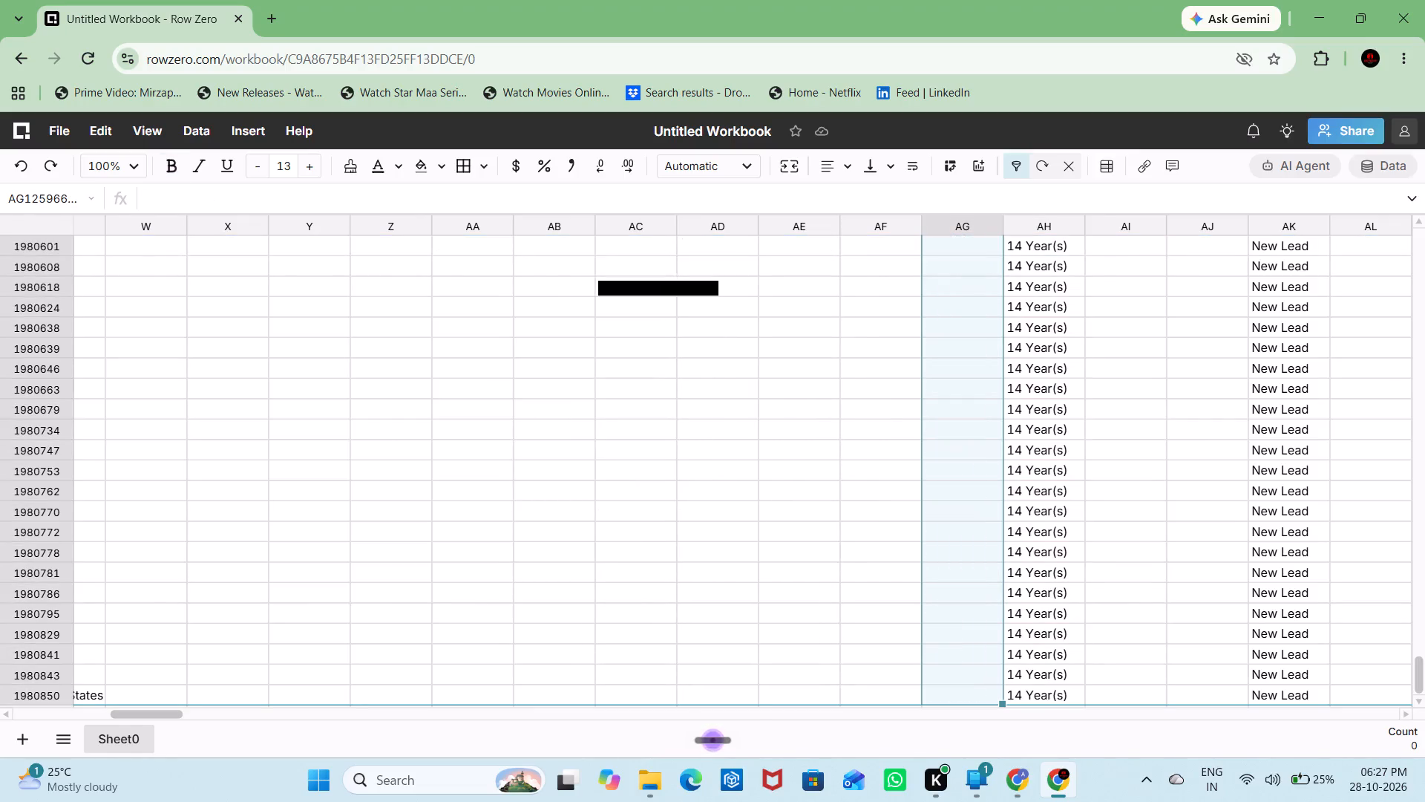
key("Up")
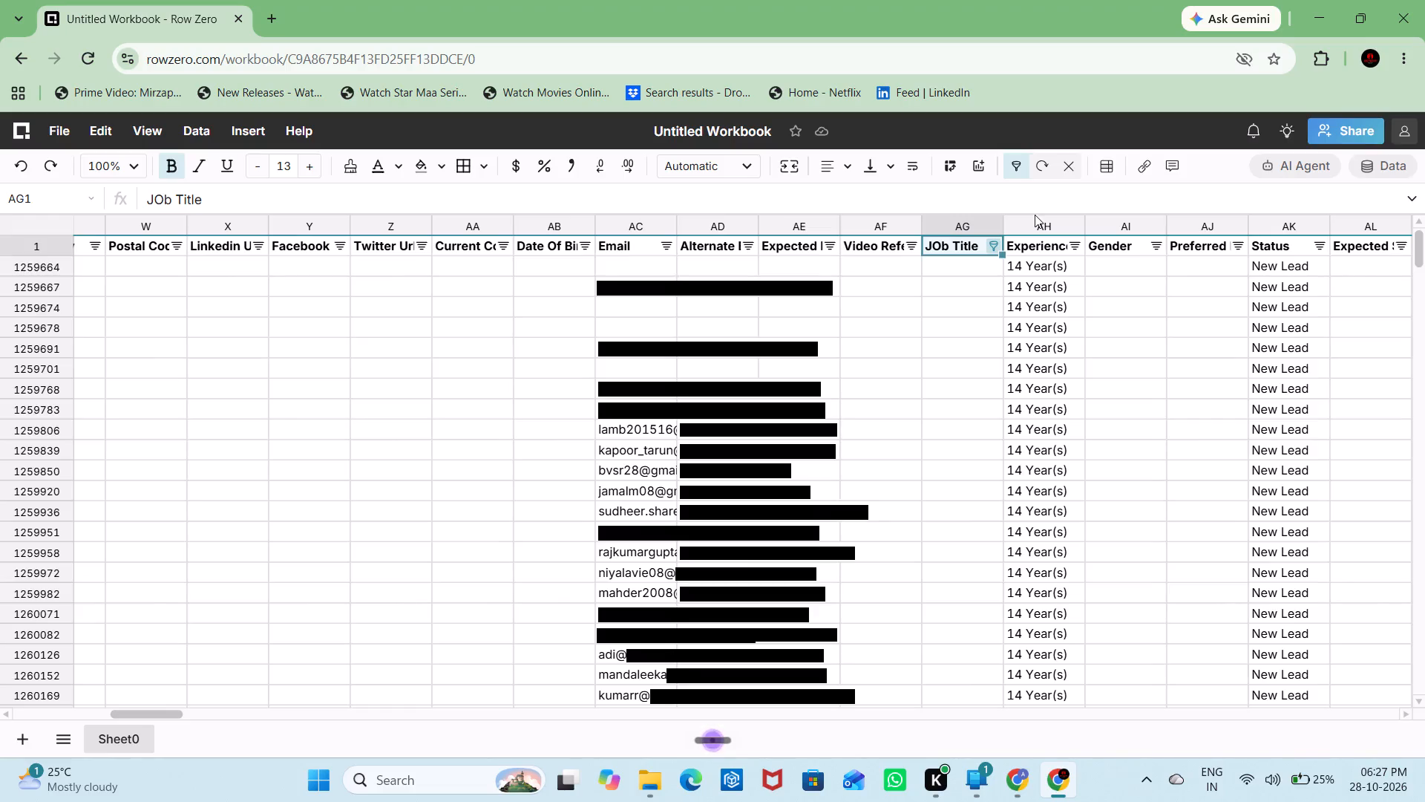
left_click(1012, 167)
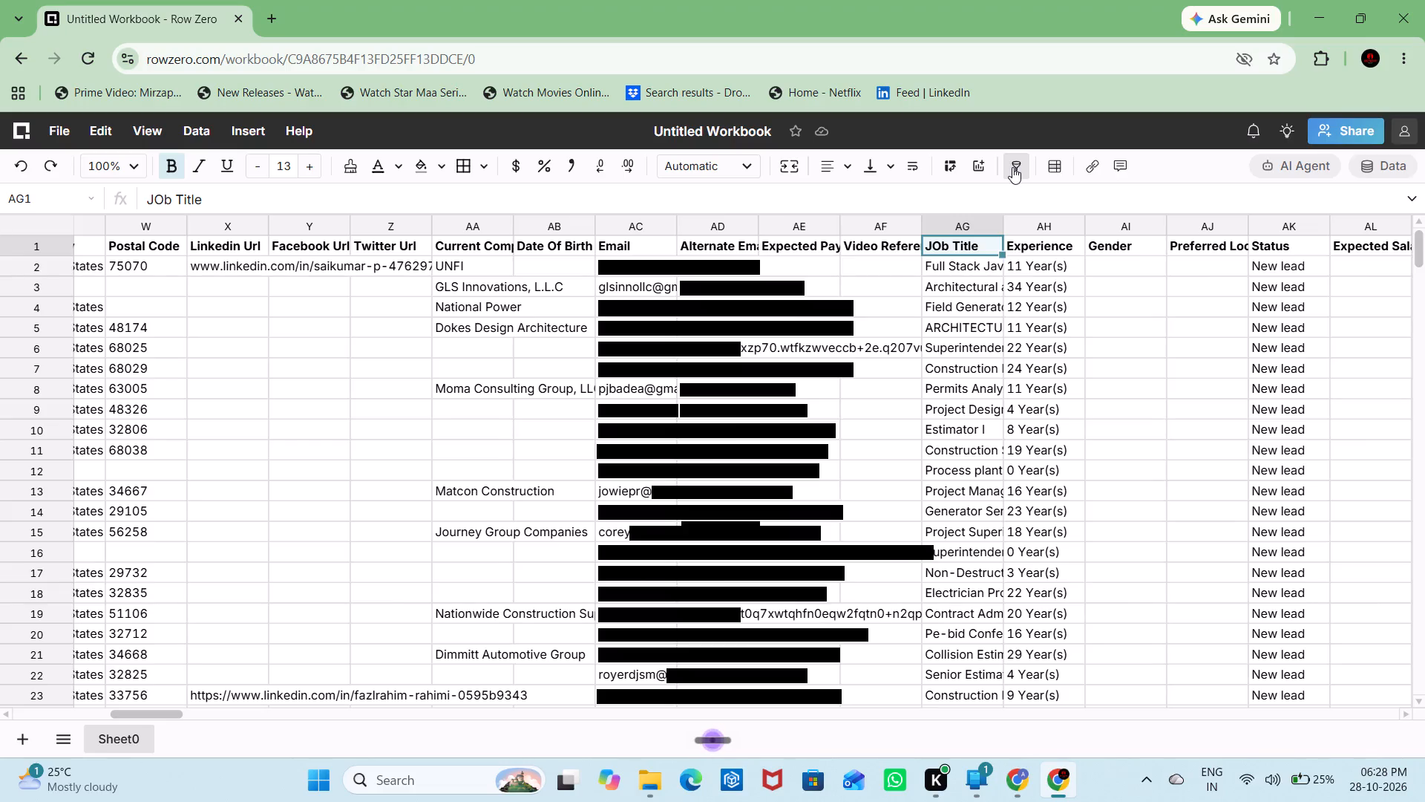
Inspect the unfiltered Experience and Gender columns for gaps and misplaced values between distant rows and the header row.
key("Up")
key("Down")
key("Right")
key("ctrl+Down")
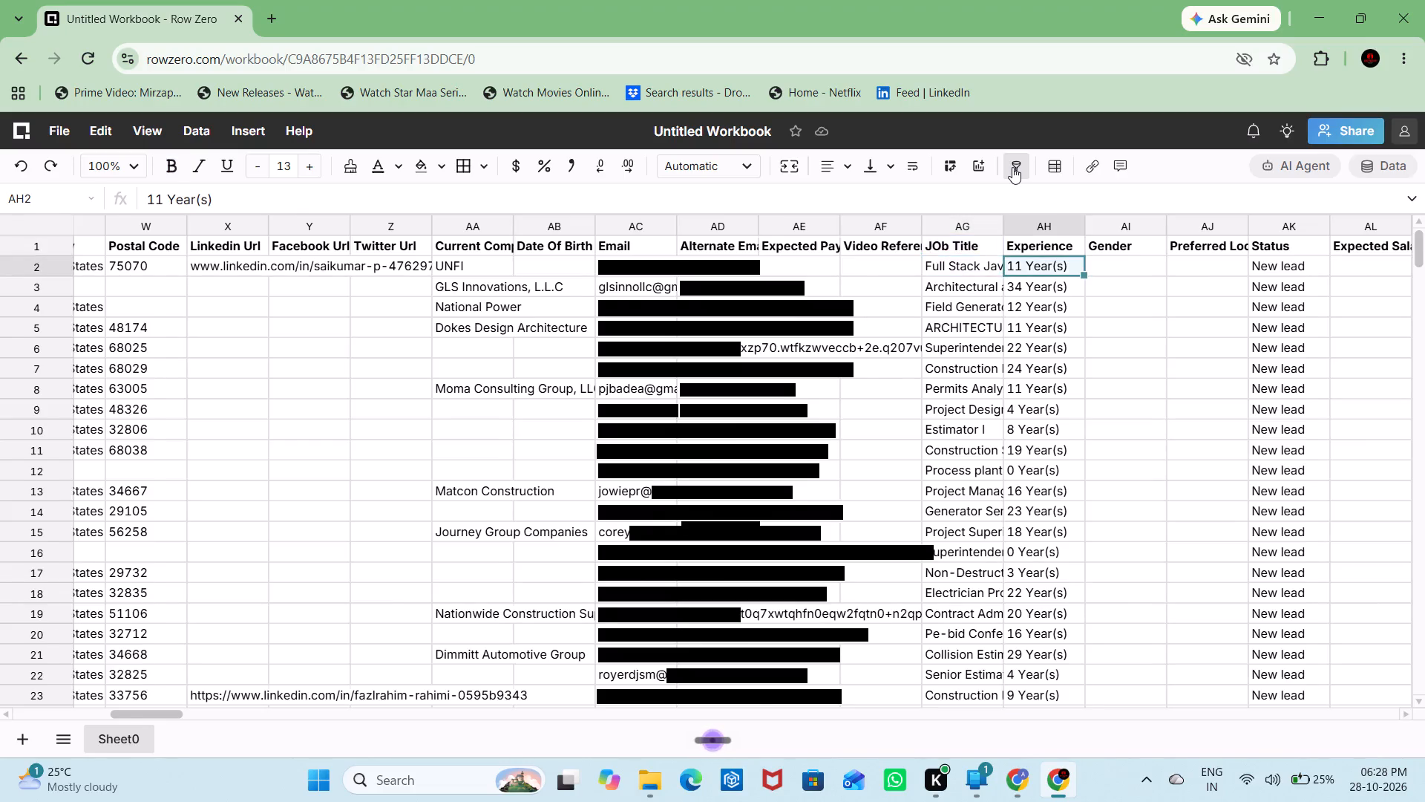
key("Down")
key("Down")
key("Down")
key("Up")
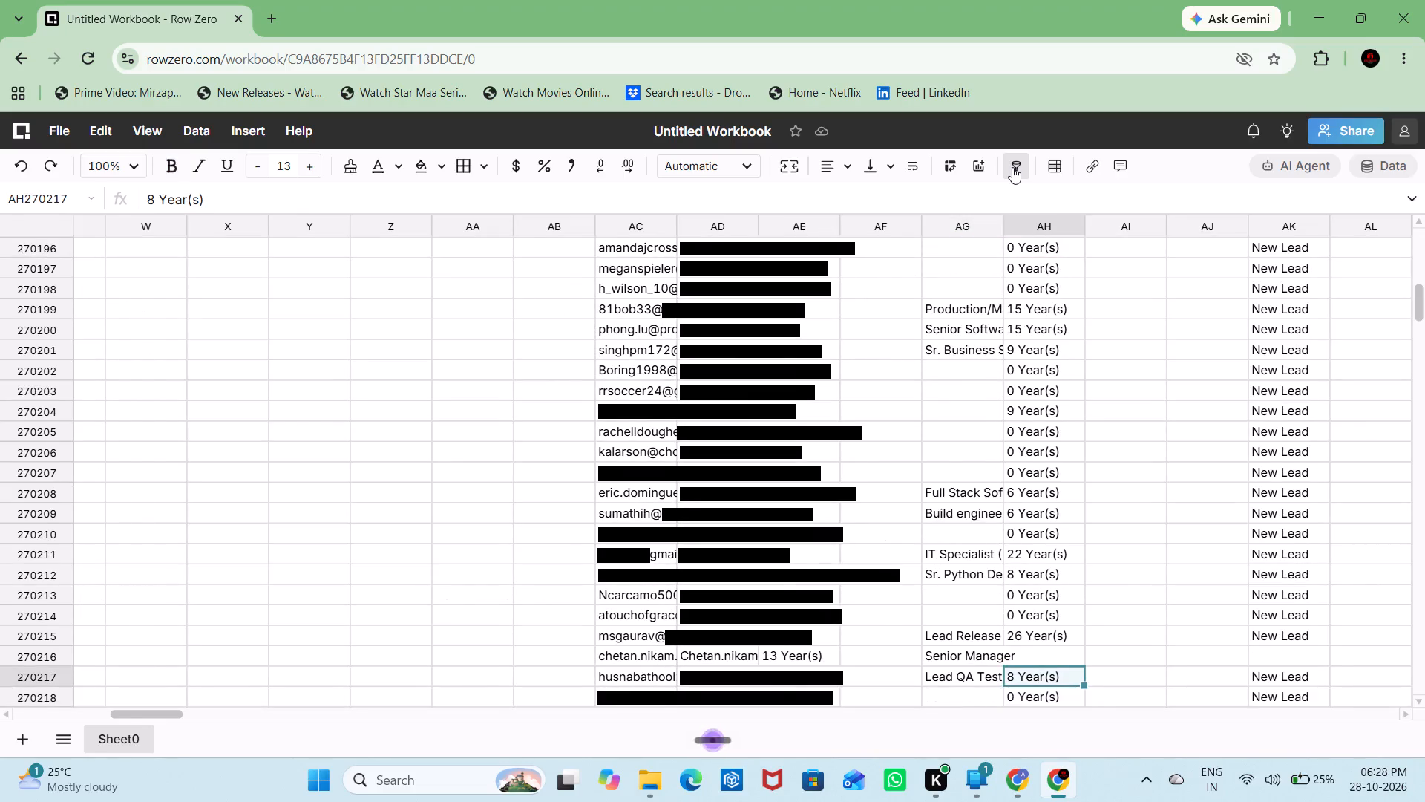
key("Right")
key("Right")
key("Up")
key("Left")
key("ctrl+Up")
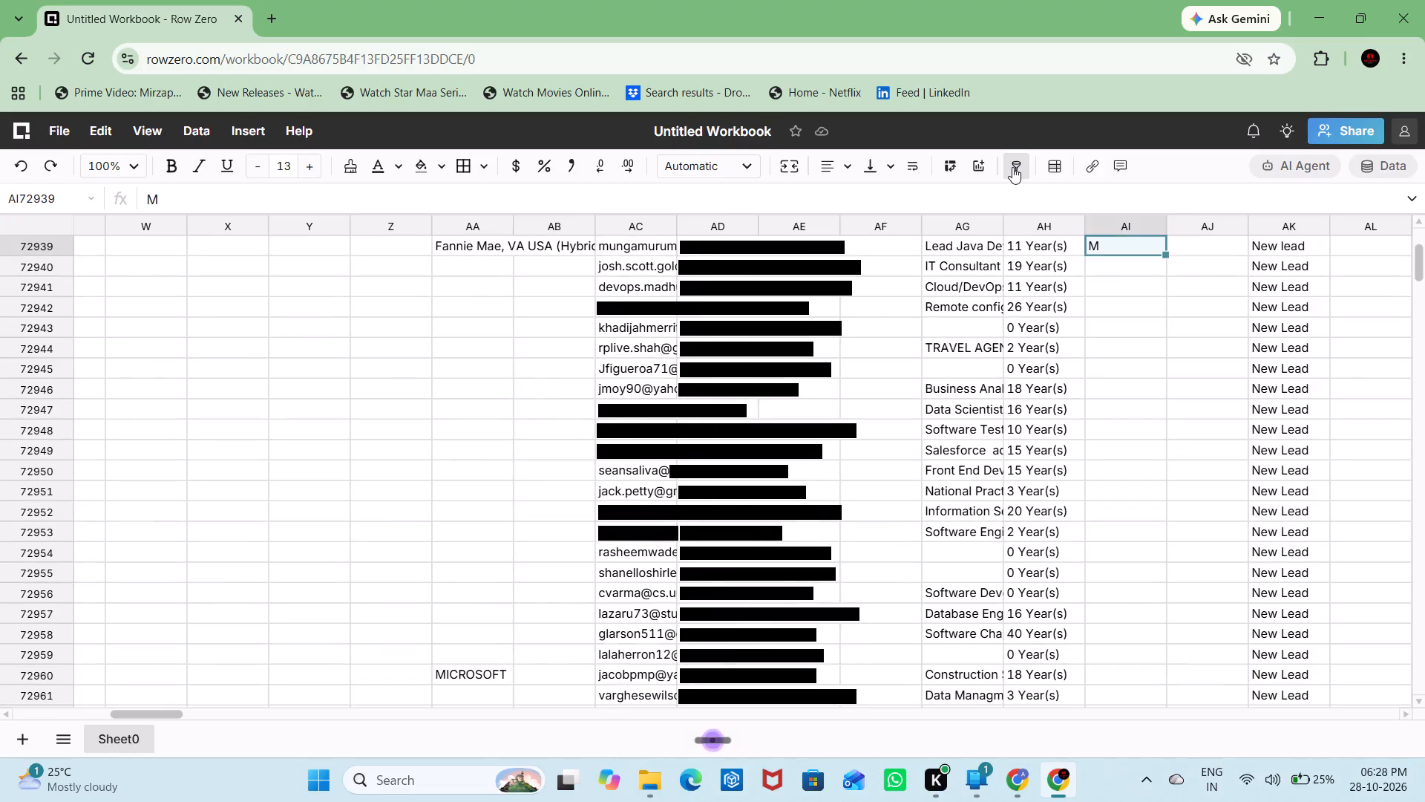
key("Right")
key("Up")
key("ctrl+Up")
key("ctrl+Up")
key("ctrl+Up")
Review the header row from Status through Column 45, and return to the Id column.
key("Right")
key("Right")
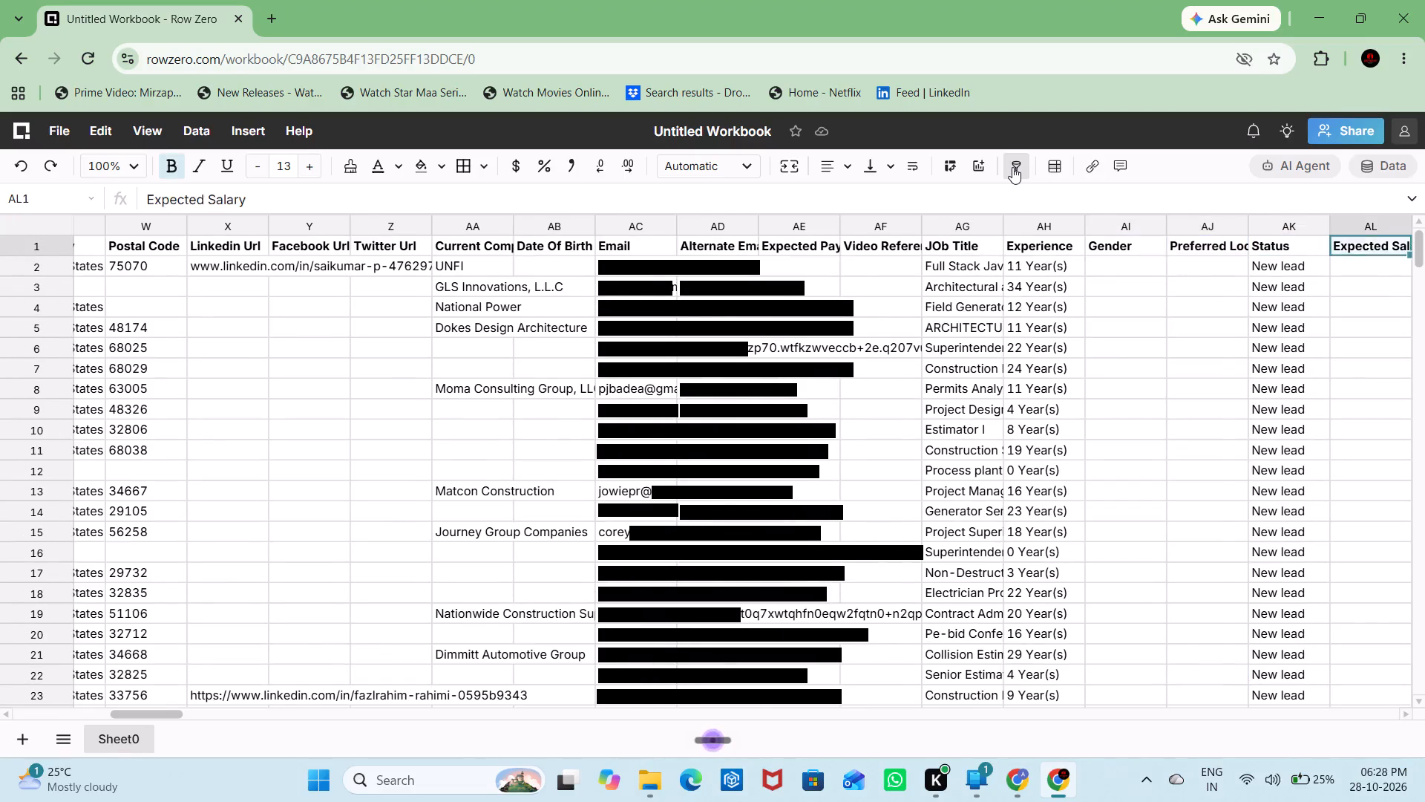
key("Right")
key("Right")
key("Right")
key("Right")
key("Right")
key("Right")
key("Right")
key("Right")
key("Right")
key("Right")
key("Right")
key("Right")
key("Right")
key("Right")
key("Right")
key("Right")
key("Right")
key("Right")
key("Right")
key("Right")
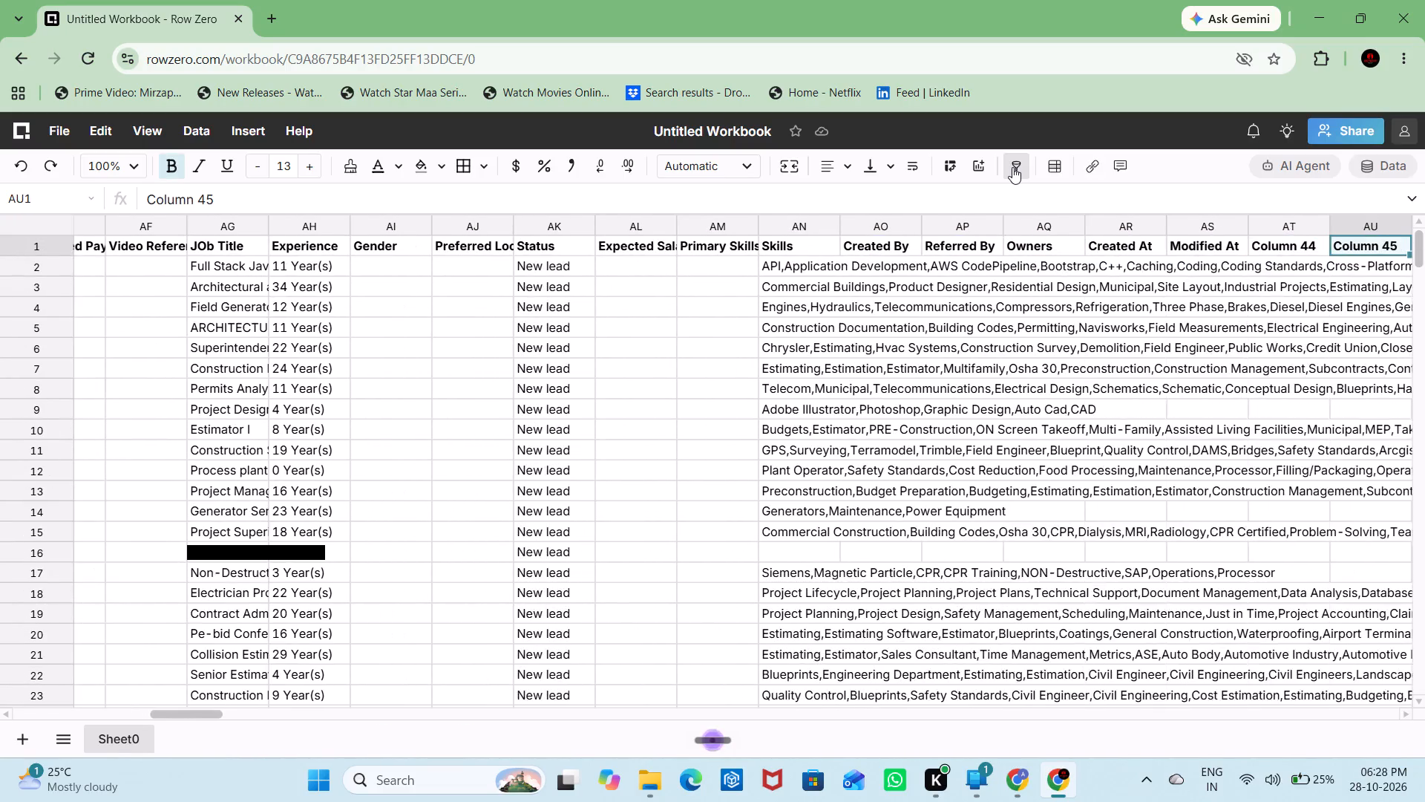
key("ctrl+Left")
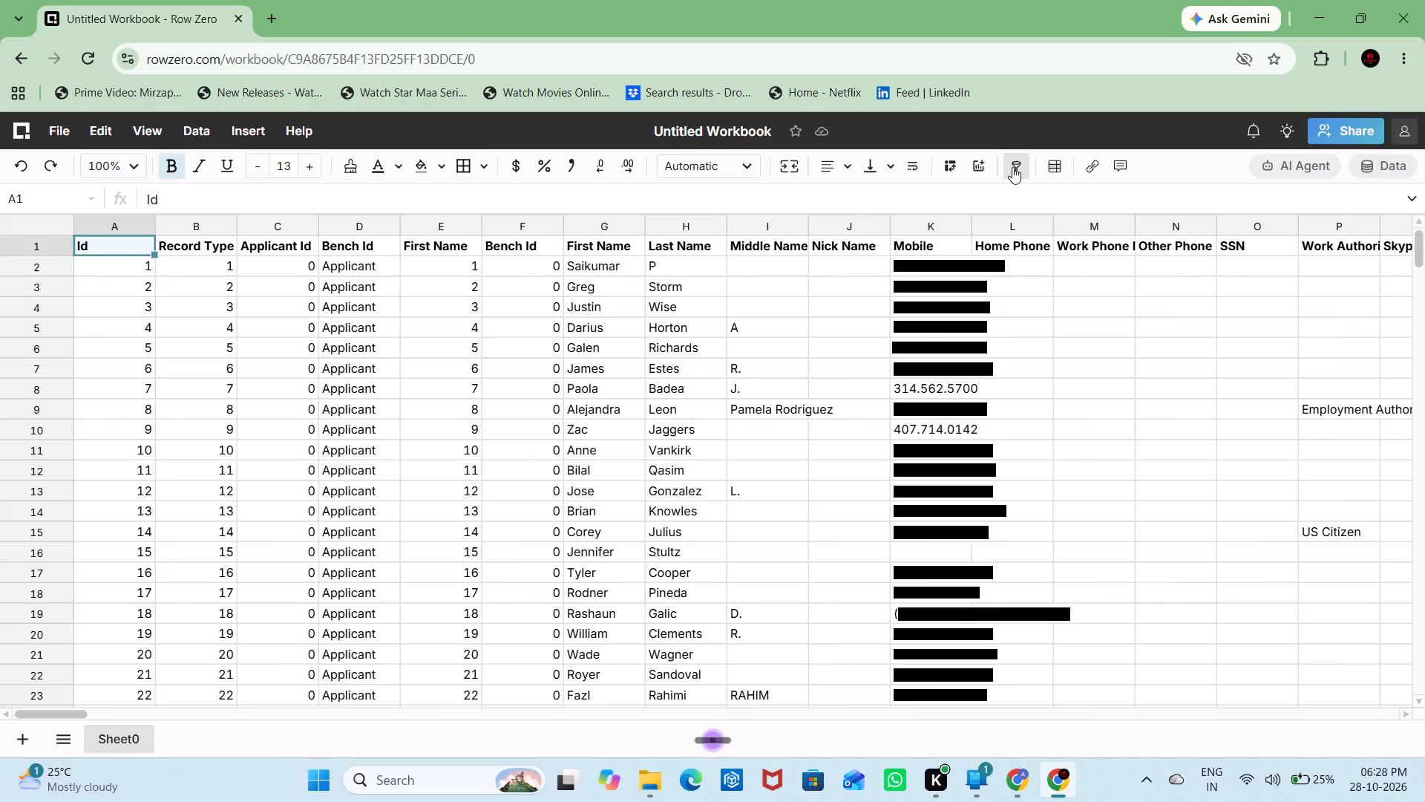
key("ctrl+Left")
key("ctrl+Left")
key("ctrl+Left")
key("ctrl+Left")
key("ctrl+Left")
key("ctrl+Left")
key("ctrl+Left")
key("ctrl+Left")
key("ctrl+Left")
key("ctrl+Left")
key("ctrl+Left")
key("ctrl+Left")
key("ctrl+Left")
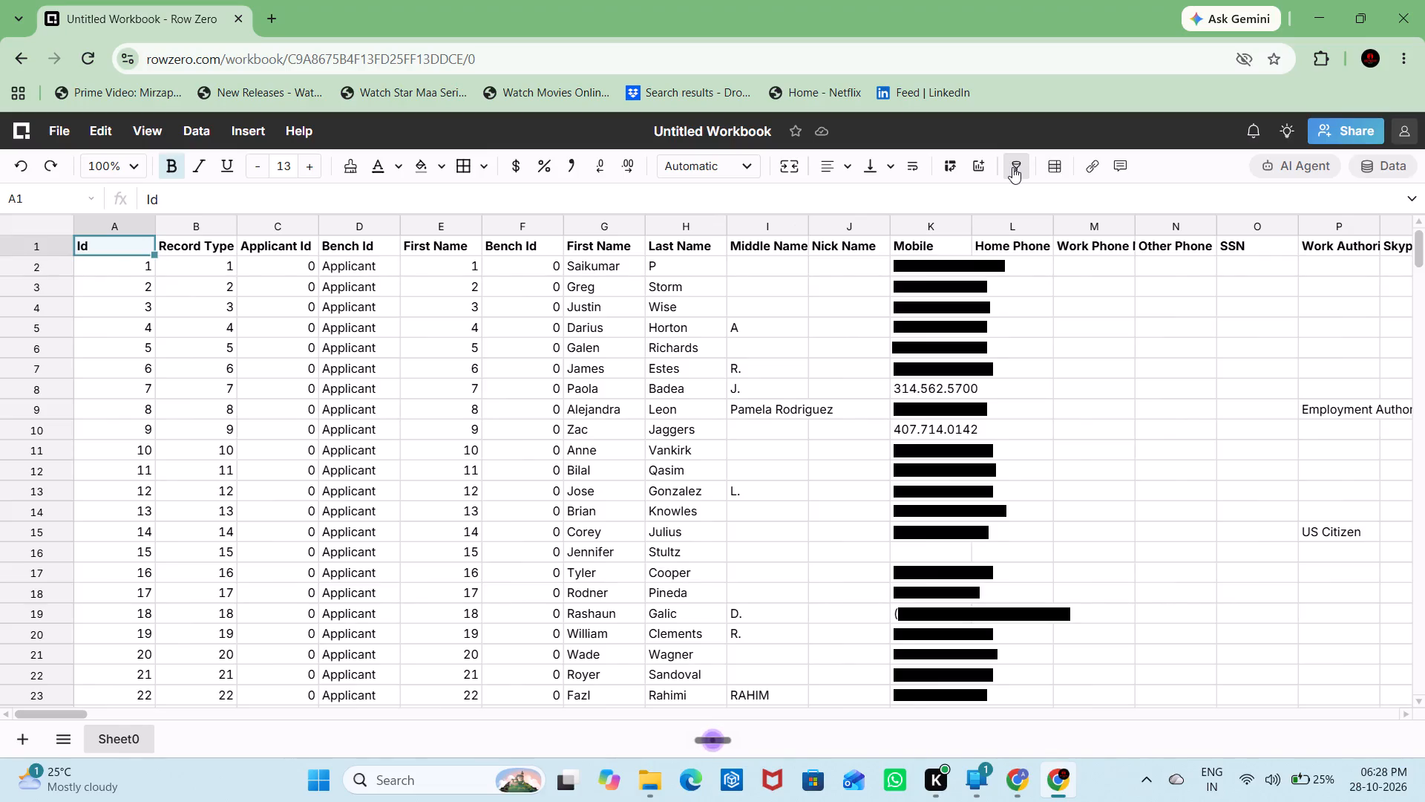
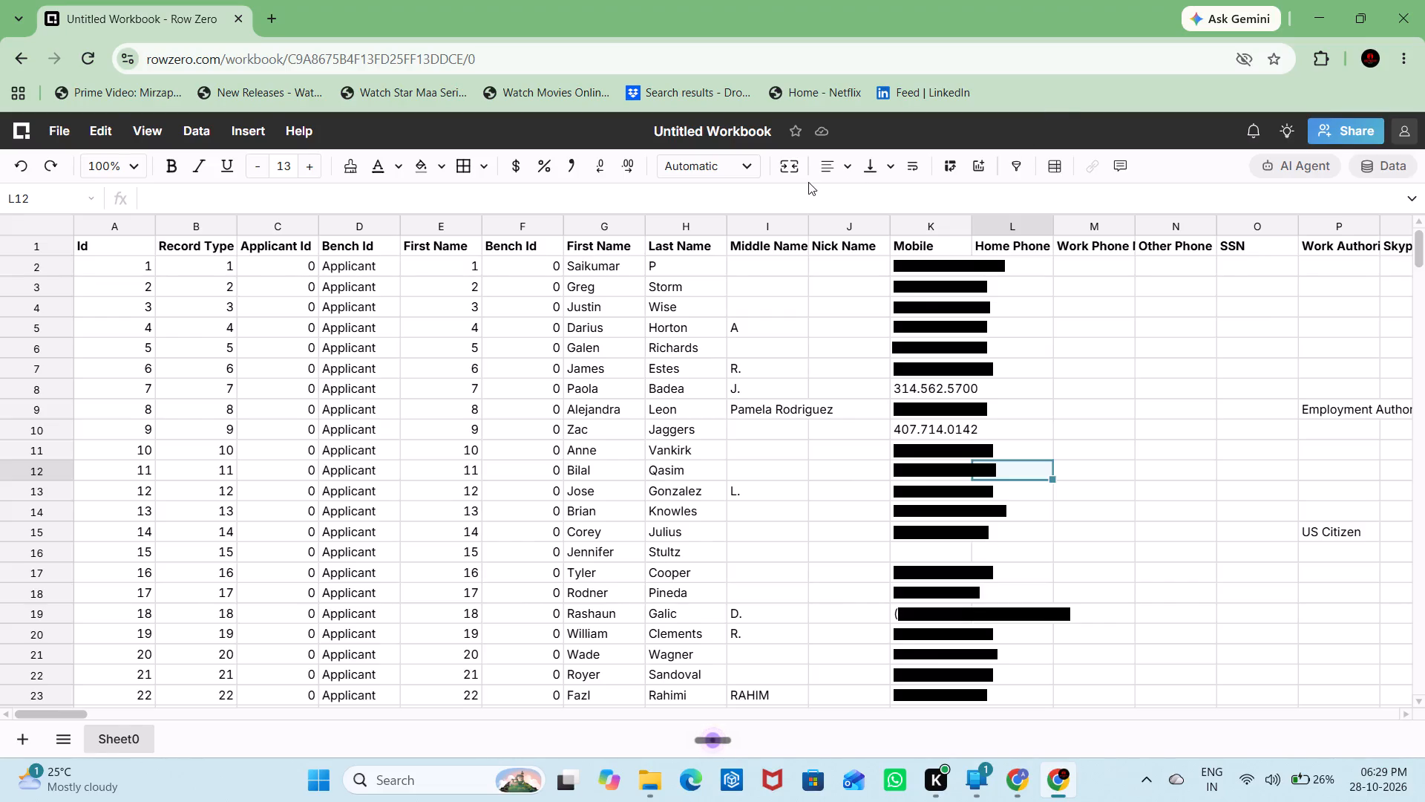
Leave the workbook for the home page and look through Untitled Workbook's options and the My drive listing.
left_click(26, 132)
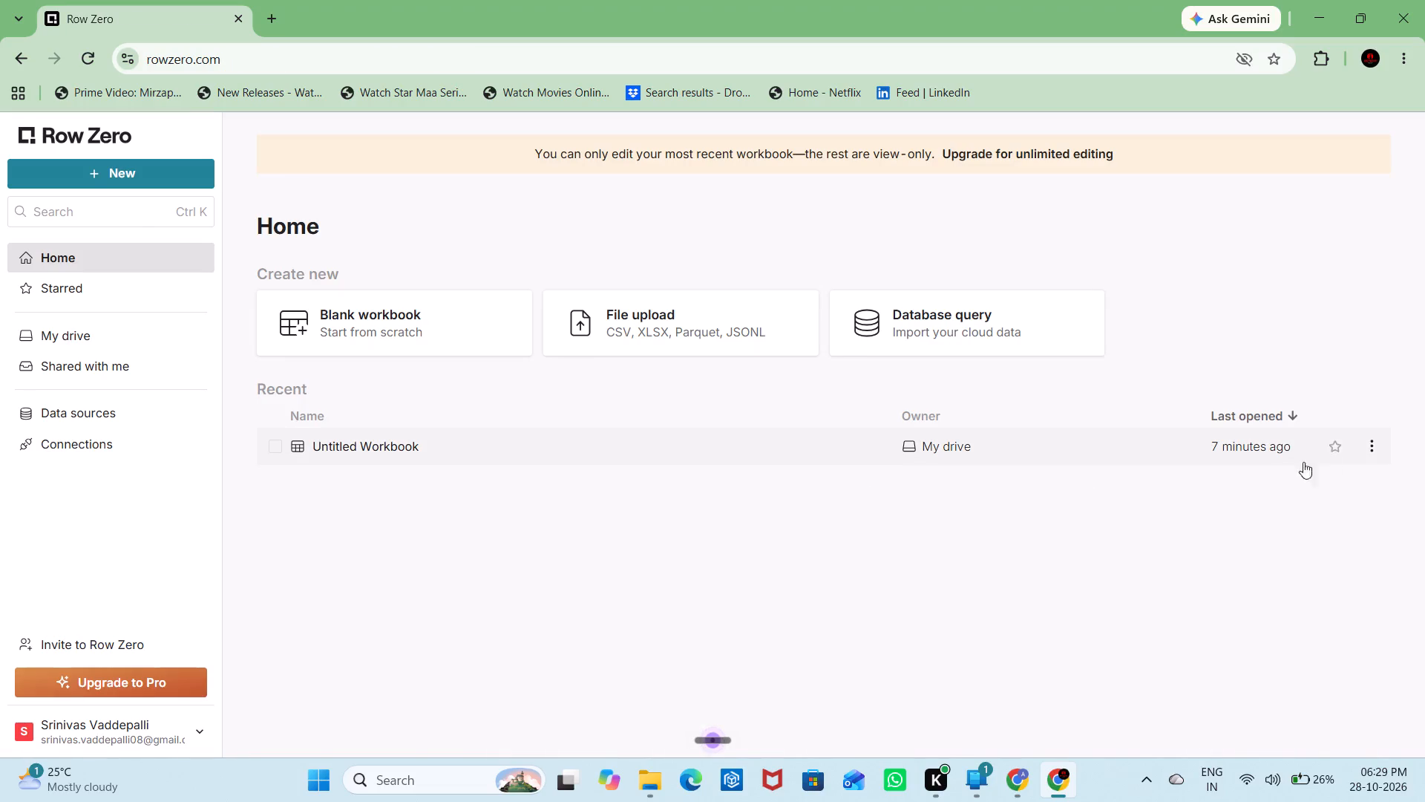
left_click(1377, 443)
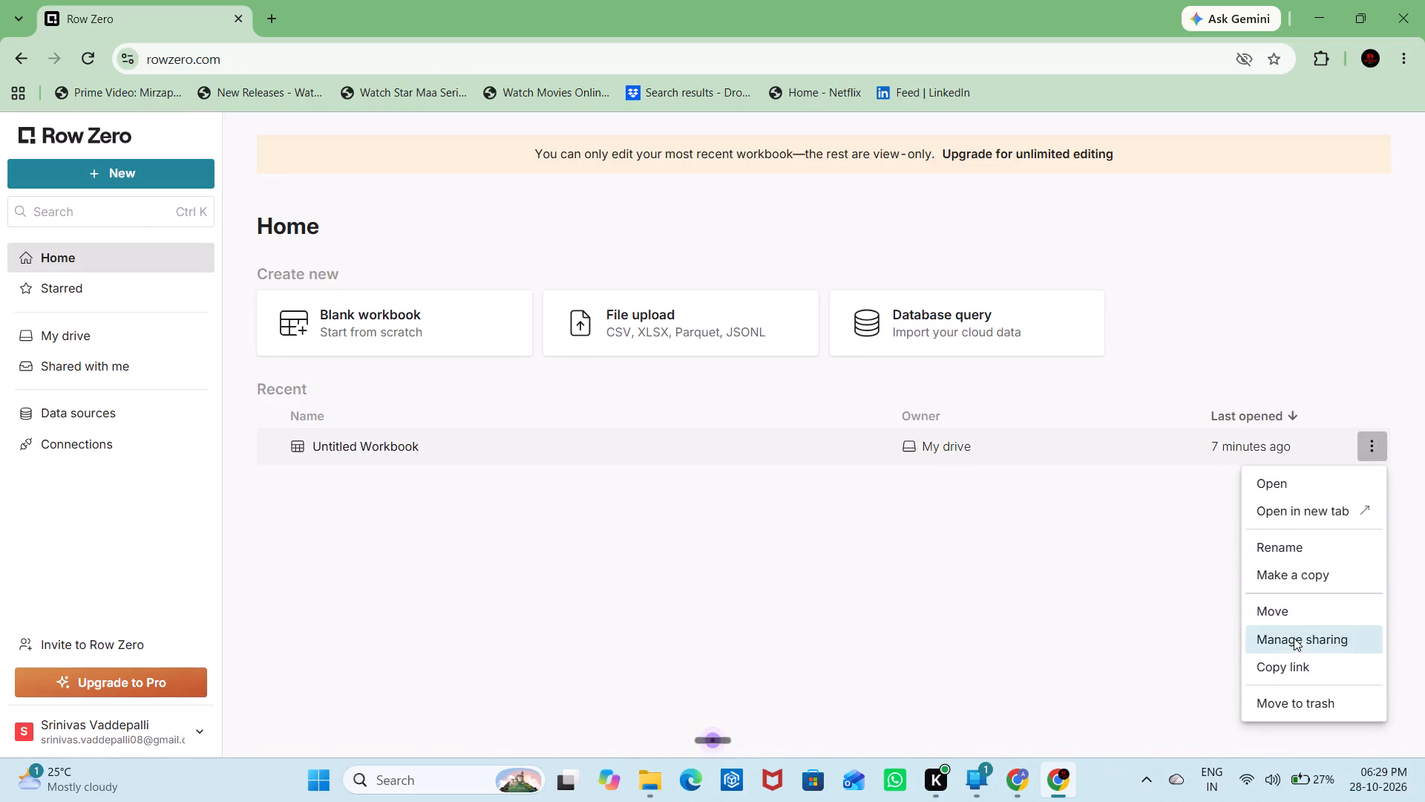
left_click(876, 582)
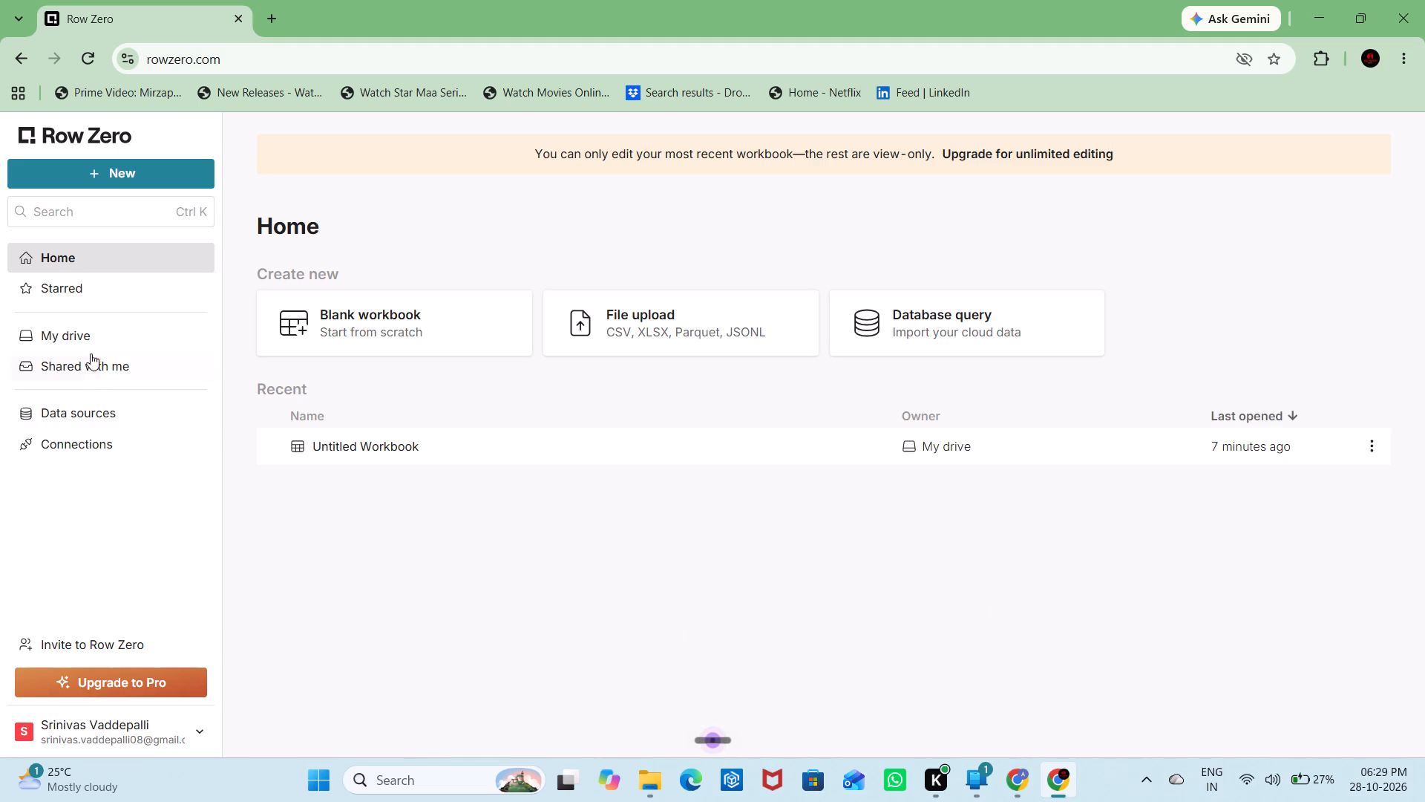
left_click(110, 336)
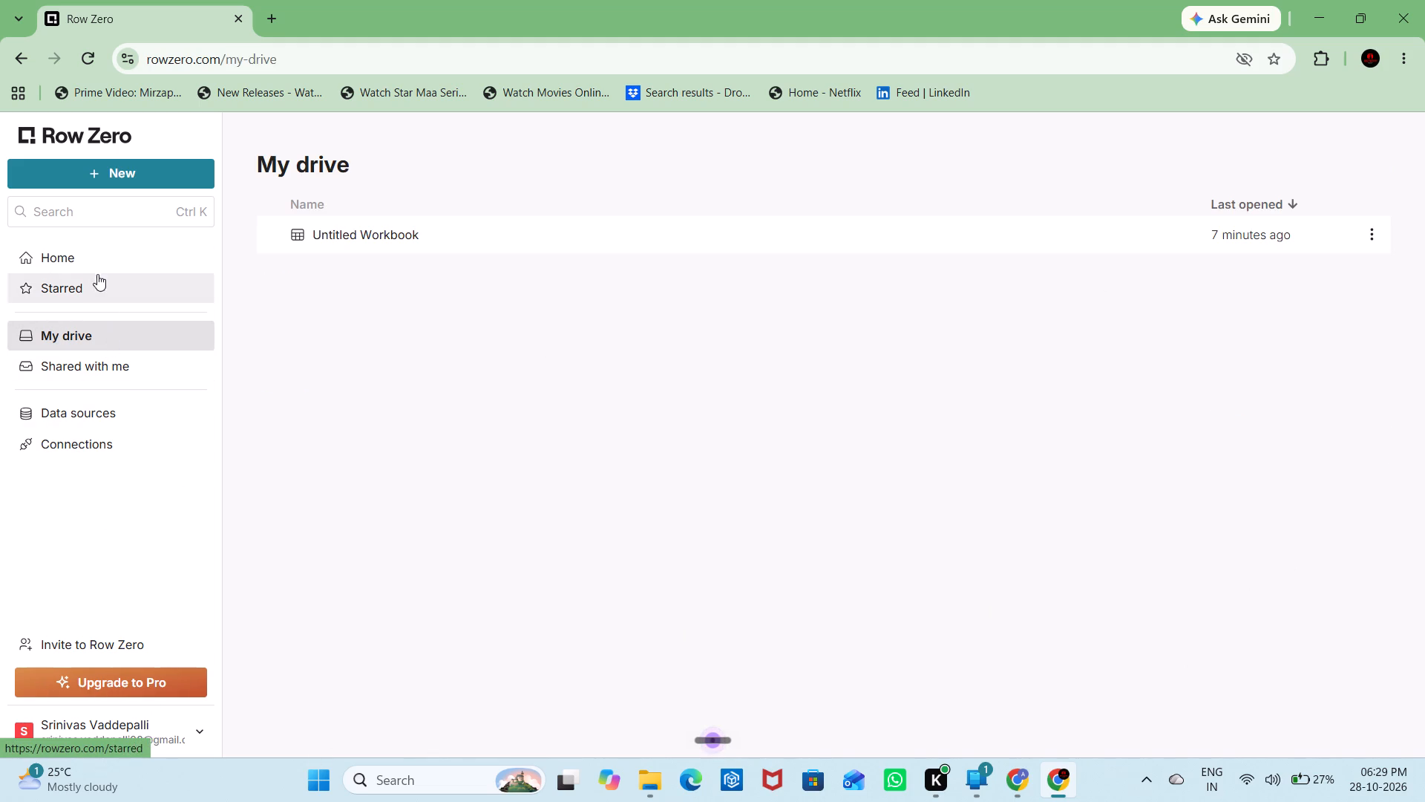
left_click(105, 265)
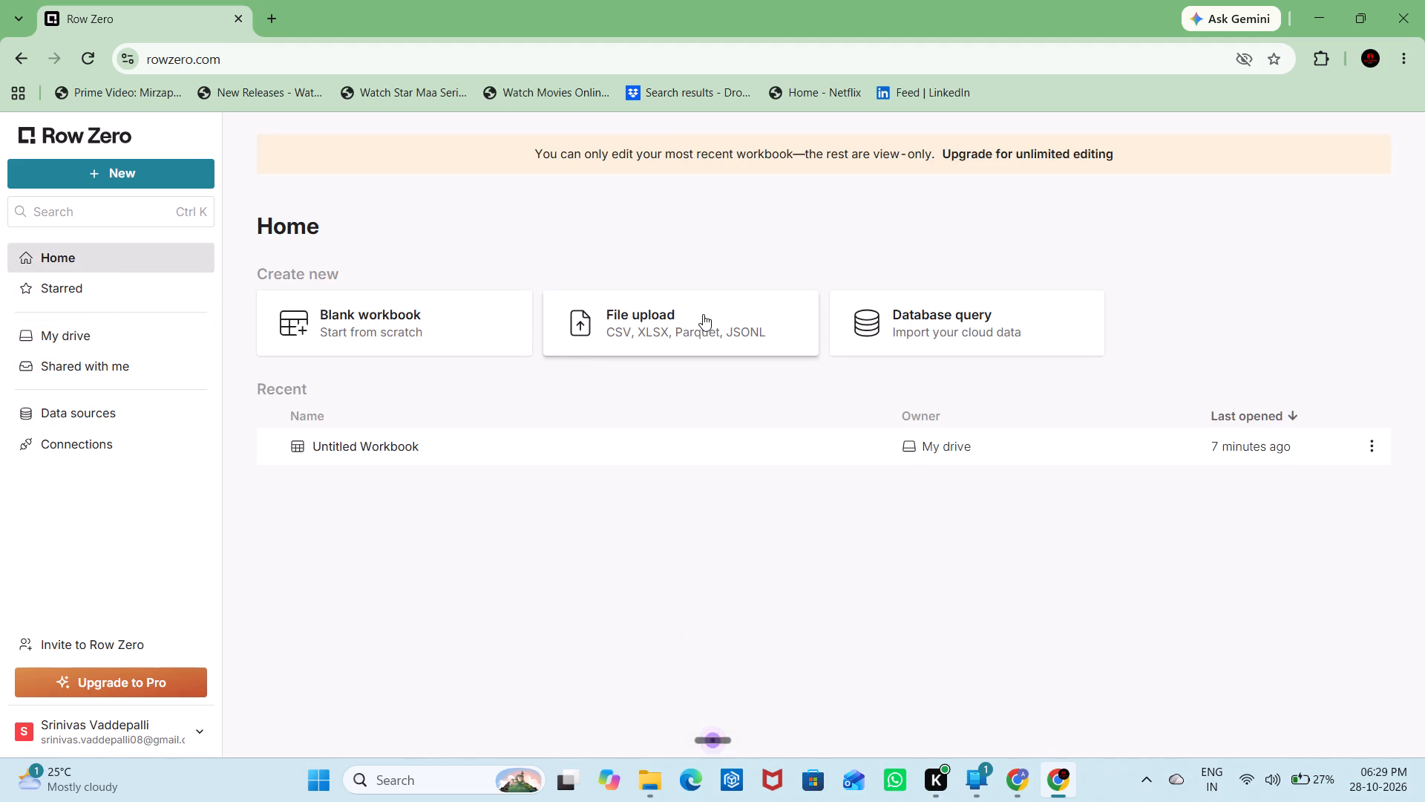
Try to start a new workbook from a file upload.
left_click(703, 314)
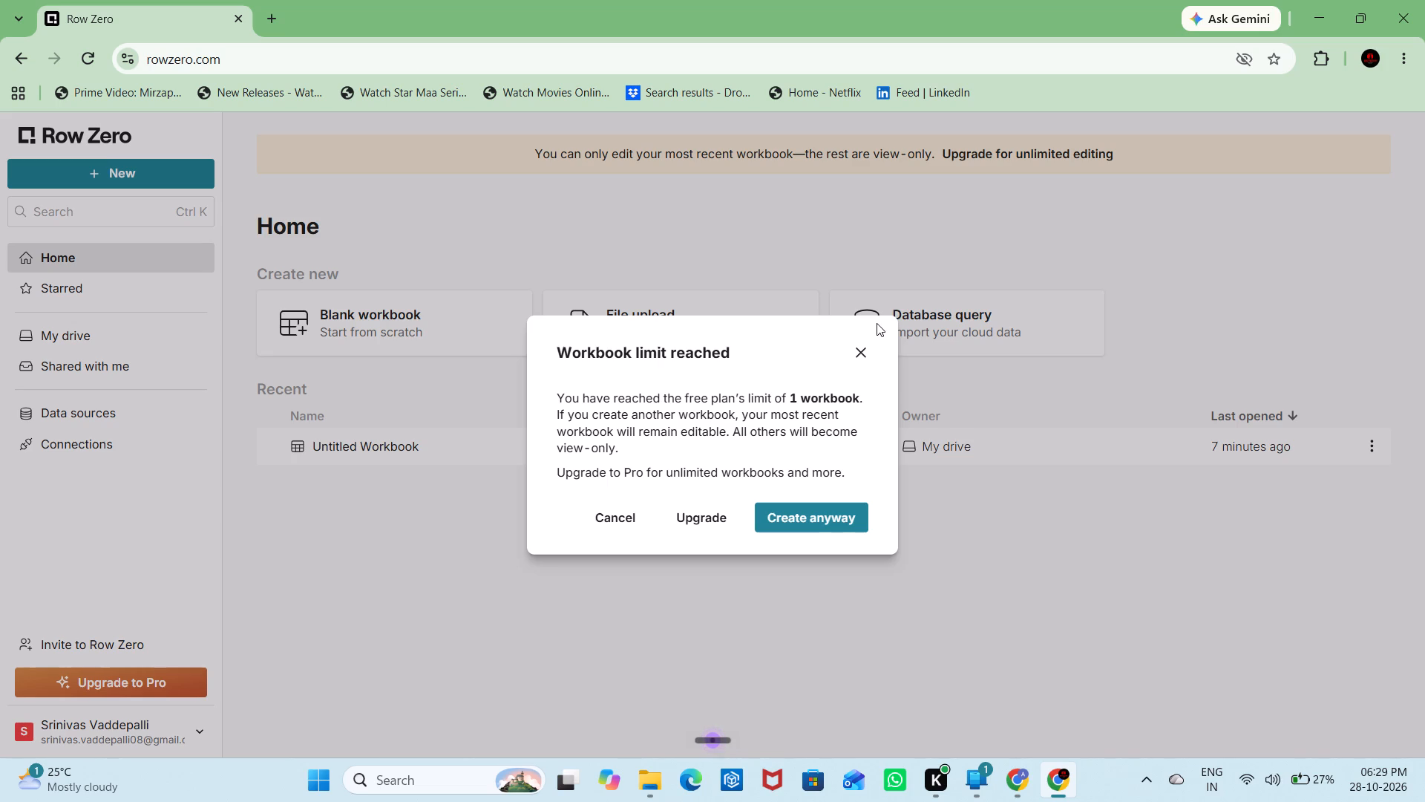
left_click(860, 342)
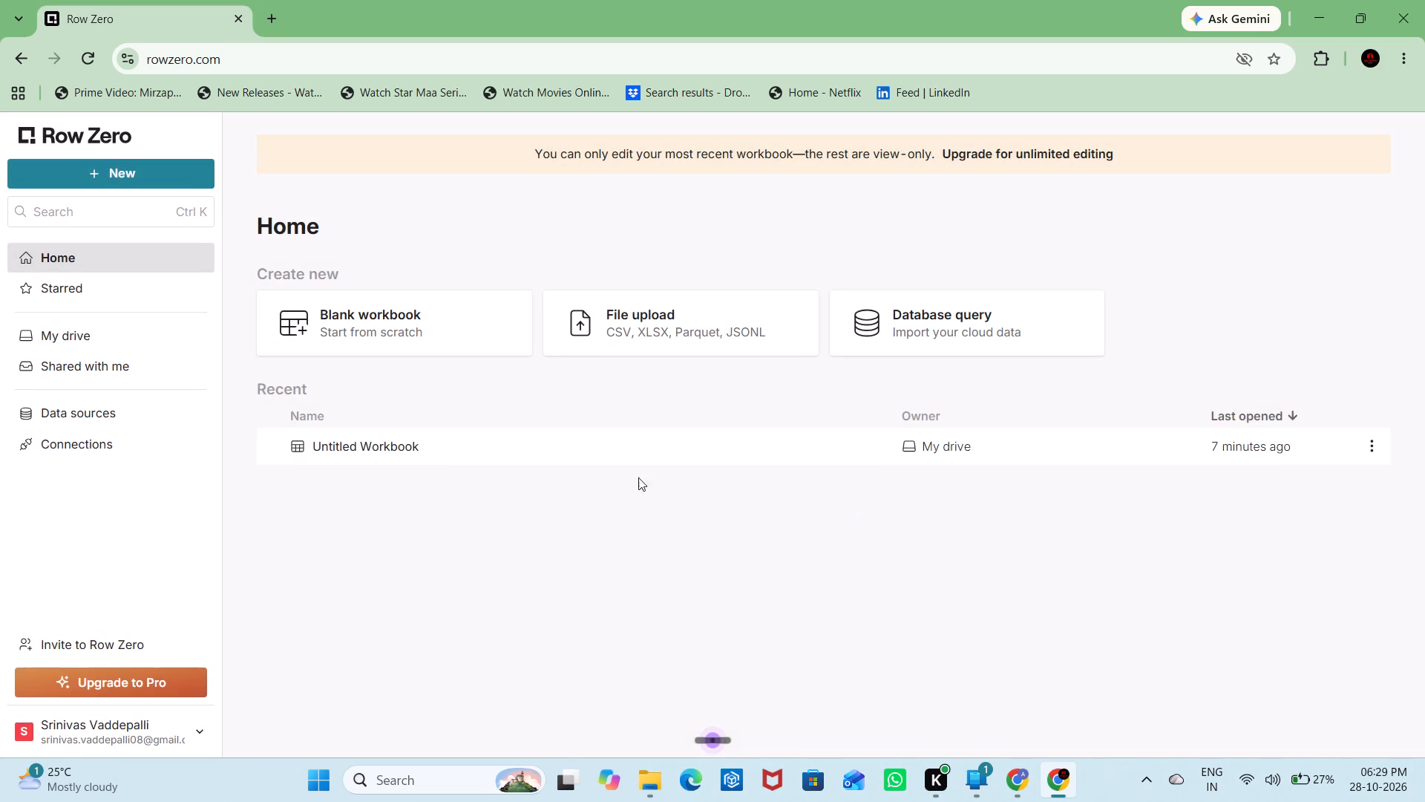
Reopen Untitled Workbook from the recent workbooks.
left_click(442, 457)
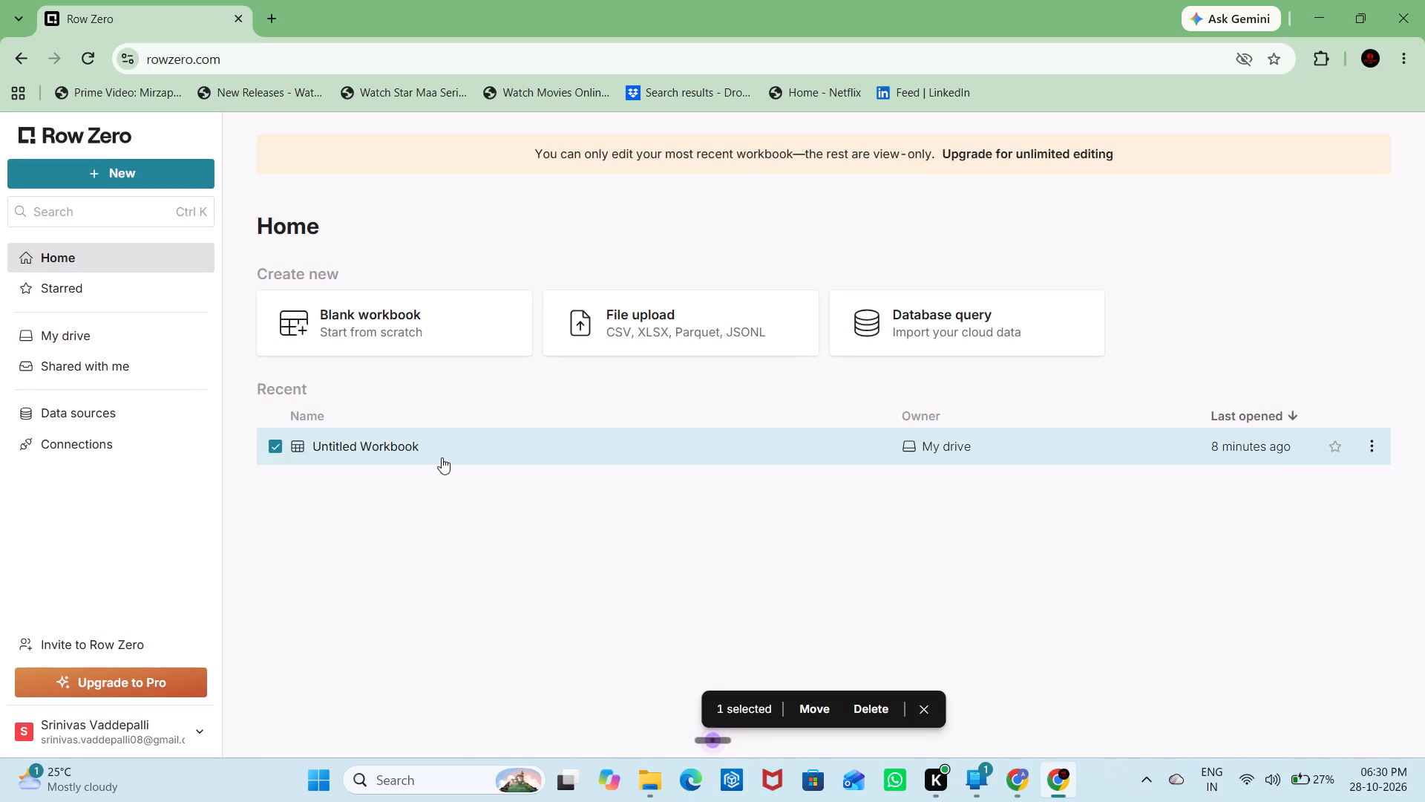
double_click(395, 448)
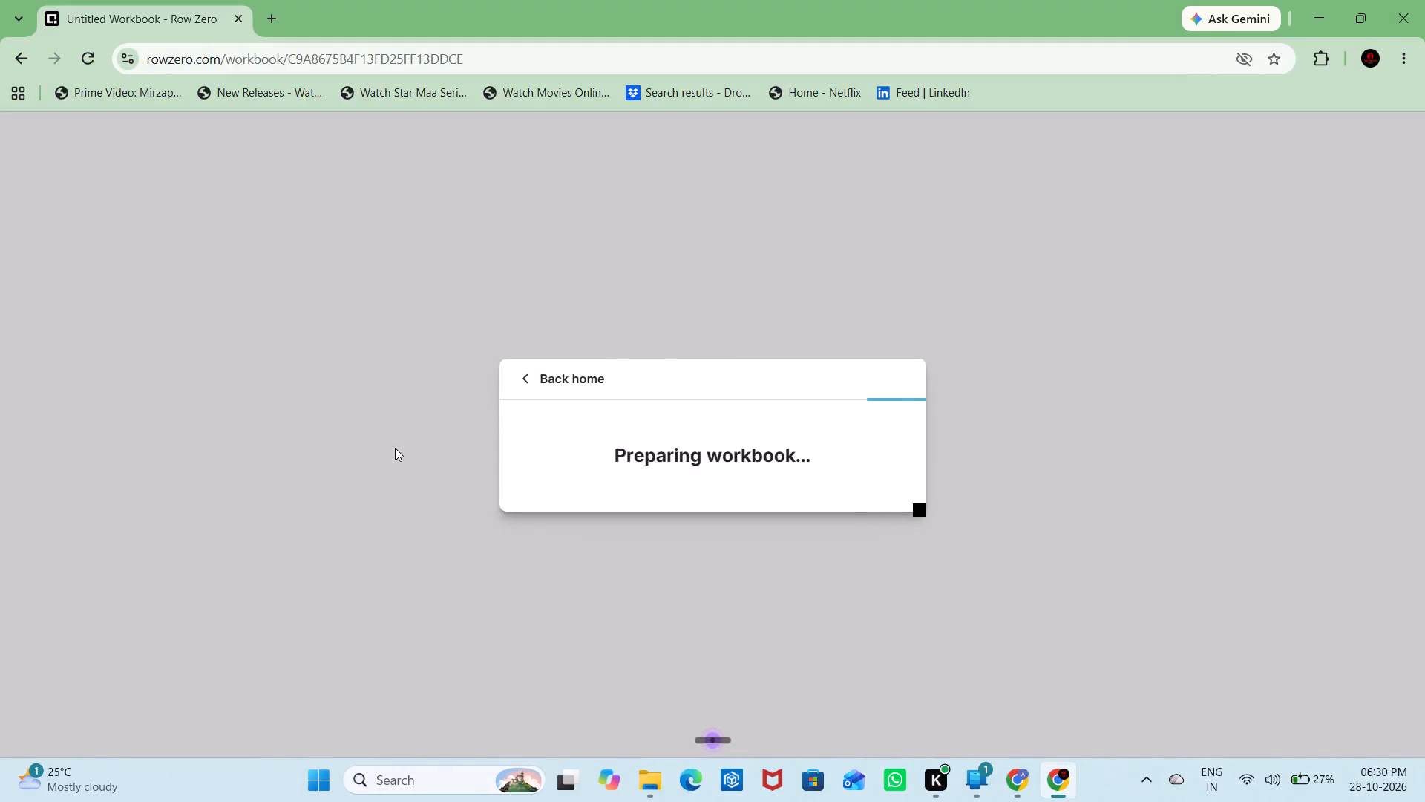
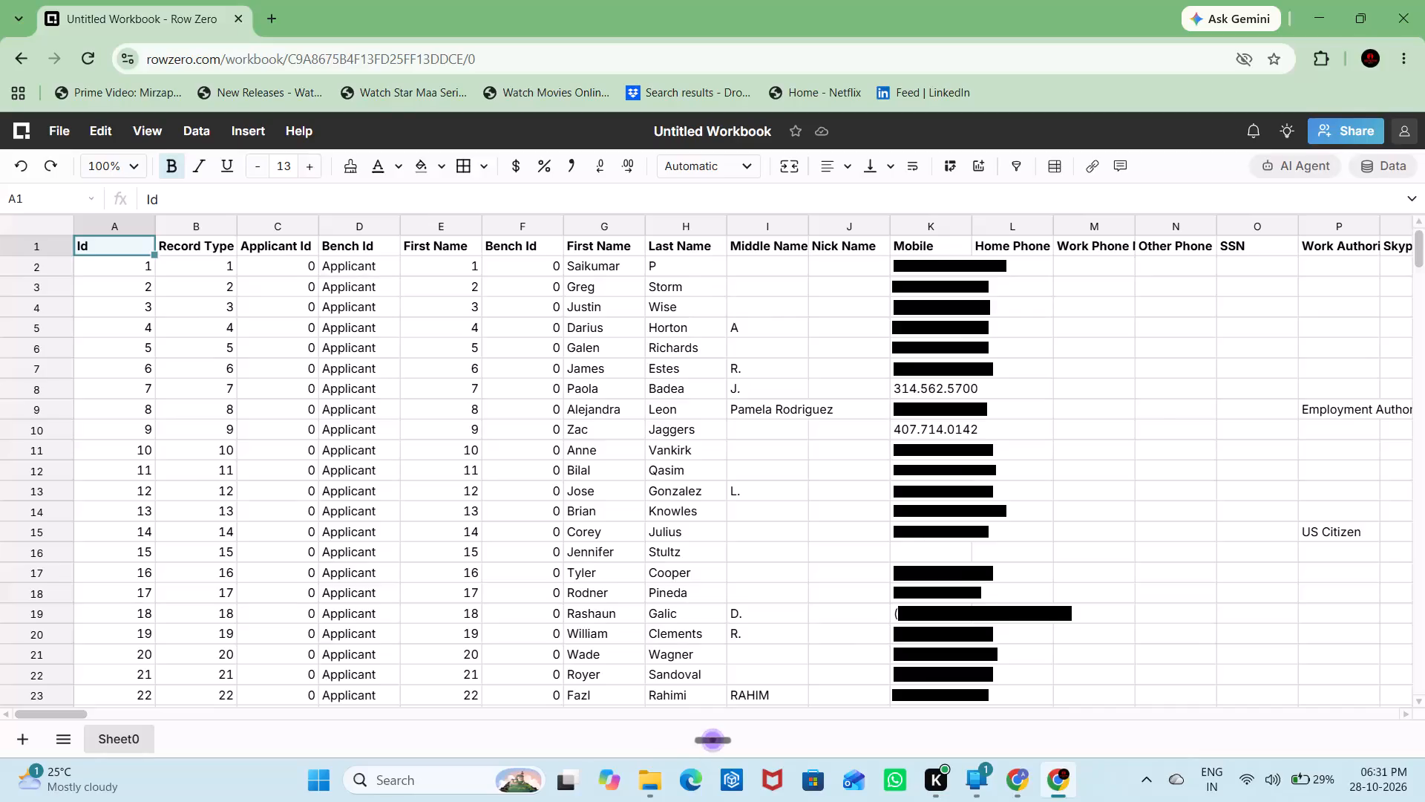
Switch to the other Chrome window, where the Untitled Workbook copy with filters on its header row is open.
left_click(1011, 777)
left_click(790, 649)
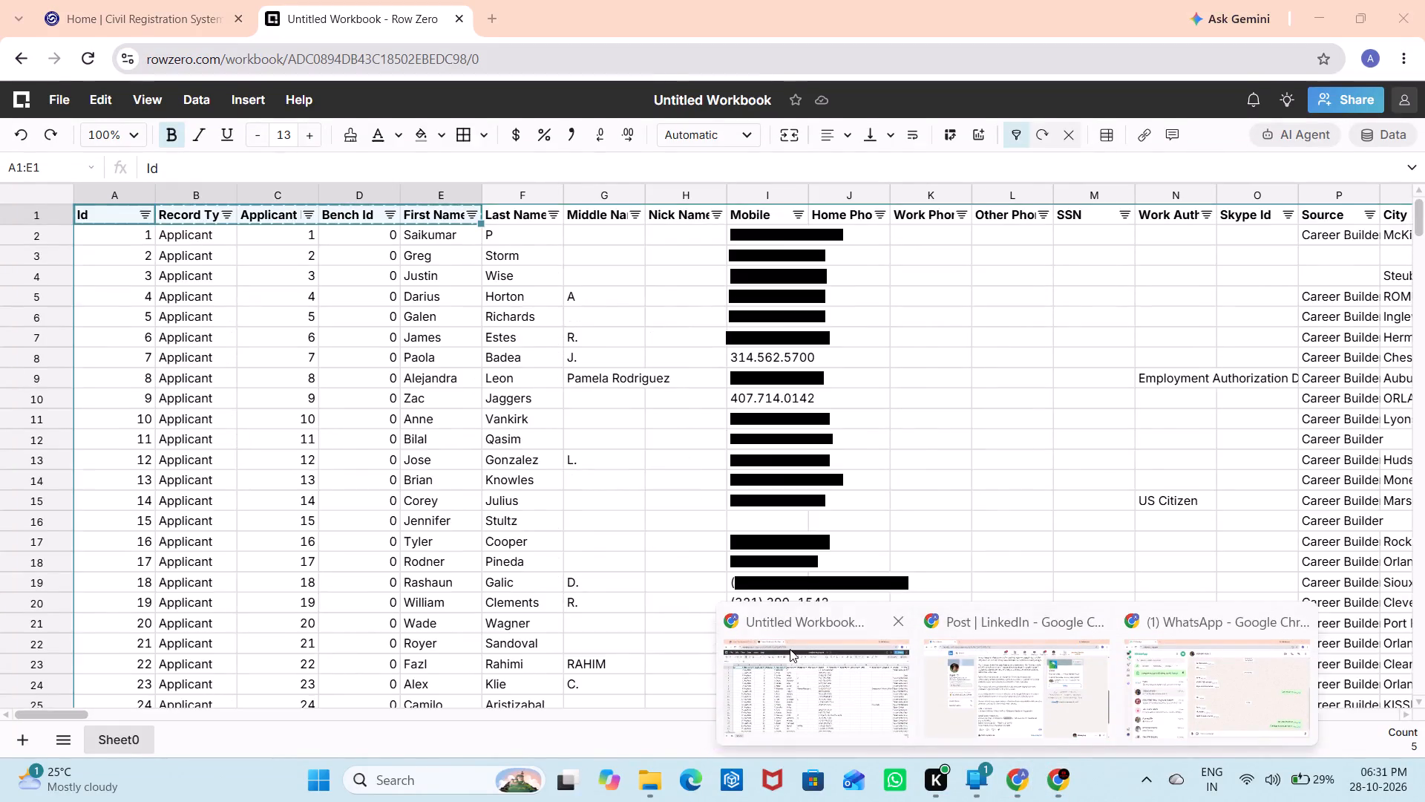
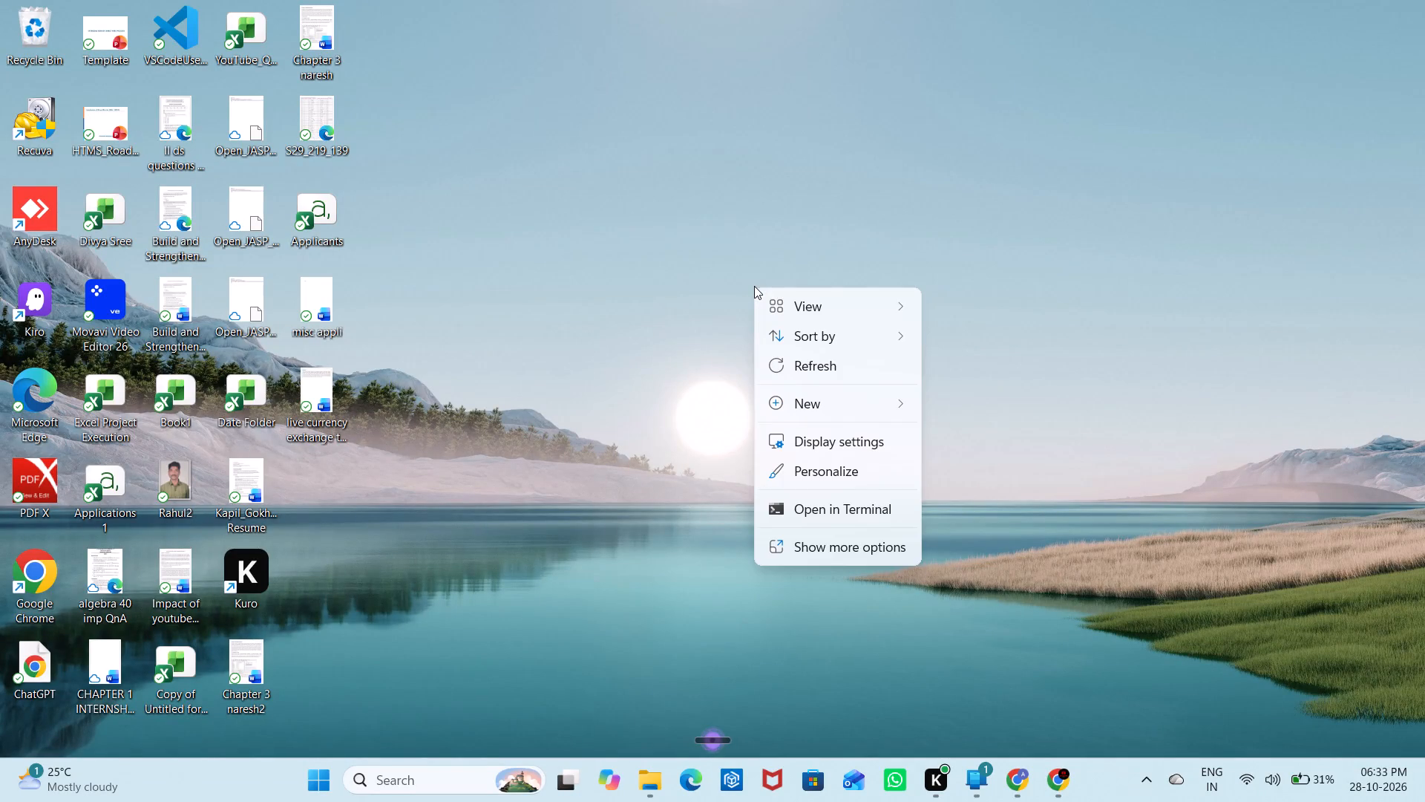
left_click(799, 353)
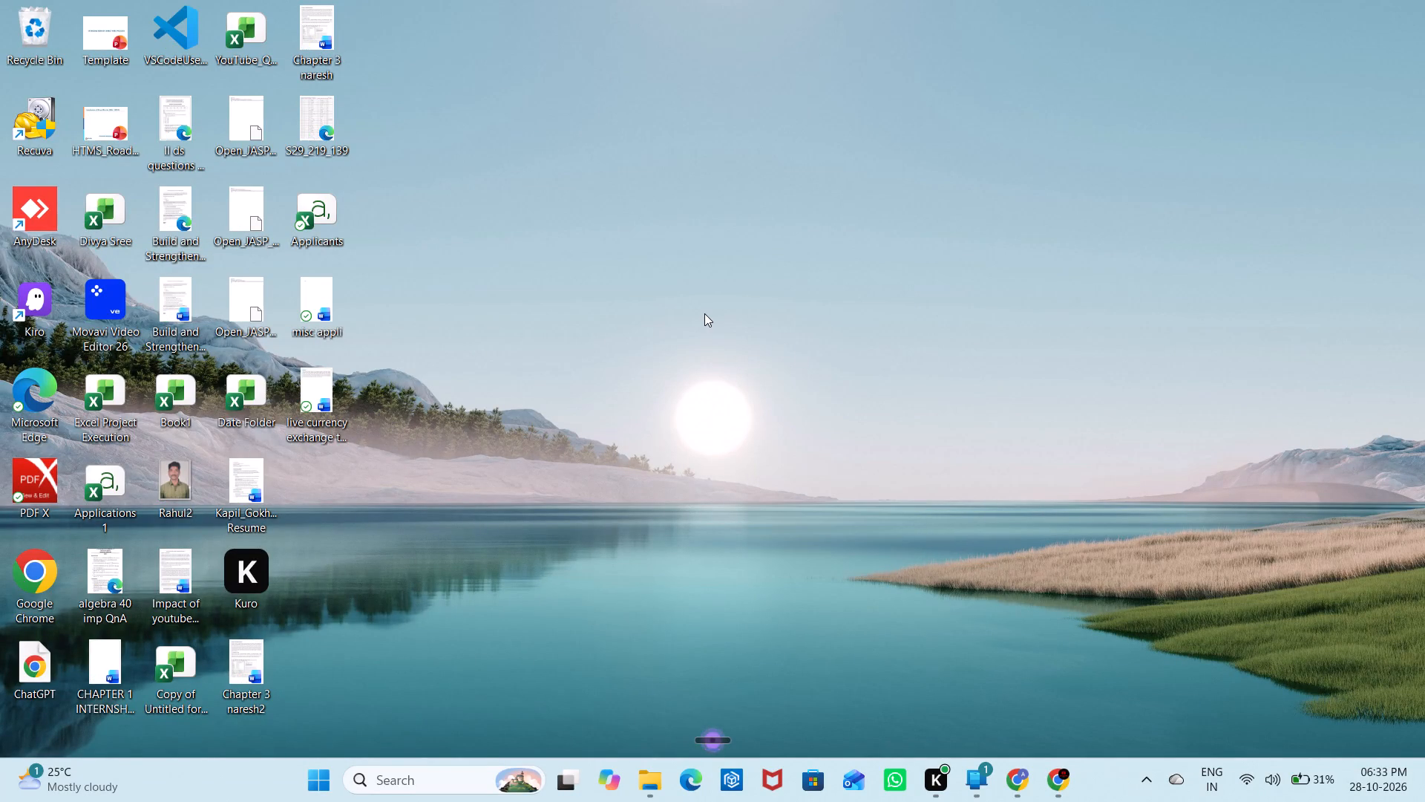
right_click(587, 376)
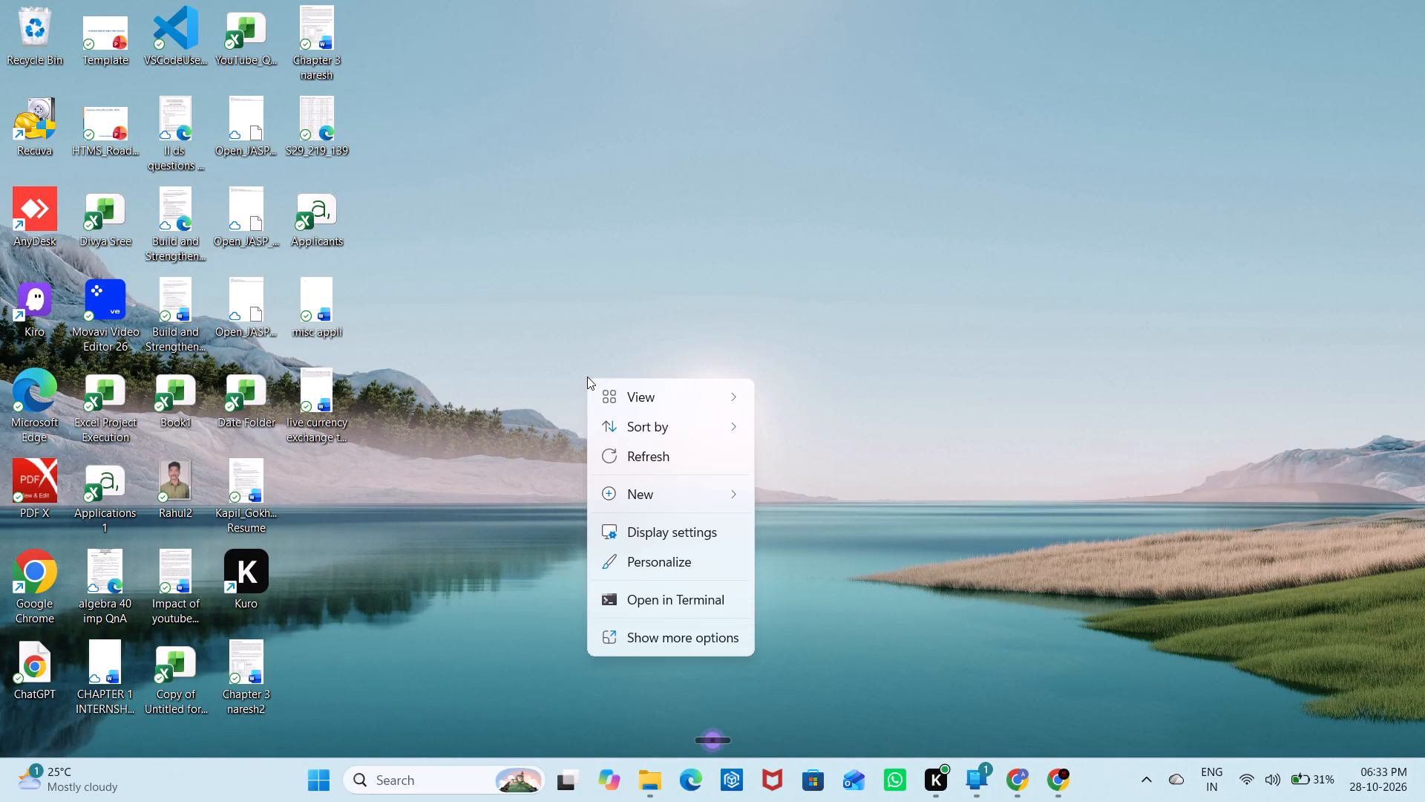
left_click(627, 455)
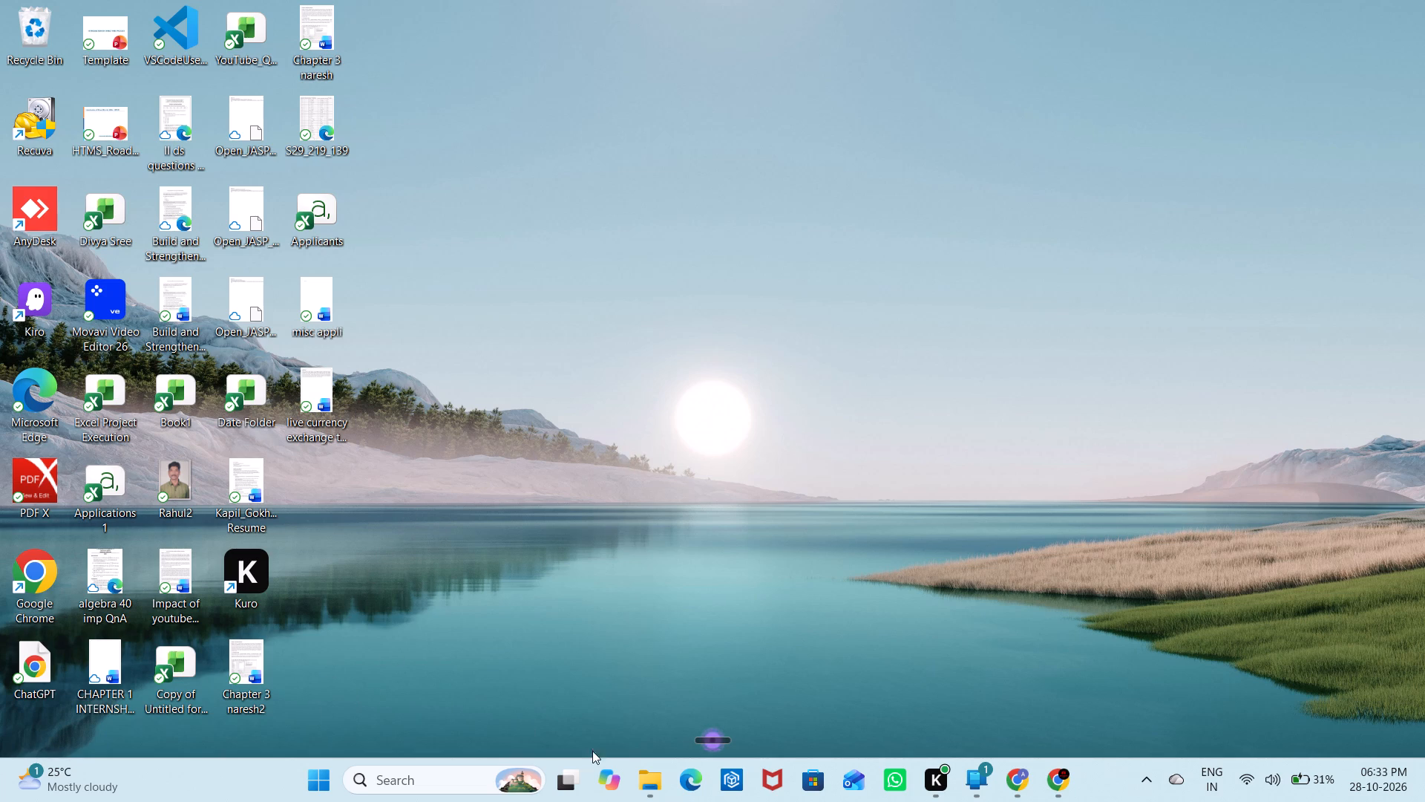
In File Explorer, check the used and free space in the properties of the Seagate Backup Plus Drive (D:).
double_click(647, 783)
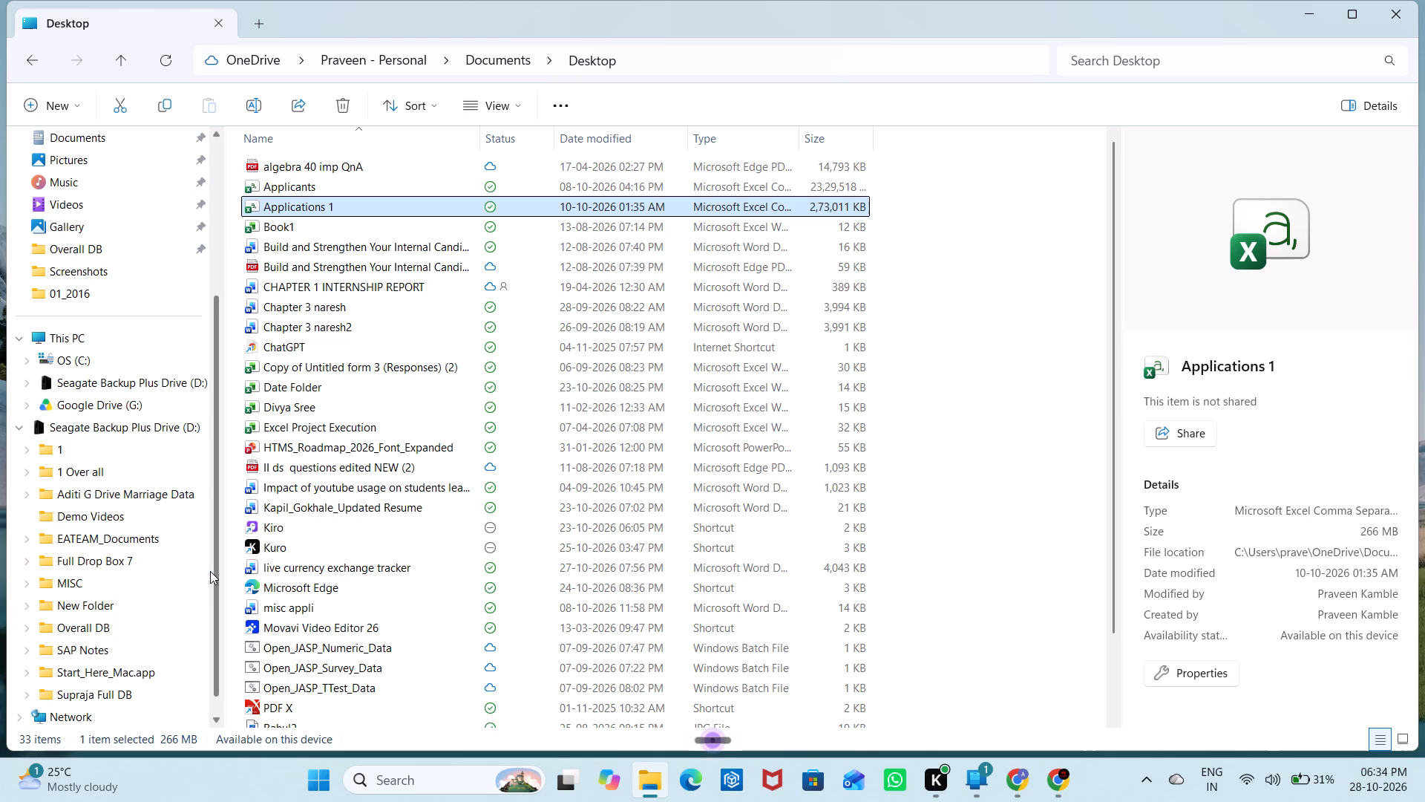
left_click_drag(210, 571, 214, 639)
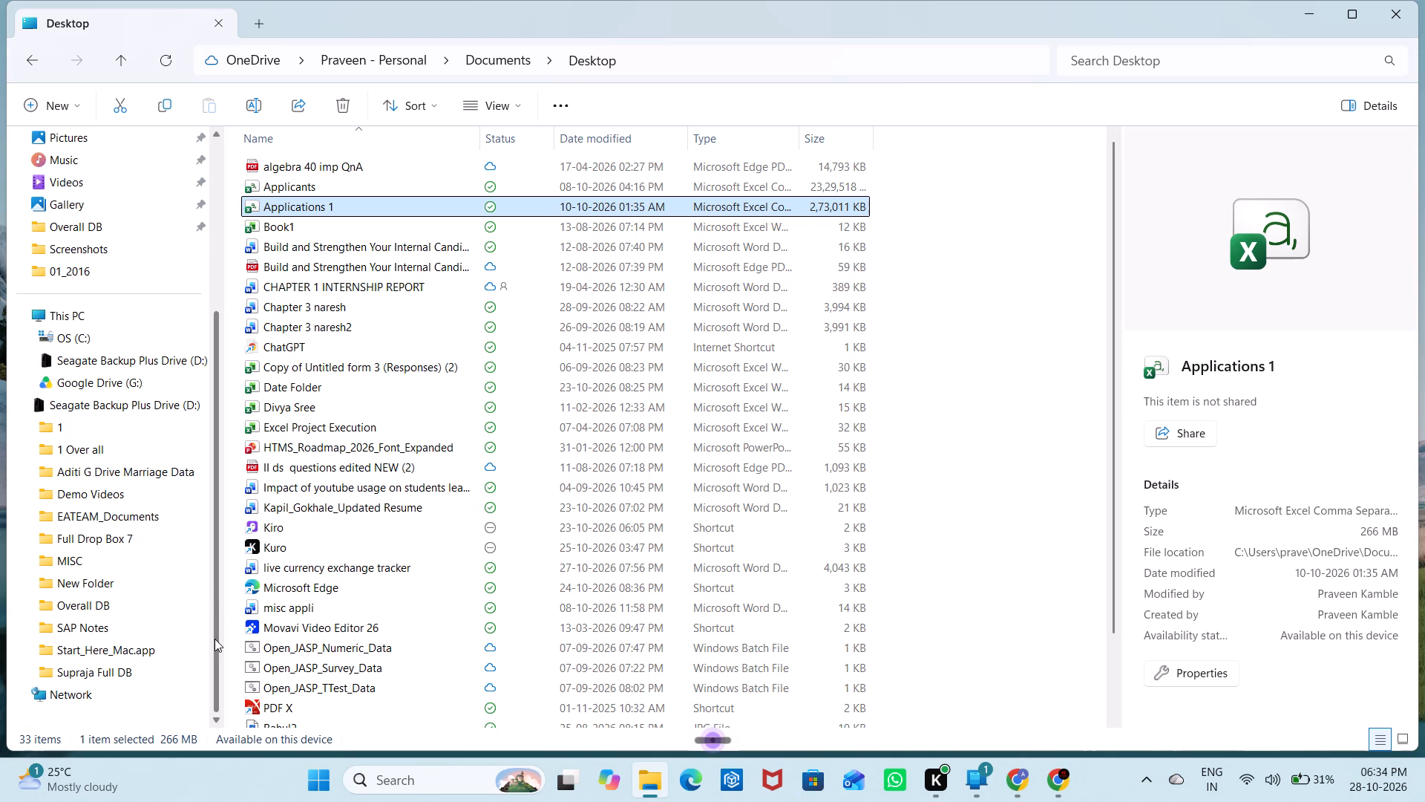
left_click(75, 411)
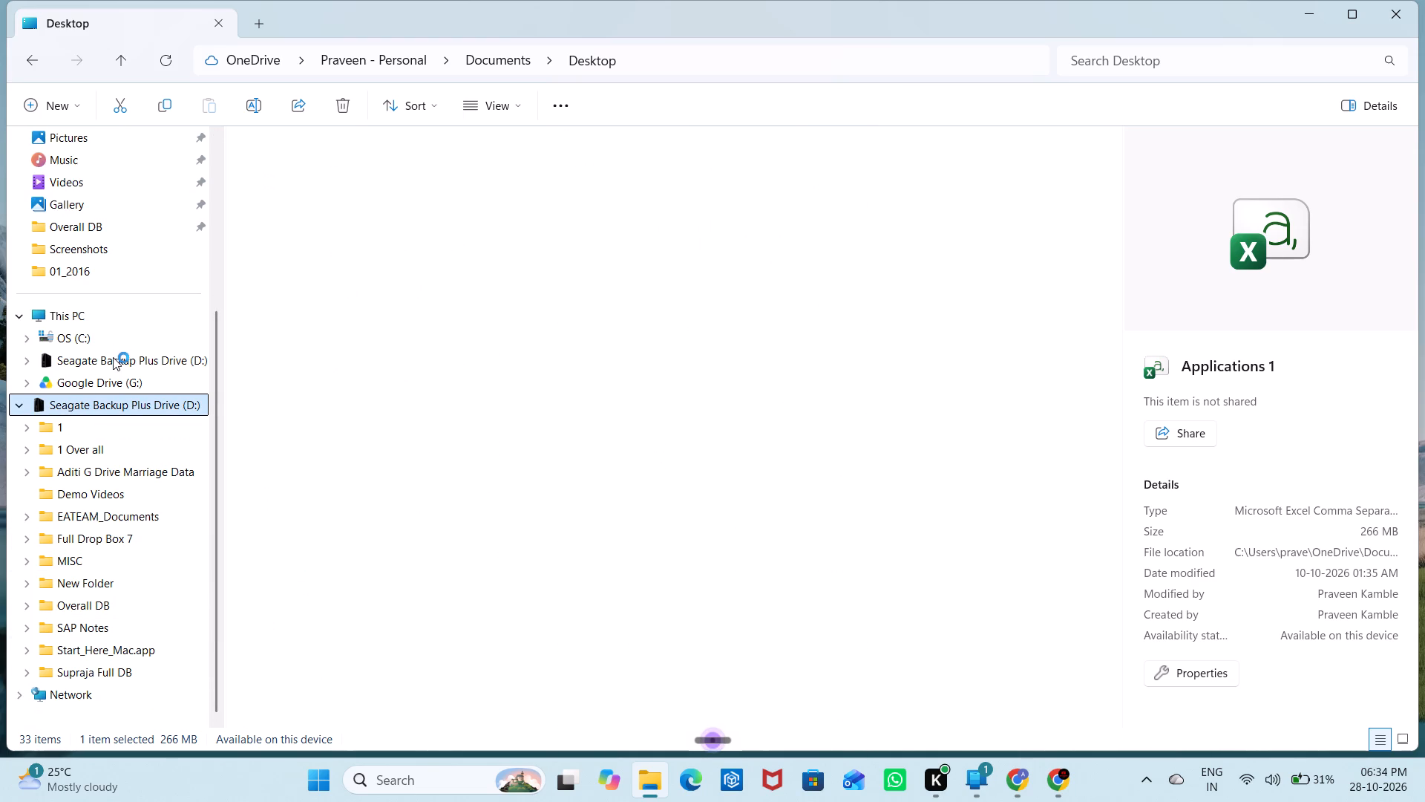
left_click(113, 358)
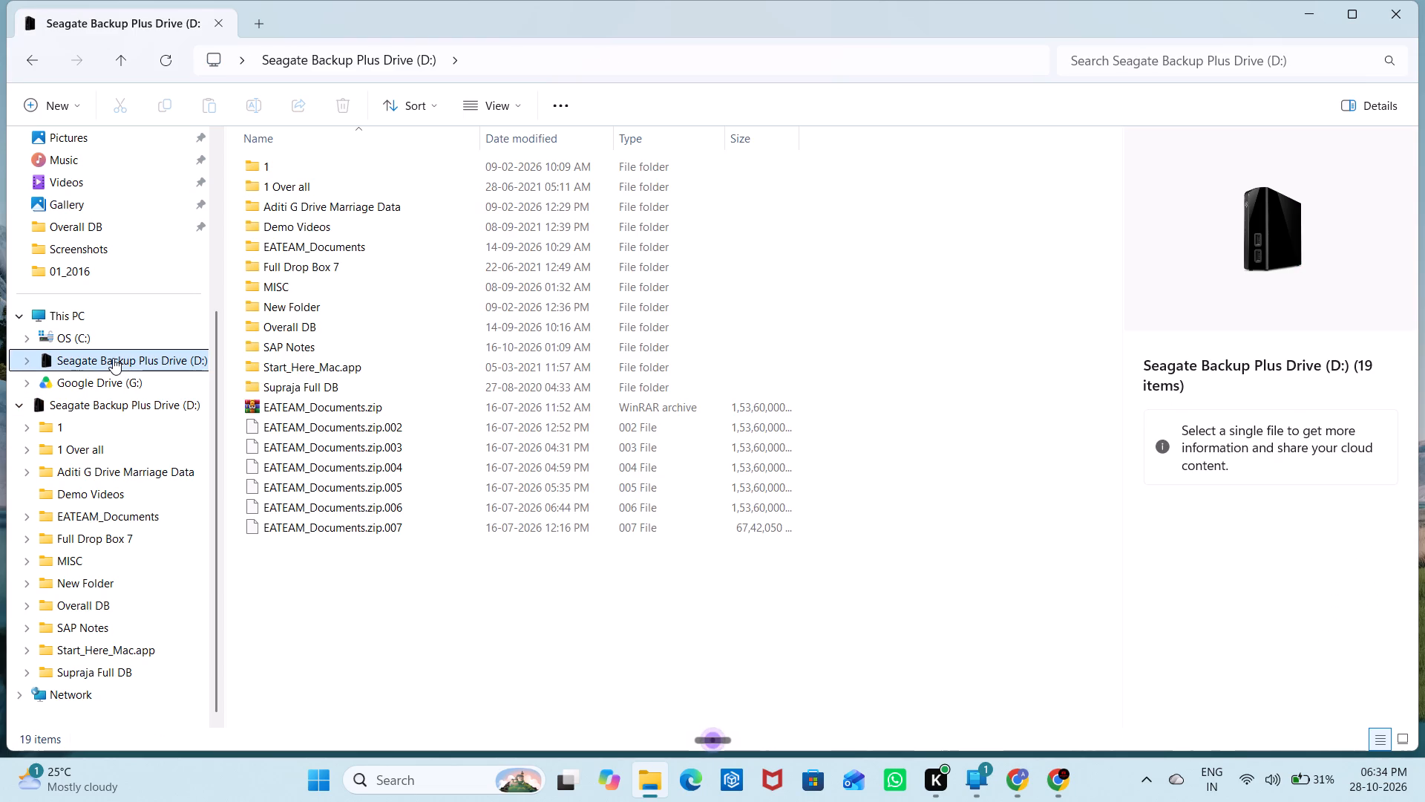
left_click(113, 358)
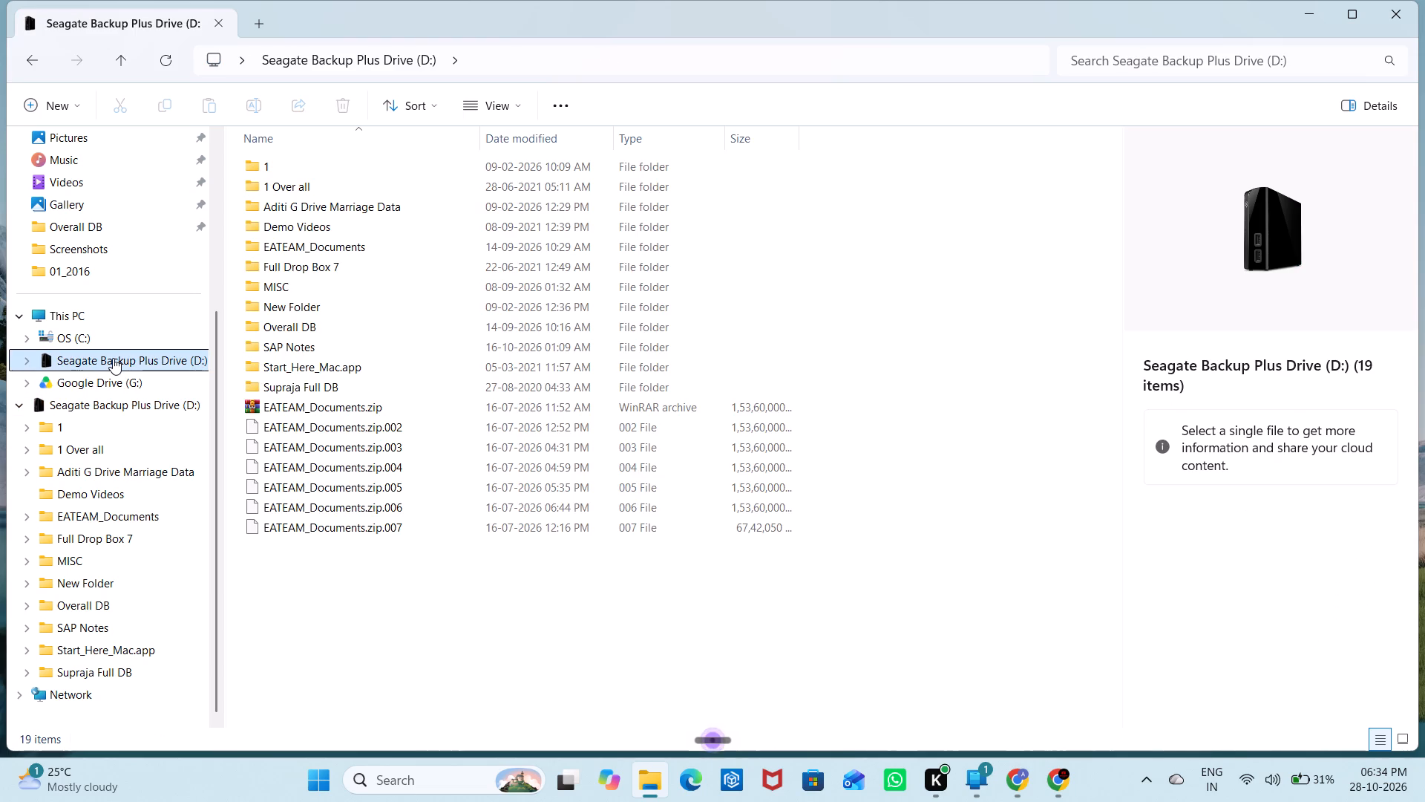
right_click(113, 358)
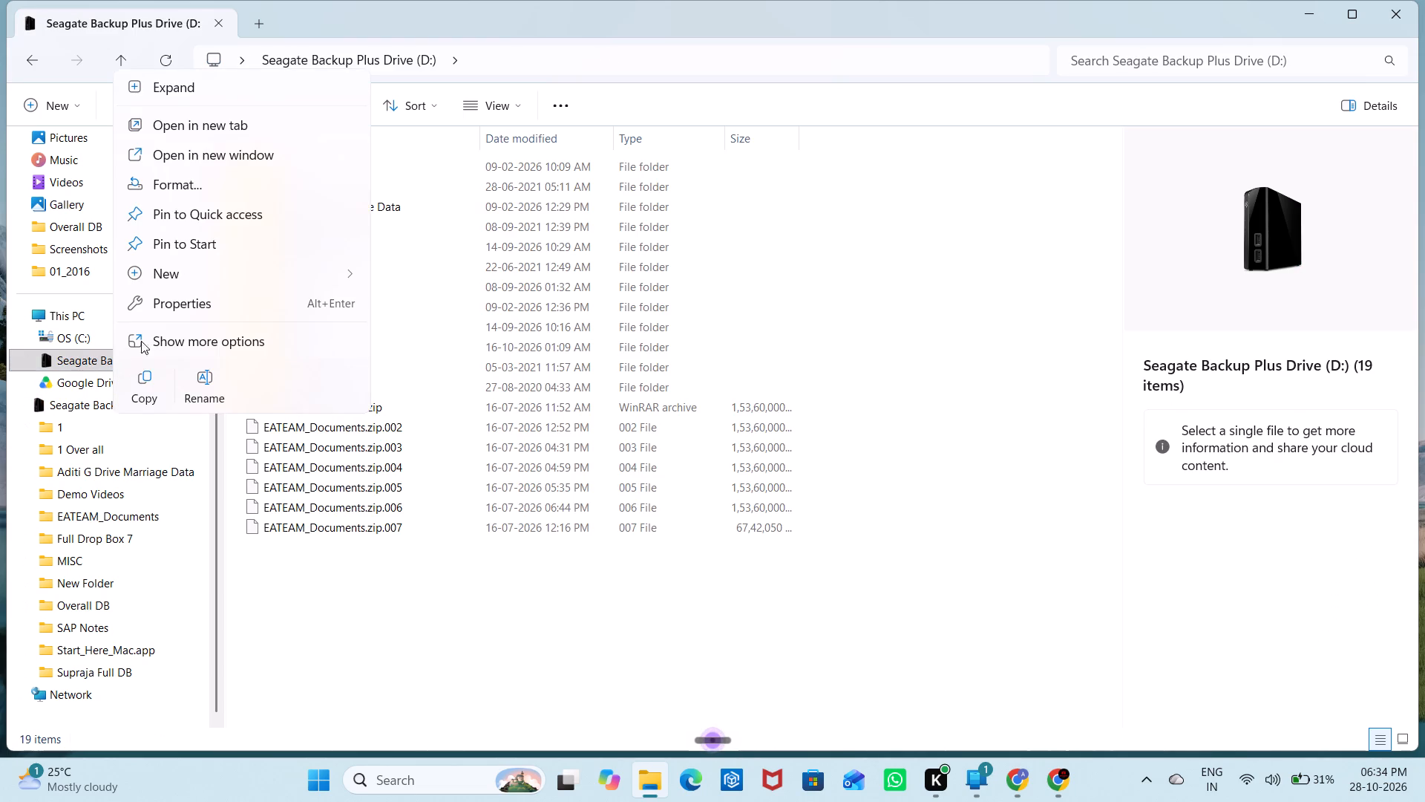
left_click(209, 299)
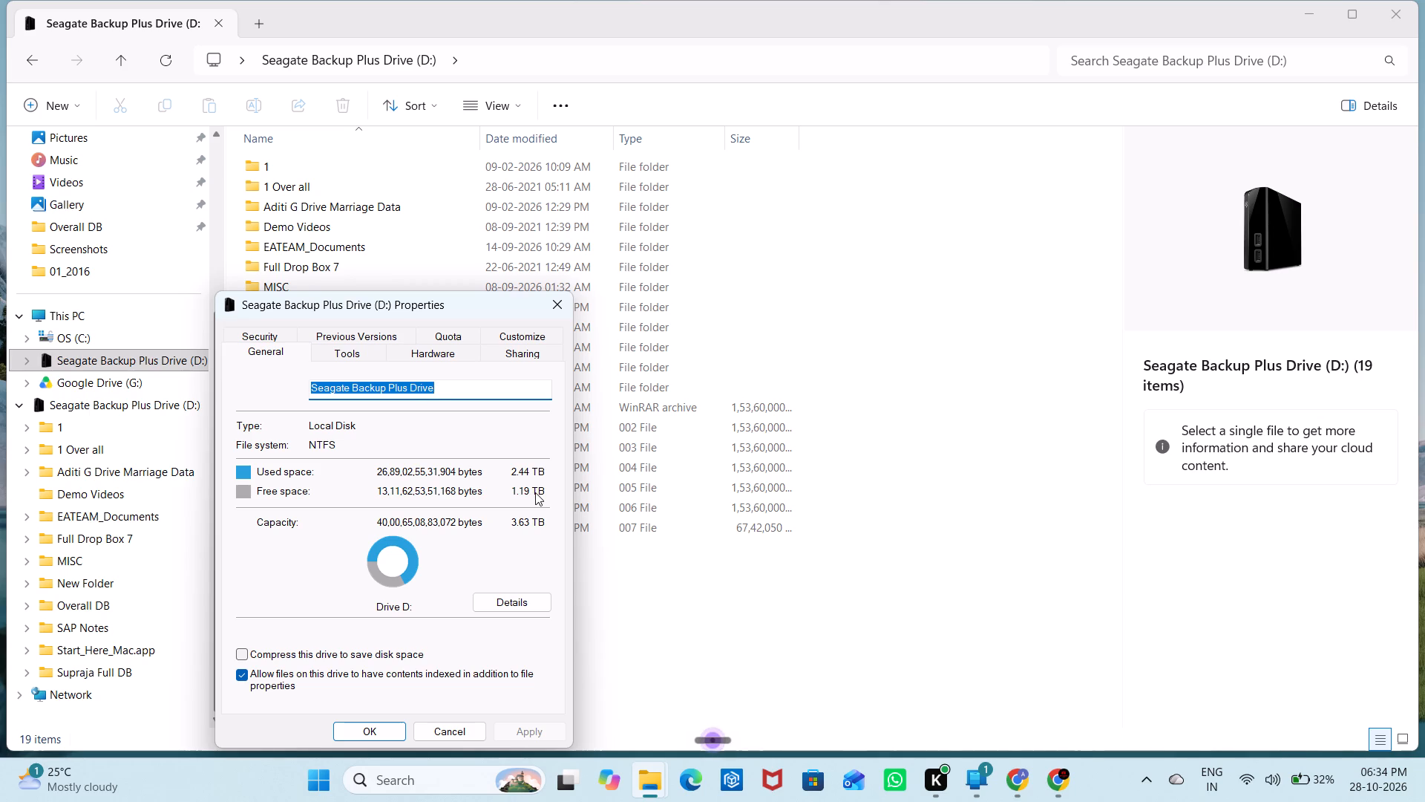
left_click(557, 300)
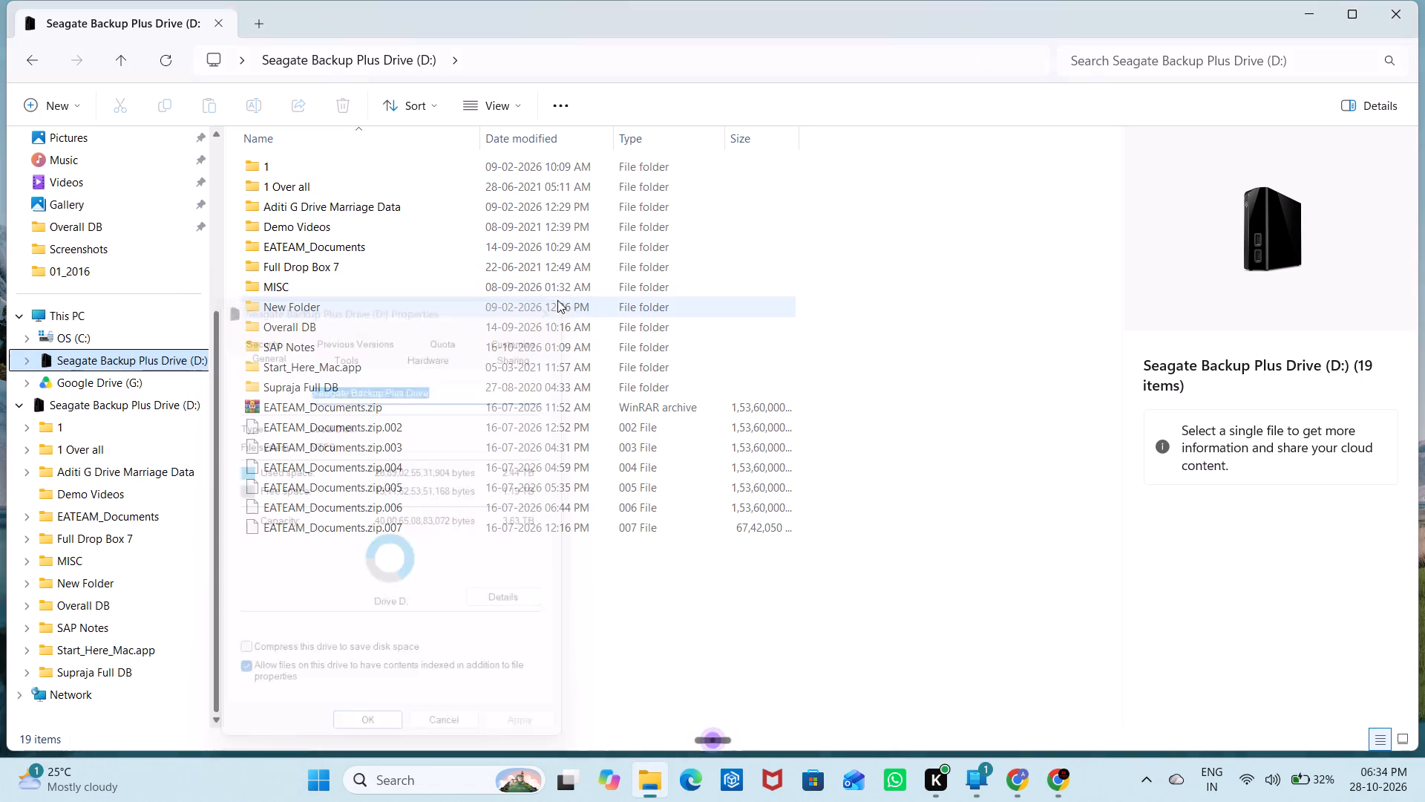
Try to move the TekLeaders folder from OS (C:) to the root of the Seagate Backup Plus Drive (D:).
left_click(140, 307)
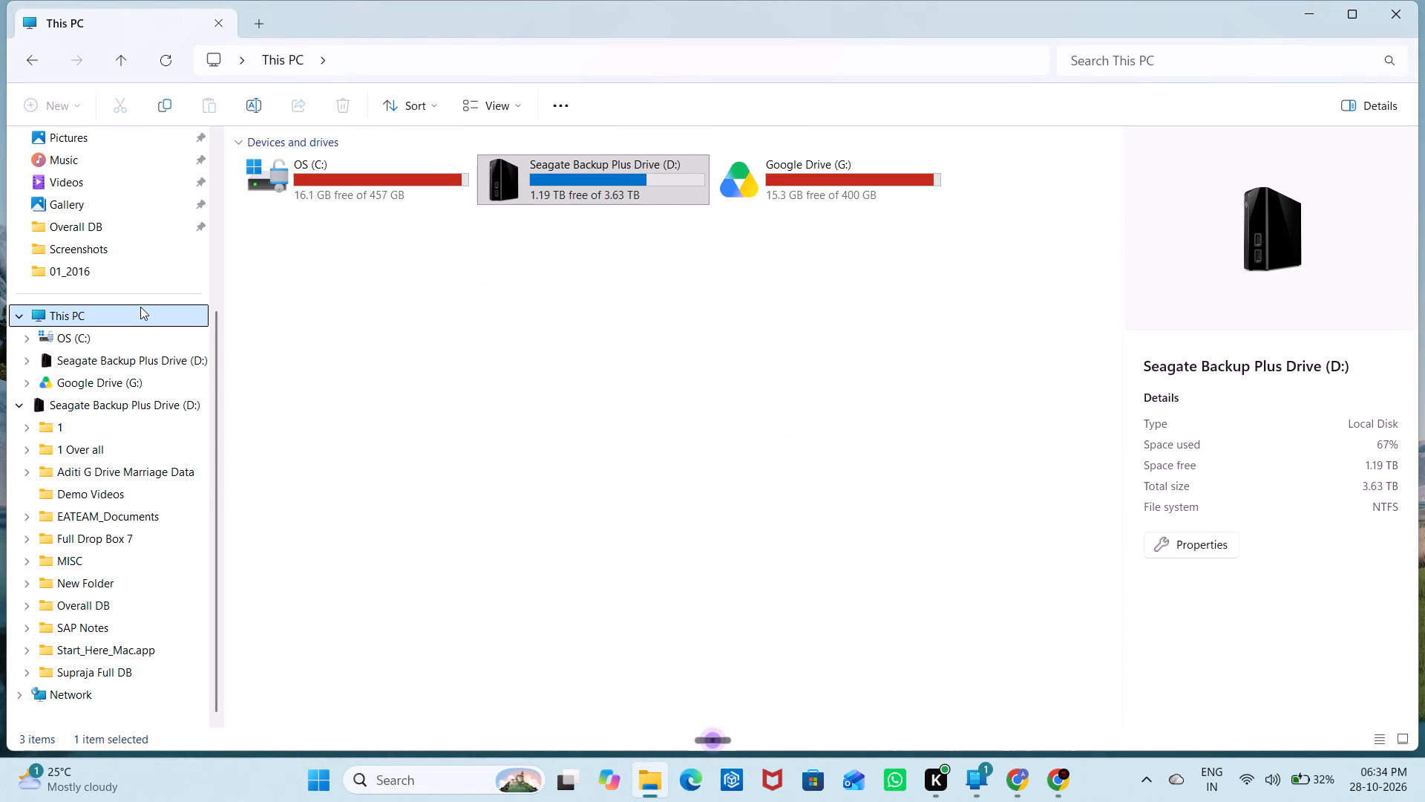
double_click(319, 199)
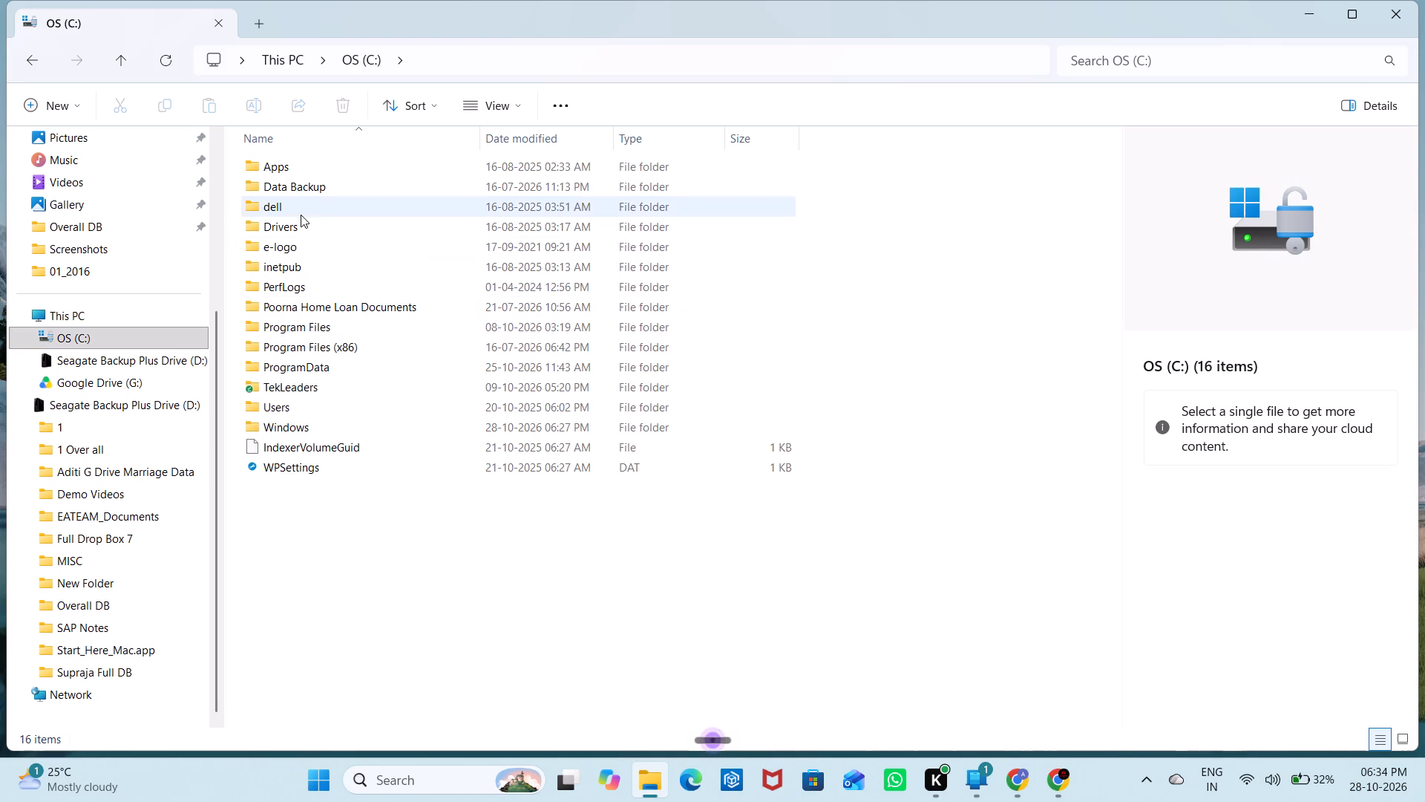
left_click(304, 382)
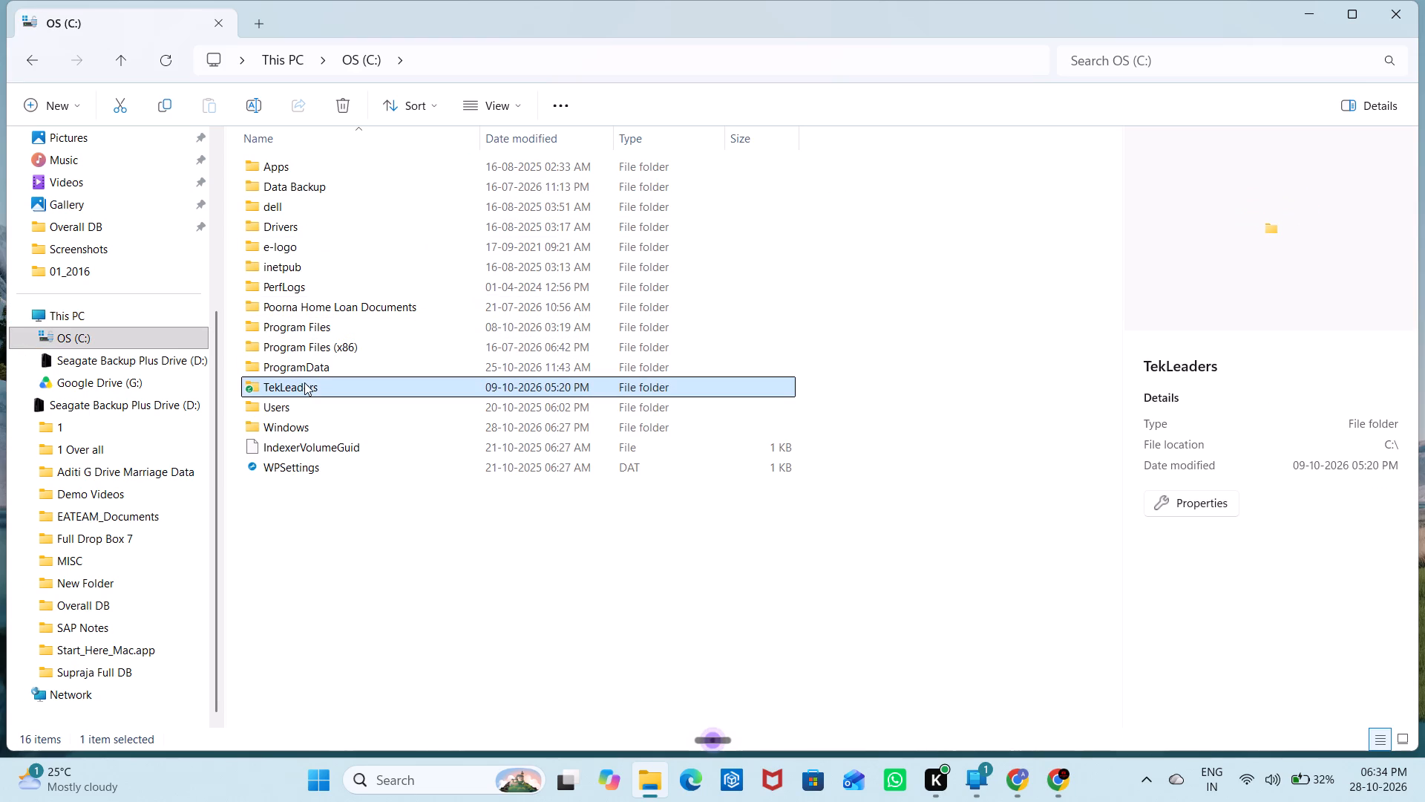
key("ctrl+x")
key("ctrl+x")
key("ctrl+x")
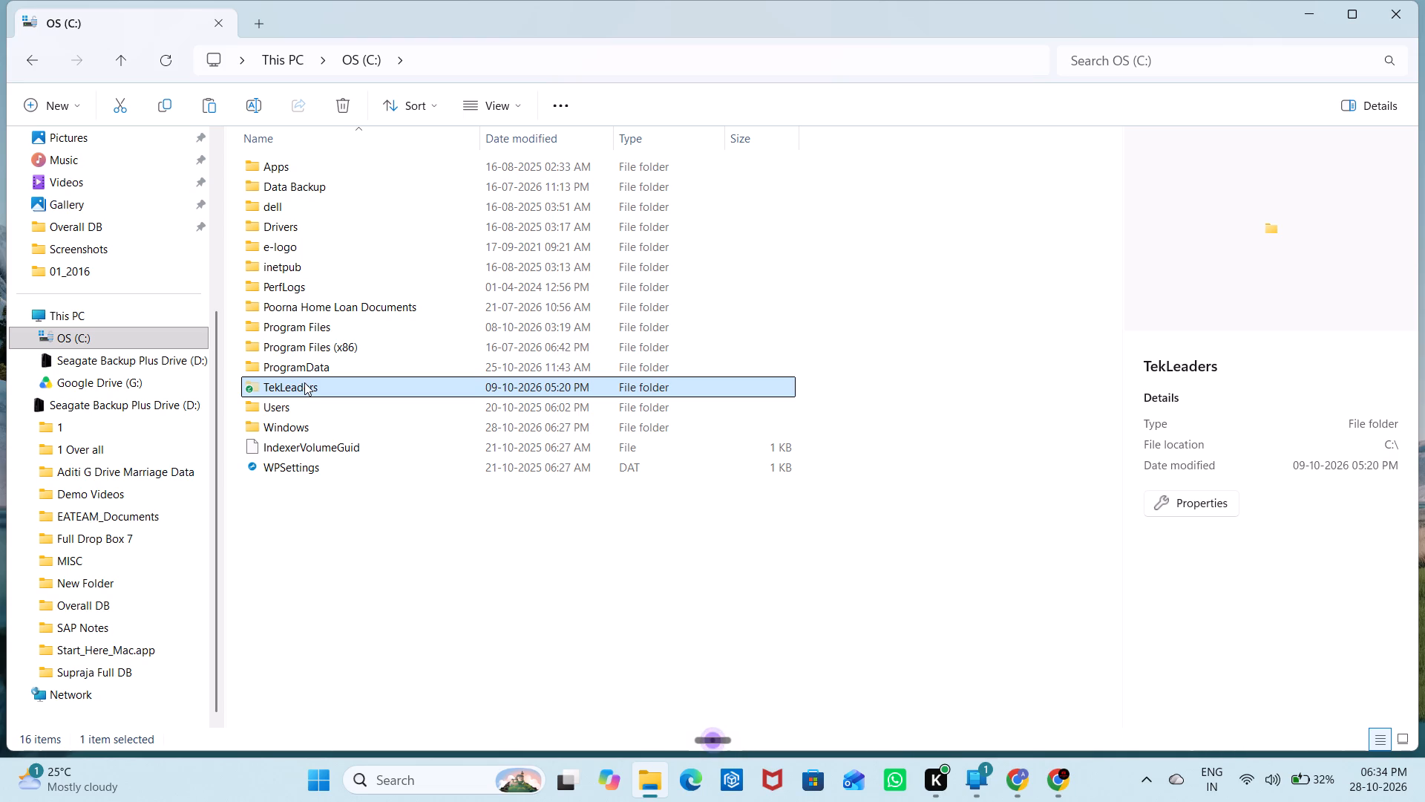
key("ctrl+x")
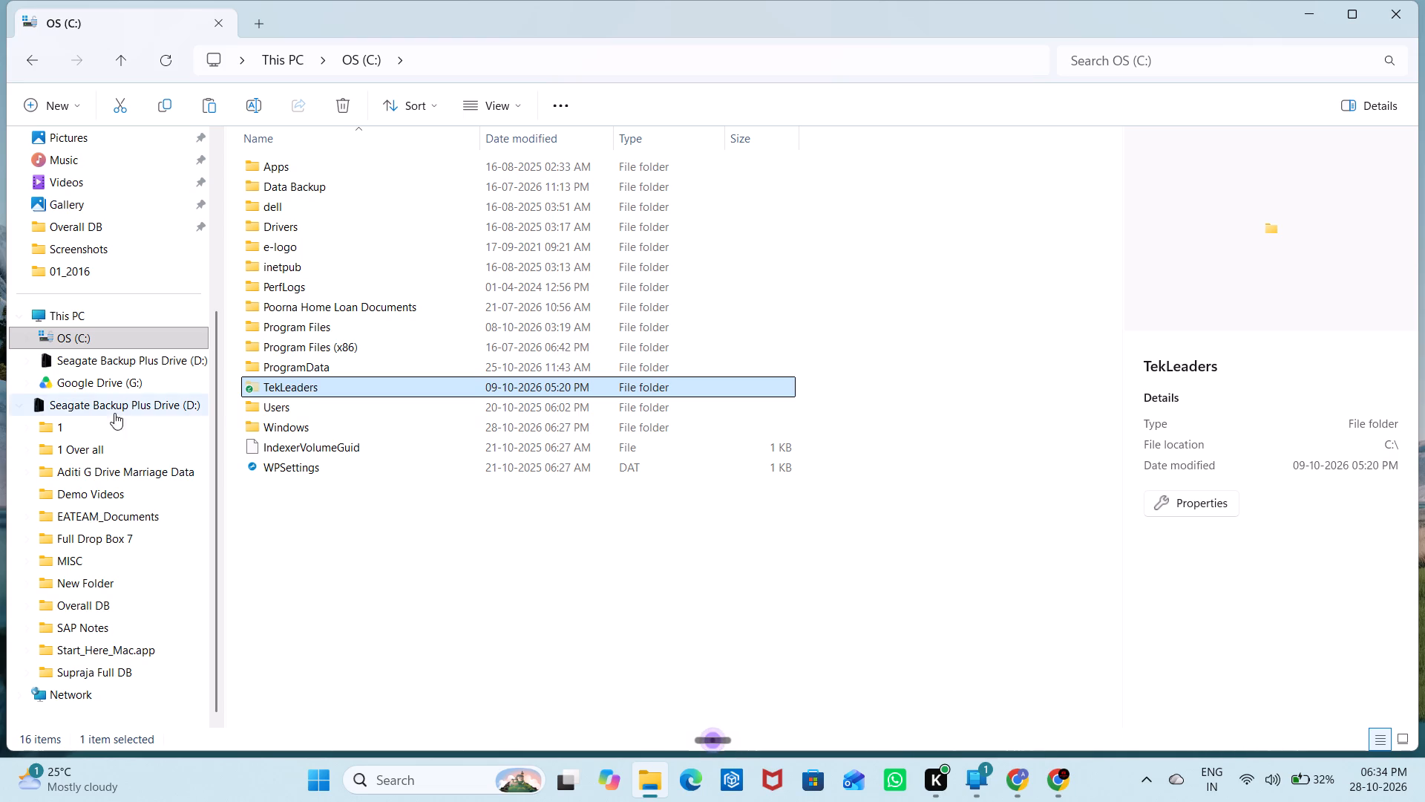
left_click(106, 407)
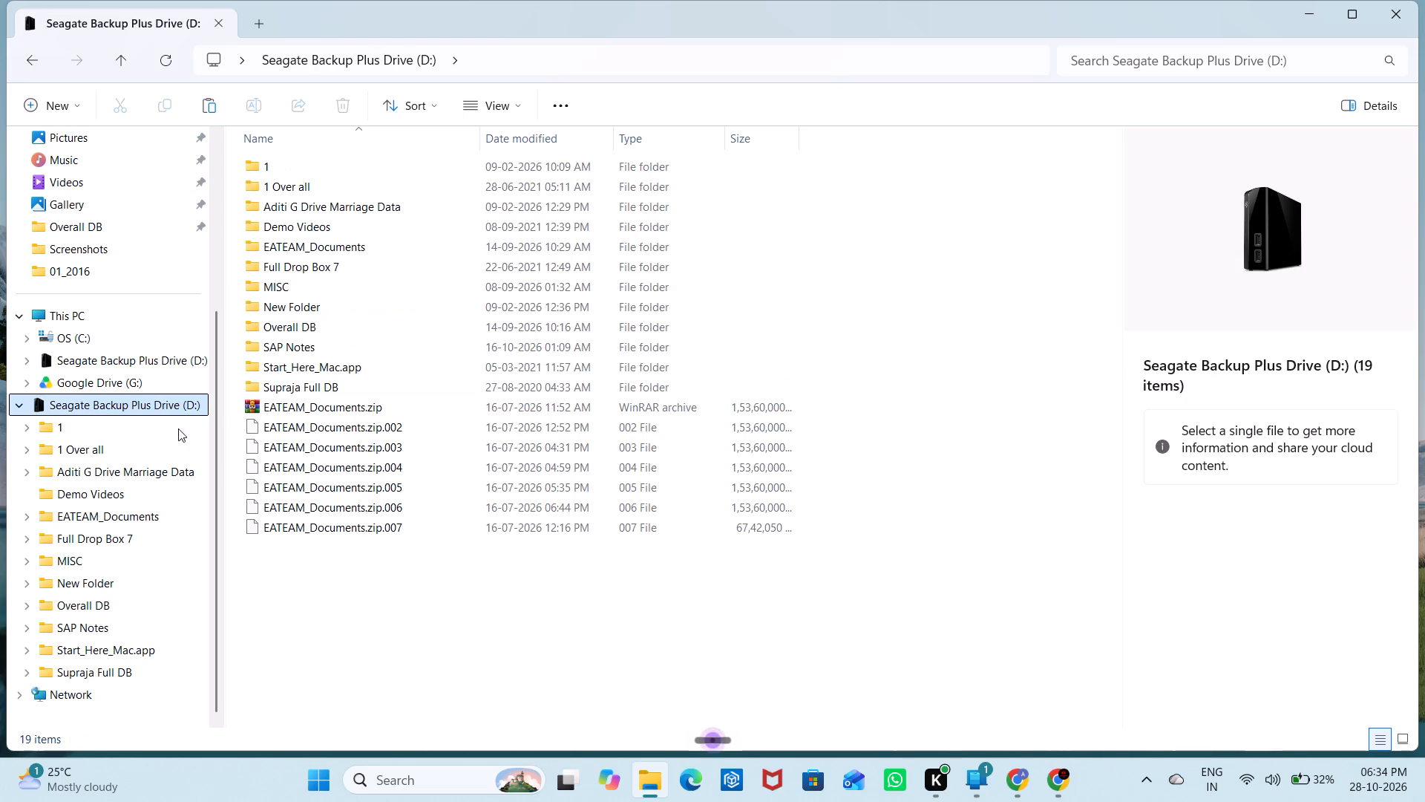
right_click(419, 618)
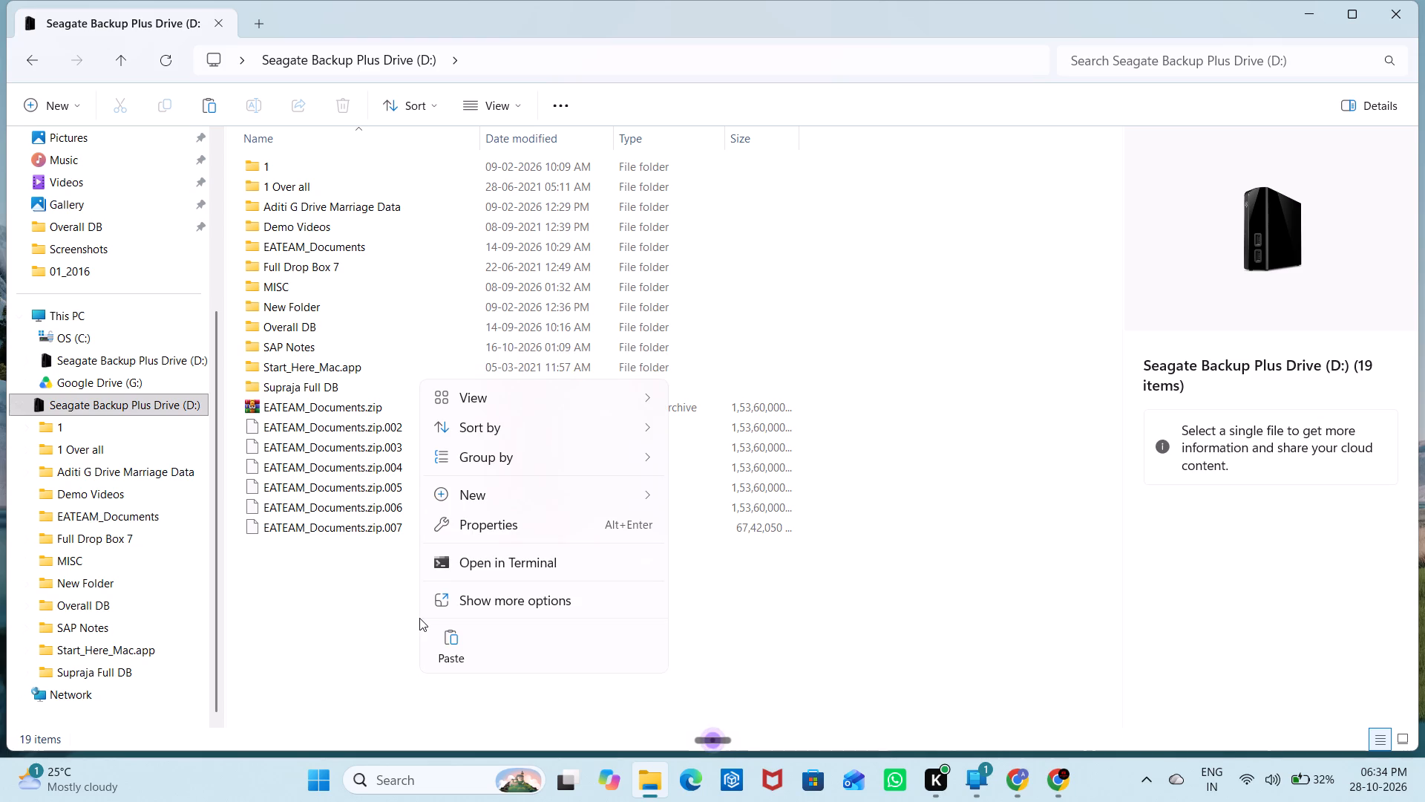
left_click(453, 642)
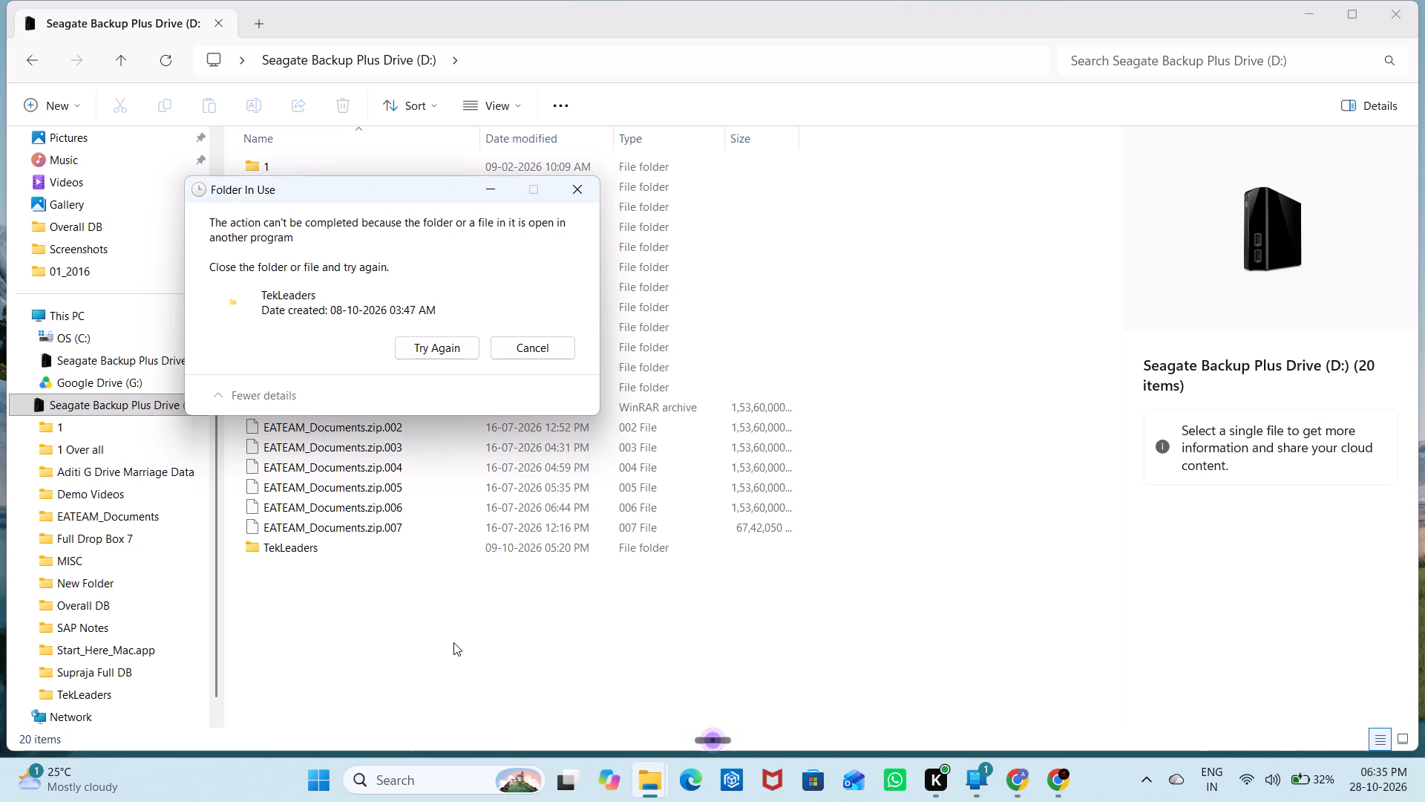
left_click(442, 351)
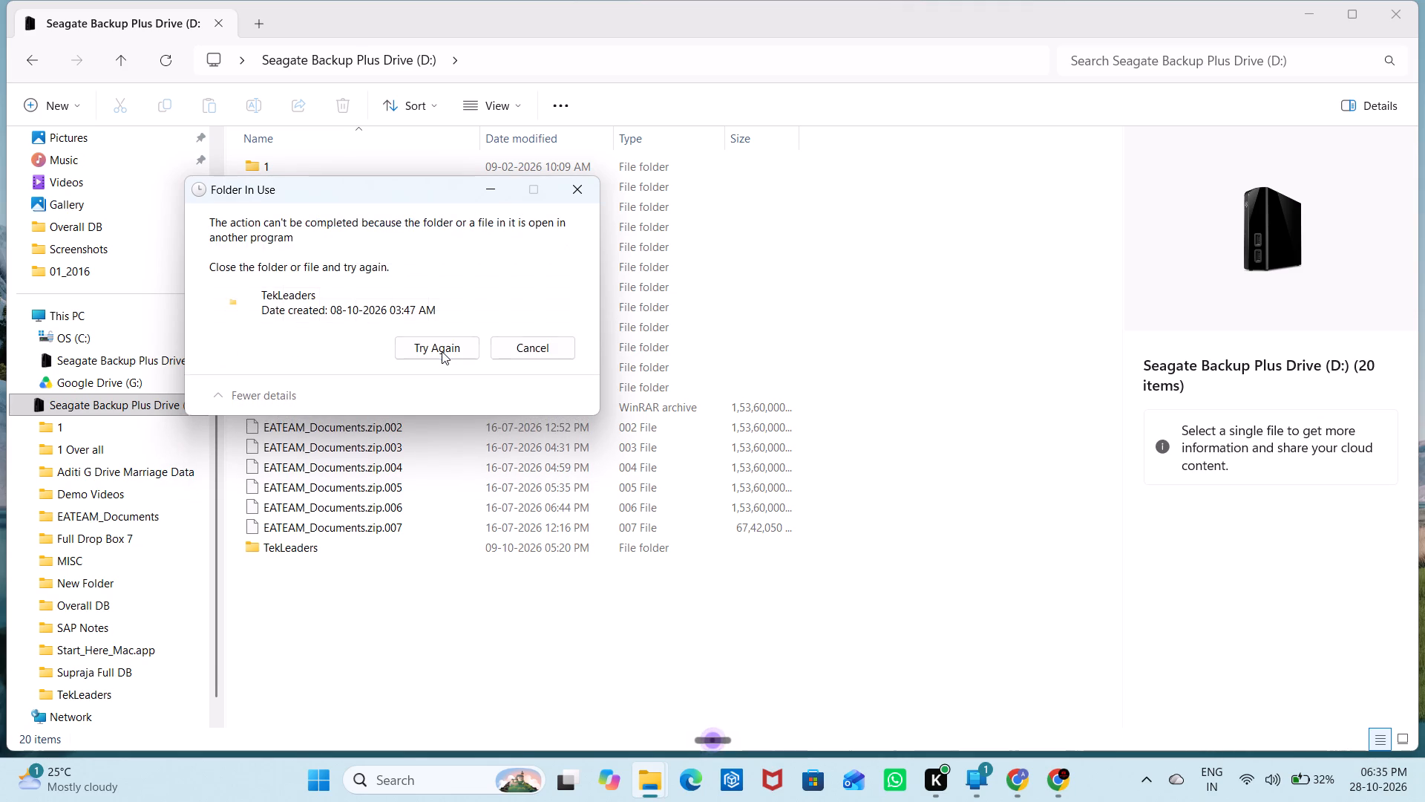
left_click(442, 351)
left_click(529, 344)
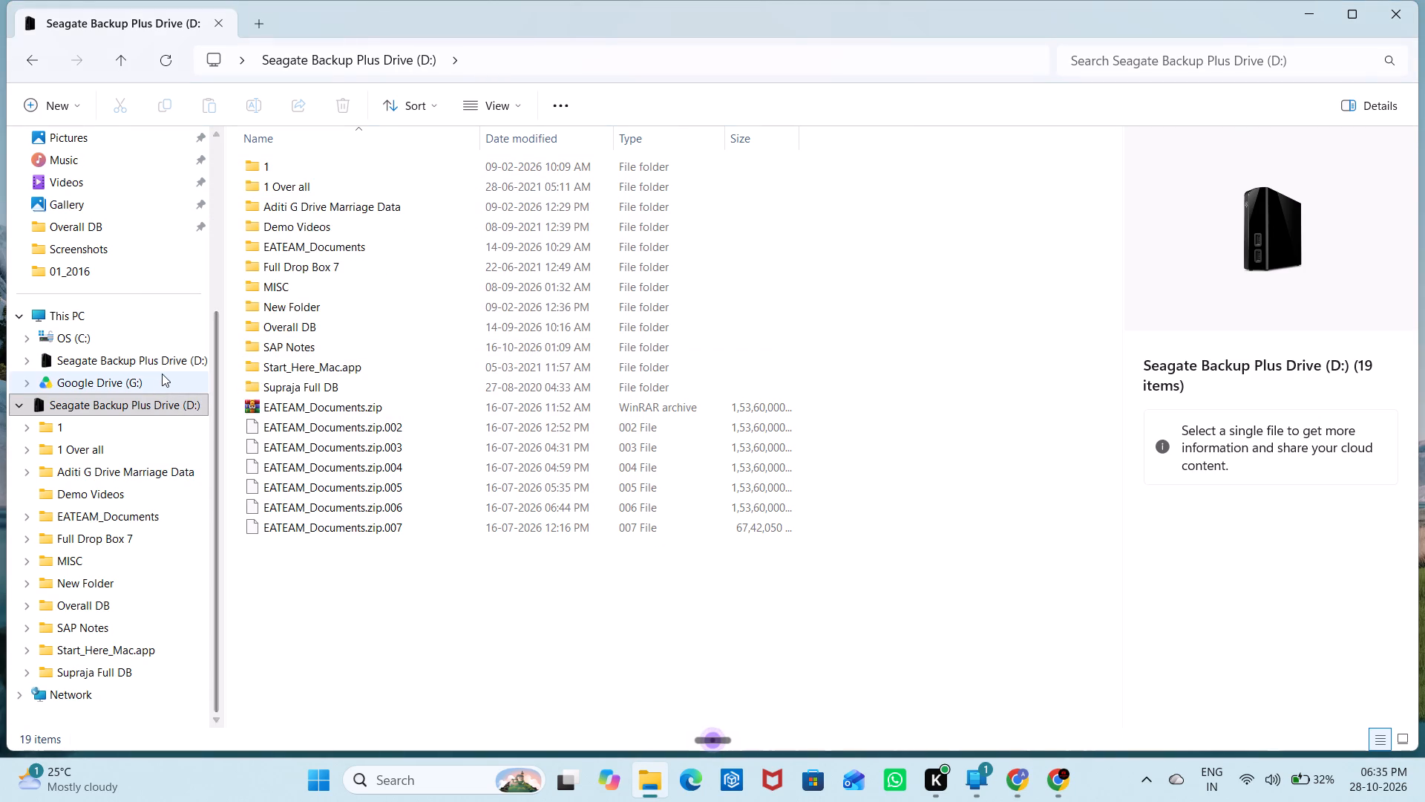
Move the TekLeaders_Documents compressed folder from C:\TekLeaders to the root of the Seagate Backup Plus Drive (D:).
left_click(117, 332)
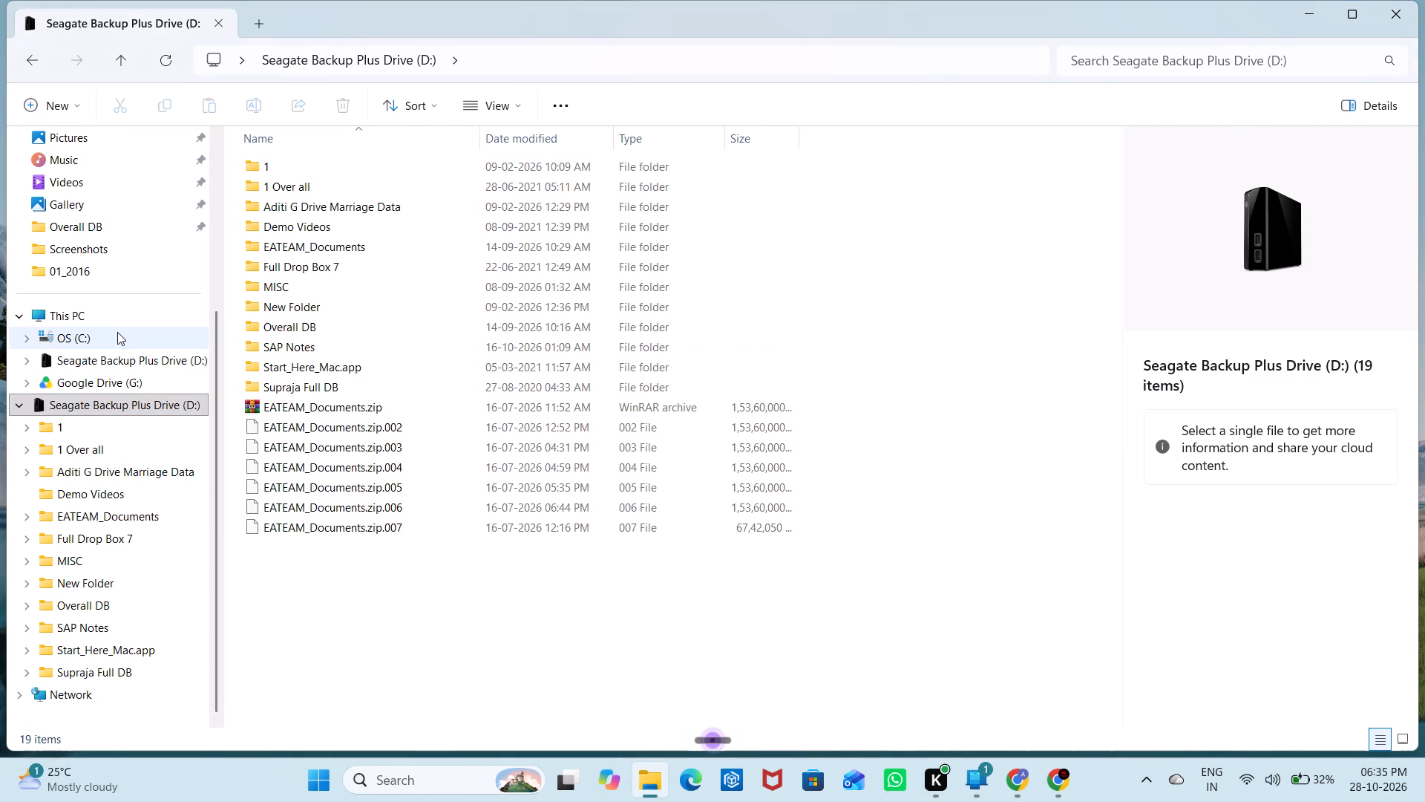
double_click(309, 385)
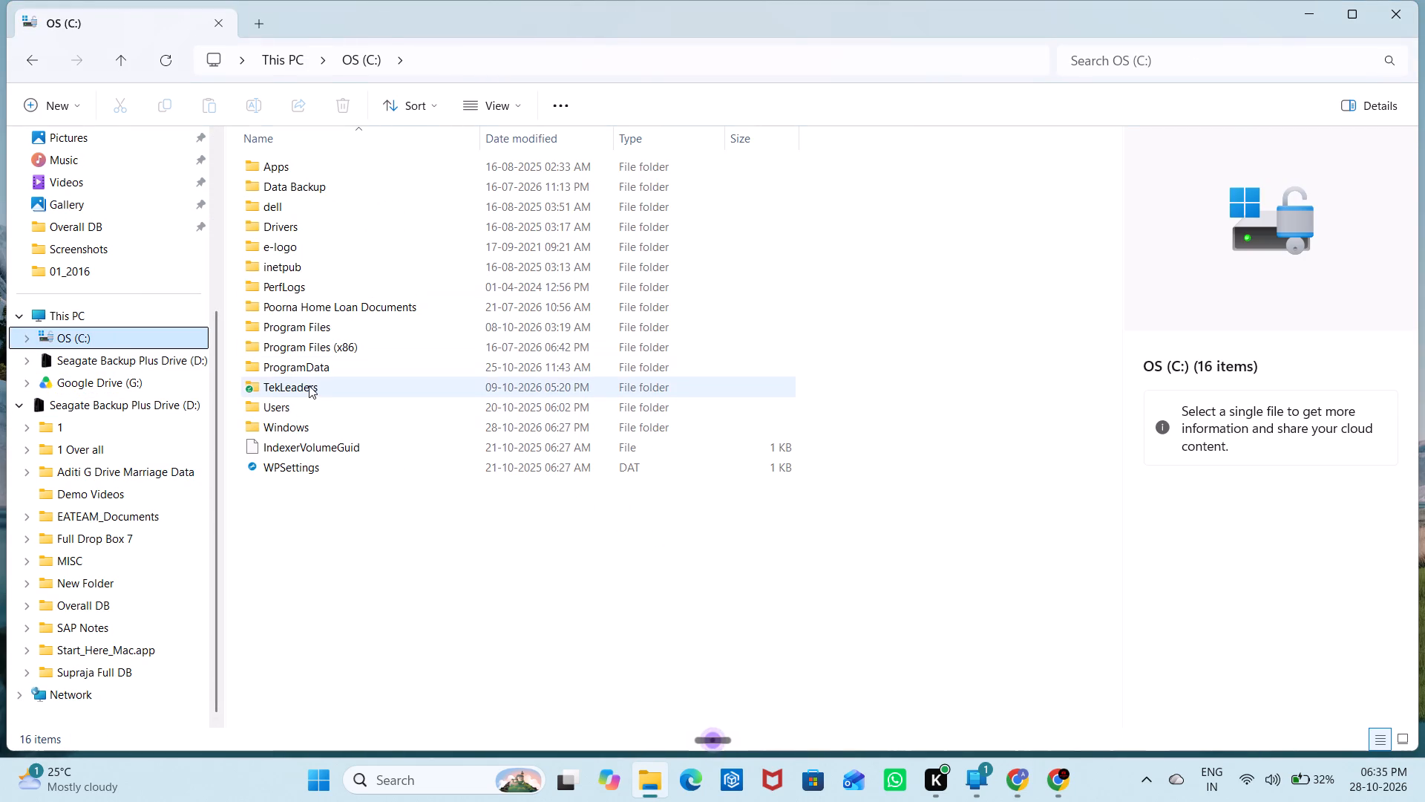
left_click(332, 175)
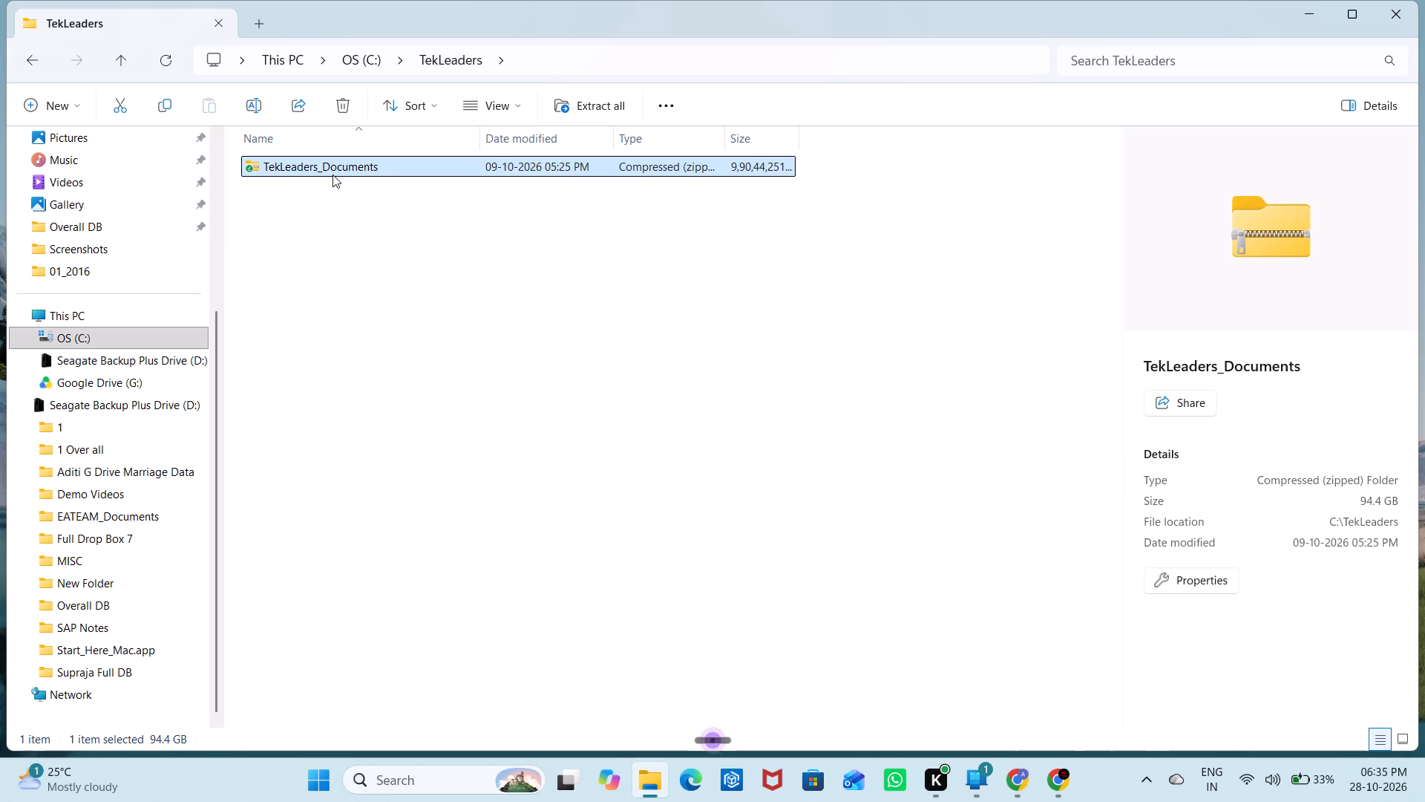
key("ctrl+x")
left_click(95, 402)
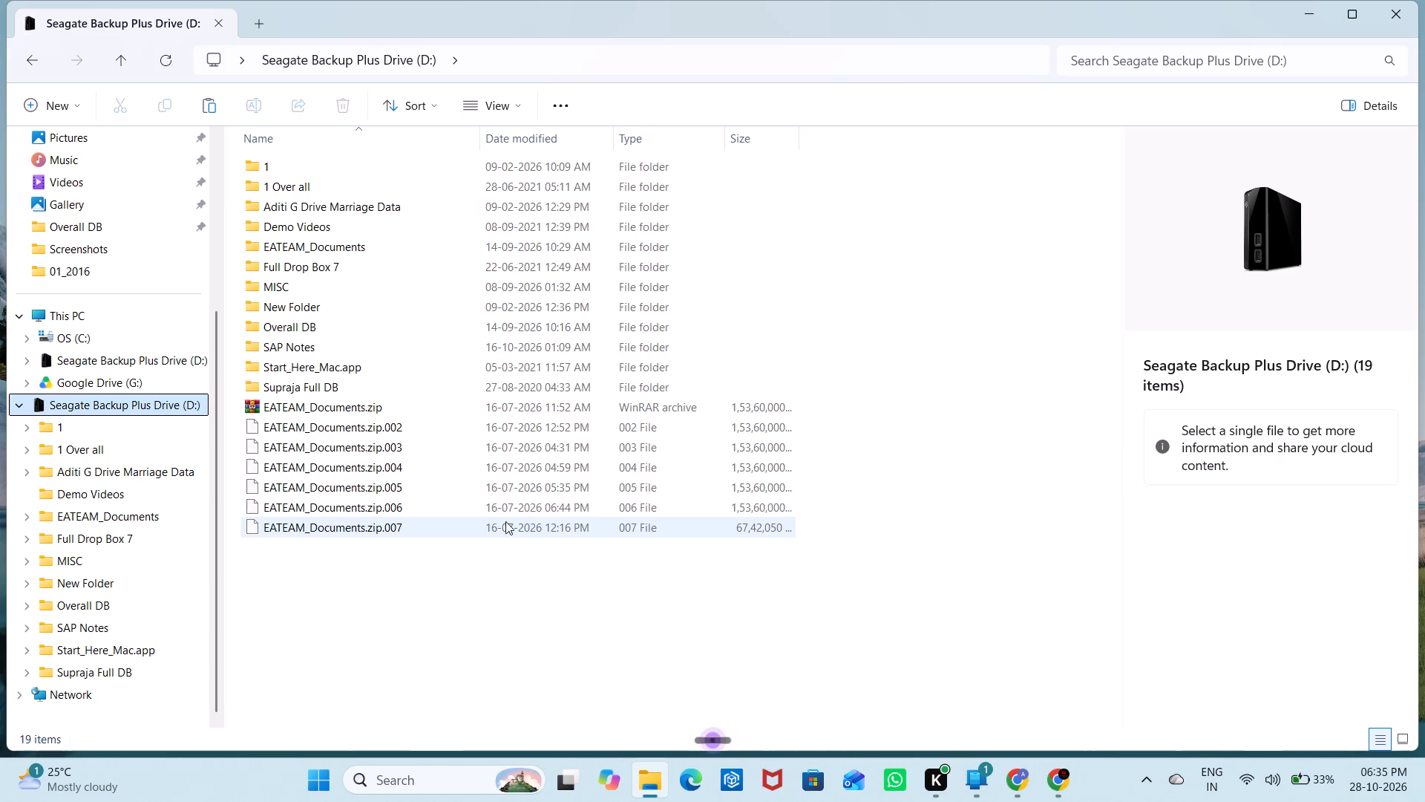
right_click(404, 617)
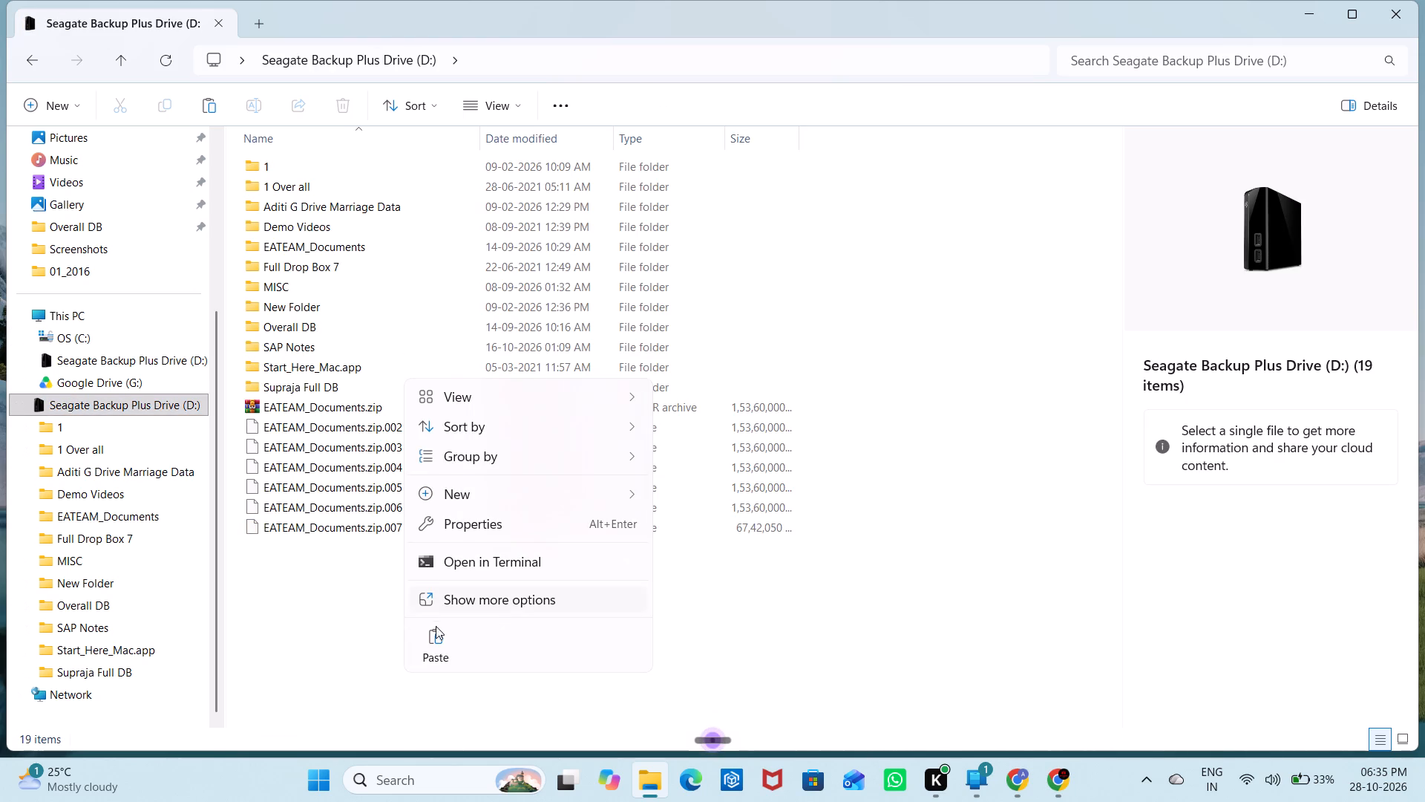
left_click(438, 638)
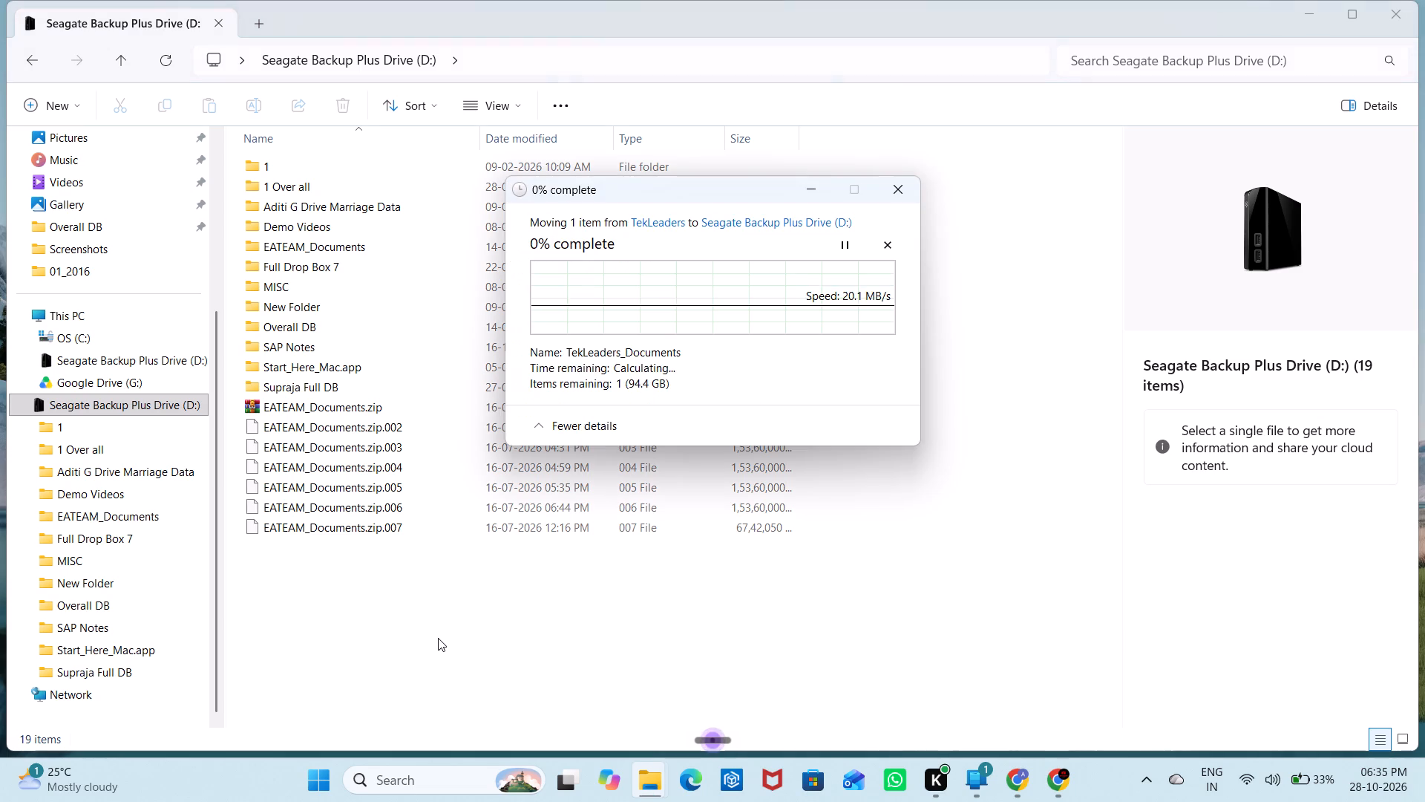